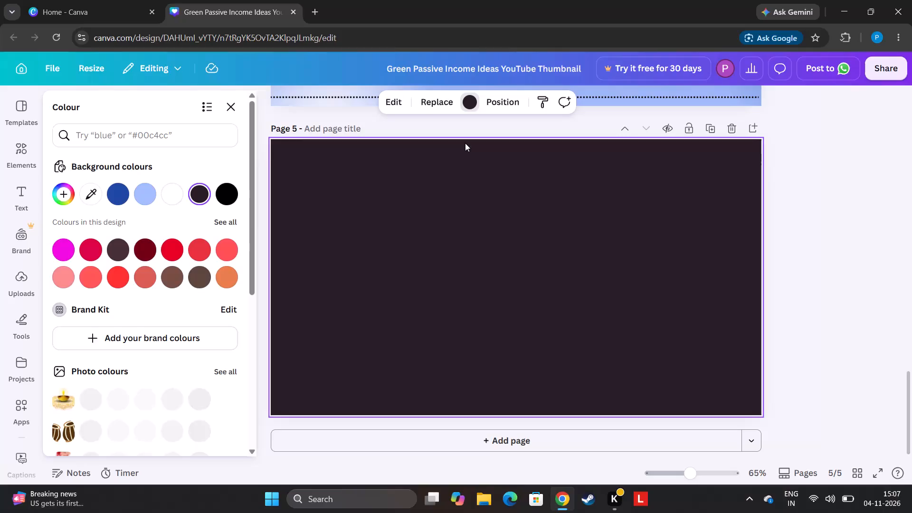
Set the background colour of page 5 to black.
click(233, 243)
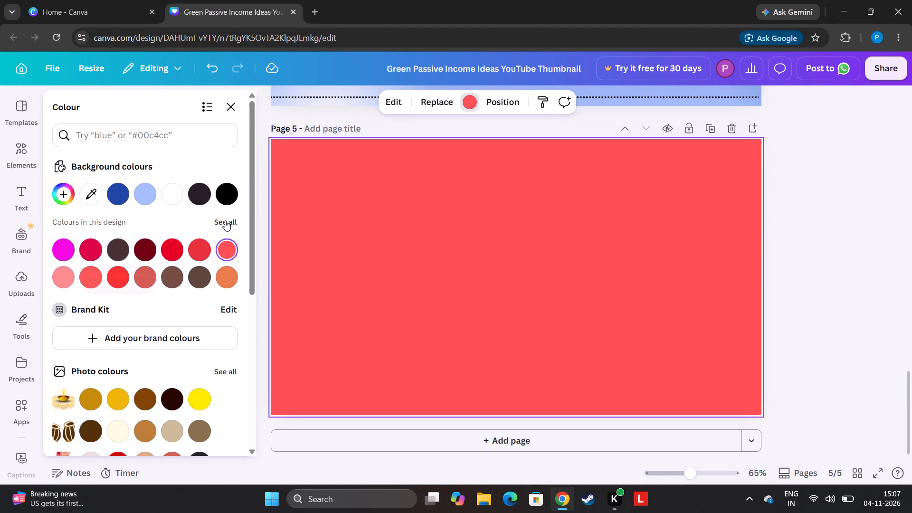
click(226, 195)
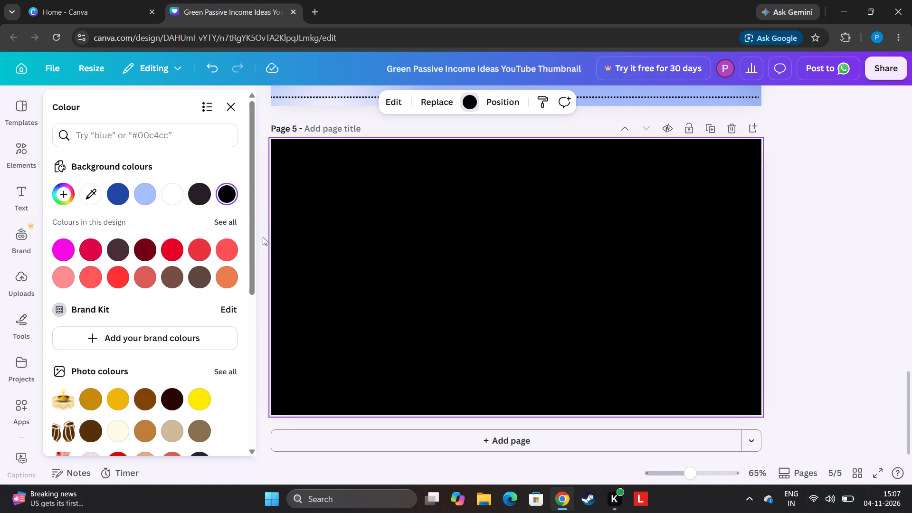
click(197, 198)
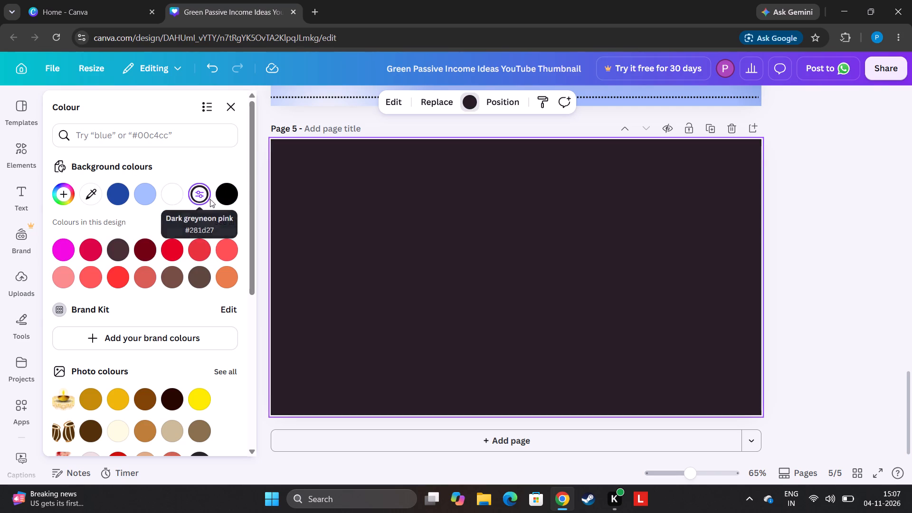
click(233, 199)
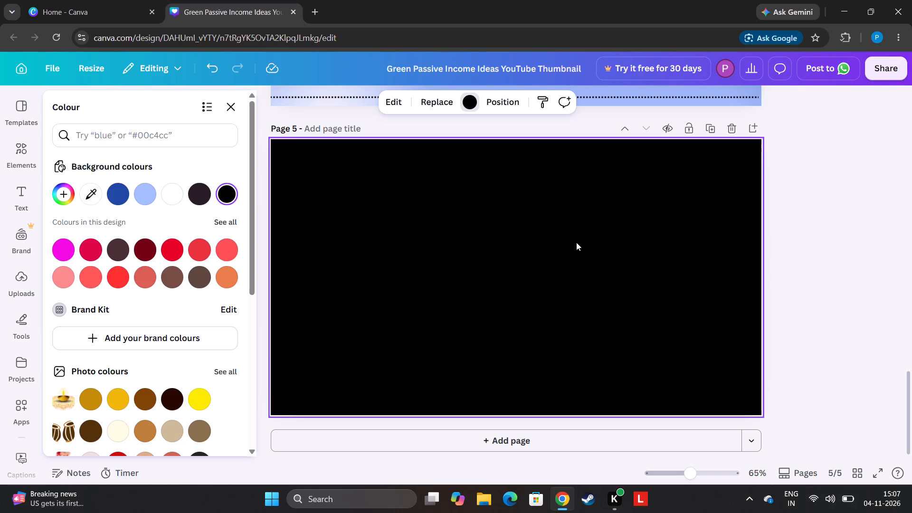
click(776, 265)
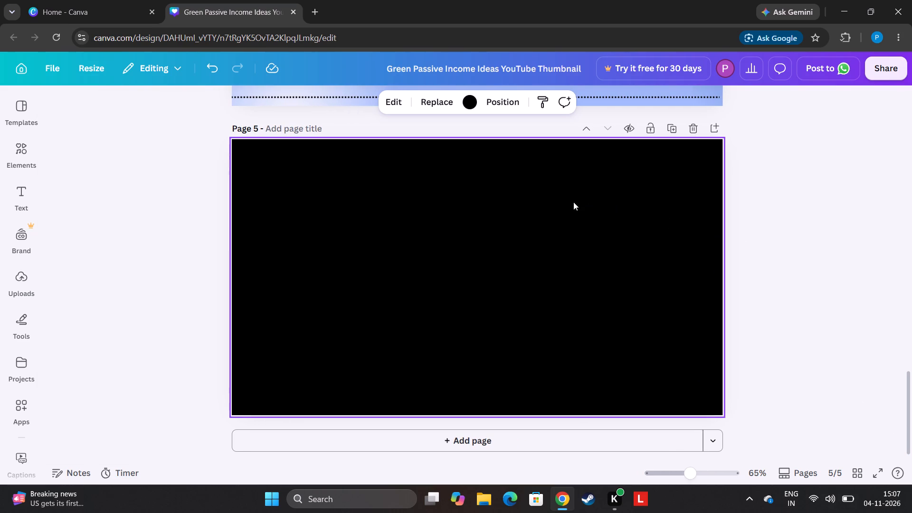
Add a triangle shape to page 5, enlarge it and place it in the page's bottom-right corner, partly beyond the right edge.
click(22, 152)
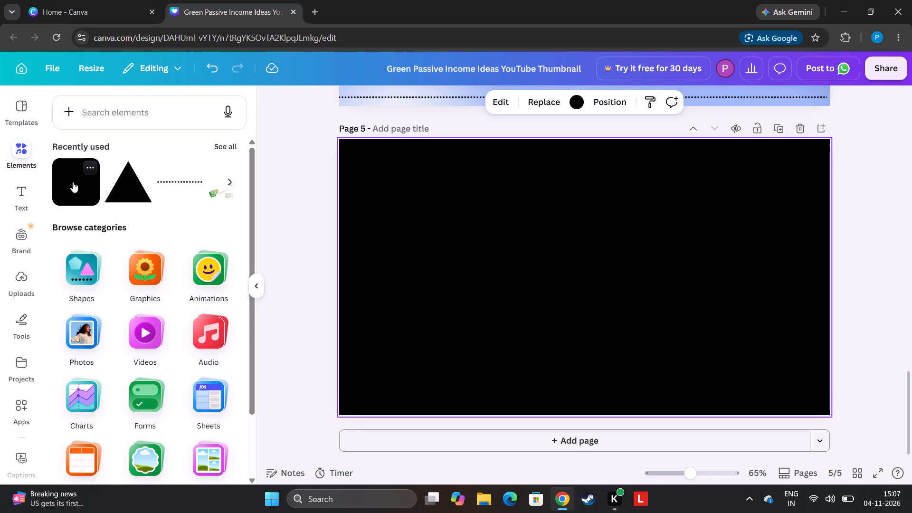
click(139, 194)
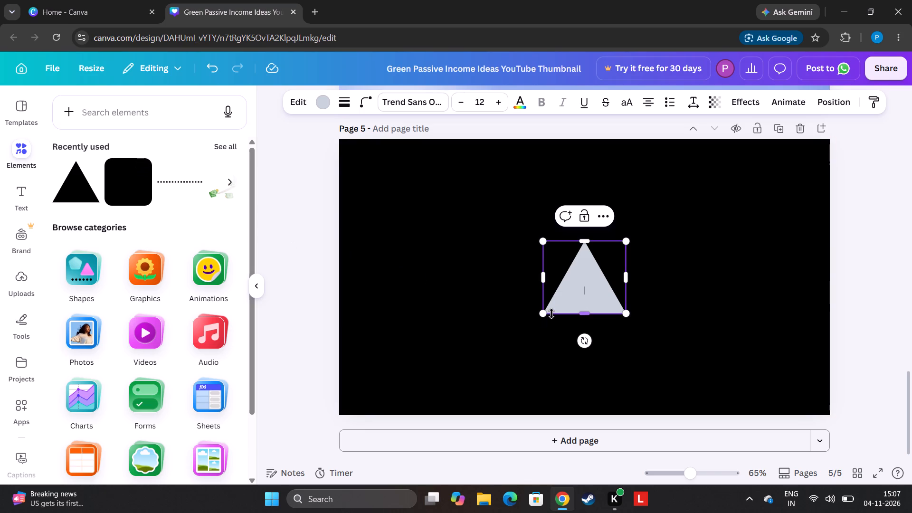
drag(548, 312, 497, 358)
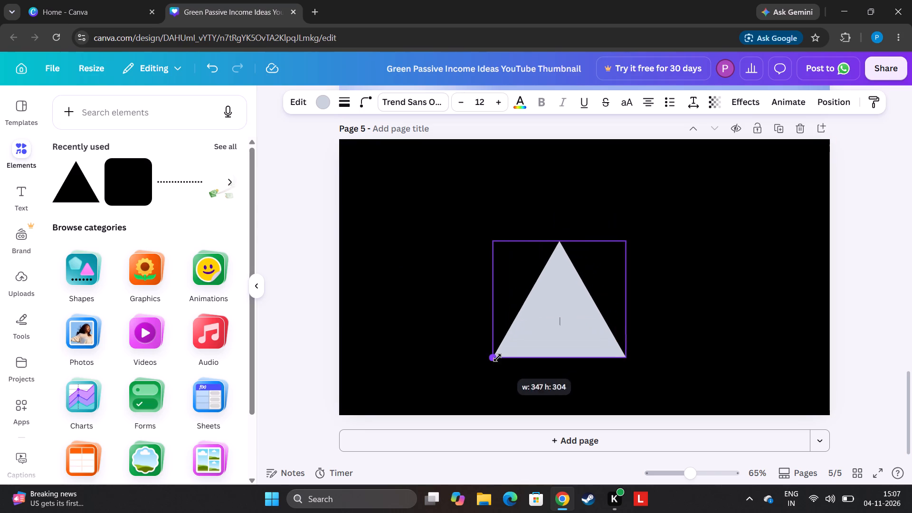
drag(497, 358, 493, 365)
drag(532, 307, 534, 309)
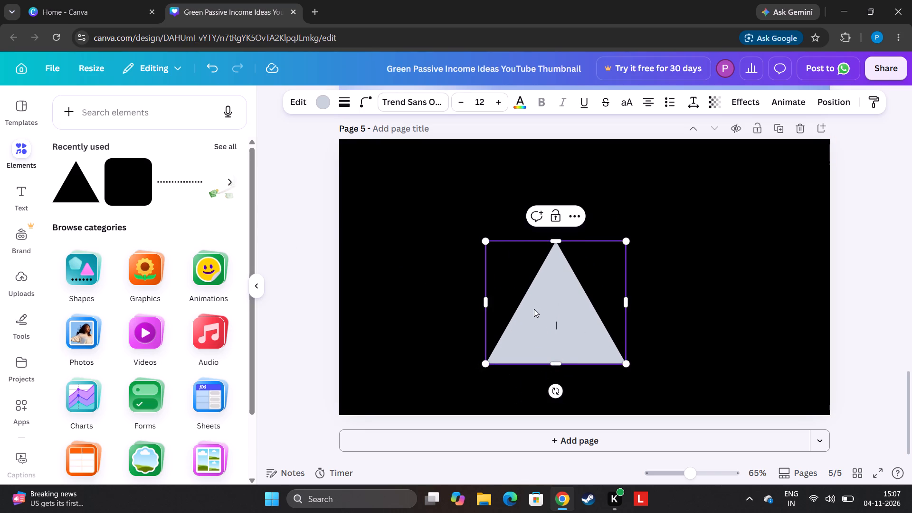
drag(534, 309, 735, 358)
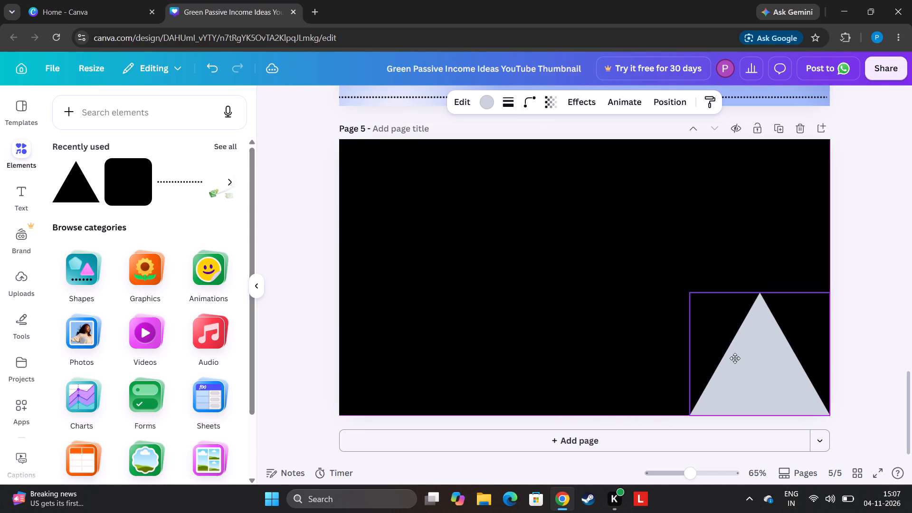
drag(735, 358, 775, 361)
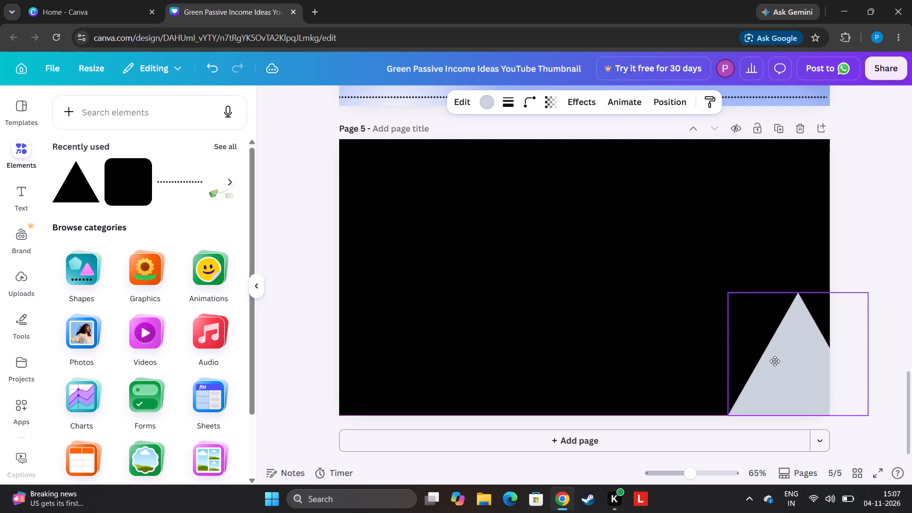
drag(775, 361, 769, 356)
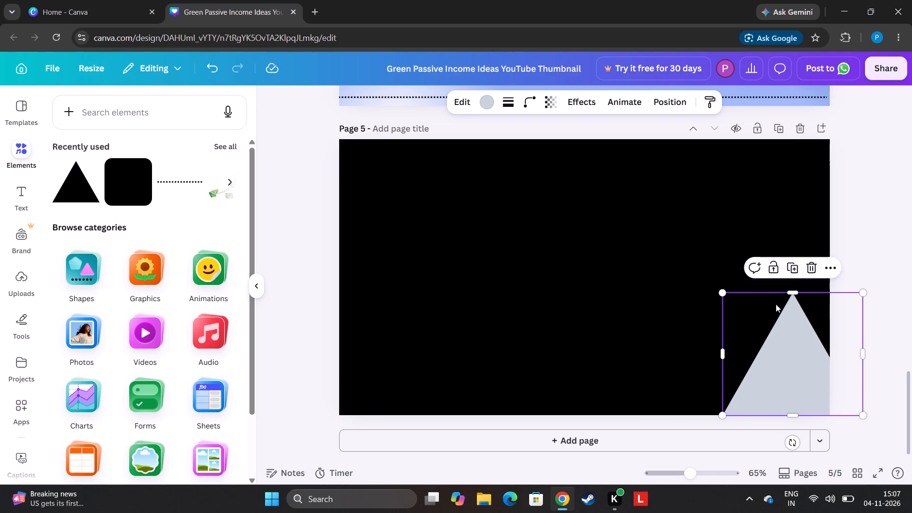
Set the triangle's transparency to 37.
click(552, 101)
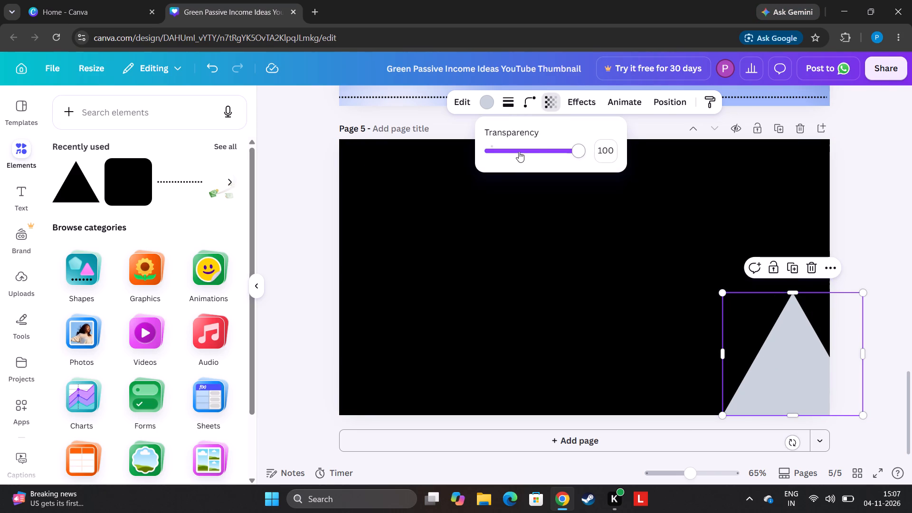
click(517, 146)
click(523, 152)
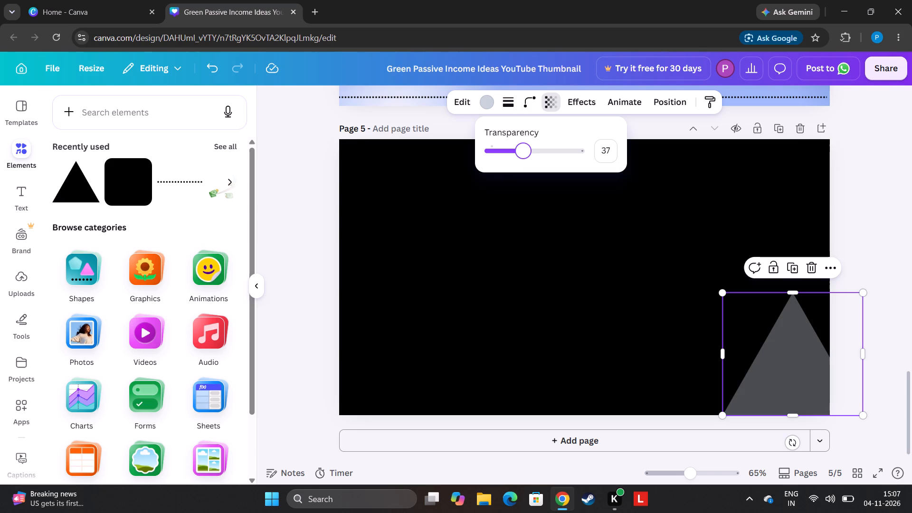
Duplicate the triangle, turn the copy upside down and fit it against the original's left side along the page's bottom edge.
click(794, 268)
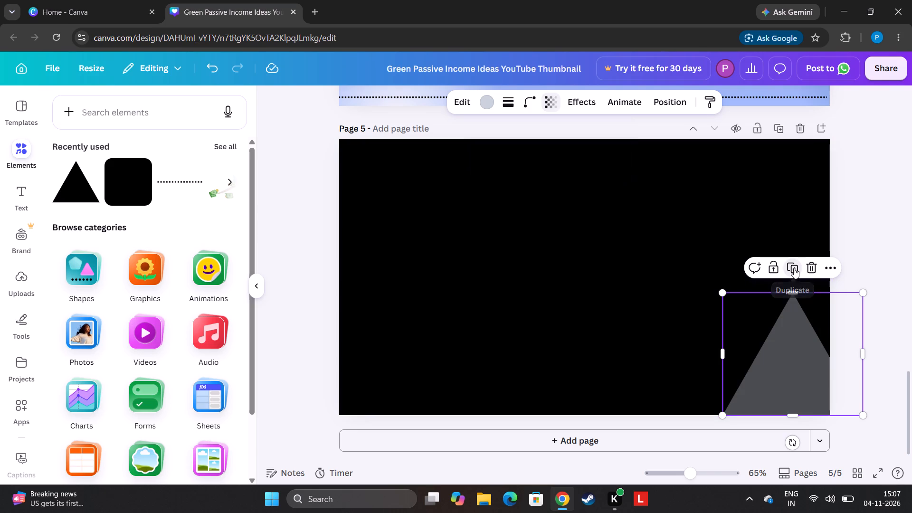
drag(828, 363, 726, 353)
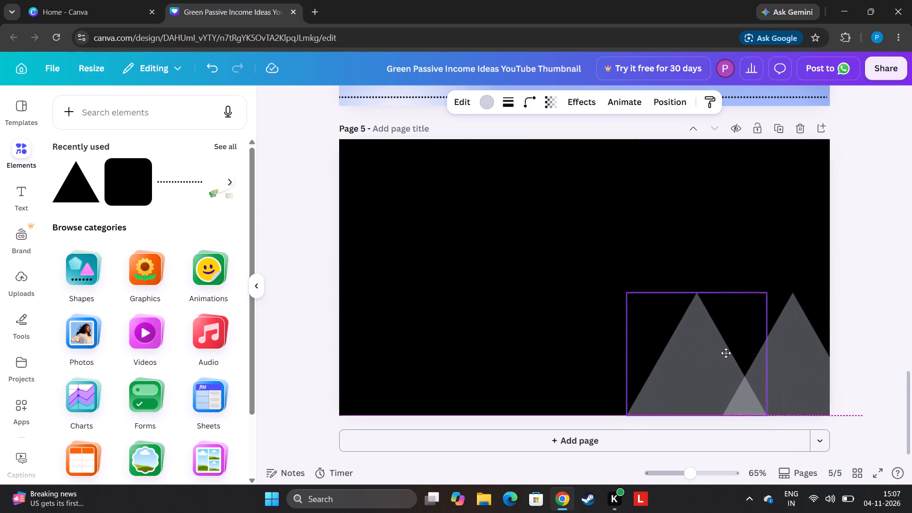
drag(726, 353, 711, 318)
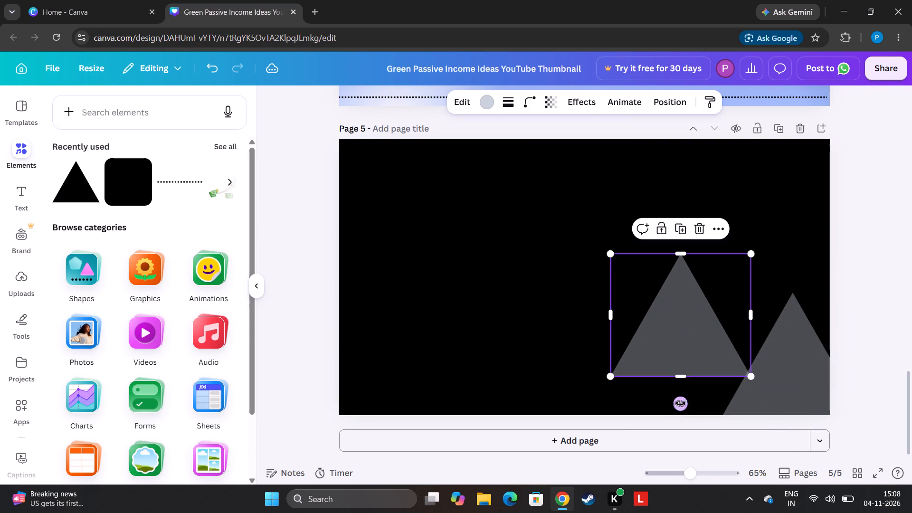
drag(683, 401, 703, 278)
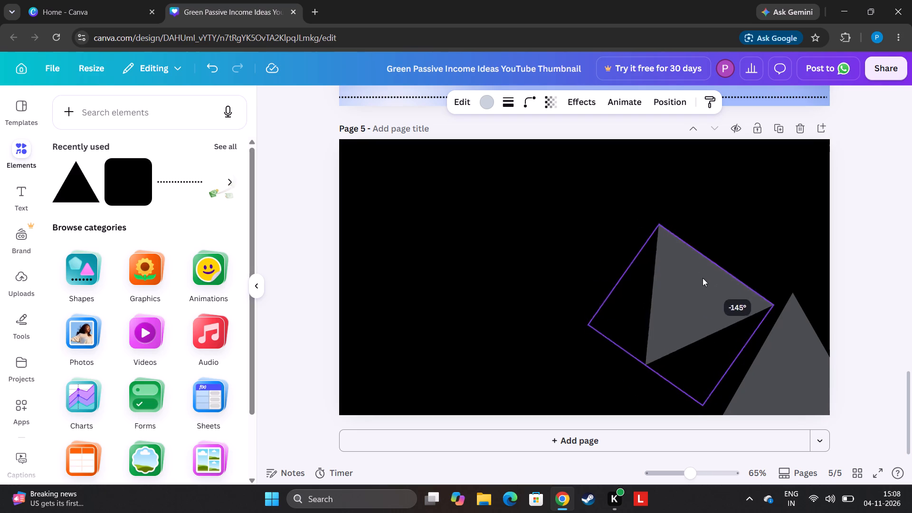
drag(703, 278, 689, 287)
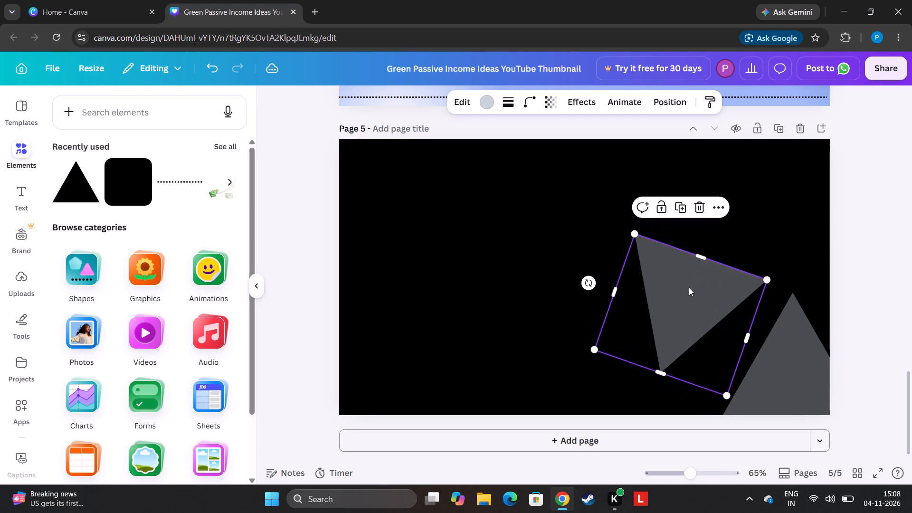
drag(673, 303, 705, 319)
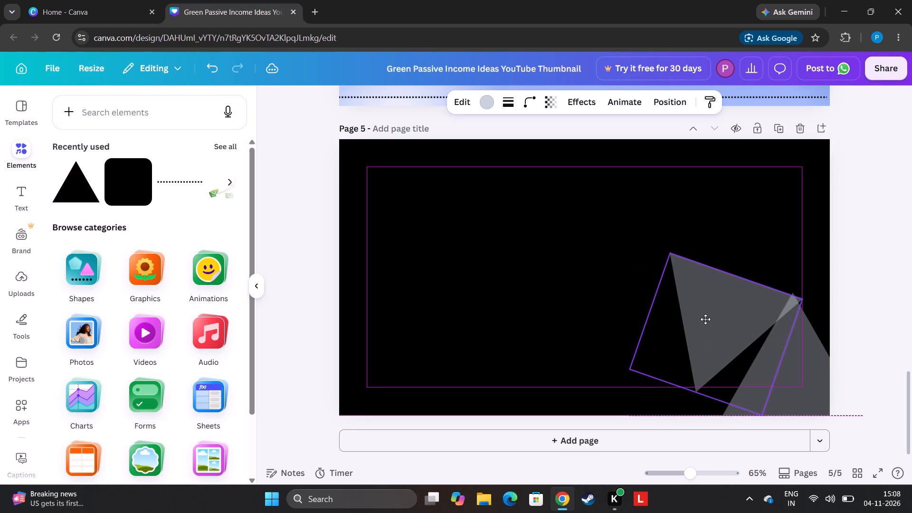
drag(705, 319, 714, 331)
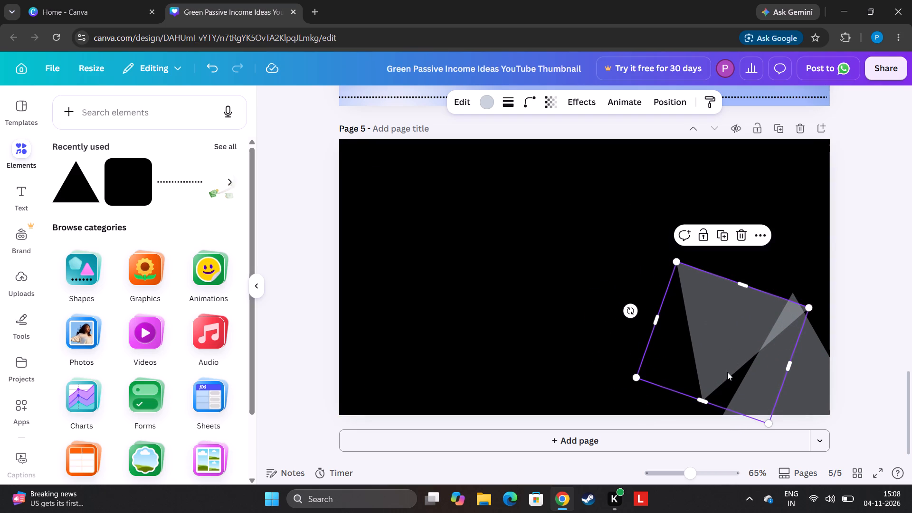
drag(629, 309, 634, 336)
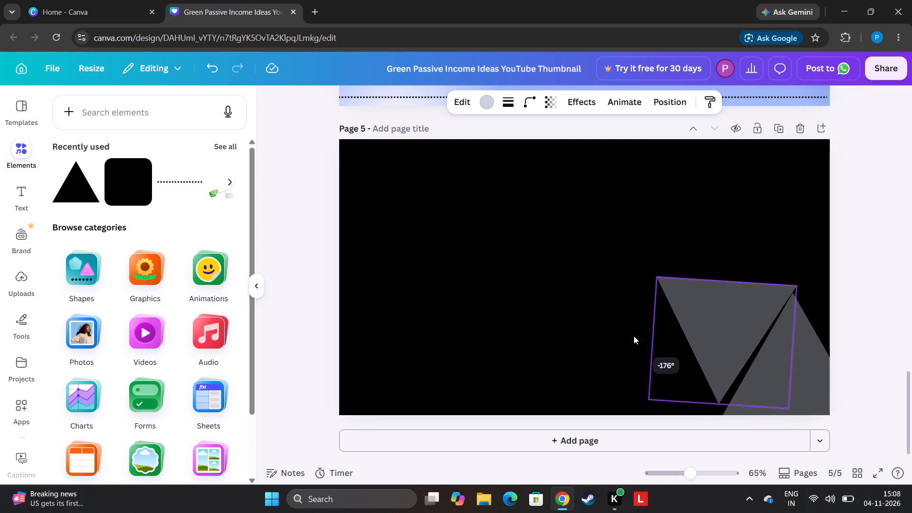
drag(634, 336, 643, 338)
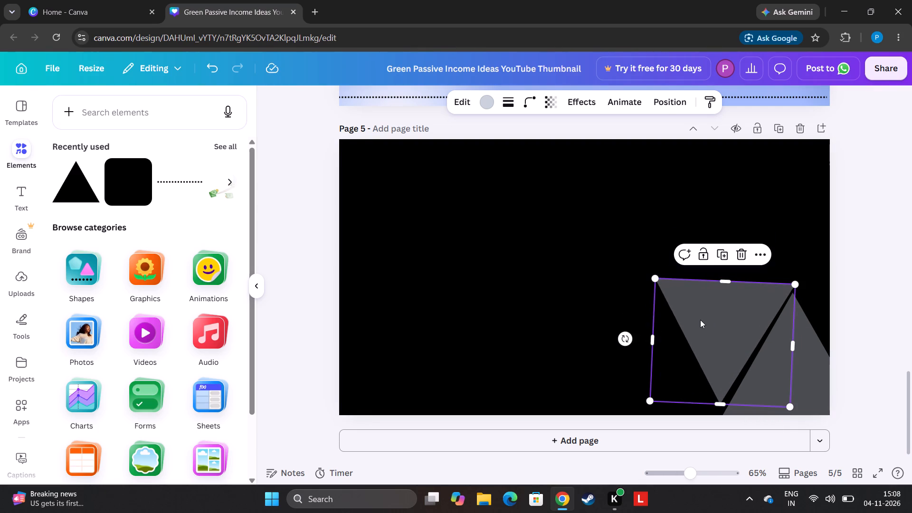
drag(700, 317, 700, 326)
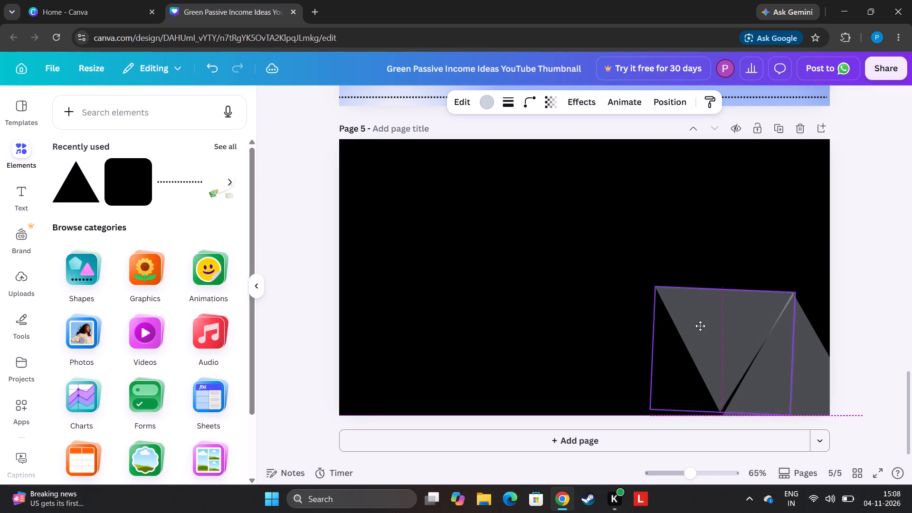
drag(700, 326, 696, 327)
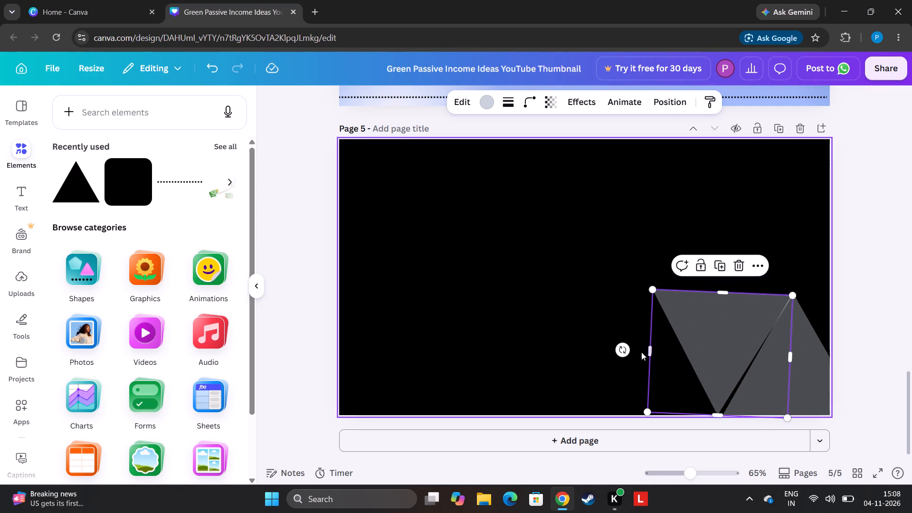
click(626, 350)
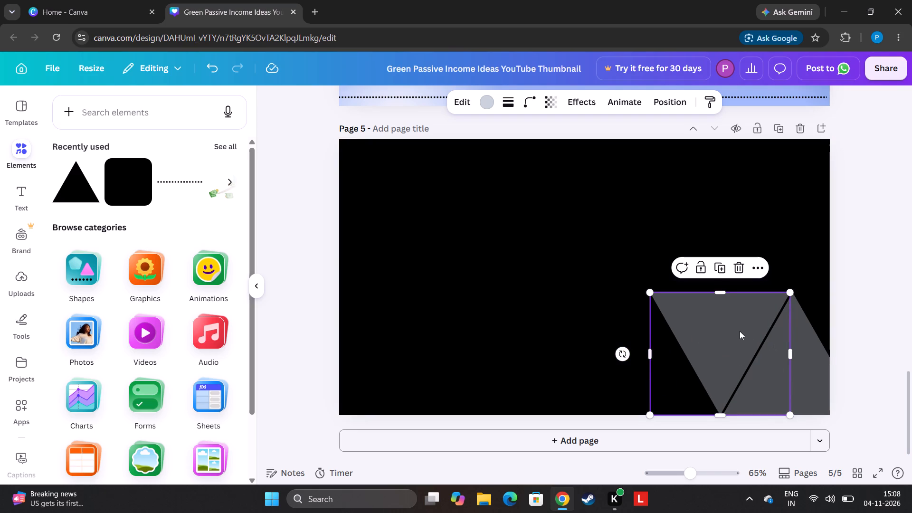
click(823, 257)
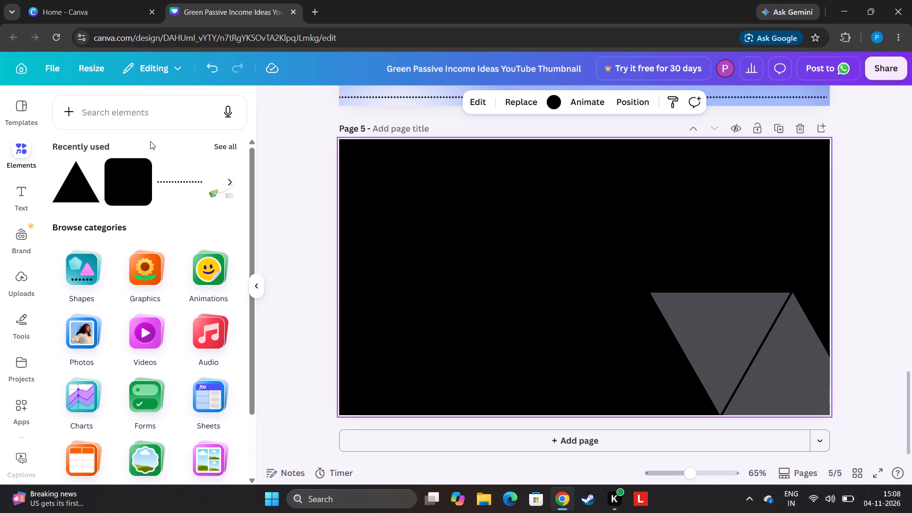
Duplicate the inverted triangle and place the copy further left along the page's bottom edge, leaving a gap between the two.
click(690, 328)
click(719, 270)
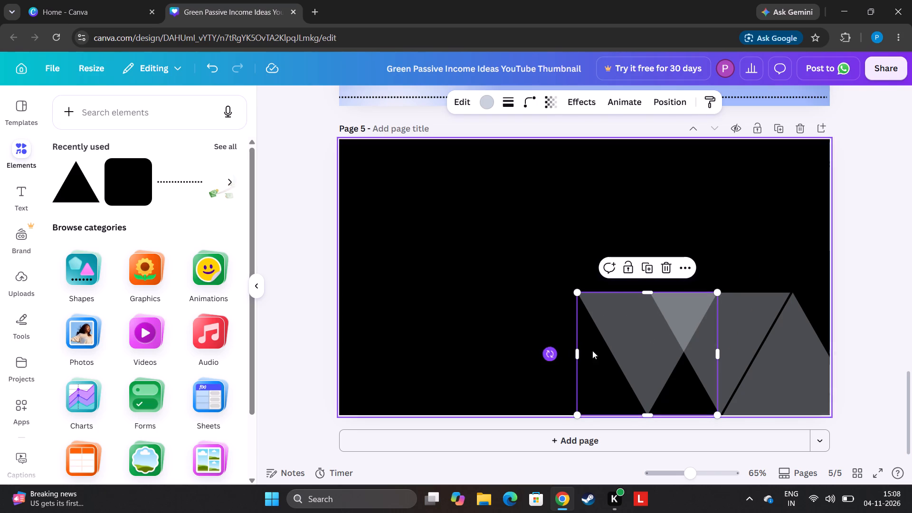
drag(640, 346, 535, 345)
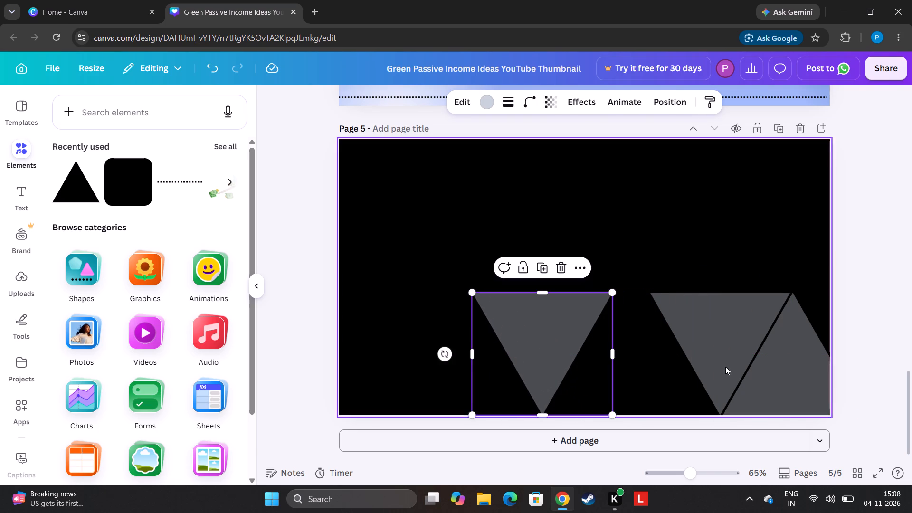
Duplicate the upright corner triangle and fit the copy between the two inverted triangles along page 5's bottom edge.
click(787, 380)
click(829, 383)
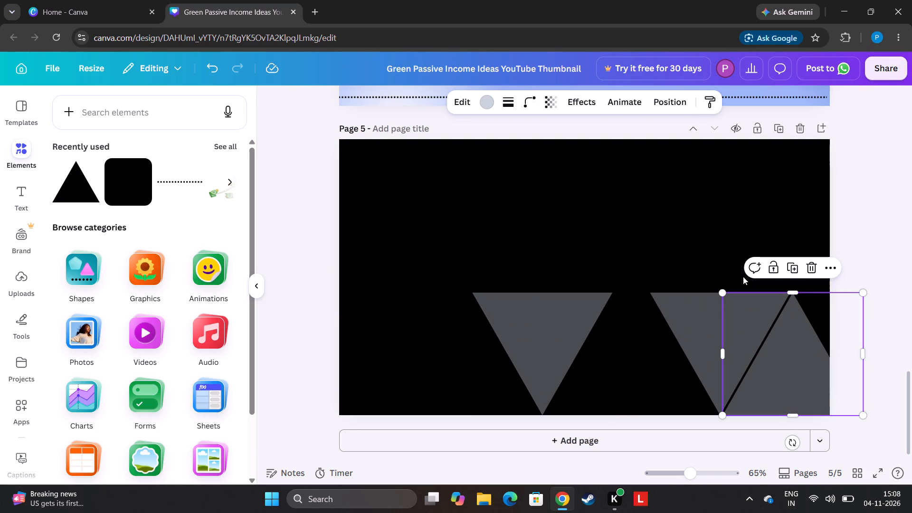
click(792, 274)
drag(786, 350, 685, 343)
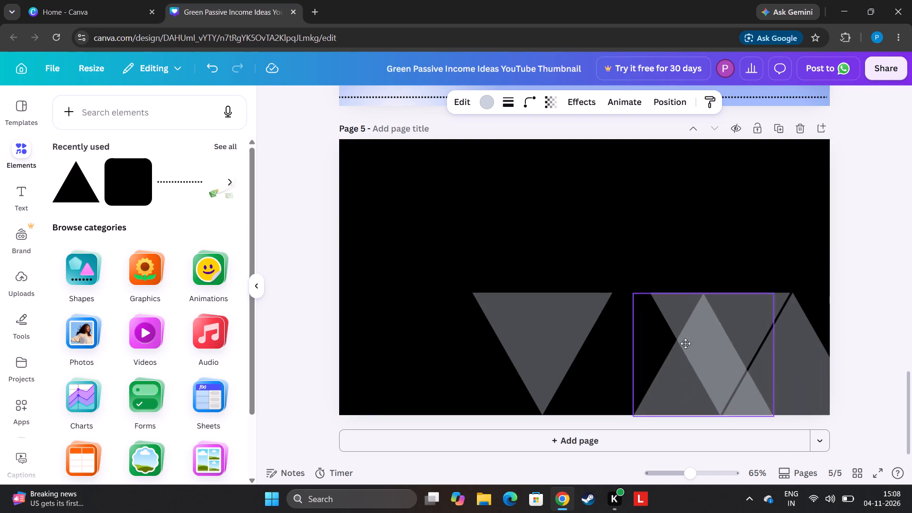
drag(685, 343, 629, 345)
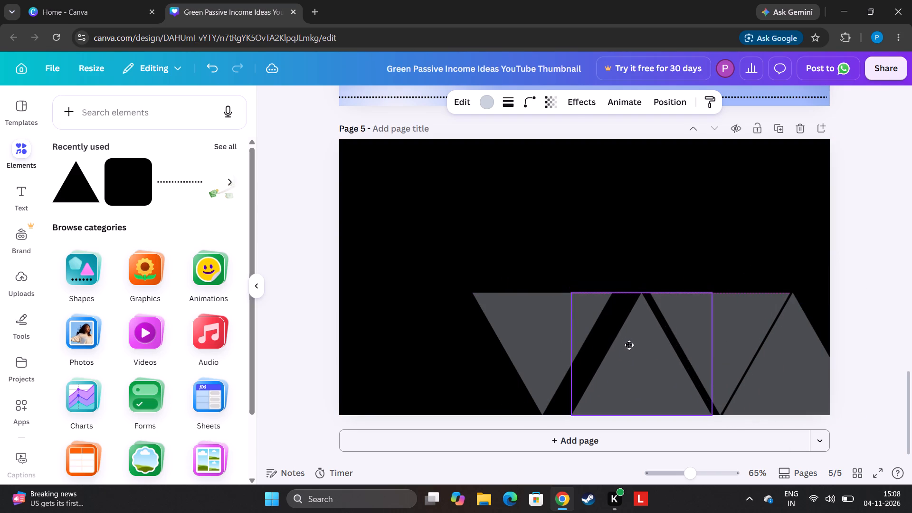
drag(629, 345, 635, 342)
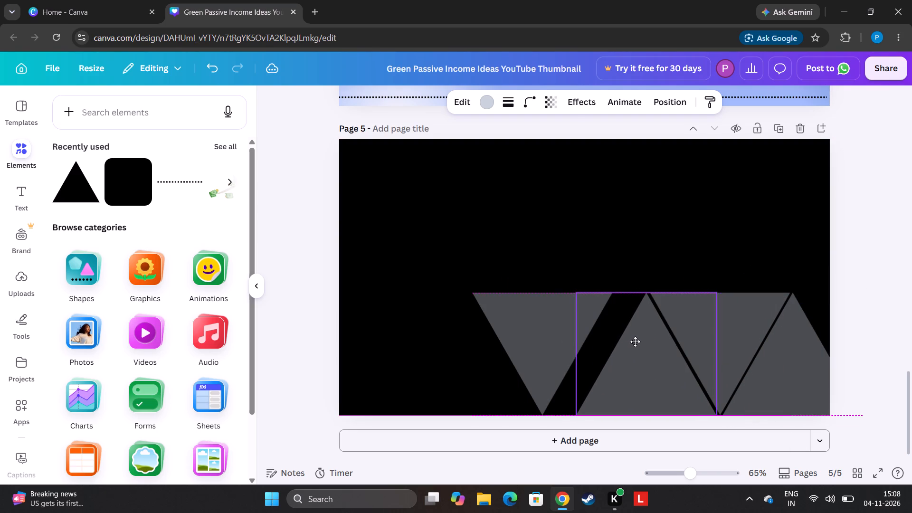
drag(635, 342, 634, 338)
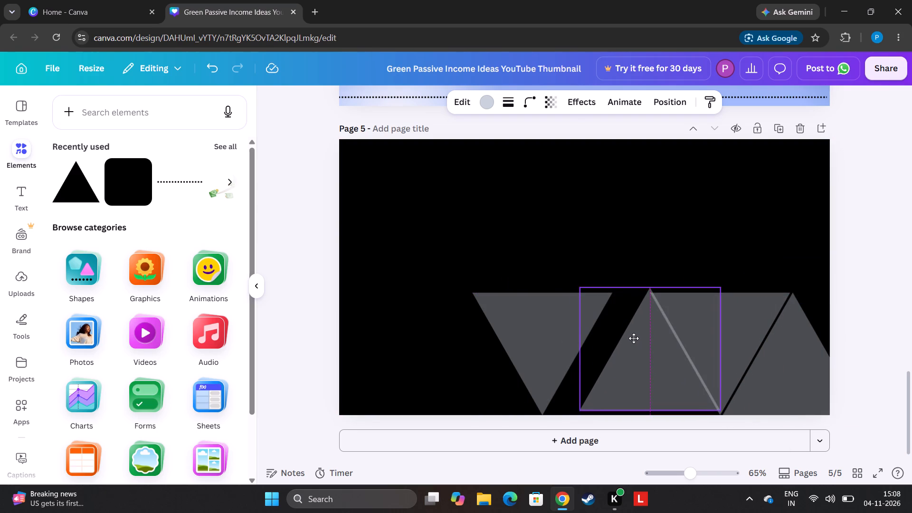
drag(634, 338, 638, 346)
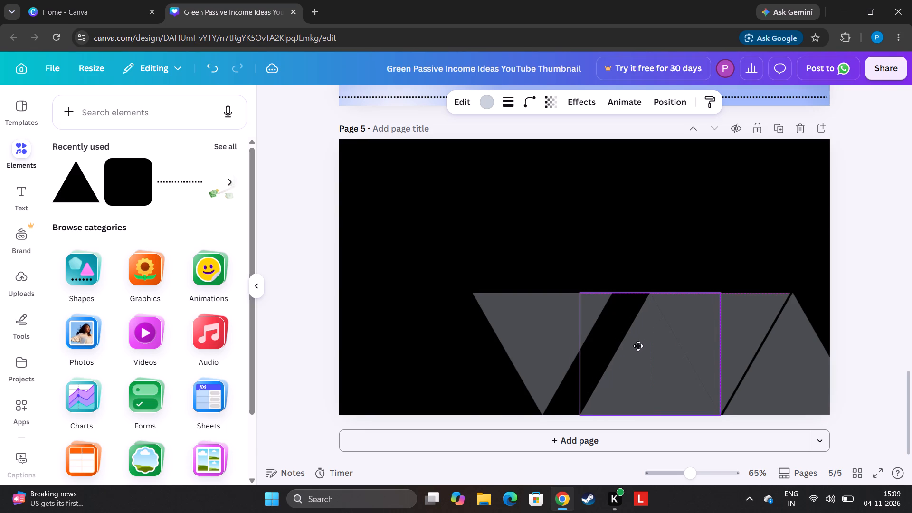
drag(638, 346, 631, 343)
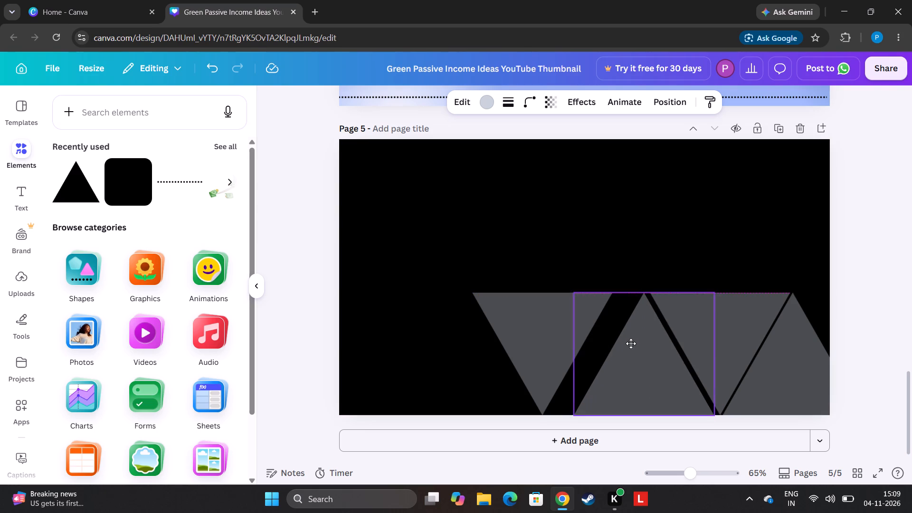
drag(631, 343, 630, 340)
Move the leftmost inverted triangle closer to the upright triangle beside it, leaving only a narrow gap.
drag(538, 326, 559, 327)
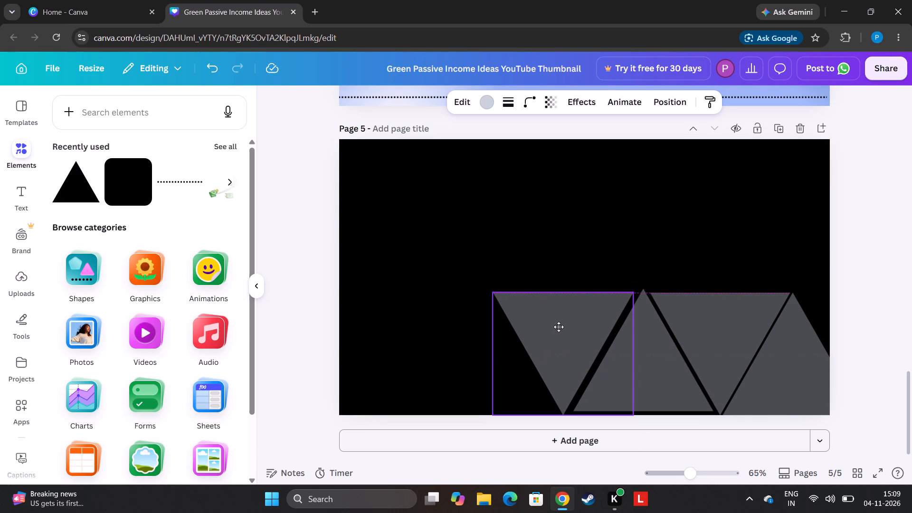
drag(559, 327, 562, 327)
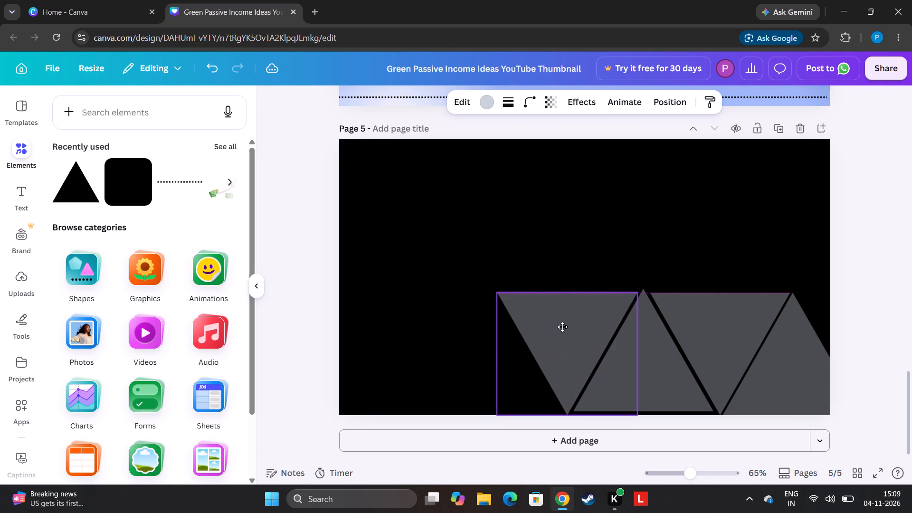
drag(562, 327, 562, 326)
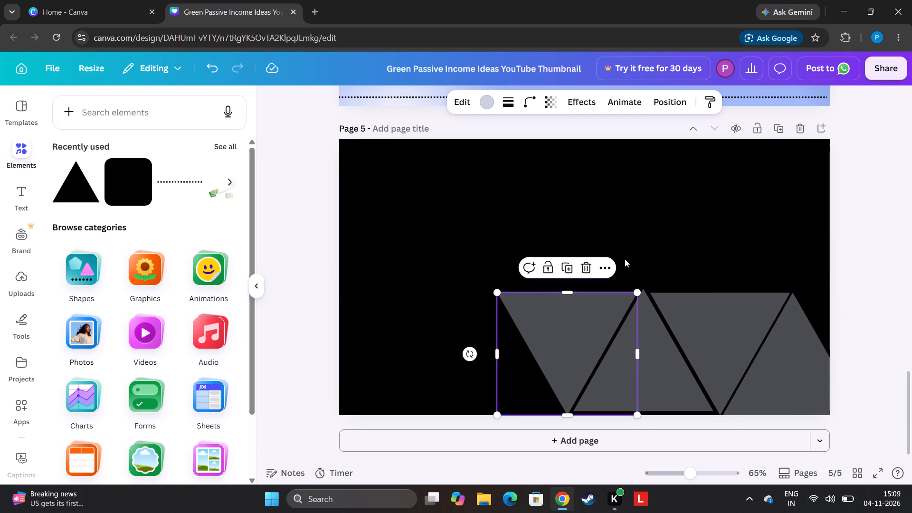
Delete the leftmost inverted triangle and the upright triangle next to it, keeping only the two triangles nearest the page's bottom-right corner.
click(590, 269)
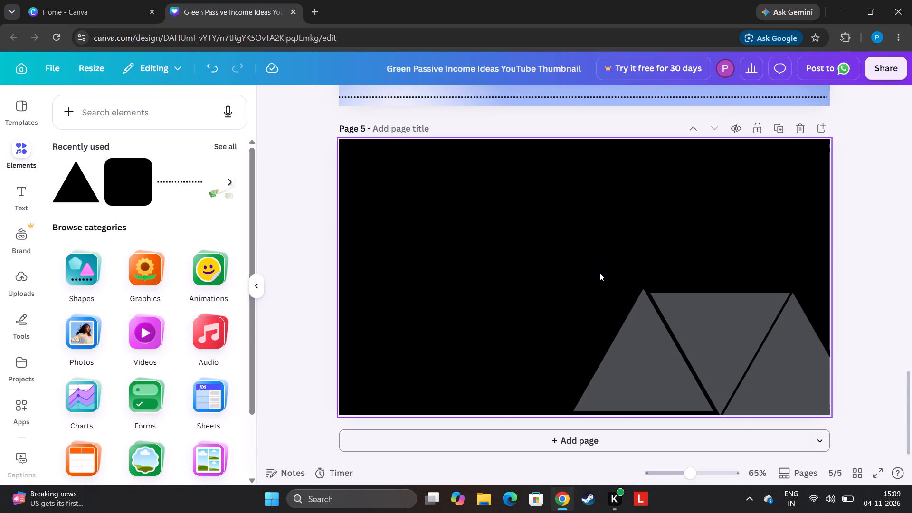
click(650, 344)
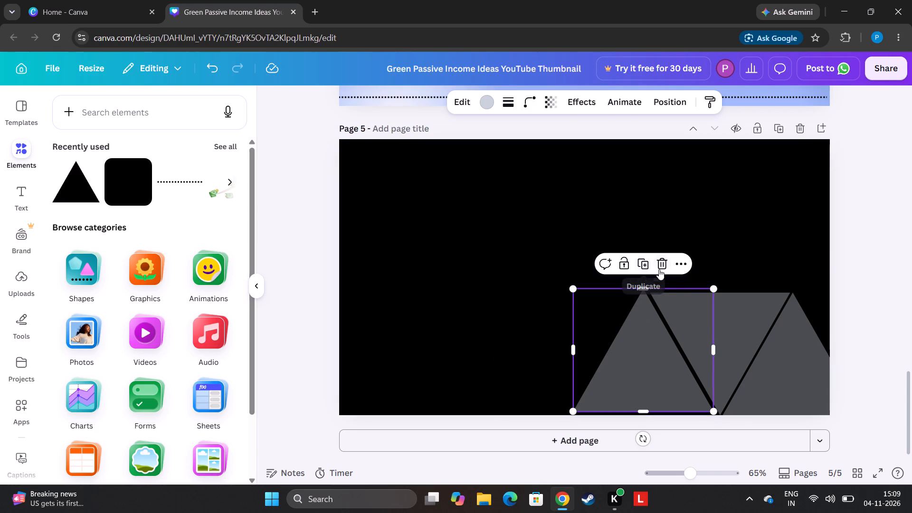
click(659, 260)
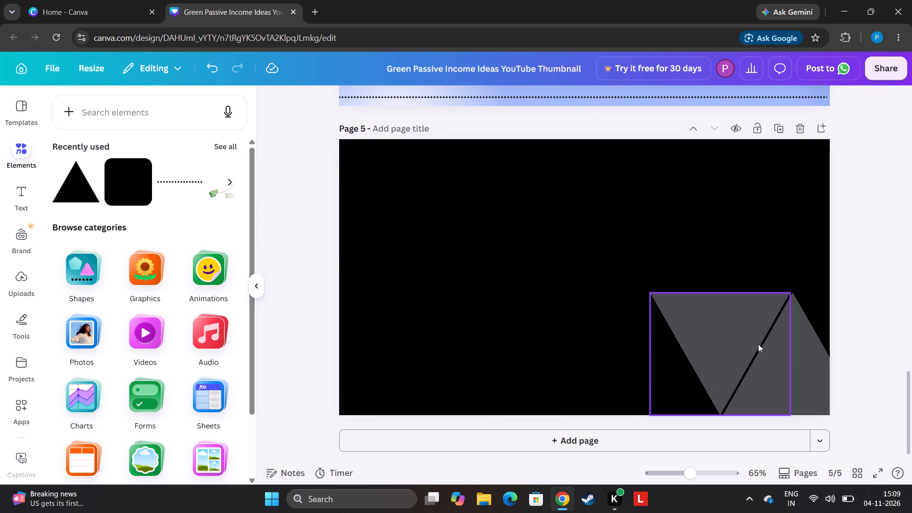
Duplicate the remaining inverted triangle and place the copy directly above it on page 5.
click(757, 342)
click(719, 271)
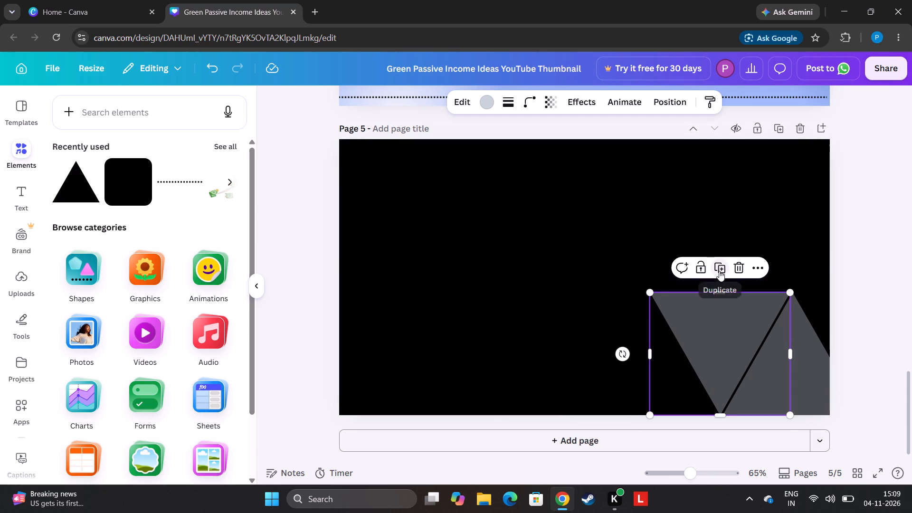
drag(709, 354, 710, 228)
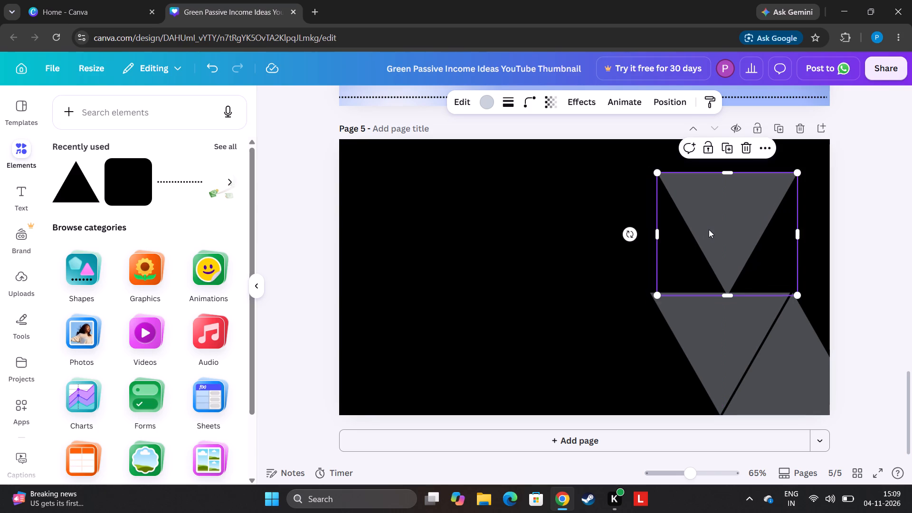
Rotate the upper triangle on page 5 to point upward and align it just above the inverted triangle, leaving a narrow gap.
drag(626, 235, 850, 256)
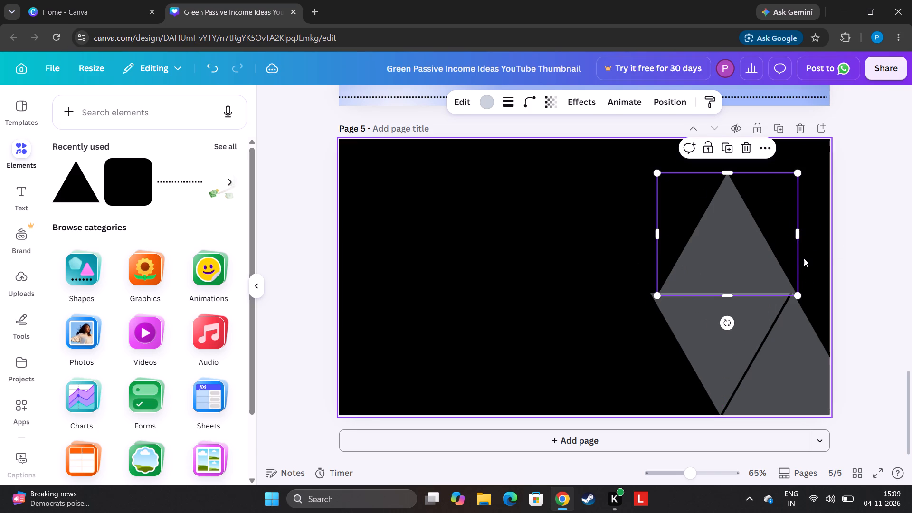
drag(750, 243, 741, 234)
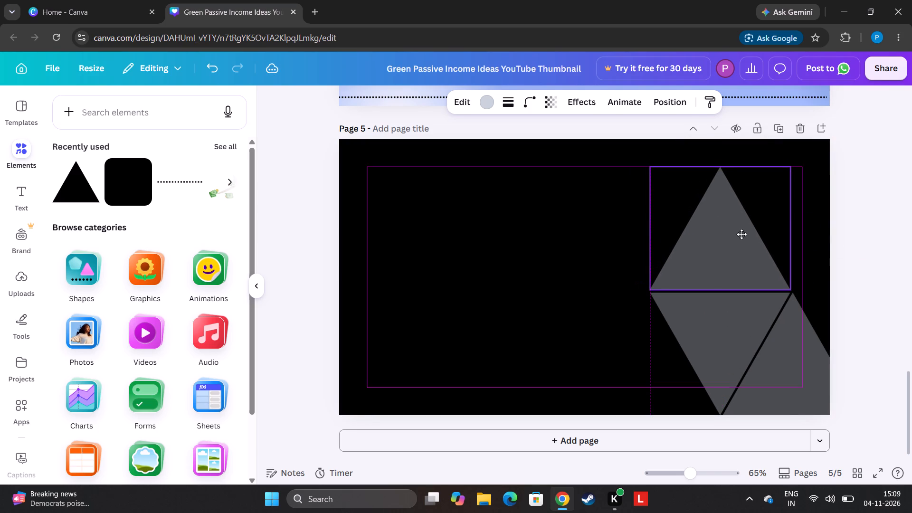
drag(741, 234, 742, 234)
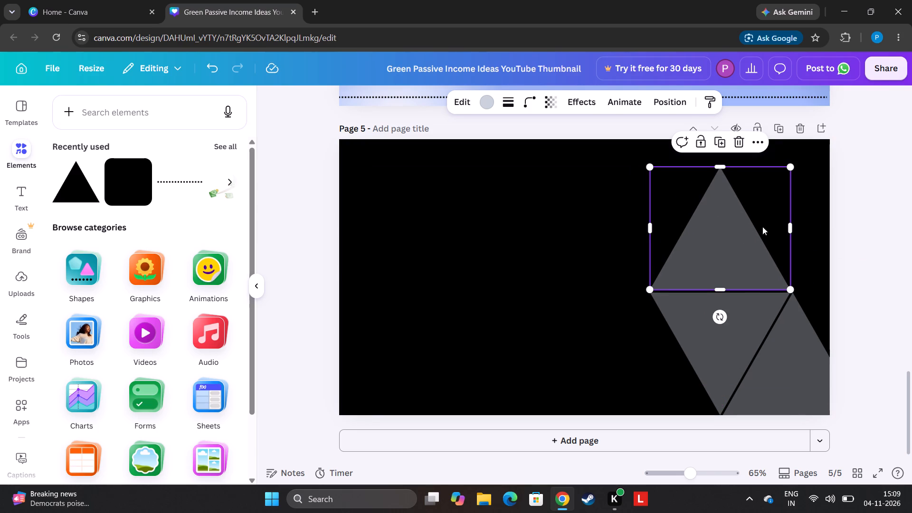
Delete the upper triangle from page 5, keeping only the two triangles along the bottom edge.
click(742, 139)
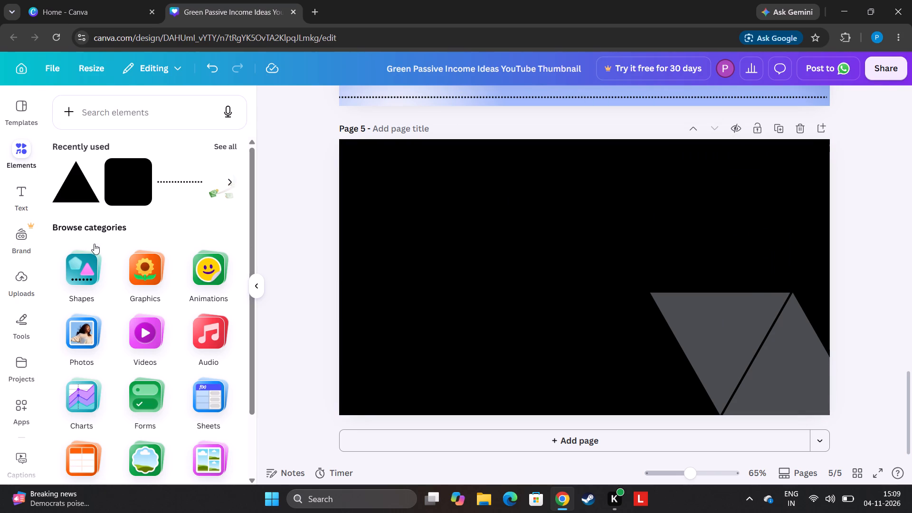
Add the round blue Facebook logo from the recently used elements to page 5.
click(223, 143)
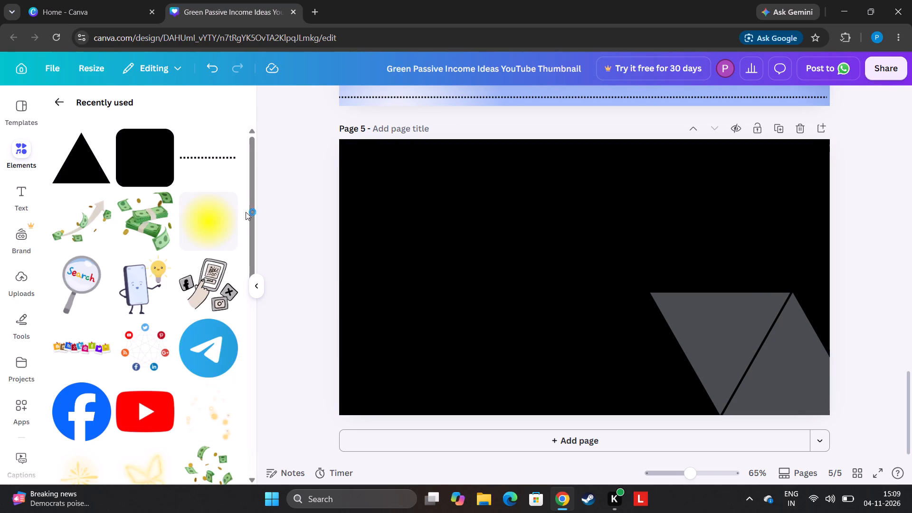
drag(246, 212, 247, 246)
drag(253, 217, 237, 324)
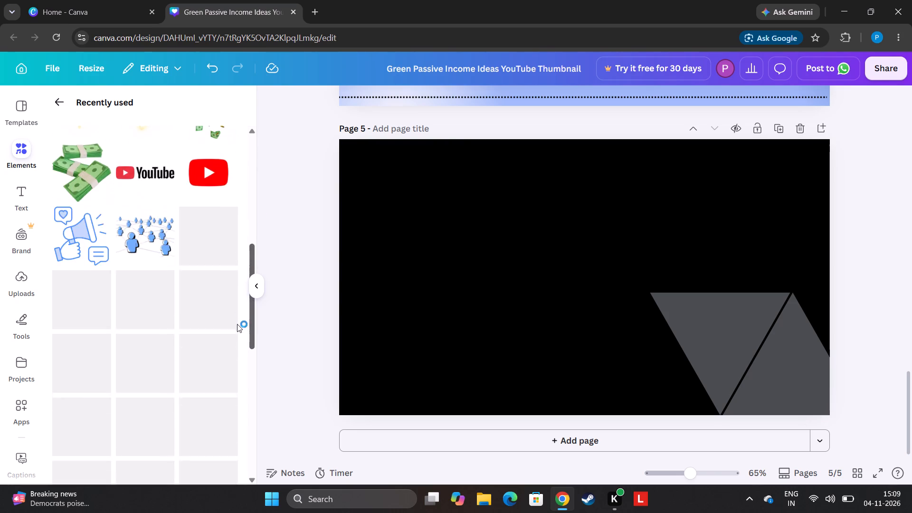
drag(237, 324, 276, 235)
click(77, 341)
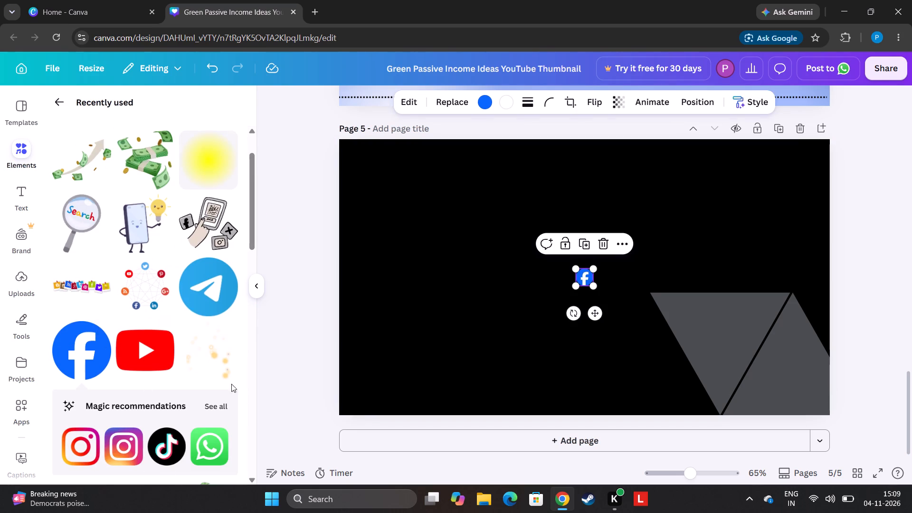
Add the purple-orange gradient Instagram logo from the Facebook logo's full Magic recommendations and shrink it to a small icon.
click(227, 408)
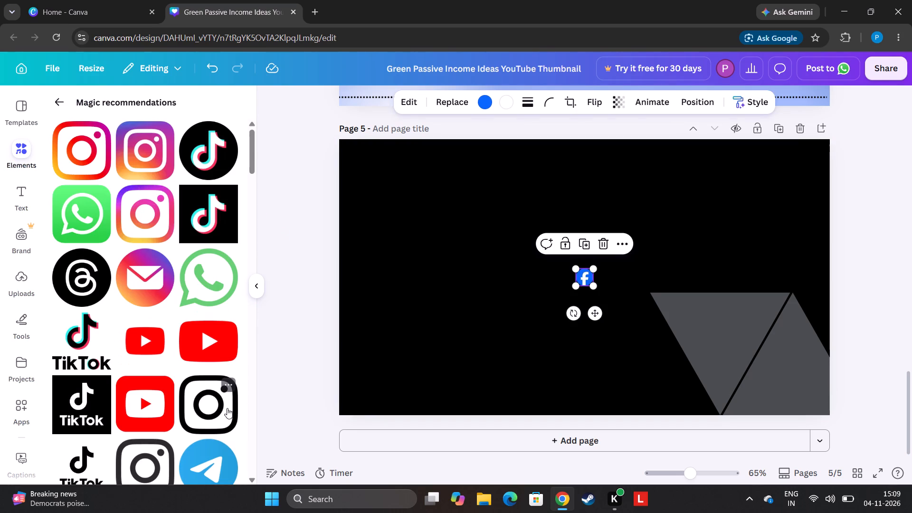
click(161, 179)
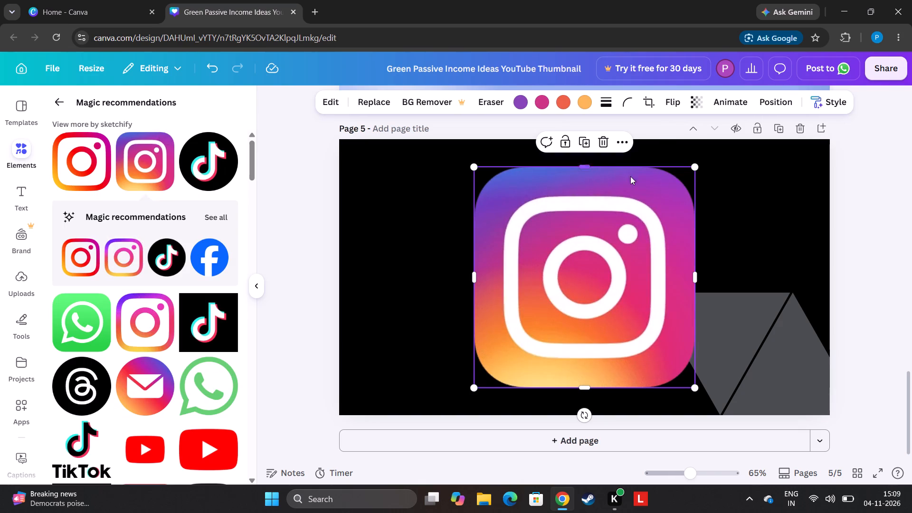
drag(697, 169, 605, 286)
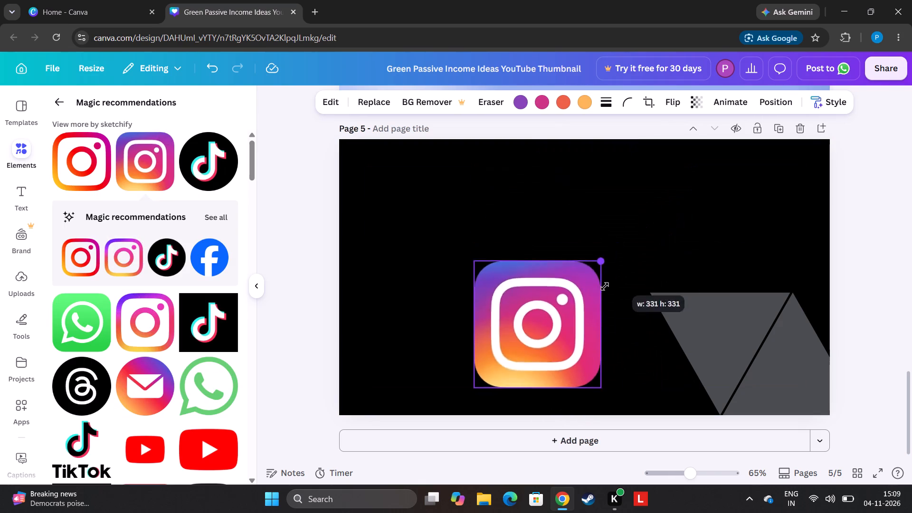
drag(605, 286, 573, 328)
Delete the small Facebook logo from the middle of page 5.
click(582, 276)
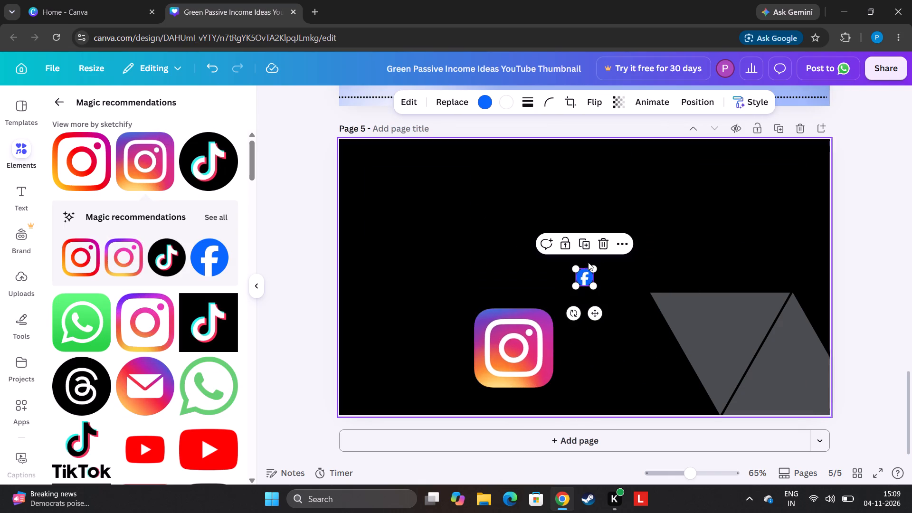
click(599, 246)
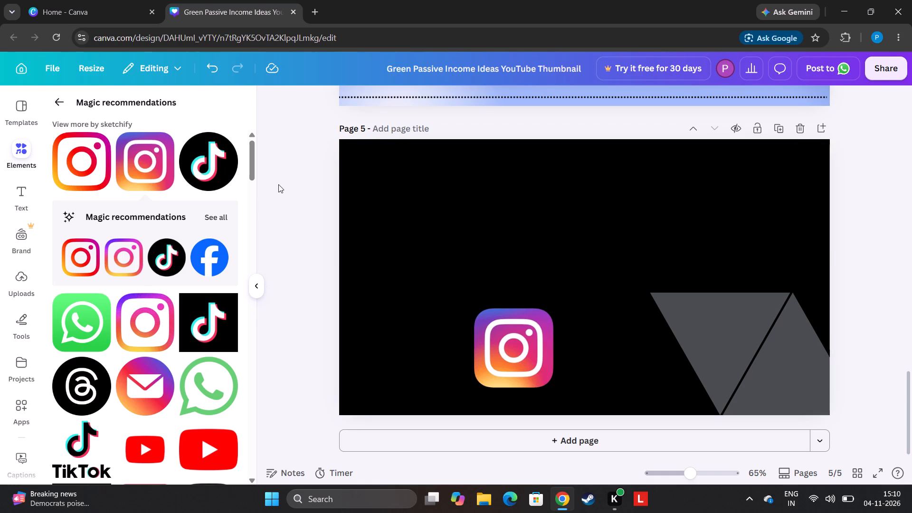
Browse the Magic recommendations for other social media icons suited to page 5.
drag(248, 168, 215, 304)
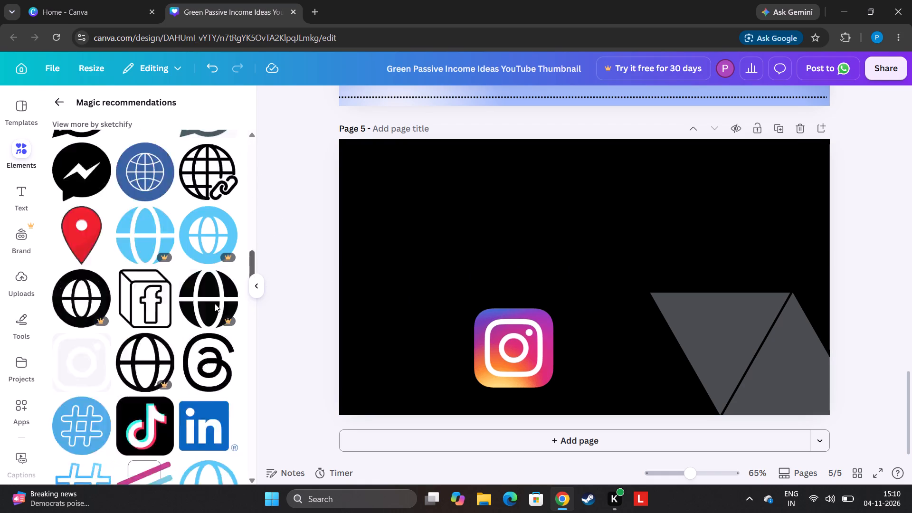
drag(215, 304, 181, 408)
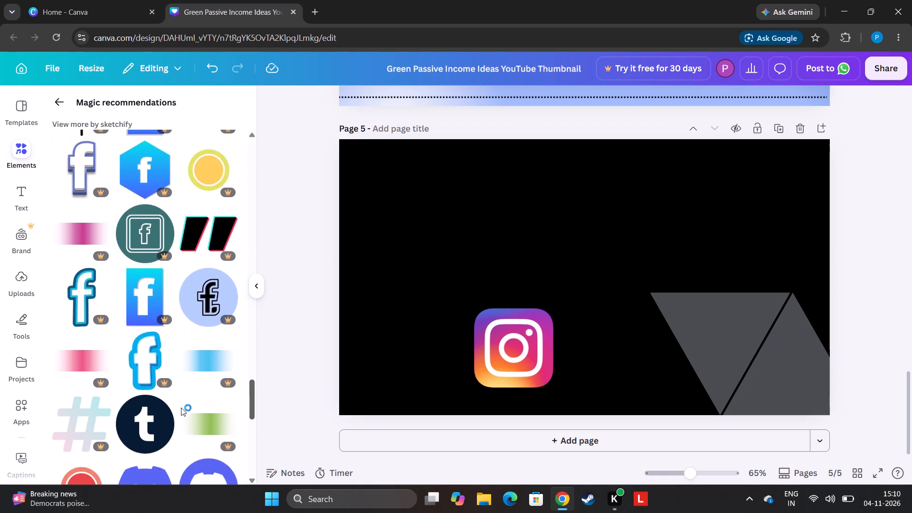
drag(181, 408, 268, 172)
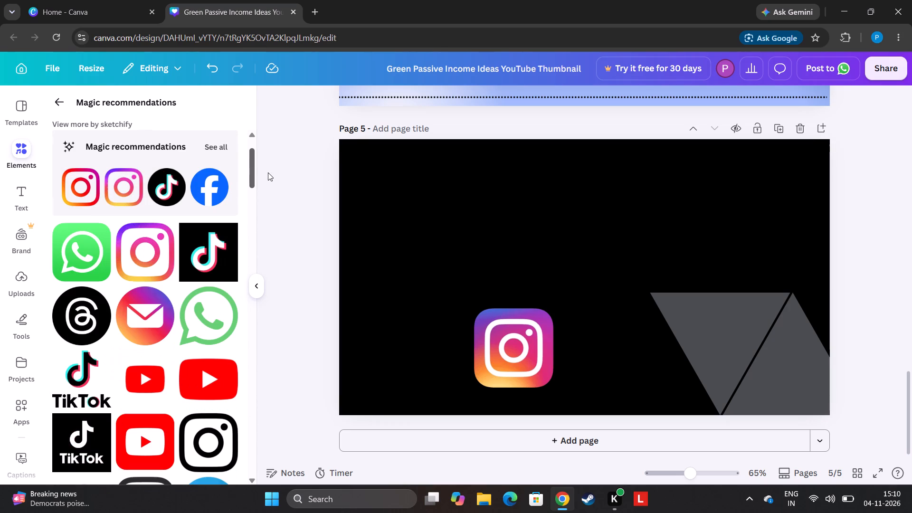
drag(268, 172, 267, 174)
drag(250, 181, 246, 239)
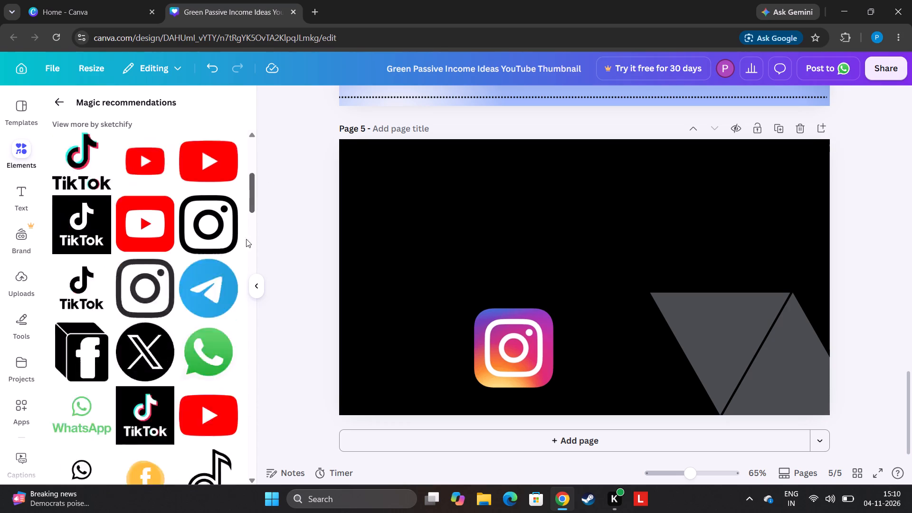
drag(246, 239, 207, 510)
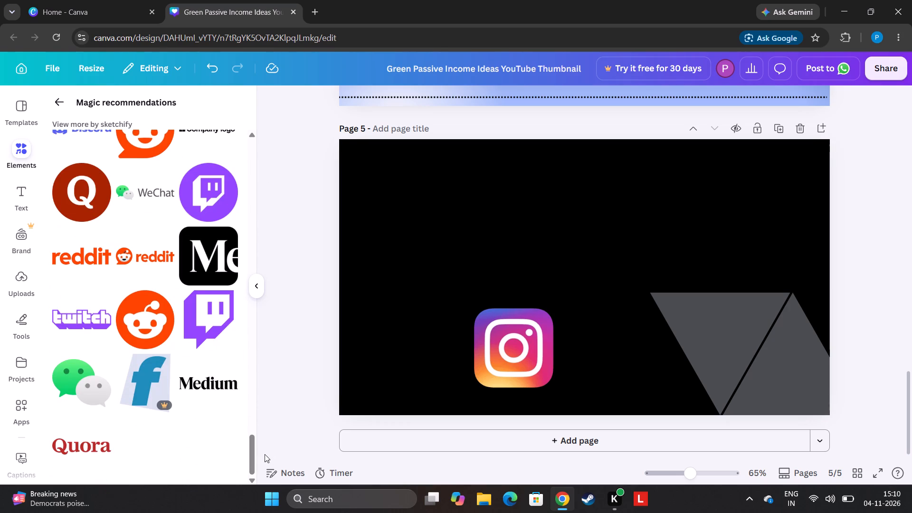
drag(250, 461, 278, 383)
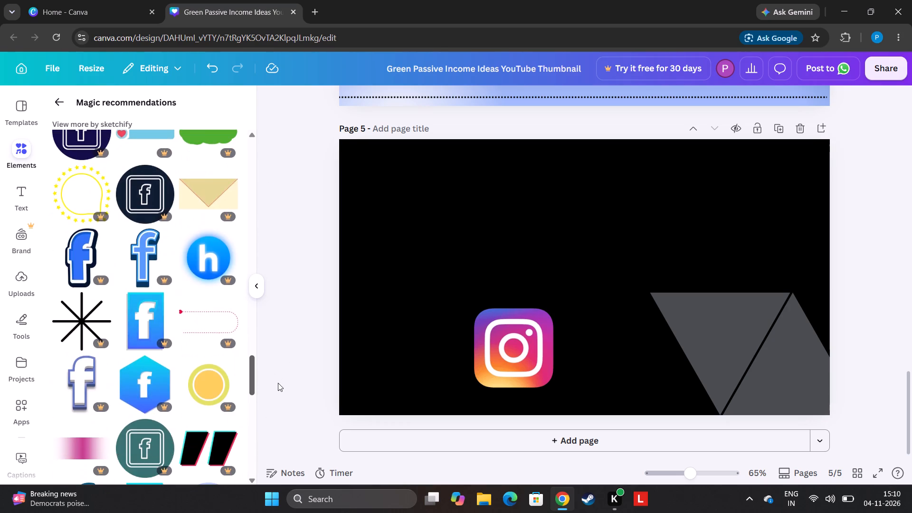
drag(278, 383, 335, 235)
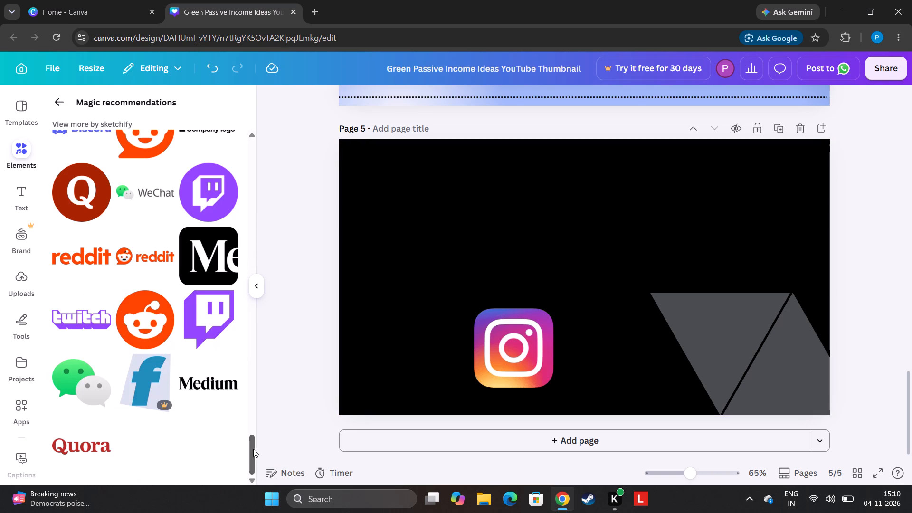
drag(253, 449, 318, 261)
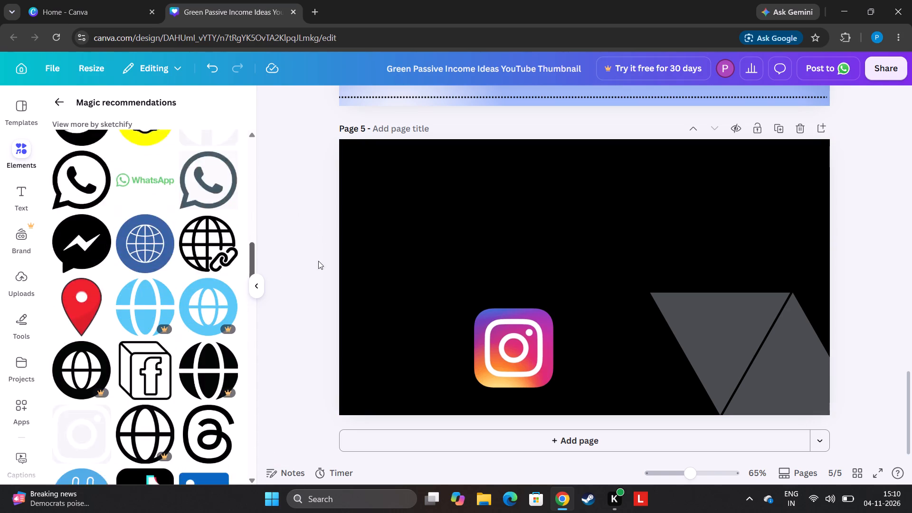
drag(318, 261, 320, 263)
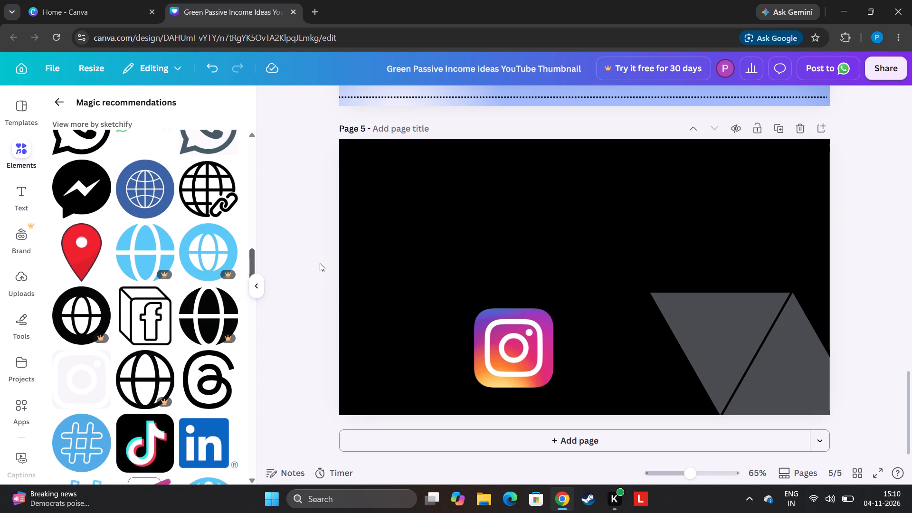
drag(320, 263, 329, 216)
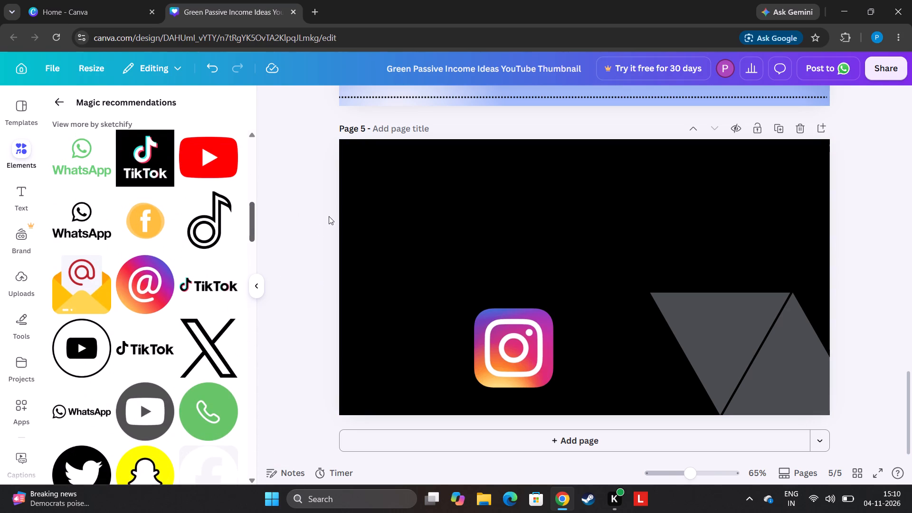
drag(329, 216, 348, 180)
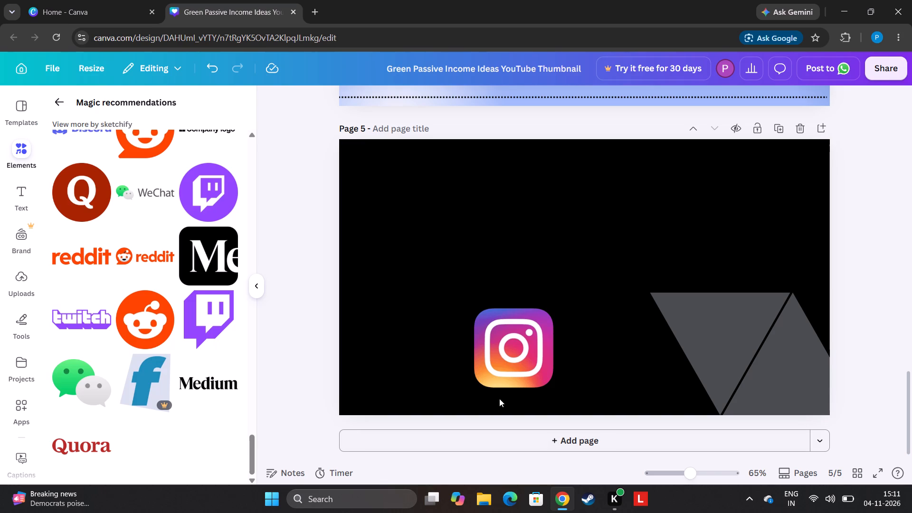
Move the Instagram logo over the triangles in page 5's bottom-right corner and enlarge it to cover most of their height.
drag(509, 350, 719, 356)
drag(720, 355, 731, 378)
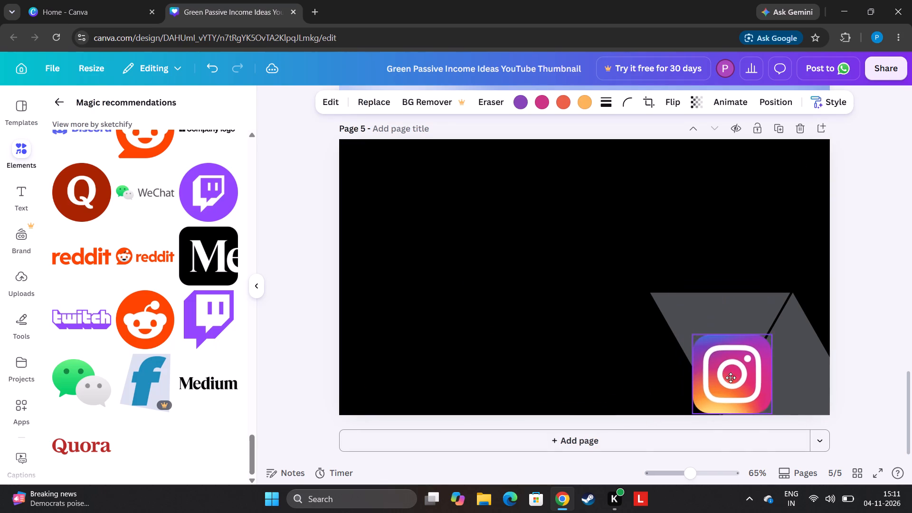
drag(731, 378, 755, 367)
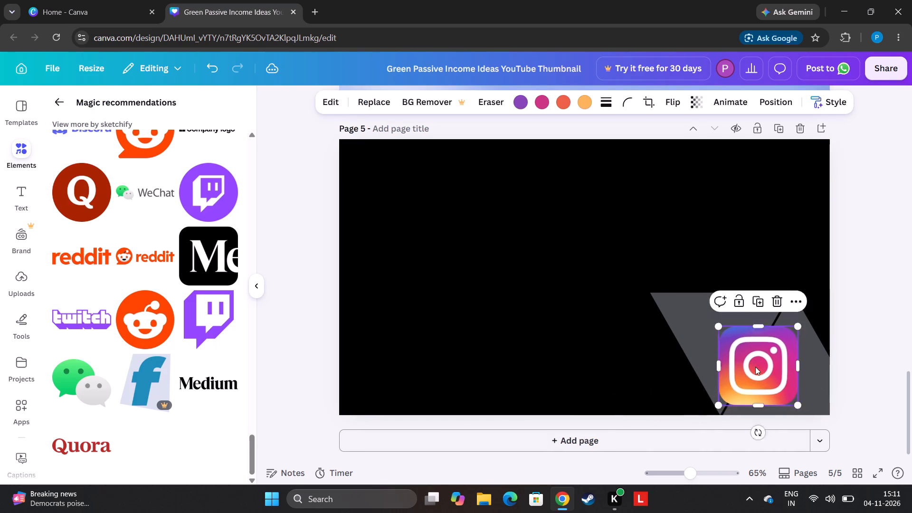
drag(714, 324, 699, 312)
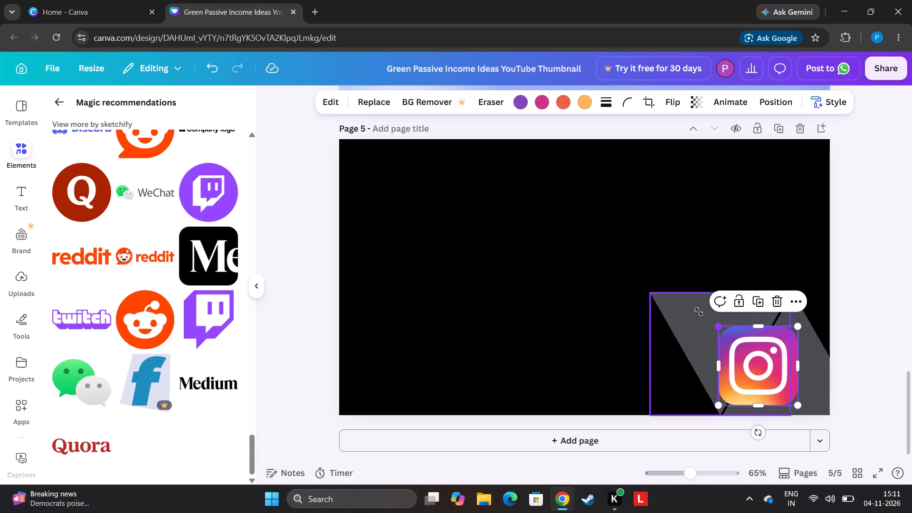
drag(699, 312, 684, 308)
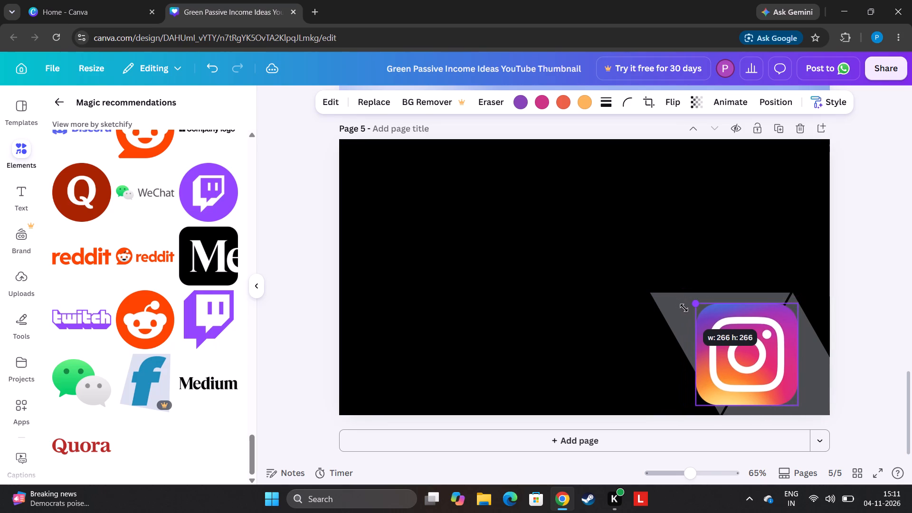
drag(684, 308, 612, 324)
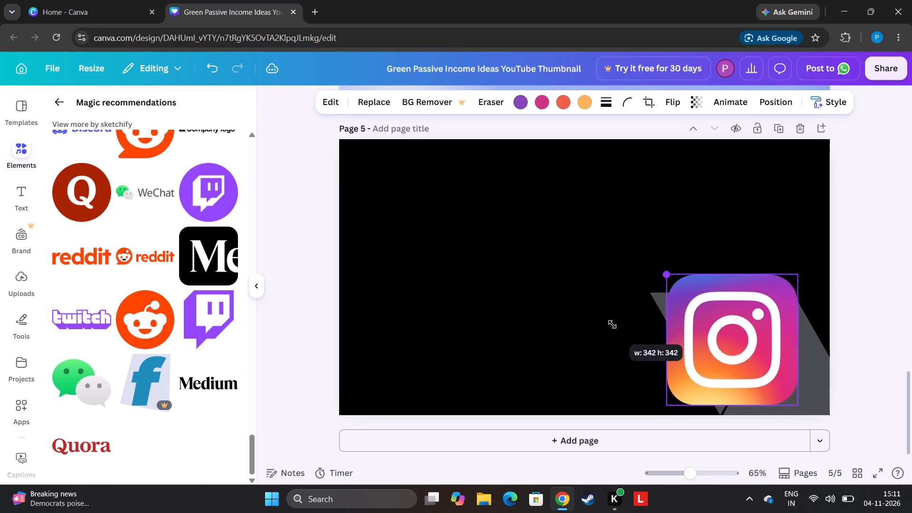
drag(612, 324, 644, 345)
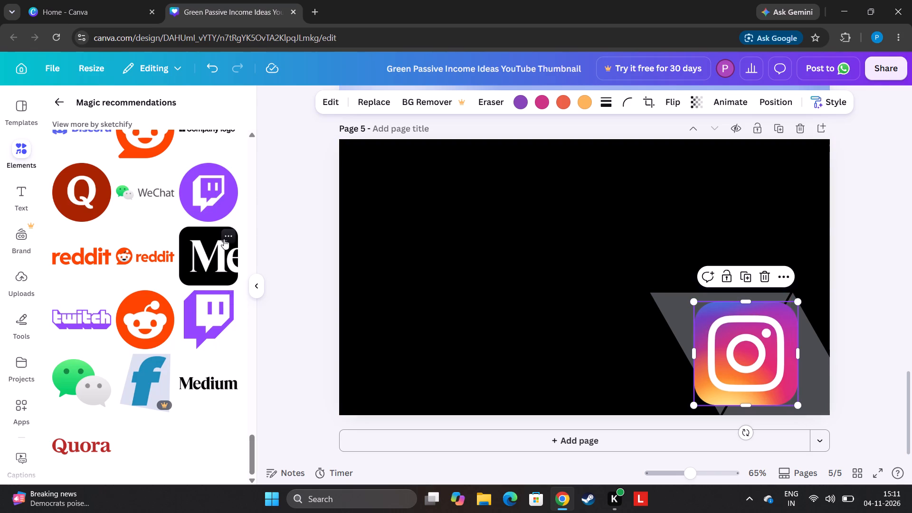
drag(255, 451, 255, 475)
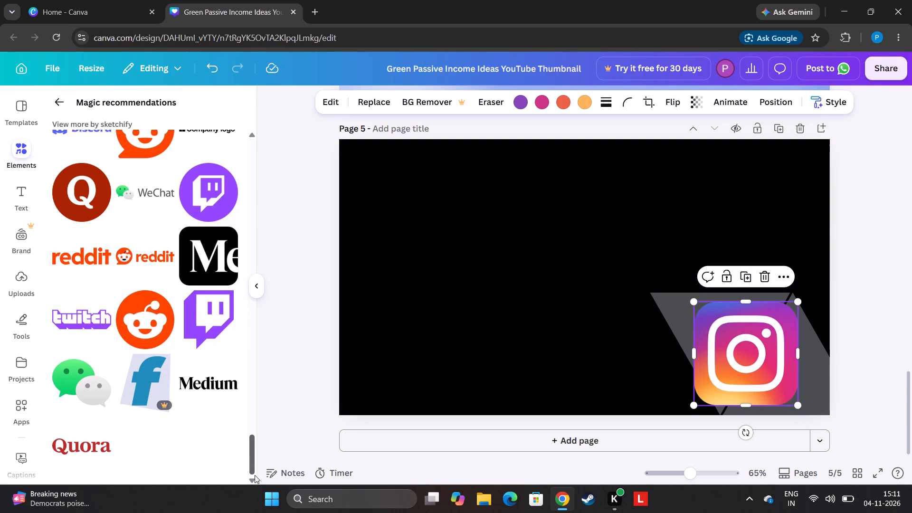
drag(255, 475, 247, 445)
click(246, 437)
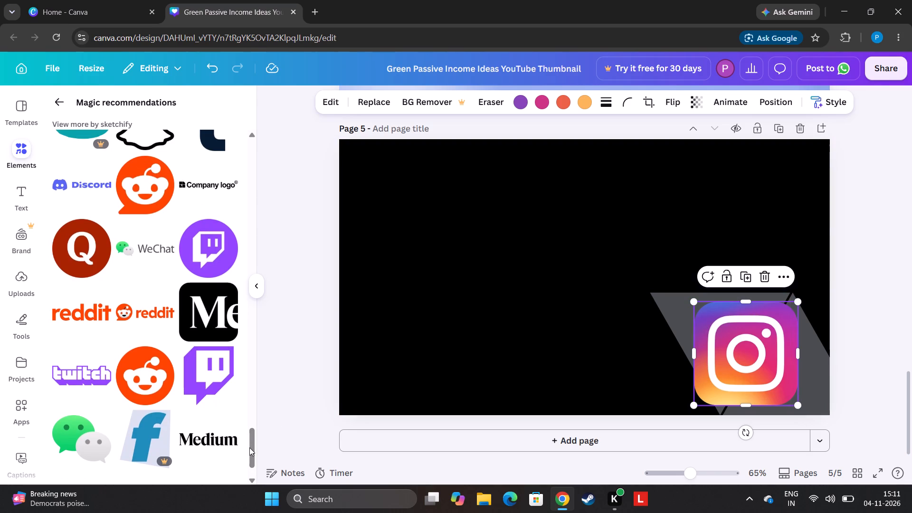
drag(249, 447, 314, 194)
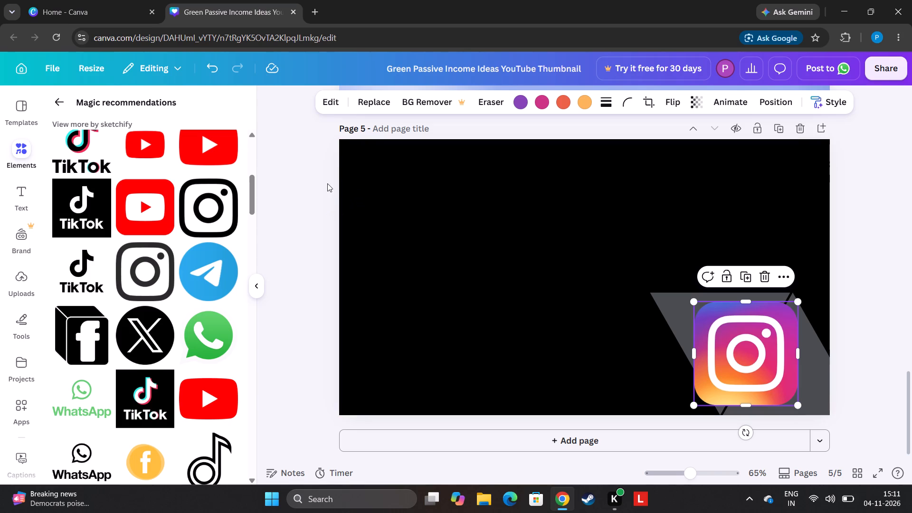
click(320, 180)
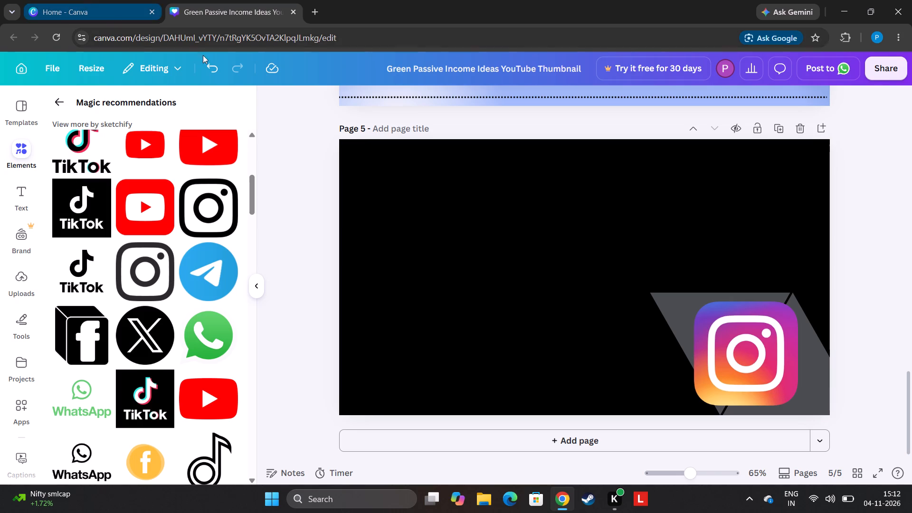
Add the yellow radial glow graphic from the recently used elements to page 5.
click(52, 100)
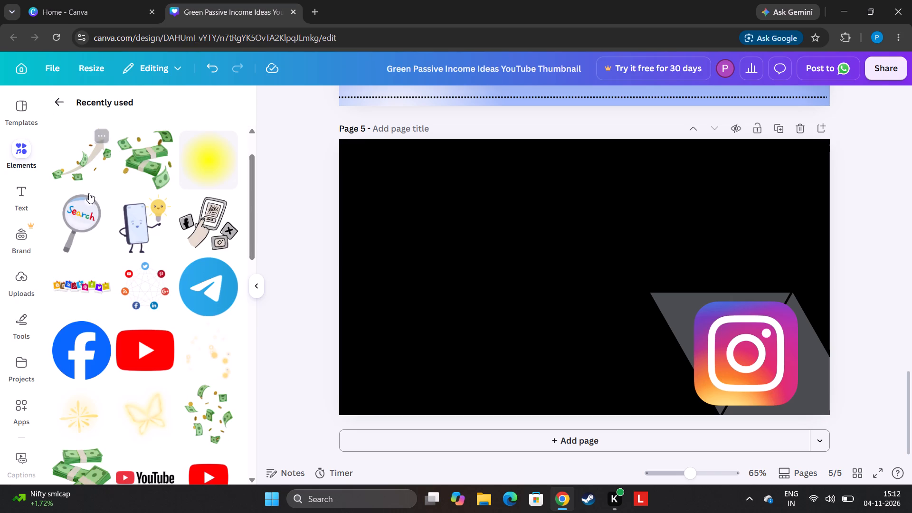
click(213, 161)
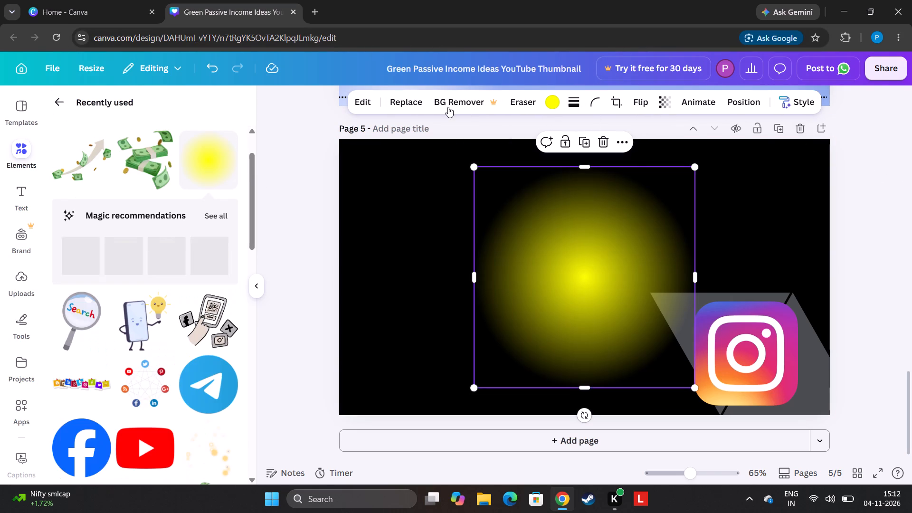
Open the colour choices for the yellow glow.
click(553, 101)
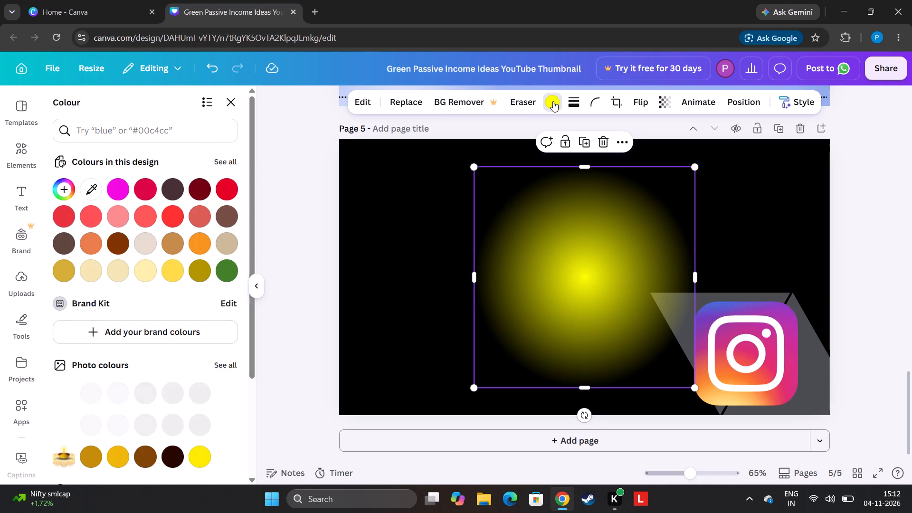
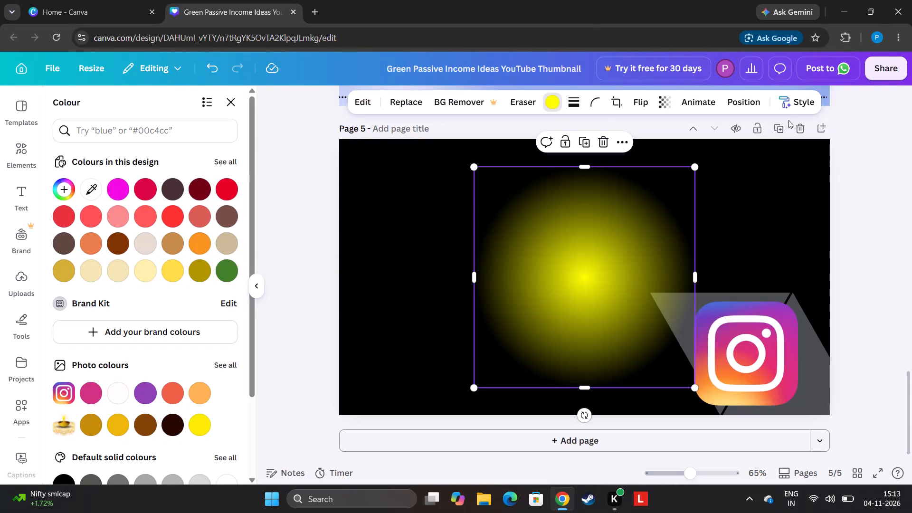
Change the yellow radial glow on page 5 to the design's vivid neon pink, #f10ae0.
click(551, 103)
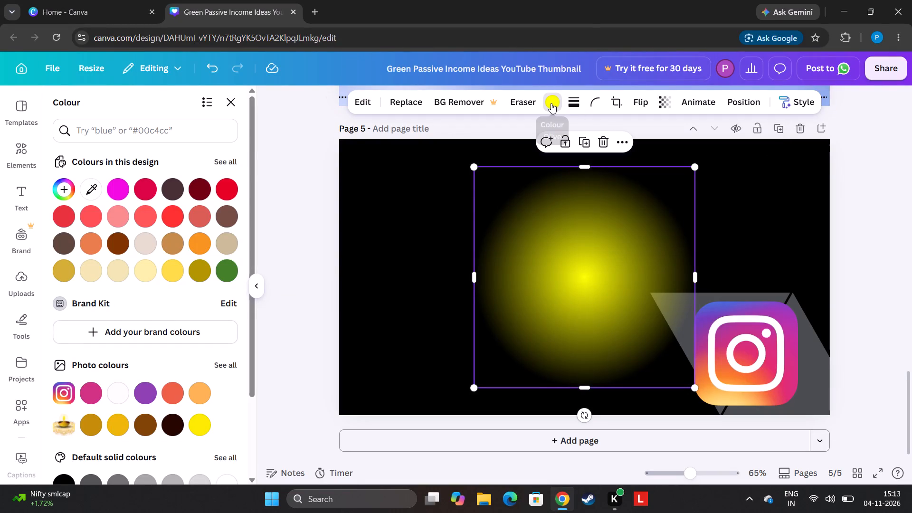
click(551, 103)
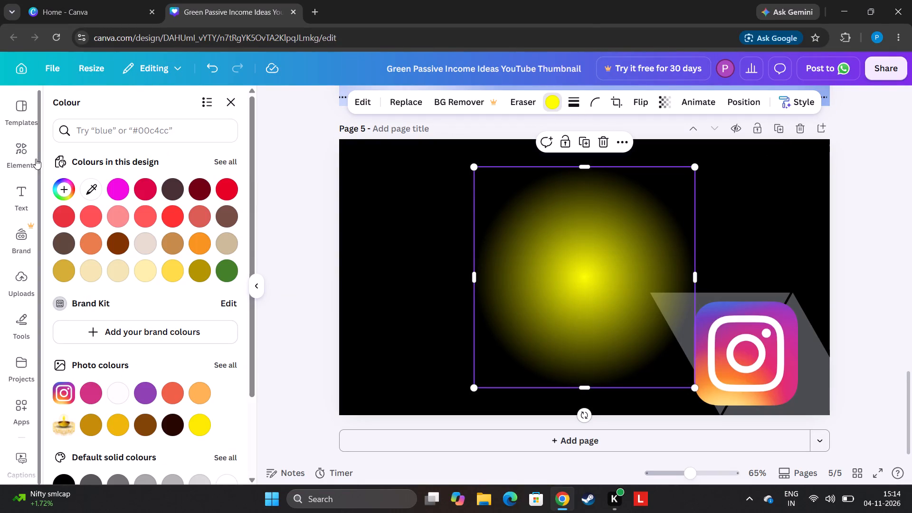
click(111, 186)
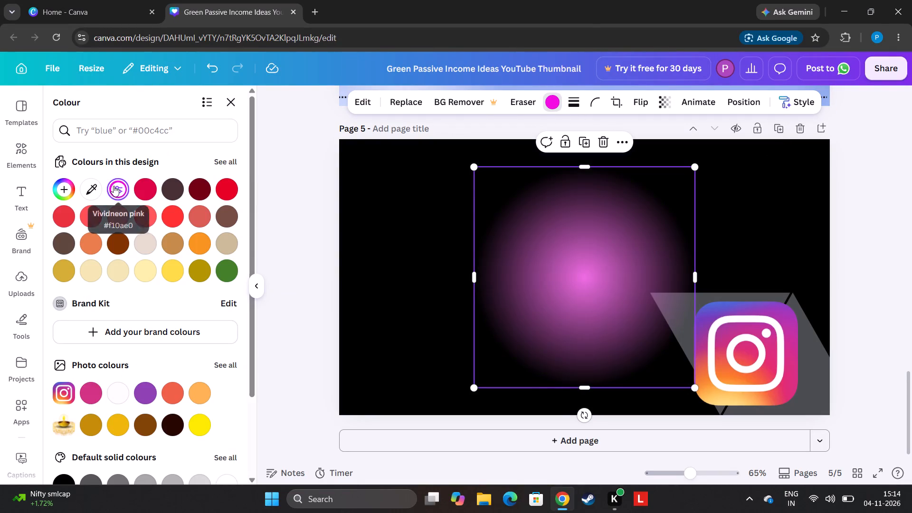
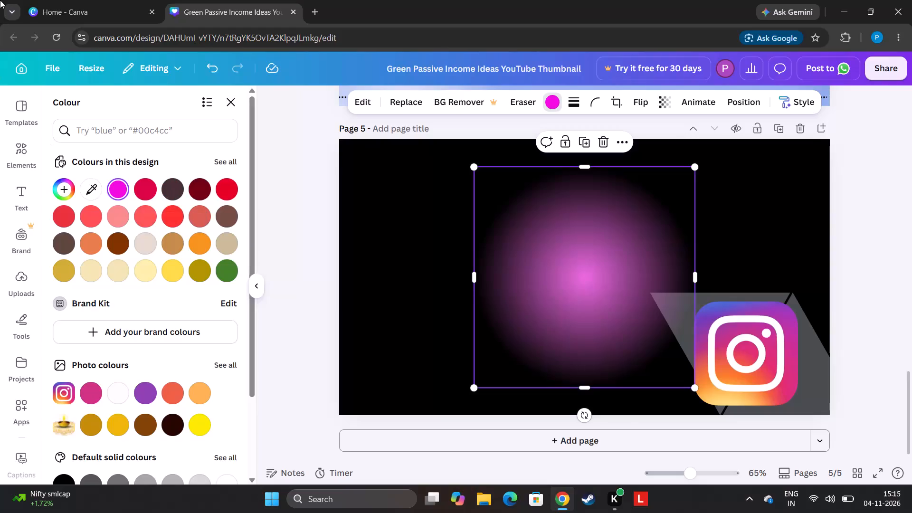
Move the pink glow slightly lower on page 5, keeping it near the page's centre.
scroll(0, 0, up, 1)
drag(548, 275, 355, 249)
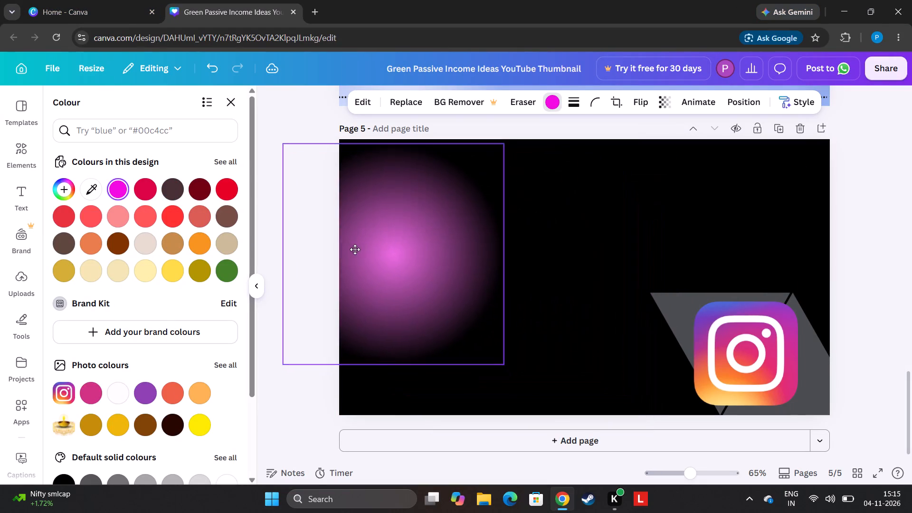
drag(355, 249, 557, 294)
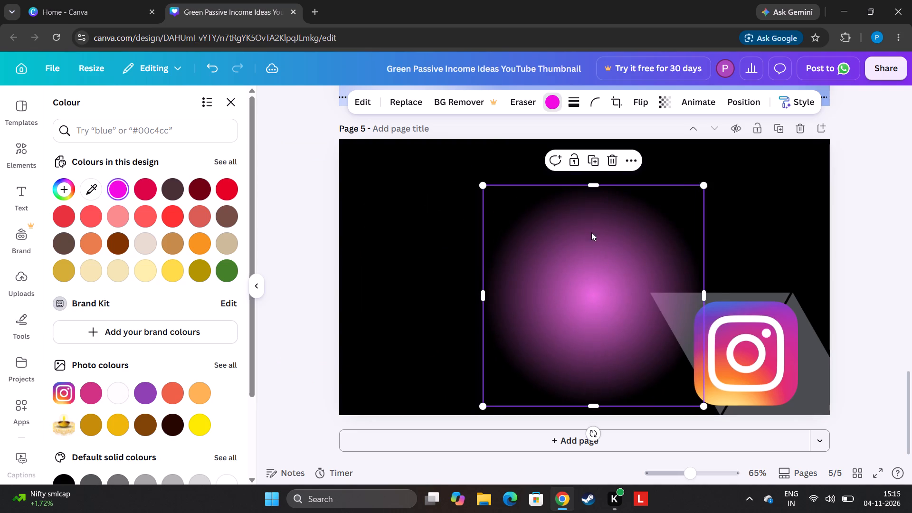
Duplicate the Instagram logo twice, placing one copy in page 5's top-right corner and the other over the pink glow.
click(748, 354)
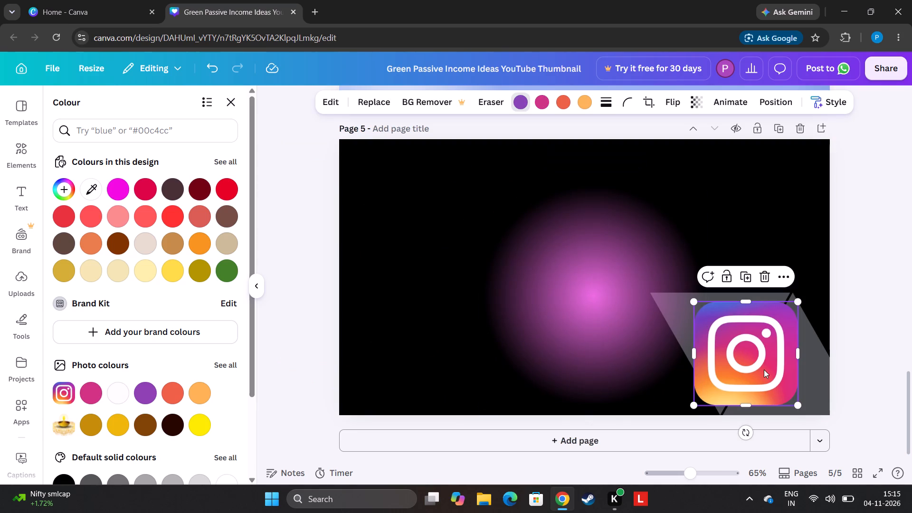
click(749, 281)
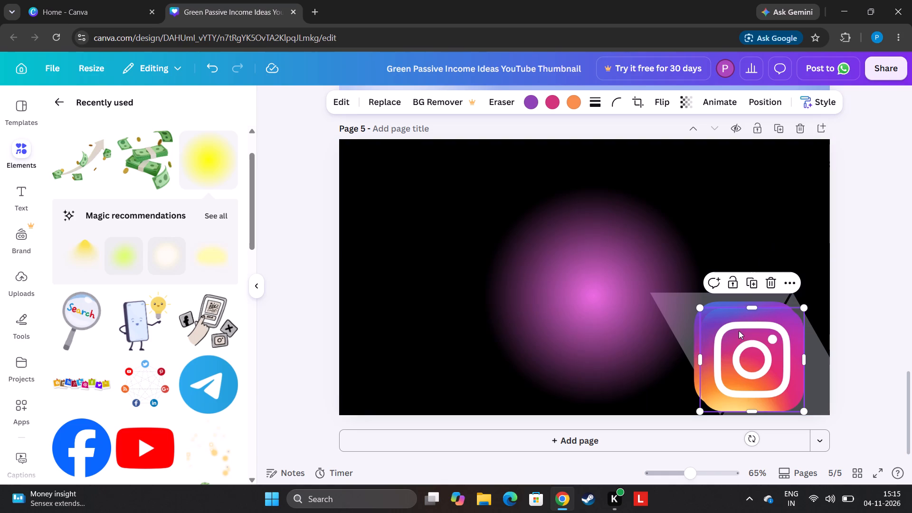
click(753, 280)
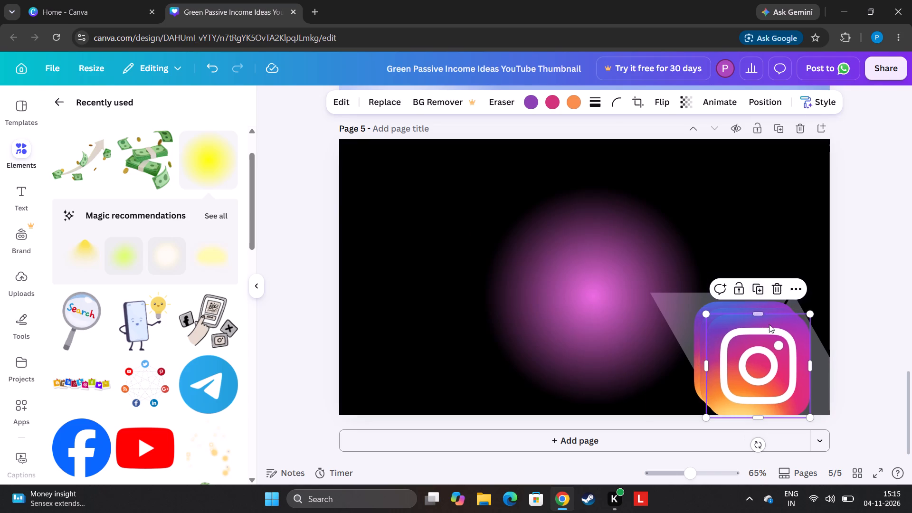
drag(763, 349, 771, 177)
click(748, 333)
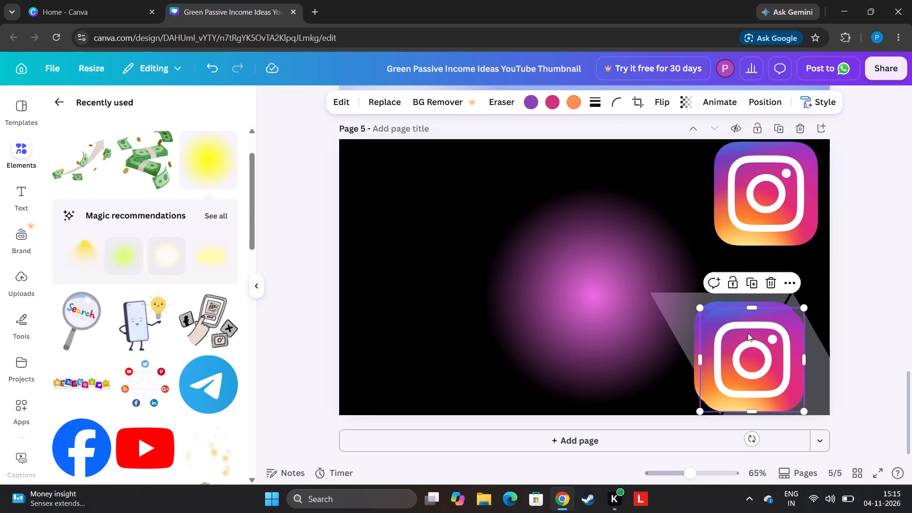
drag(748, 333, 636, 255)
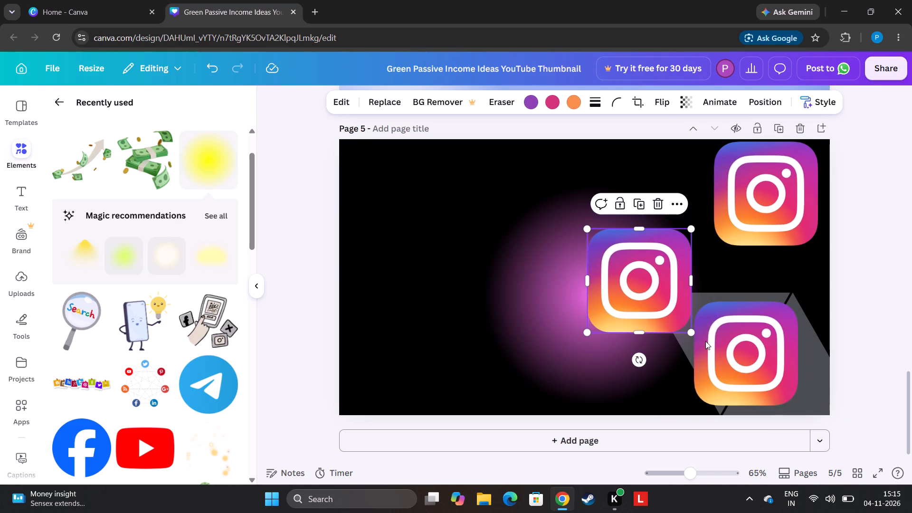
Delete the original Instagram logo covering the grey triangles.
click(710, 345)
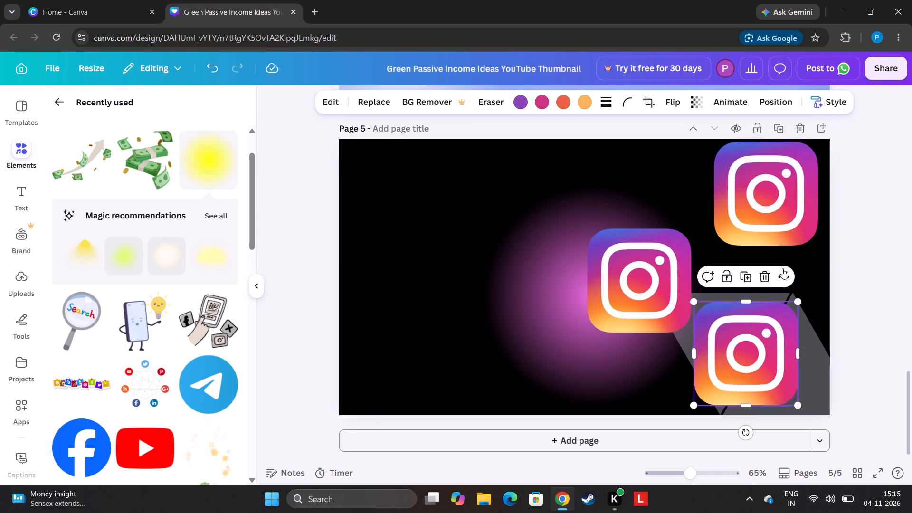
click(765, 276)
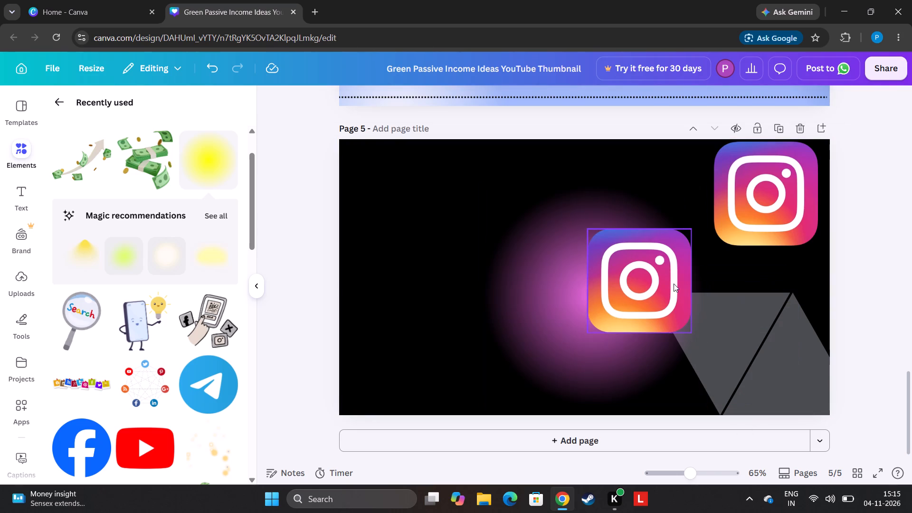
Move the logo on the glow to the page's upper-left area and the top-right logo onto the grey triangles.
drag(674, 284, 483, 214)
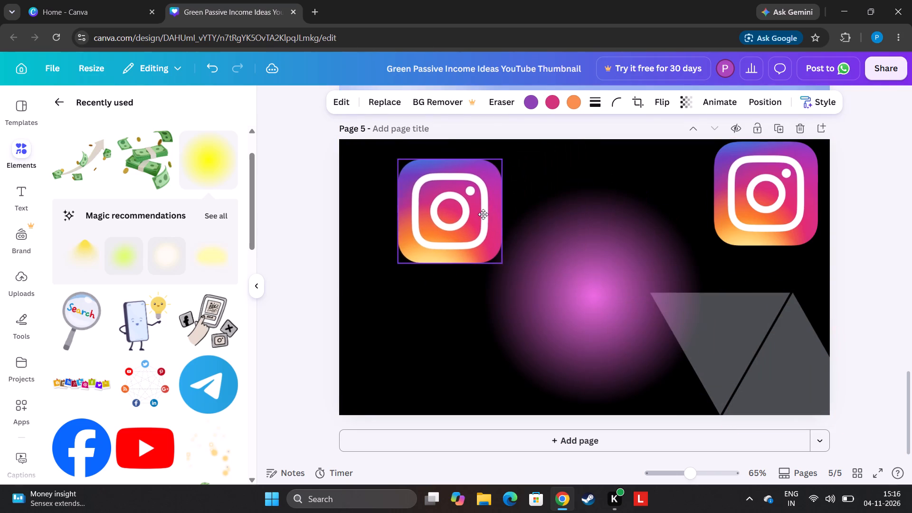
drag(483, 214, 483, 214)
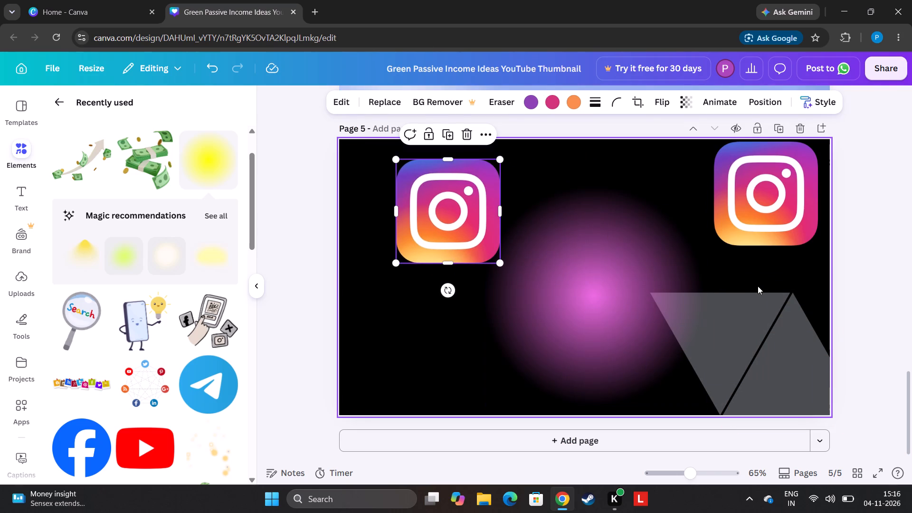
drag(770, 220, 781, 333)
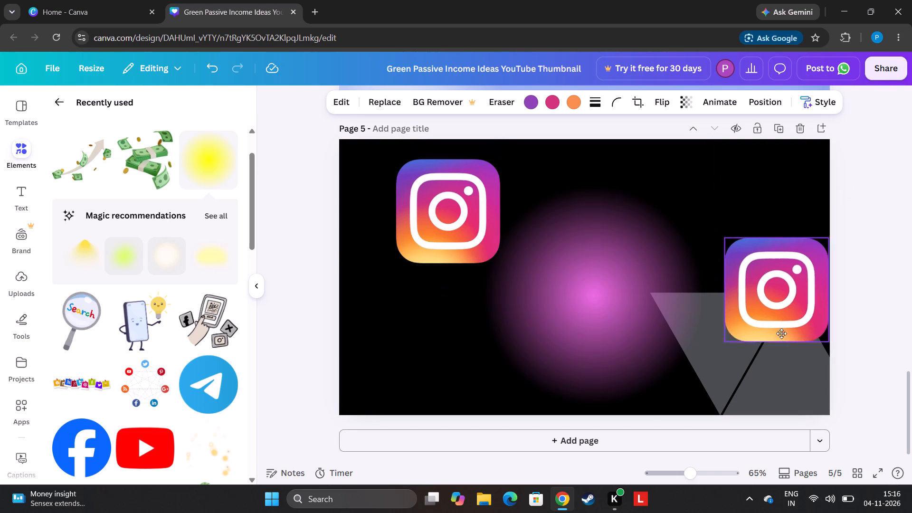
drag(781, 333, 756, 385)
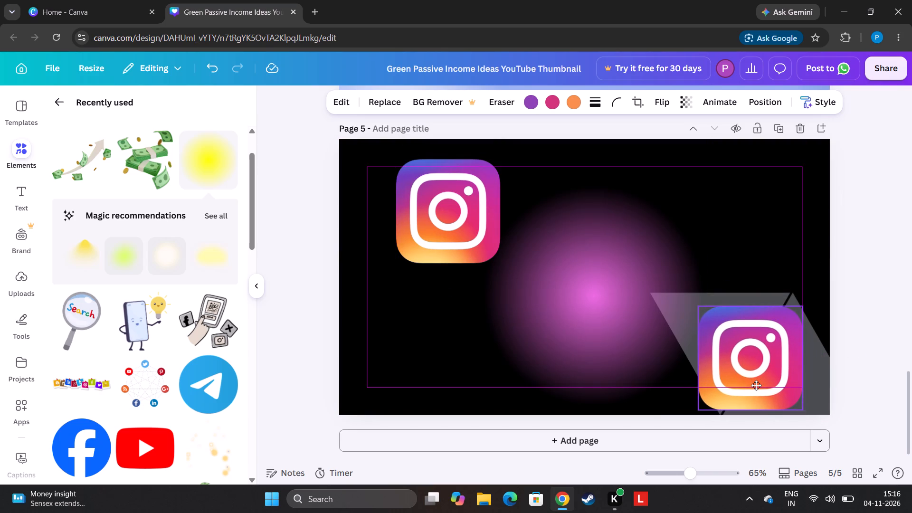
drag(756, 385, 759, 384)
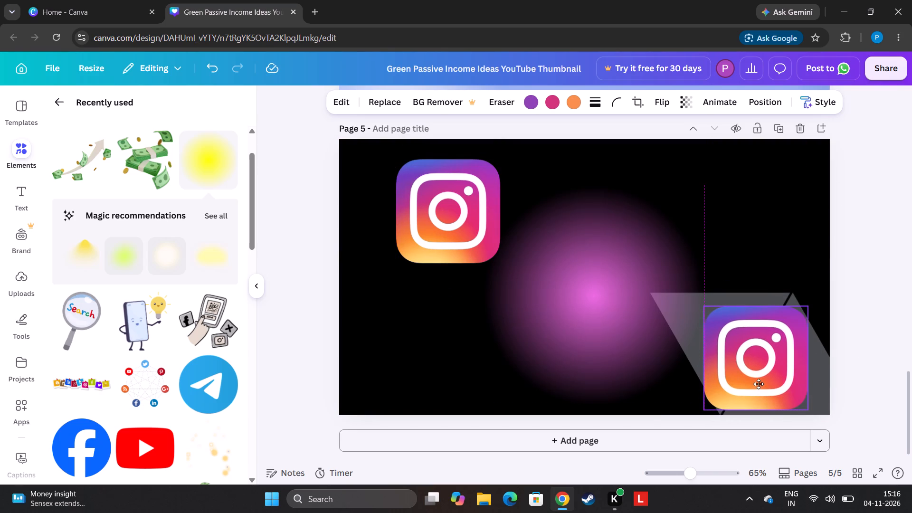
drag(759, 384, 759, 383)
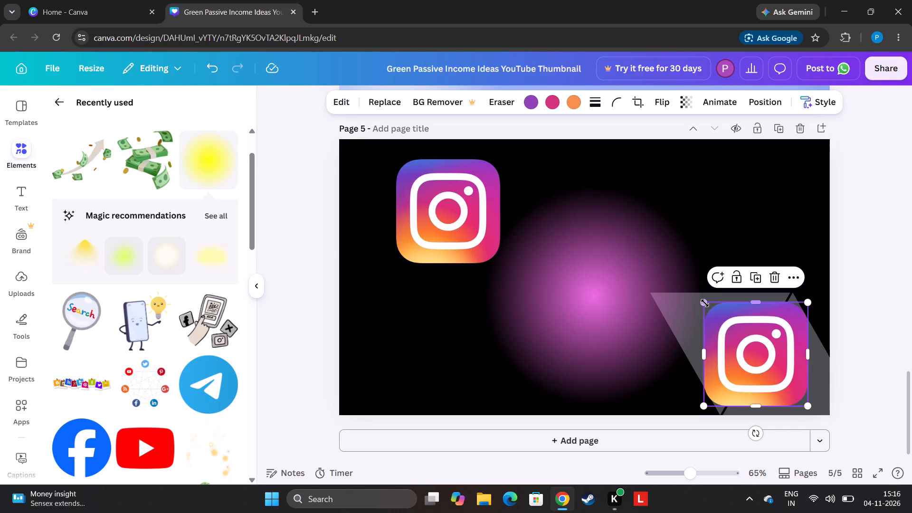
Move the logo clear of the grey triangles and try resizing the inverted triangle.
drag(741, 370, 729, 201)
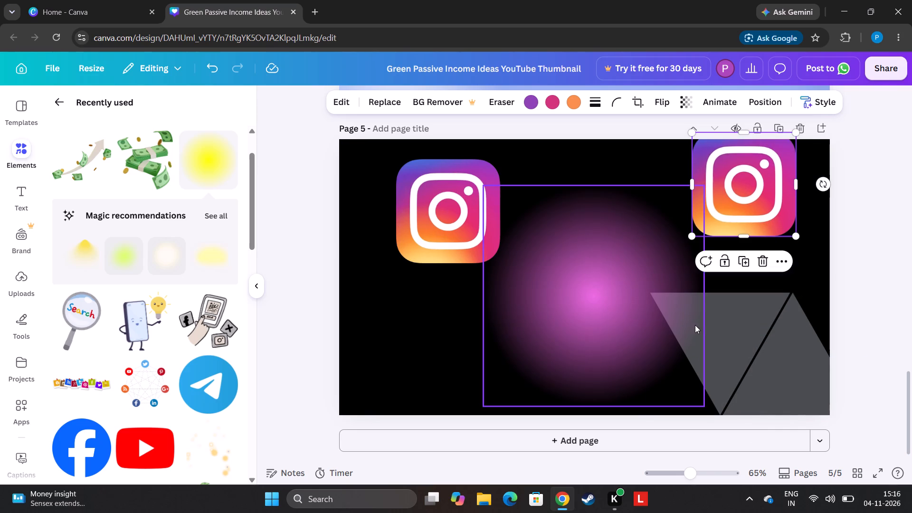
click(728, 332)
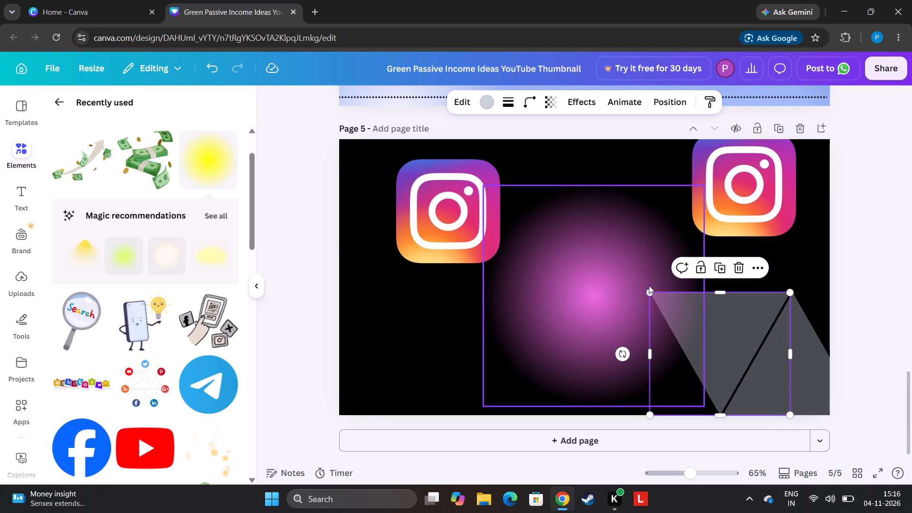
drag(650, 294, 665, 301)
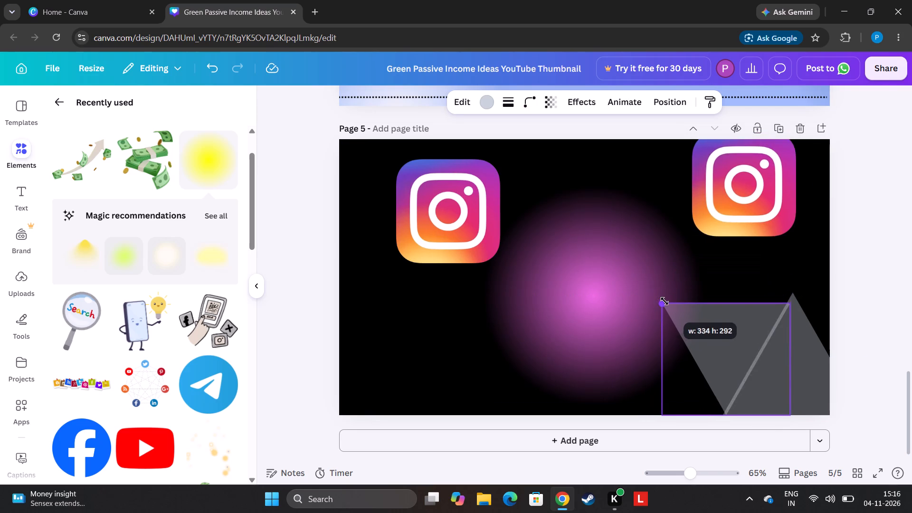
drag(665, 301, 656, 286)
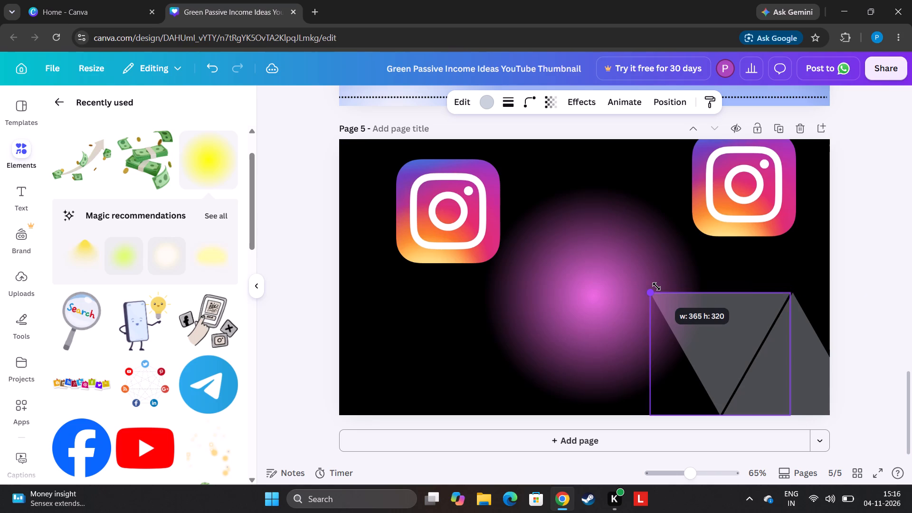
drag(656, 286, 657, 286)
Place the large Instagram logo back over the grey triangles in page 5's bottom-right corner.
drag(724, 205, 751, 324)
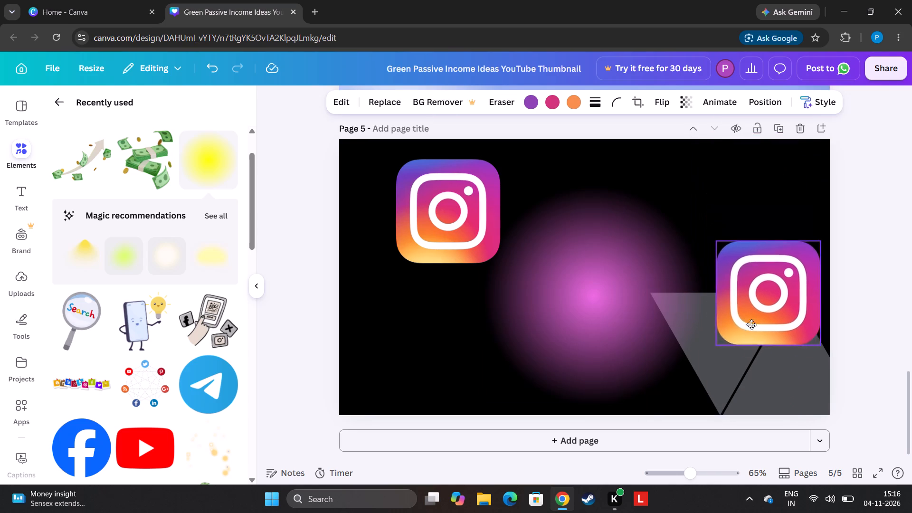
drag(751, 324, 731, 365)
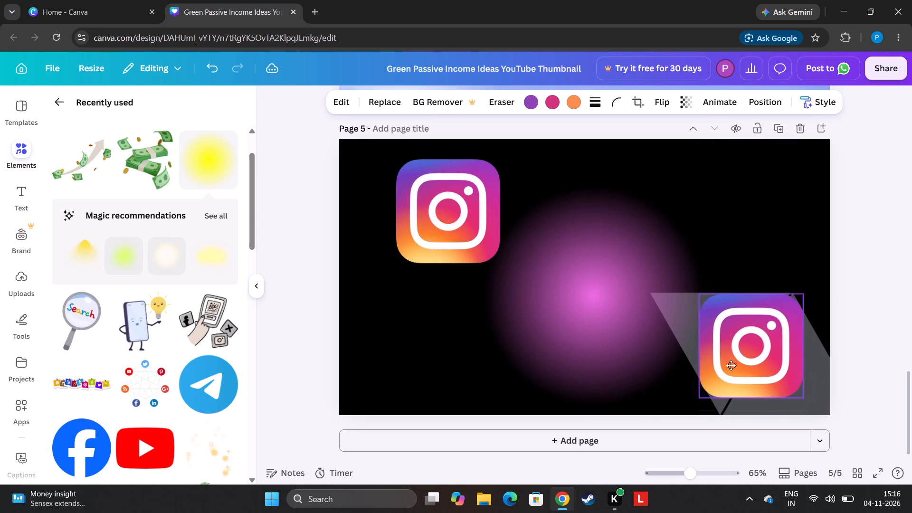
drag(731, 365, 741, 381)
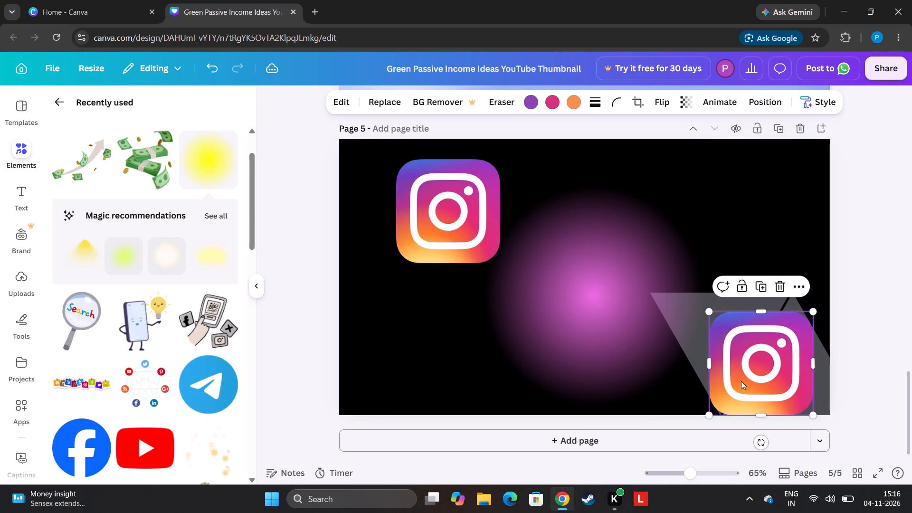
drag(741, 381, 742, 372)
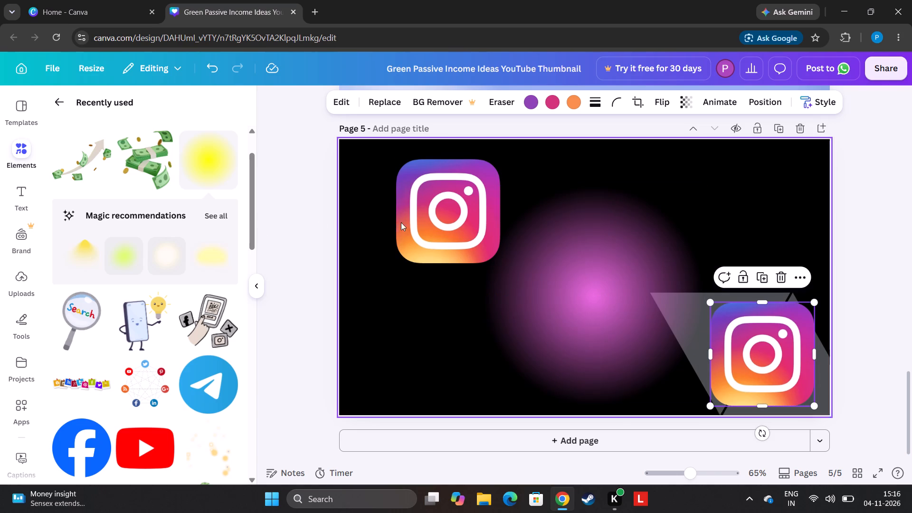
Shrink the Instagram logo in the page's upper-left area to a tiny icon.
click(444, 255)
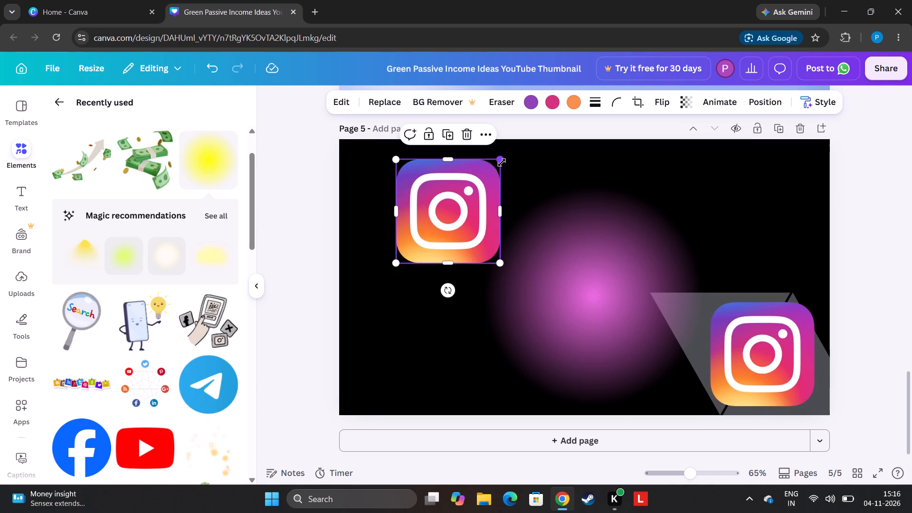
drag(502, 159, 496, 263)
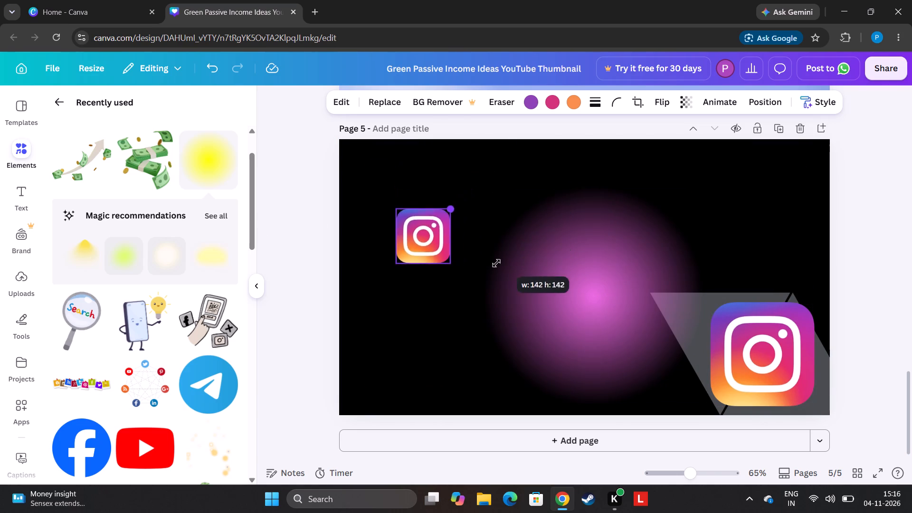
drag(496, 263, 485, 308)
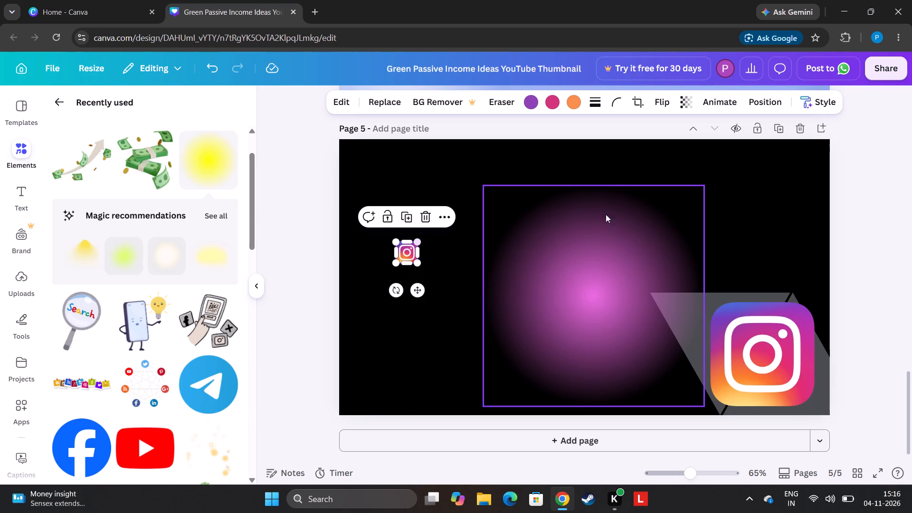
Set the tiny Instagram icon's transparency to 27.
click(686, 104)
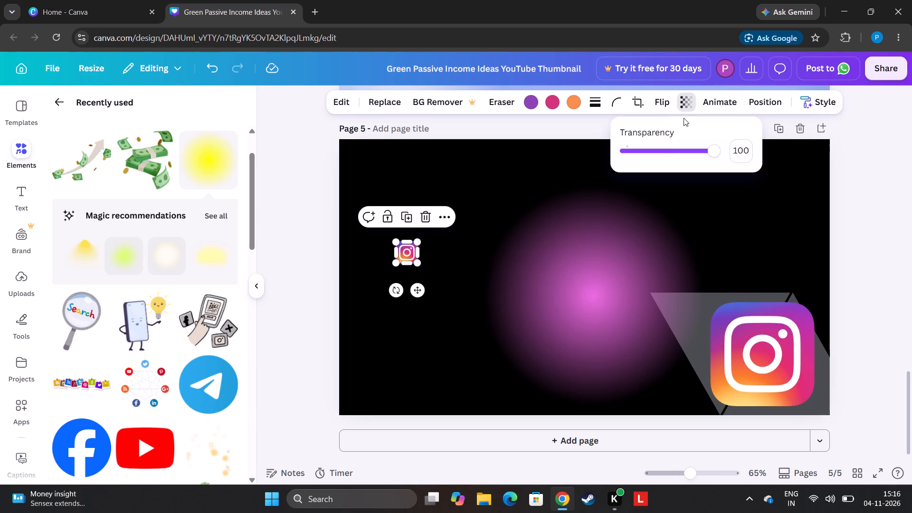
click(665, 152)
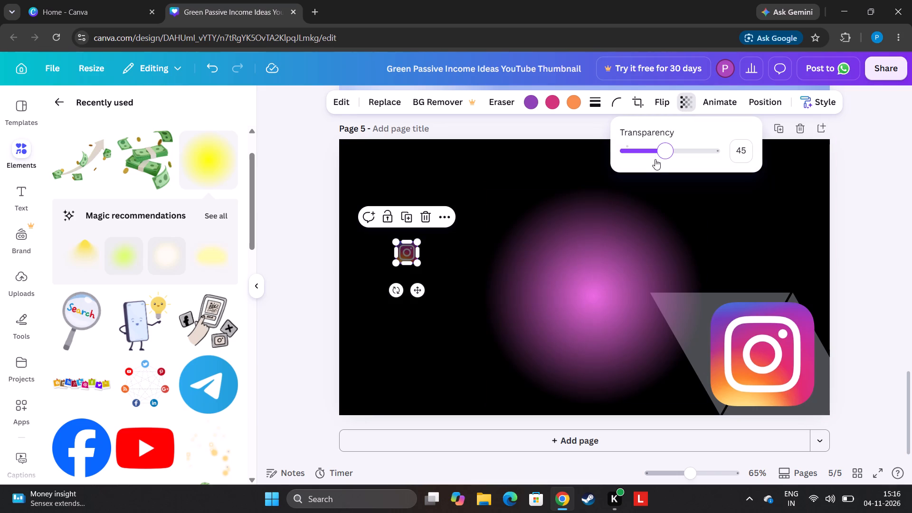
click(649, 143)
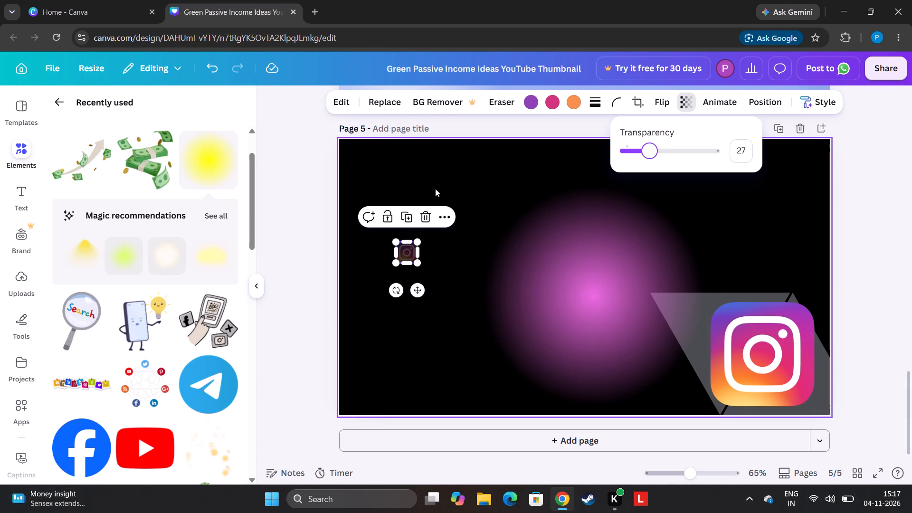
Duplicate the faded Instagram icon, place the copy in the page's upper-right area above the large logo and enlarge it slightly.
click(403, 216)
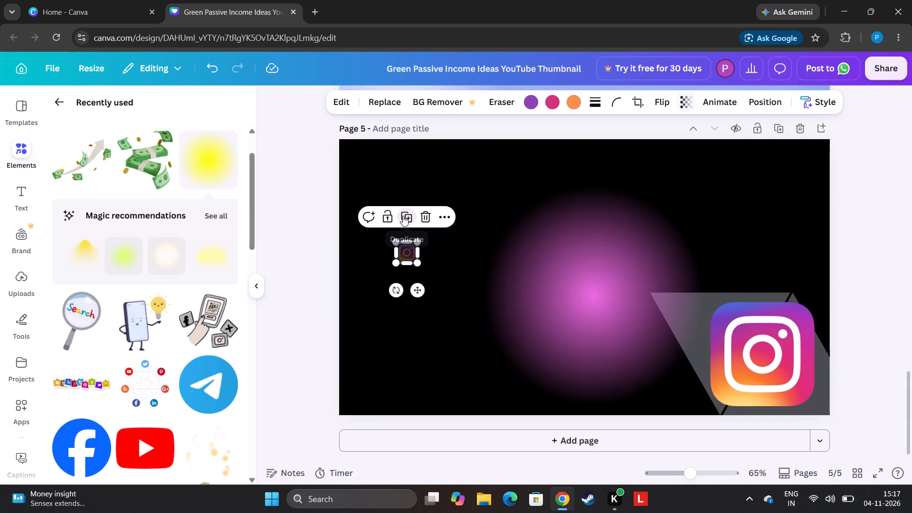
drag(413, 255, 693, 200)
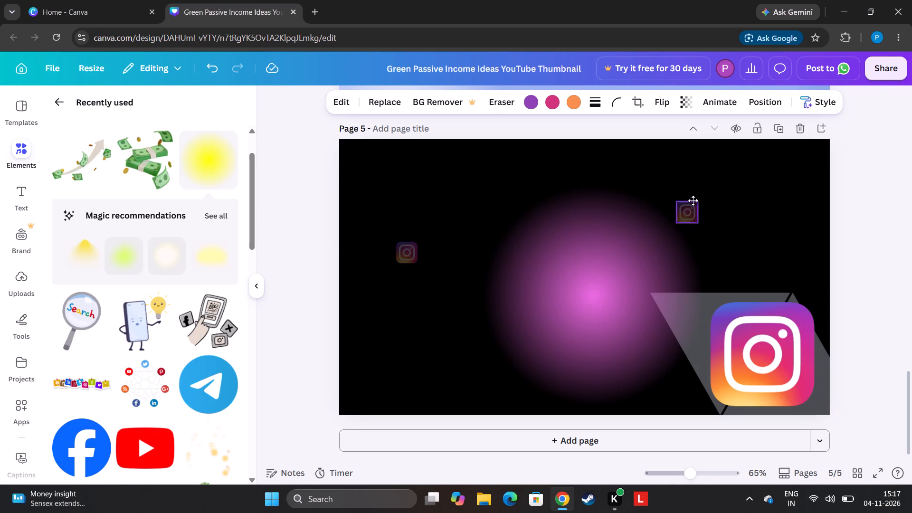
drag(693, 200, 704, 189)
drag(715, 204, 753, 195)
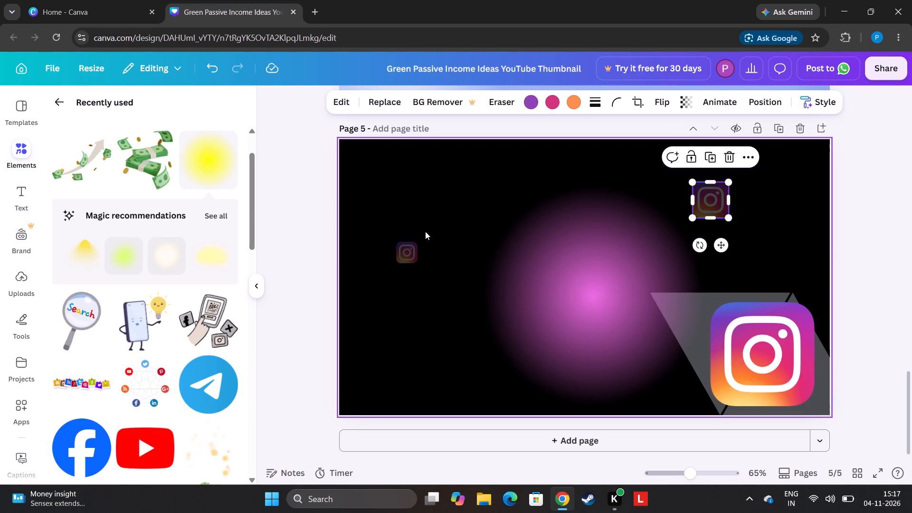
Duplicate the small faded Instagram icon twice and move one copy to the page's top edge near the centre.
click(411, 261)
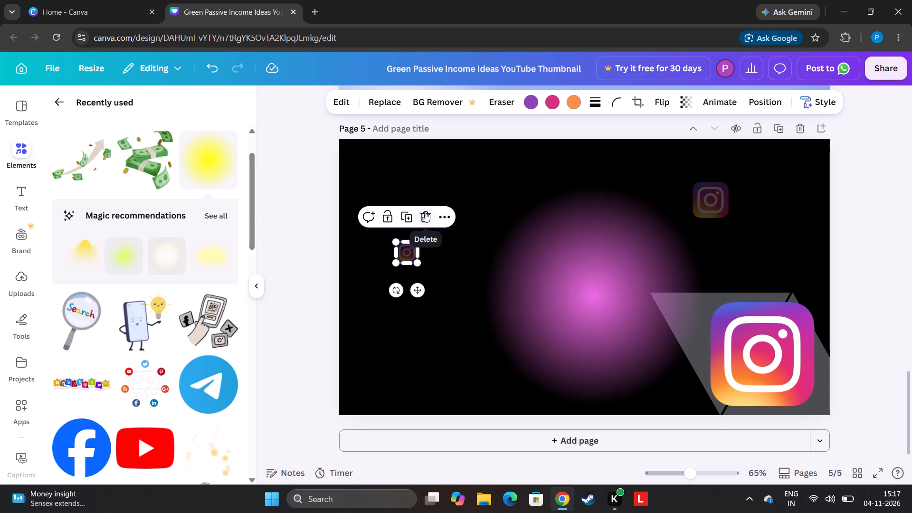
click(409, 214)
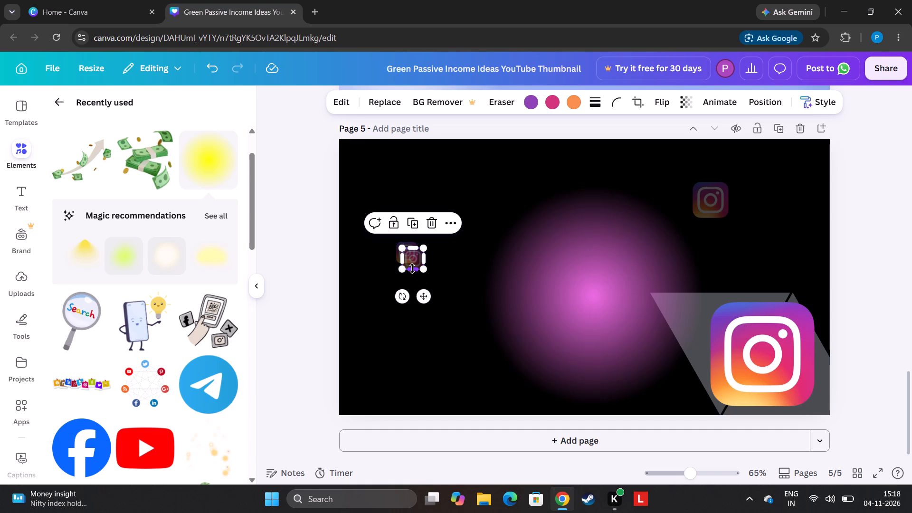
click(409, 227)
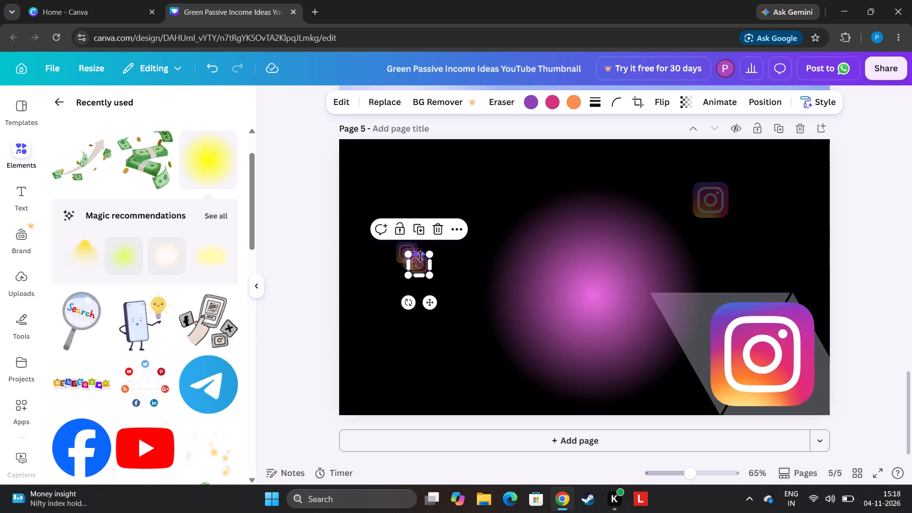
drag(426, 282, 419, 294)
drag(421, 270, 486, 154)
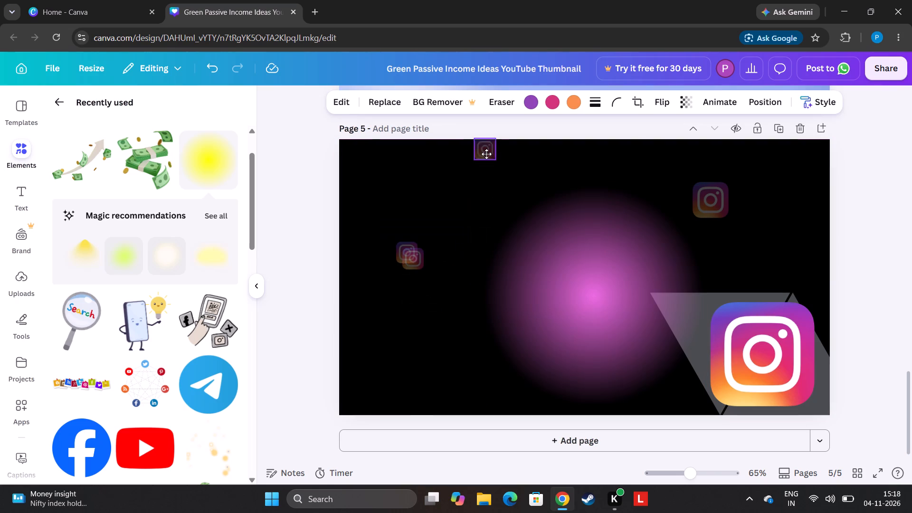
drag(486, 154, 557, 154)
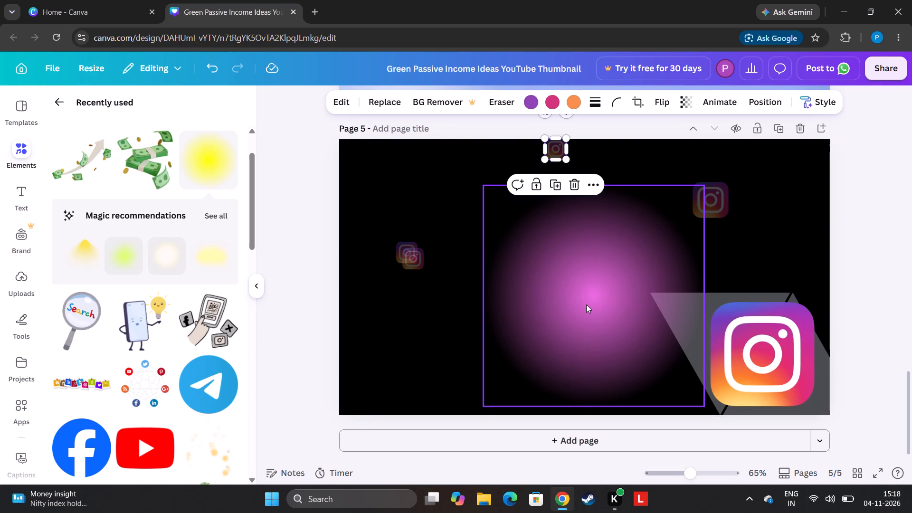
Move the pink glow from the page's centre to behind the large Instagram logo and grey triangles.
drag(586, 304, 755, 348)
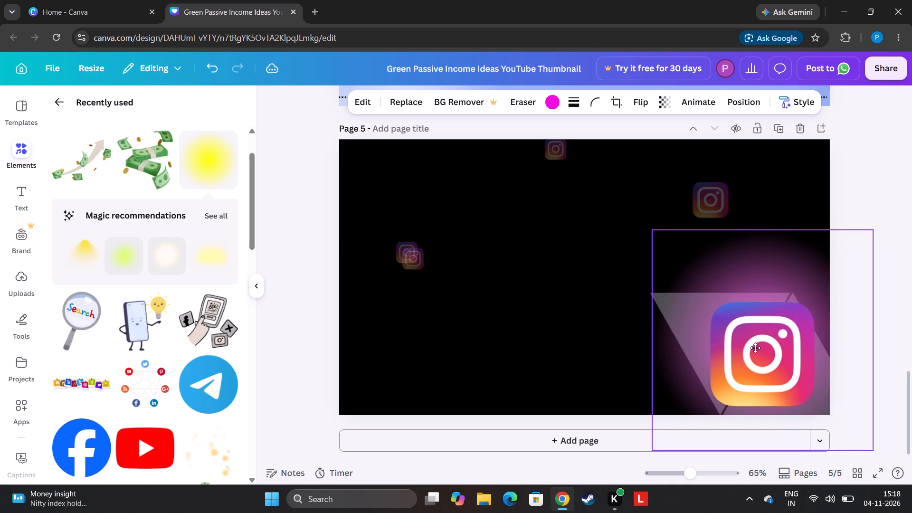
drag(755, 348, 732, 356)
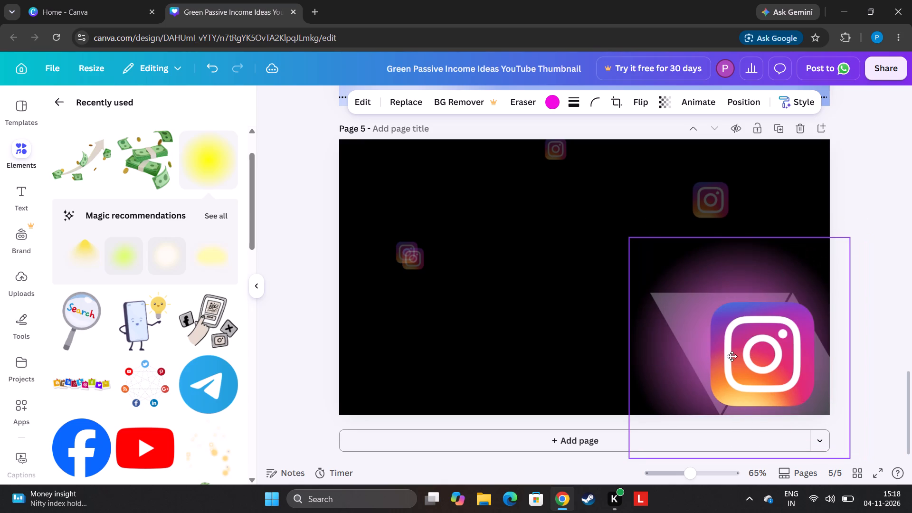
drag(732, 356, 732, 354)
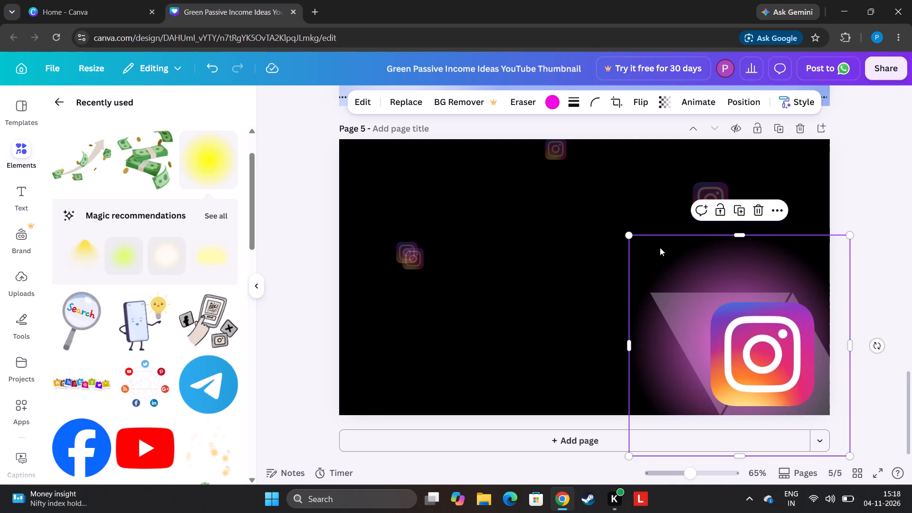
Duplicate the pink glow and place the copy in the page's top-left corner, partly off the page.
click(738, 210)
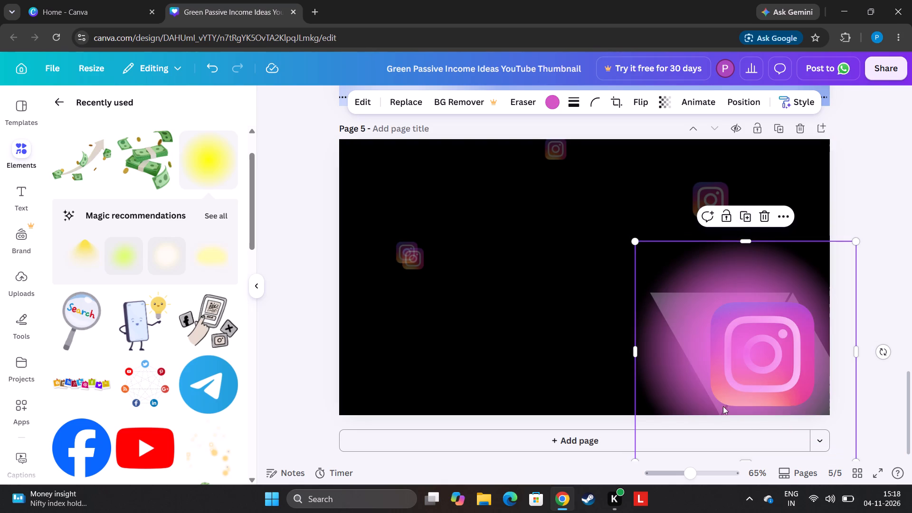
drag(750, 355, 550, 272)
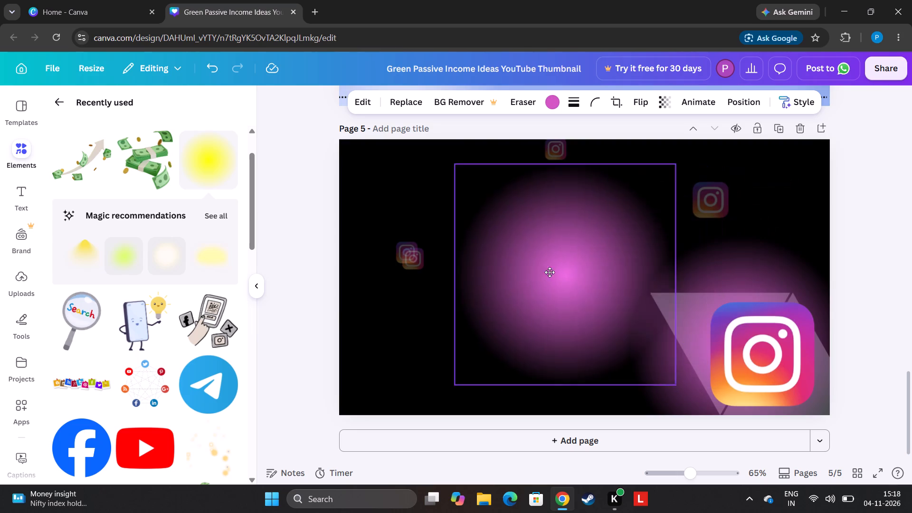
drag(550, 272, 351, 402)
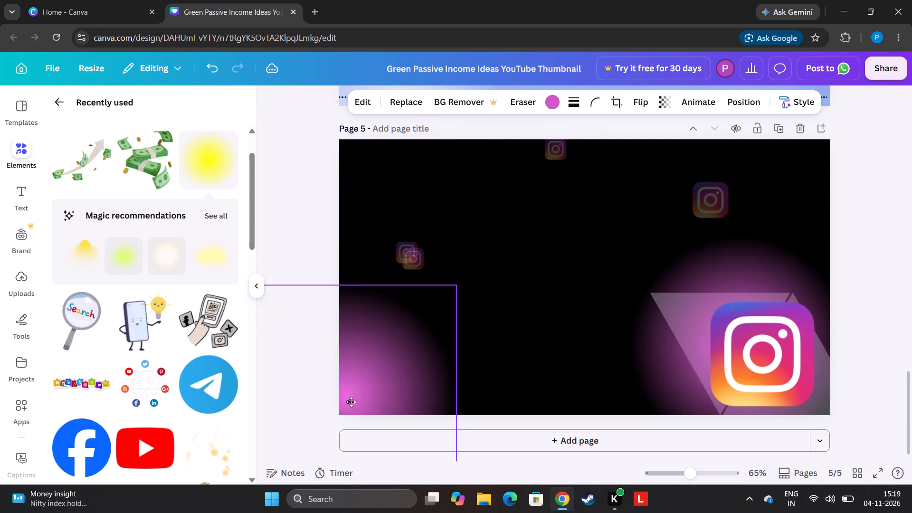
drag(351, 402, 352, 422)
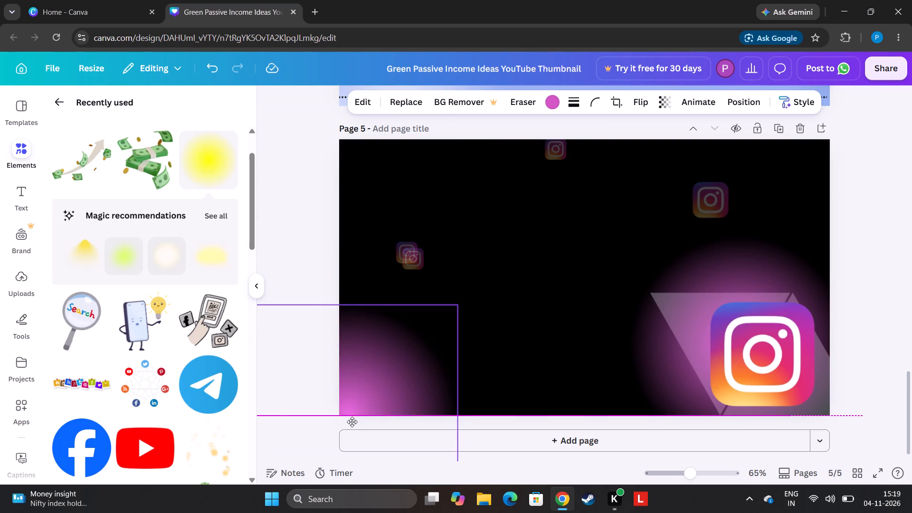
drag(352, 422, 860, 135)
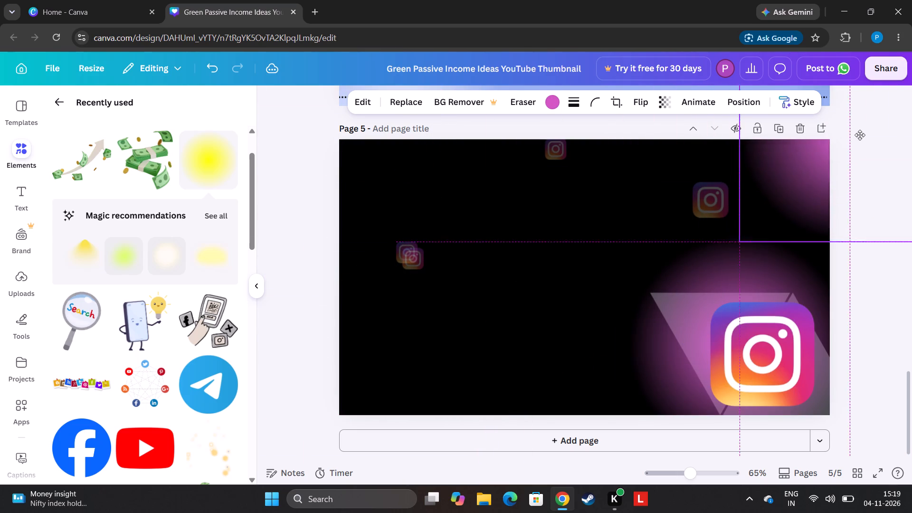
drag(860, 135, 861, 159)
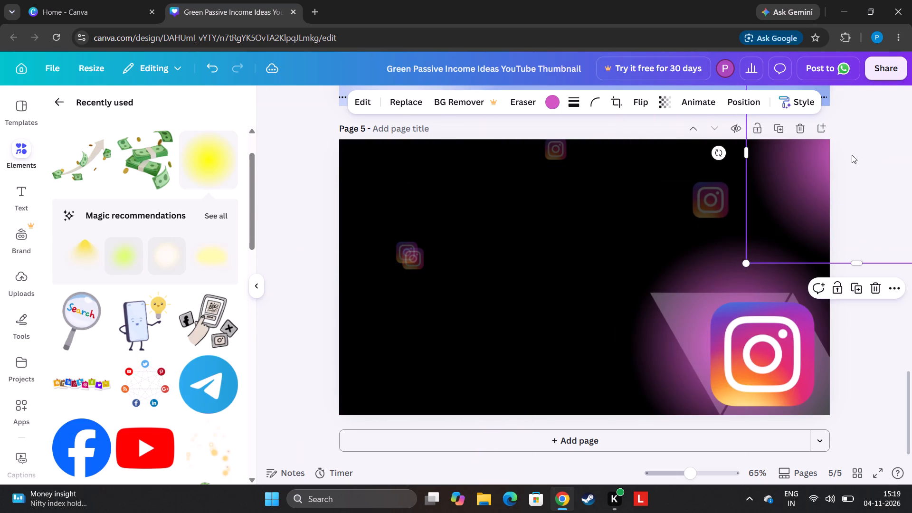
drag(801, 172, 218, 379)
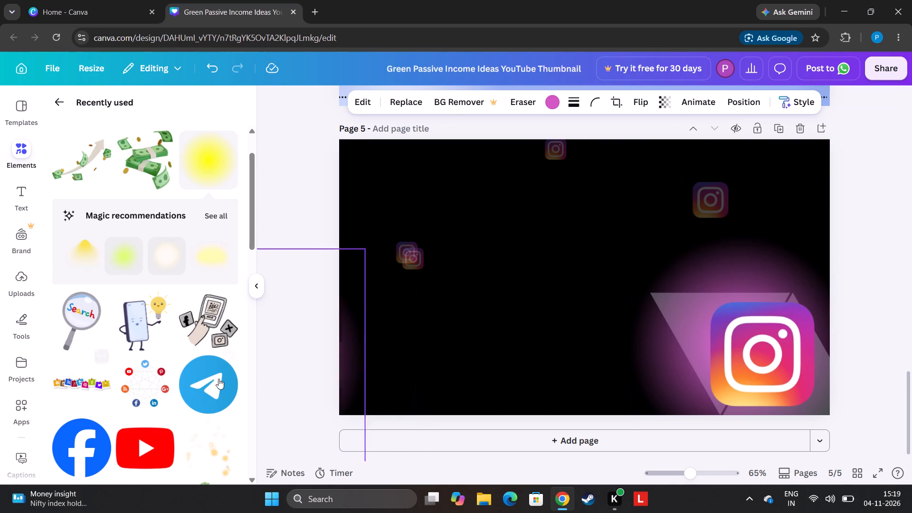
drag(218, 379, 270, 414)
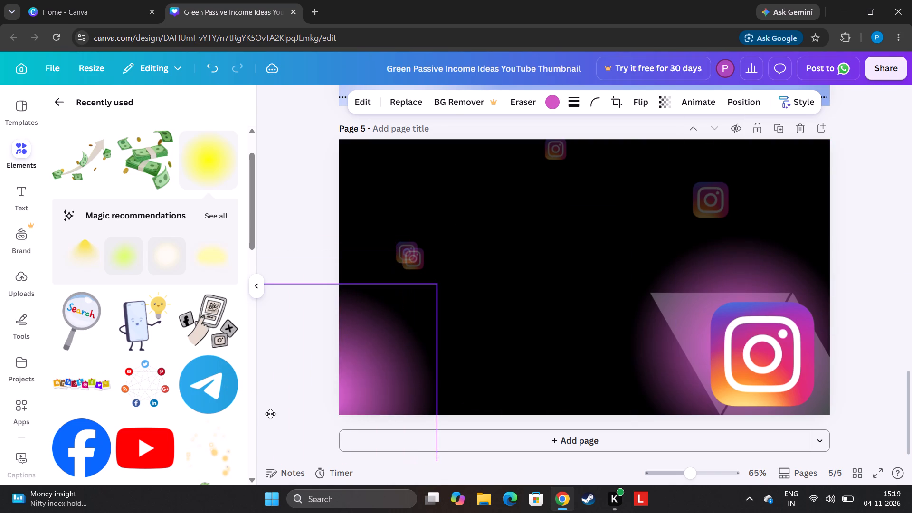
drag(270, 414, 270, 425)
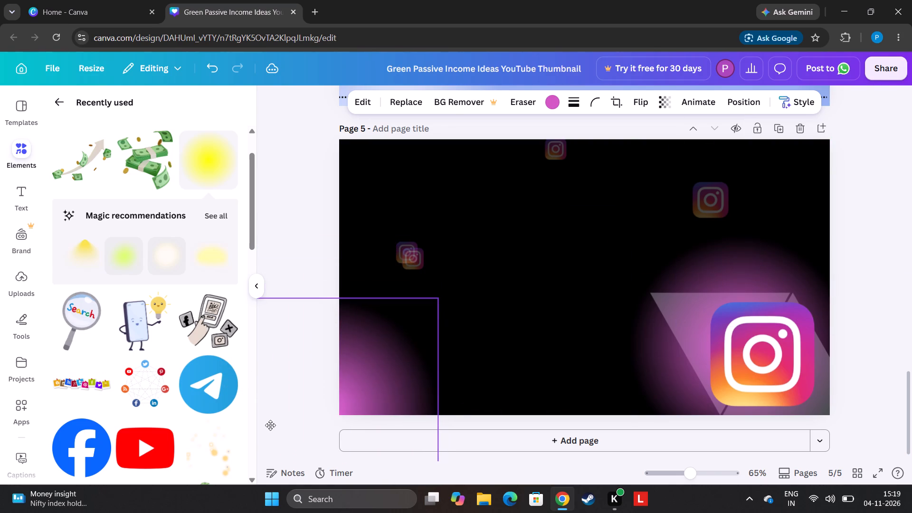
drag(270, 425, 320, 158)
drag(310, 143, 308, 138)
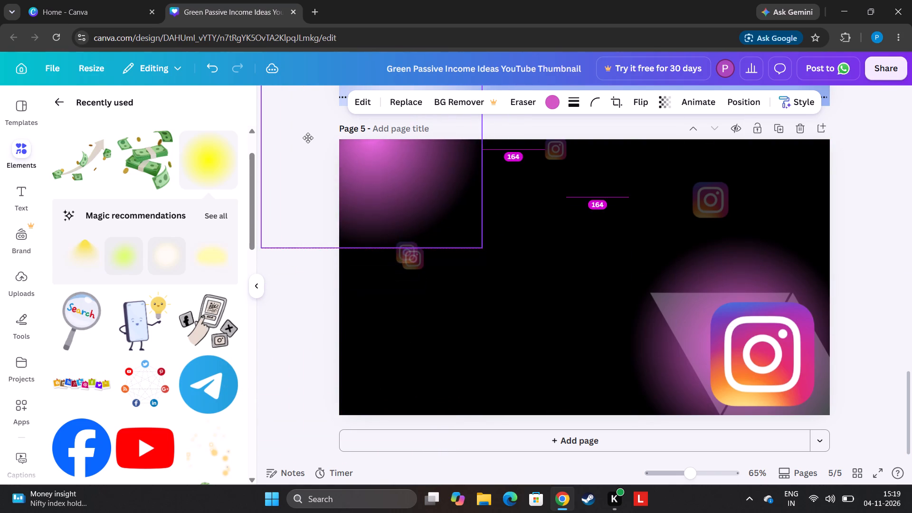
drag(308, 138, 265, 149)
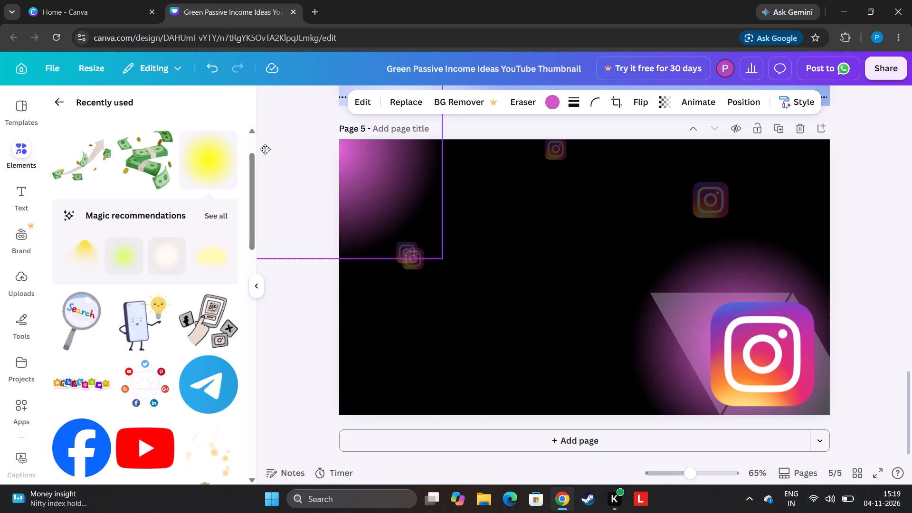
drag(265, 149, 265, 148)
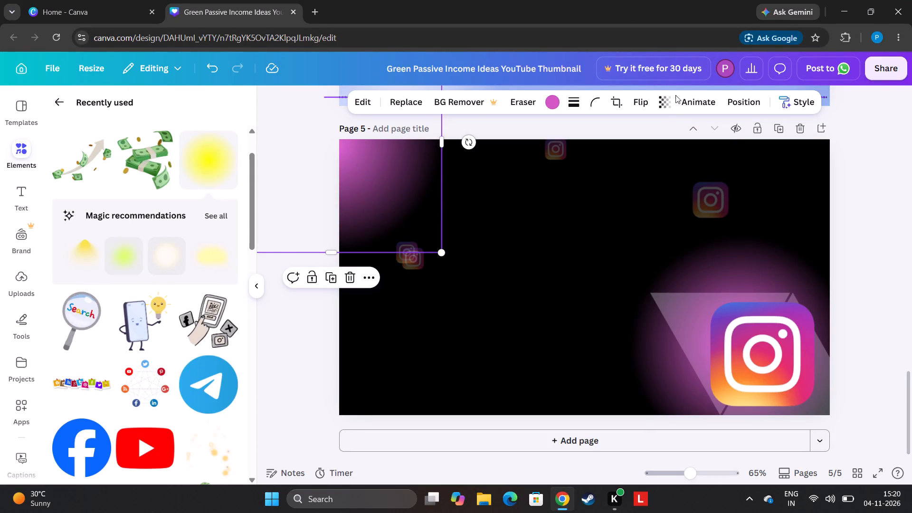
Set the transparency of the top-left corner glow to 47.
click(665, 108)
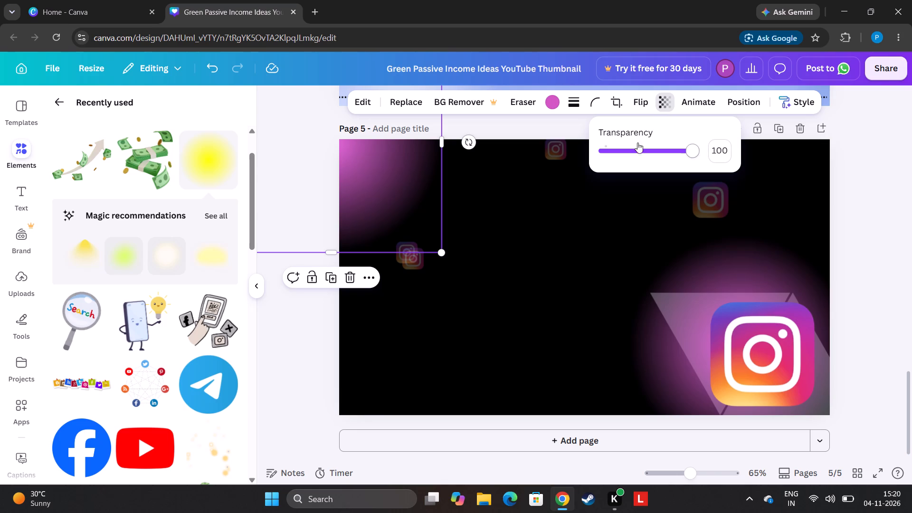
click(634, 149)
click(645, 152)
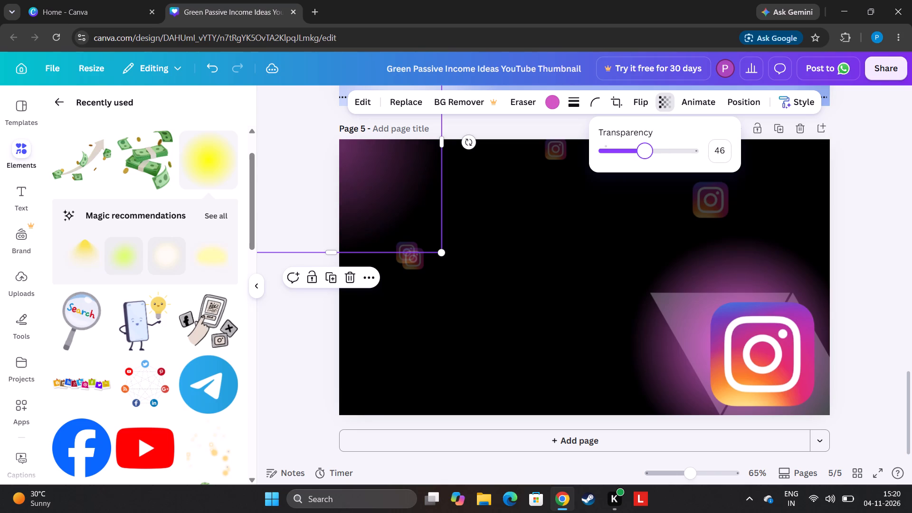
click(666, 154)
click(646, 153)
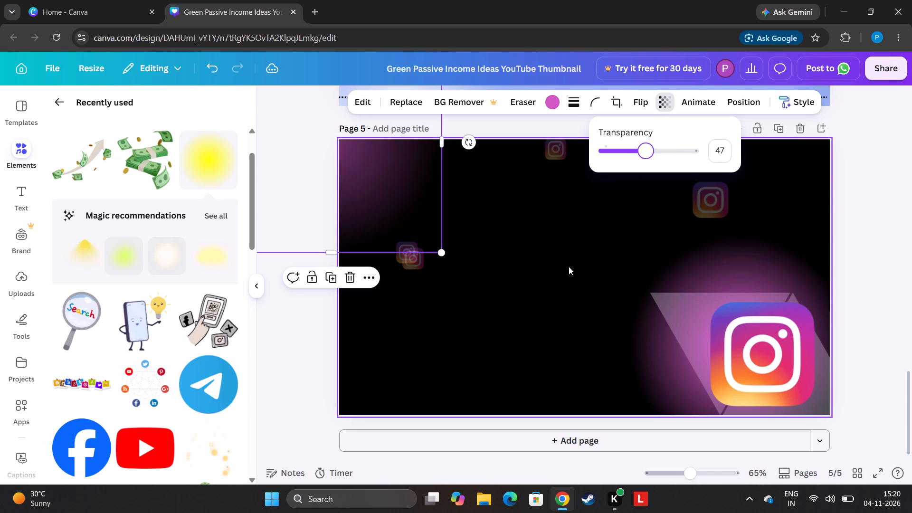
Duplicate the faded corner glow and place the copy in the page's top-right corner, partly off the page.
click(336, 281)
drag(376, 225, 388, 486)
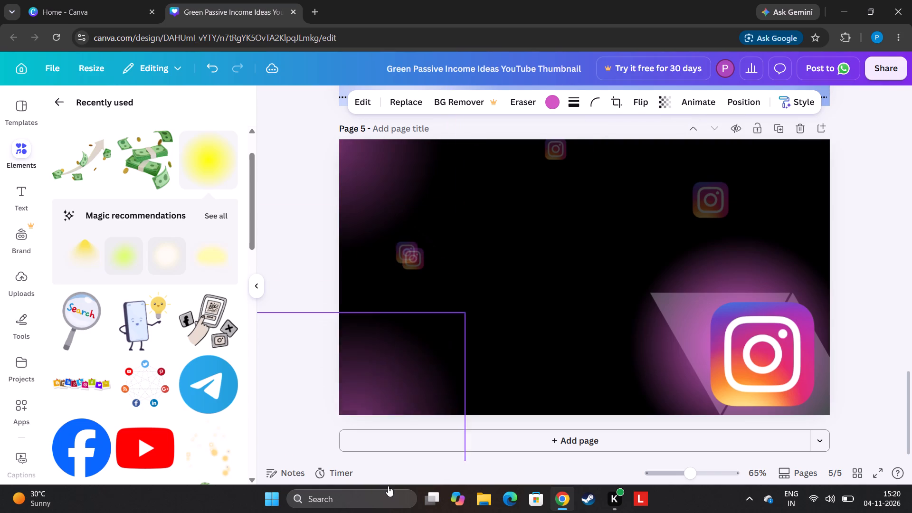
drag(388, 486, 569, 277)
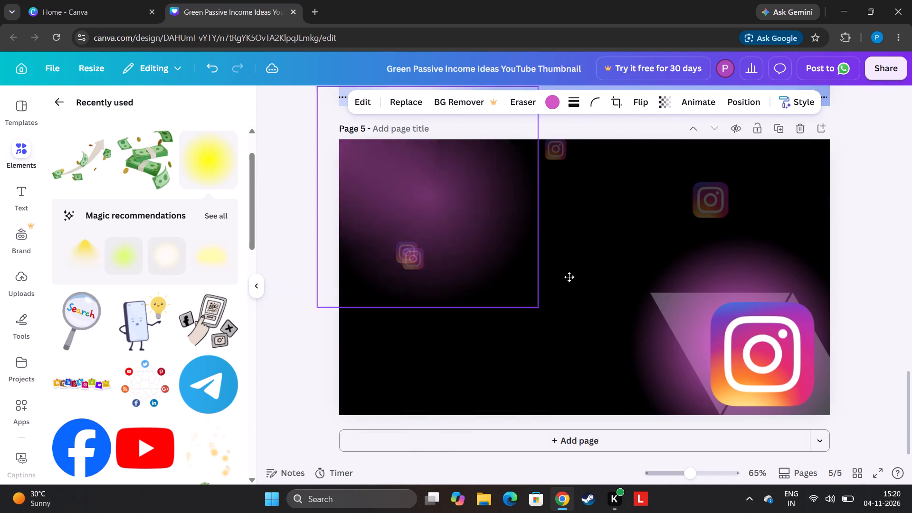
drag(569, 277, 869, 234)
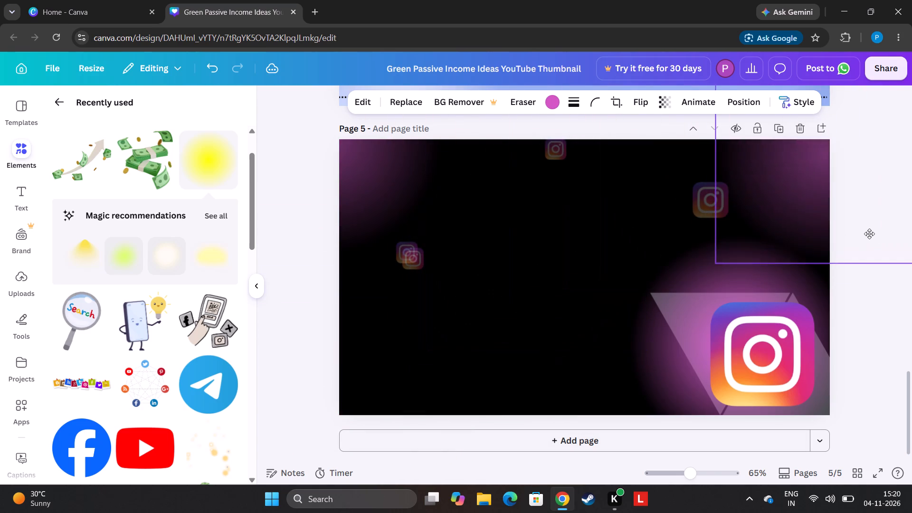
drag(869, 234, 873, 201)
Add four more copies of the faded glow in a row along page 5's top edge, from the right corner across to the left corner.
click(835, 265)
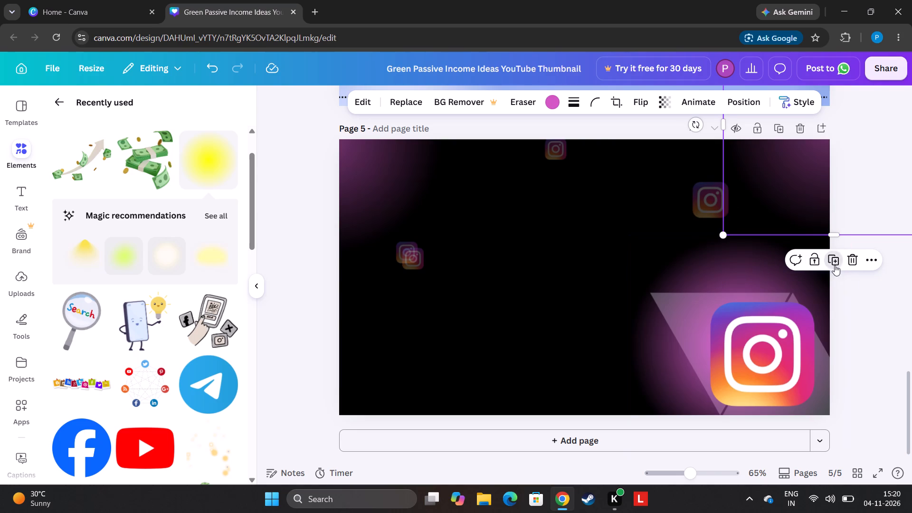
drag(799, 209, 582, 173)
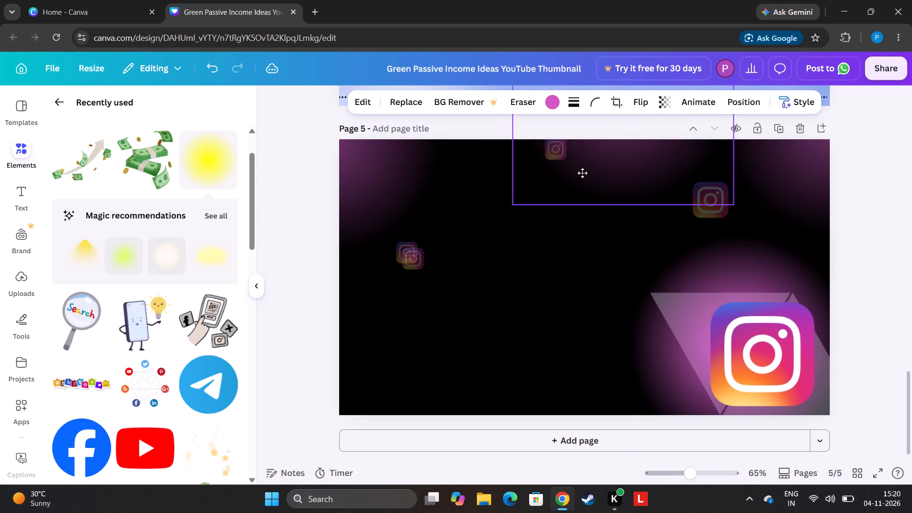
drag(582, 173, 655, 193)
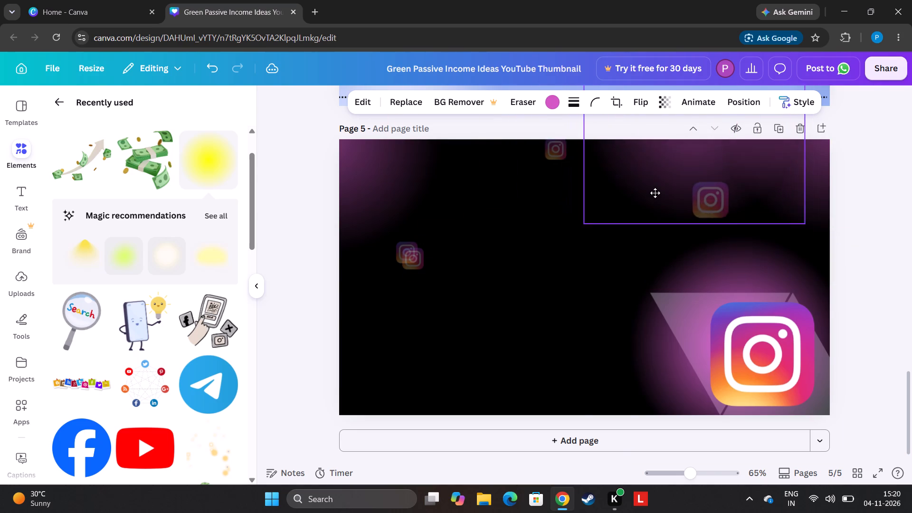
drag(655, 193, 645, 177)
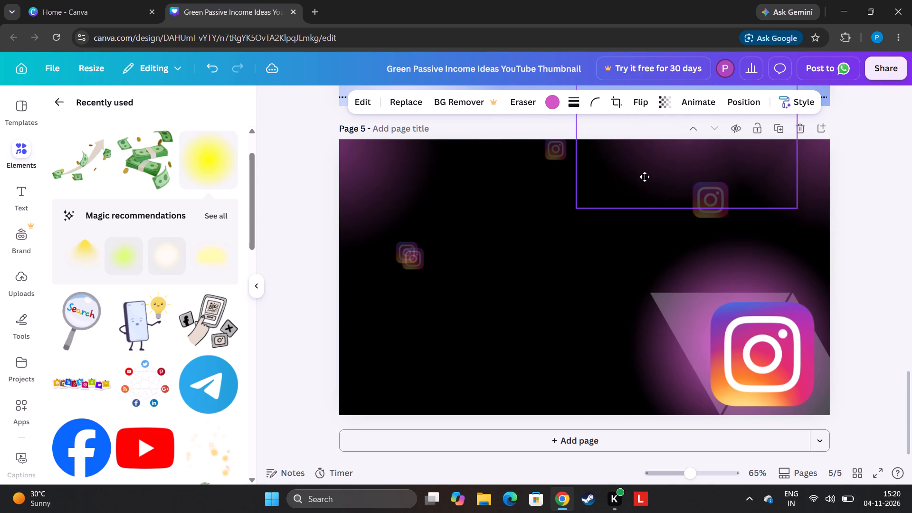
drag(645, 177, 654, 177)
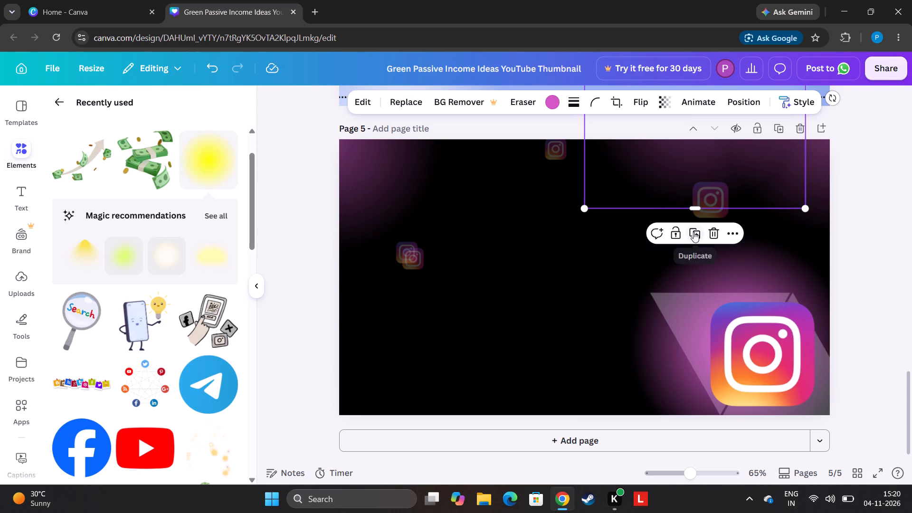
click(693, 232)
drag(611, 164, 613, 184)
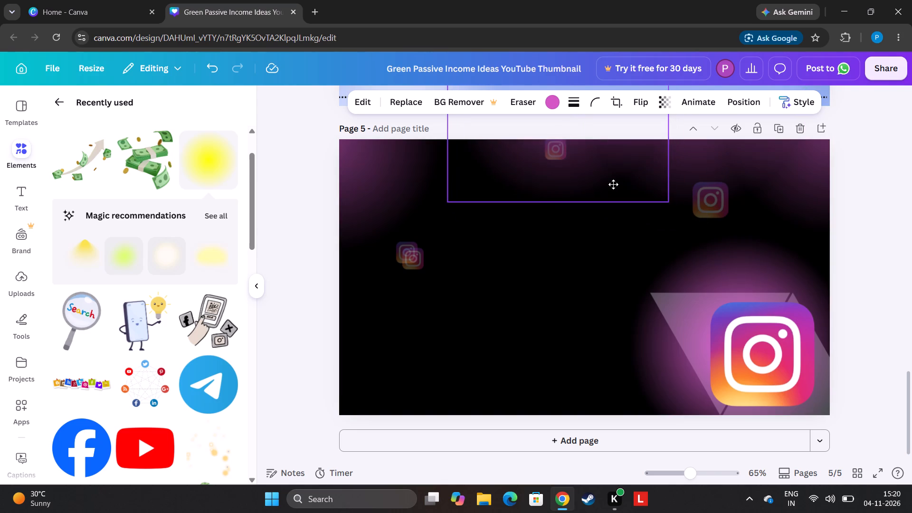
drag(613, 184, 624, 190)
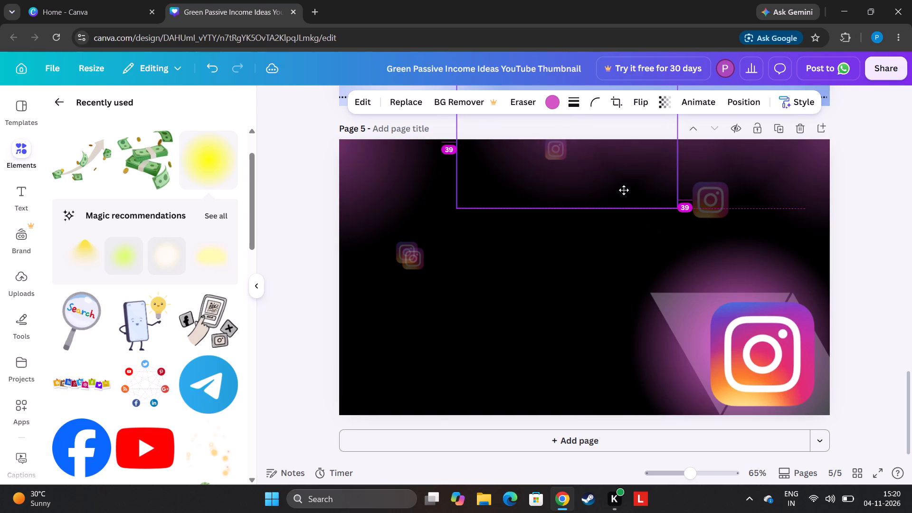
drag(624, 190, 642, 192)
click(576, 229)
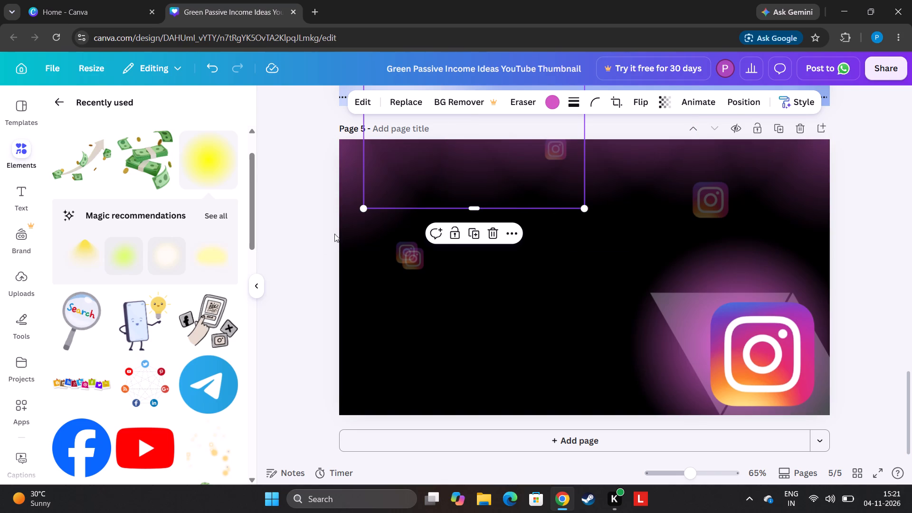
click(473, 234)
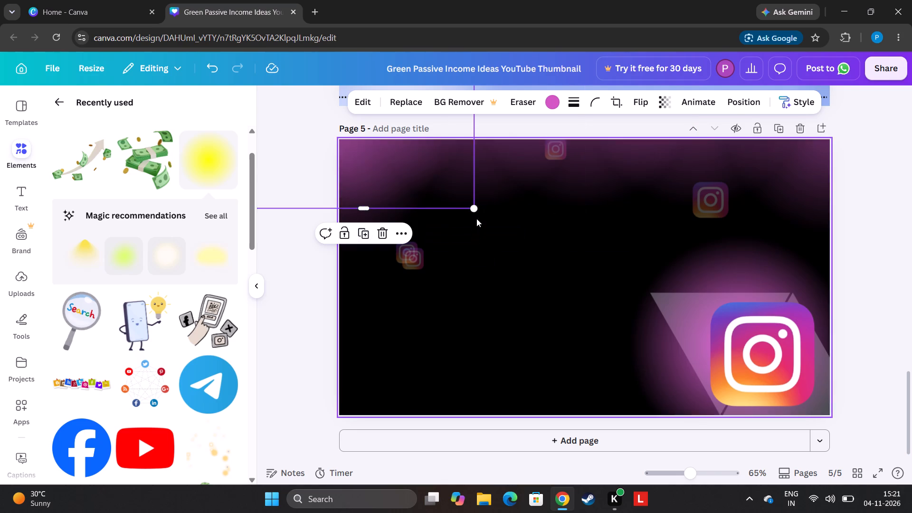
Move the selected faded pink glow from page 5's top-left corner to its bottom-left corner, partly off the page.
drag(402, 195, 432, 512)
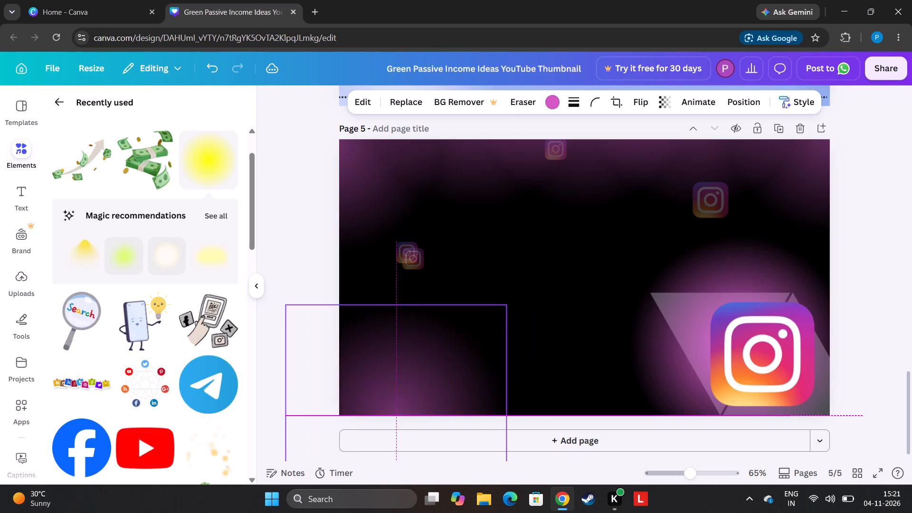
drag(432, 512, 435, 501)
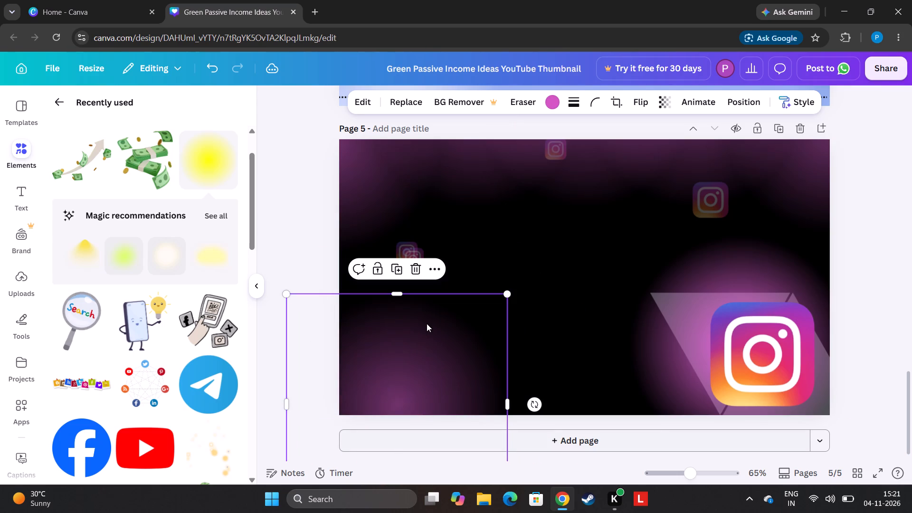
drag(427, 323, 432, 383)
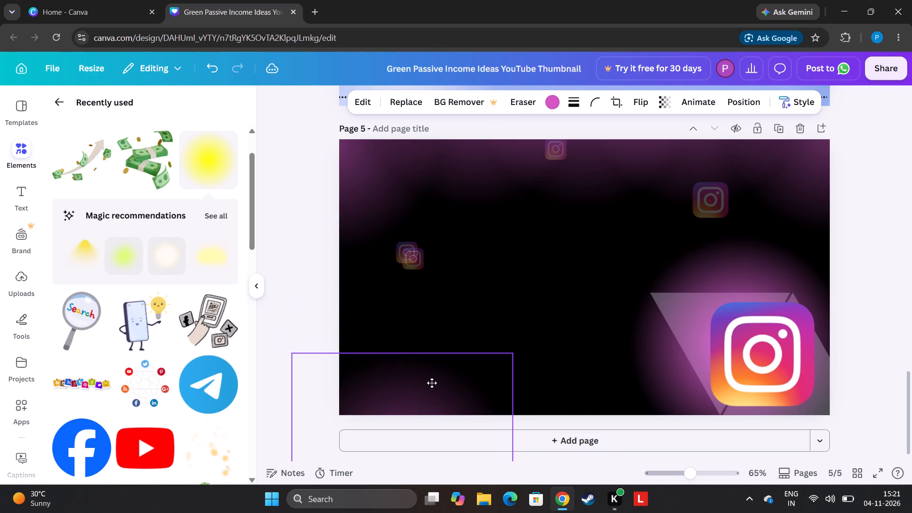
drag(432, 383, 397, 382)
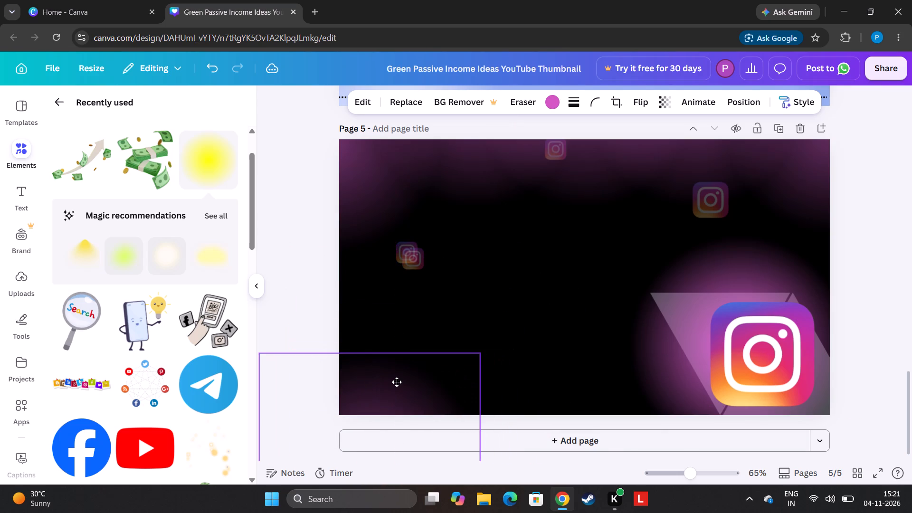
drag(397, 382, 398, 378)
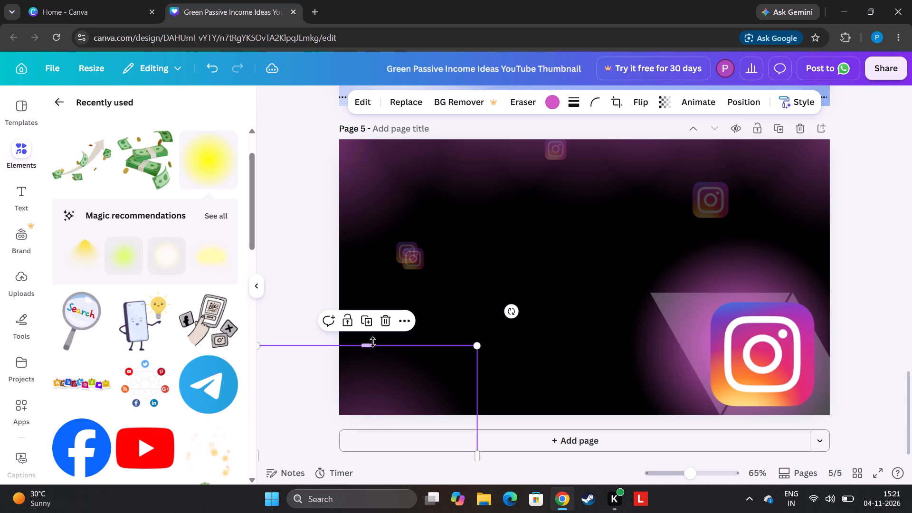
Add two more copies of the faded glow in a row along page 5's bottom edge, from the left corner towards the Instagram logo.
click(370, 323)
drag(416, 400, 417, 401)
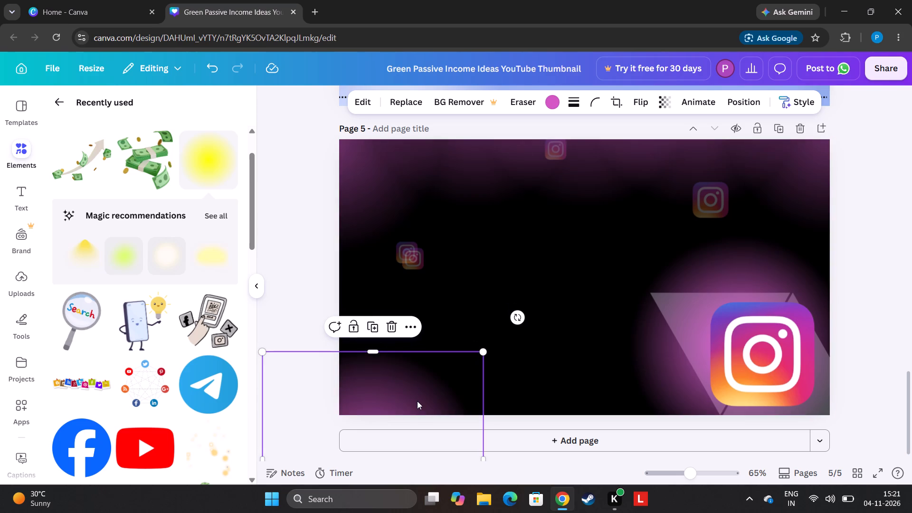
drag(417, 401, 531, 406)
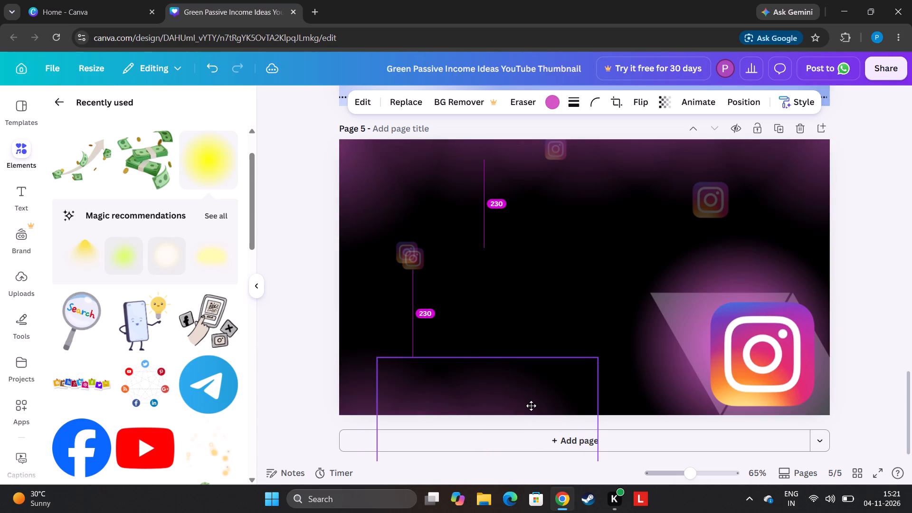
drag(531, 406, 532, 402)
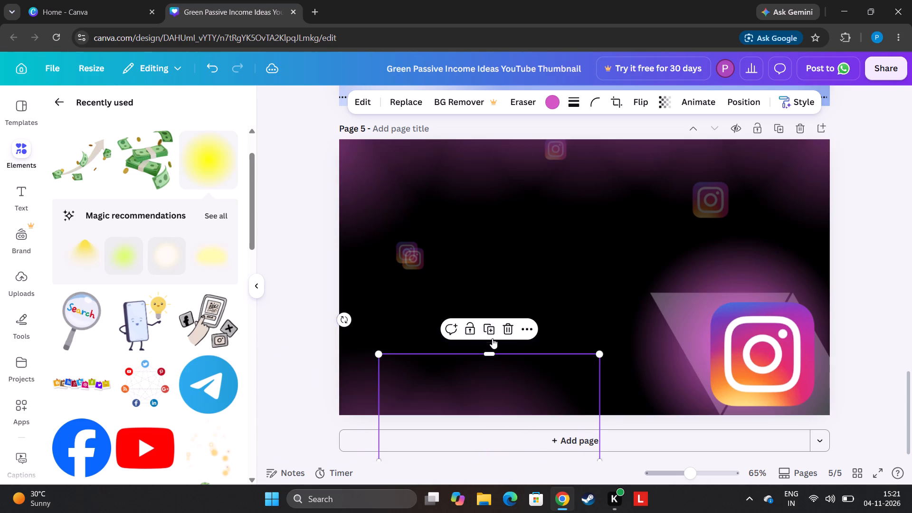
click(493, 332)
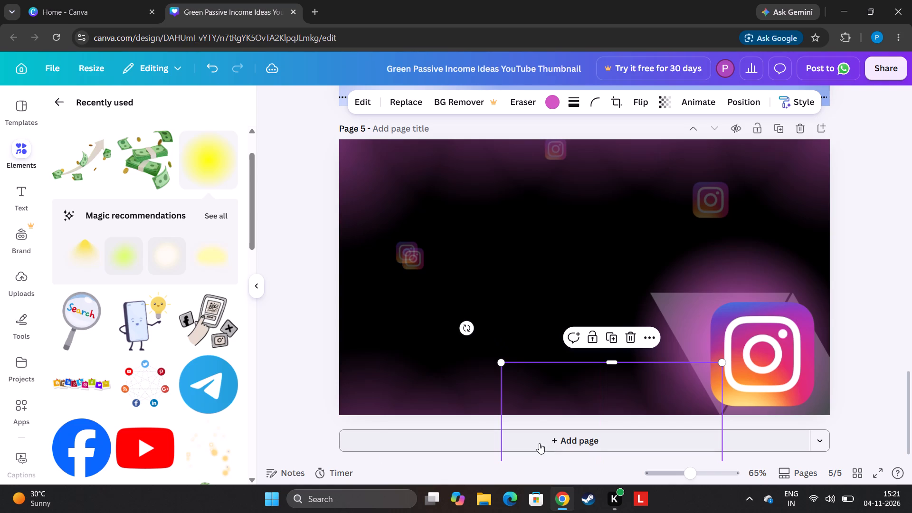
Duplicate the last bottom-edge glow and place the copy along the page's left edge, between the corner glows and mostly off the page.
click(612, 334)
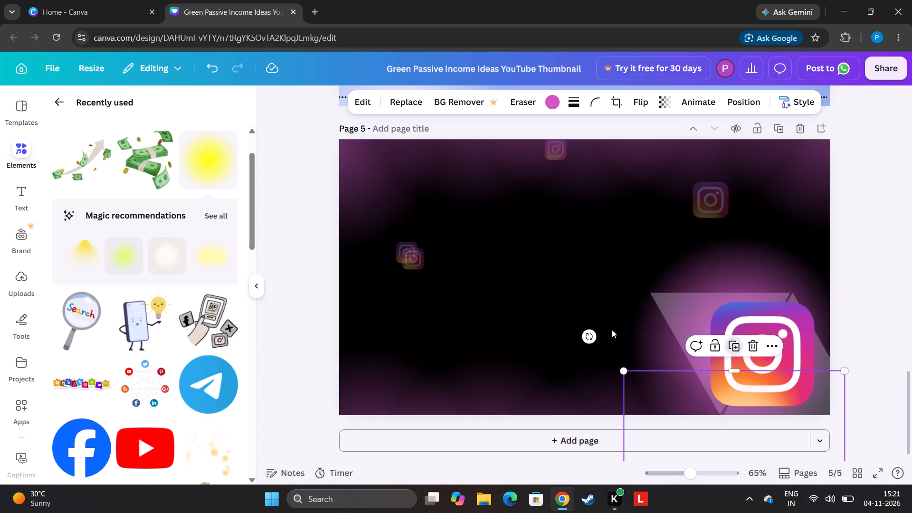
drag(706, 398, 157, 218)
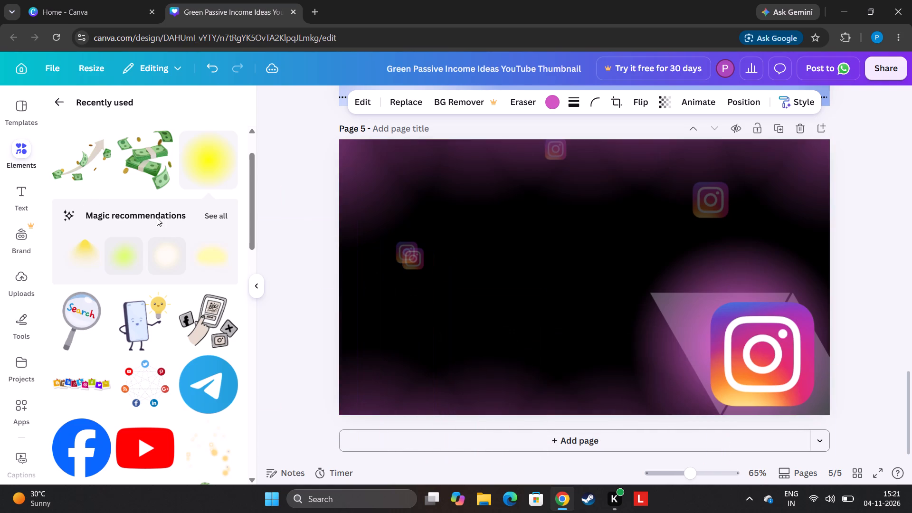
drag(157, 218, 274, 215)
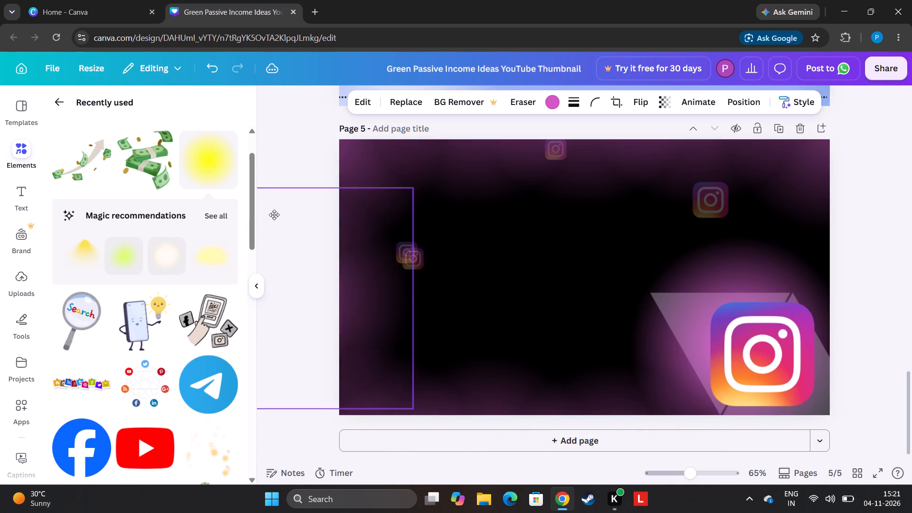
drag(274, 215, 272, 214)
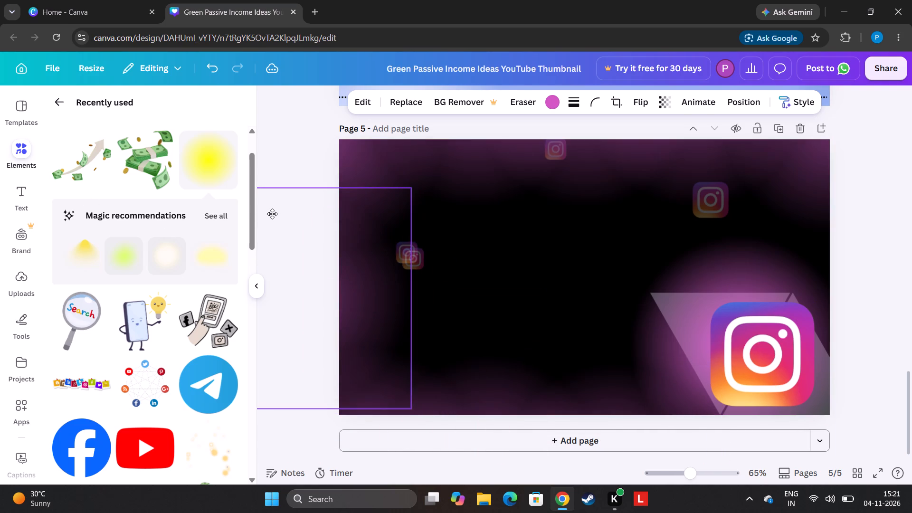
drag(272, 214, 262, 218)
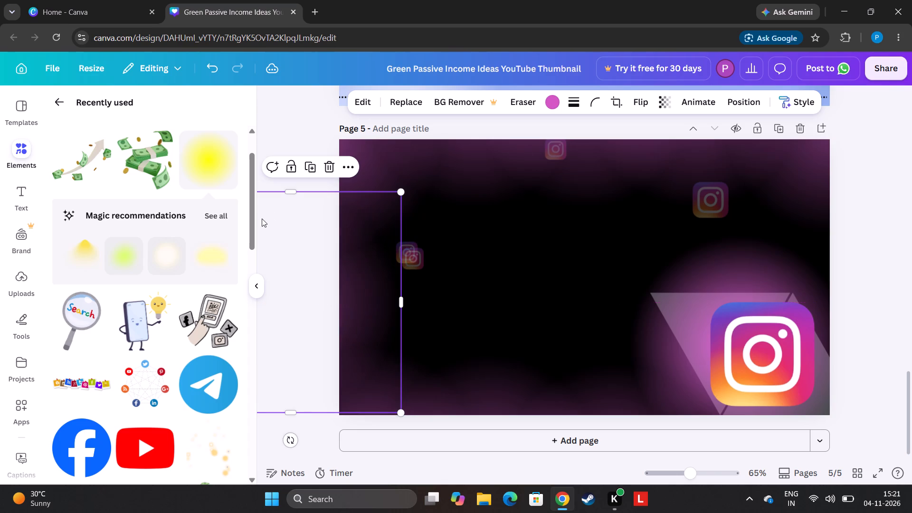
click(311, 239)
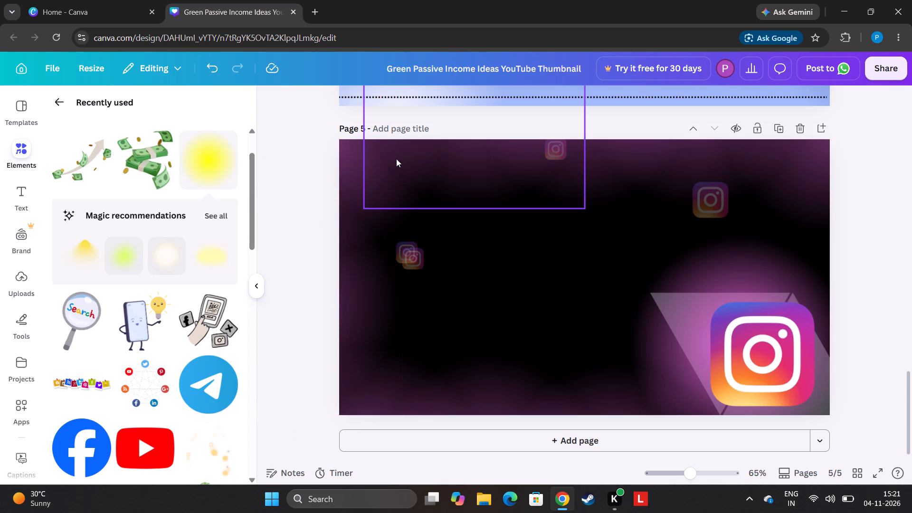
Position the pink radial glow so it spills in from page 5's top-left corner.
drag(362, 167, 352, 182)
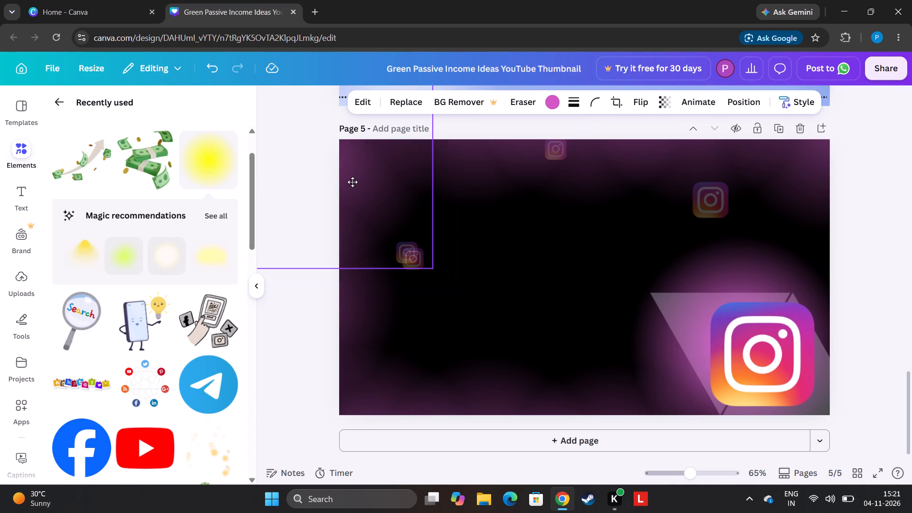
drag(352, 182, 352, 174)
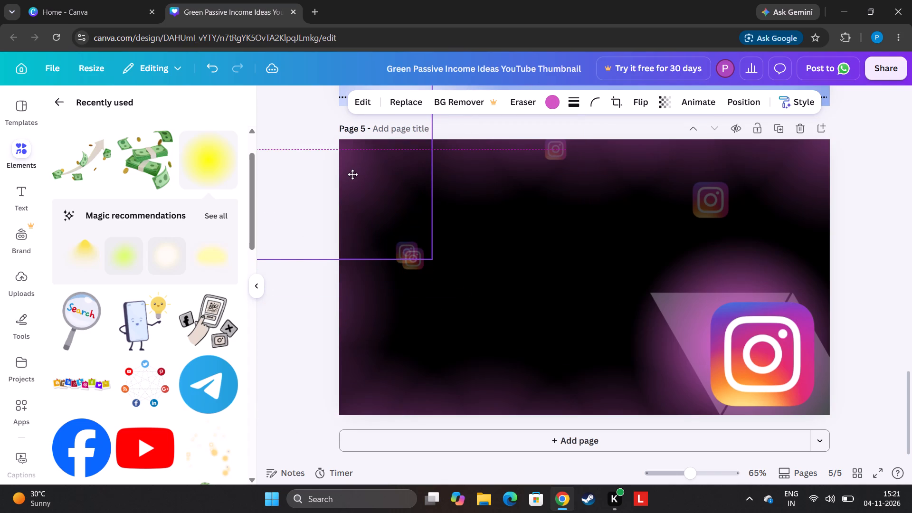
drag(352, 174, 354, 176)
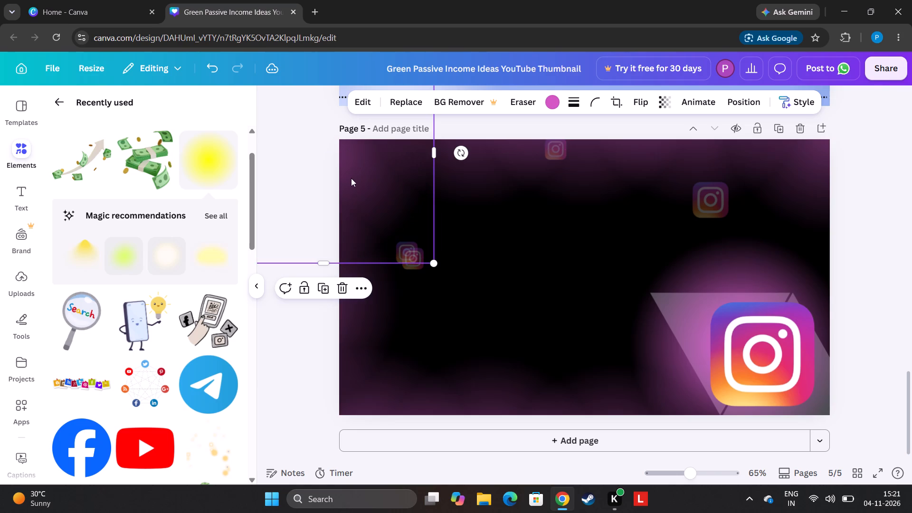
click(323, 179)
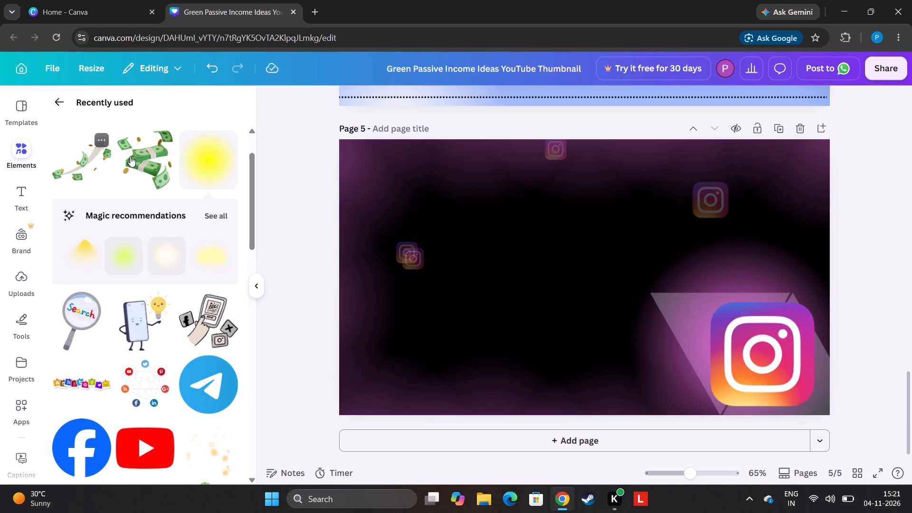
From the cash graphic's recommendations, add the burst of dollar bills with gold stars, shrink it and place it in page 5's bottom-left corner.
click(152, 170)
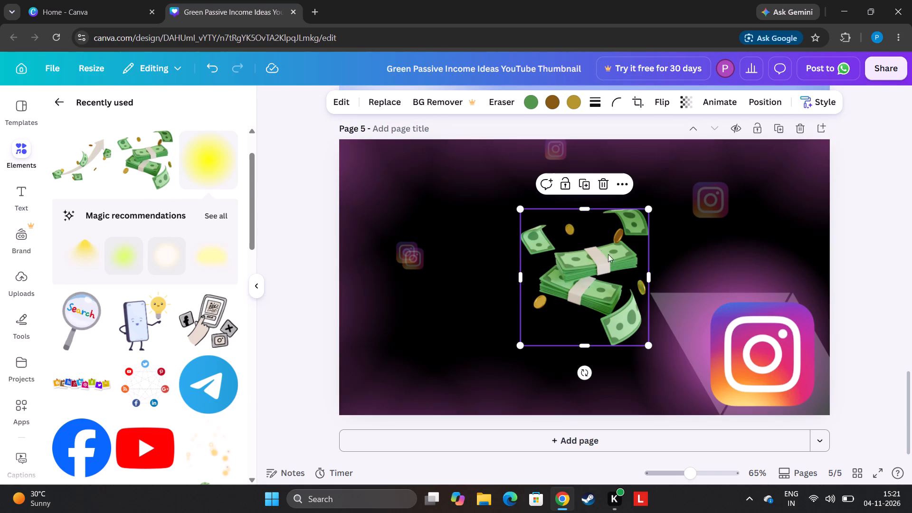
click(604, 190)
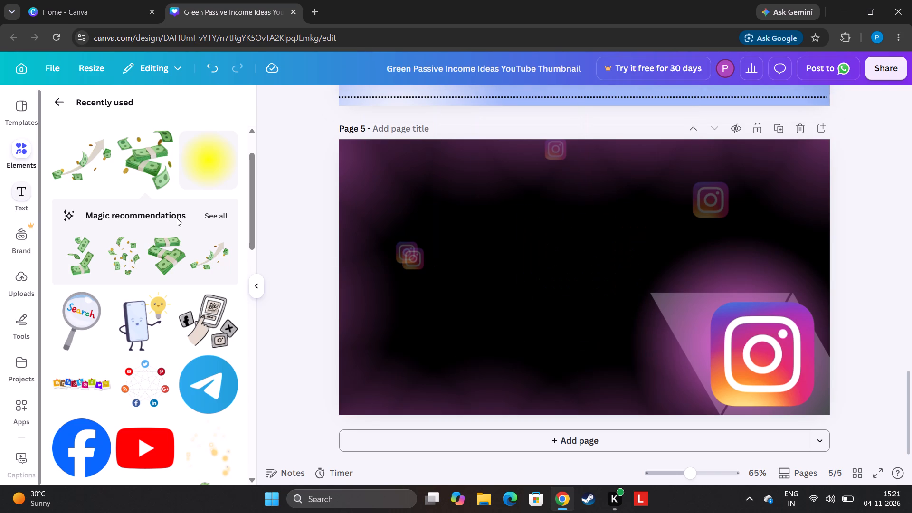
click(219, 214)
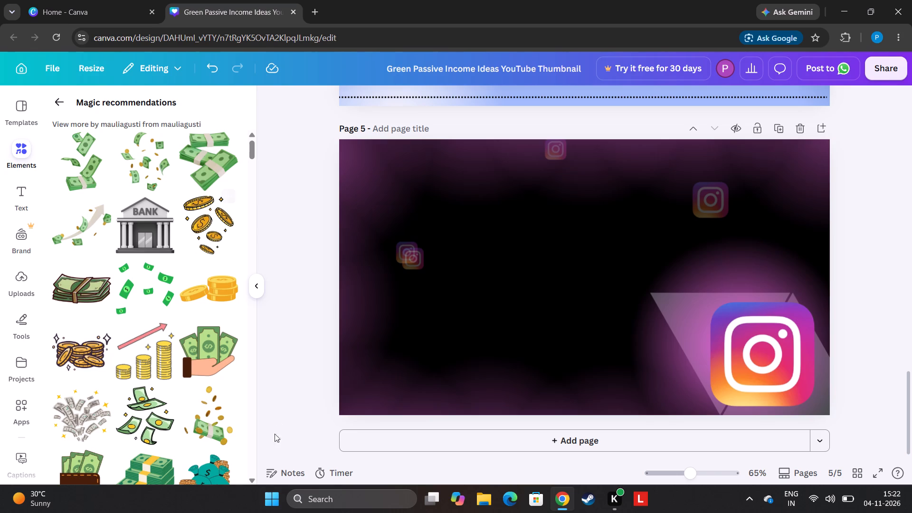
click(76, 428)
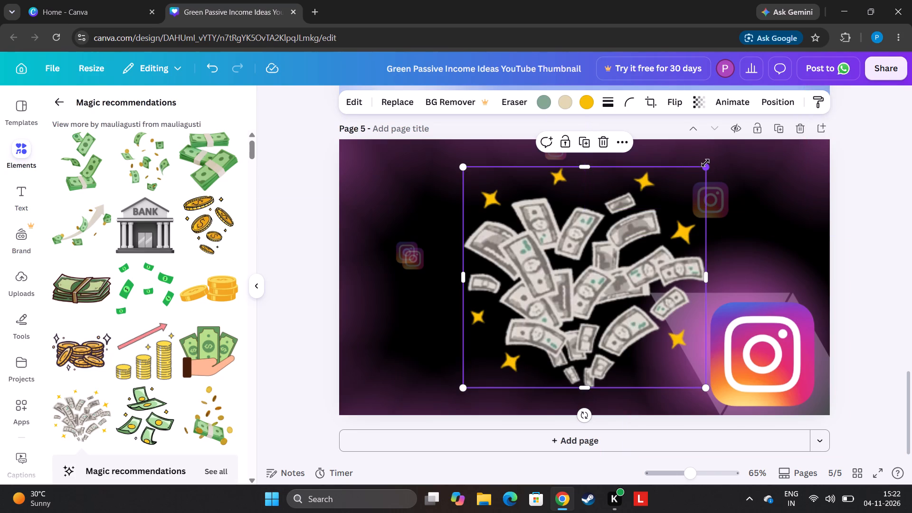
drag(705, 163, 655, 213)
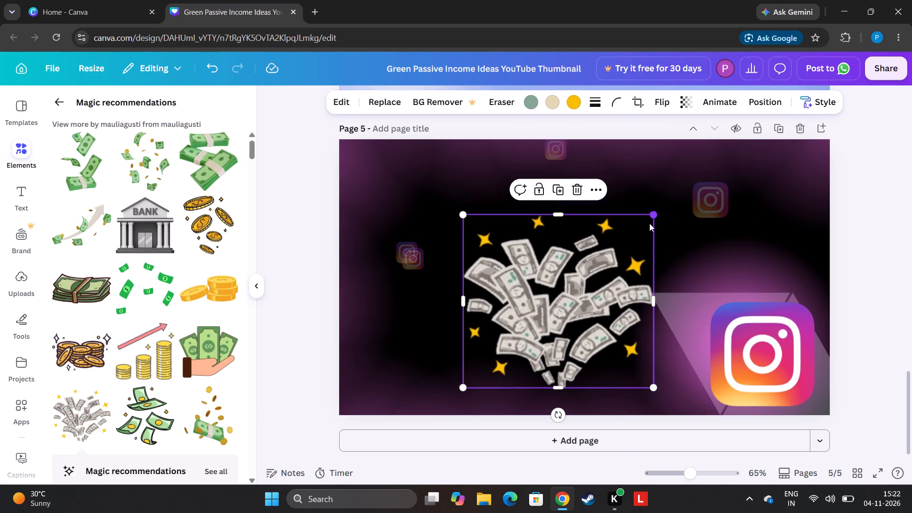
drag(585, 320, 447, 371)
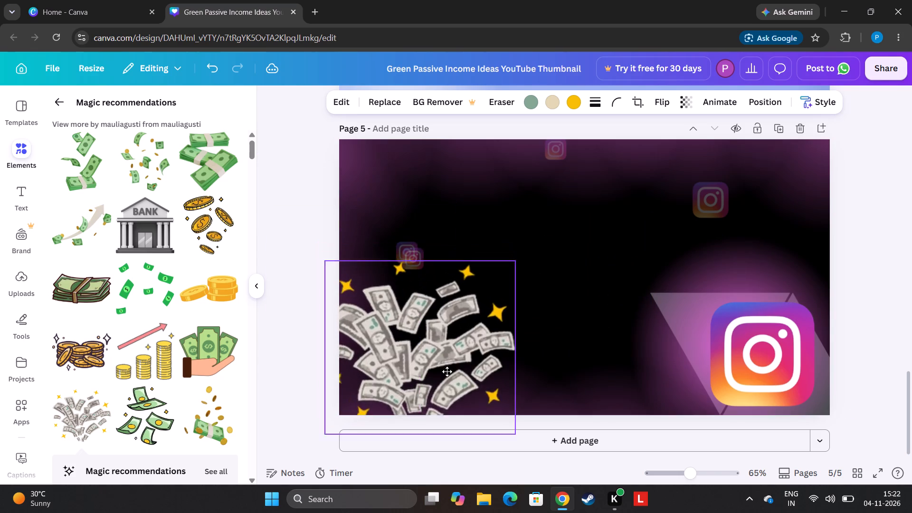
drag(447, 371, 453, 351)
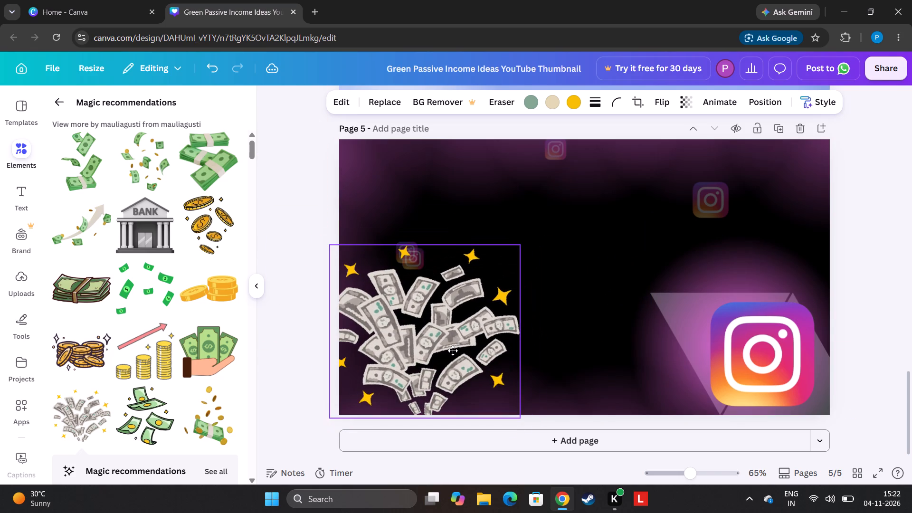
drag(453, 351, 450, 365)
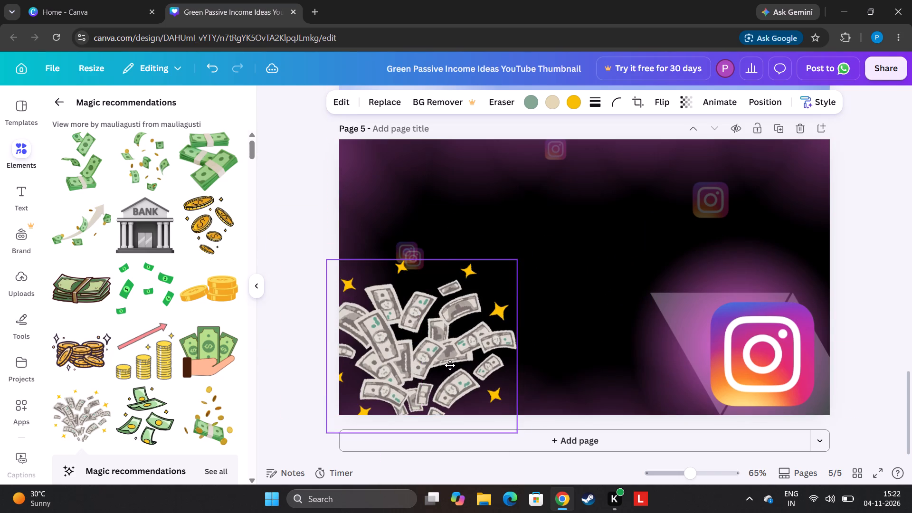
drag(450, 365, 458, 348)
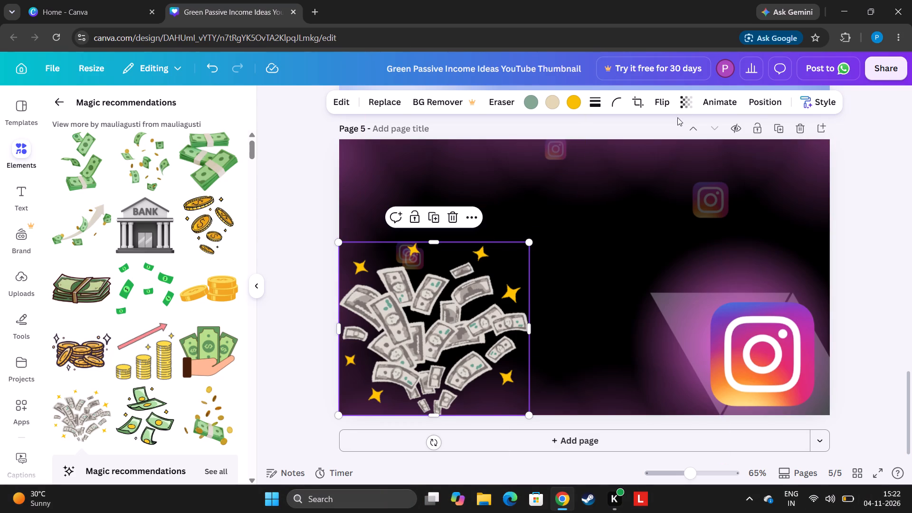
Set the dollar-bill burst's transparency to 17.
click(686, 100)
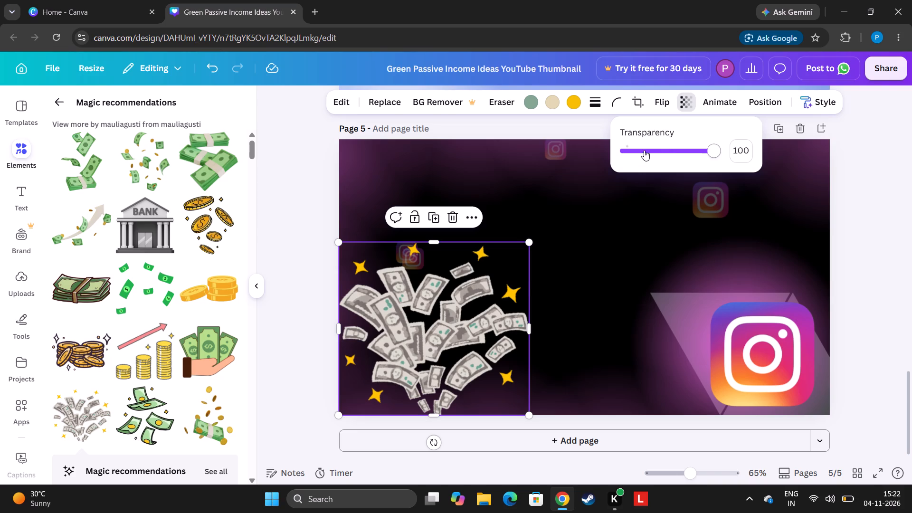
click(644, 150)
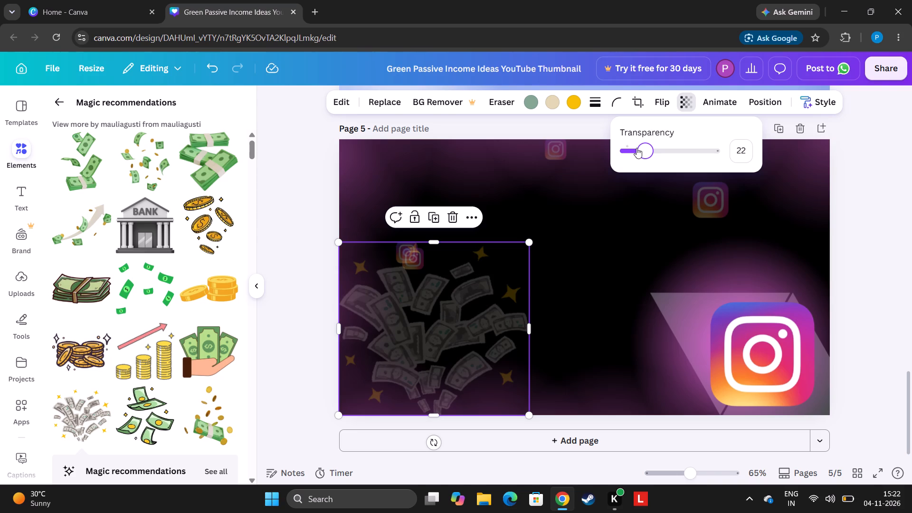
click(636, 148)
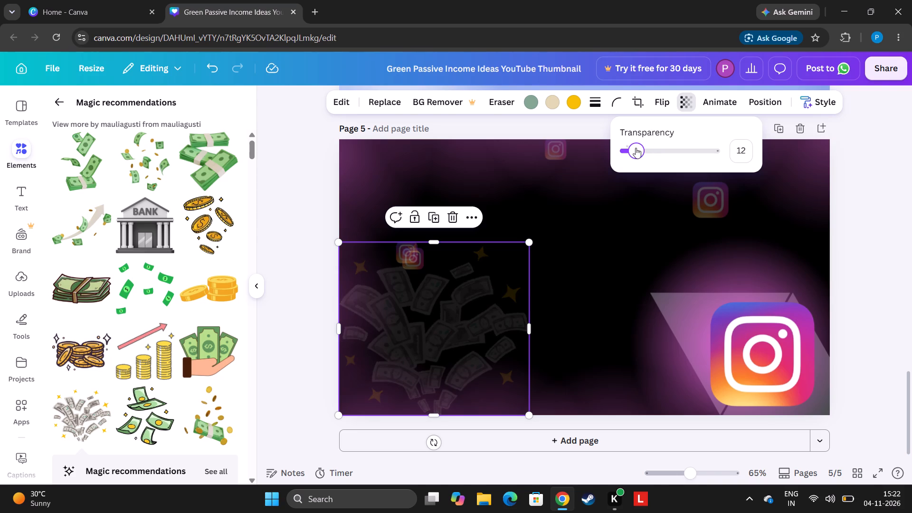
click(635, 145)
click(636, 145)
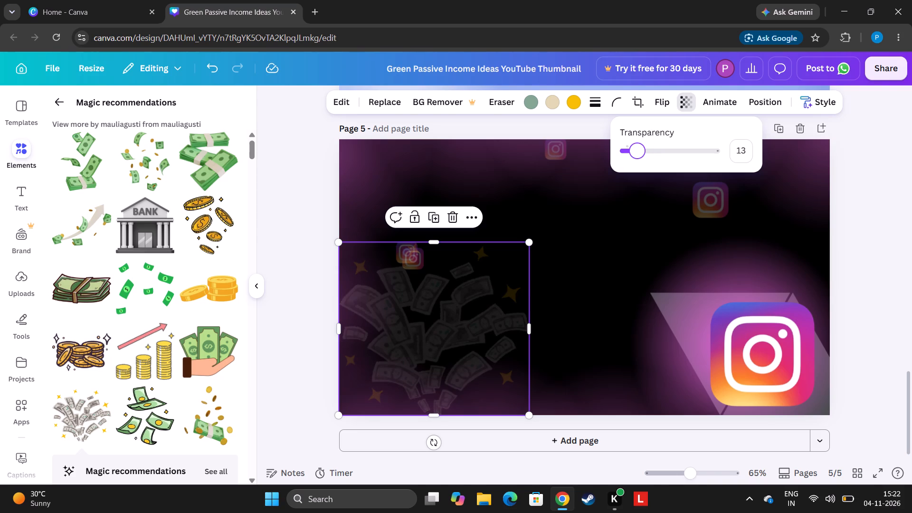
click(640, 145)
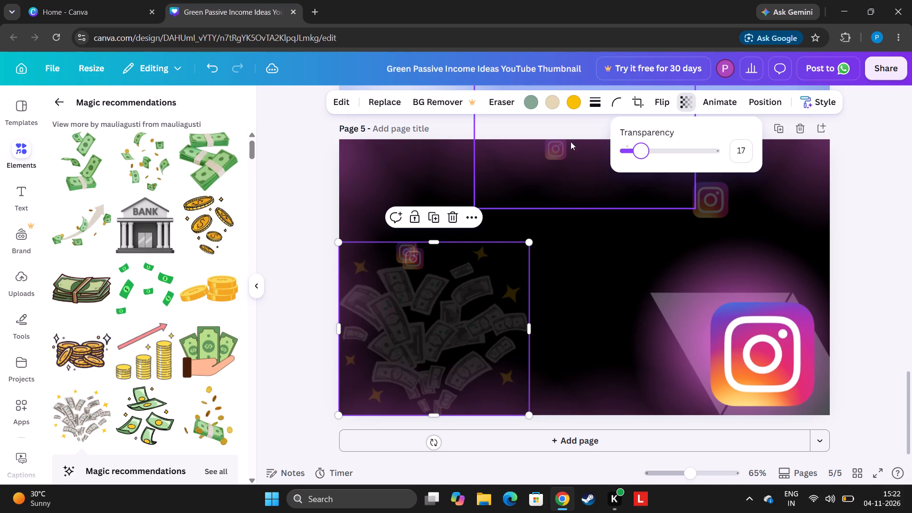
click(277, 247)
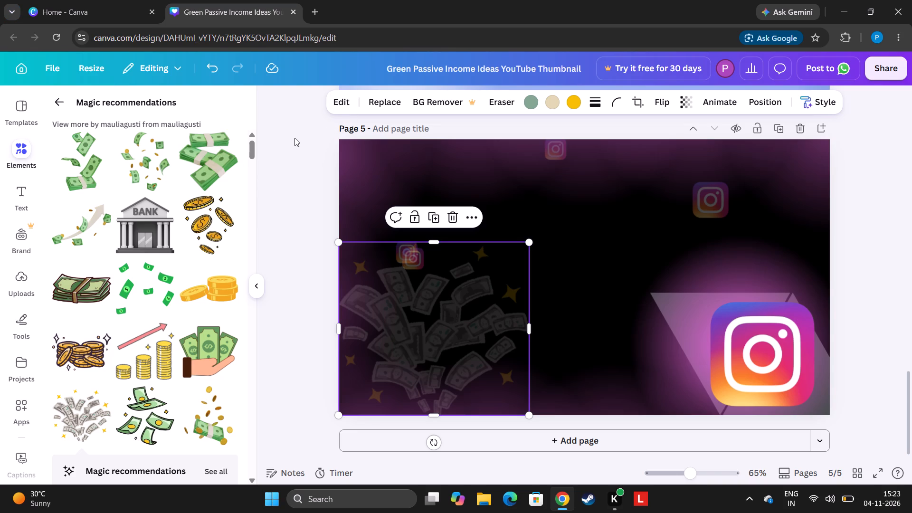
Add the green banknote bundles graphic to page 5, move it near the top-right corner and shrink it.
click(209, 145)
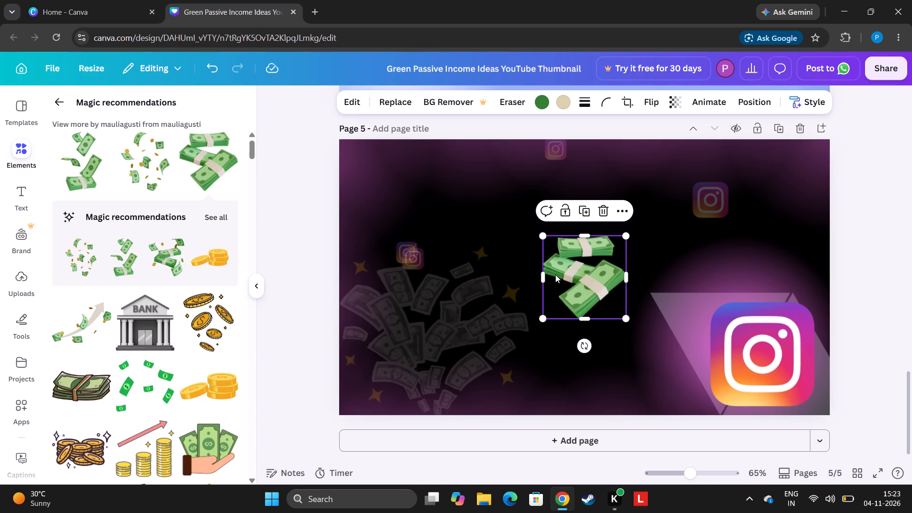
drag(553, 268, 850, 230)
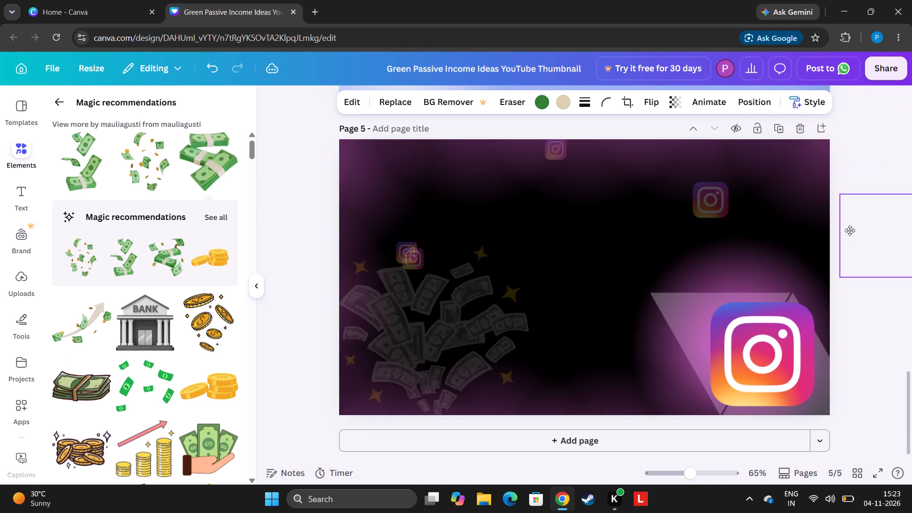
drag(850, 230, 748, 186)
drag(735, 155, 763, 185)
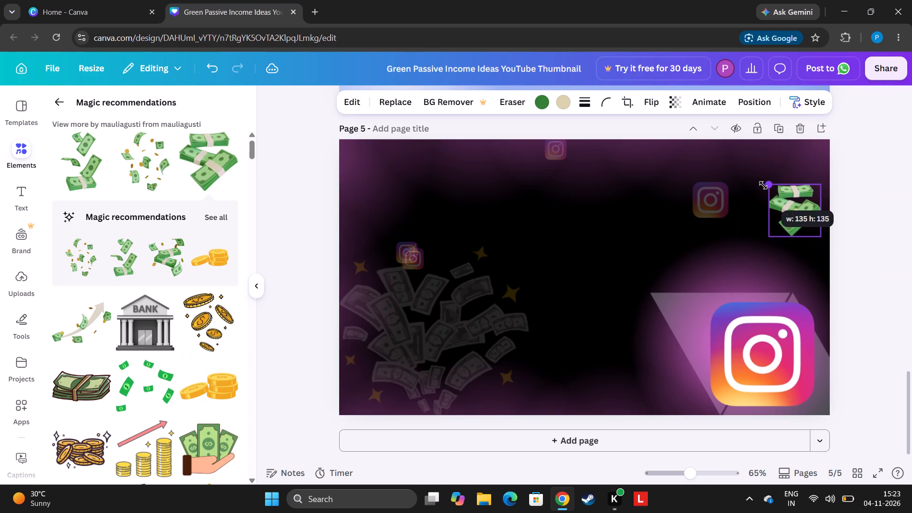
Slightly enlarge the green banknote bundles graphic near page 5's top-right corner.
drag(763, 185, 763, 175)
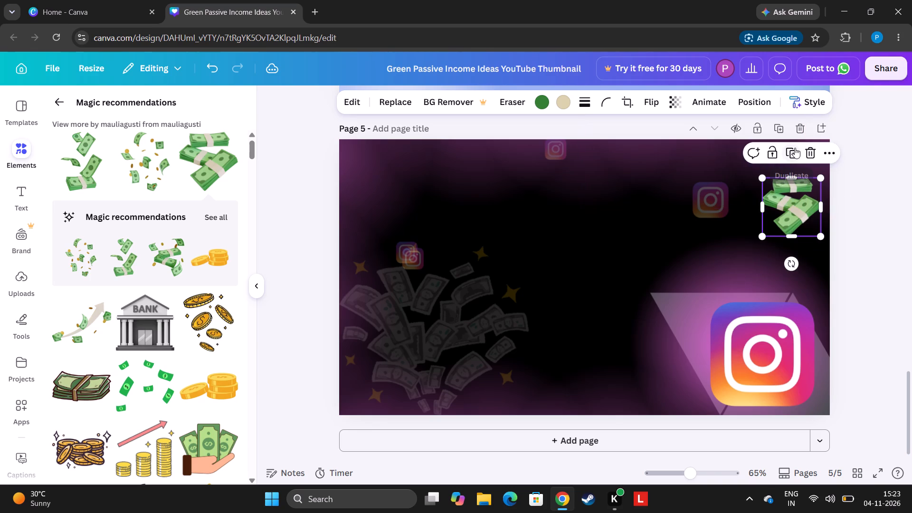
Set the green banknote bundles graphic's transparency to 22.
click(673, 99)
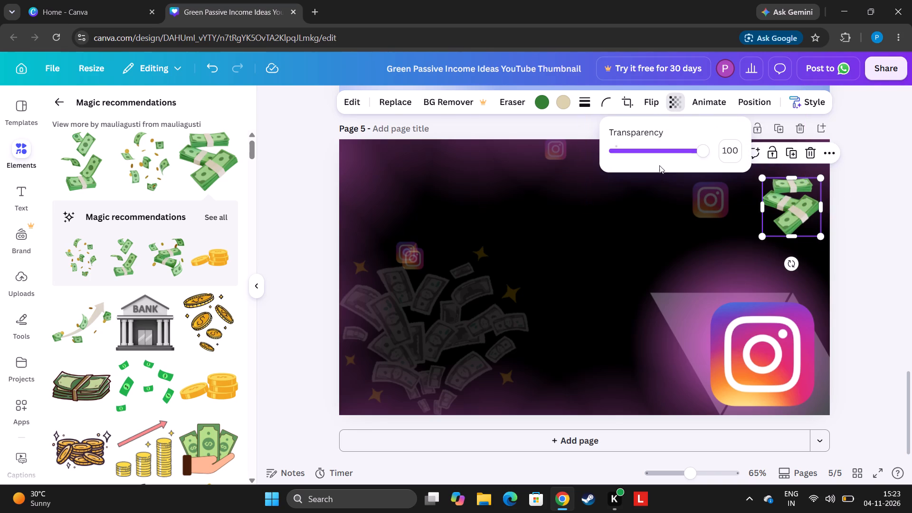
click(659, 149)
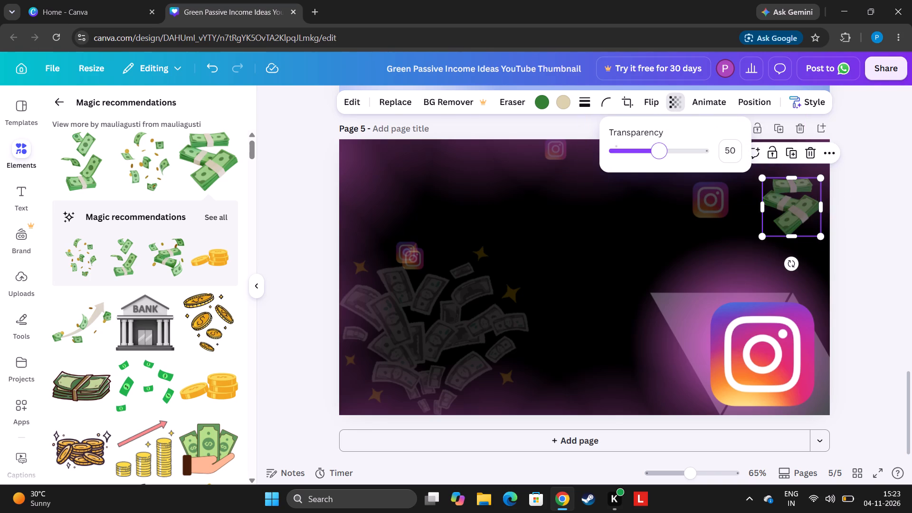
click(621, 151)
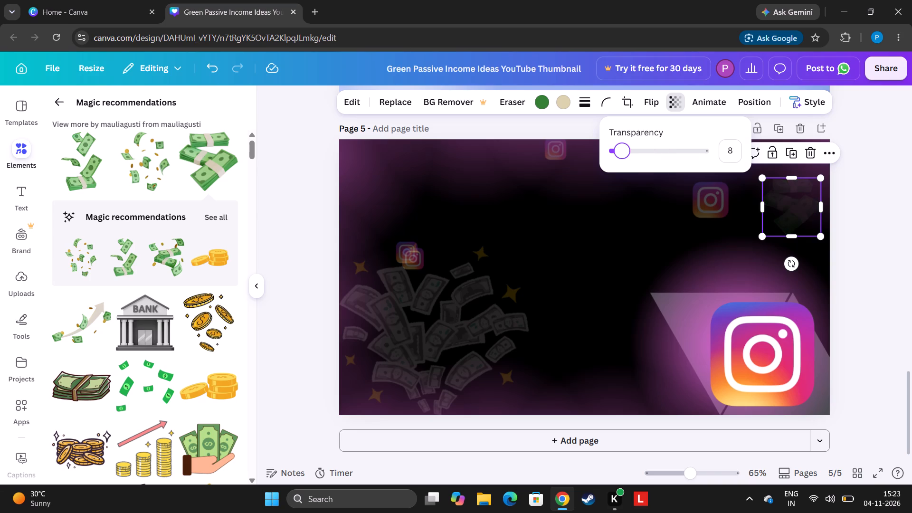
click(633, 149)
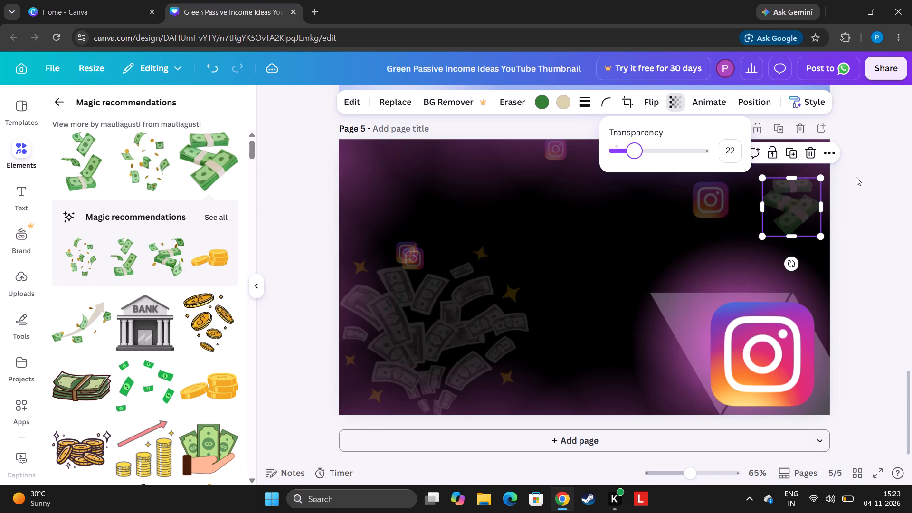
click(856, 177)
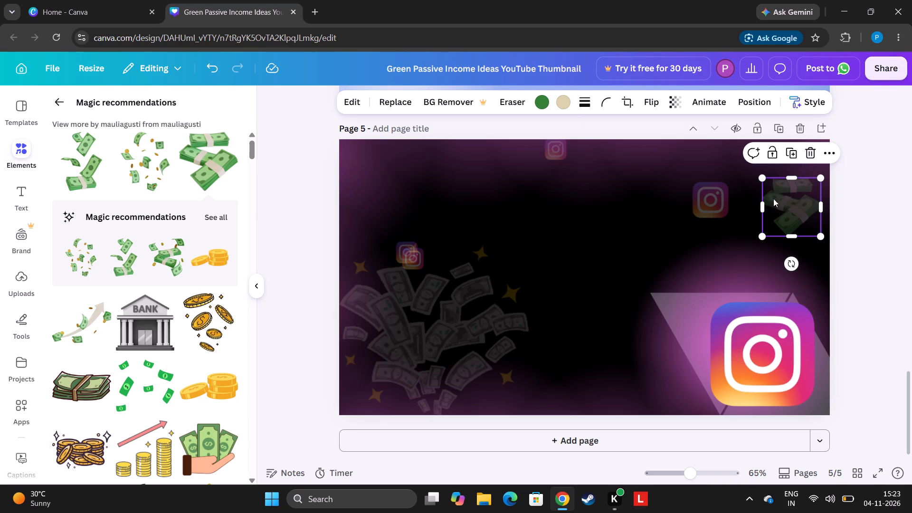
Move the banknote bundles graphic to page 5's bottom edge, between the dollar-bill burst and the large Instagram logo.
drag(800, 209, 760, 351)
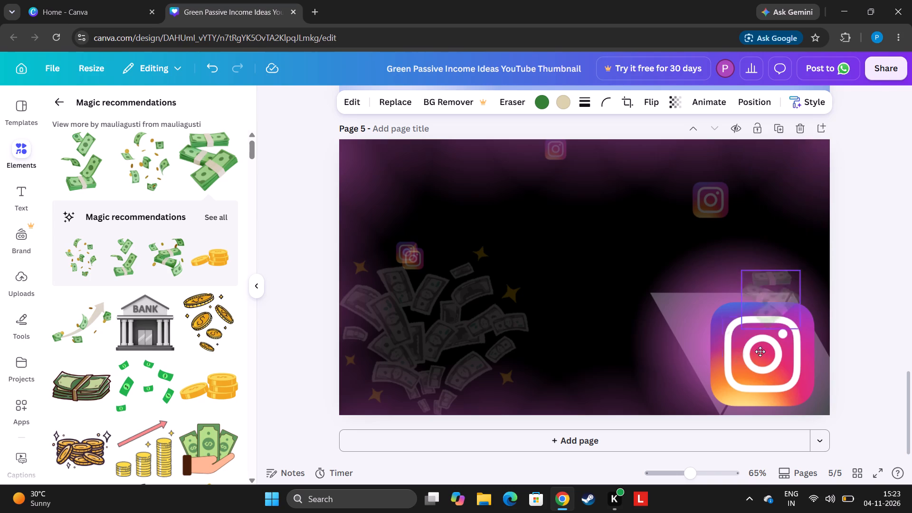
drag(760, 351, 759, 382)
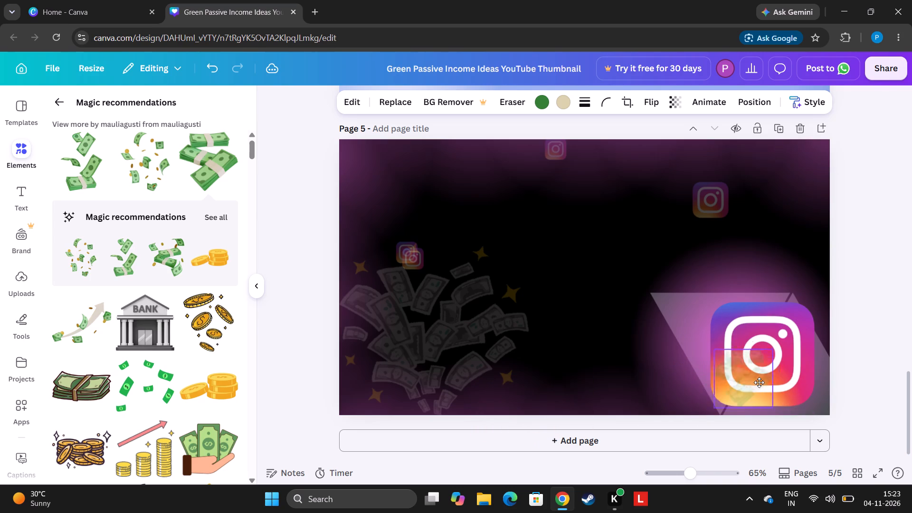
drag(759, 382, 629, 375)
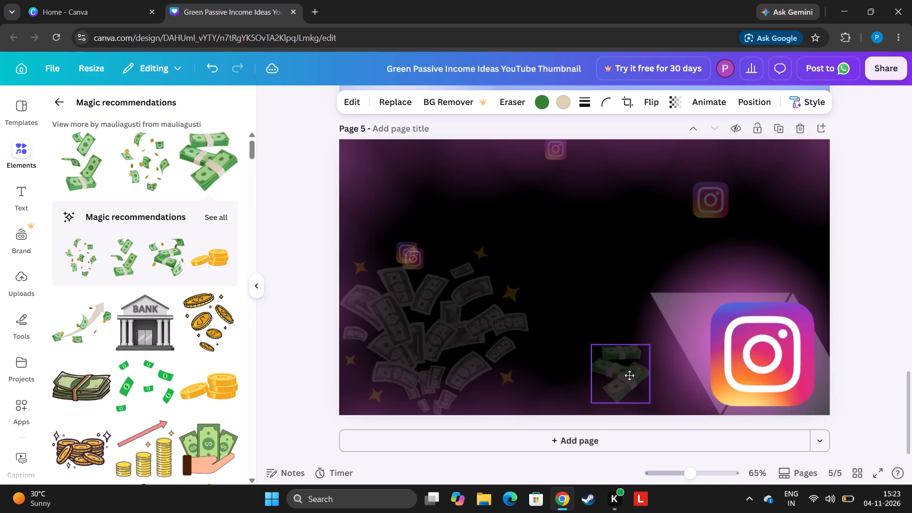
drag(629, 375, 637, 392)
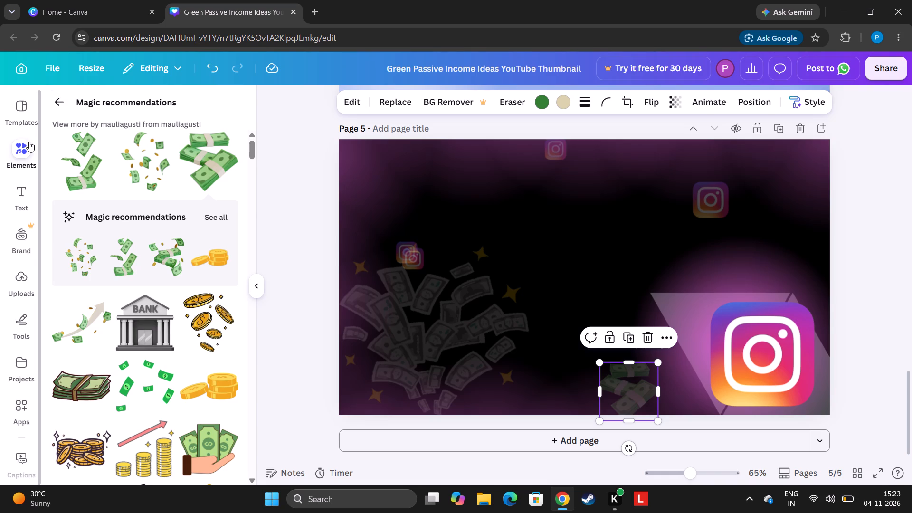
Browse the recently used elements for another graphic.
click(67, 101)
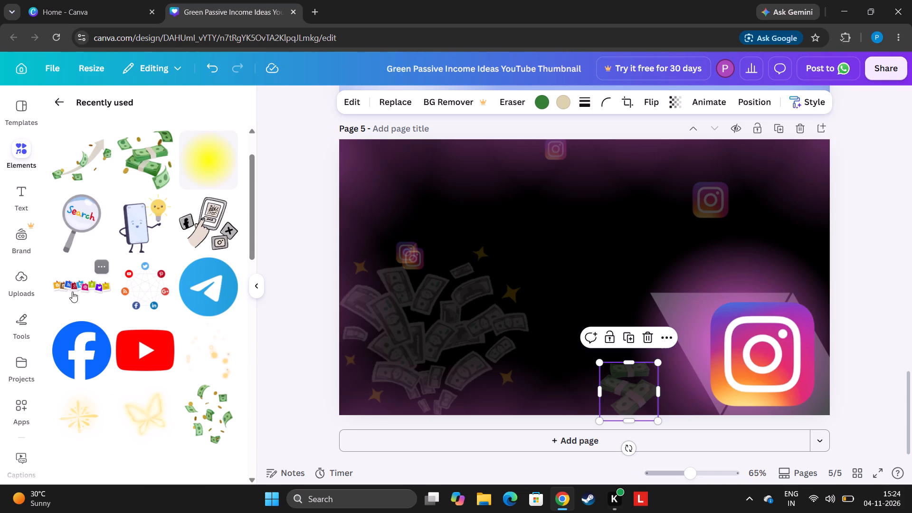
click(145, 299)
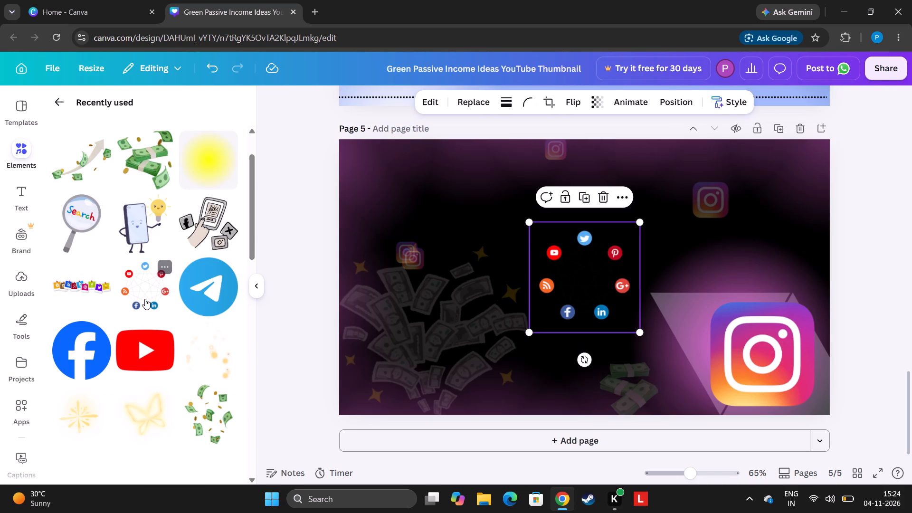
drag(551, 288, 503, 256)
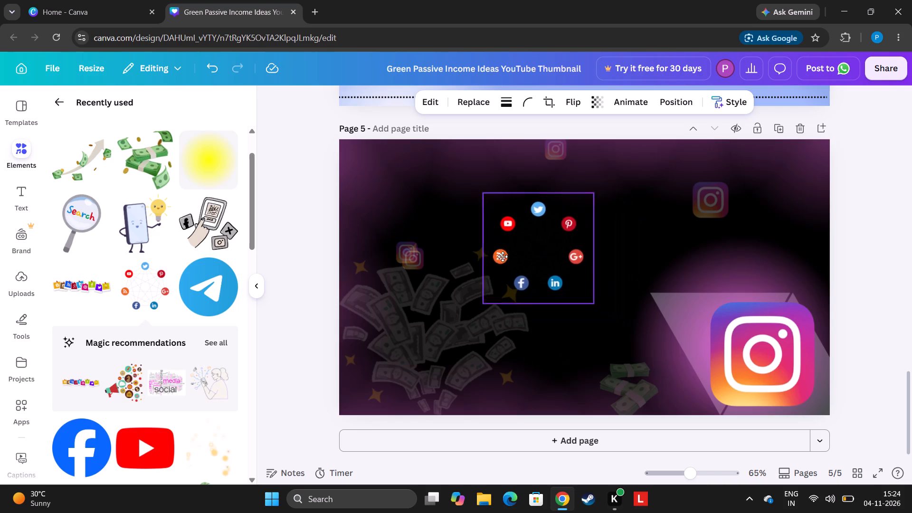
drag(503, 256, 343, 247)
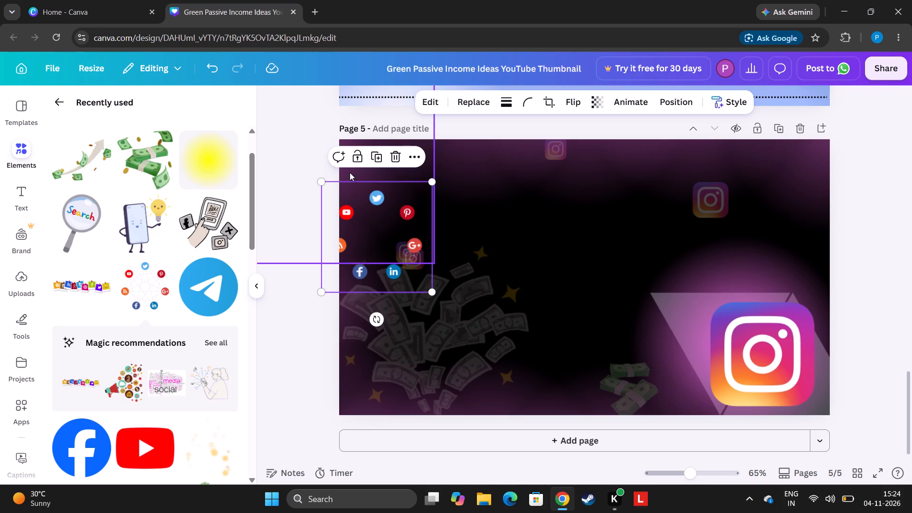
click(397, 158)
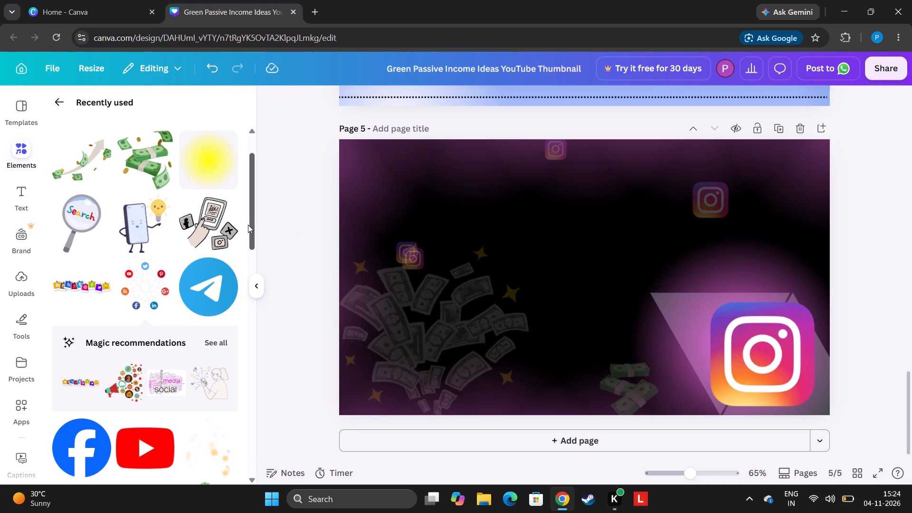
Look through the recently used elements and open the full list of recommended graphics.
drag(248, 225, 296, 402)
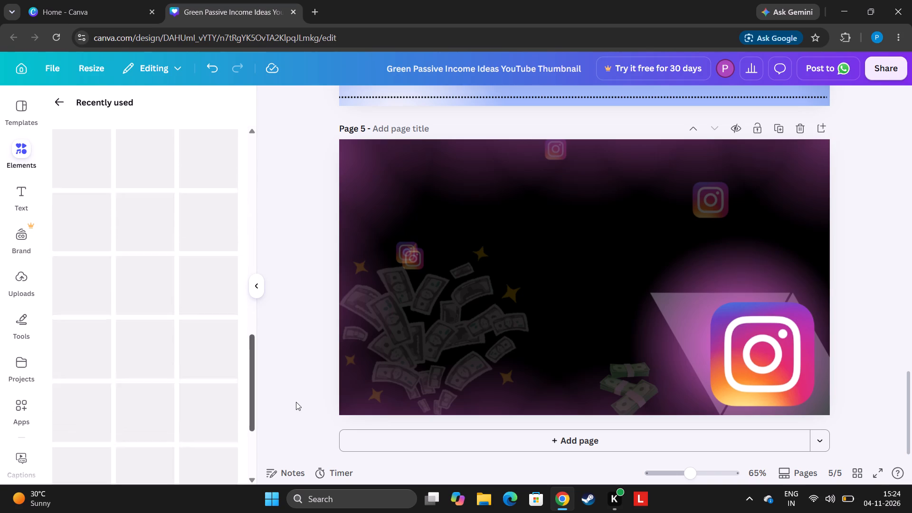
drag(296, 402, 322, 331)
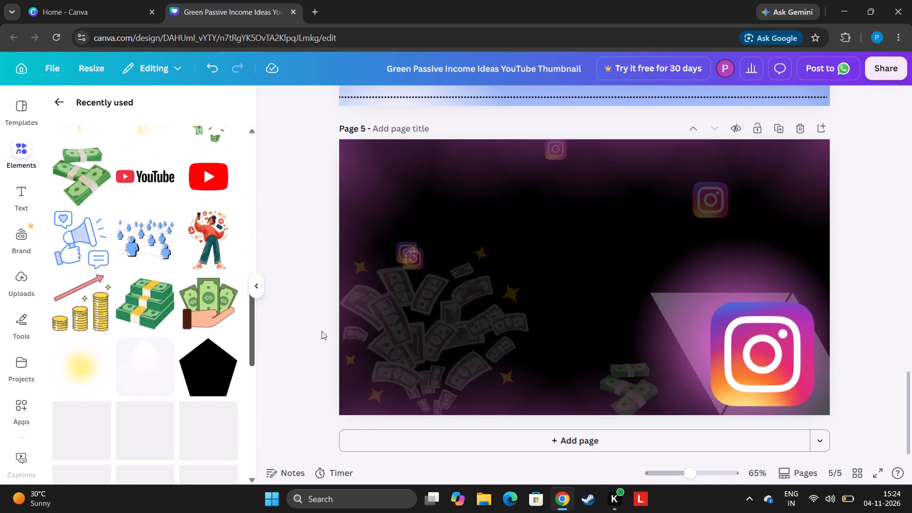
drag(322, 331, 338, 348)
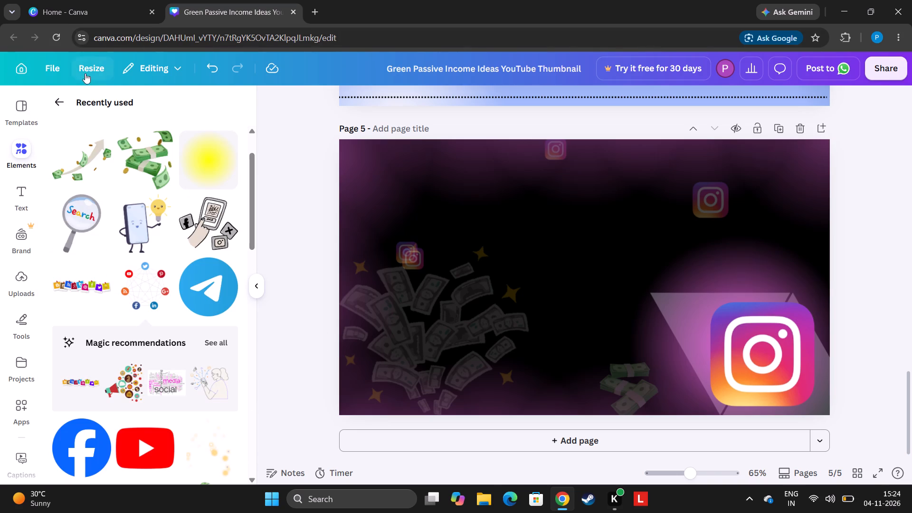
click(56, 101)
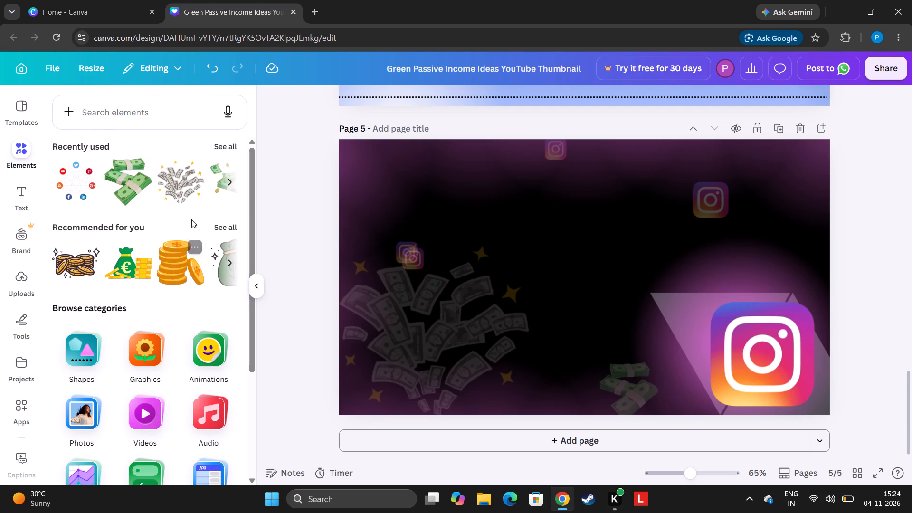
click(225, 224)
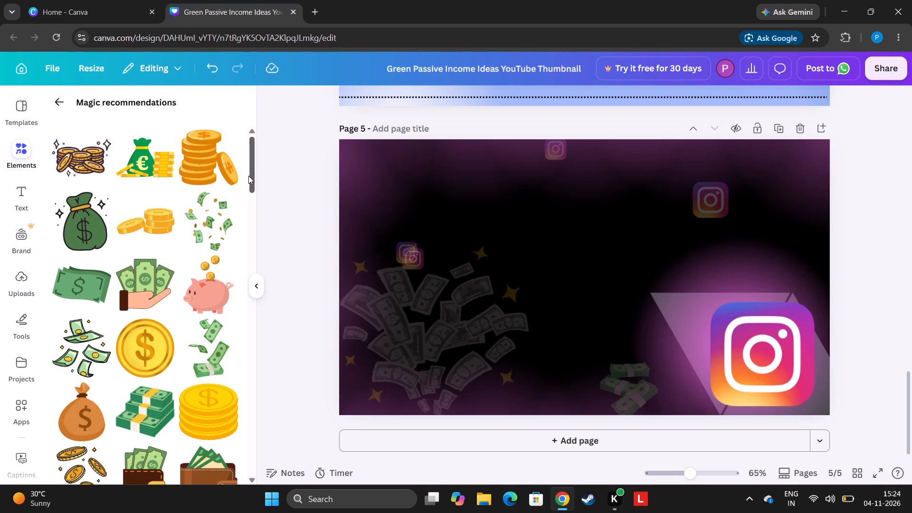
Add the black-outlined gold coin stacks from the recommendations, place them above the large Instagram logo and shrink them to about 293 by 268.
drag(248, 176, 272, 240)
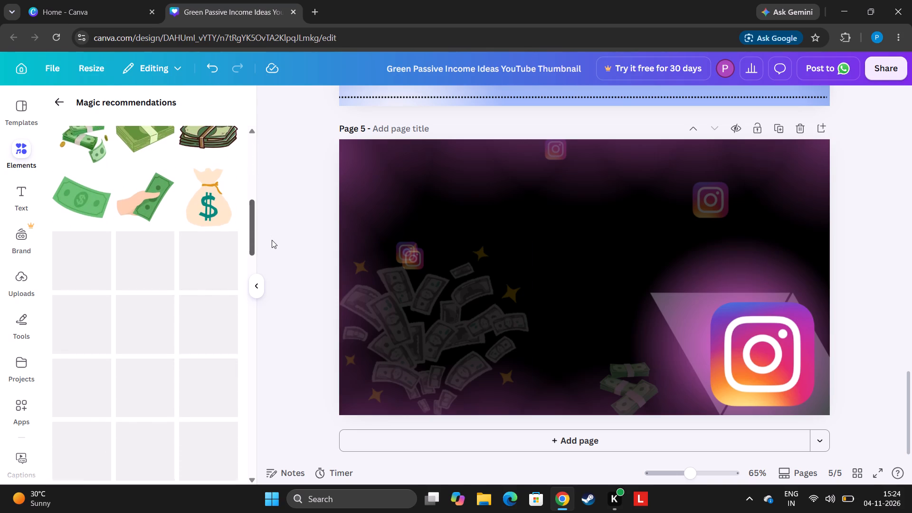
drag(272, 240, 276, 253)
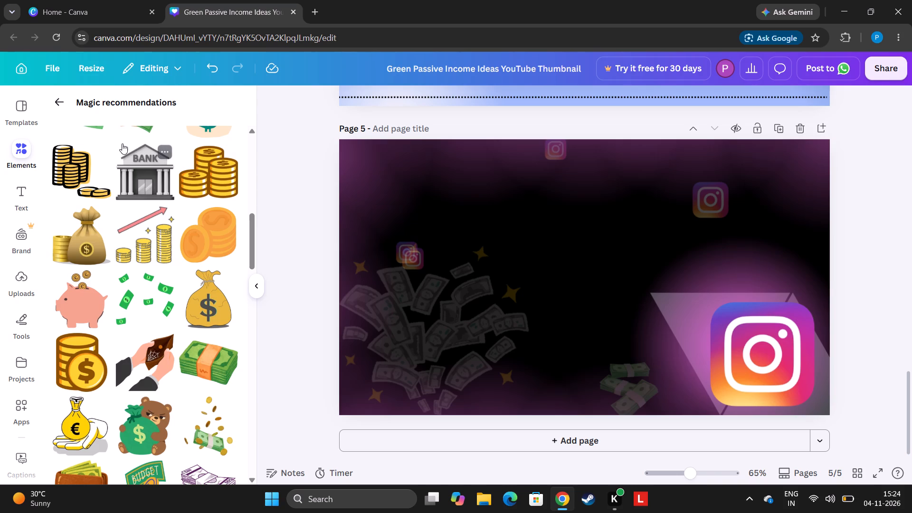
click(85, 172)
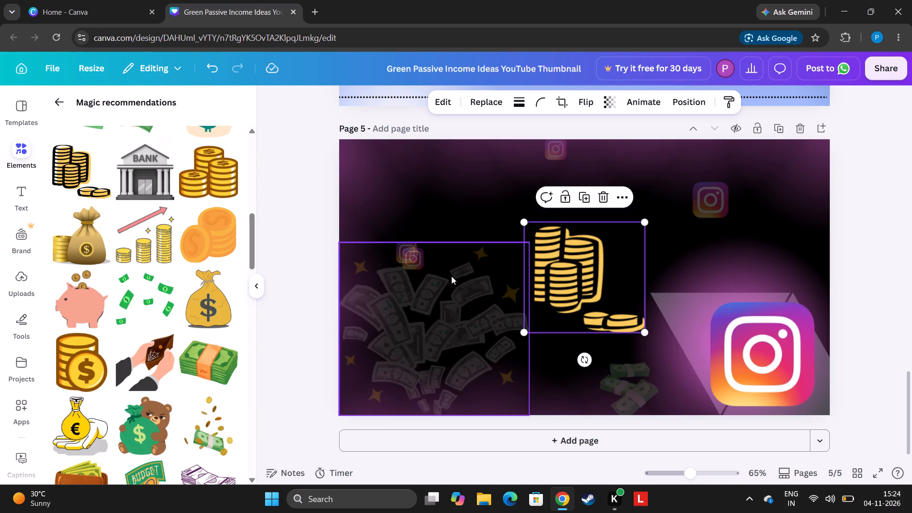
drag(588, 296, 762, 244)
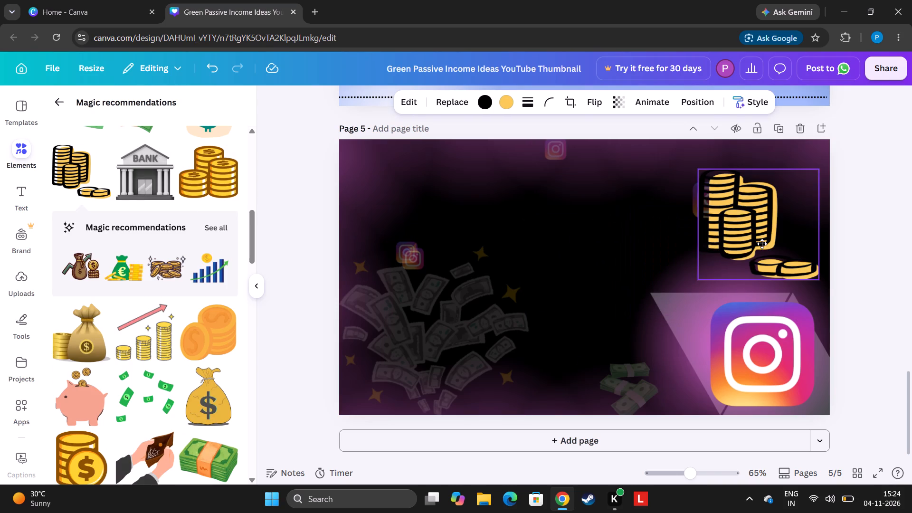
drag(762, 244, 766, 251)
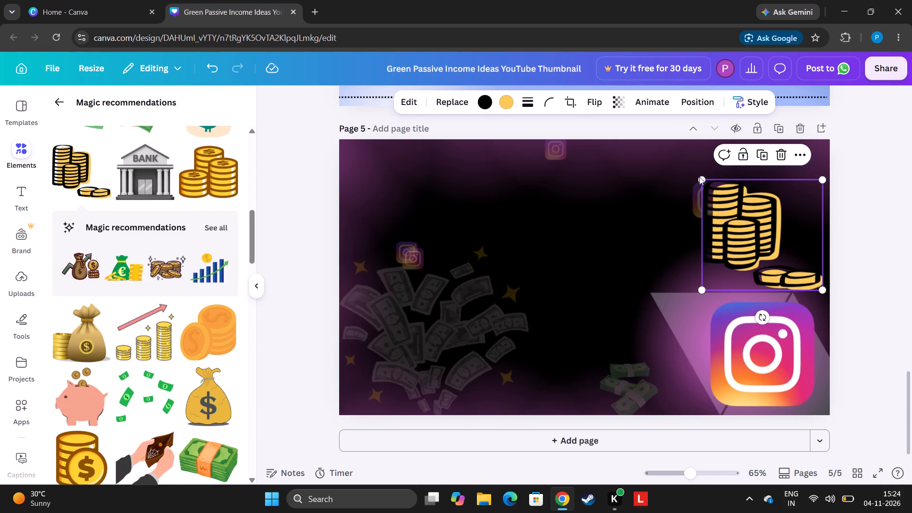
click(715, 181)
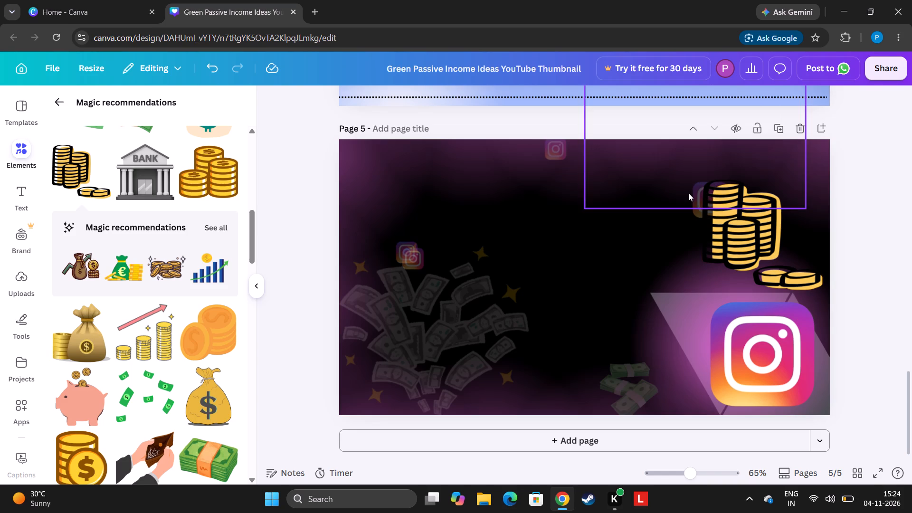
click(727, 215)
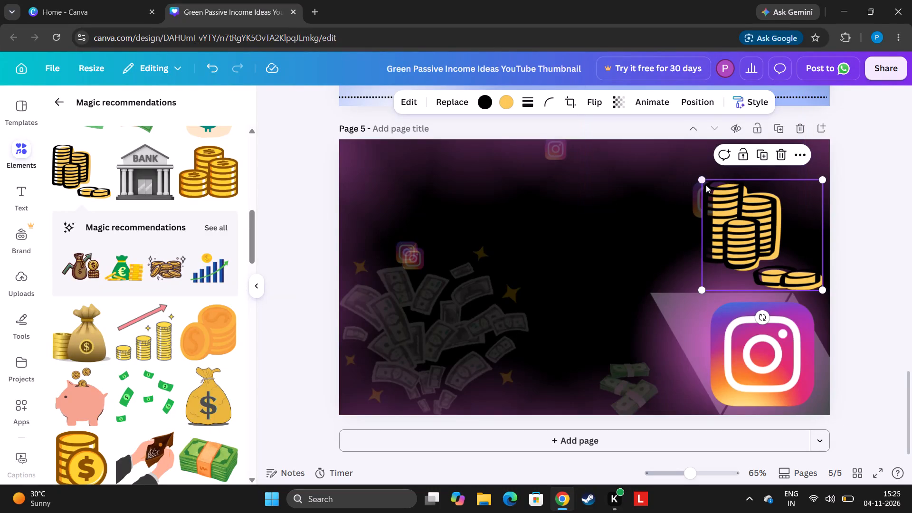
drag(700, 175, 704, 187)
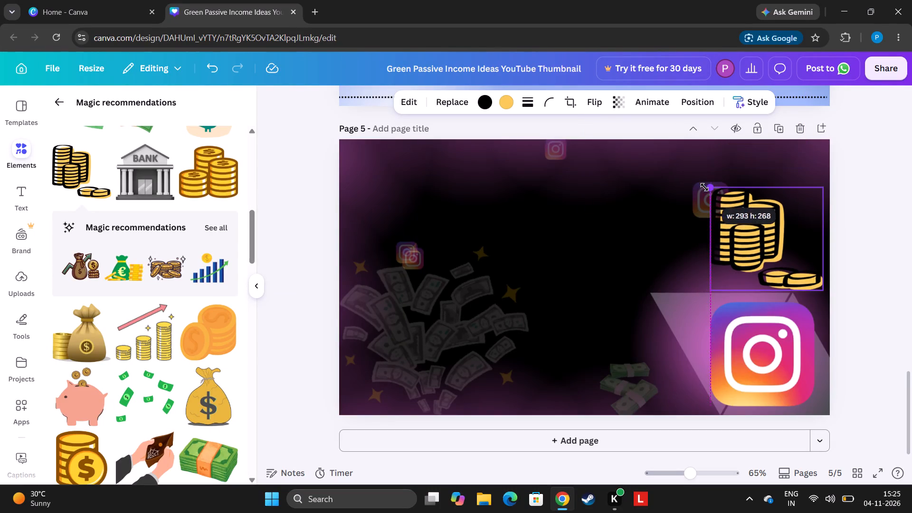
drag(704, 187, 706, 189)
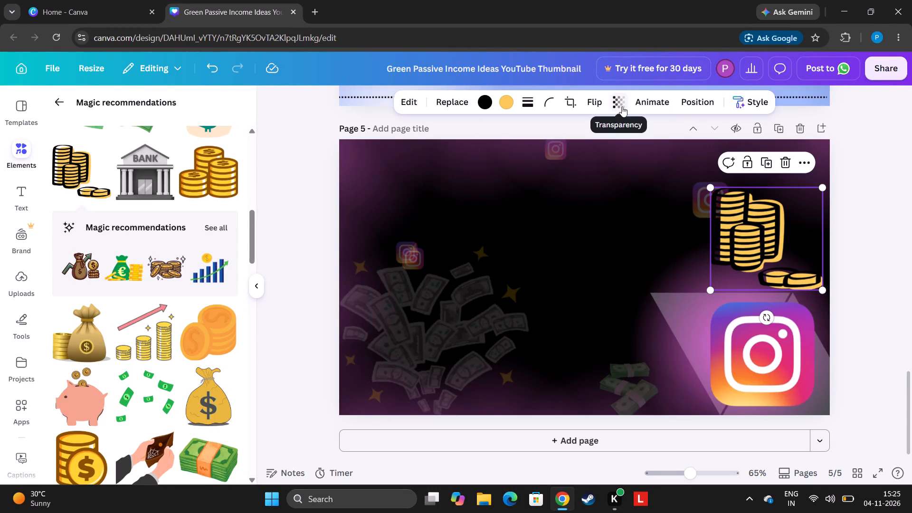
Set the coin stacks' transparency to 34.
click(622, 106)
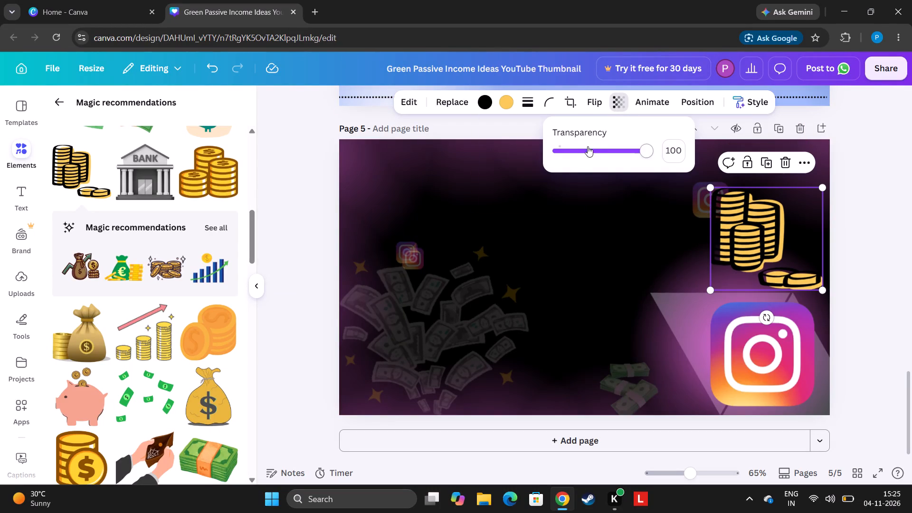
click(588, 146)
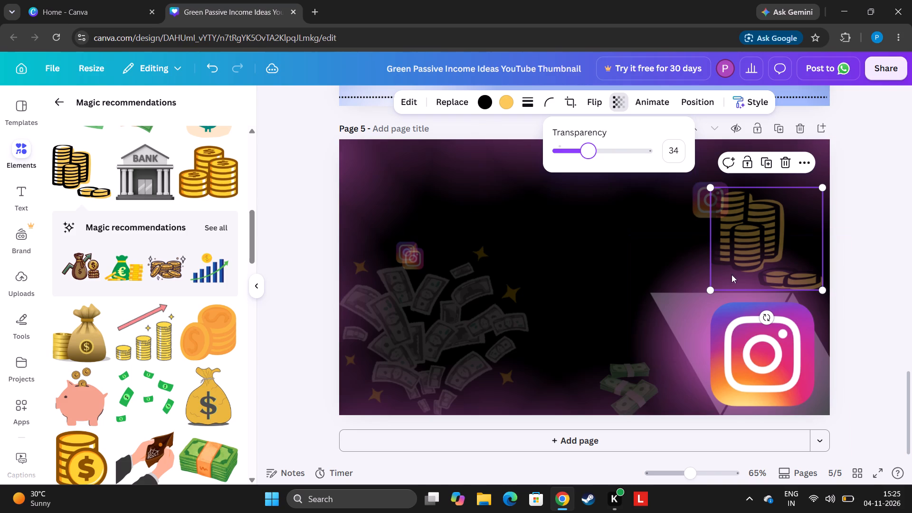
Move the faded coin stacks out to page 5's right edge, level with the small Instagram logo.
drag(750, 268, 855, 262)
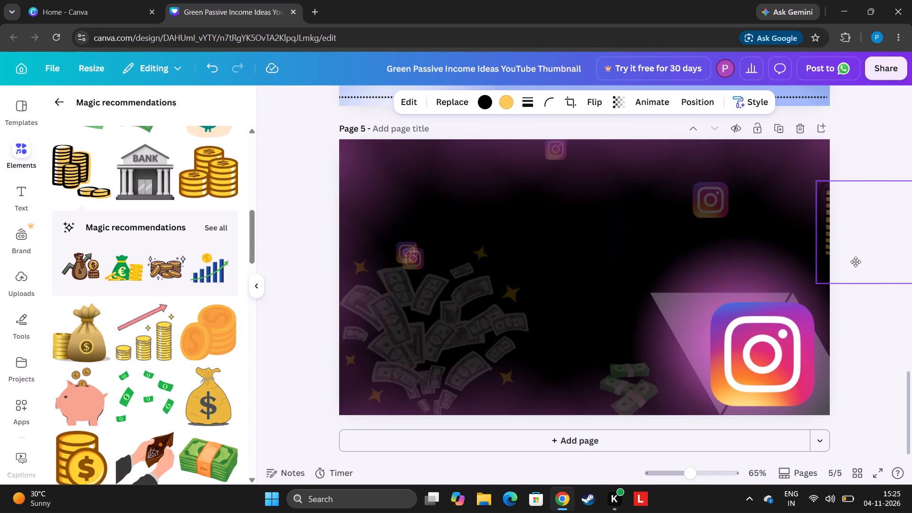
Shrink the faded gold coin stacks and place them at page 5's bottom edge, between the dollar-bill burst and the green banknote bundles.
drag(855, 262, 792, 235)
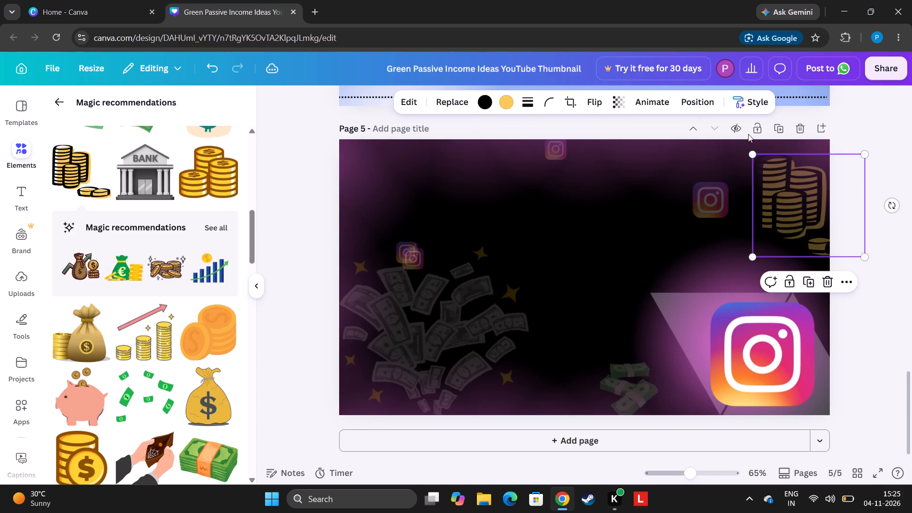
drag(757, 159, 833, 219)
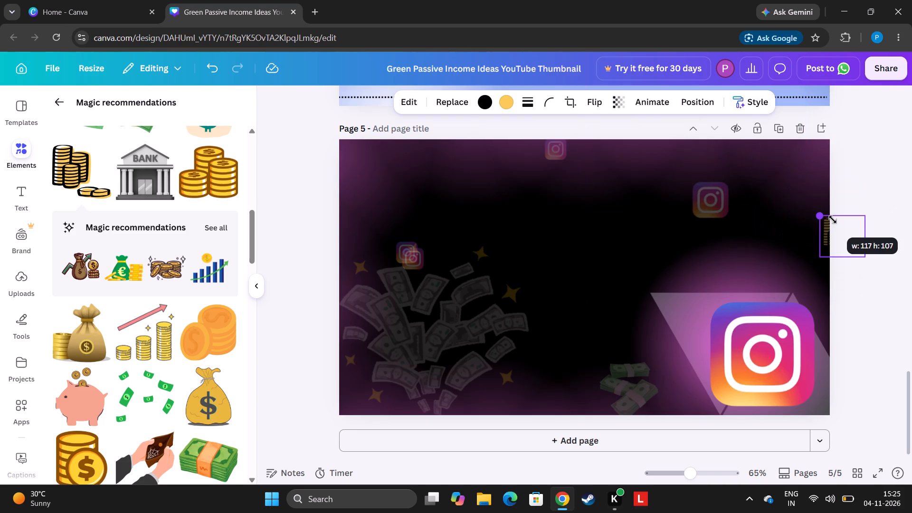
drag(833, 219, 785, 211)
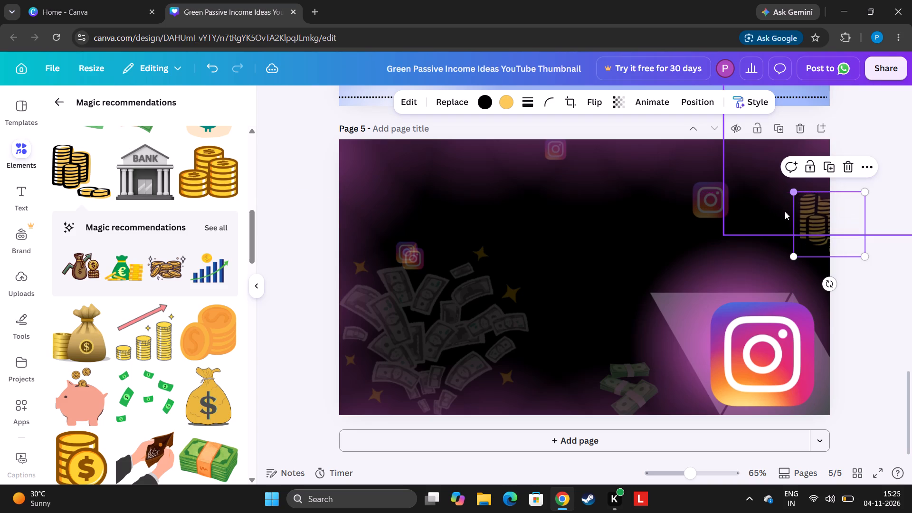
drag(816, 215, 662, 339)
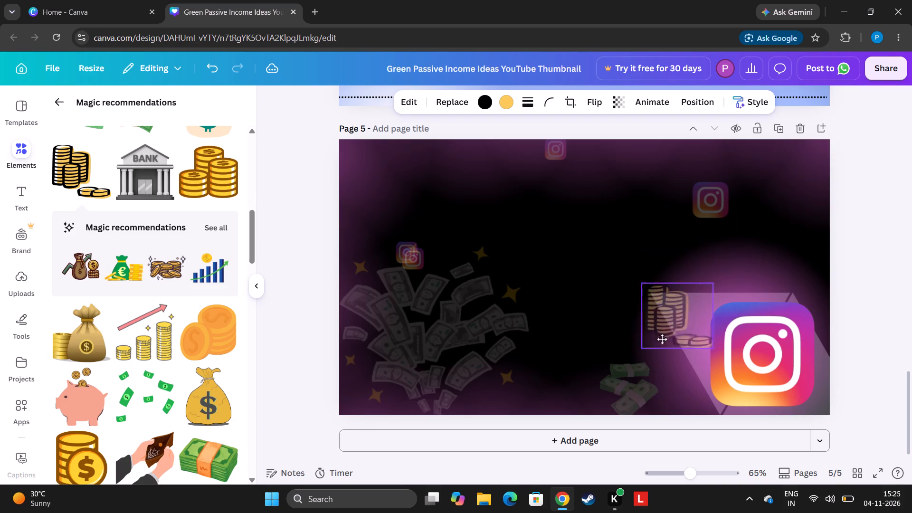
drag(662, 339, 527, 377)
drag(528, 374, 541, 368)
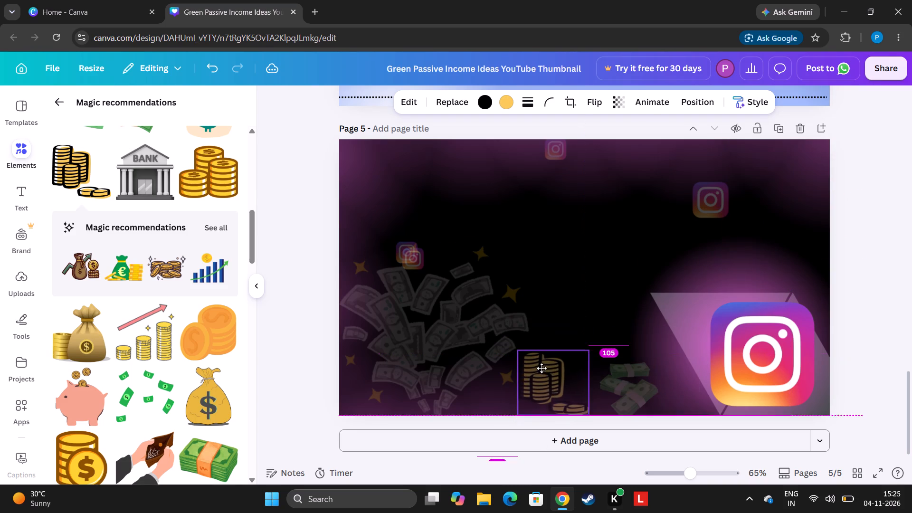
drag(541, 368, 541, 368)
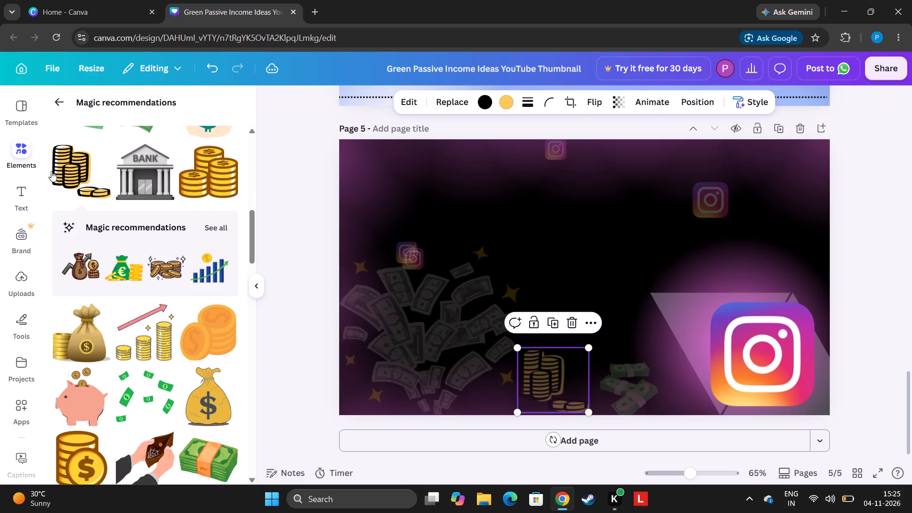
Add a heading to page 5 reading "how to earn" and set it in uppercase.
drag(27, 186, 34, 180)
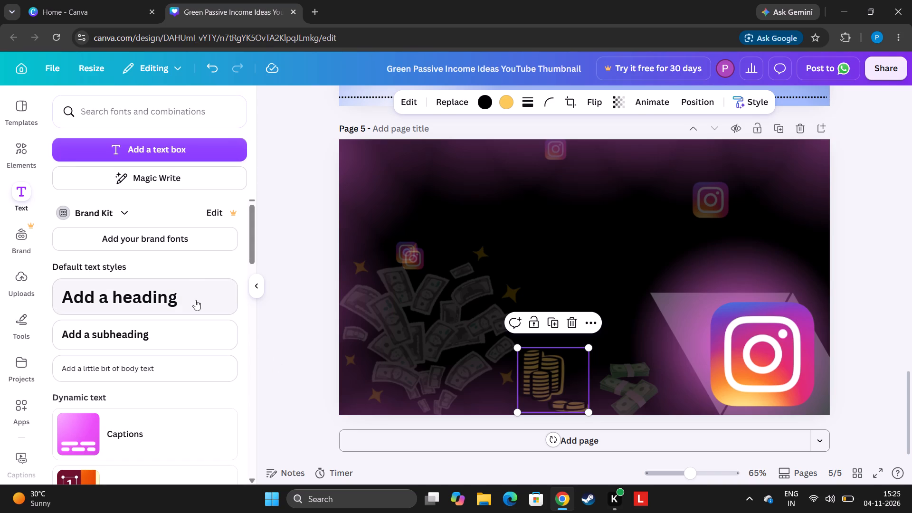
click(171, 302)
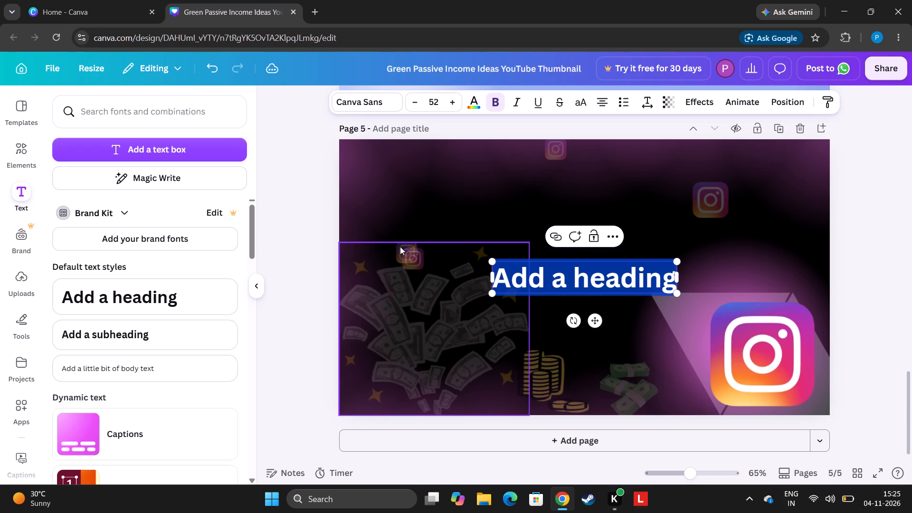
key(BackSpace)
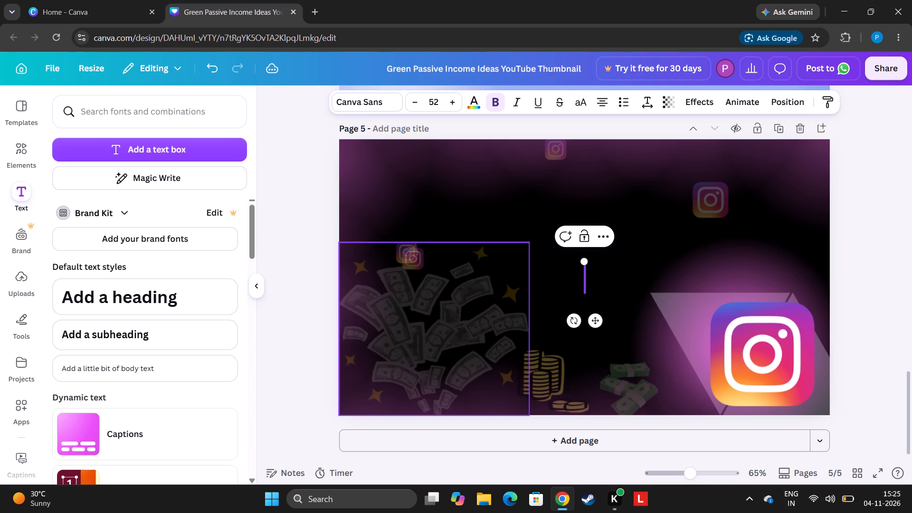
text(ho)
key(w)
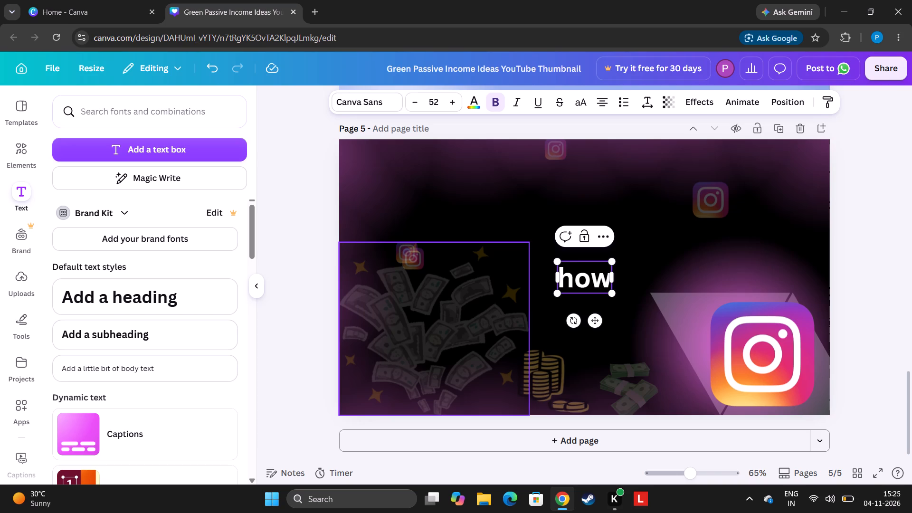
key(space)
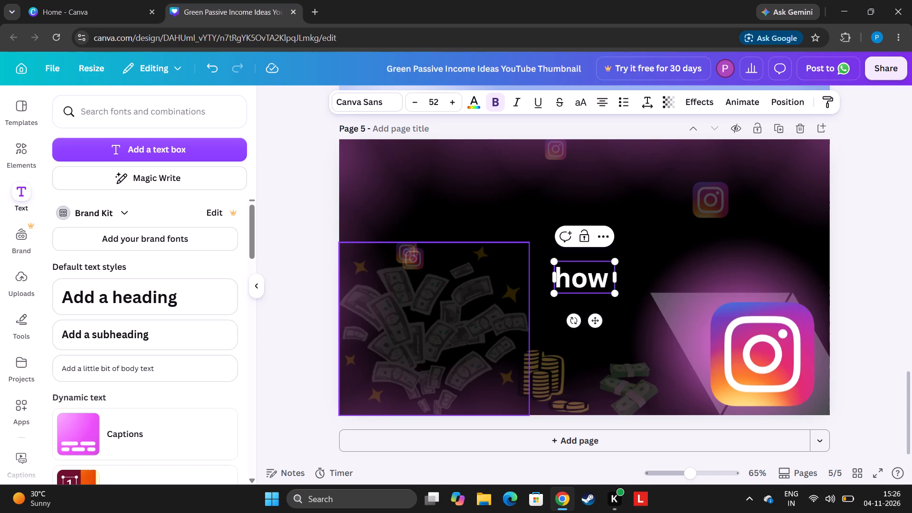
key(t)
key(o)
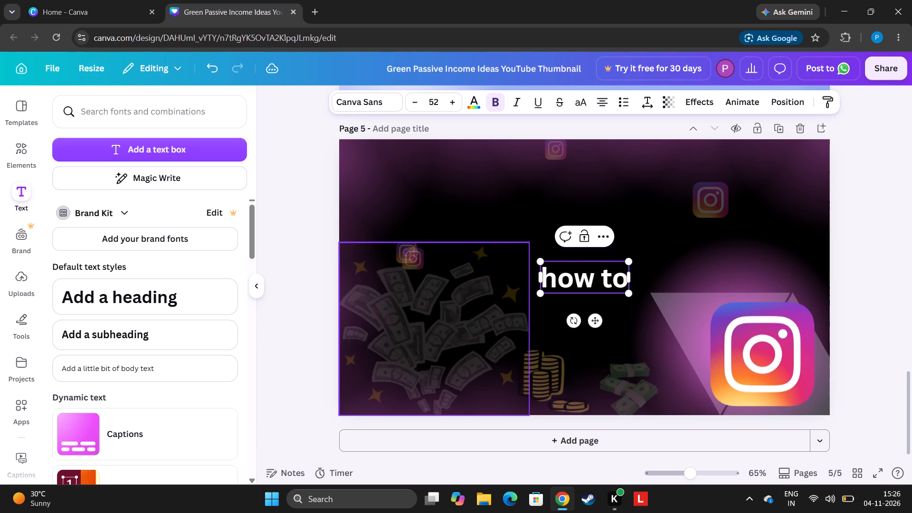
key(space)
key(e)
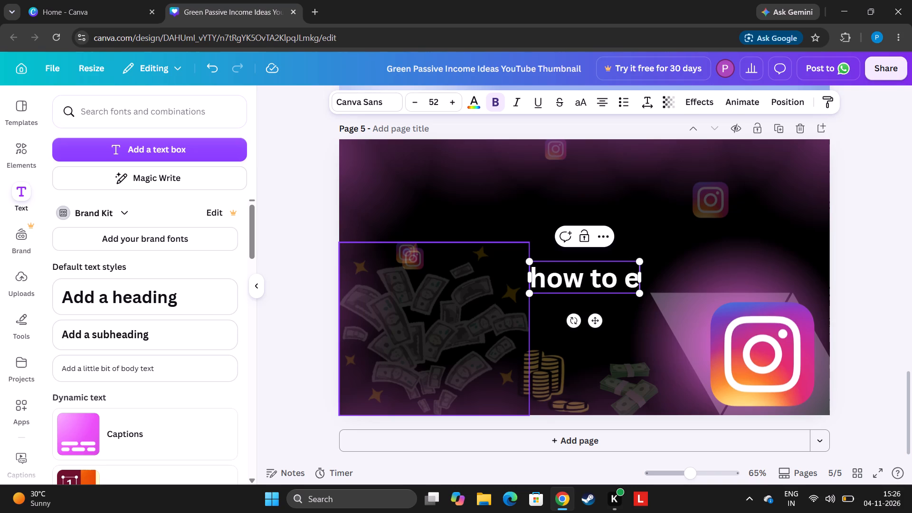
key(a)
key(r)
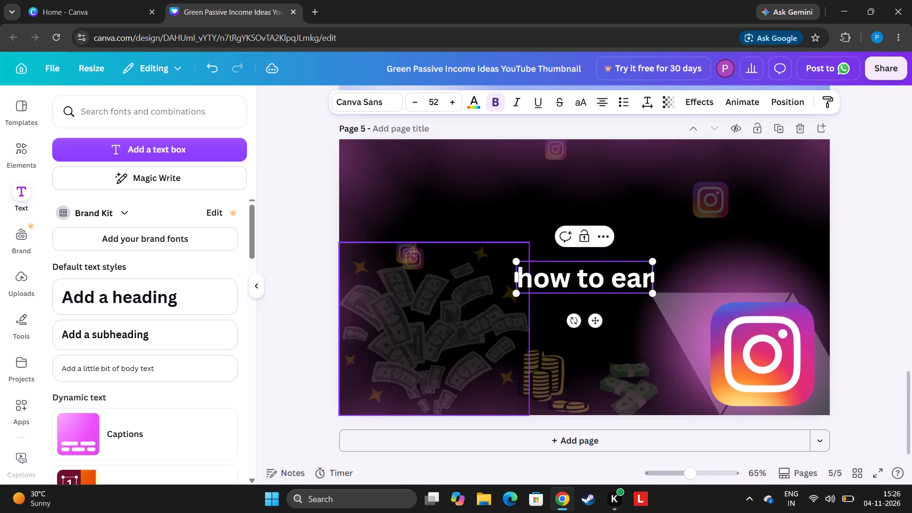
key(n)
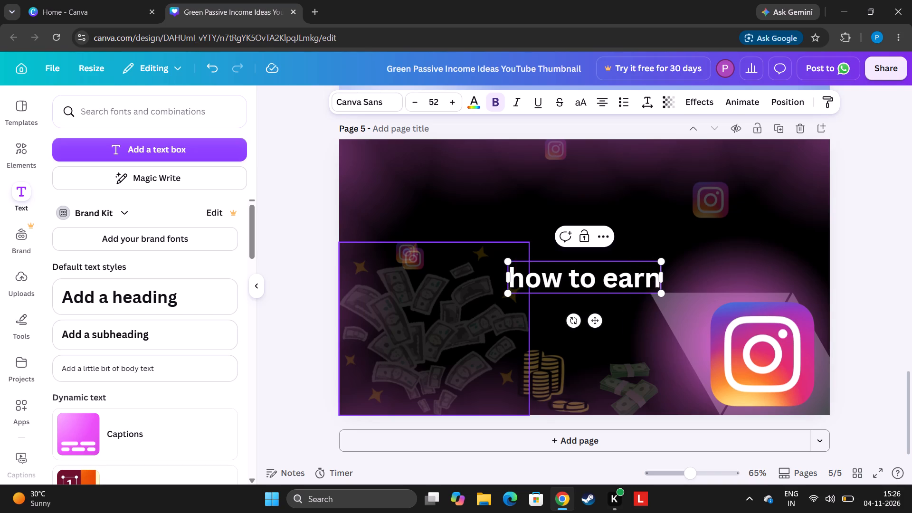
key(space)
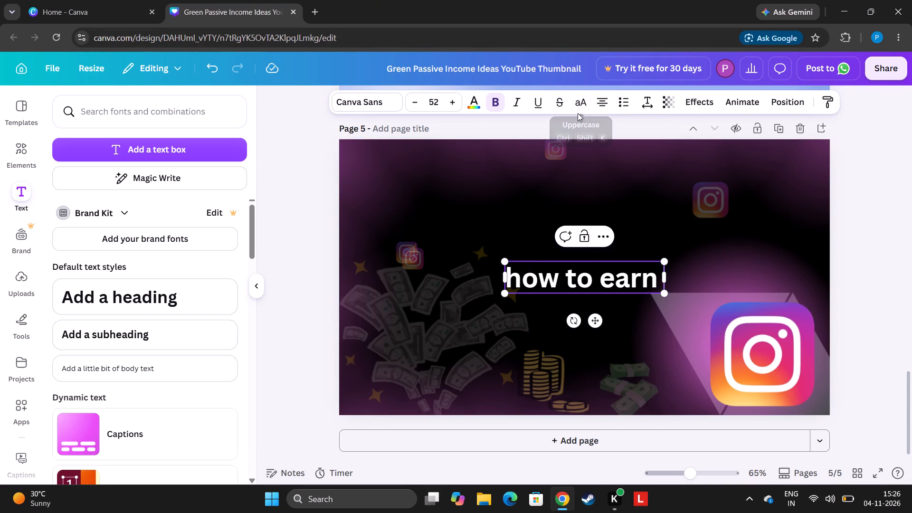
click(577, 95)
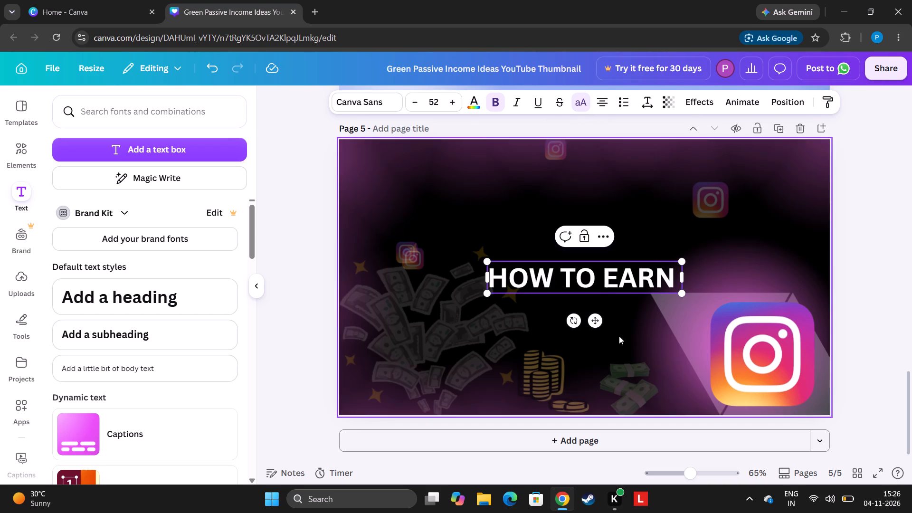
Move the "HOW TO EARN" heading near page 5's top-left corner.
drag(605, 288, 111, 211)
click(275, 218)
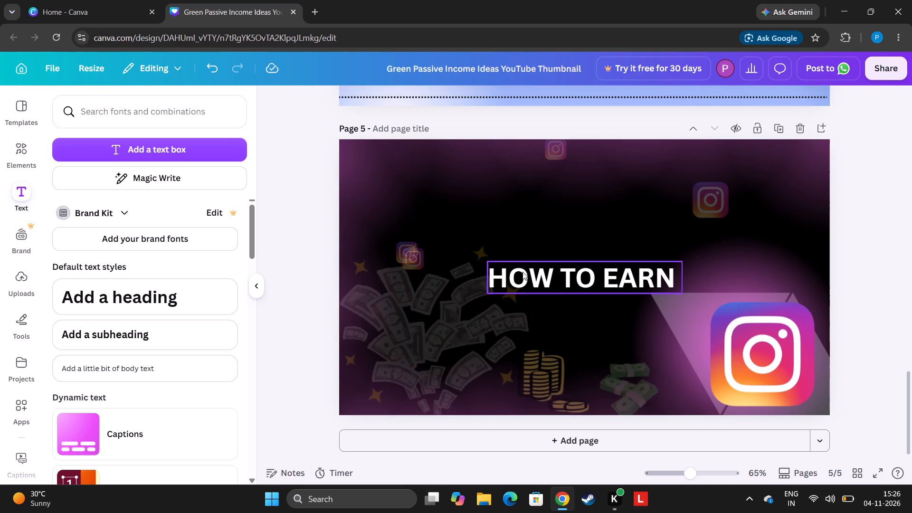
drag(522, 272, 395, 171)
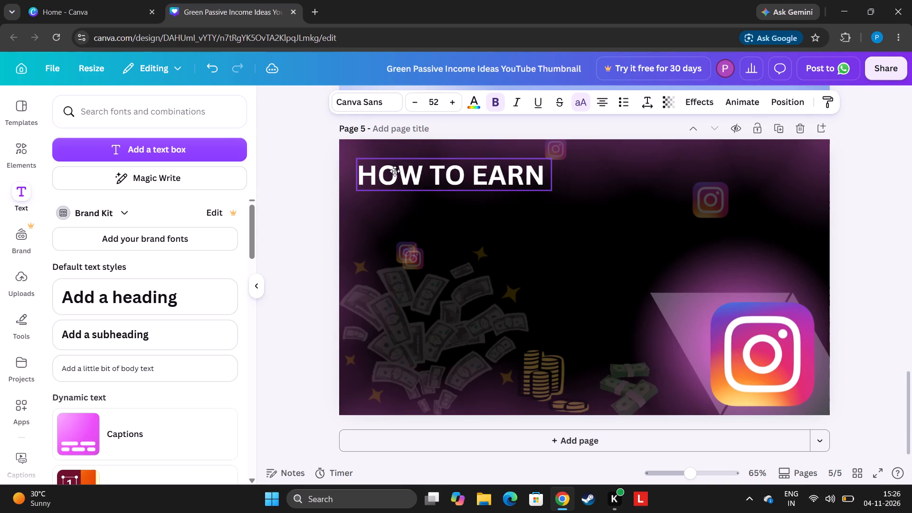
drag(395, 171, 404, 180)
Duplicate the "HOW TO EARN" heading, place the copy directly below the original and clear the copy's text.
click(464, 147)
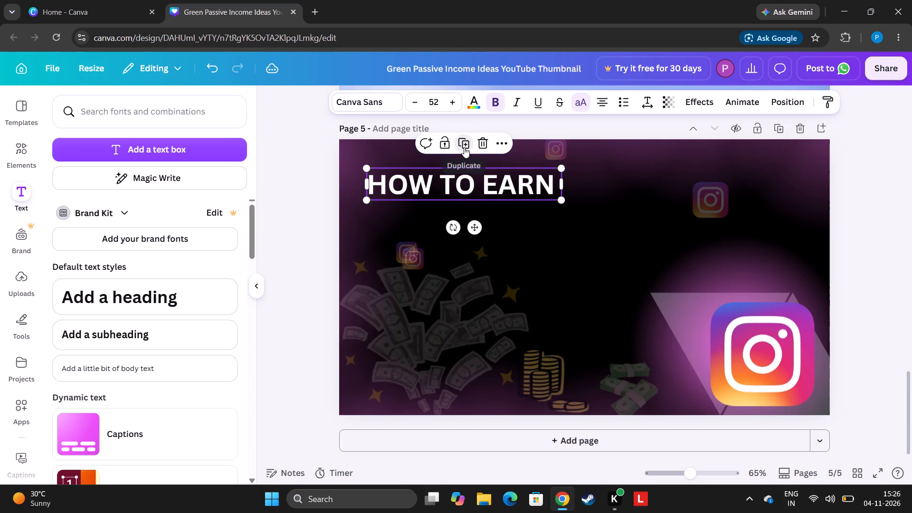
drag(478, 185, 485, 218)
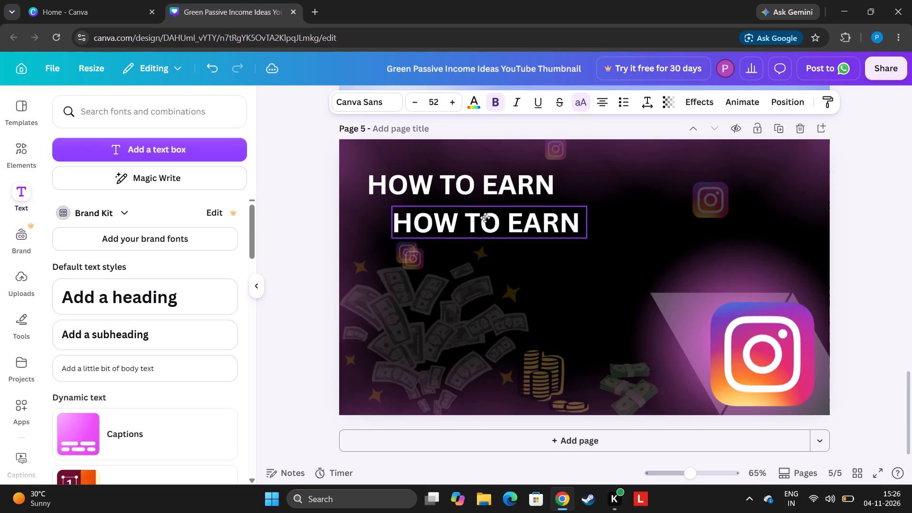
drag(485, 218, 470, 220)
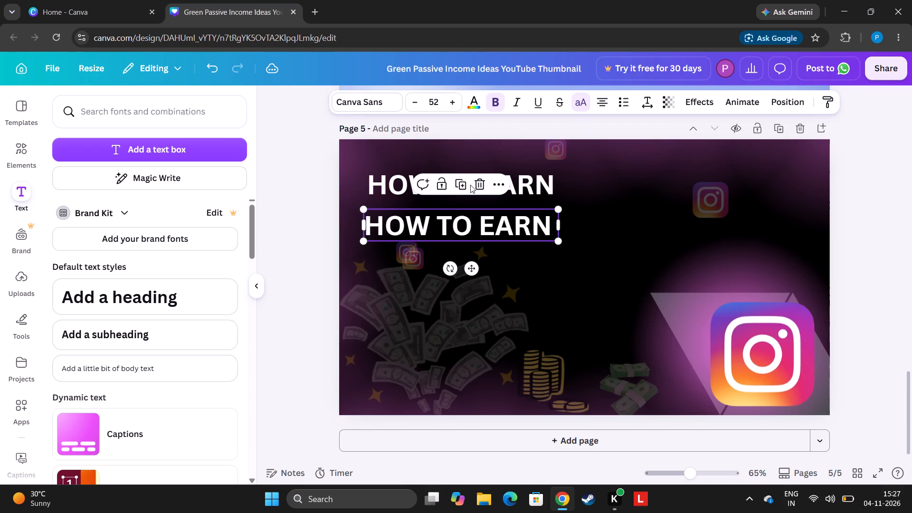
click(548, 222)
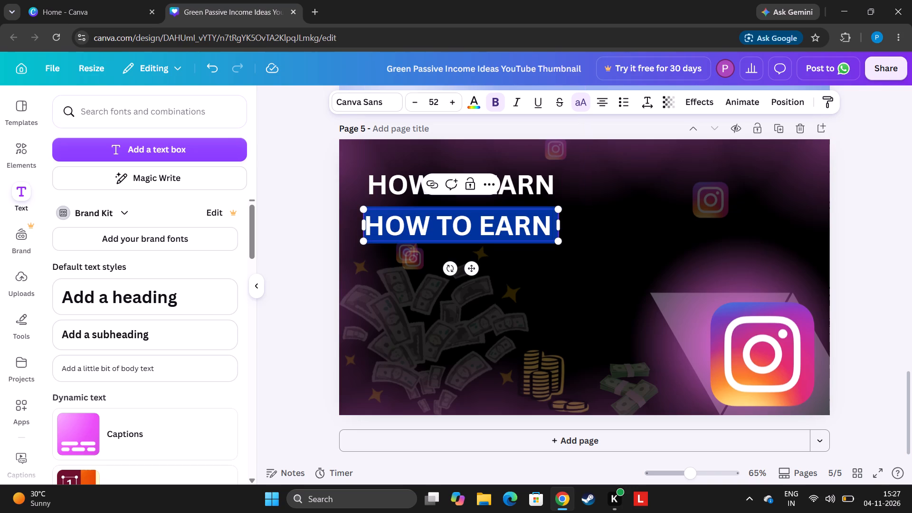
key(BackSpace)
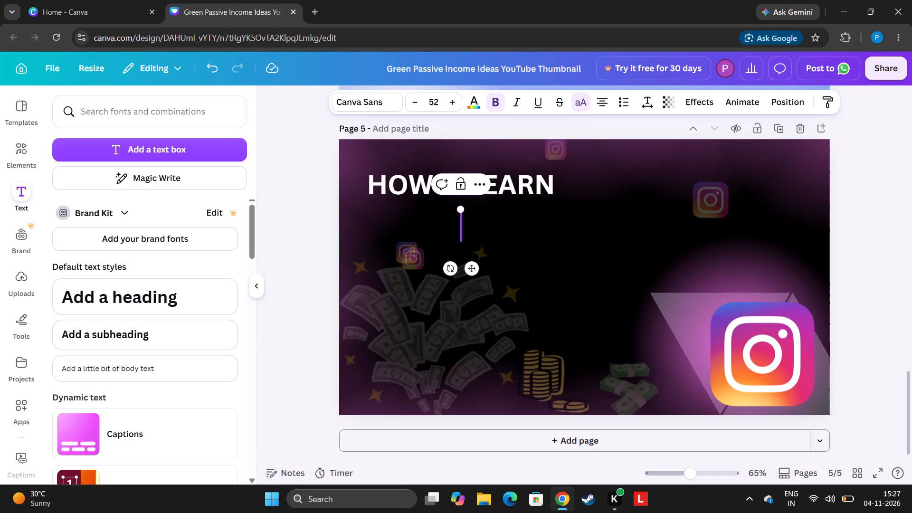
Enter "money on instegram" as the text of the cleared heading copy below "HOW TO EARN".
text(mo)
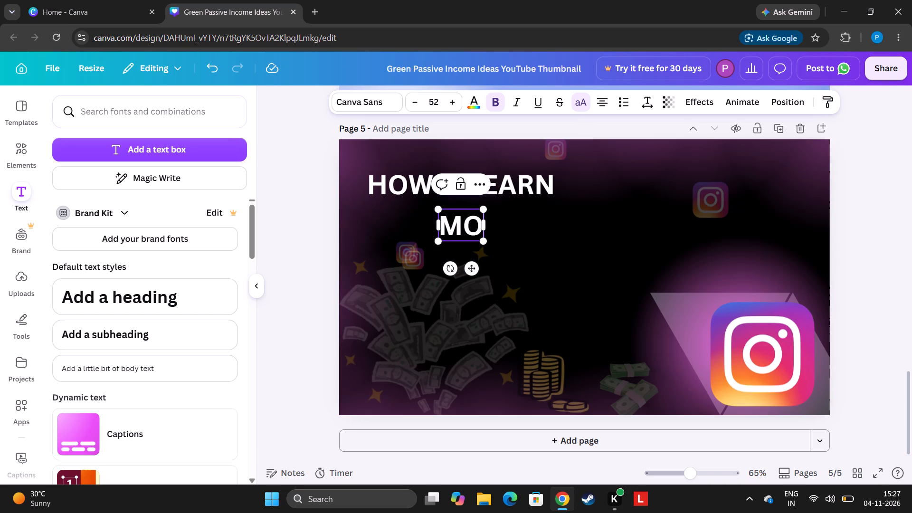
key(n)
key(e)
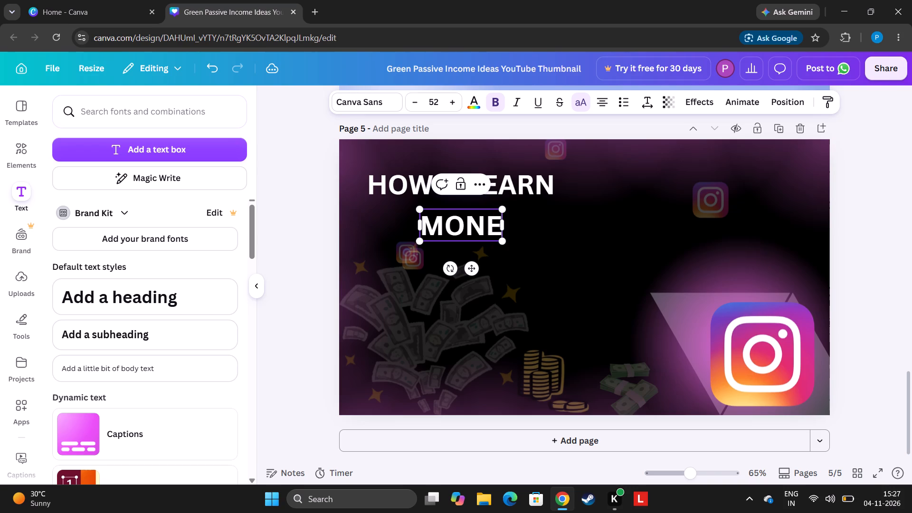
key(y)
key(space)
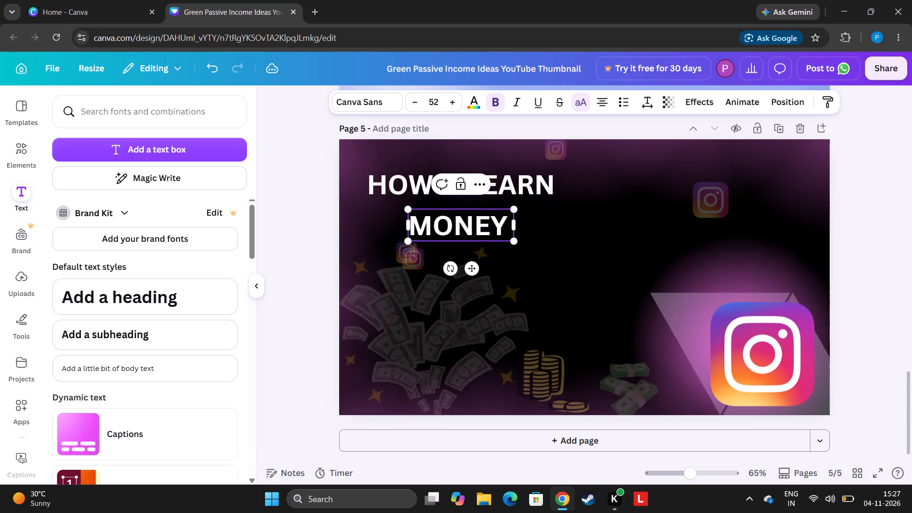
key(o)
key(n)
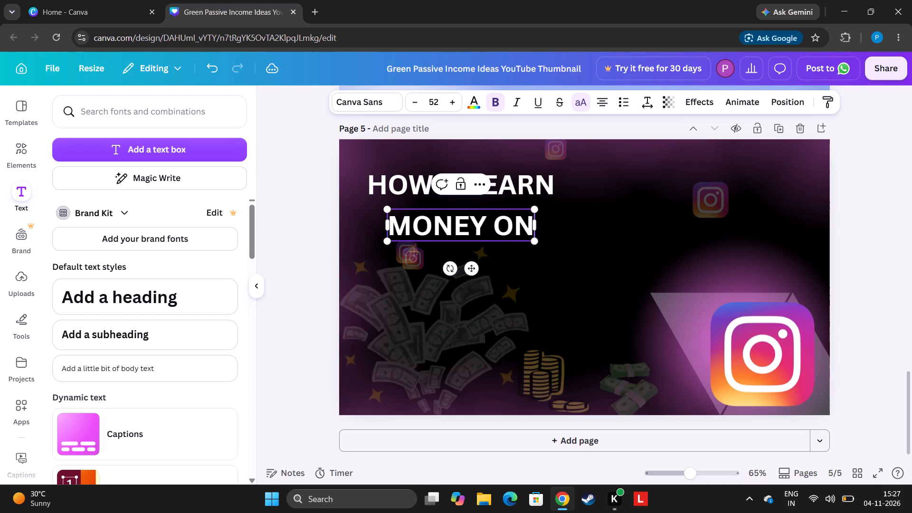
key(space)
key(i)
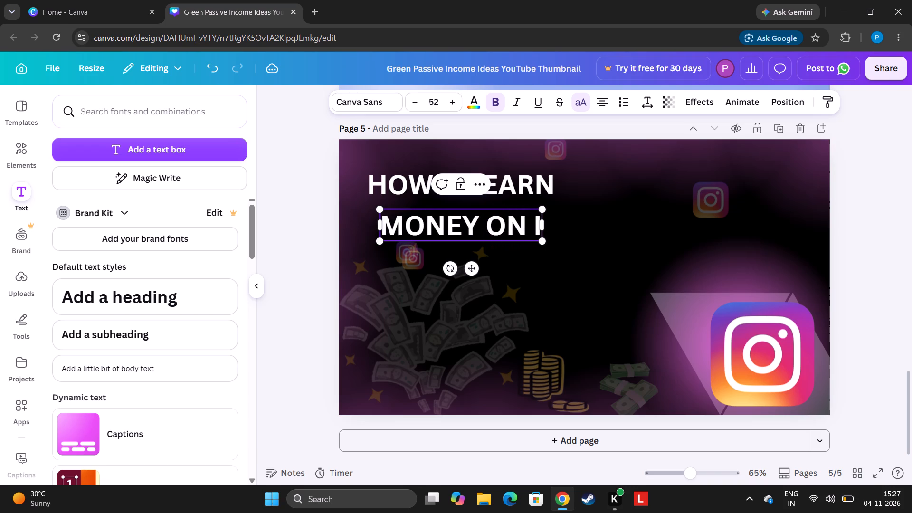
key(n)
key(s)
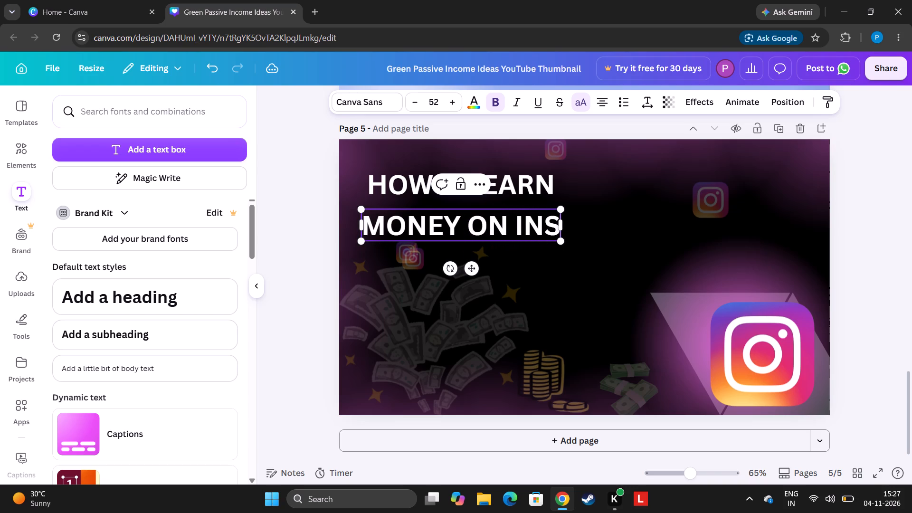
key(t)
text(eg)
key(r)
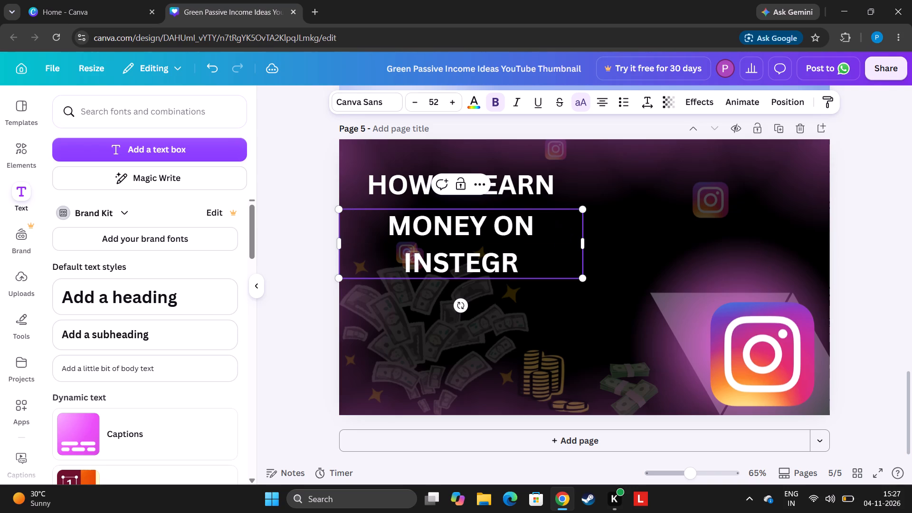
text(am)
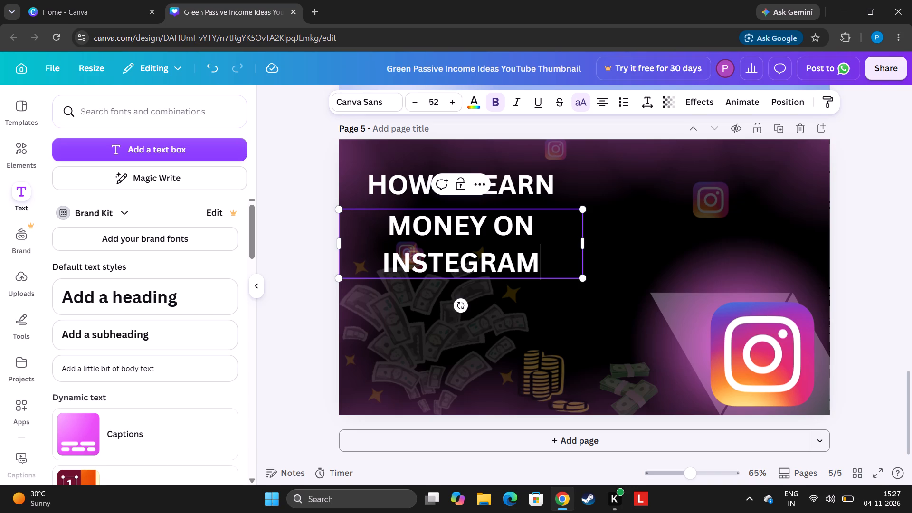
Delete the word "INSTEGRAM" from the "MONEY ON INSTEGRAM" heading on page 5.
drag(375, 254, 437, 257)
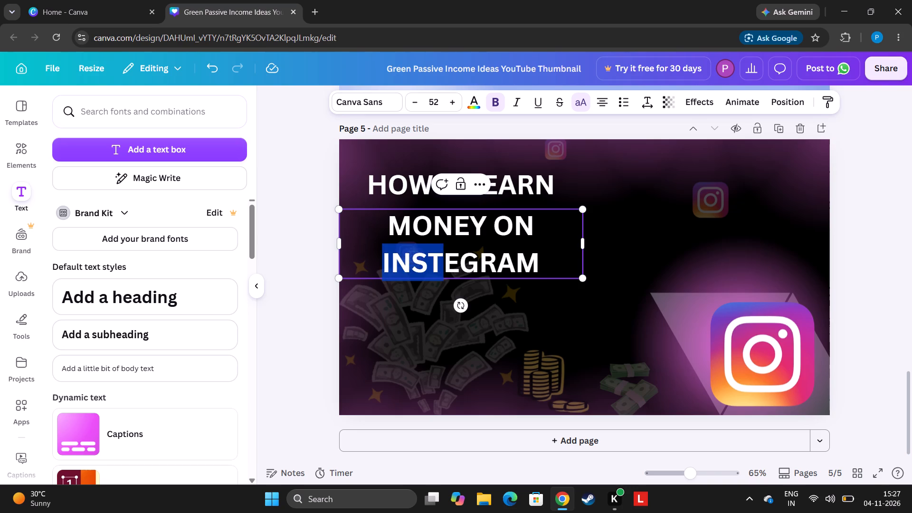
drag(437, 257, 584, 275)
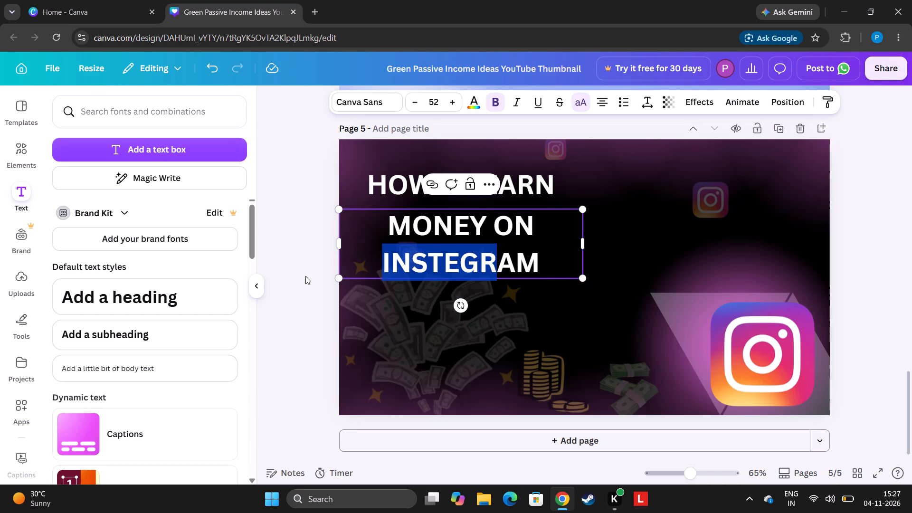
drag(387, 253, 549, 266)
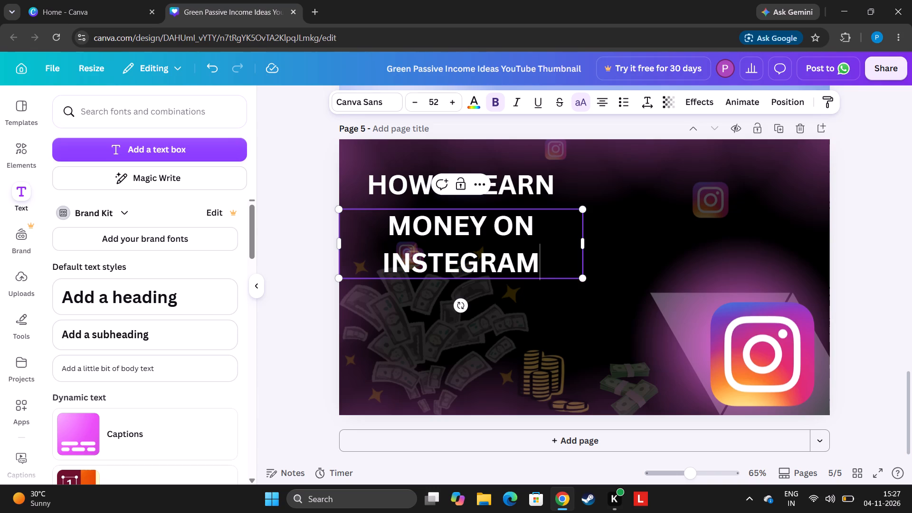
drag(380, 253, 554, 278)
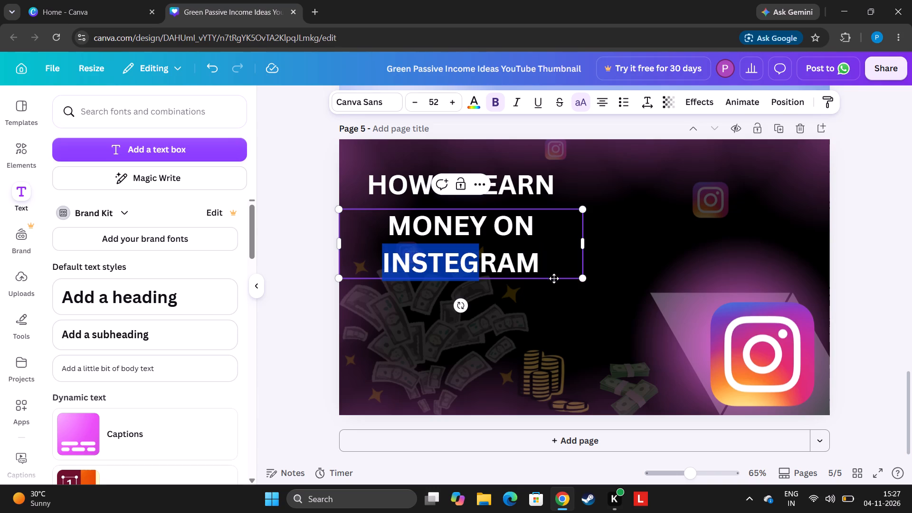
drag(554, 278, 555, 278)
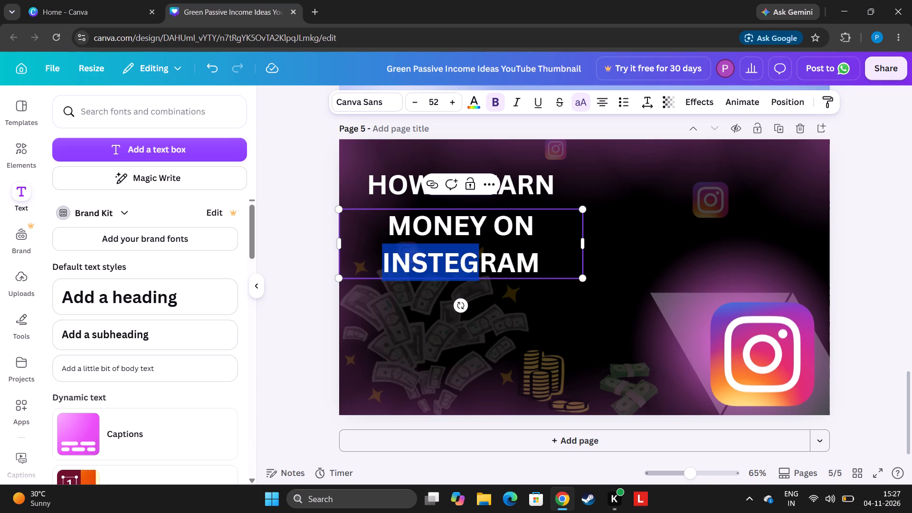
key(BackSpace)
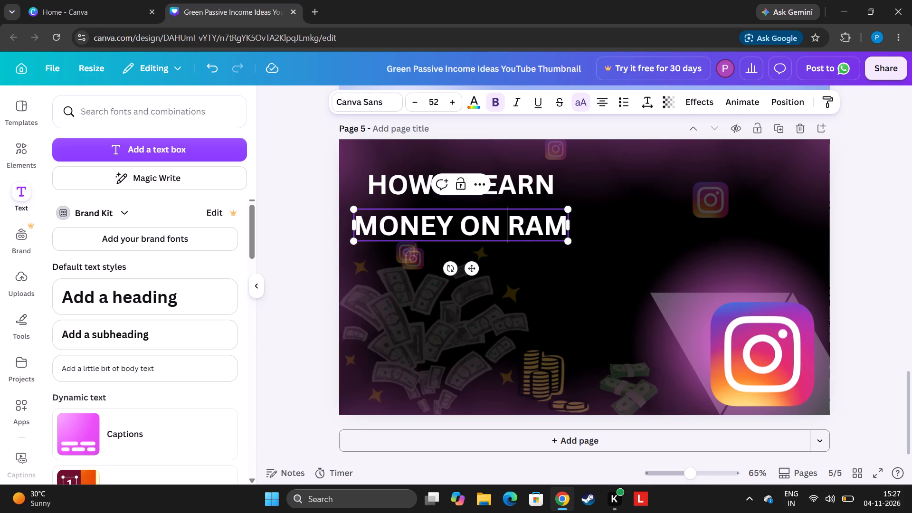
drag(503, 219, 593, 218)
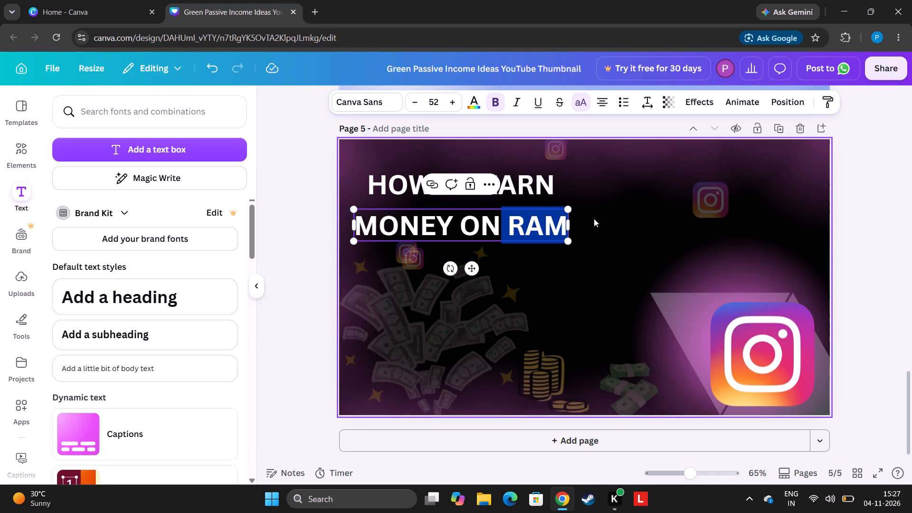
key(BackSpace)
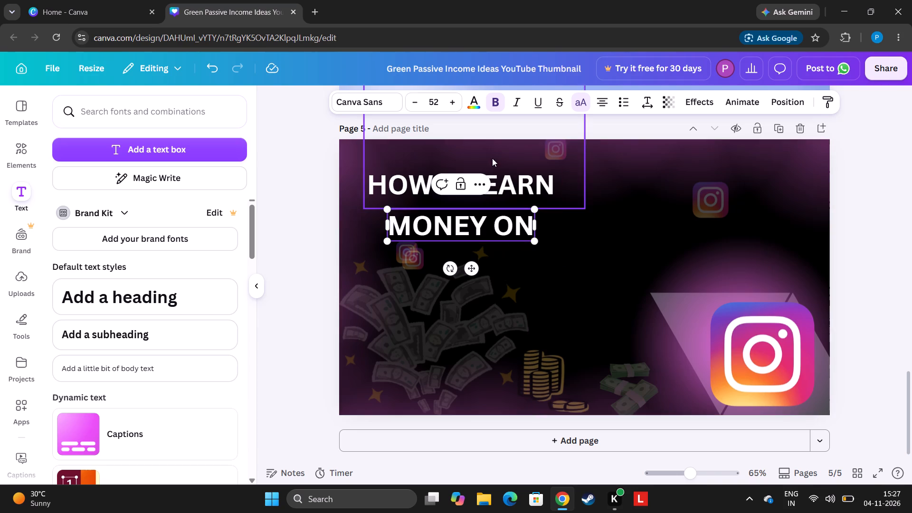
Duplicate the "HOW TO EARN" heading and place the copy directly below "MONEY ON".
click(421, 197)
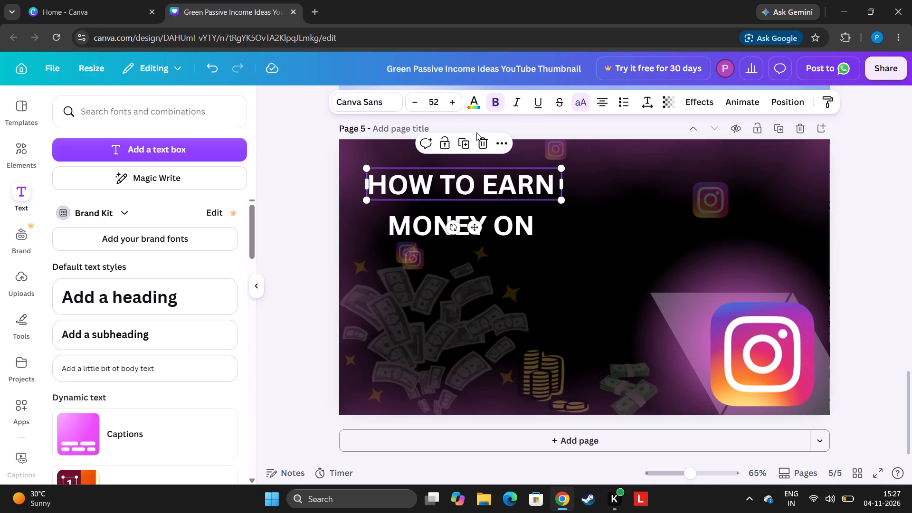
click(461, 142)
drag(492, 191, 513, 265)
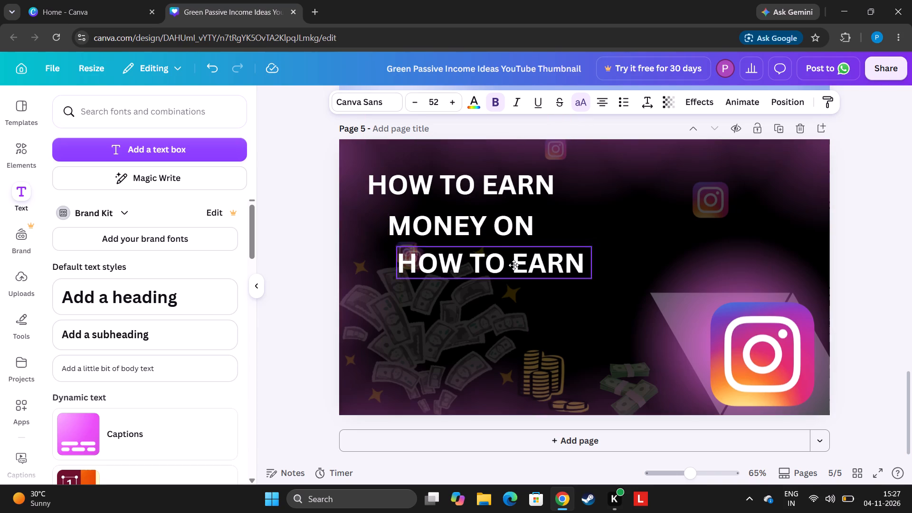
drag(513, 265, 484, 261)
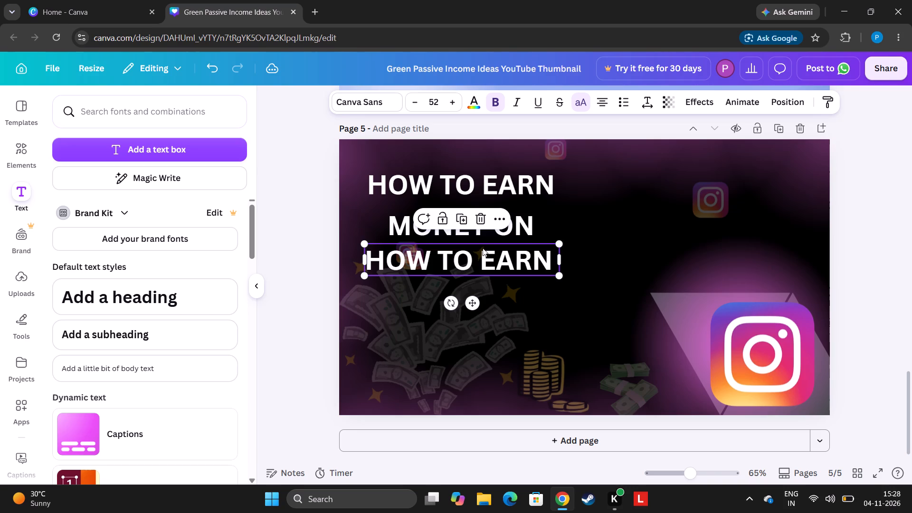
Replace the text of the new heading copy below "MONEY ON" with "instegram".
click(533, 250)
key(BackSpace)
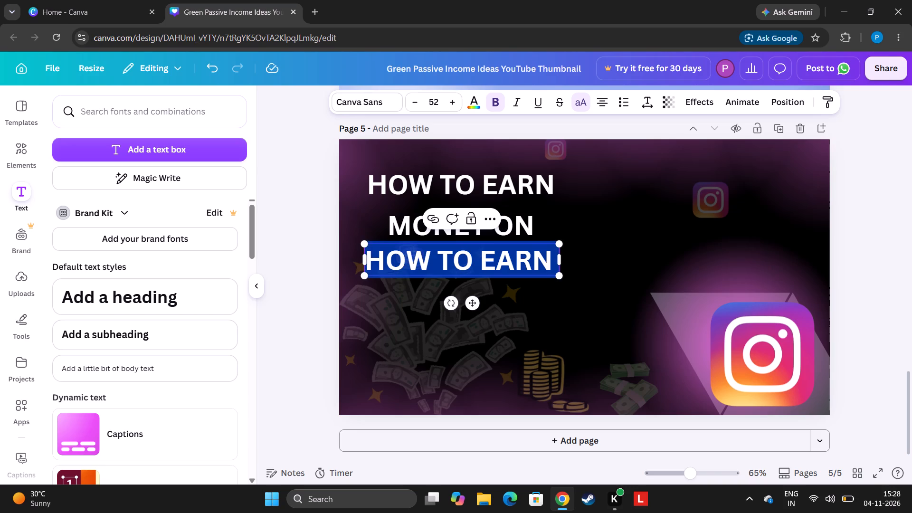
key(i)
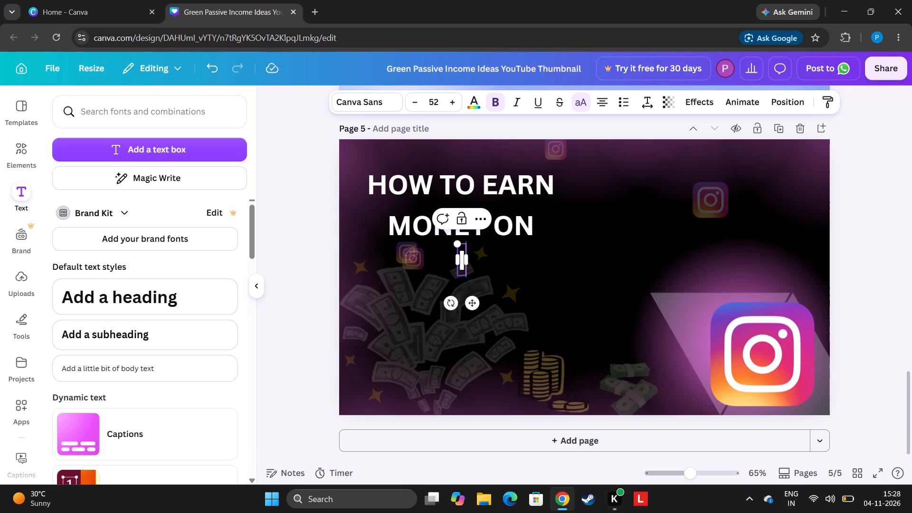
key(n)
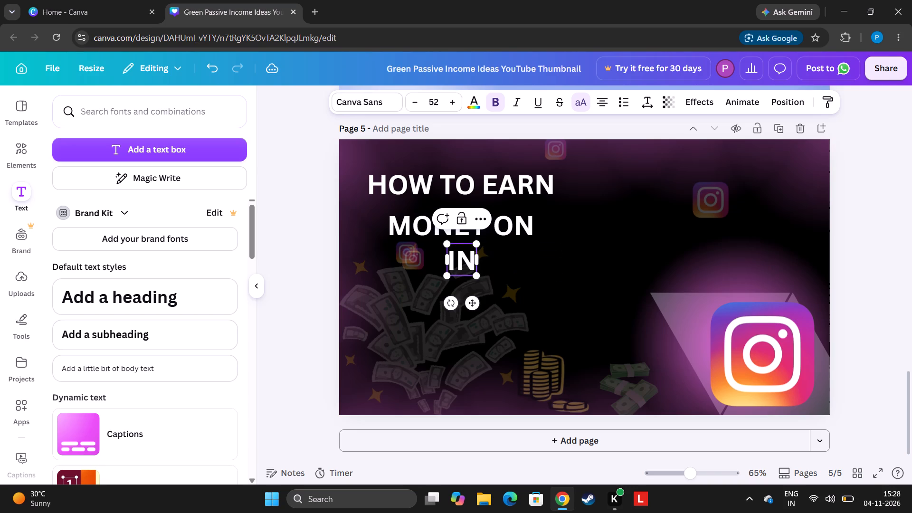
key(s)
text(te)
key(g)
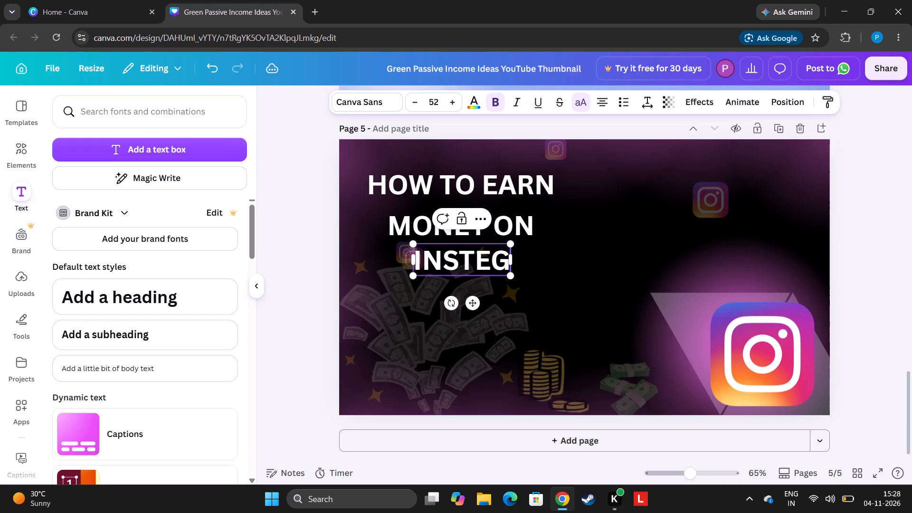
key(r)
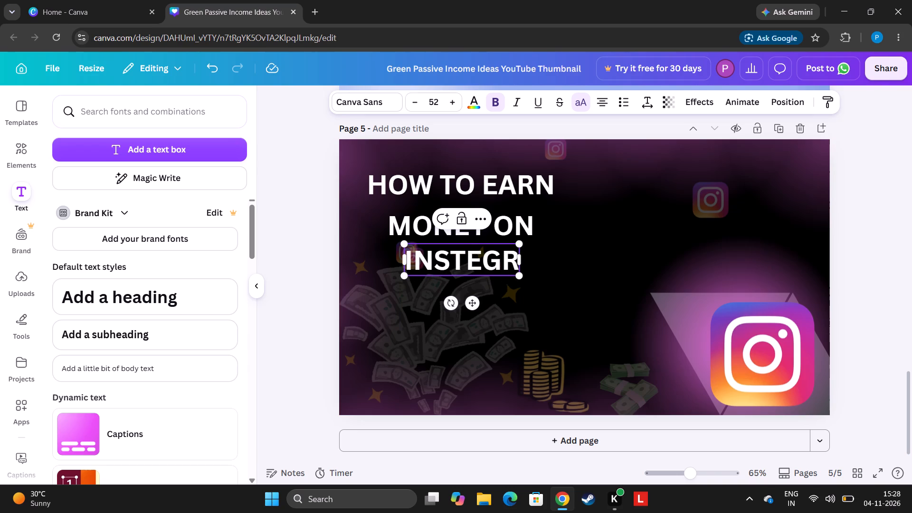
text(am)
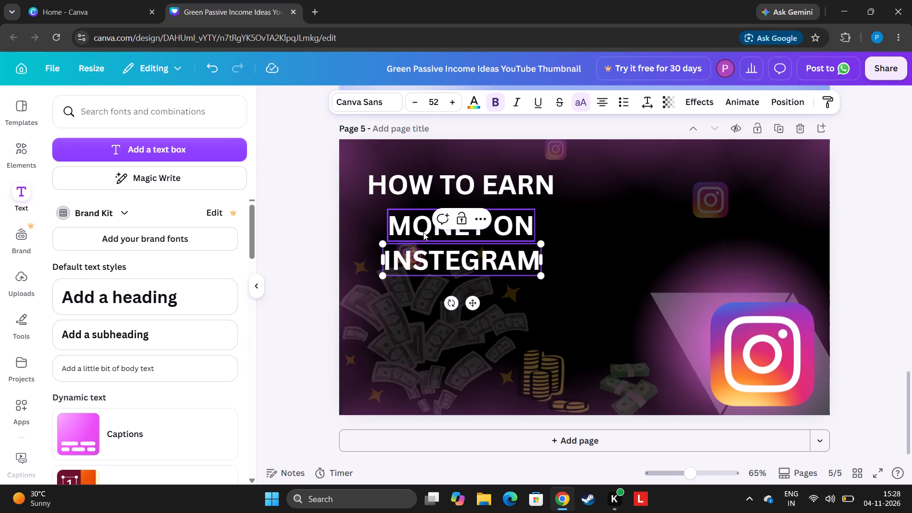
Left-align the "MONEY ON" and "INSTEGRAM" headings with "HOW TO EARN" and stack them closely beneath it.
drag(422, 232, 399, 225)
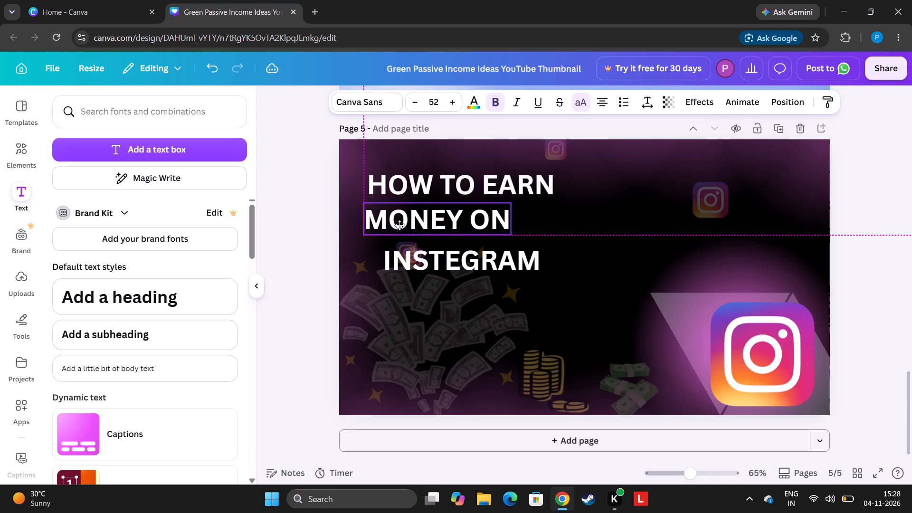
drag(399, 225, 400, 226)
drag(413, 256, 400, 253)
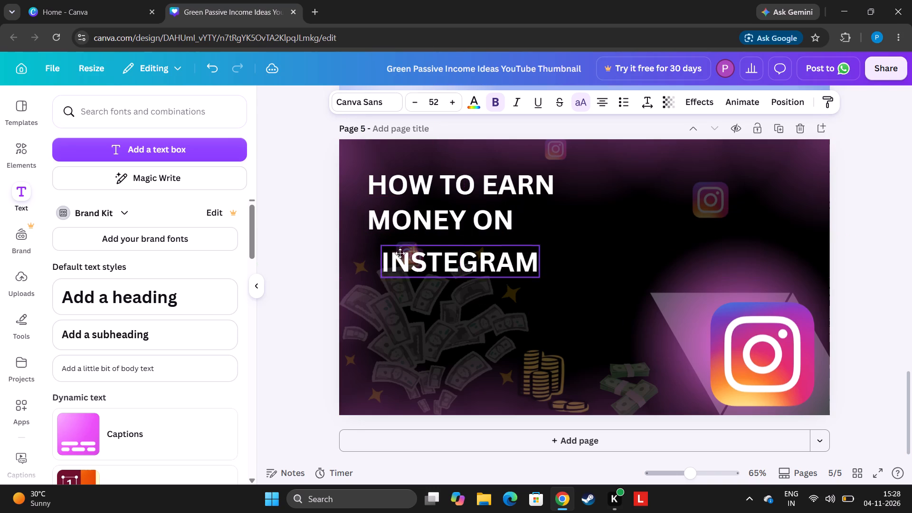
drag(400, 253, 398, 250)
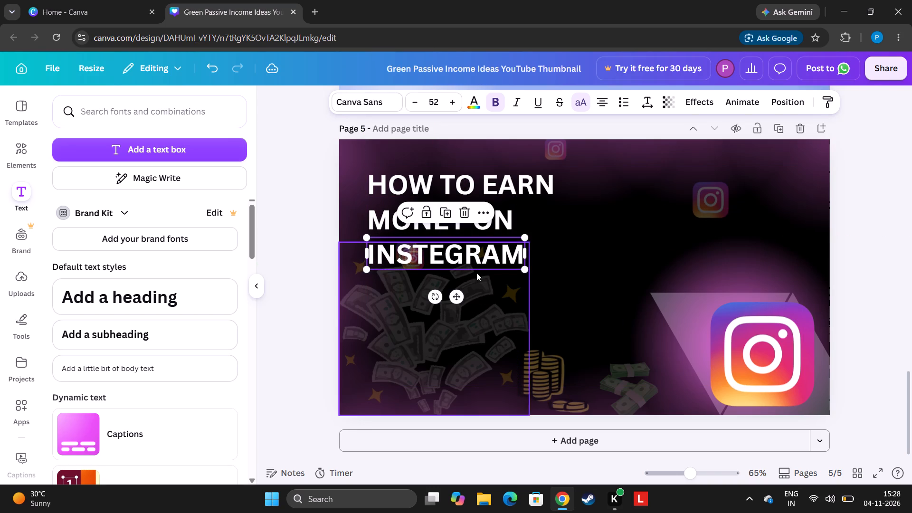
Enlarge the "INSTEGRAM" heading to a font size of about 82.8.
drag(525, 273, 575, 280)
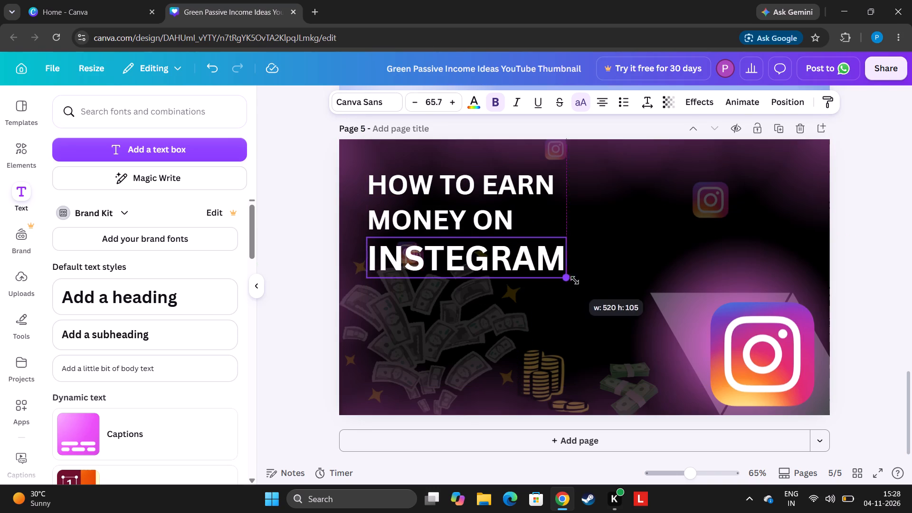
drag(575, 280, 617, 285)
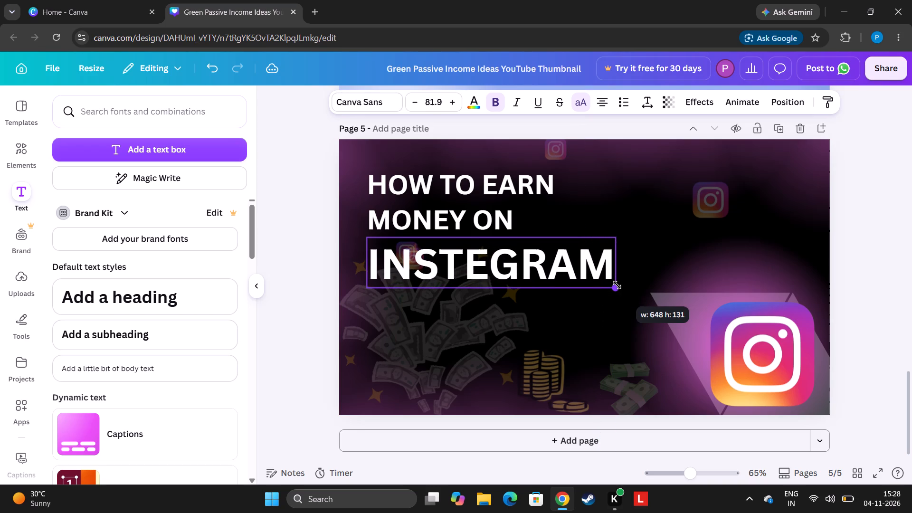
drag(617, 285, 623, 275)
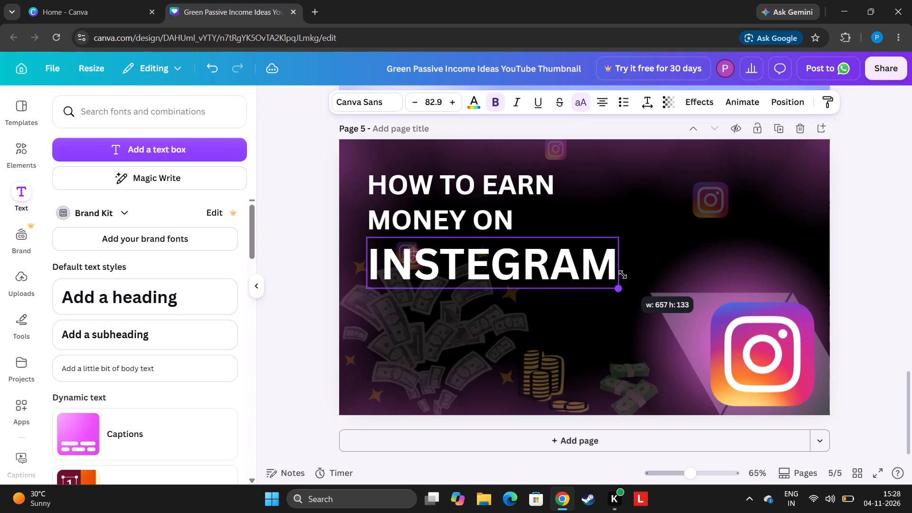
drag(623, 275, 623, 274)
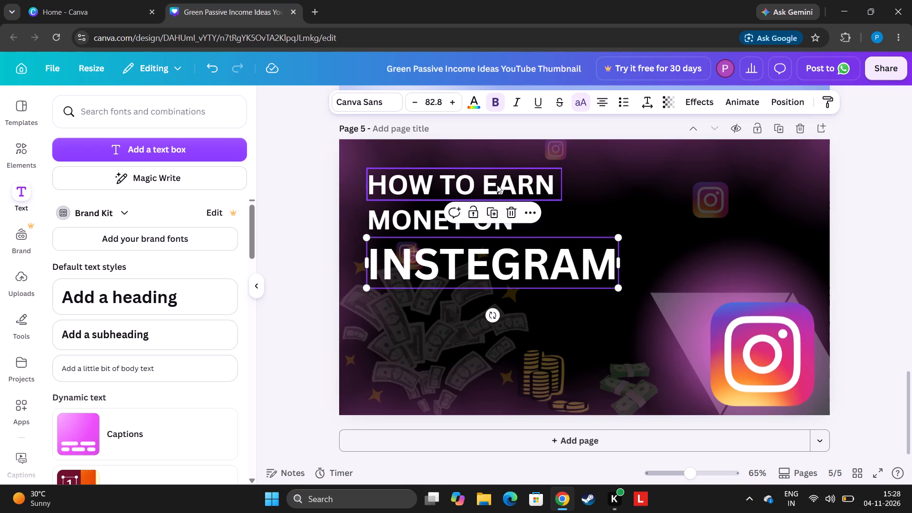
Nudge the "MONEY ON" heading slightly closer to "HOW TO EARN".
click(428, 221)
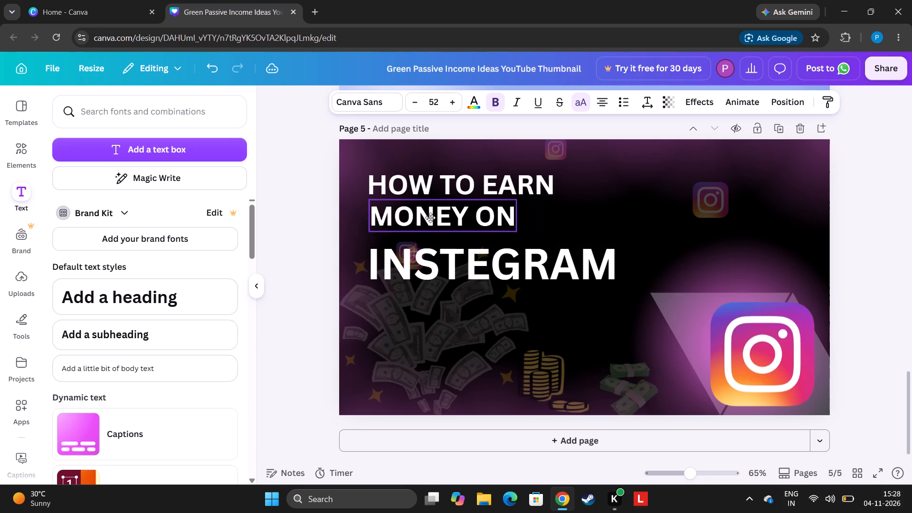
Reposition the "INSTEGRAM" heading beneath "MONEY ON", with its left edge slightly outside the two headings above.
drag(487, 270, 584, 246)
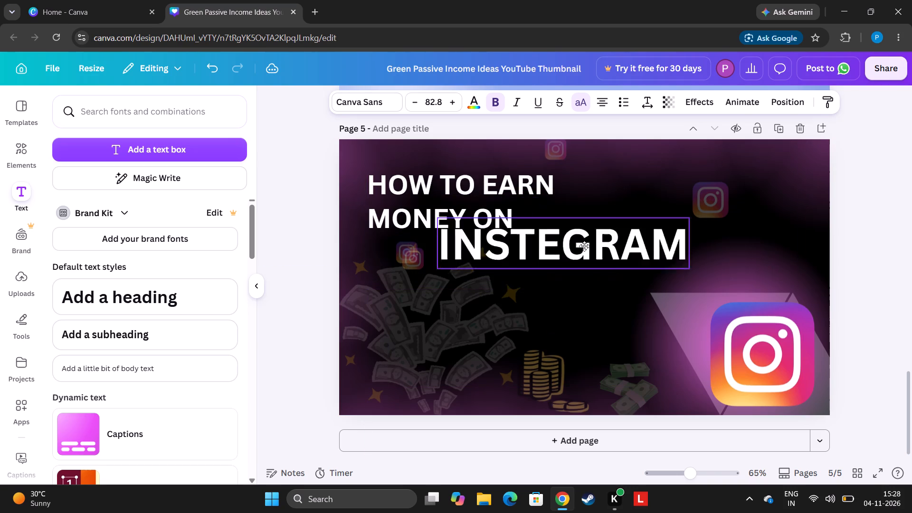
drag(584, 246, 683, 208)
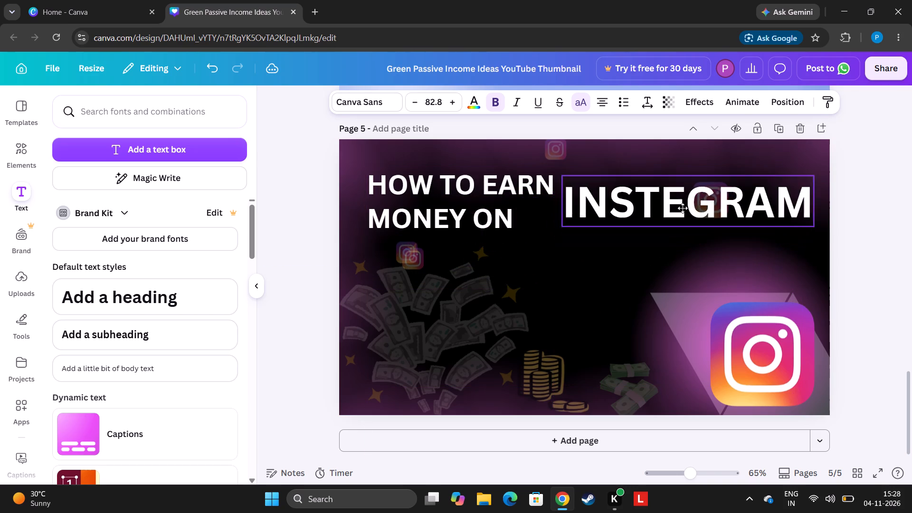
drag(683, 208, 667, 229)
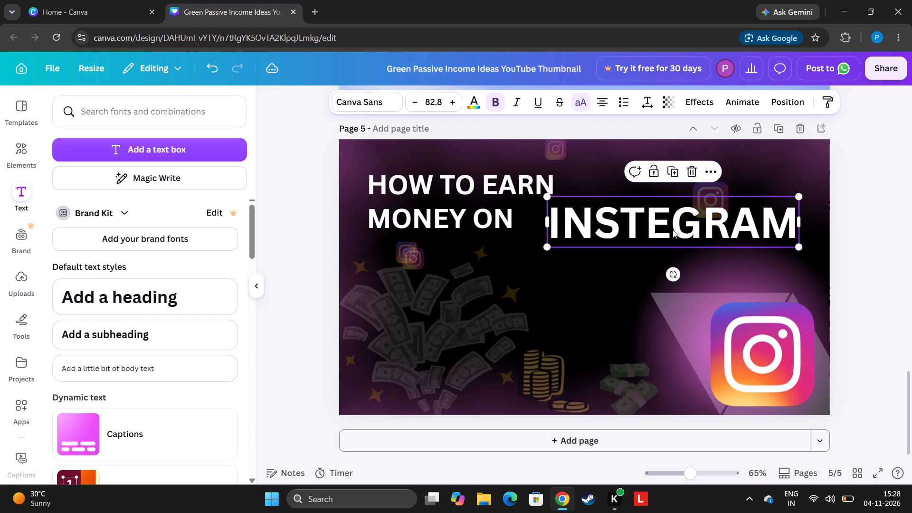
drag(673, 230, 492, 273)
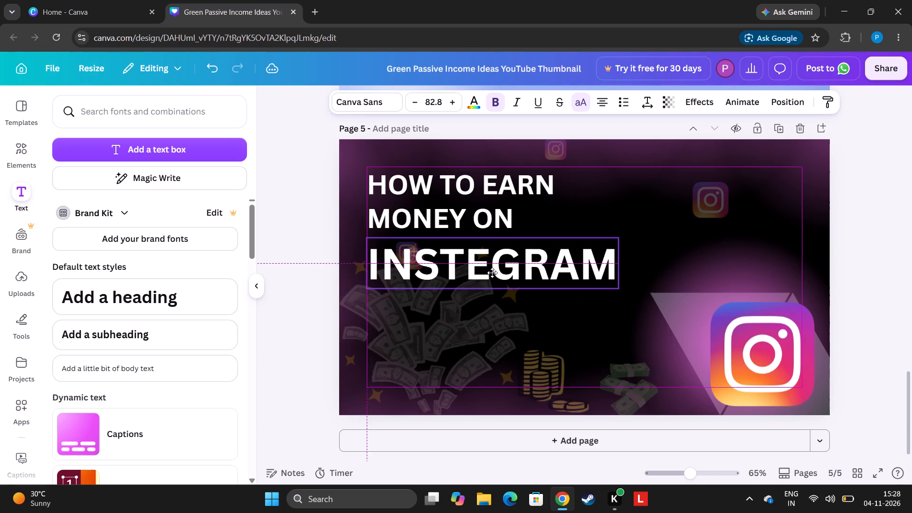
drag(492, 273, 485, 272)
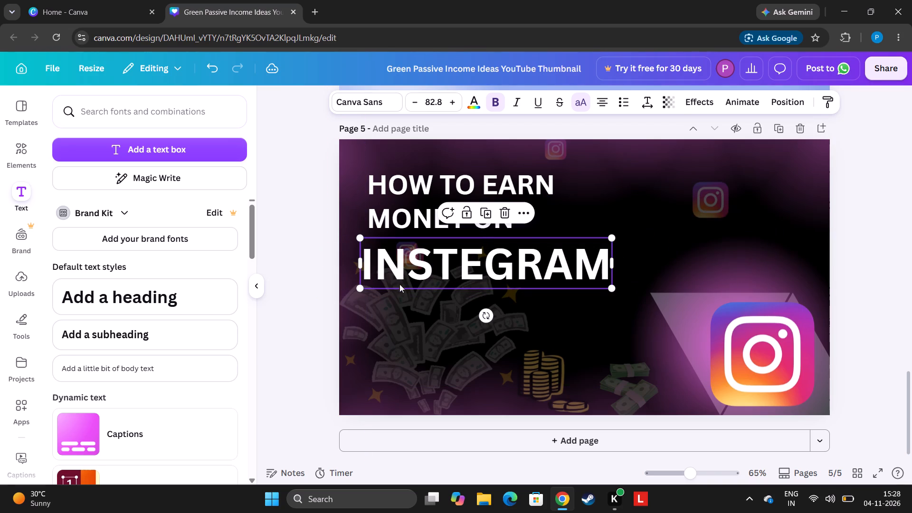
Try the faded flying-cash graphic in the page's upper-right corner, then settle it in the lower-left corner just below "INSTEGRAM".
drag(446, 346, 778, 204)
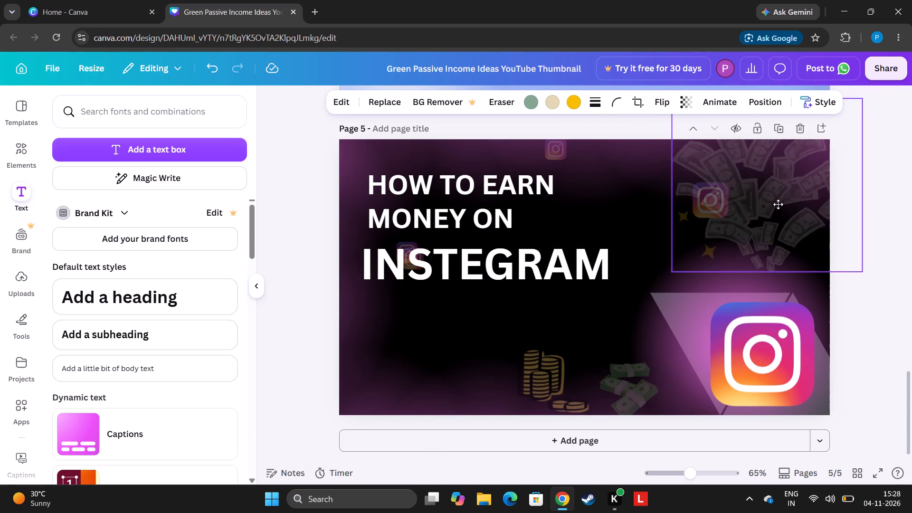
drag(778, 204, 767, 224)
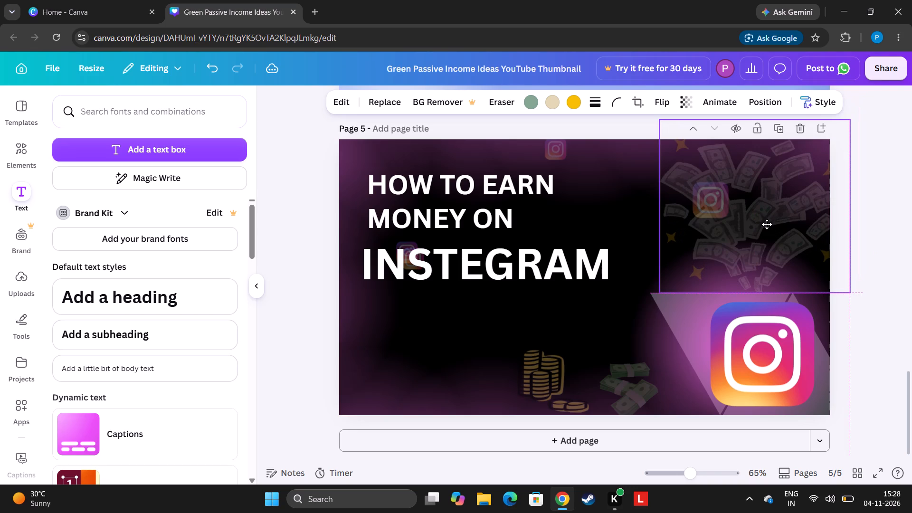
drag(767, 224, 429, 360)
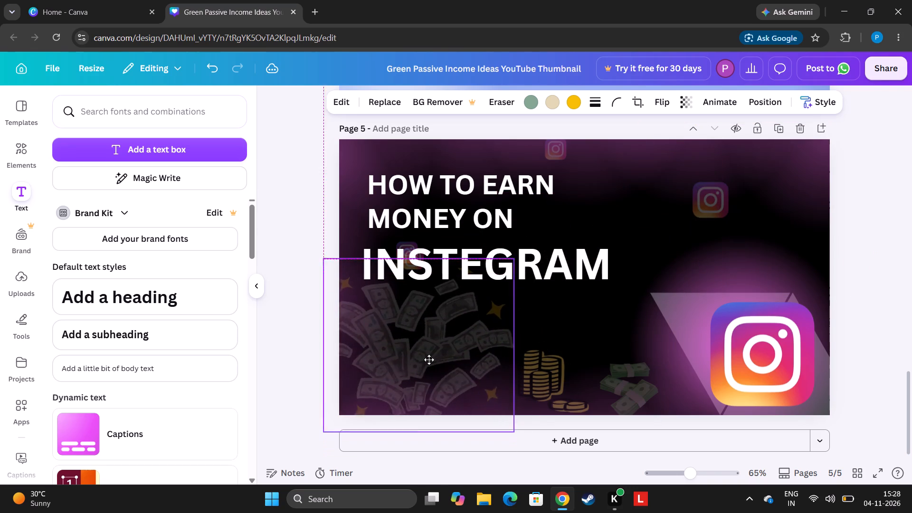
drag(429, 360, 428, 354)
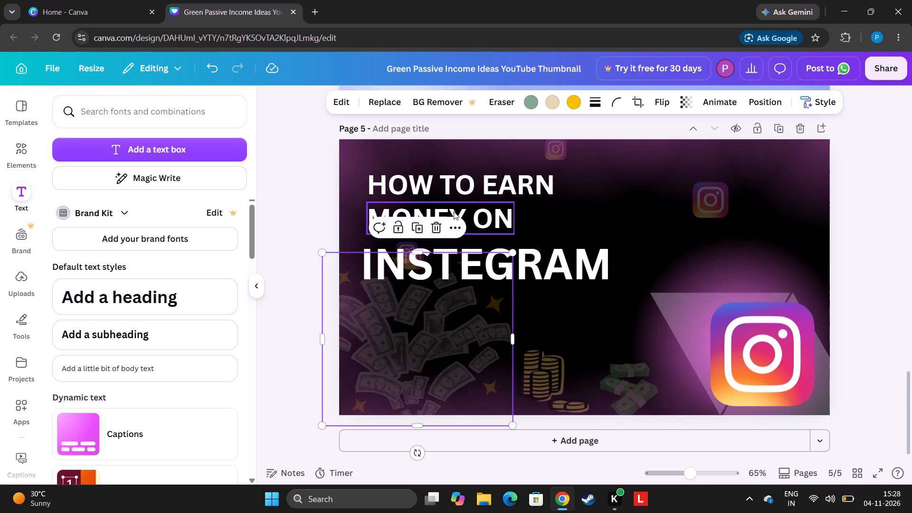
Duplicate the "MONEY ON" heading and place the copy just below "INSTEGRAM".
click(518, 252)
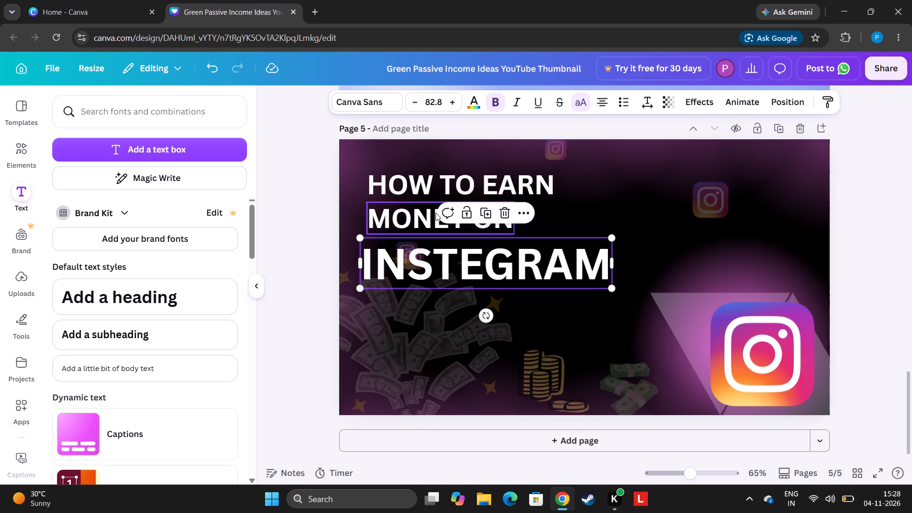
click(435, 212)
click(439, 185)
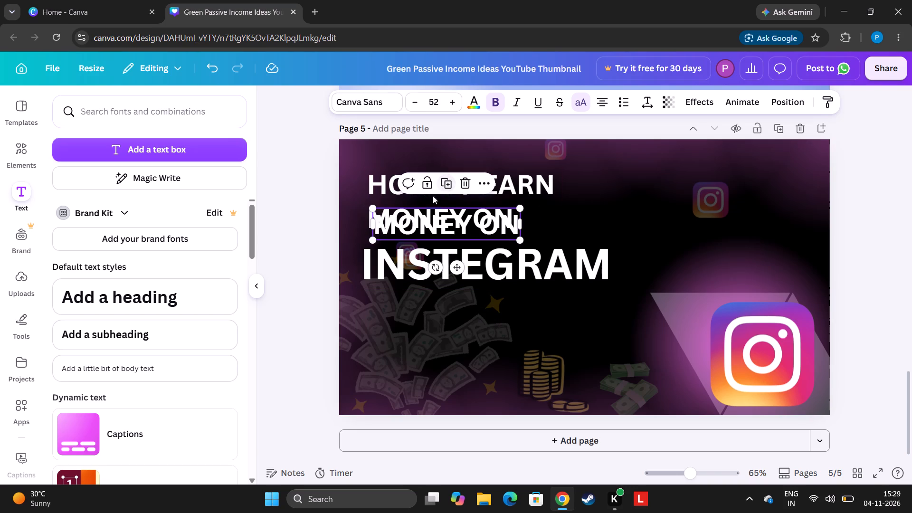
drag(440, 227, 436, 312)
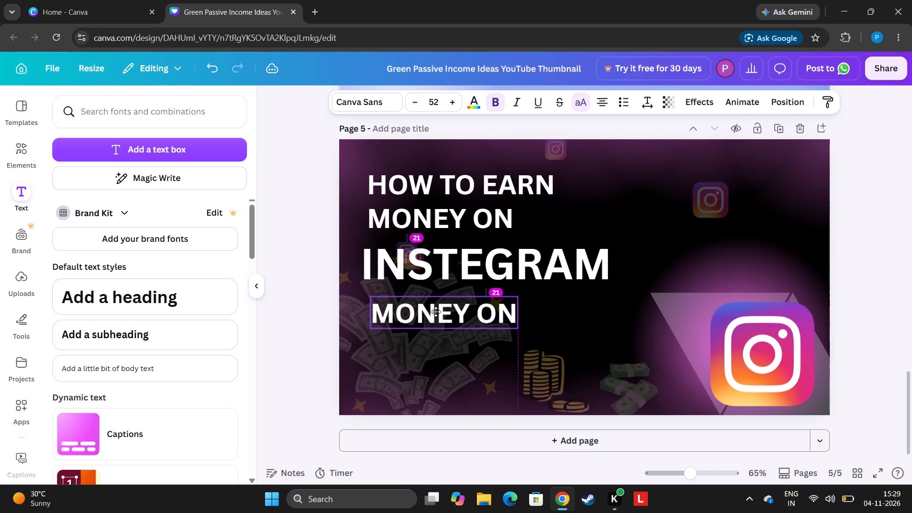
drag(436, 312, 437, 312)
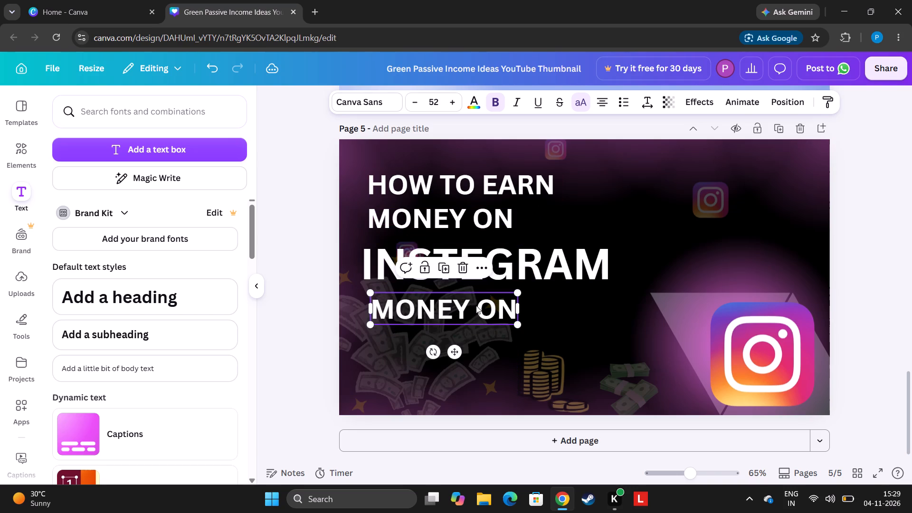
Replace the text of the heading copy below "INSTEGRAM" with a new line beginning "very fe".
click(494, 306)
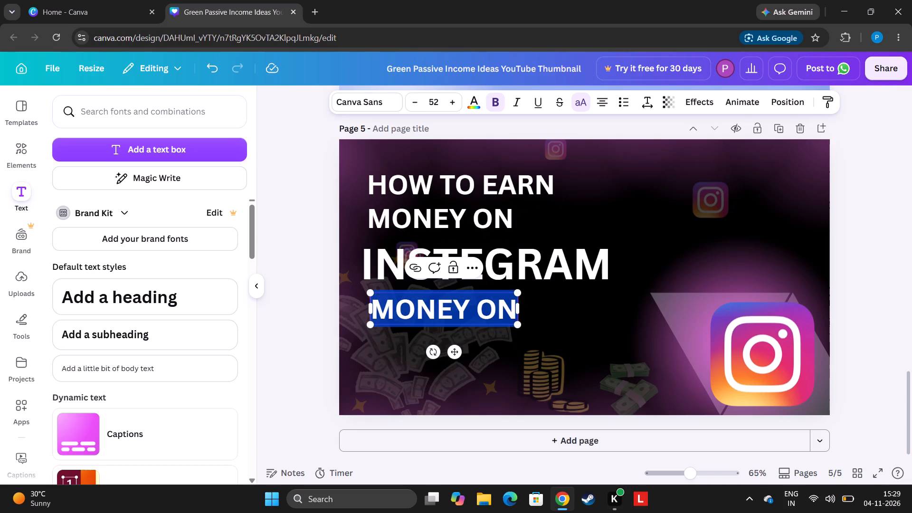
key(BackSpace)
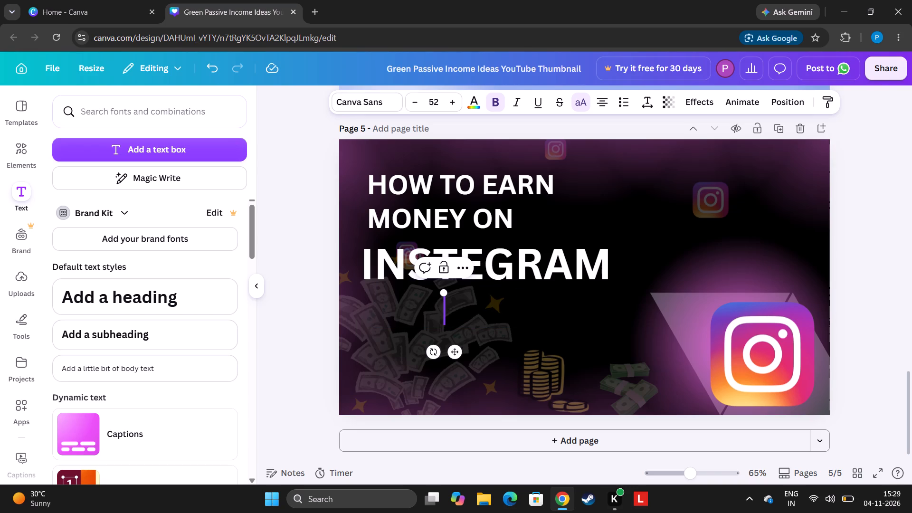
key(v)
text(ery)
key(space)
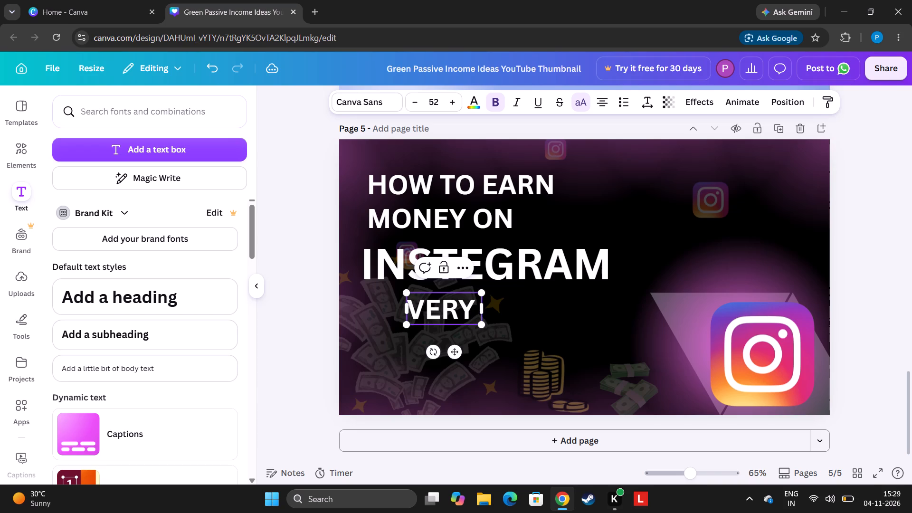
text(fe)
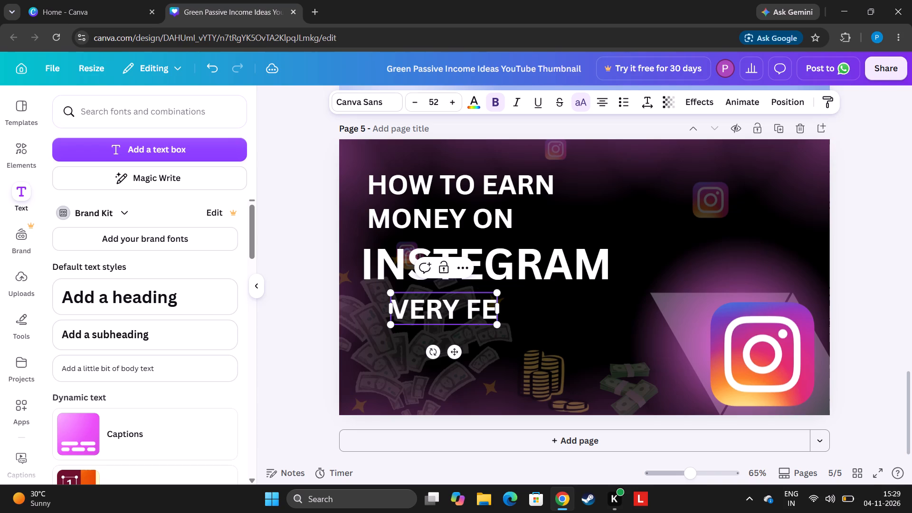
Complete the text line below "INSTEGRAM" on page 5 so it reads "very few people know this secret".
text(w)
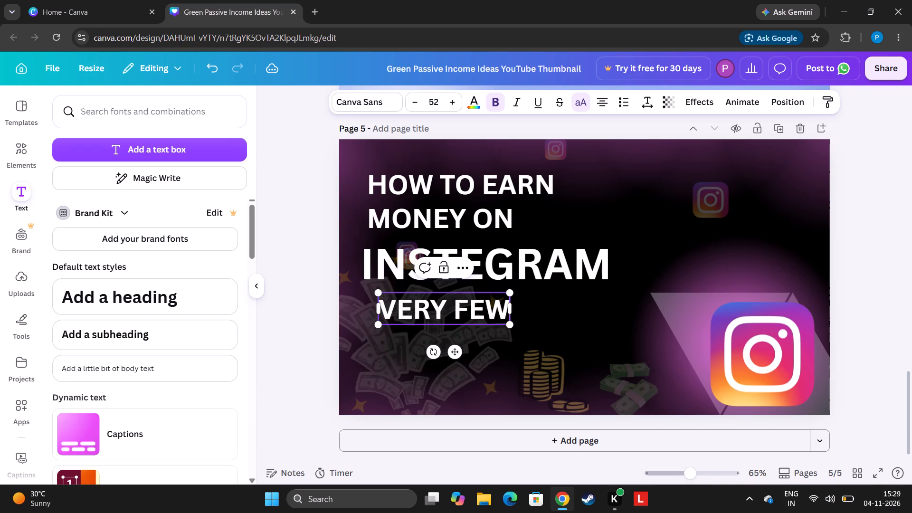
key(space)
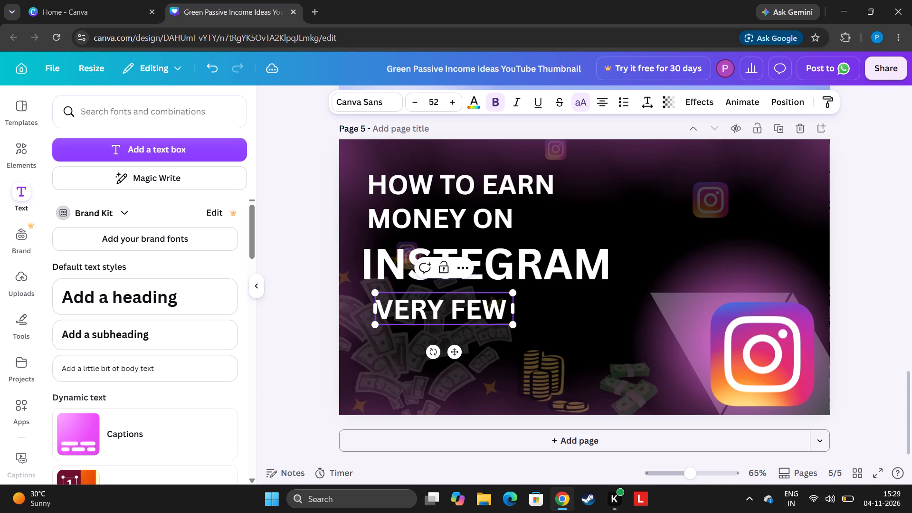
key(p)
key(e)
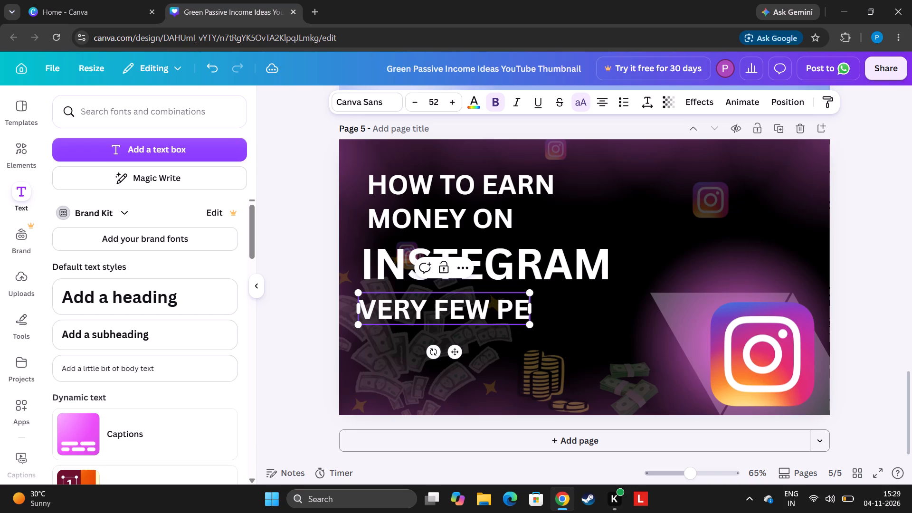
text(opl)
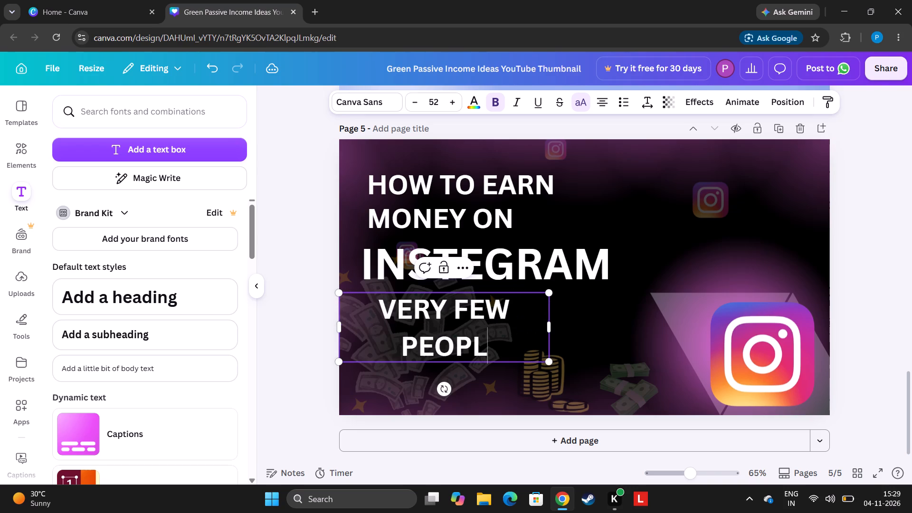
key(e)
key(space)
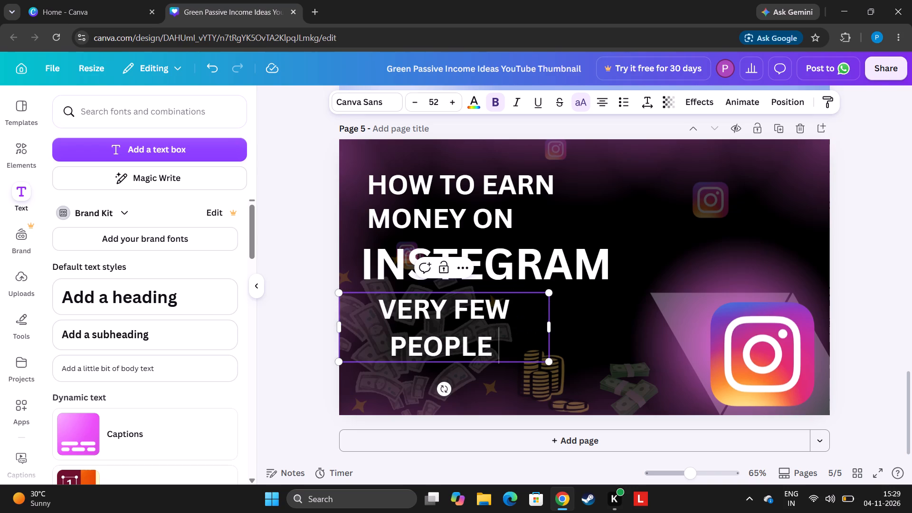
key(k)
key(n)
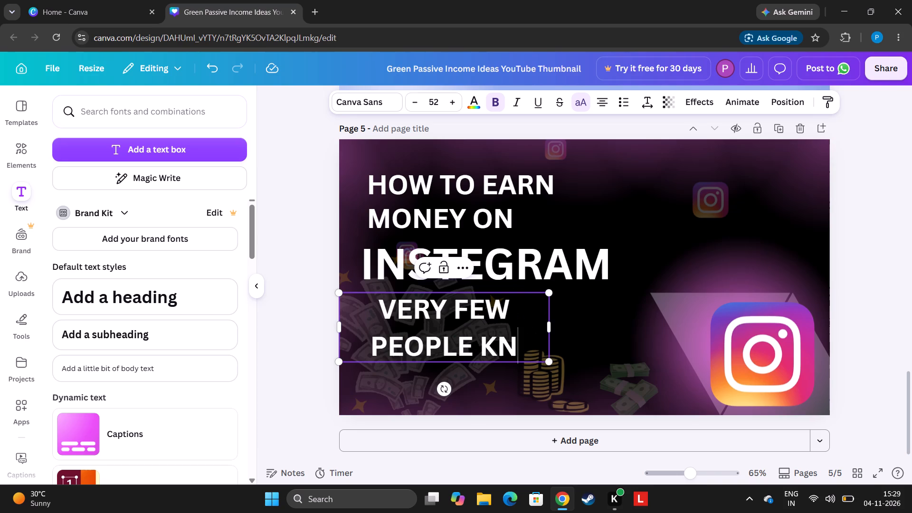
key(o)
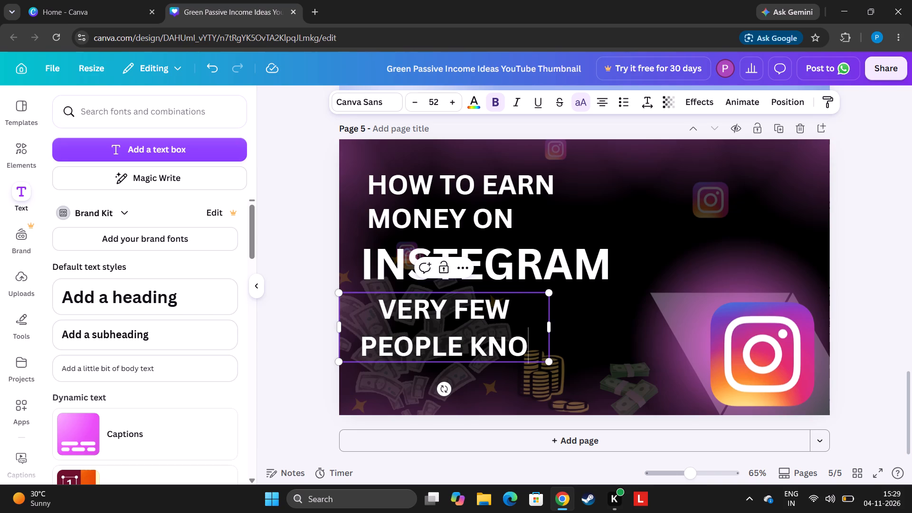
key(w)
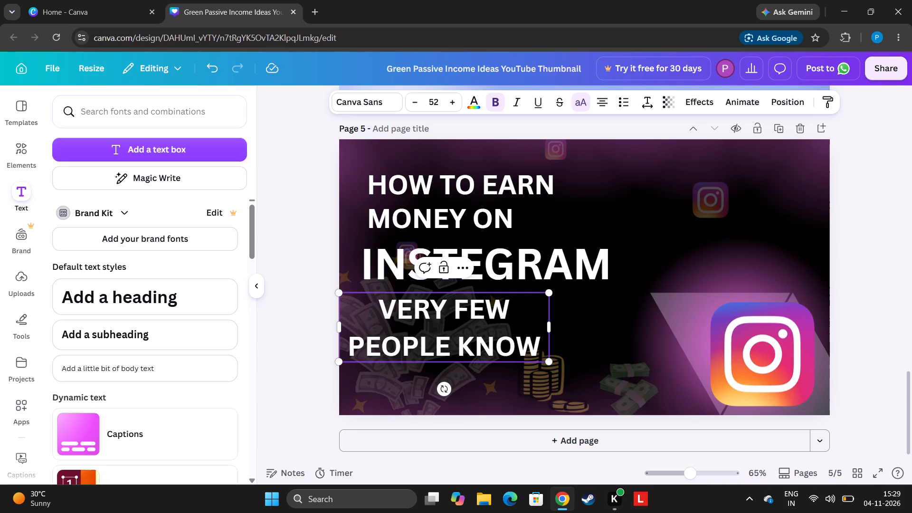
key(space)
text(t)
key(h)
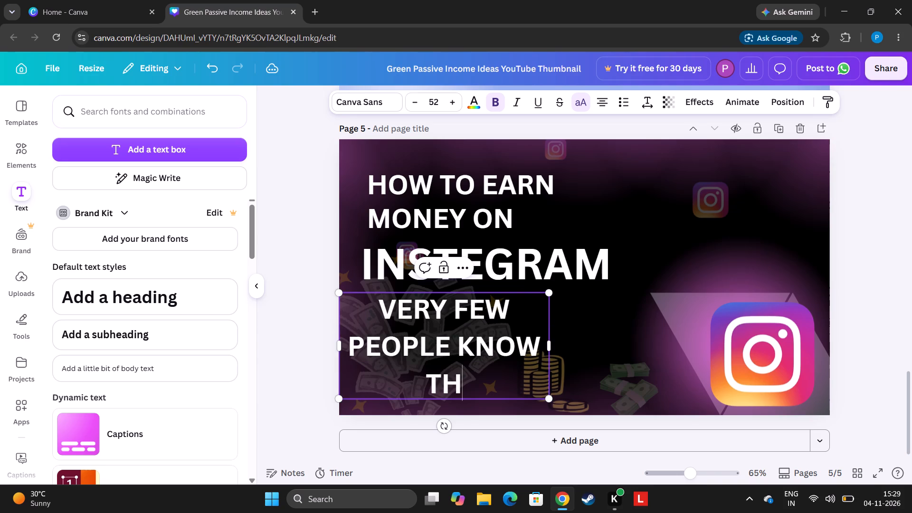
key(i)
text(s)
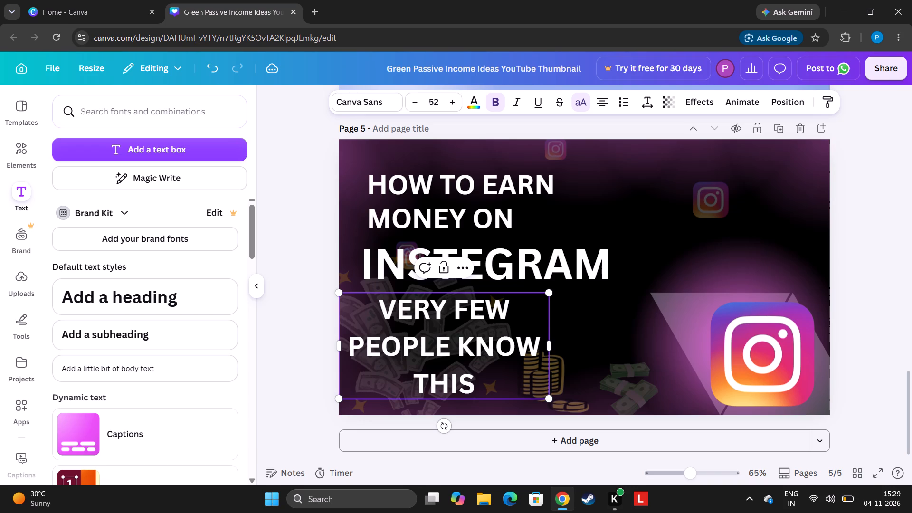
key(space)
text(secret)
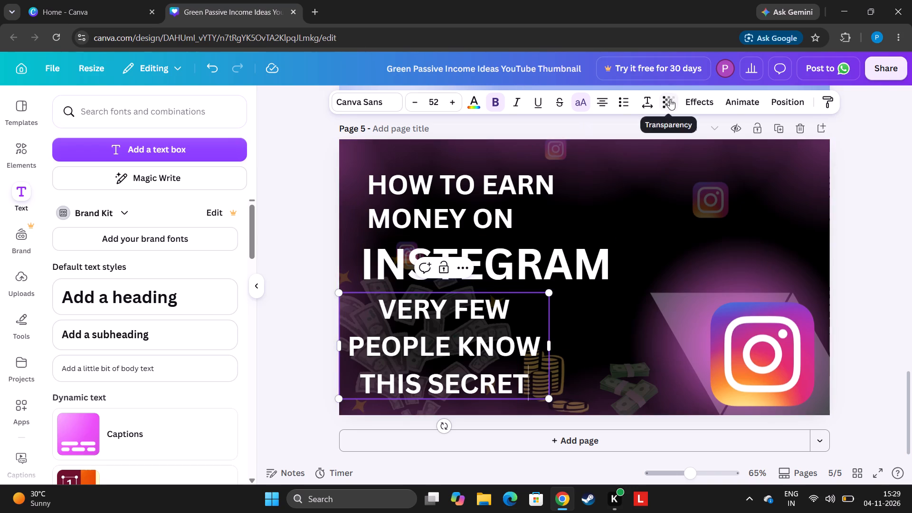
Try bulleted and numbered list formatting on the "VERY FEW PEOPLE KNOW THIS SECRET" text, and return it to plain unlisted text.
click(620, 101)
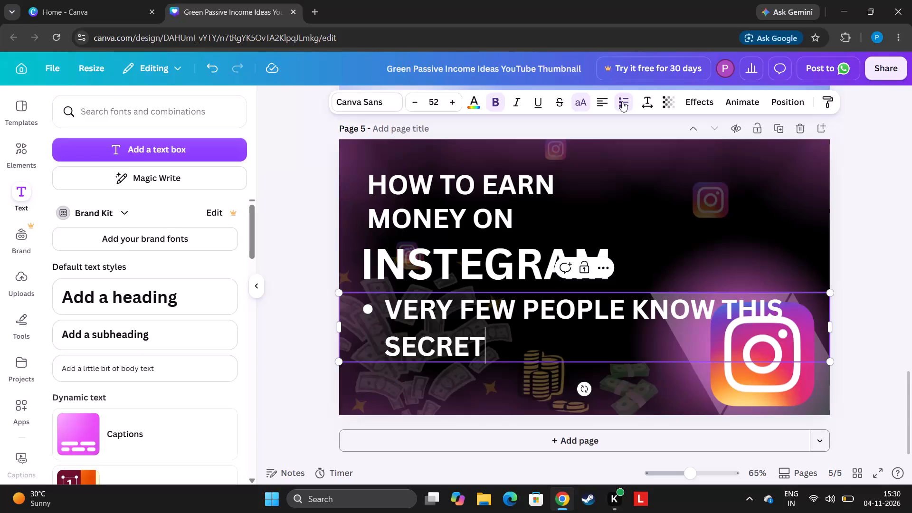
click(622, 101)
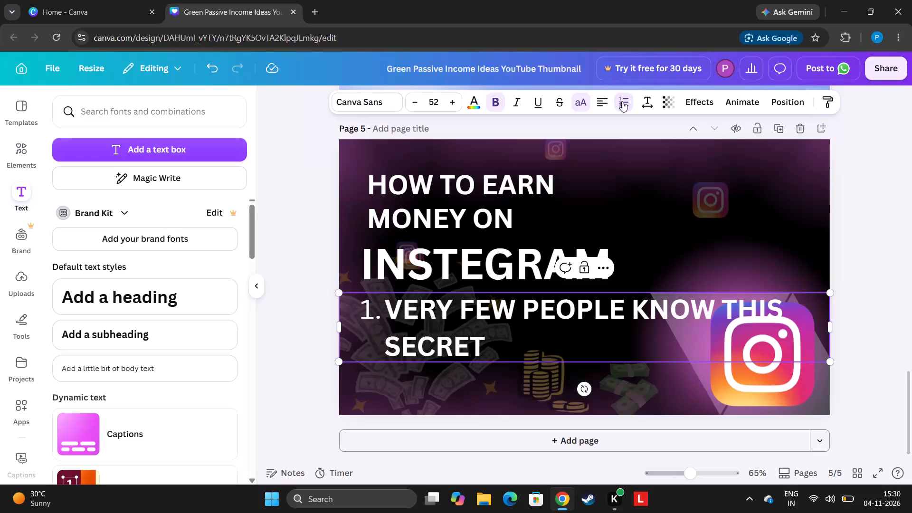
click(622, 101)
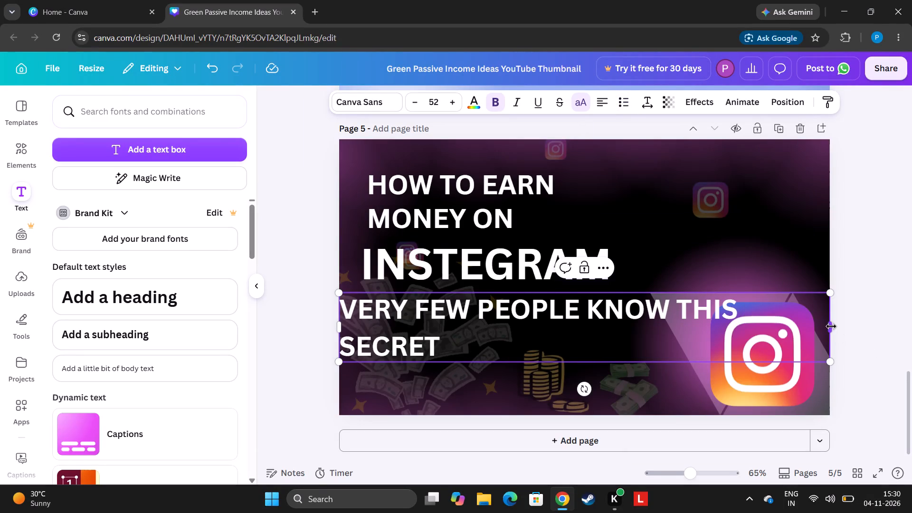
Narrow the "VERY FEW PEOPLE KNOW THIS SECRET" text box to about 1,044 wide, keeping the text on two lines.
drag(831, 326, 741, 335)
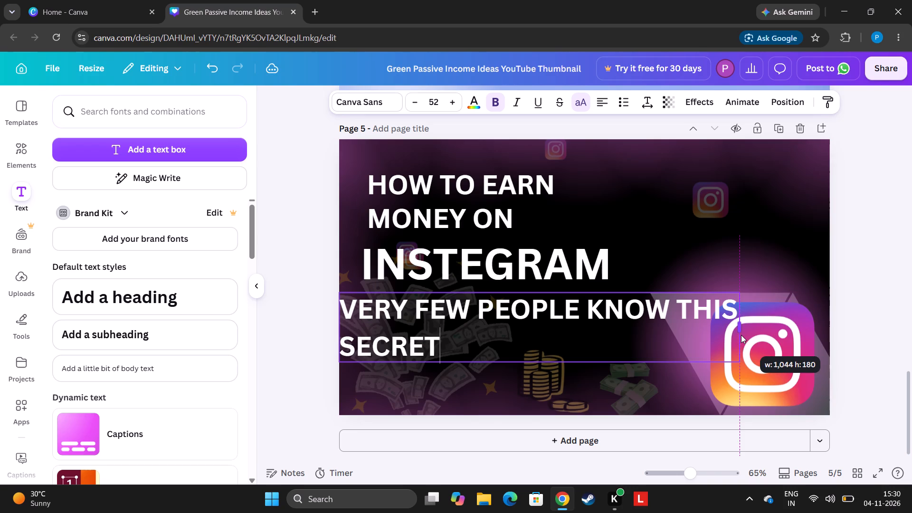
Narrow the "VERY FEW PEOPLE KNOW THIS SECRET" text box so it wraps into three lines: "VERY FEW", "PEOPLE KNOW" and "THIS SECRET".
drag(741, 335, 723, 334)
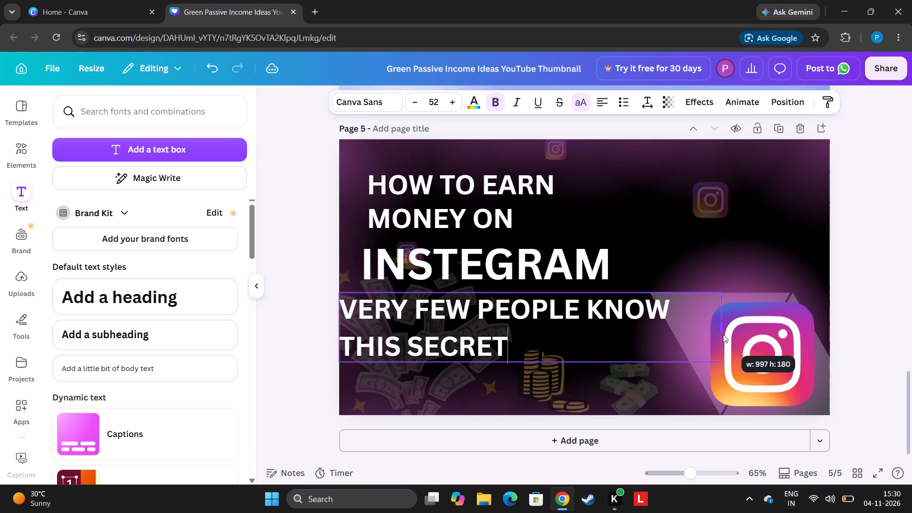
drag(723, 334, 682, 344)
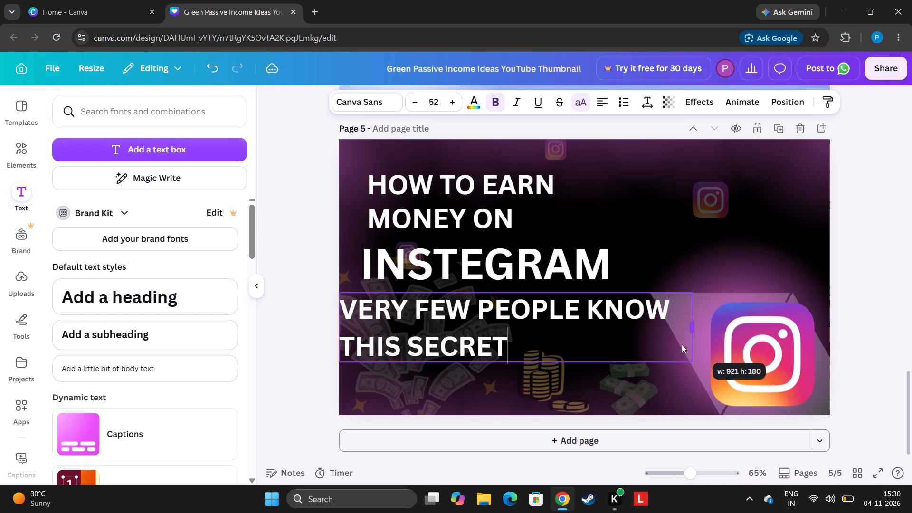
drag(682, 344, 605, 363)
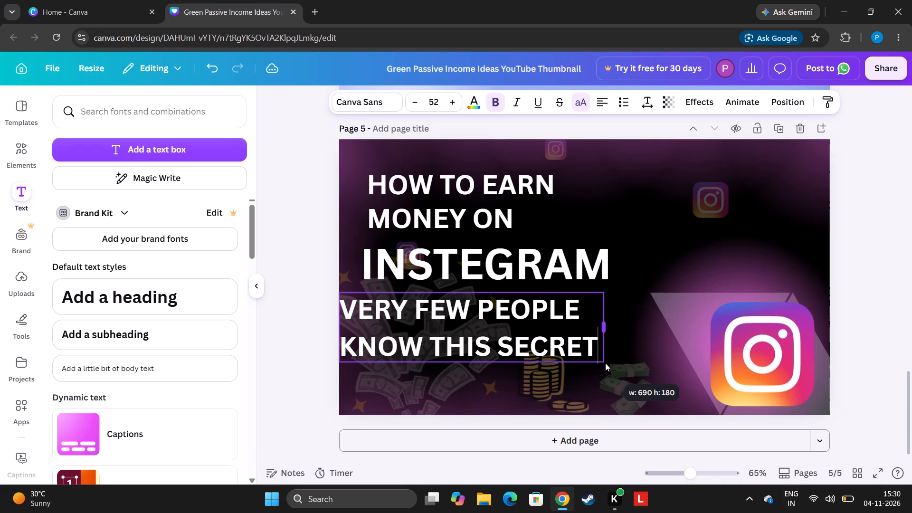
drag(605, 363, 593, 364)
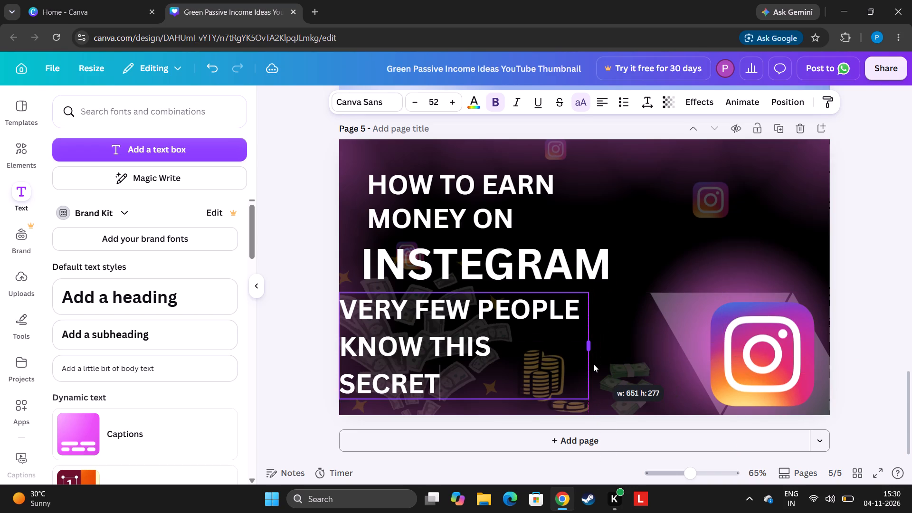
drag(593, 364, 573, 364)
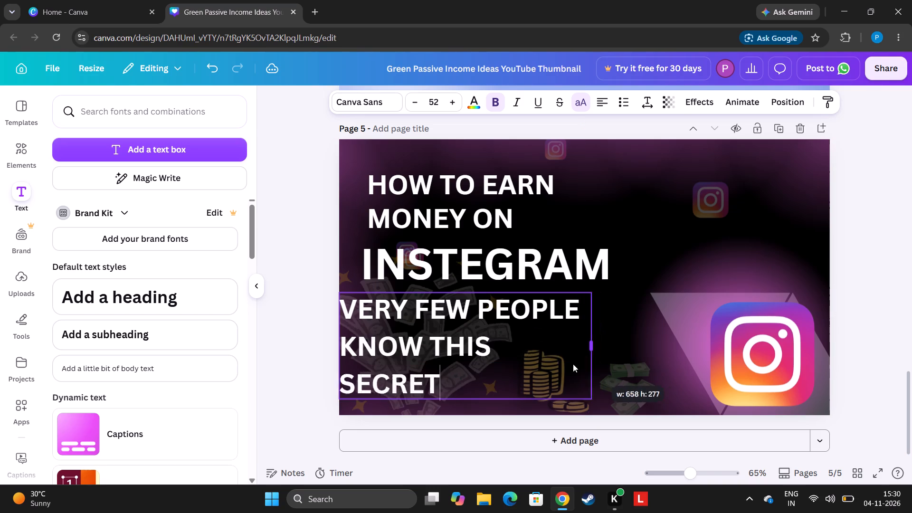
drag(573, 364, 560, 363)
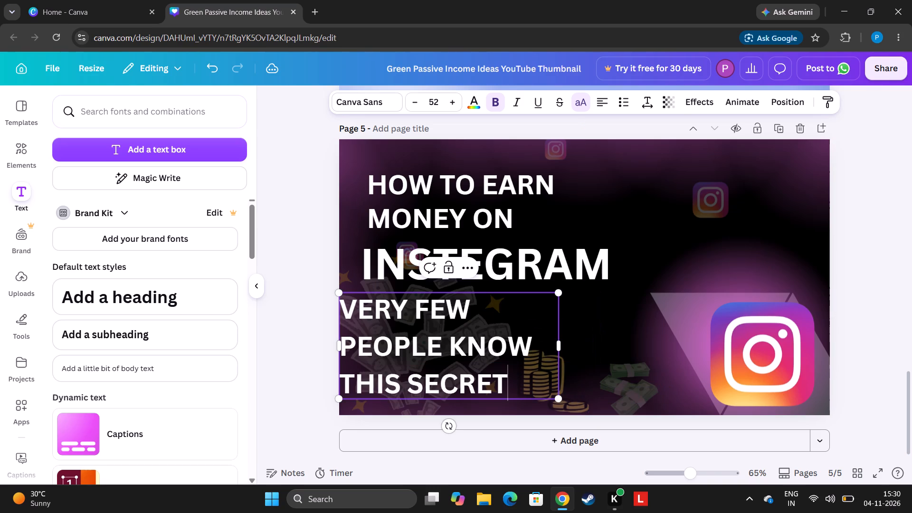
click(291, 313)
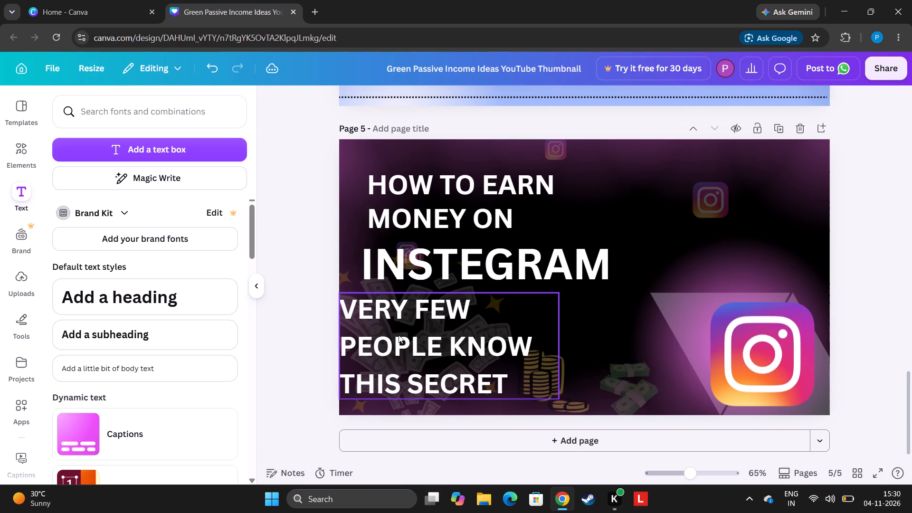
Move the three-line "VERY FEW PEOPLE KNOW THIS SECRET" text directly below "INSTEGRAM", with their left edges aligned.
drag(398, 335, 436, 330)
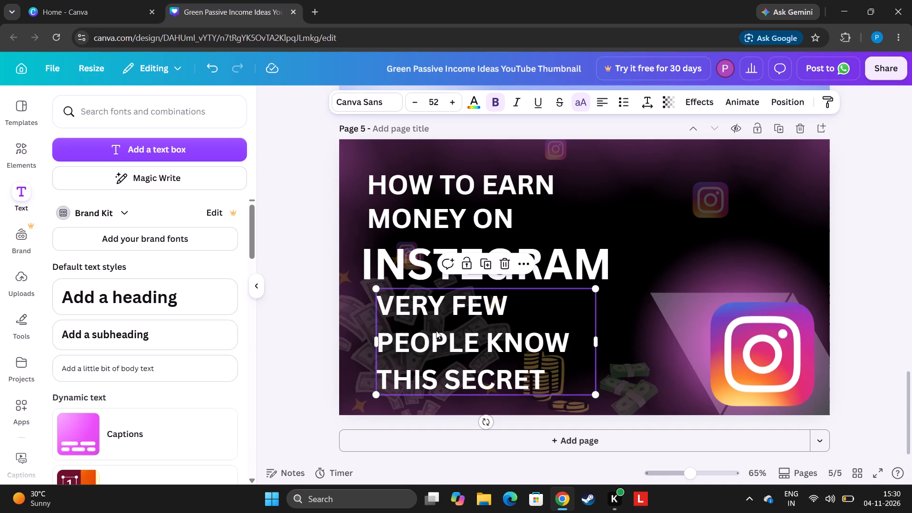
click(263, 325)
drag(441, 348, 441, 349)
drag(441, 349, 429, 345)
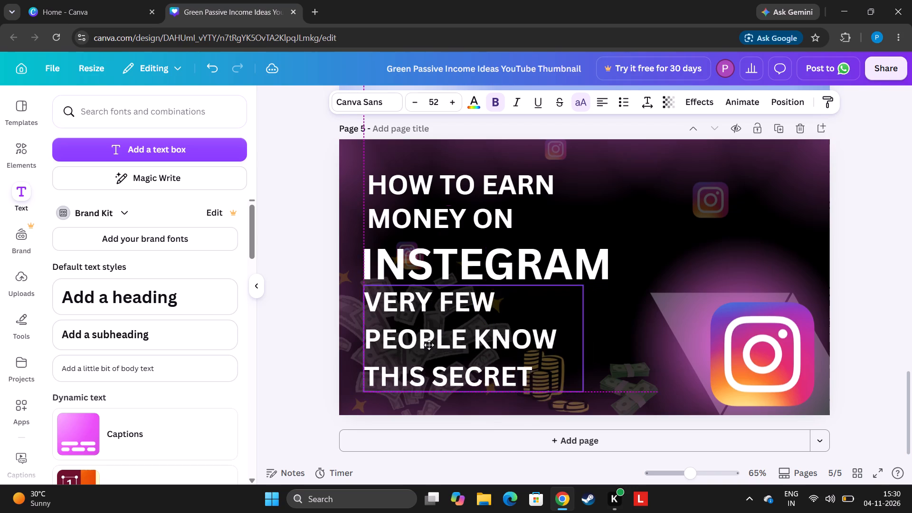
Move the three-line "VERY FEW PEOPLE KNOW THIS SECRET" text slightly down, leaving a small gap below "INSTEGRAM".
drag(429, 345, 430, 358)
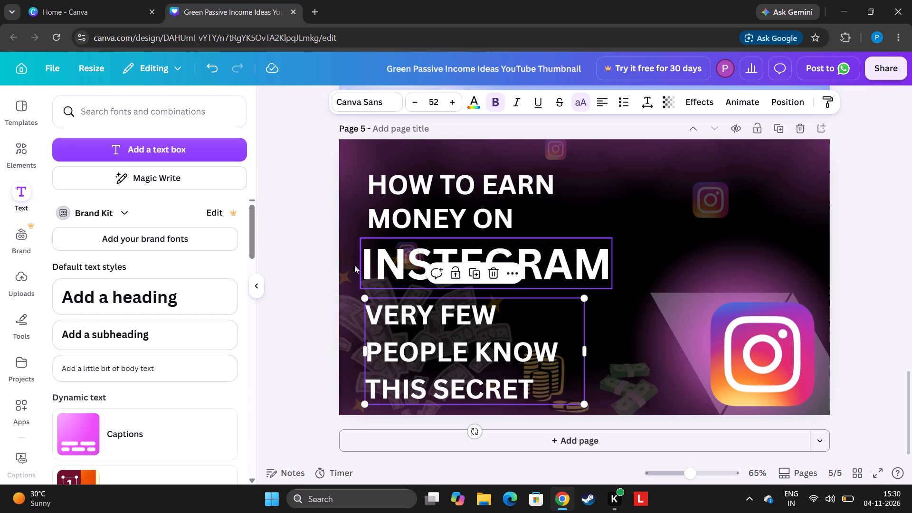
Select the "HOW TO EARN" heading on page 5 and bring up the graphic elements collection.
click(522, 190)
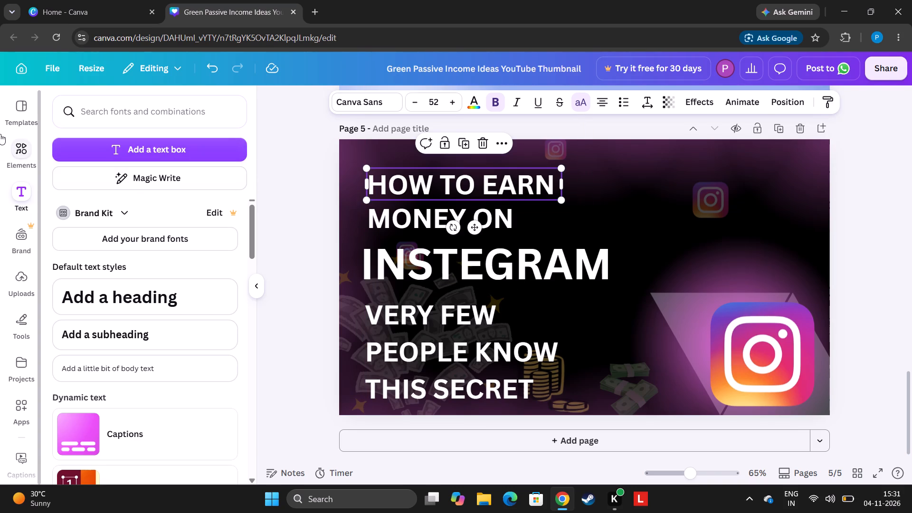
click(17, 145)
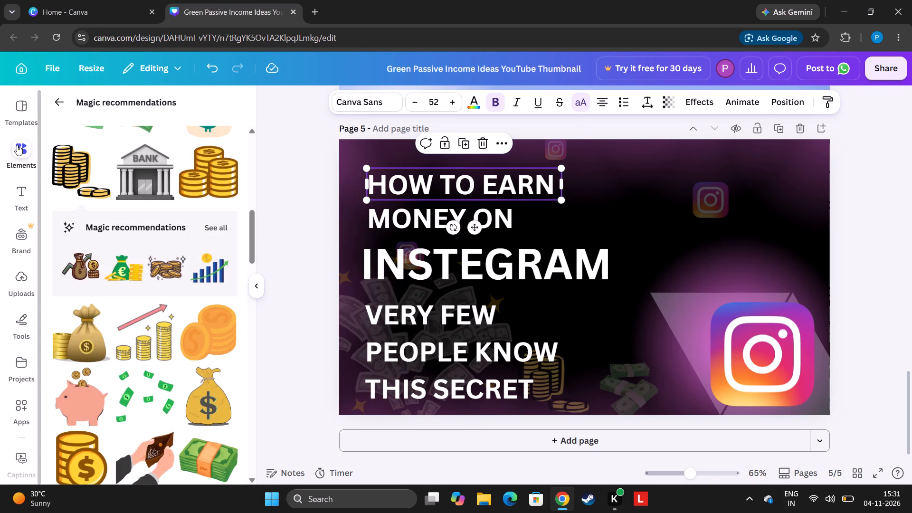
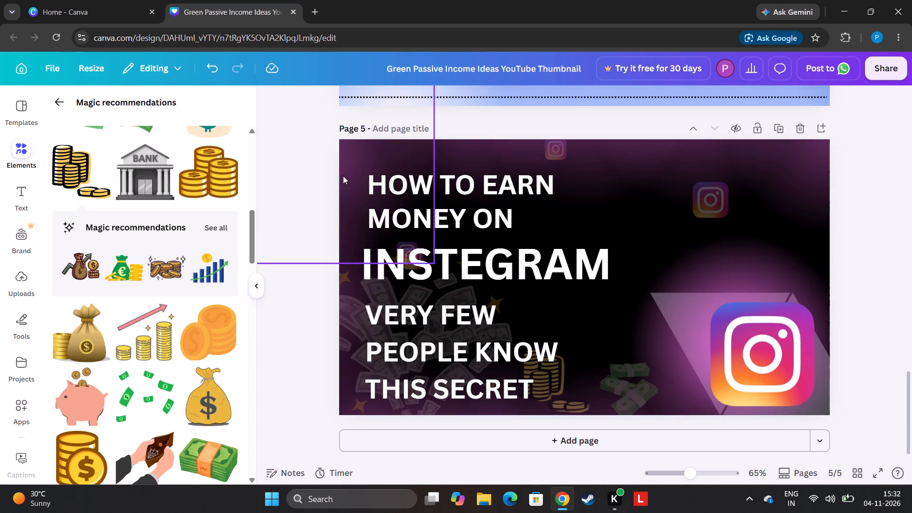
Recolour the "HOW TO EARN" heading on page 5, trying dark turquoise #027361 first and applying the brighter green.
click(372, 172)
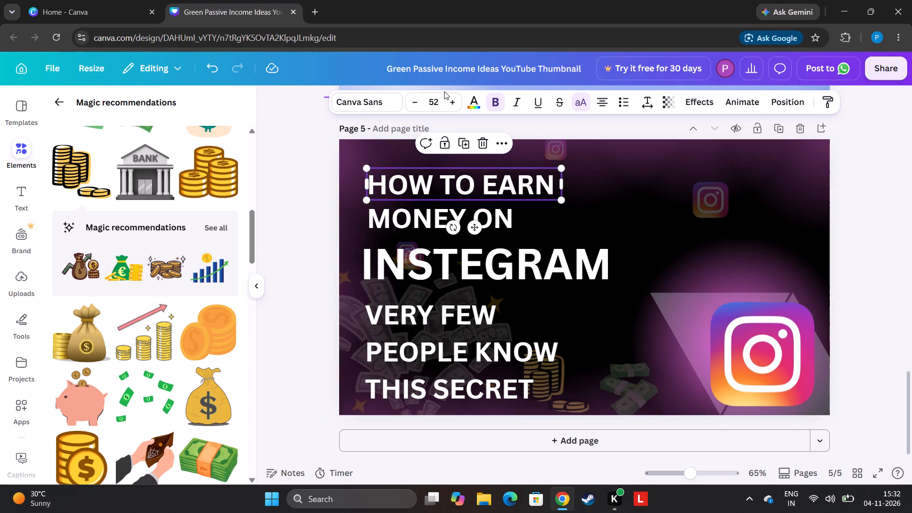
click(472, 96)
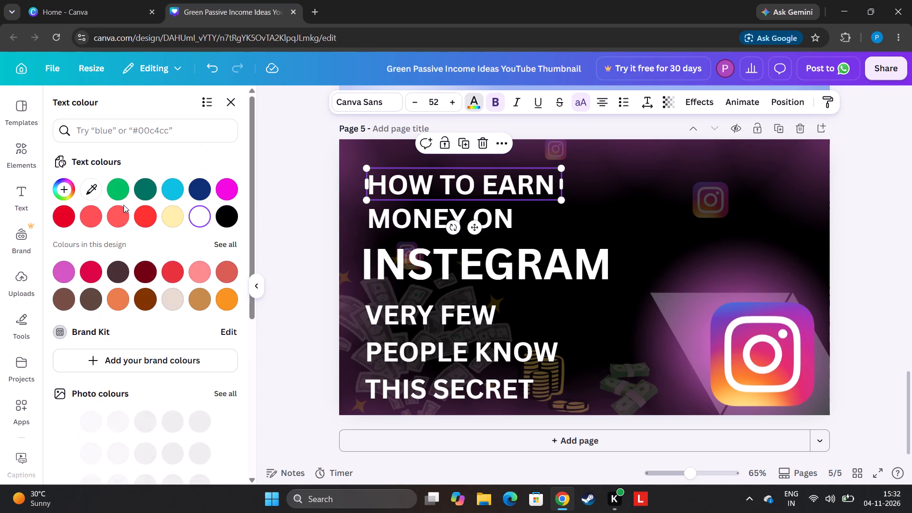
click(141, 186)
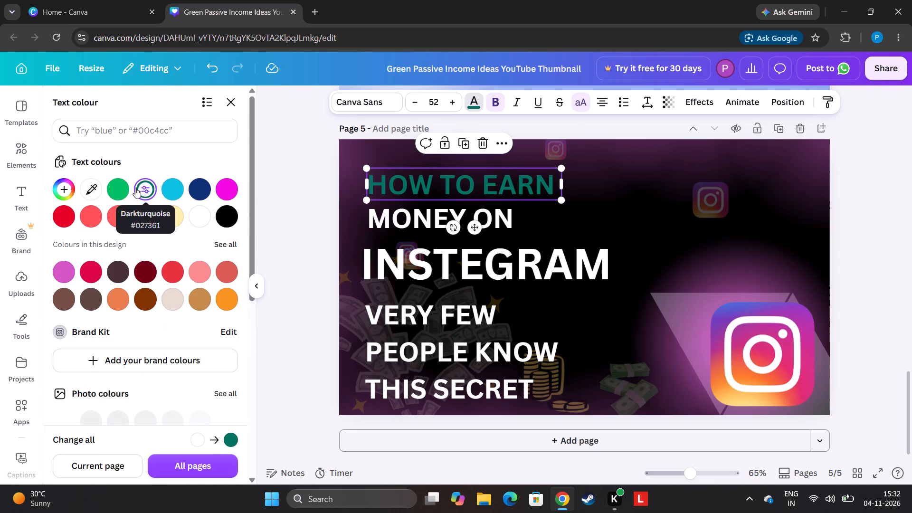
click(114, 193)
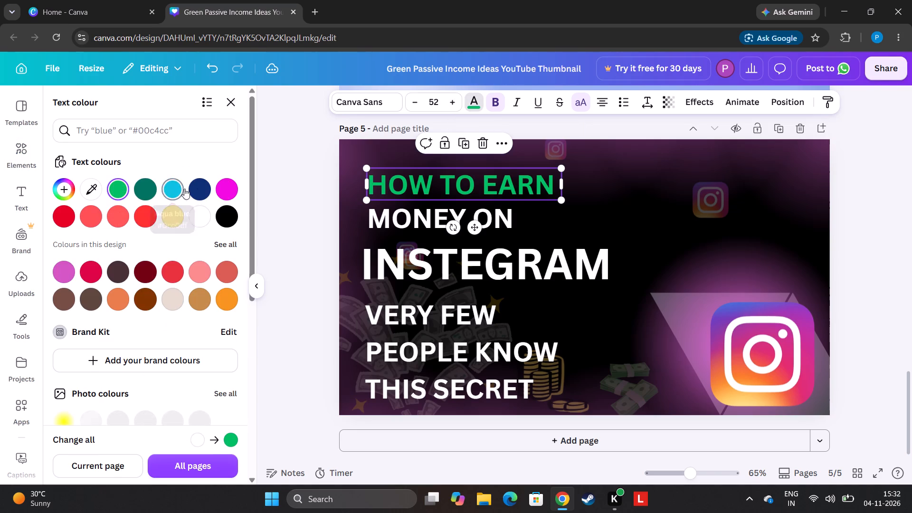
Try navy, neon pink and red on the "HOW TO EARN" heading, and set its text colour back to white.
click(209, 190)
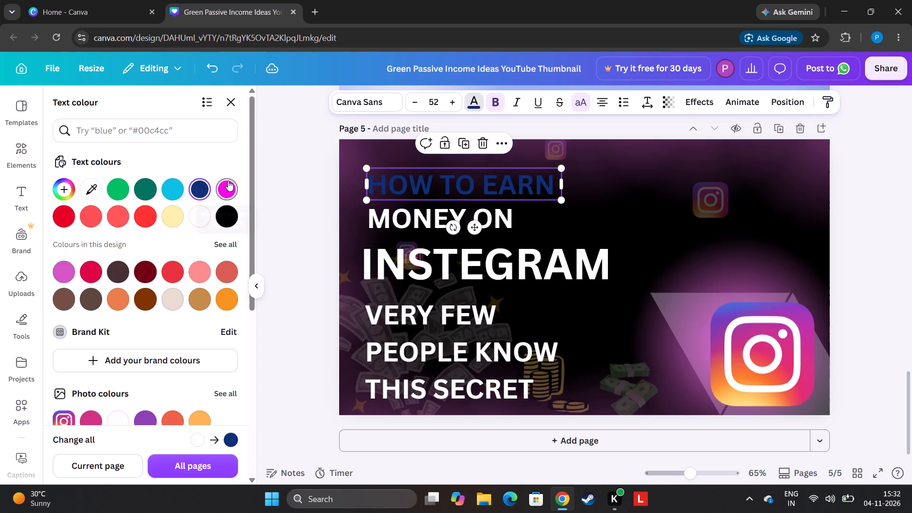
click(228, 180)
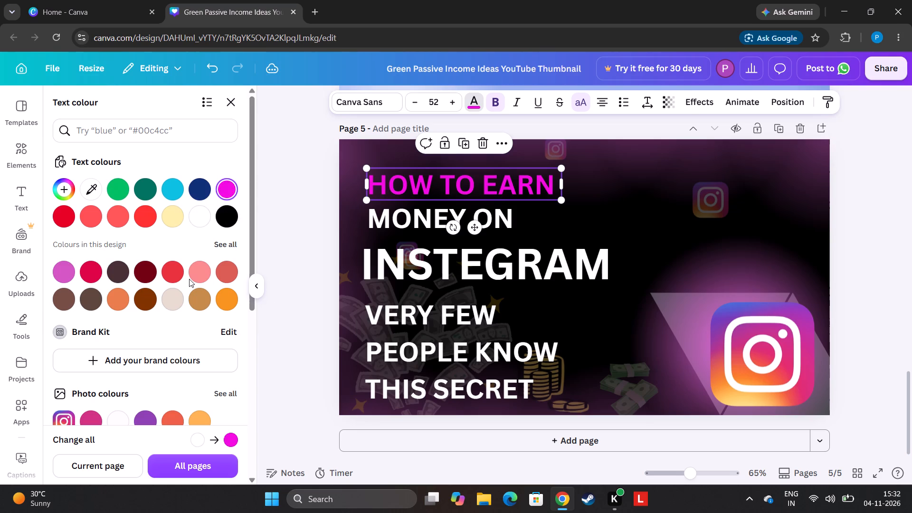
click(176, 274)
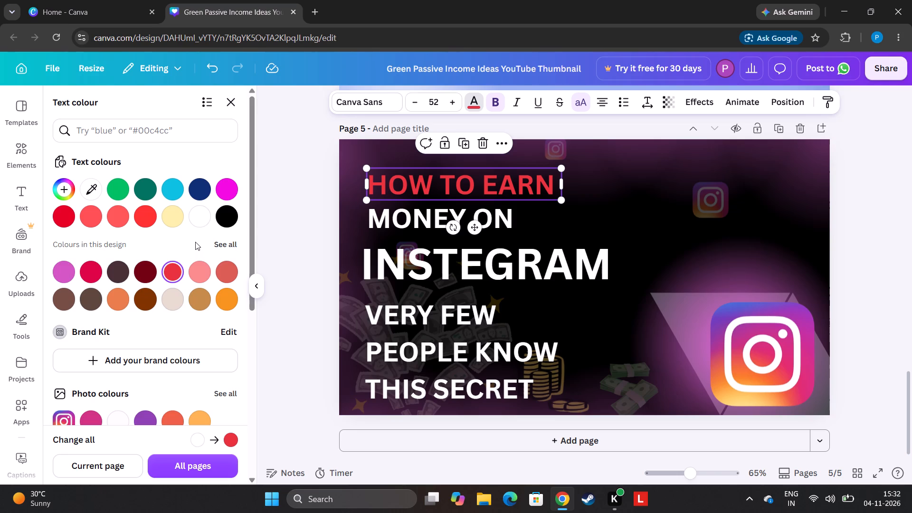
click(199, 222)
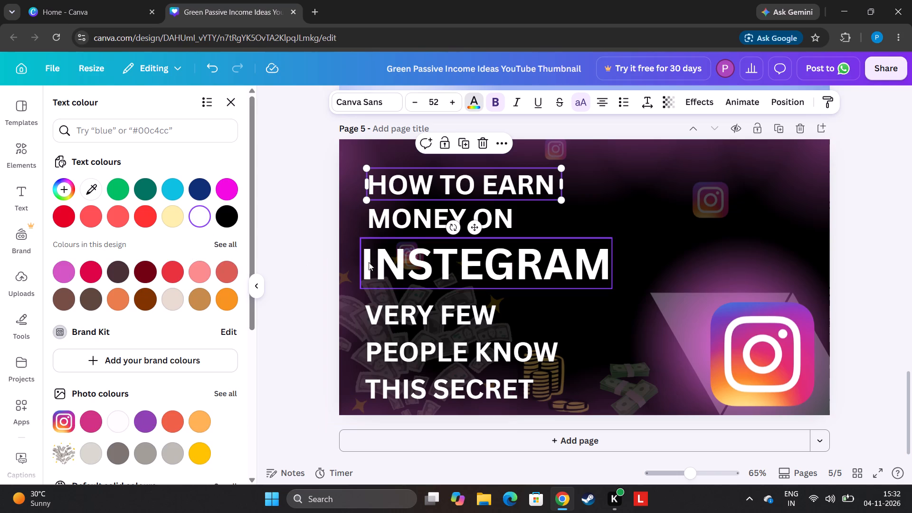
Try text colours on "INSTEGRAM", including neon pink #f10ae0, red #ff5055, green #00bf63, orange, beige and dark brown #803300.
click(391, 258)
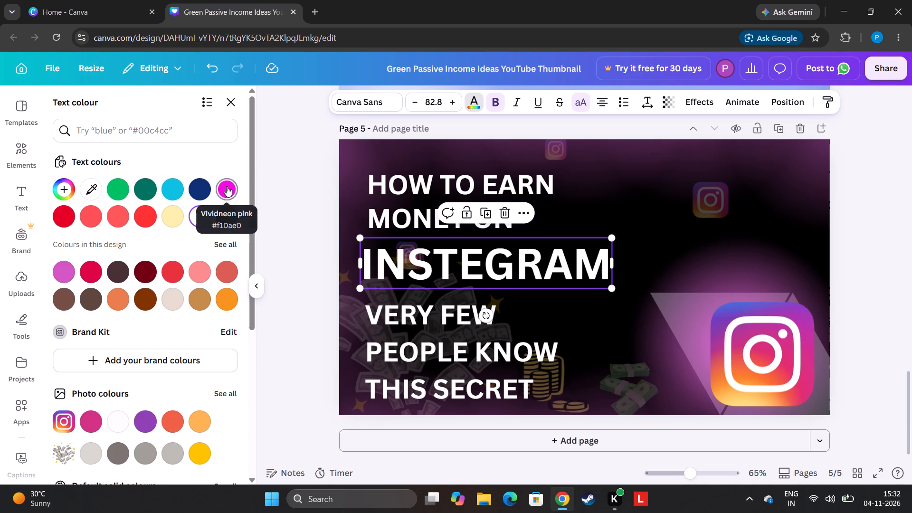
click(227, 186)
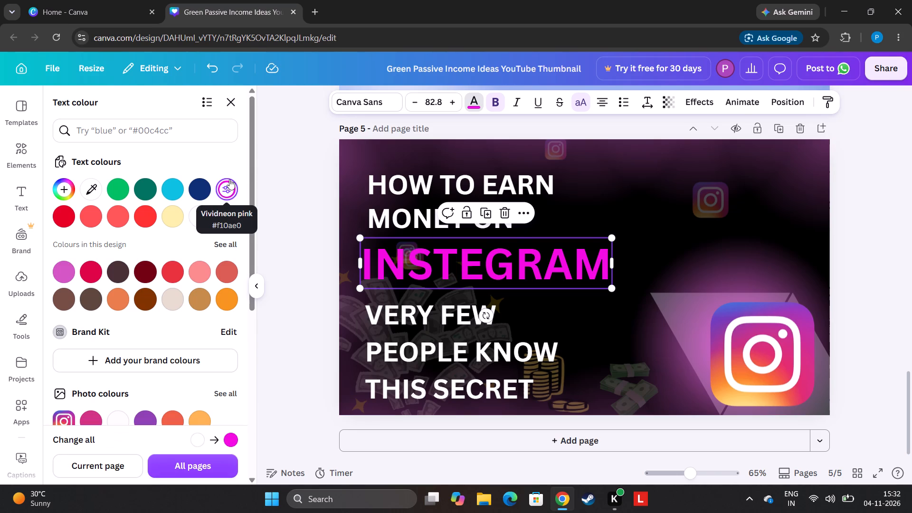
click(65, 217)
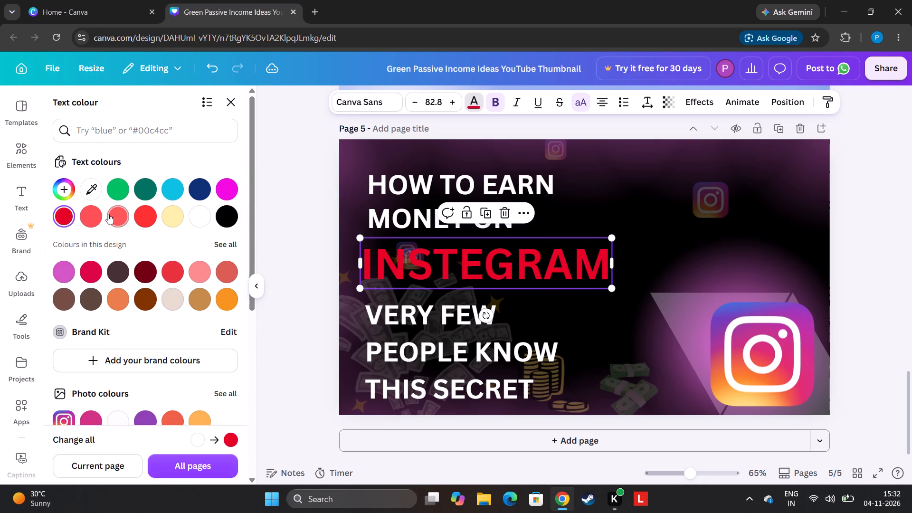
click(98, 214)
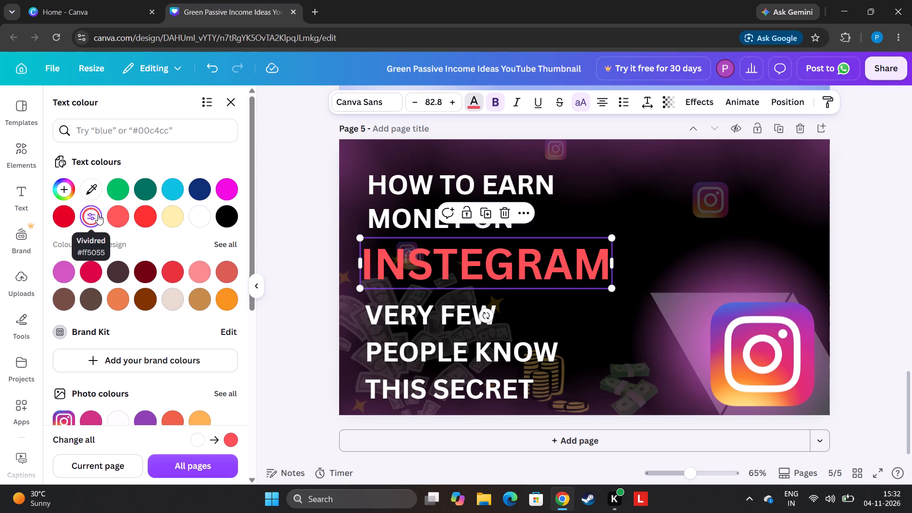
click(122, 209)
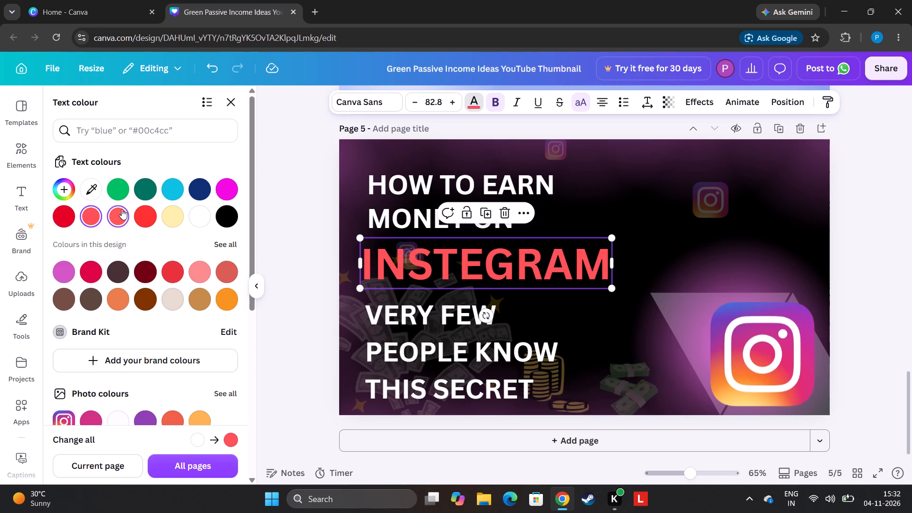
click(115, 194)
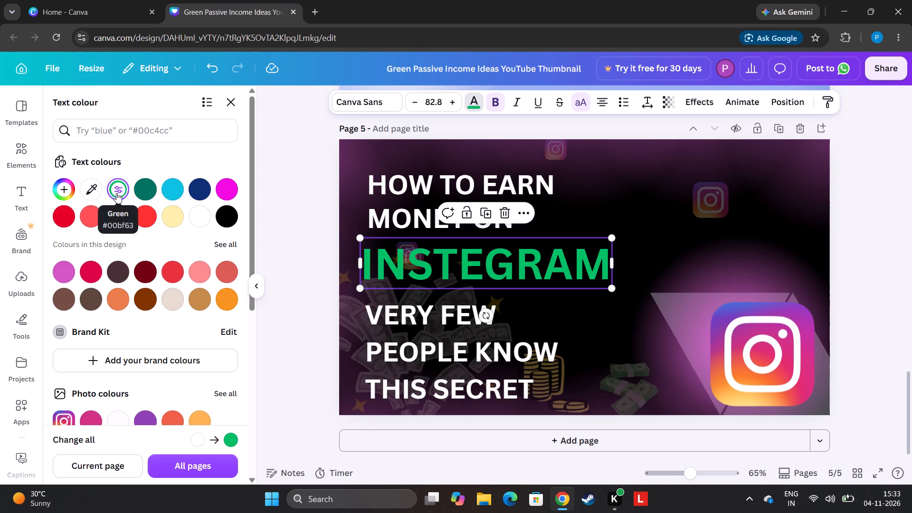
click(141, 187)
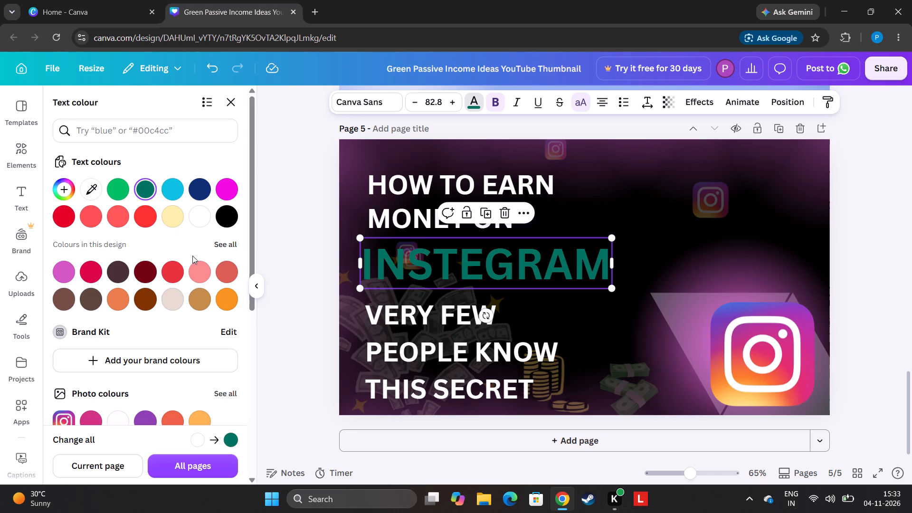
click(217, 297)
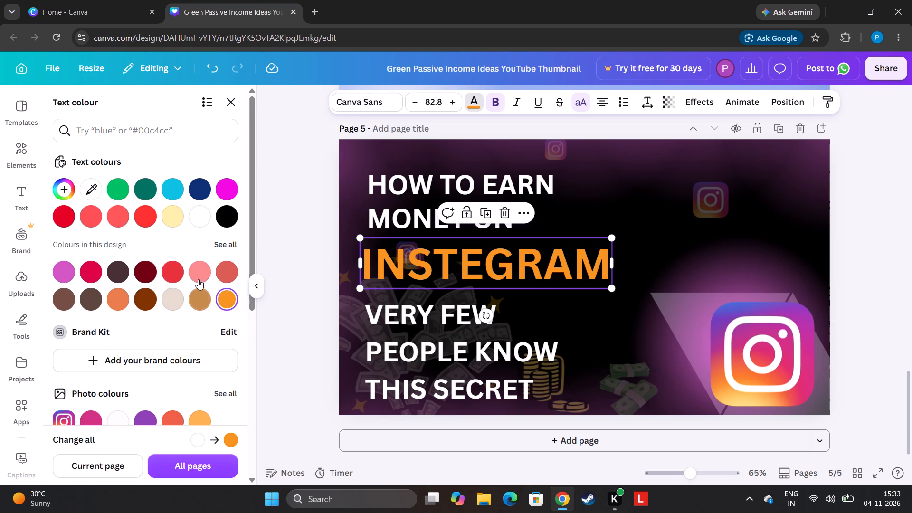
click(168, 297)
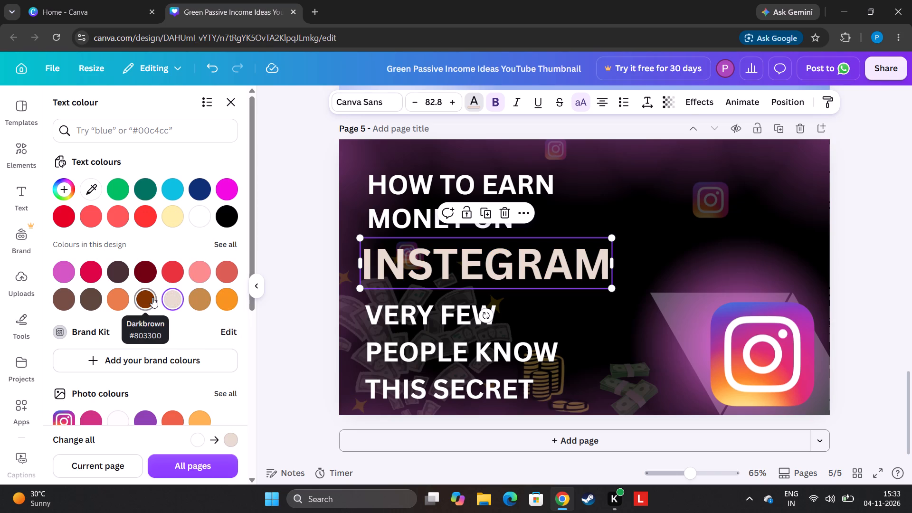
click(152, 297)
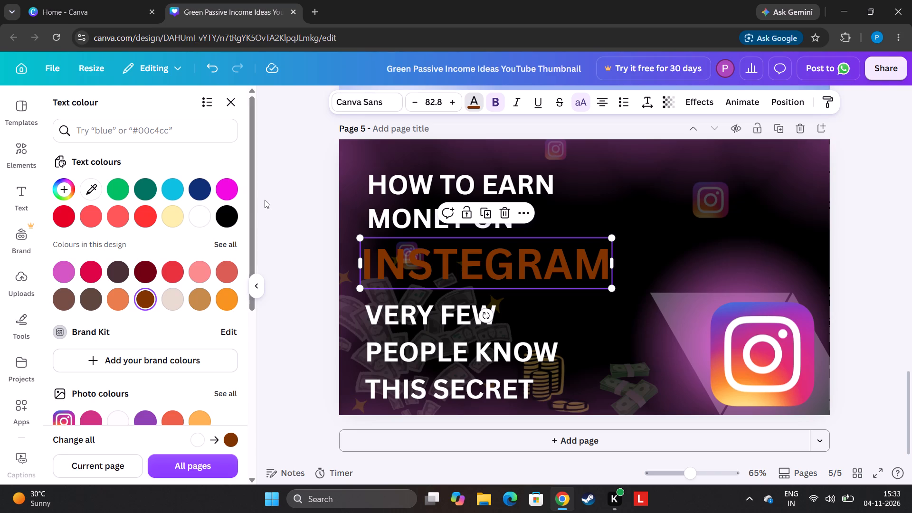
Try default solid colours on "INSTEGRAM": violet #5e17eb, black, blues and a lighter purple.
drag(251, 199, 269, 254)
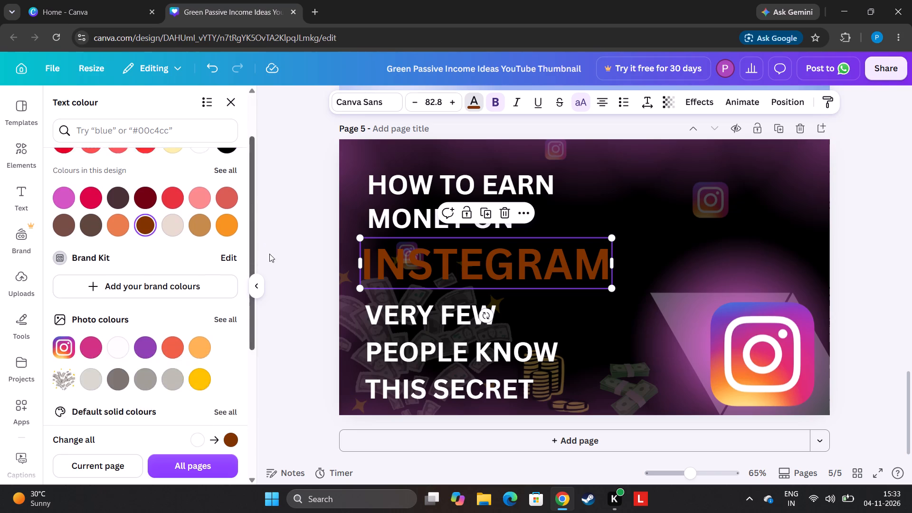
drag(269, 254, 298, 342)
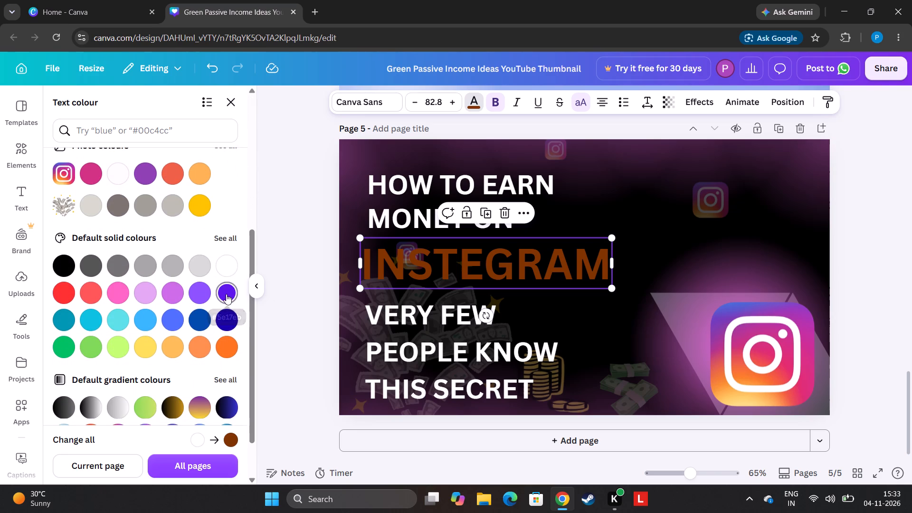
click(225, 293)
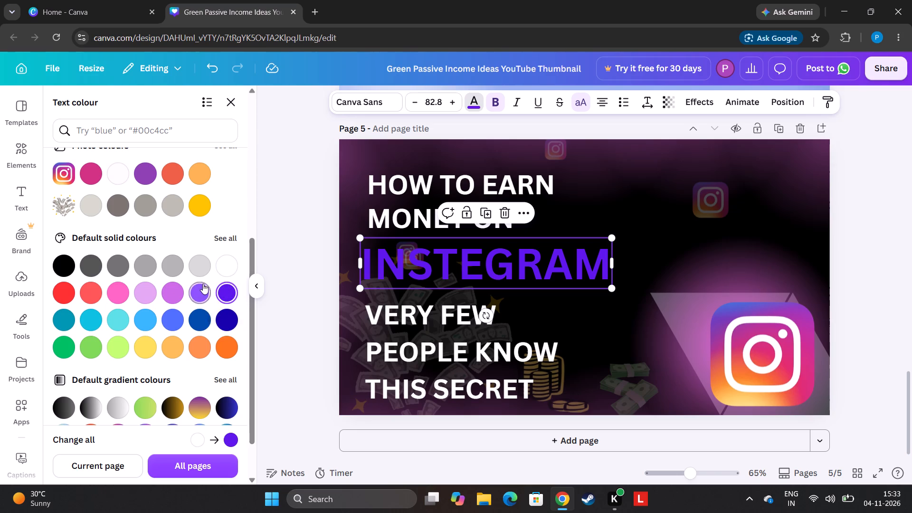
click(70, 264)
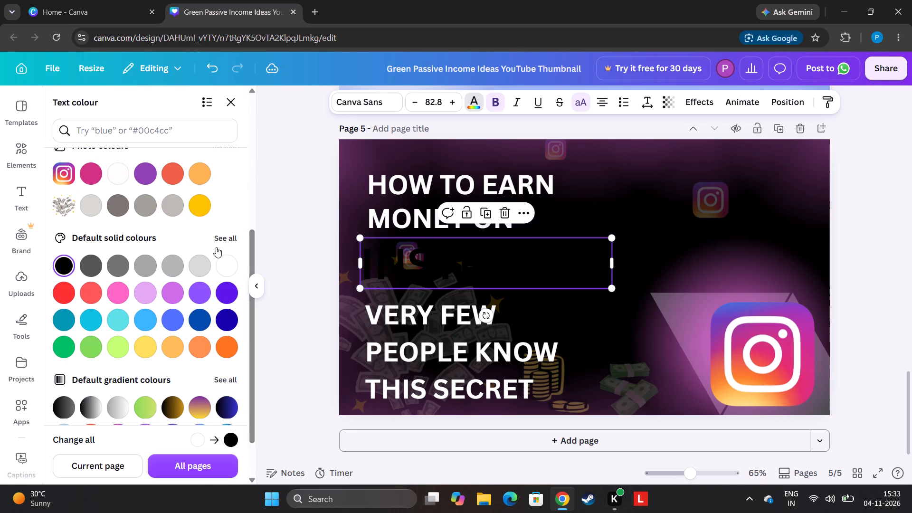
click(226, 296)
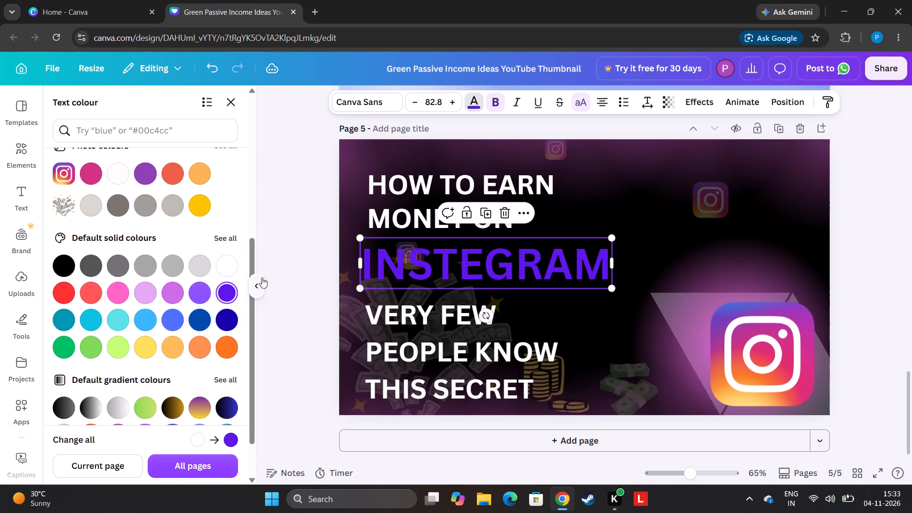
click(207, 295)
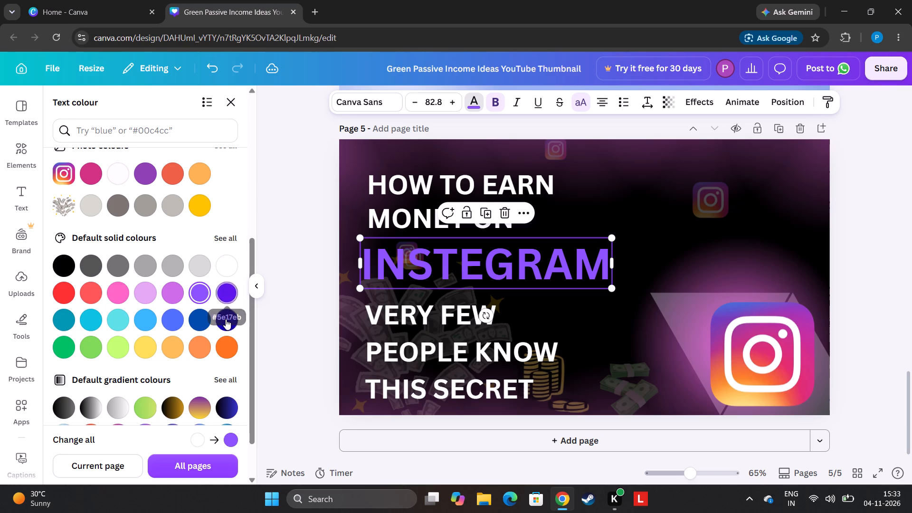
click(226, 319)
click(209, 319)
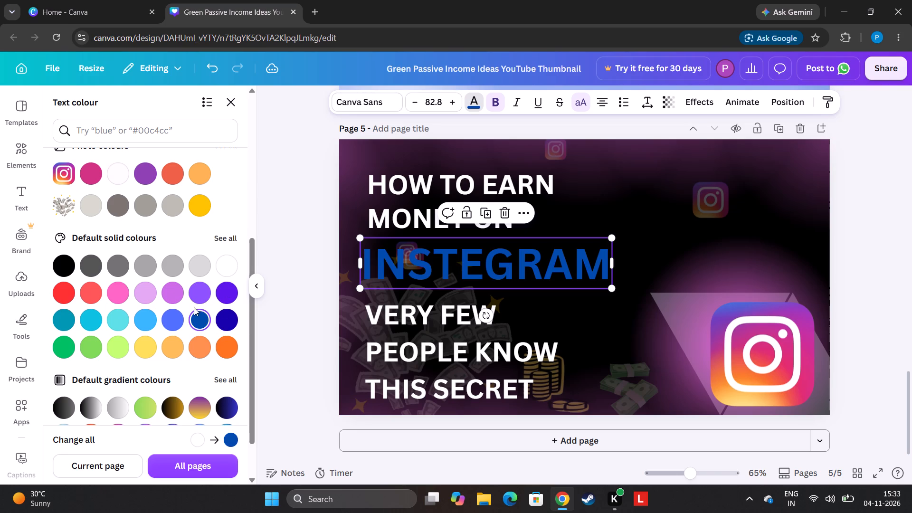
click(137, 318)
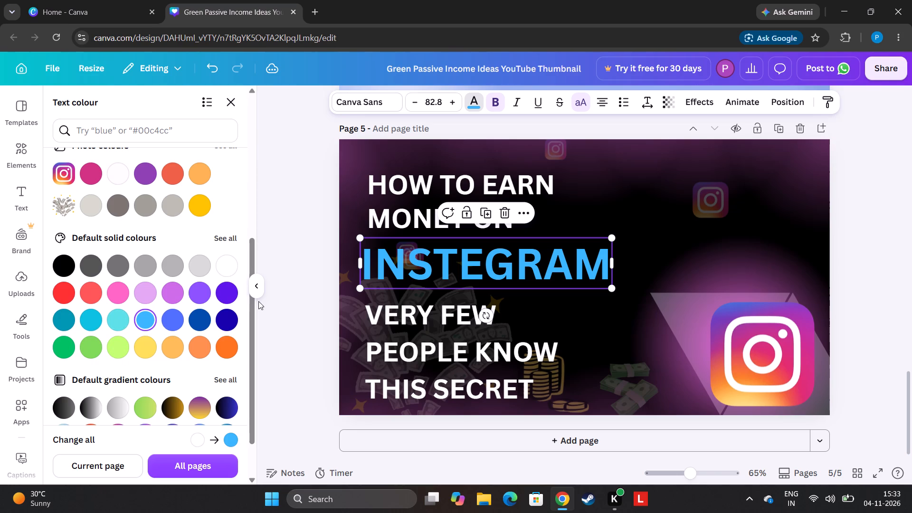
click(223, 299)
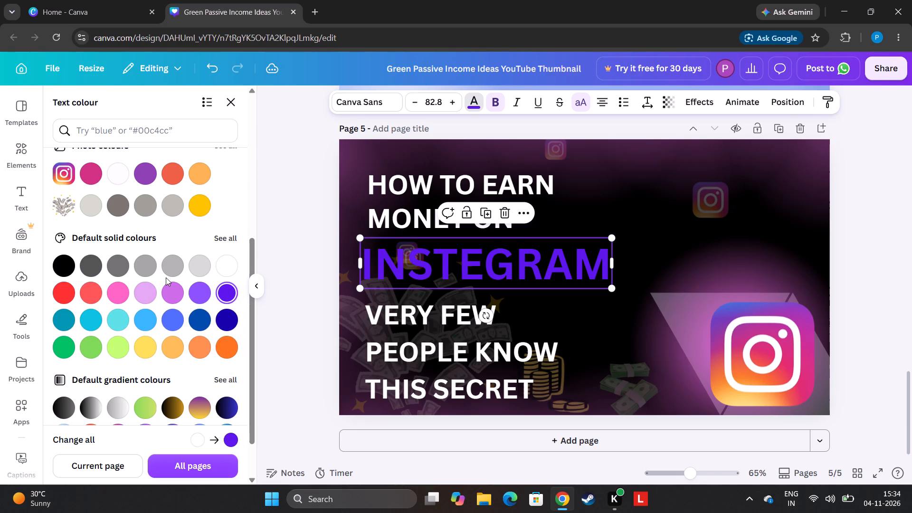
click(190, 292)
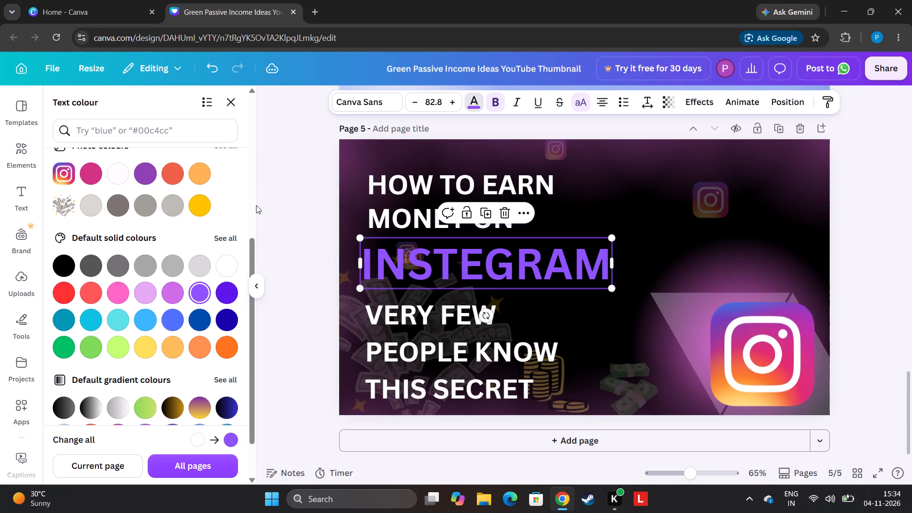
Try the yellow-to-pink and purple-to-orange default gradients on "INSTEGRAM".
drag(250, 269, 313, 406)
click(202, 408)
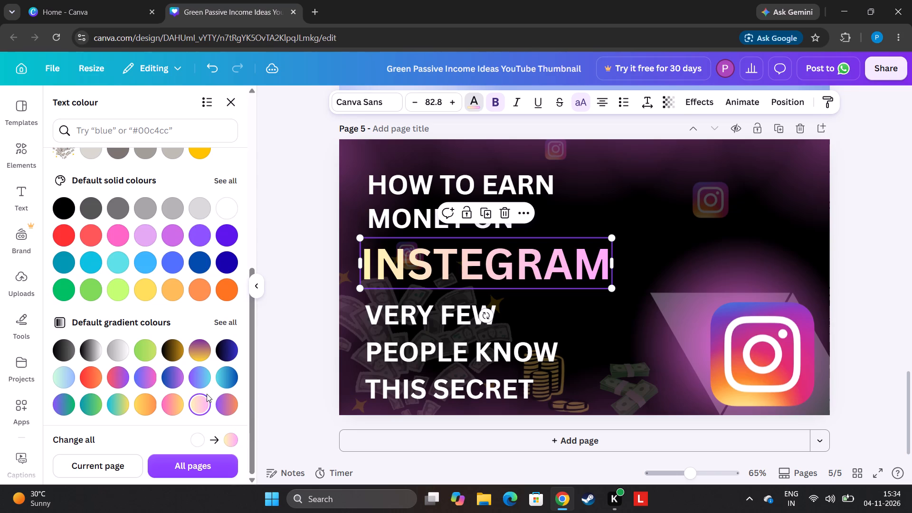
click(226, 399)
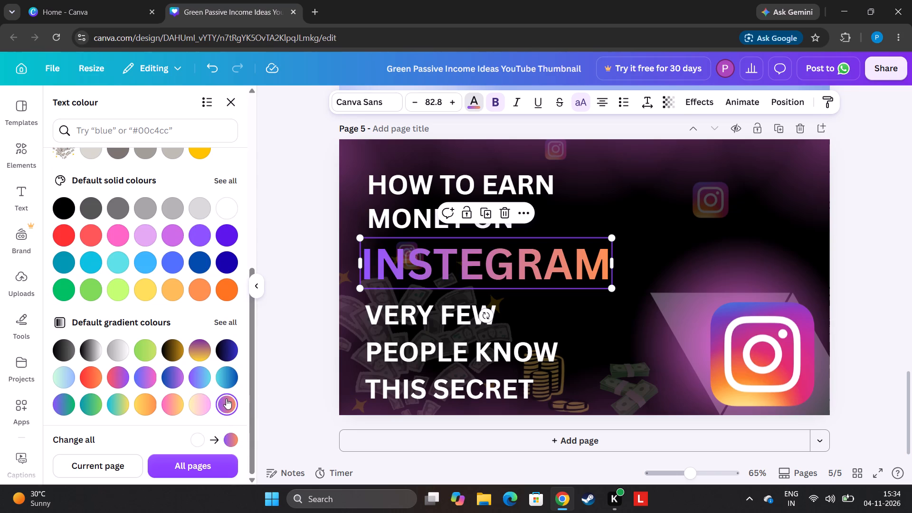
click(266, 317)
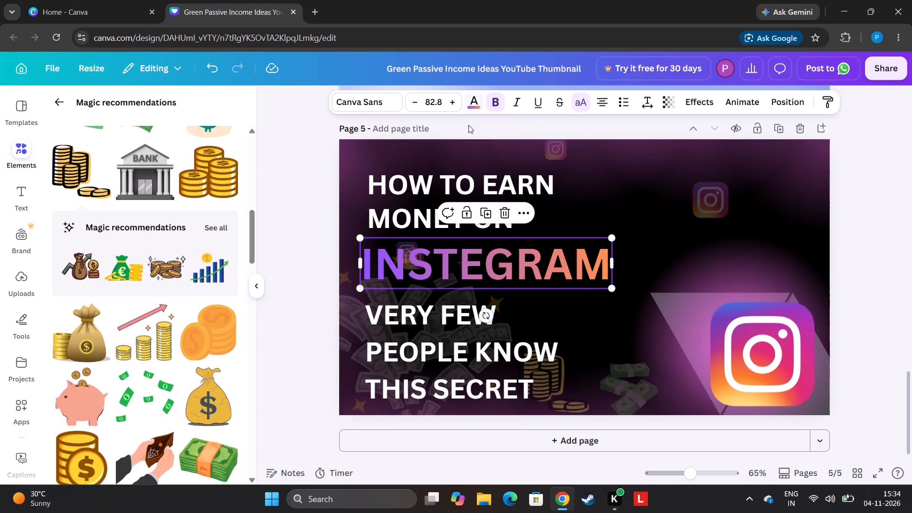
Try the purple photo colour on "INSTEGRAM" and apply the default solid violet #5e17eb.
click(474, 105)
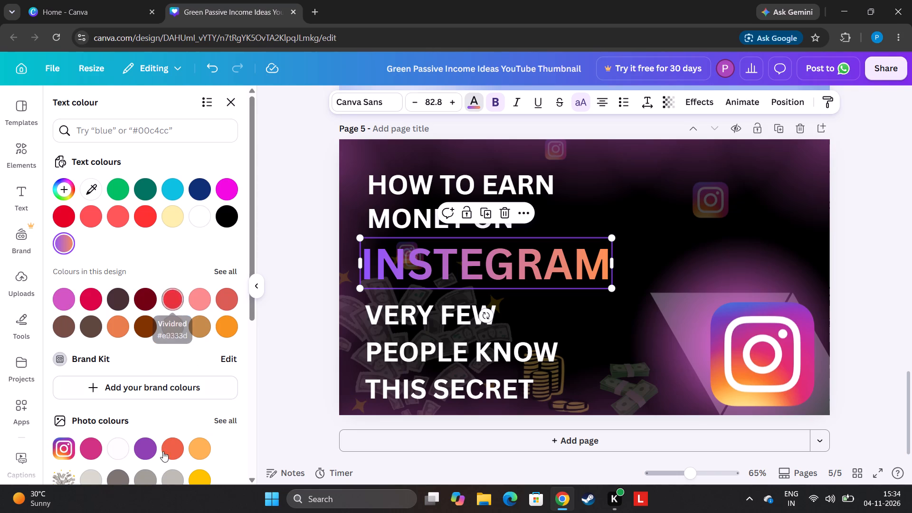
click(134, 444)
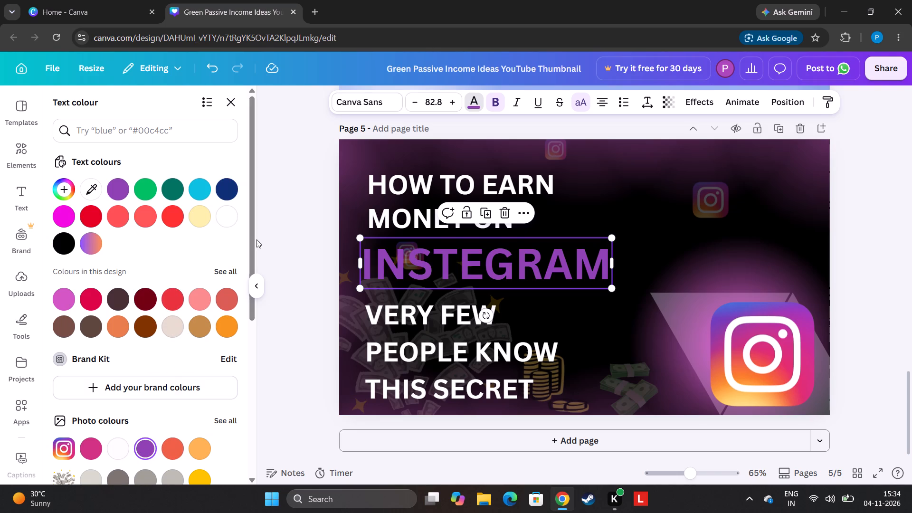
drag(256, 235, 280, 404)
click(233, 294)
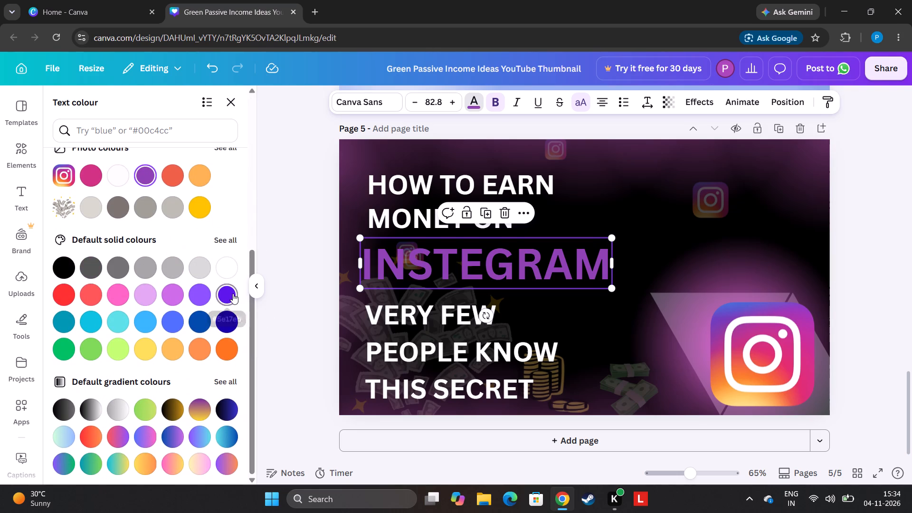
click(266, 278)
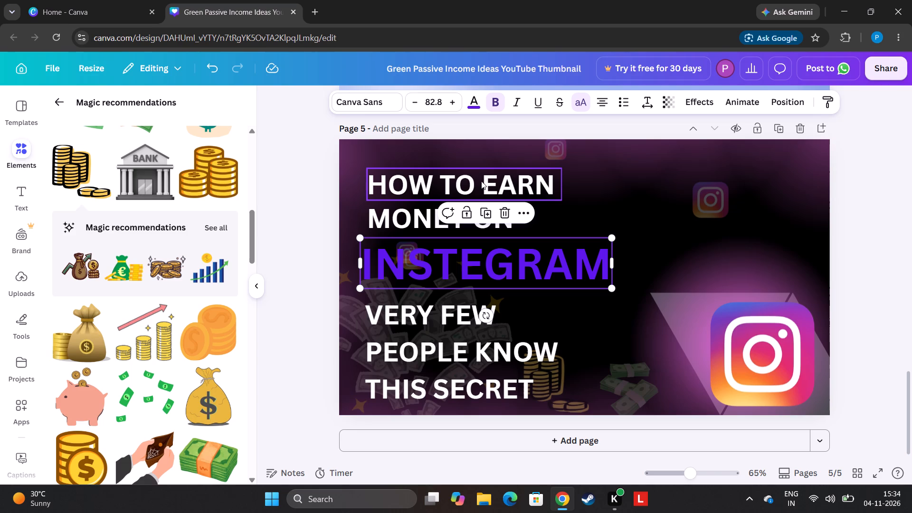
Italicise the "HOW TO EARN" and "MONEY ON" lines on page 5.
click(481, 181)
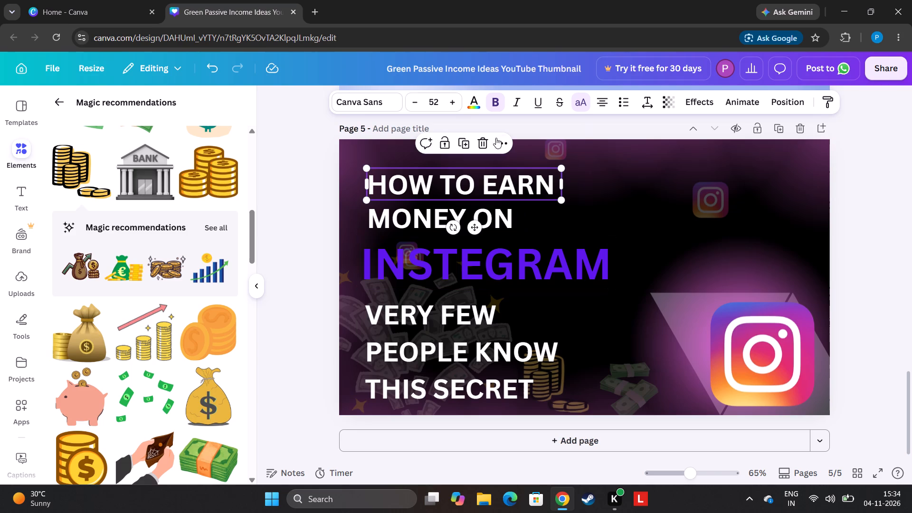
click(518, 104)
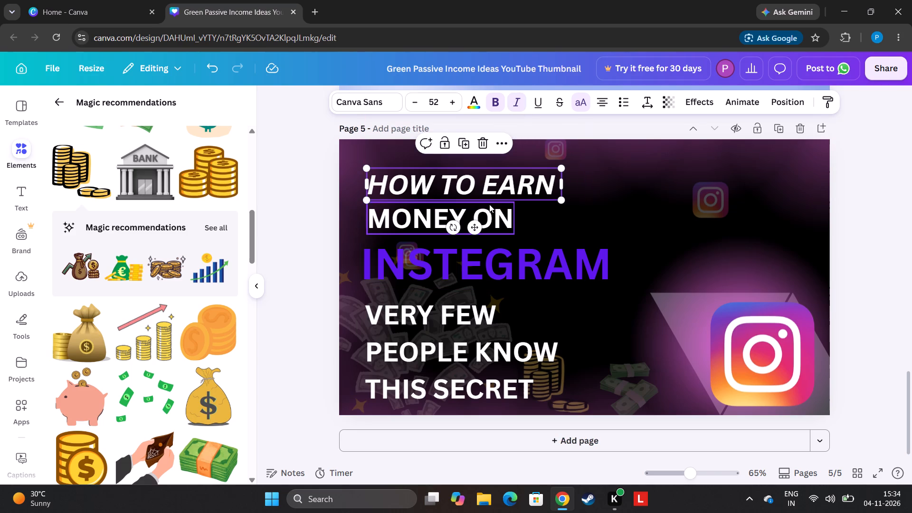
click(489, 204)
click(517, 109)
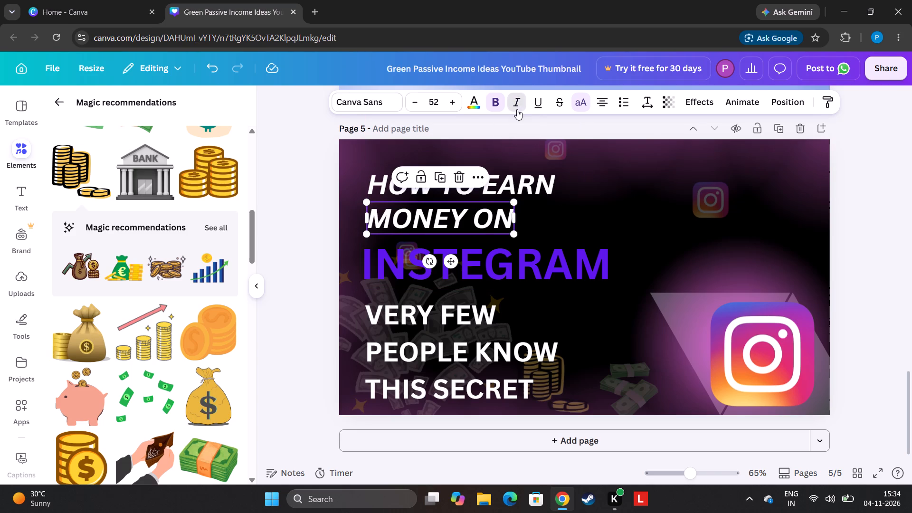
Move the three-line "VERY FEW PEOPLE KNOW THIS SECRET" text slightly up, closer to "INSTEGRAM".
drag(414, 316, 446, 350)
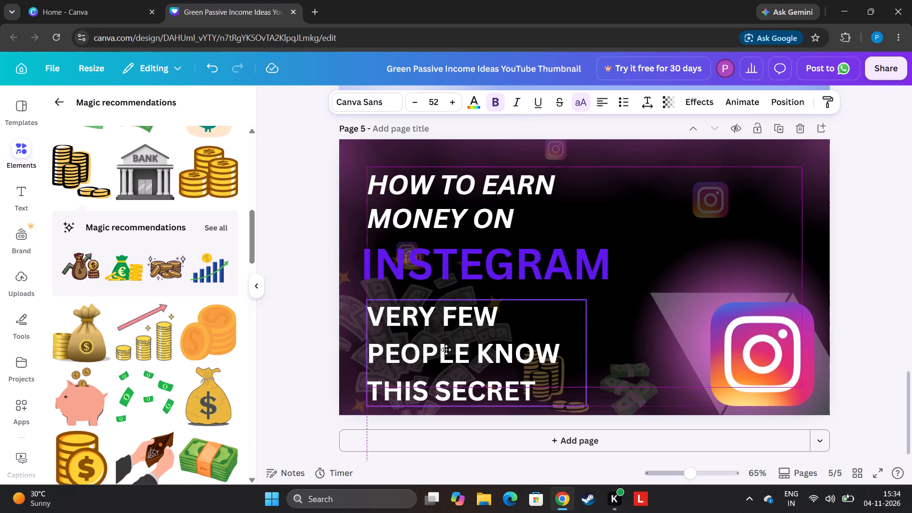
drag(446, 350, 413, 311)
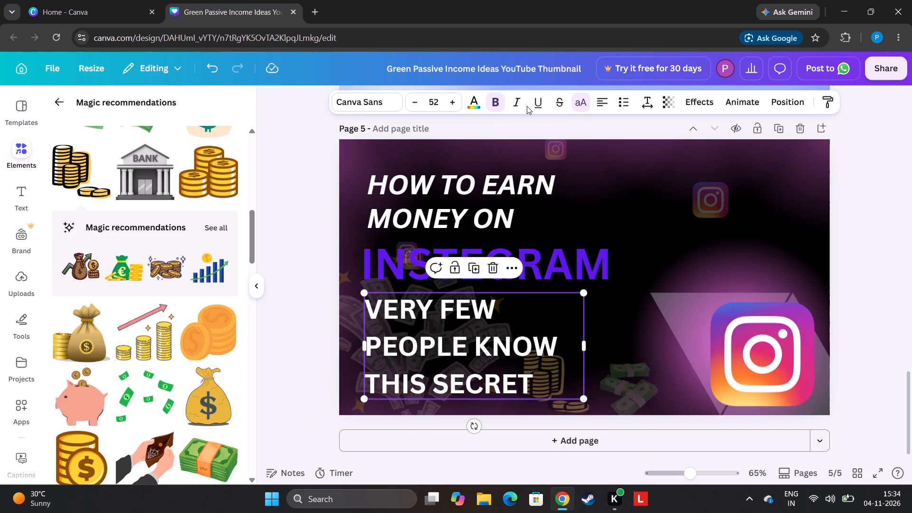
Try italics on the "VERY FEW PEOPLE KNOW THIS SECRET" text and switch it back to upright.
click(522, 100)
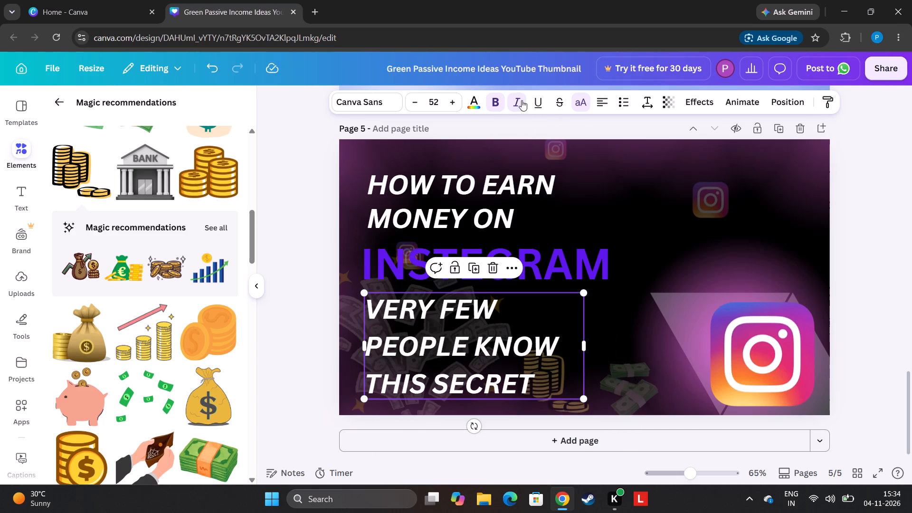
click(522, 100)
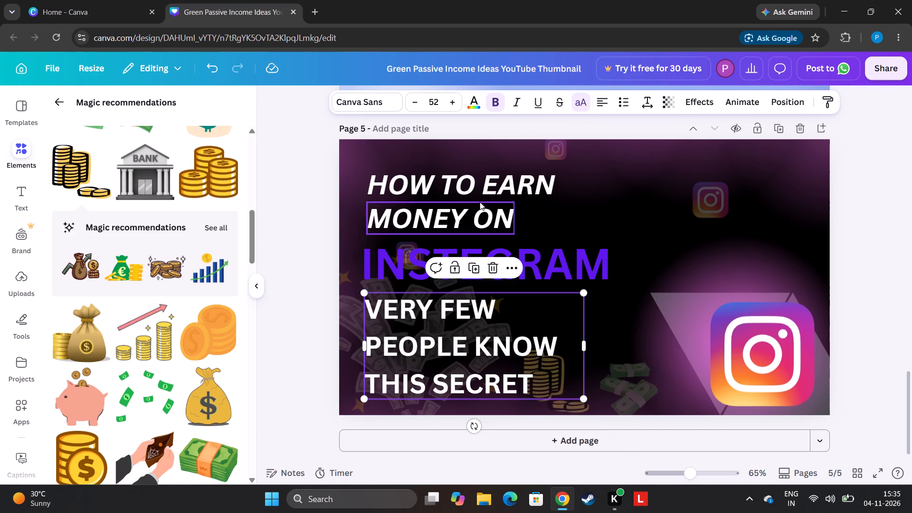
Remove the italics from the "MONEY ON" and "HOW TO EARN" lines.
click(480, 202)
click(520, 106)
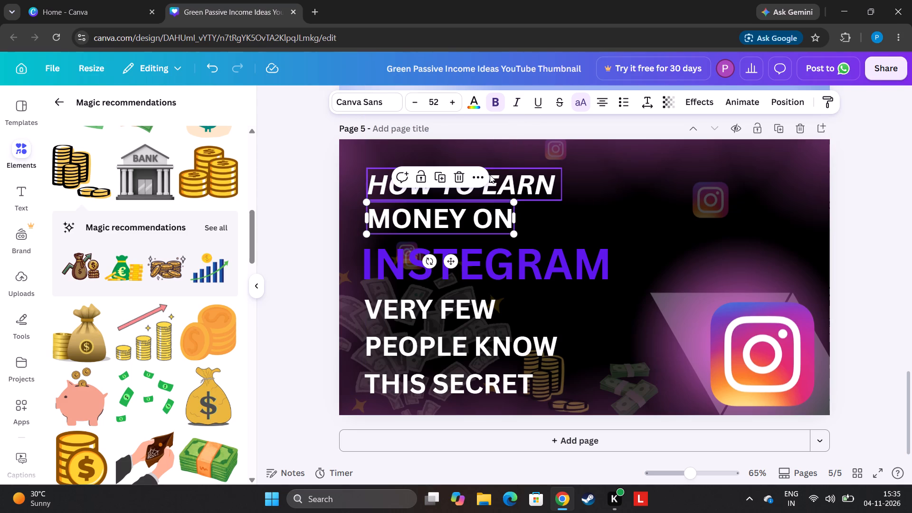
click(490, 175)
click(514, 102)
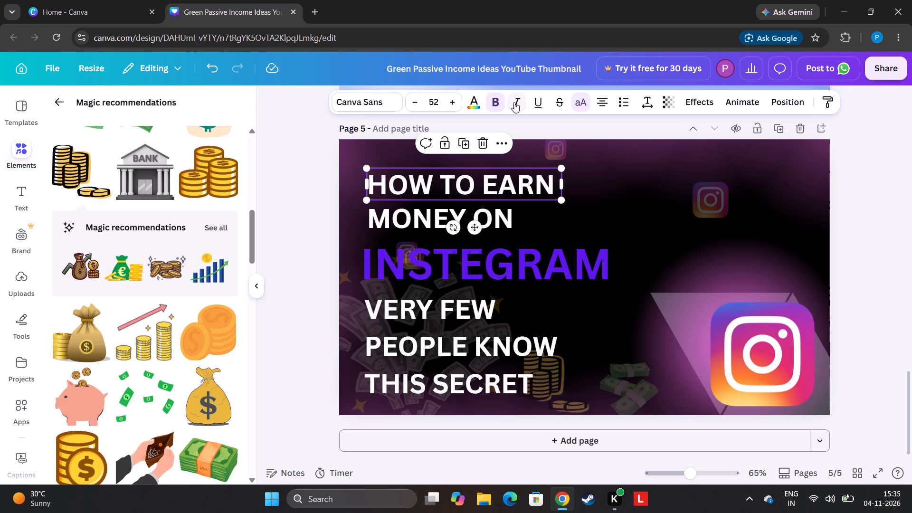
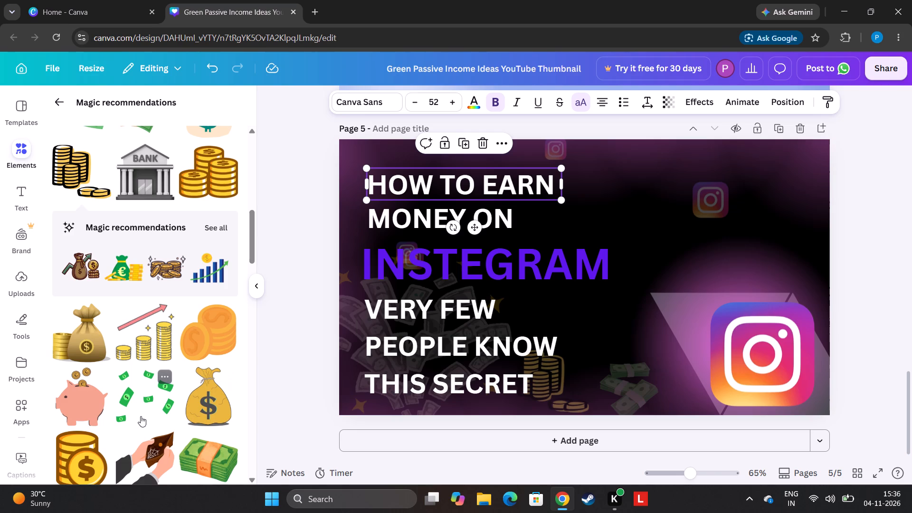
Browse the money graphics in Magic recommendations and add the flying green banknotes graphic to page 5.
drag(249, 244, 294, 359)
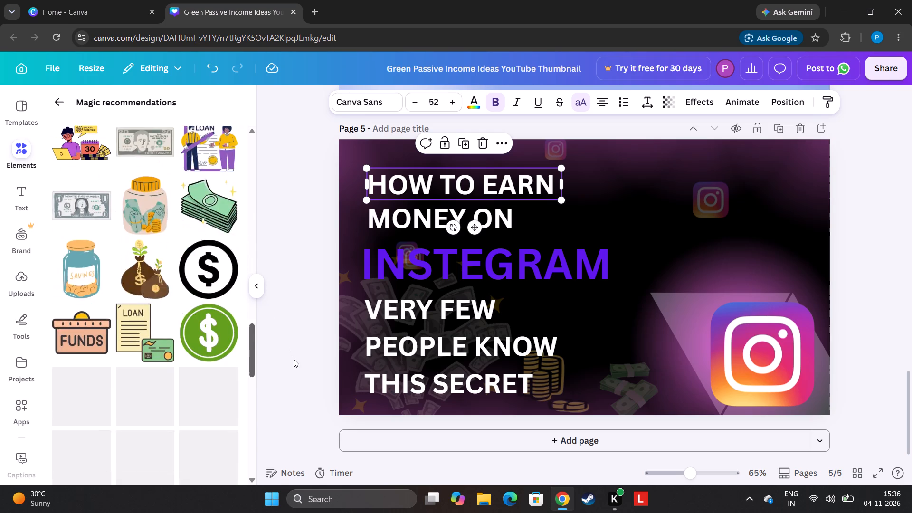
drag(294, 359, 305, 330)
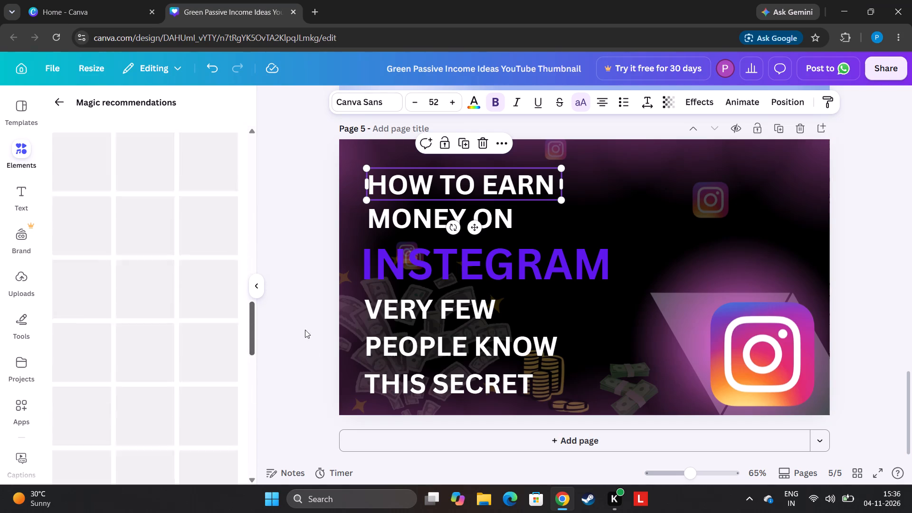
drag(305, 330, 300, 220)
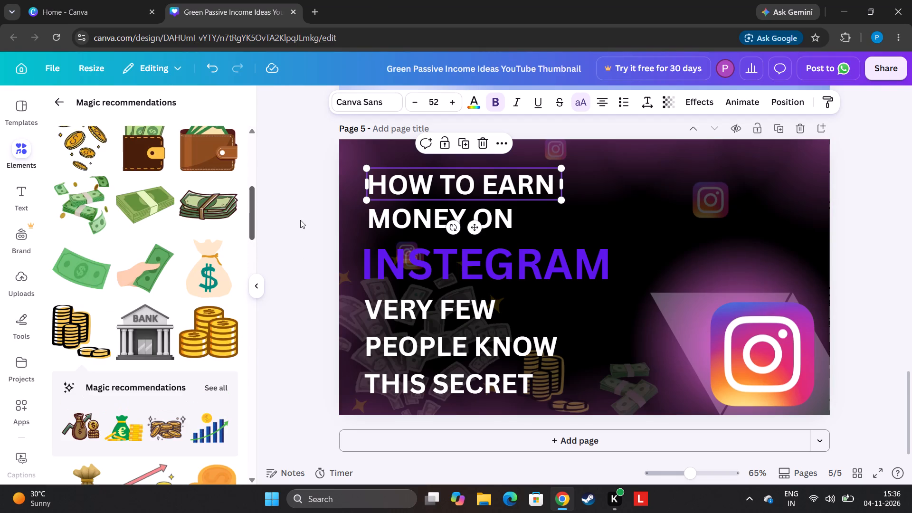
drag(300, 220, 310, 161)
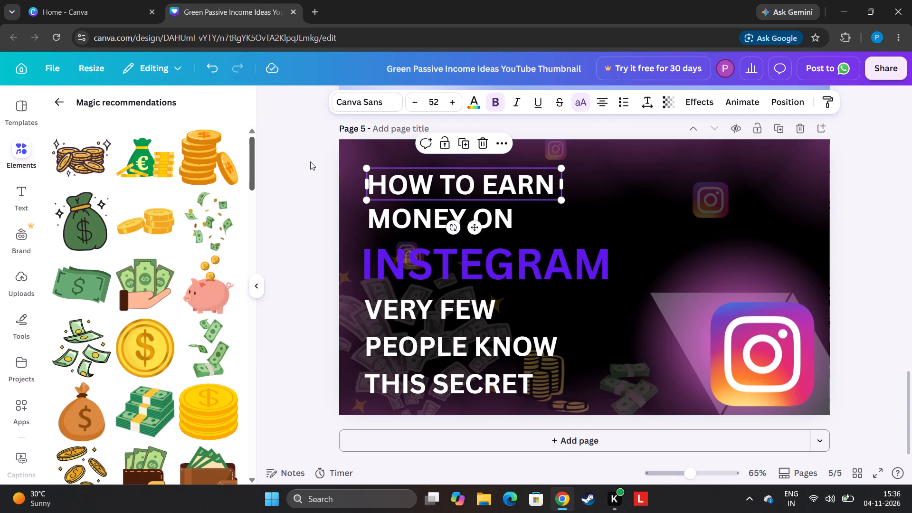
drag(310, 161, 311, 162)
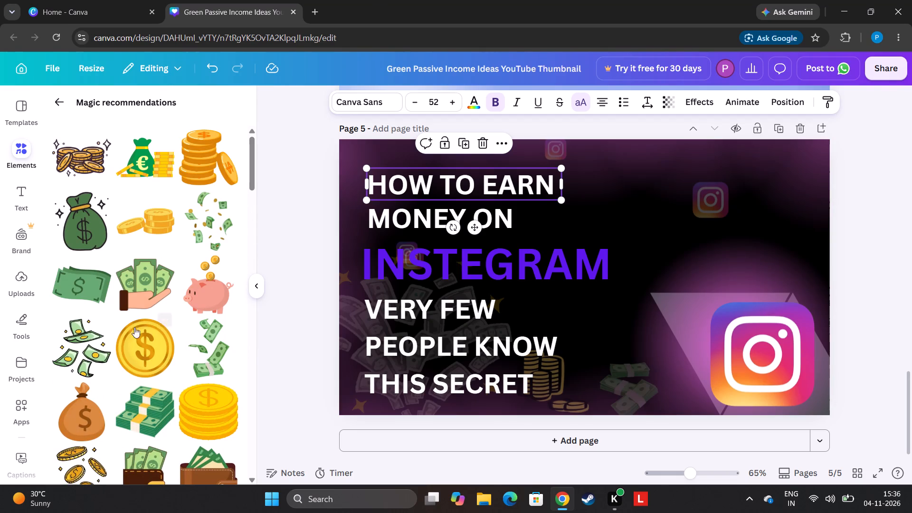
click(99, 336)
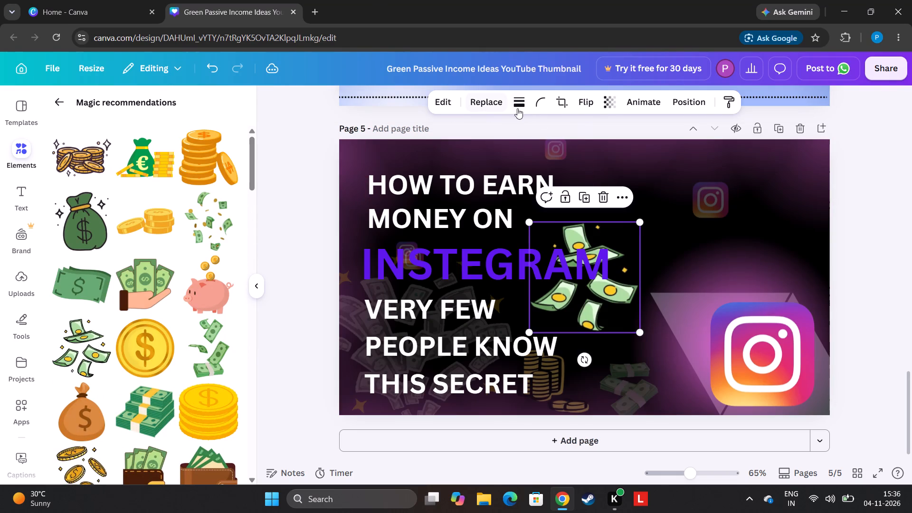
Set the transparency of the flying green banknotes graphic on page 5 to 14.
drag(627, 127, 631, 135)
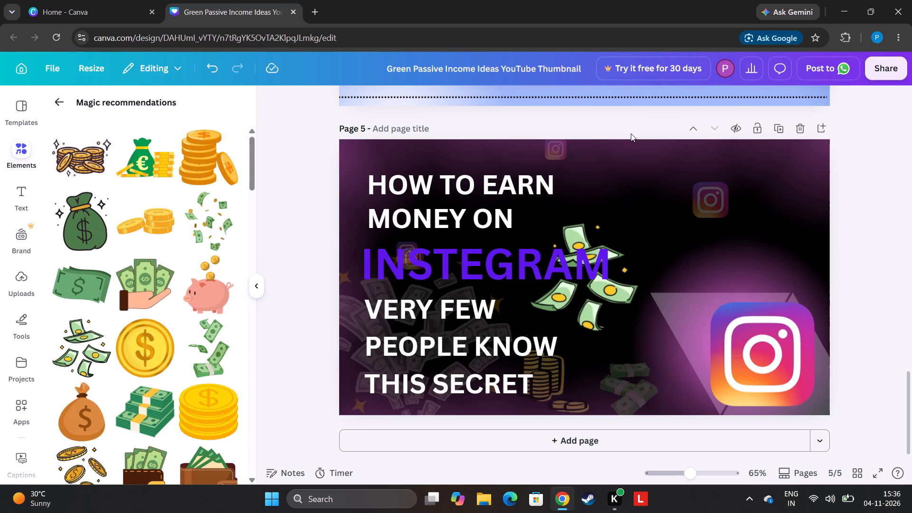
click(608, 281)
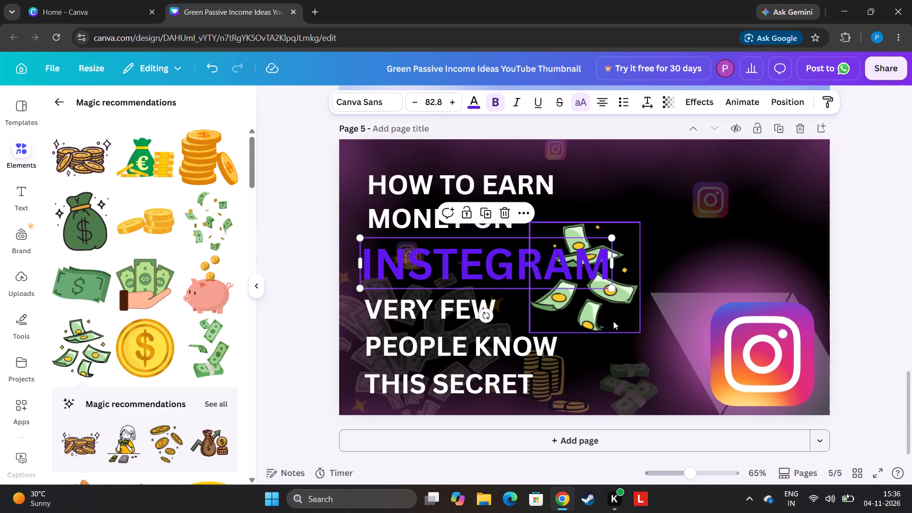
click(613, 321)
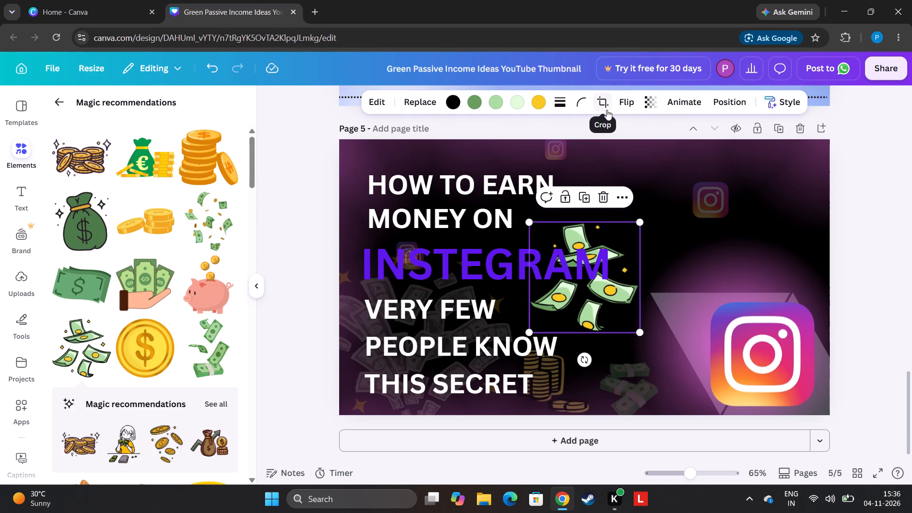
click(652, 104)
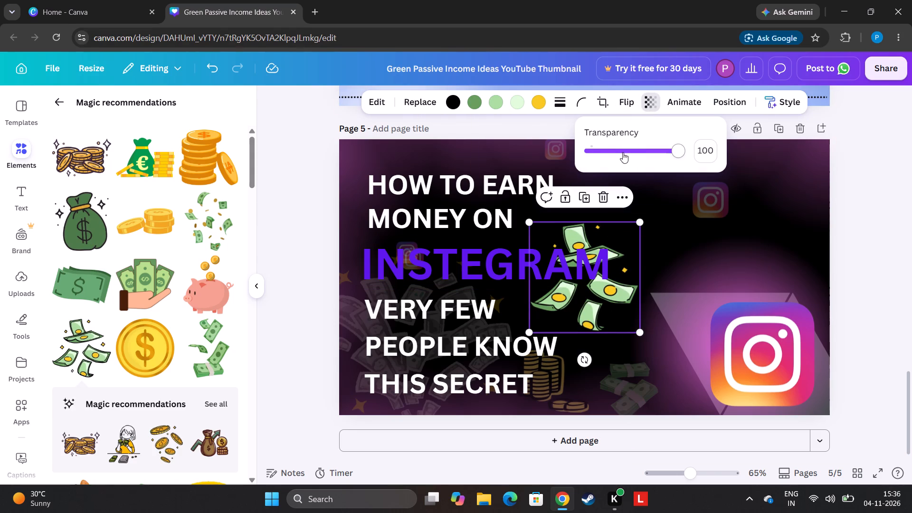
click(602, 152)
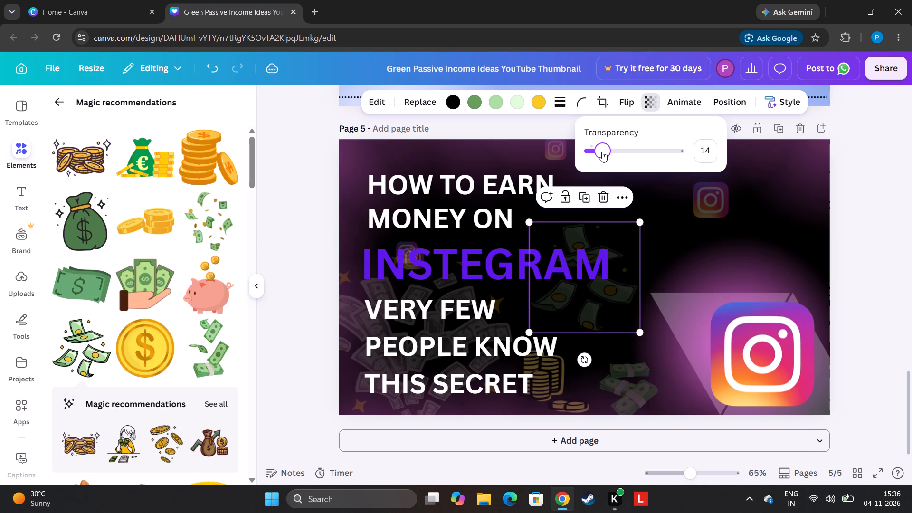
Move the faded banknotes graphic into page 5's upper-right corner, beside the small Instagram icon and partly beyond the page edge.
drag(605, 255, 605, 276)
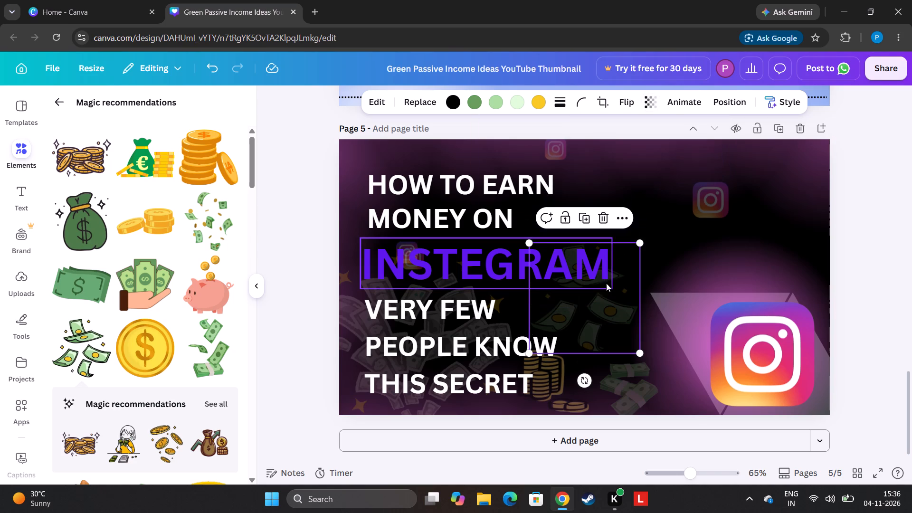
drag(616, 341, 844, 247)
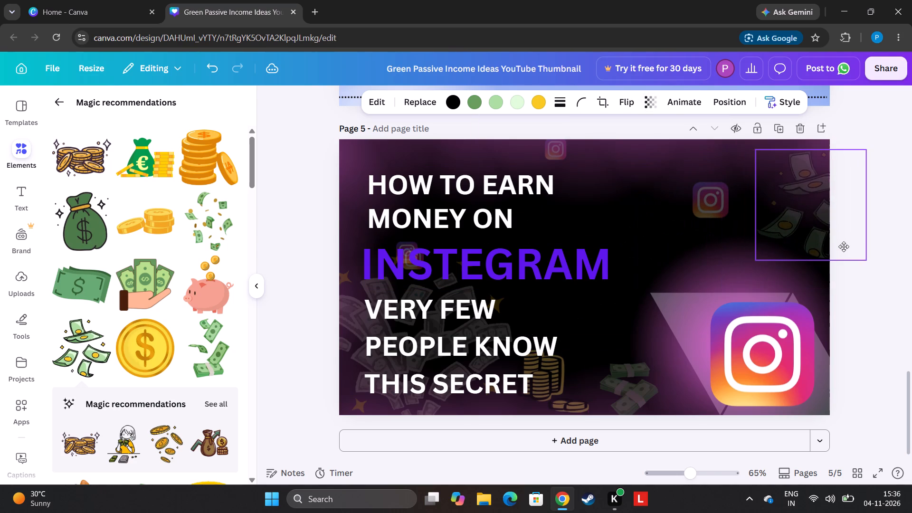
drag(844, 247, 836, 225)
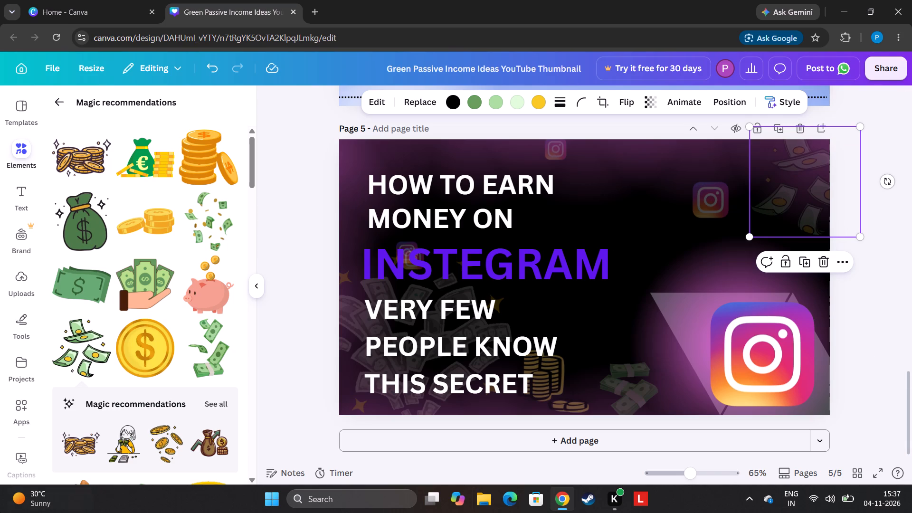
click(294, 324)
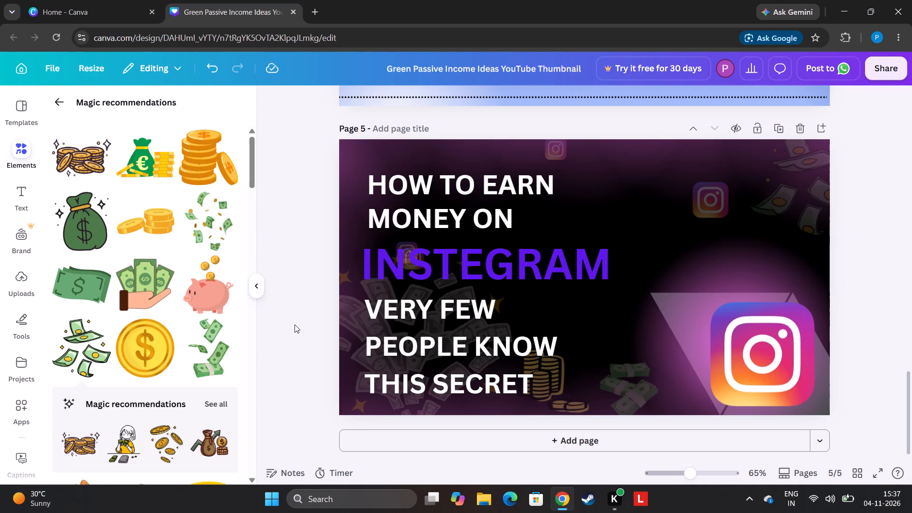
Add the rounded square from the basic shapes to page 5.
click(60, 97)
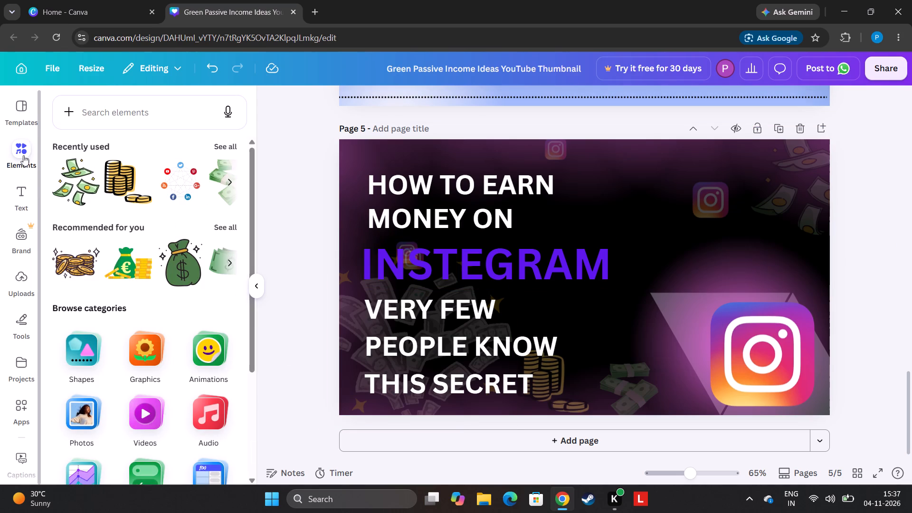
click(79, 333)
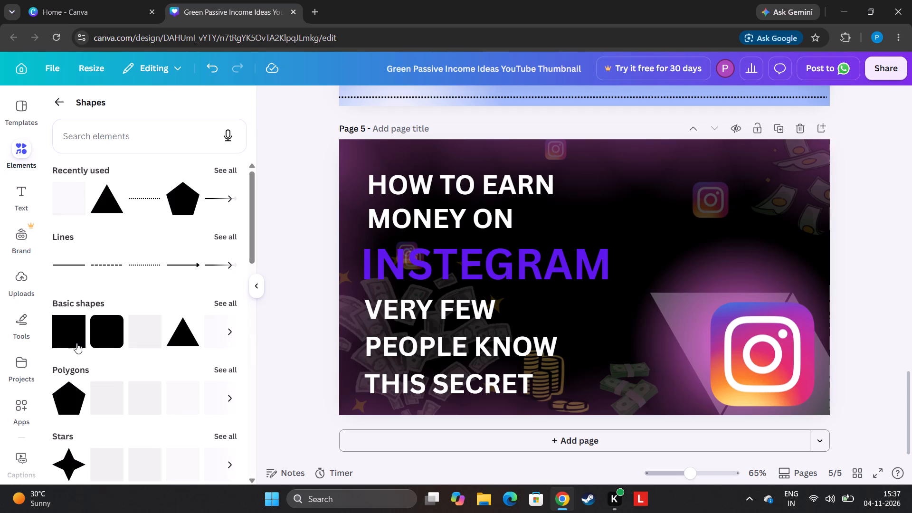
click(114, 341)
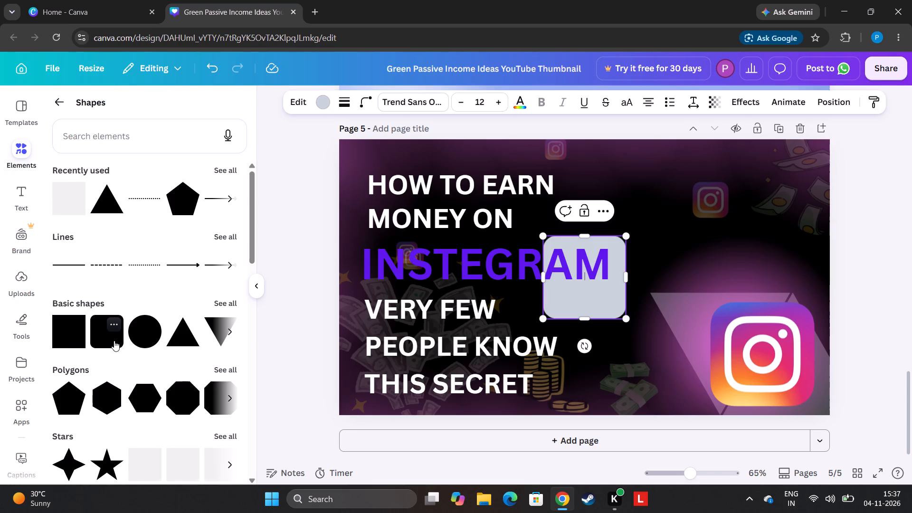
Stretch the rounded square into a banner about 680 wide behind the "INSTEGRAM" text, ending at the text box's right edge.
drag(543, 281, 526, 281)
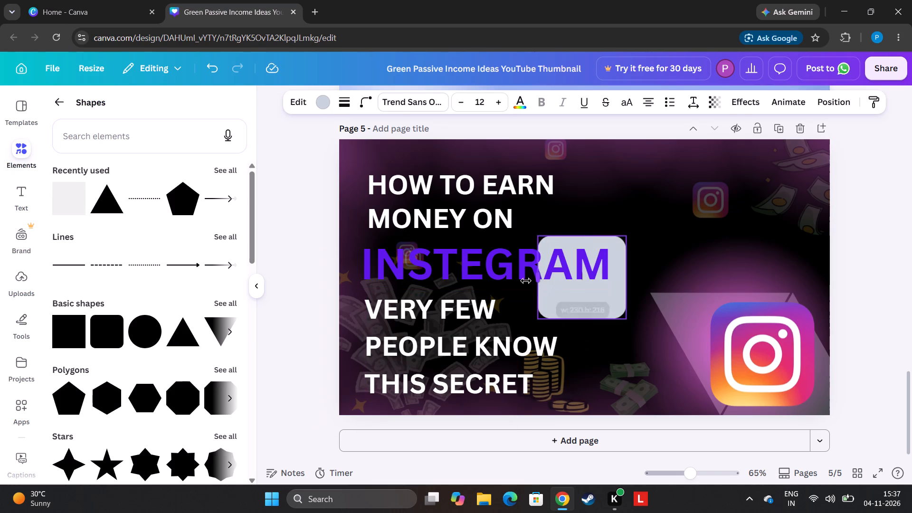
drag(526, 281, 351, 261)
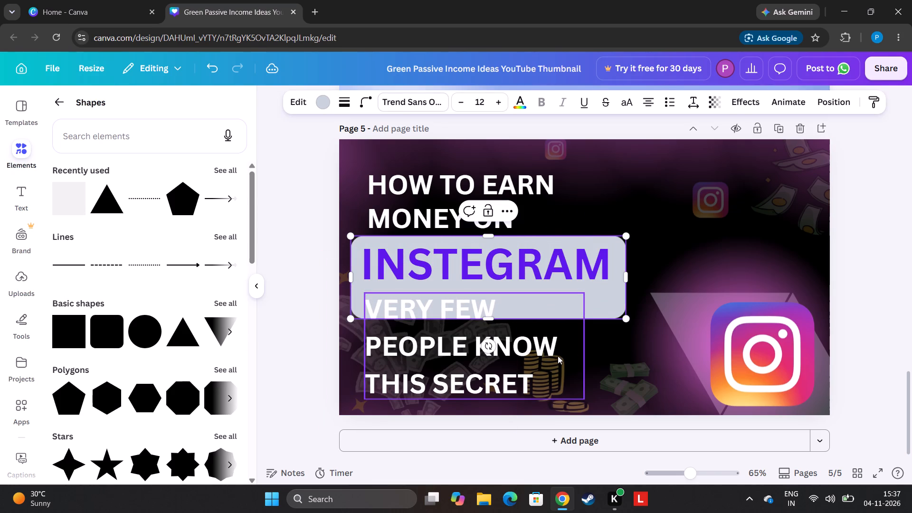
drag(624, 320, 622, 284)
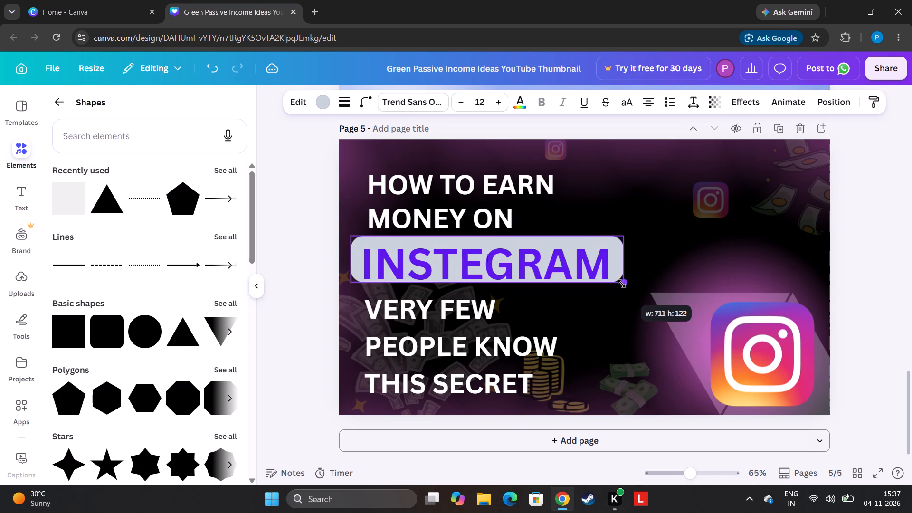
drag(622, 284, 621, 288)
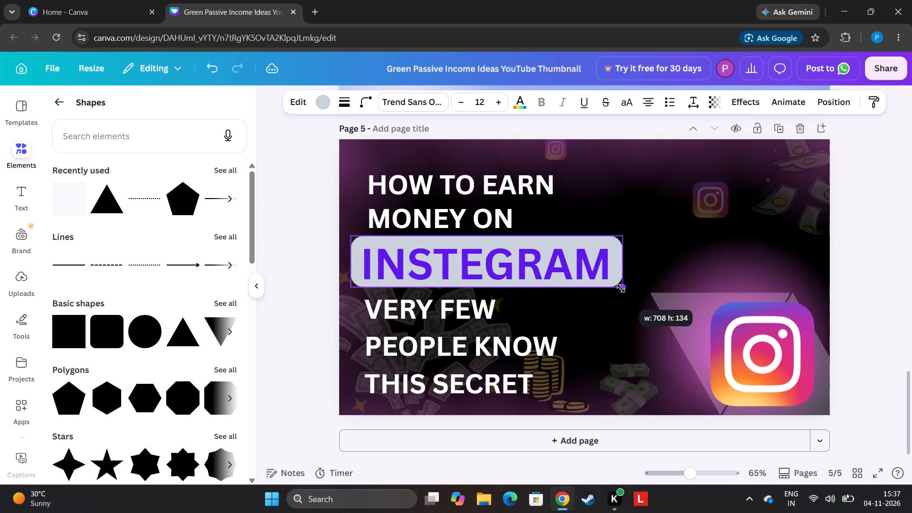
drag(621, 288, 608, 289)
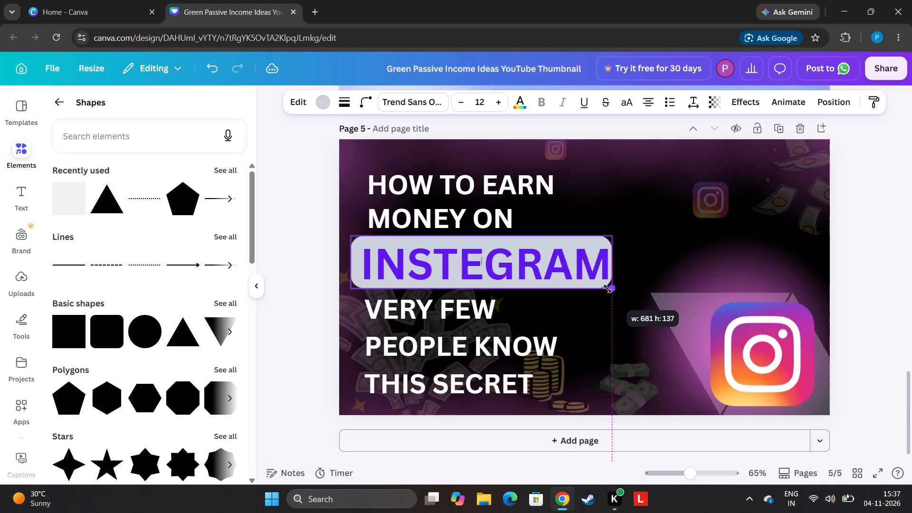
drag(608, 289, 848, 279)
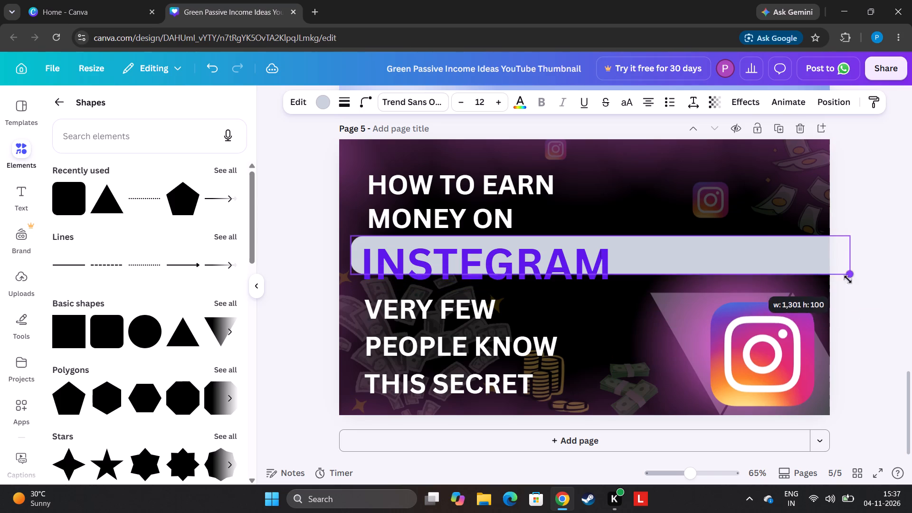
drag(848, 279, 836, 292)
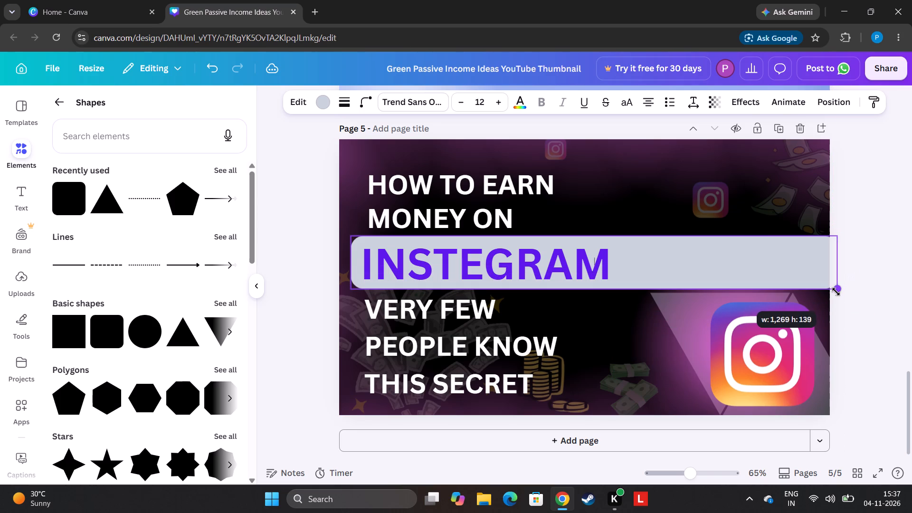
drag(836, 292, 799, 294)
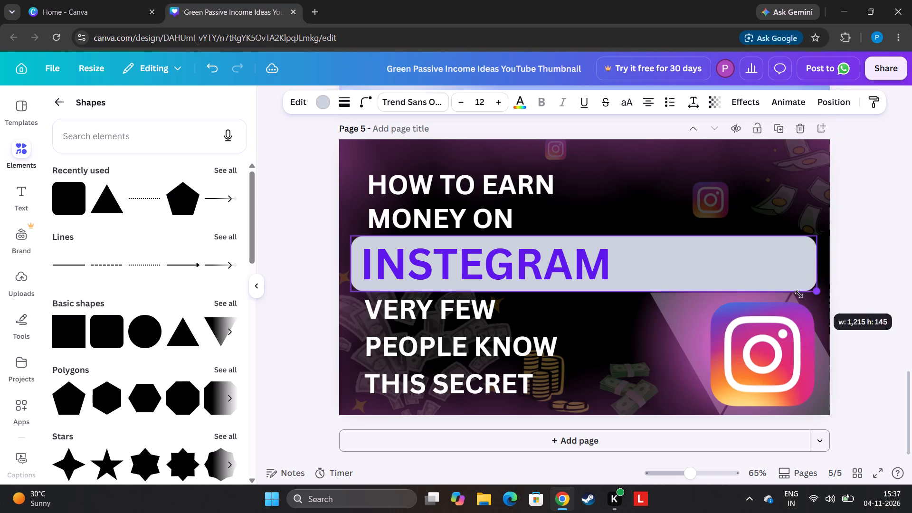
drag(799, 294, 590, 287)
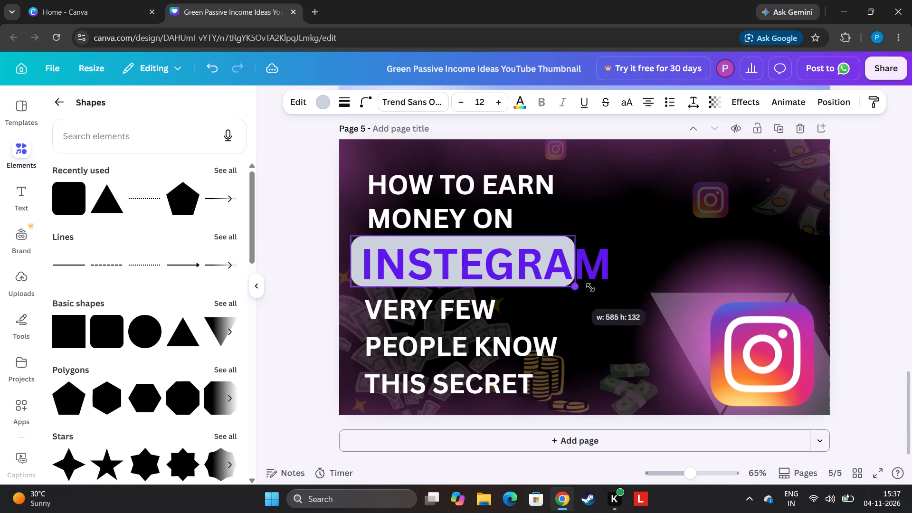
drag(590, 287, 613, 292)
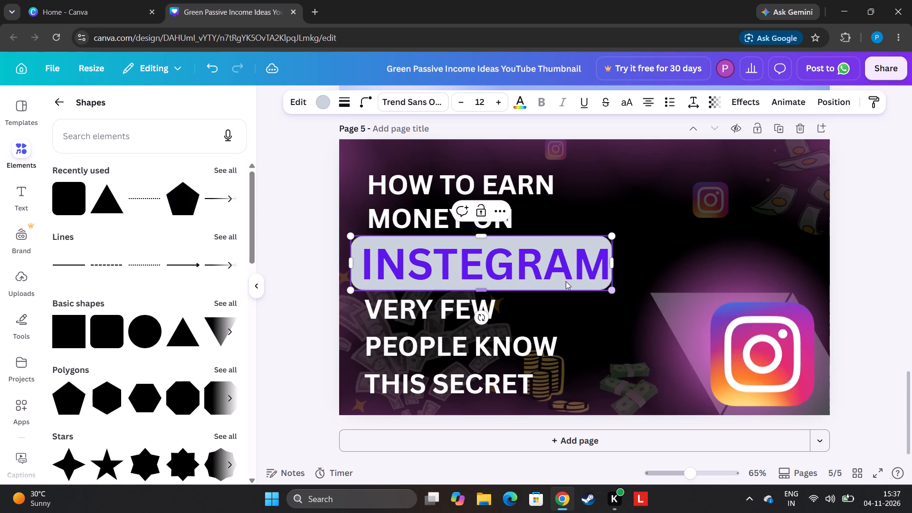
Set the transparency of the grey rounded banner behind "INSTEGRAM" to 60.
click(713, 98)
click(684, 147)
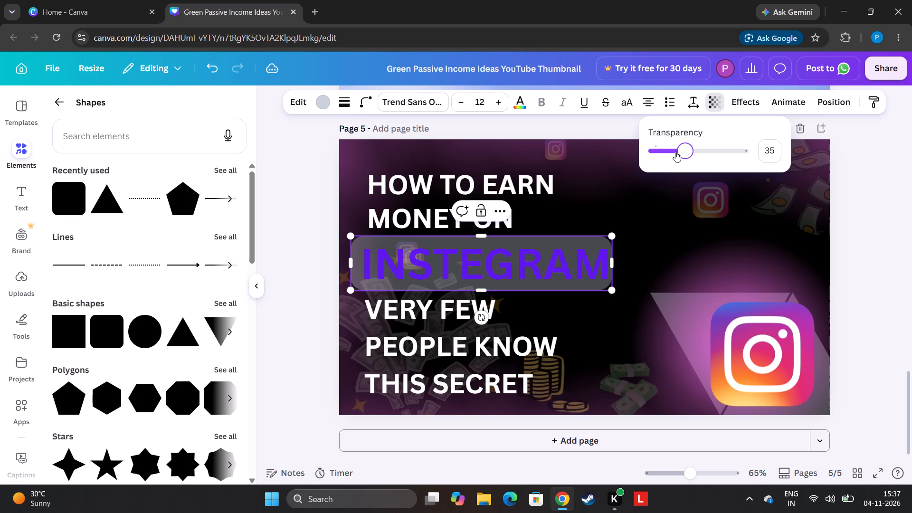
click(706, 155)
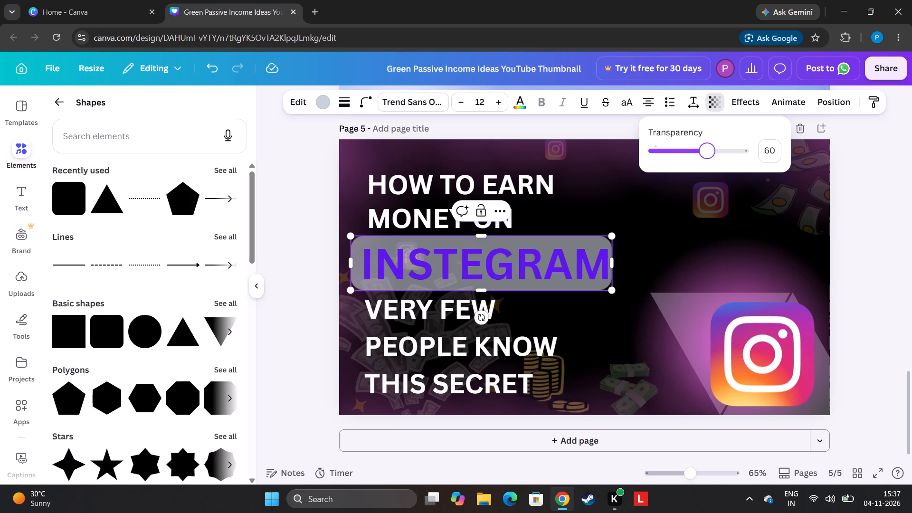
Move "INSTEGRAM" down over the subline and the grey banner to the right, uncovering the small overlapping Instagram icons.
click(562, 283)
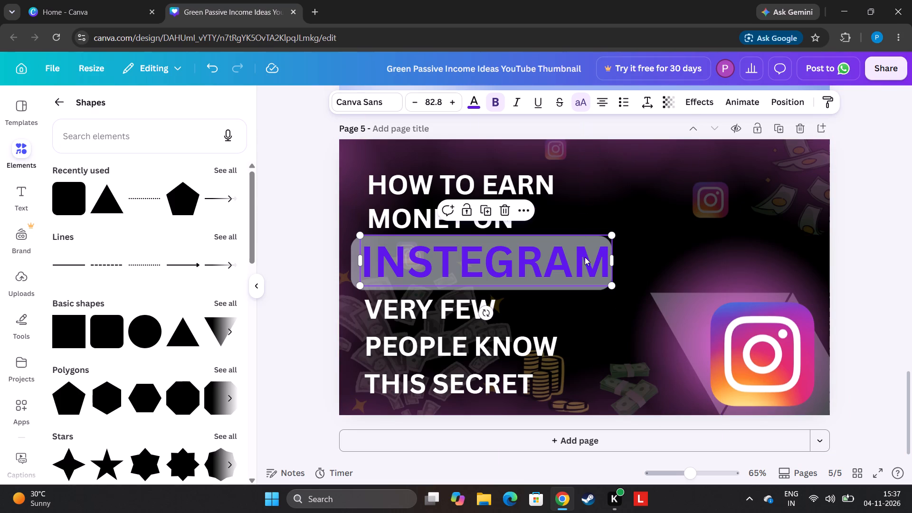
drag(592, 264, 631, 344)
drag(539, 242, 663, 243)
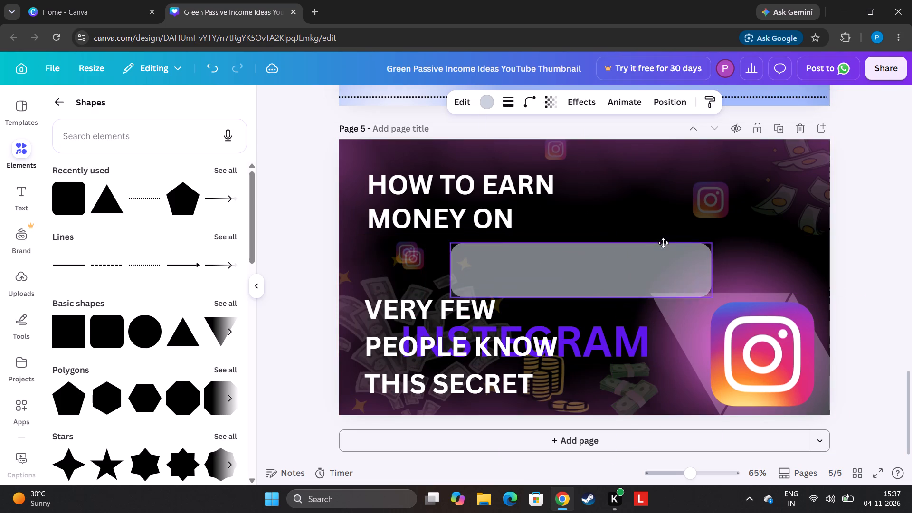
drag(663, 243, 672, 237)
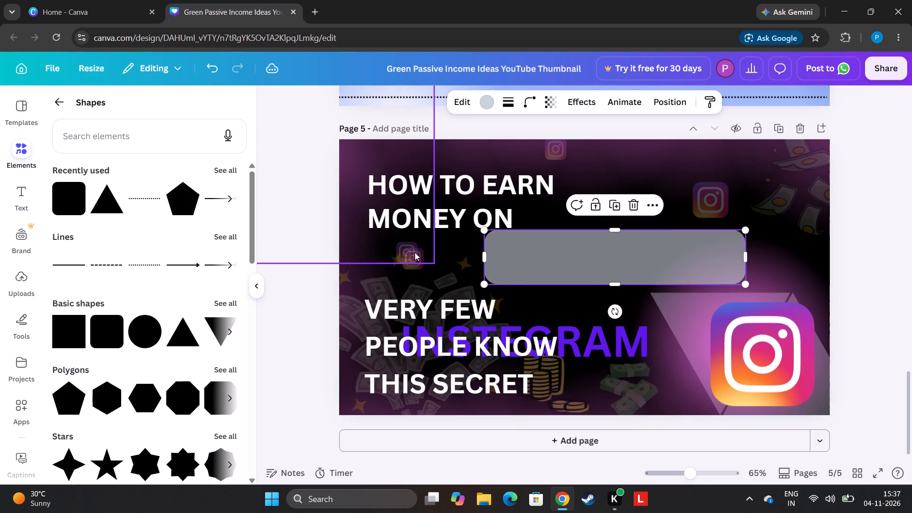
Move the pink glow image covering the small Instagram icons upward.
drag(418, 247, 420, 218)
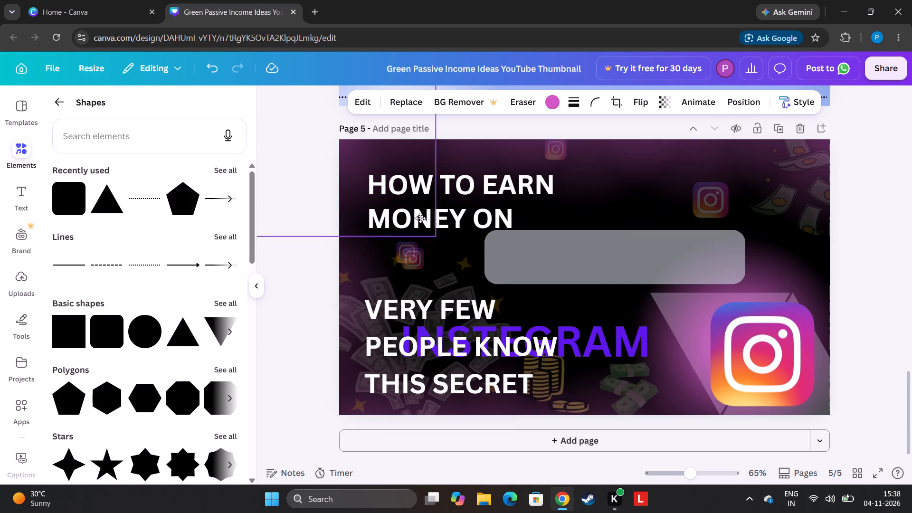
drag(420, 218, 437, 211)
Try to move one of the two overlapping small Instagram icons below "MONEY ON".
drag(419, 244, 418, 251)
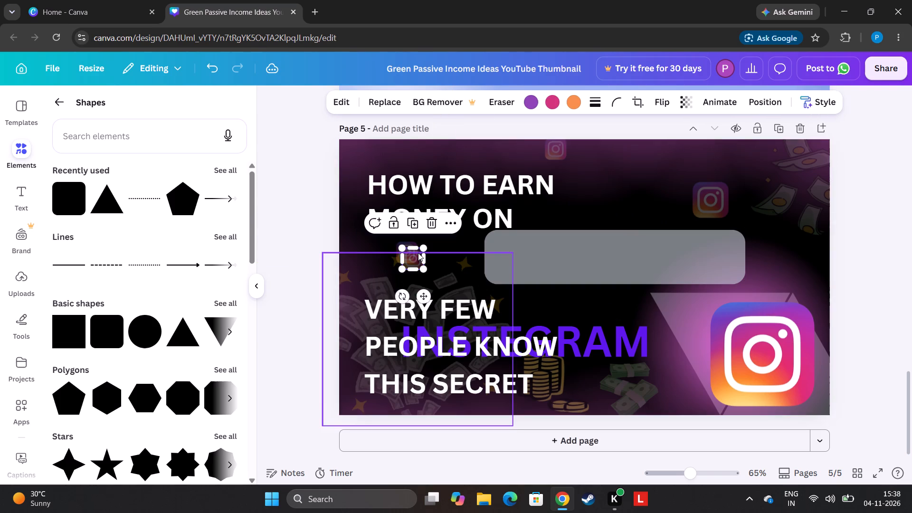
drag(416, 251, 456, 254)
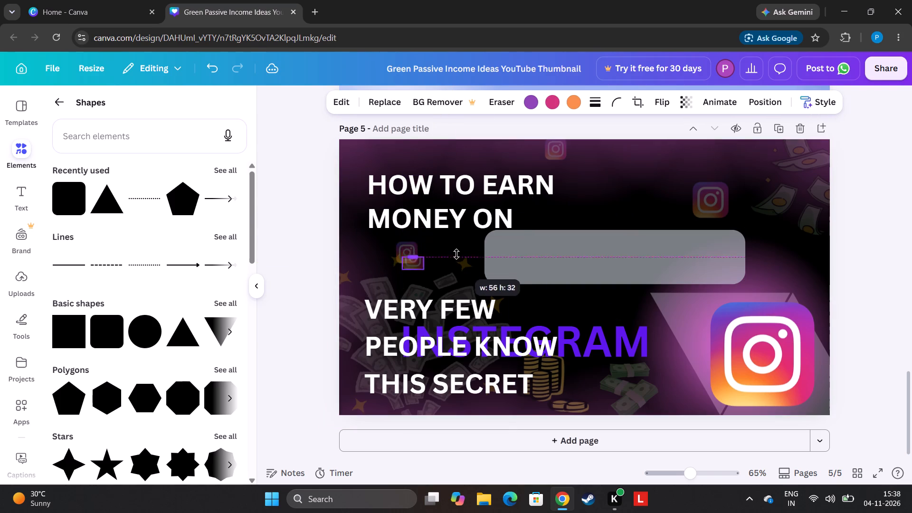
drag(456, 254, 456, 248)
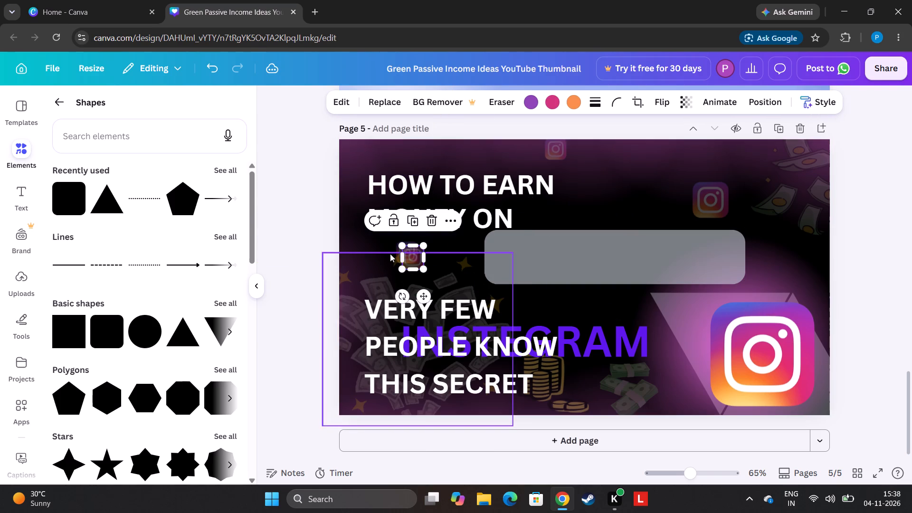
Crop the top edge of the faded banknotes graphic behind the subline, away from the small Instagram icons.
click(390, 254)
click(411, 256)
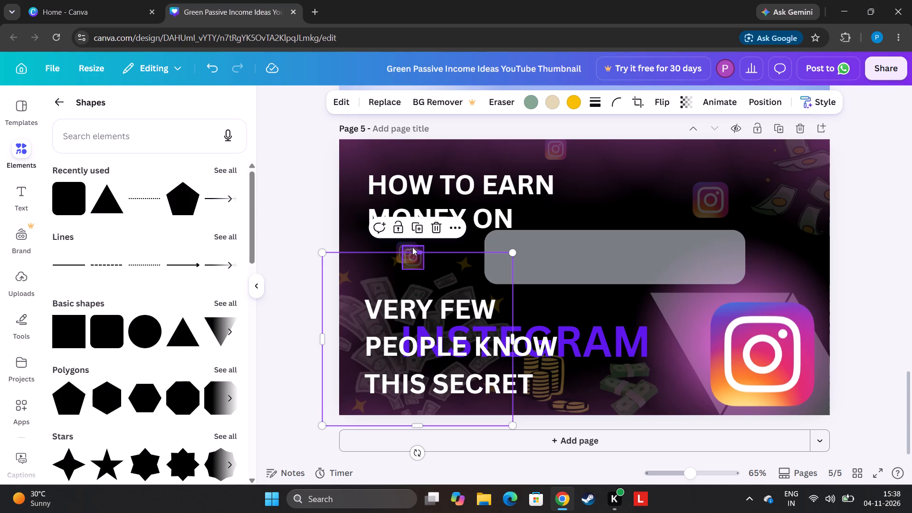
drag(413, 252, 418, 273)
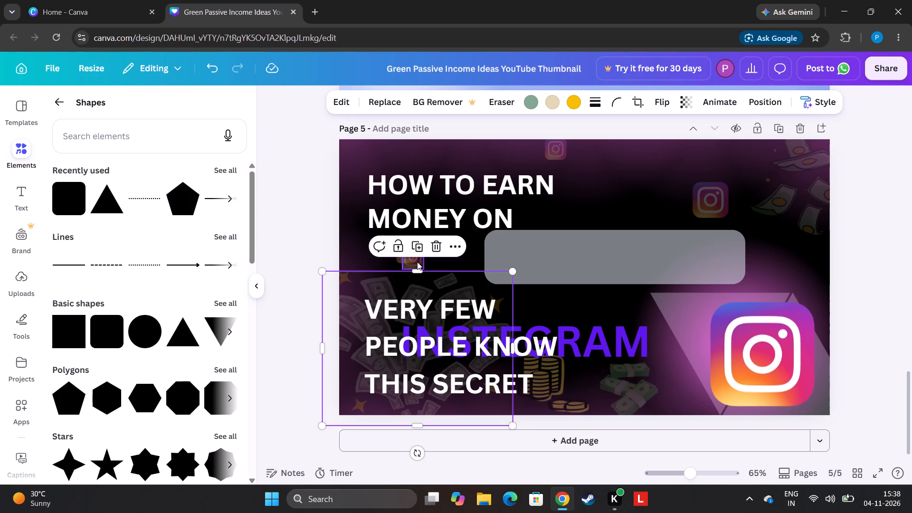
Move the overlapping duplicate Instagram icon away from the other one, up to the start of "HOW TO EARN".
click(416, 260)
drag(415, 255, 381, 177)
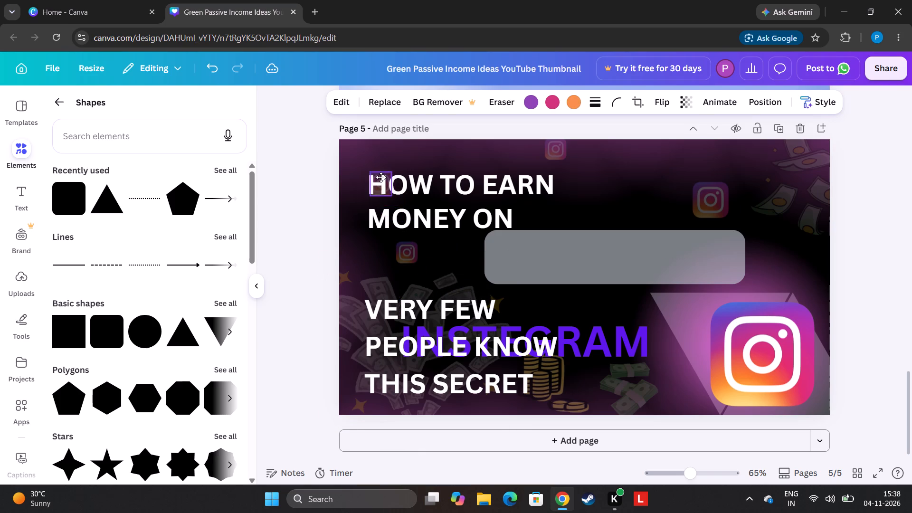
Move two small faded Instagram icons clear of the text: one to page 5's upper-left corner, the other beside the "HOW TO EARN MONEY ON" heading.
drag(381, 177, 361, 159)
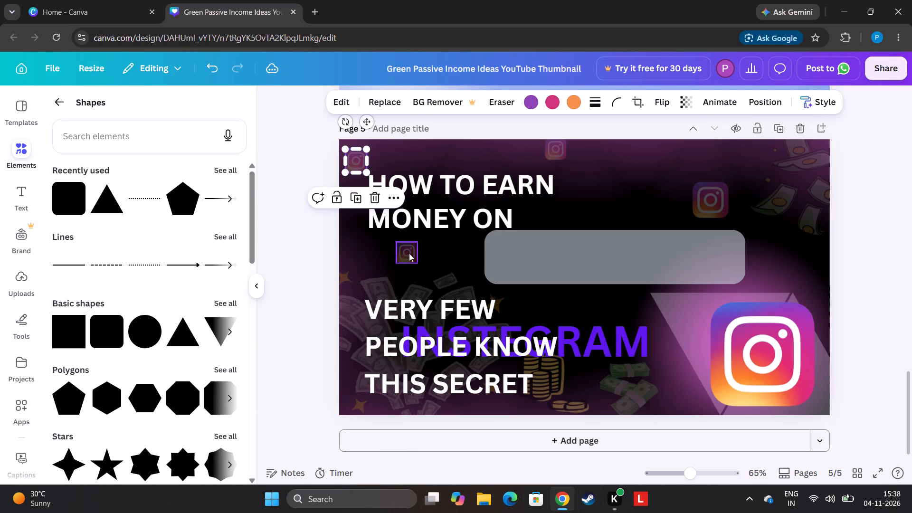
drag(409, 253, 582, 195)
Move the translucent grey rounded rectangle into the gap between the "MONEY ON" and "VERY FEW" lines, near the page's left edge.
drag(611, 263, 560, 285)
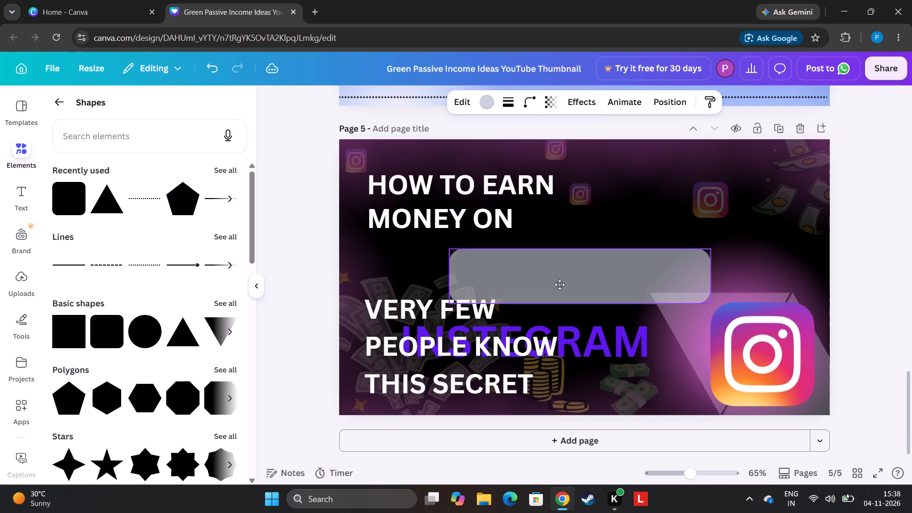
drag(560, 285, 471, 268)
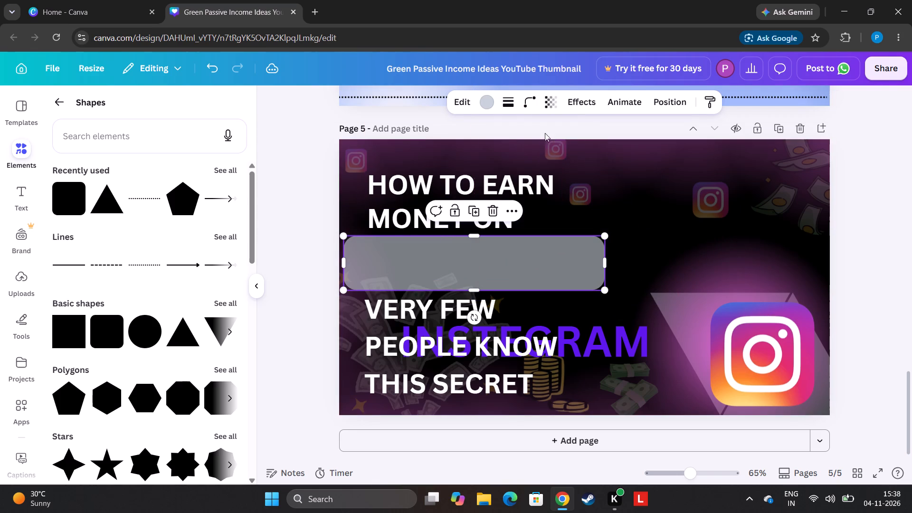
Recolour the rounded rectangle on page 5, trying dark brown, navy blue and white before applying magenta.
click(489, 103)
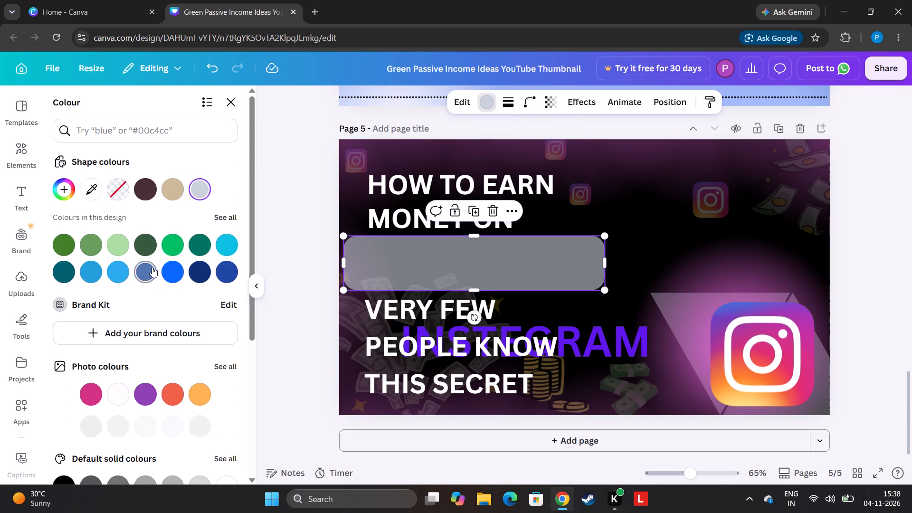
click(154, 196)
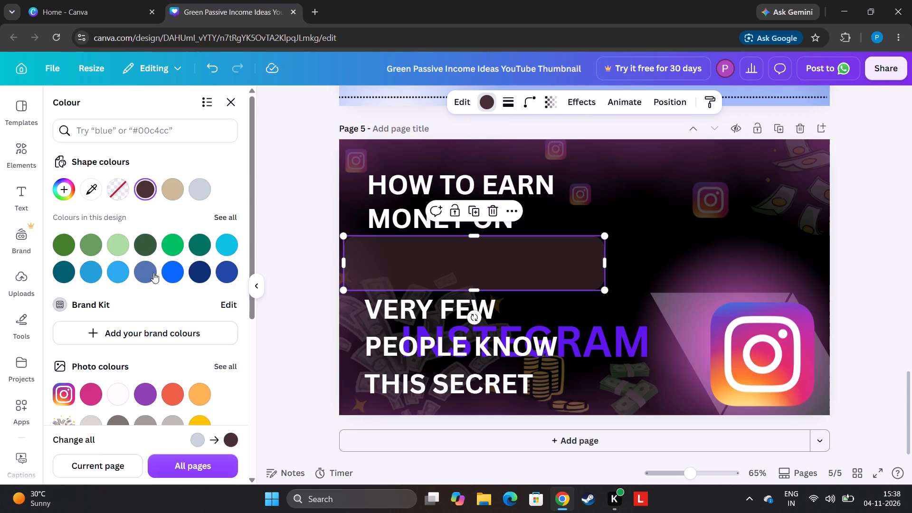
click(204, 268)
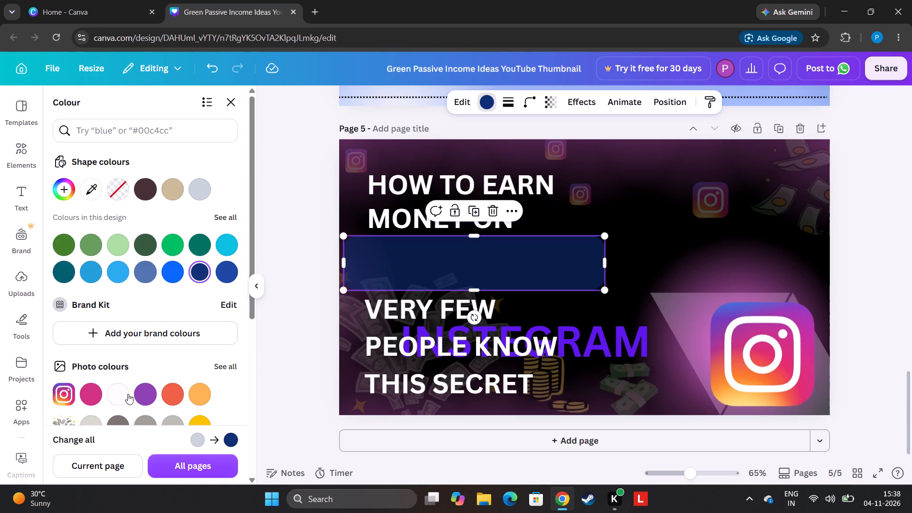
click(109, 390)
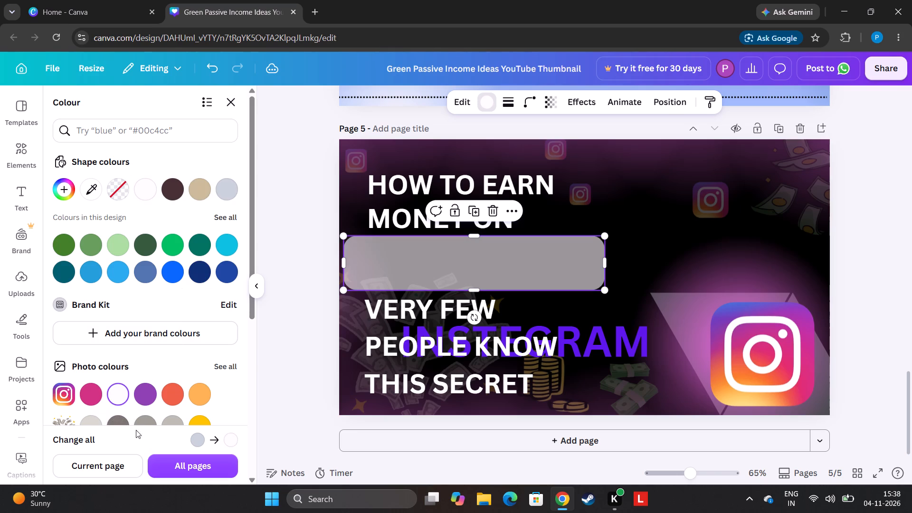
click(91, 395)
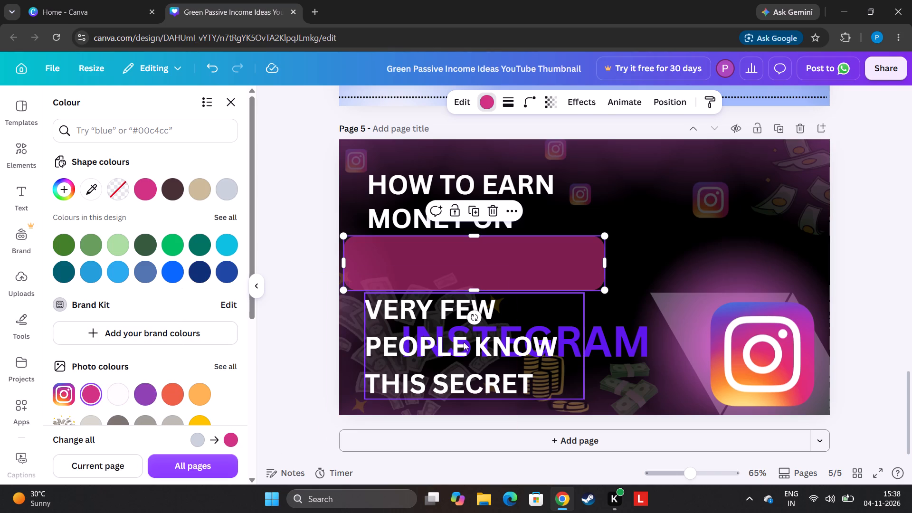
Place the "INSTEGRAM" text over the magenta rectangle and recolour the text, trying black and white before applying purple.
drag(601, 351, 541, 274)
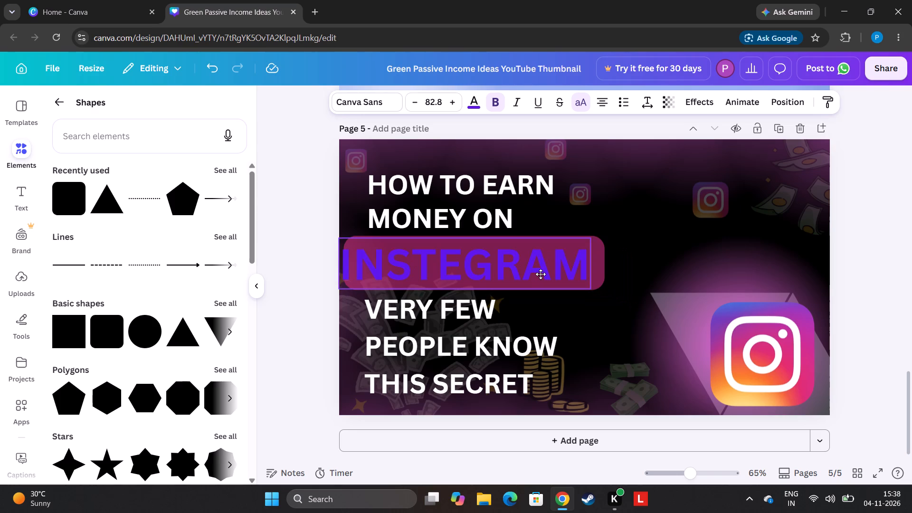
drag(541, 274, 544, 274)
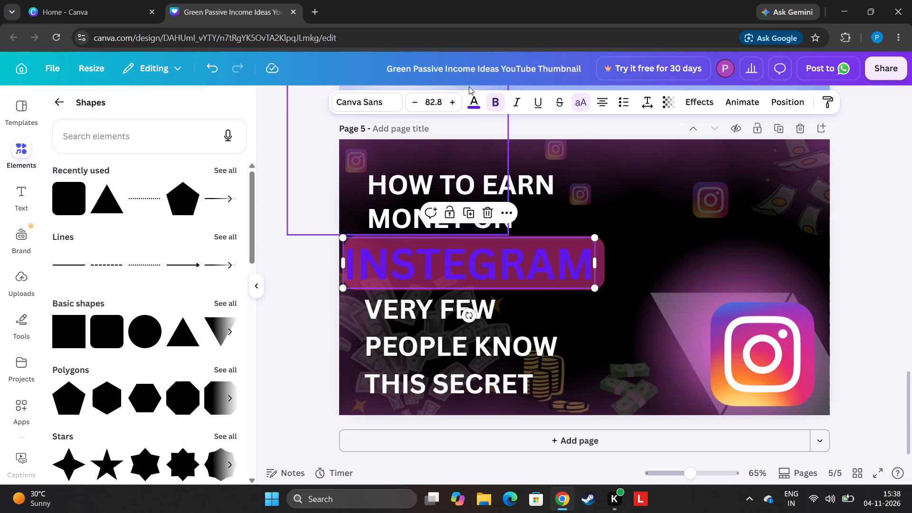
click(467, 106)
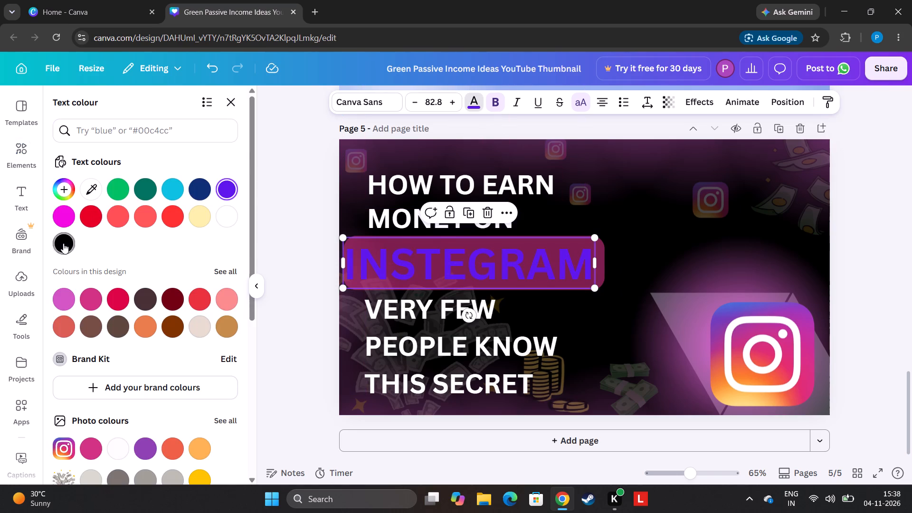
click(63, 243)
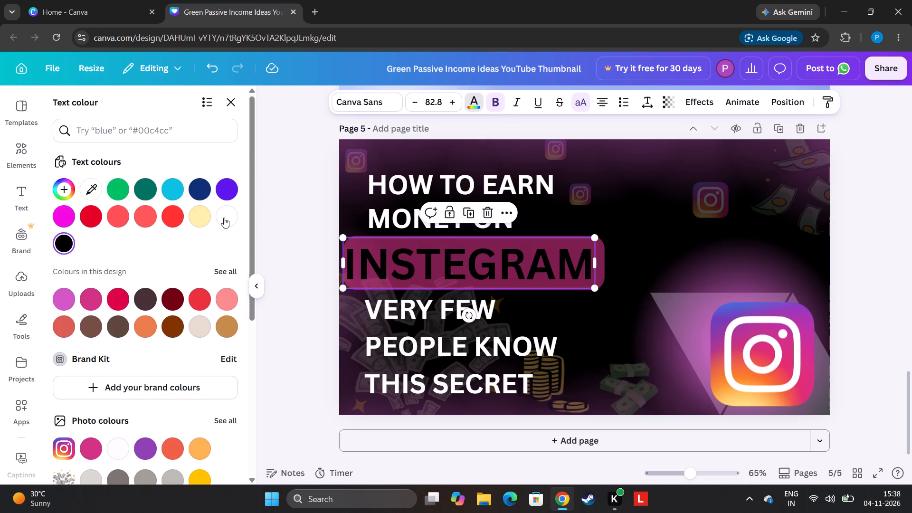
click(226, 217)
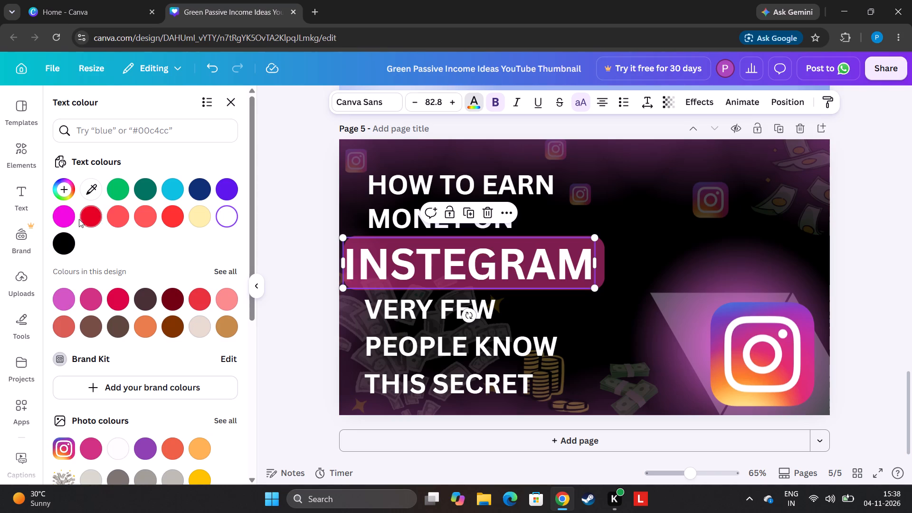
click(153, 446)
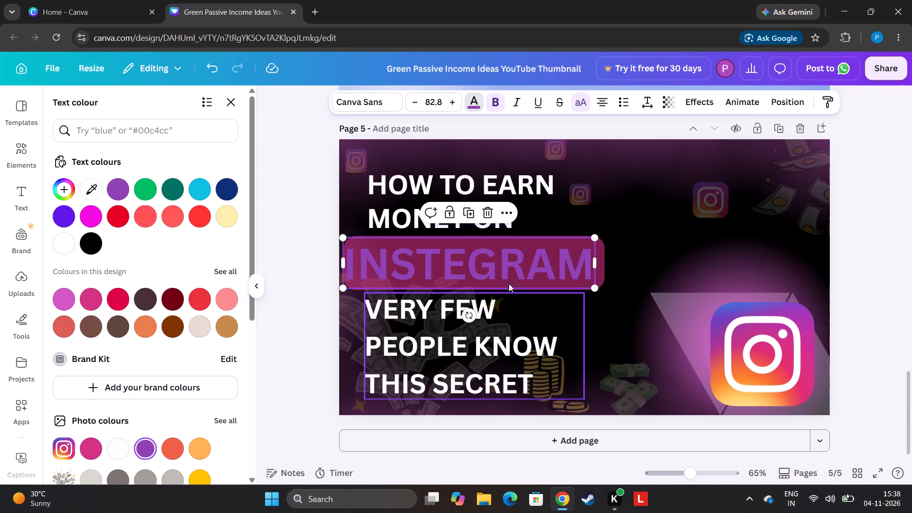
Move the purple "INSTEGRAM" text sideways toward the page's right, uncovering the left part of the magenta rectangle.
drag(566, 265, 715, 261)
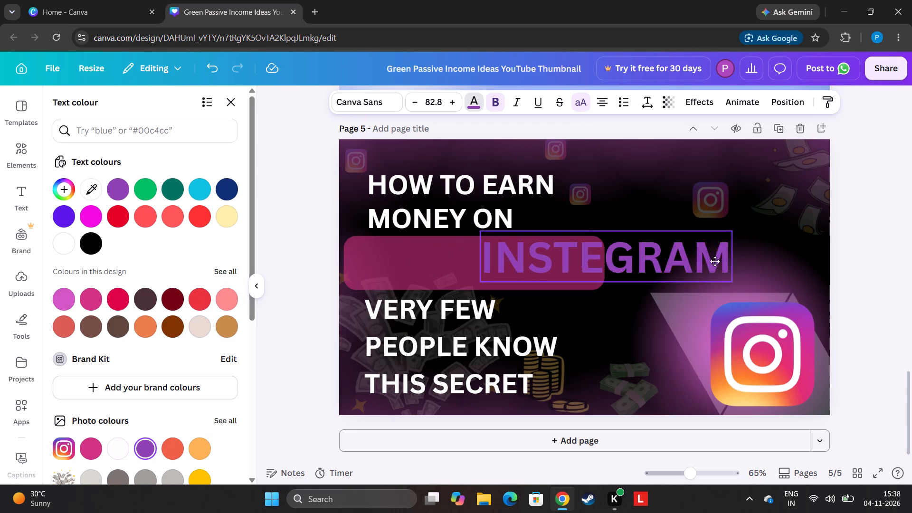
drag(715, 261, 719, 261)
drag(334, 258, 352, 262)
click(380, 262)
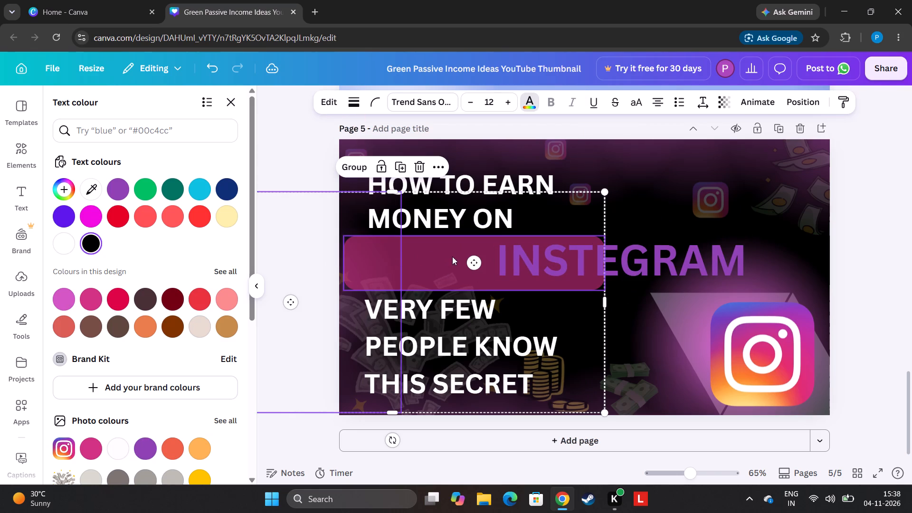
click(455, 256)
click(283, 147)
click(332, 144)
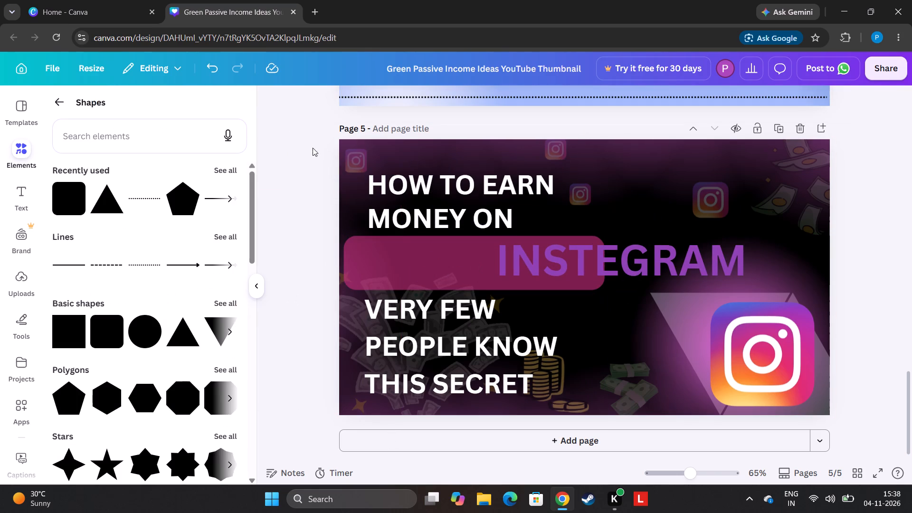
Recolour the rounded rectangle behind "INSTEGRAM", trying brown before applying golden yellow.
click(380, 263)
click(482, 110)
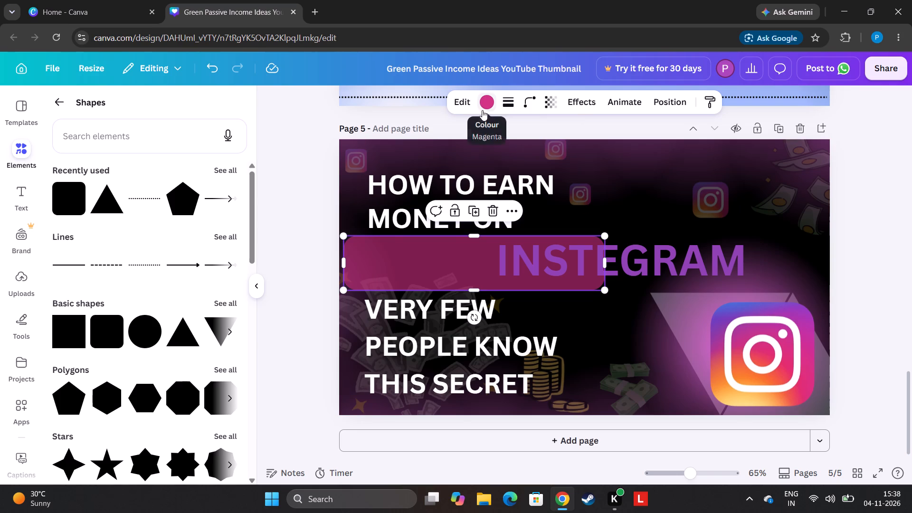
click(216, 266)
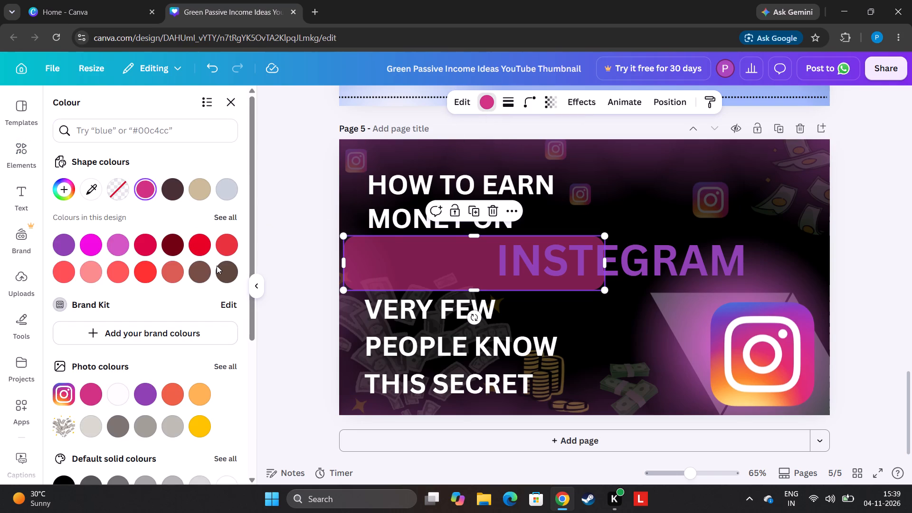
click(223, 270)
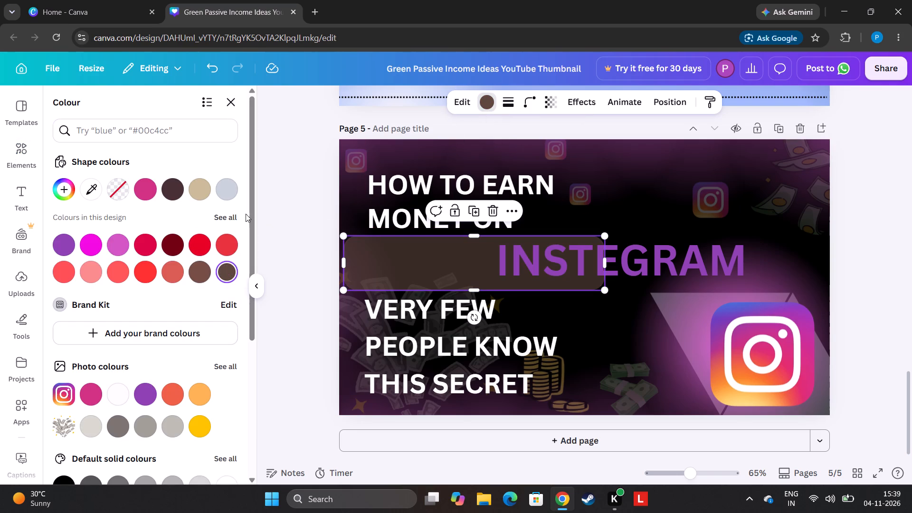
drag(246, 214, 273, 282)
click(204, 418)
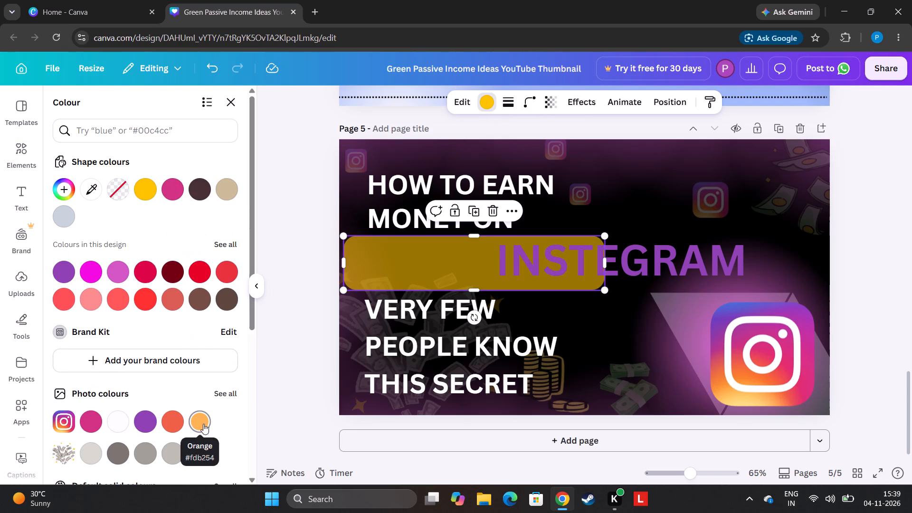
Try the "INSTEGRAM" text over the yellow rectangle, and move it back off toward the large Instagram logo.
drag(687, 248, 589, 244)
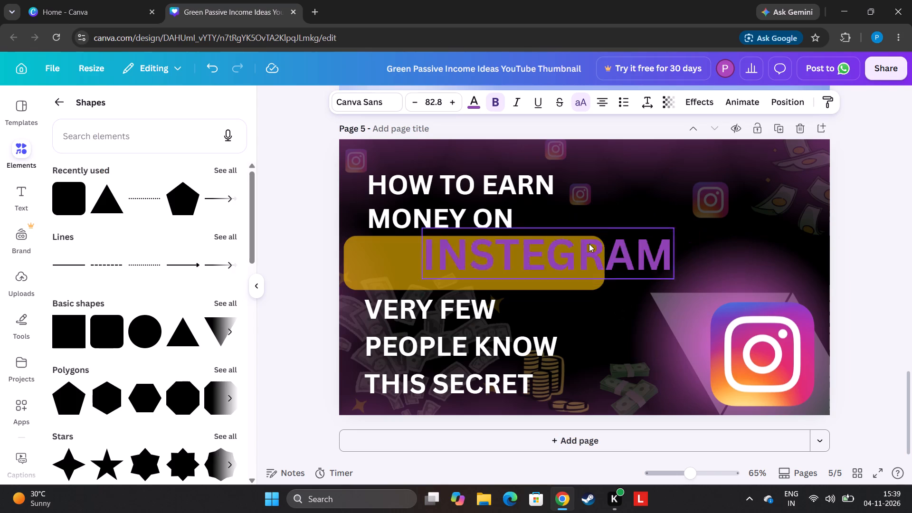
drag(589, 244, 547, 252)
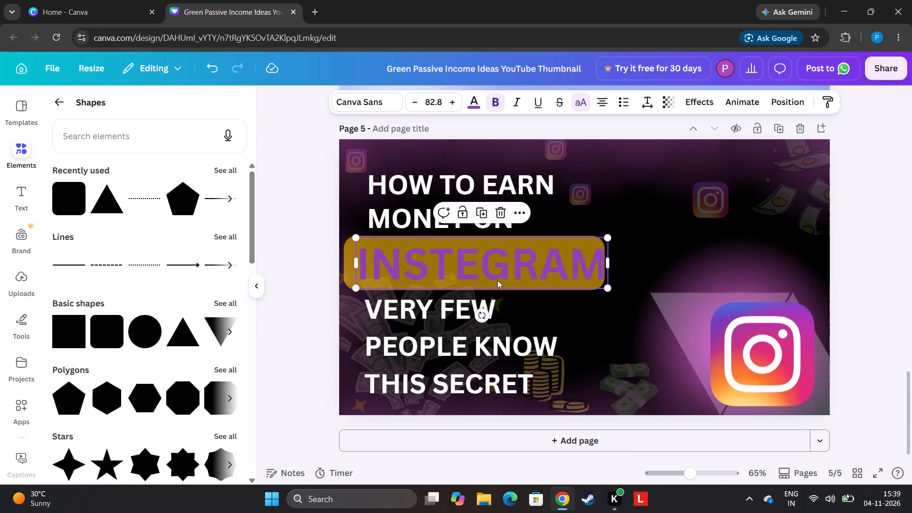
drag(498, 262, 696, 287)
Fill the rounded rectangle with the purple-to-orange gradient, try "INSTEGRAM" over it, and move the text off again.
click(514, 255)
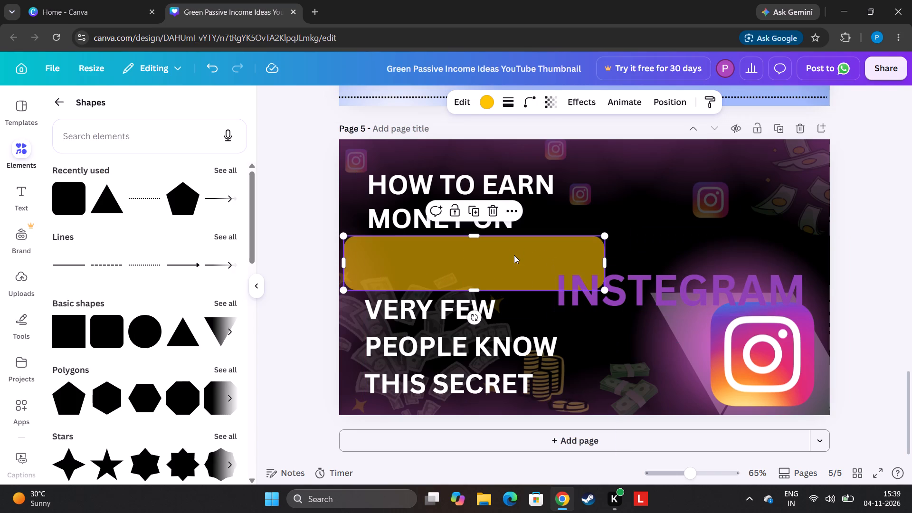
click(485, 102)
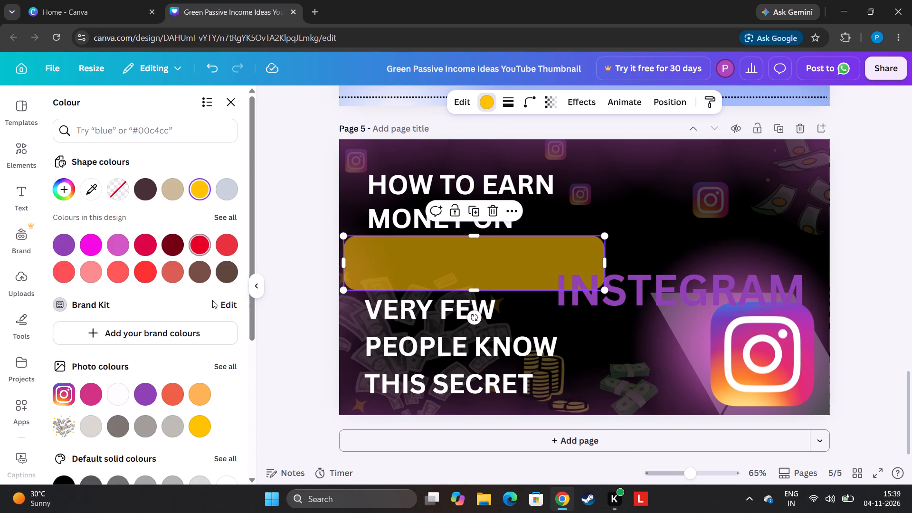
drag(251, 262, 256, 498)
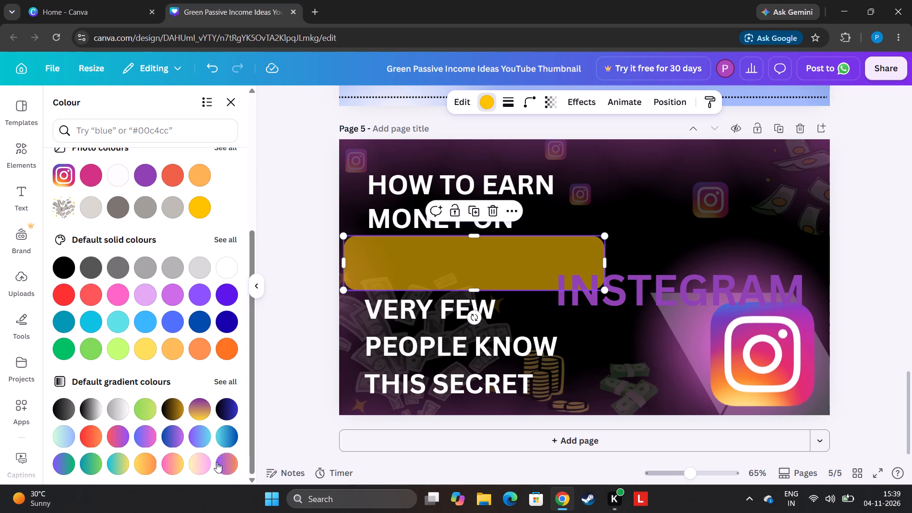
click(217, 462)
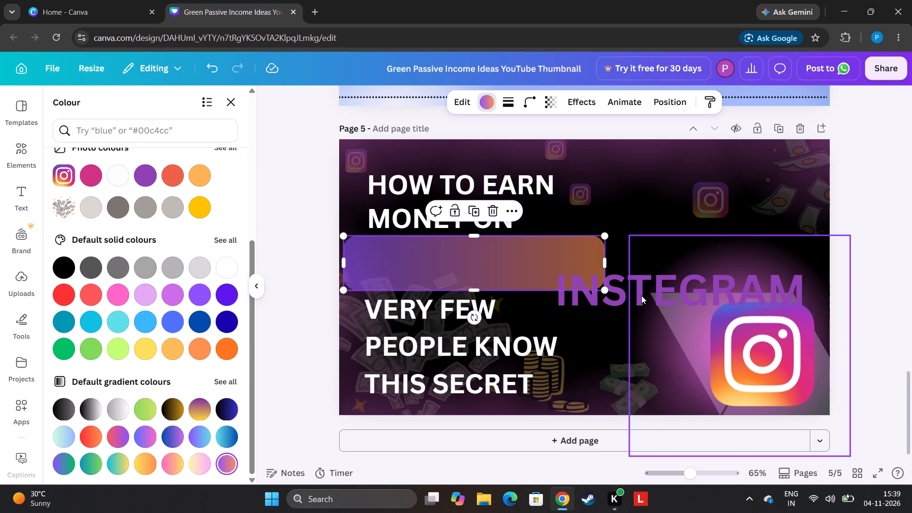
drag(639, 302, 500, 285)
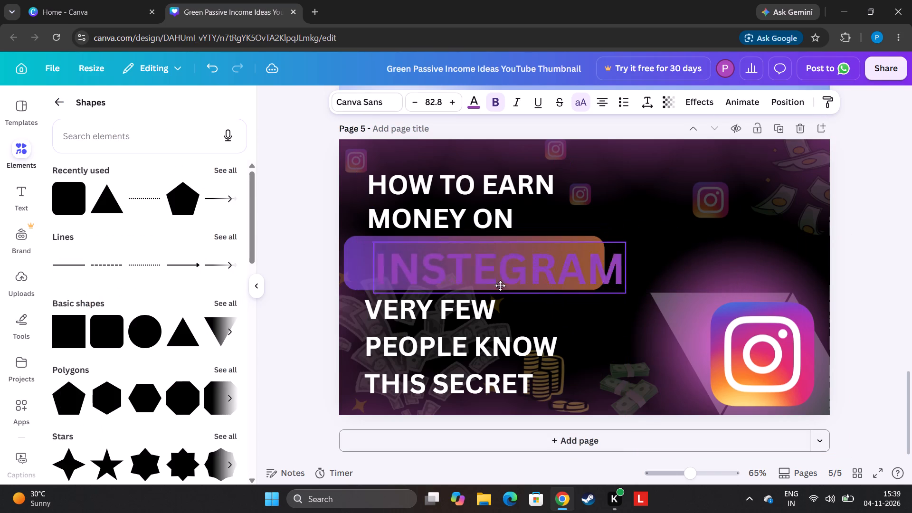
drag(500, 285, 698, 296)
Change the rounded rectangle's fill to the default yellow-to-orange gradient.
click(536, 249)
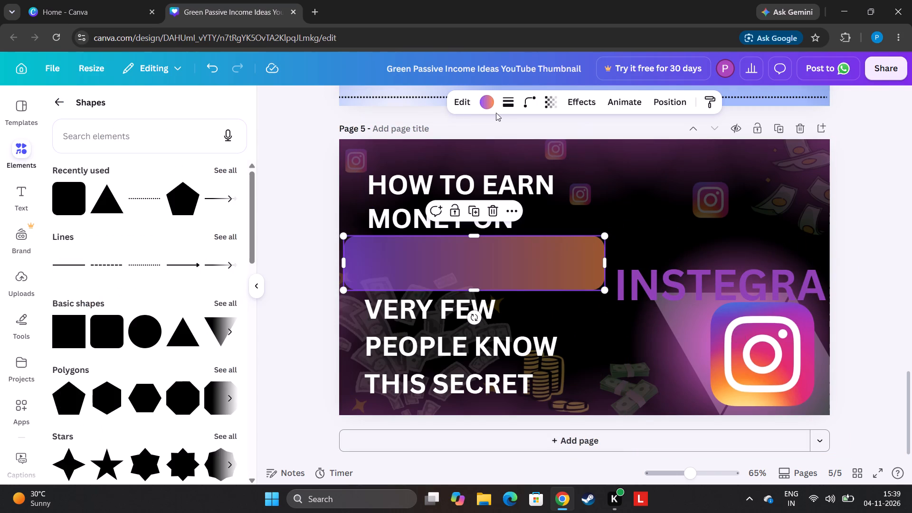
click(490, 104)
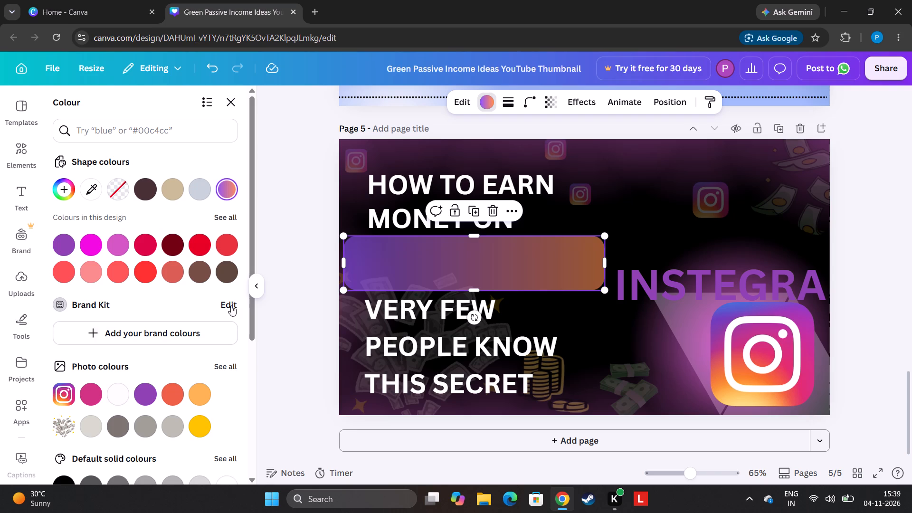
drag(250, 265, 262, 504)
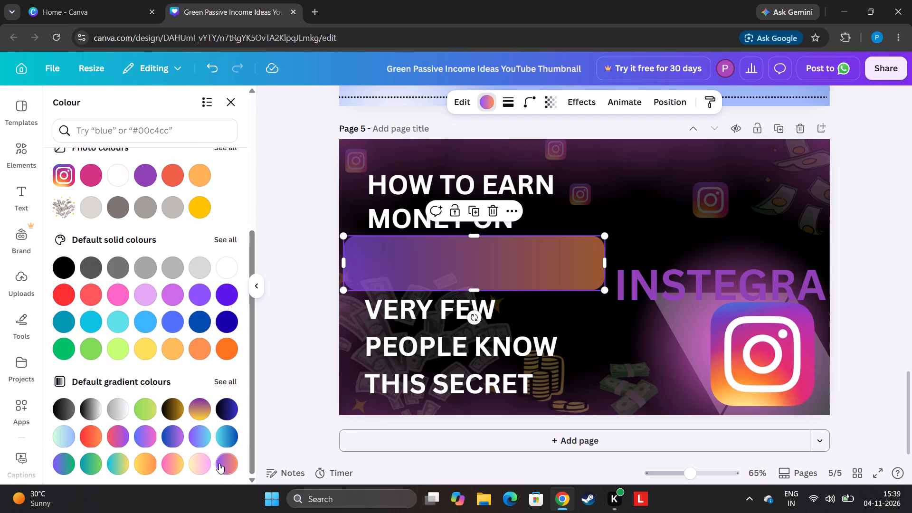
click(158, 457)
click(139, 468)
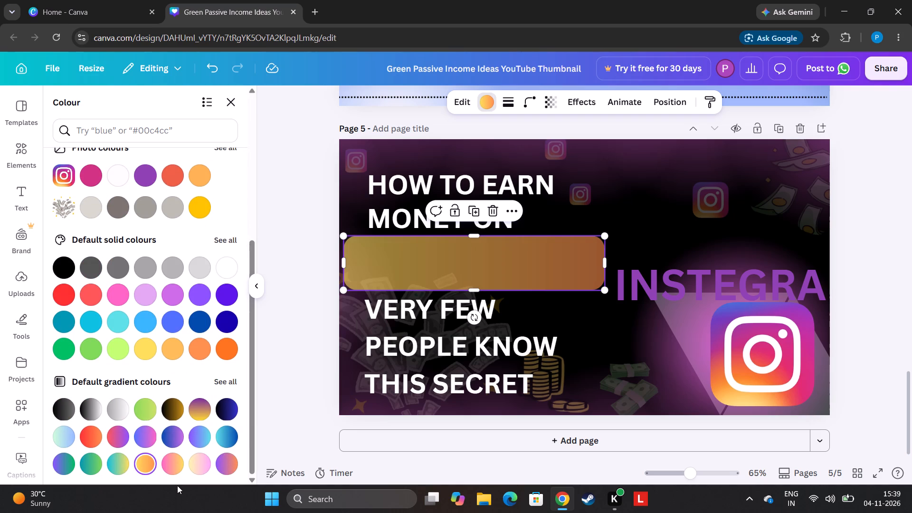
Move the "INSTEGRAM" text fully onto the page, above the large Instagram logo and overlapping the rectangle's right end.
drag(718, 285, 716, 284)
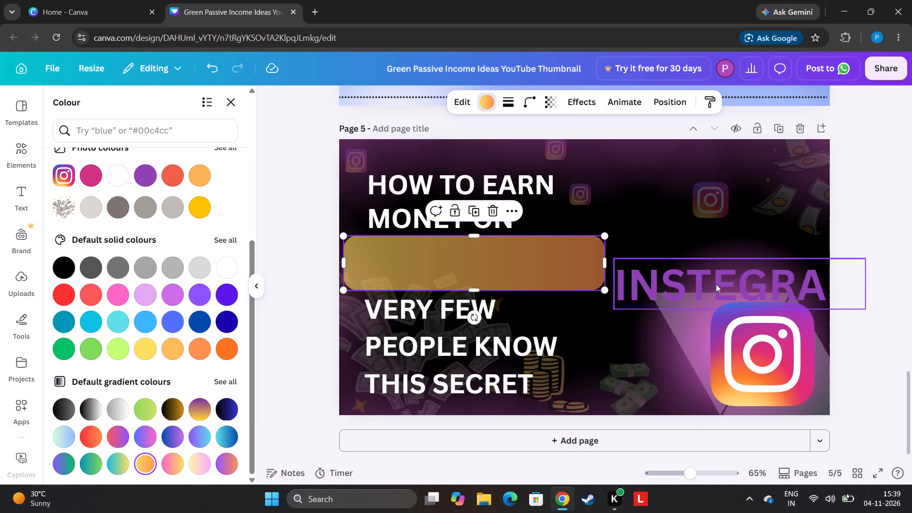
drag(716, 284, 655, 270)
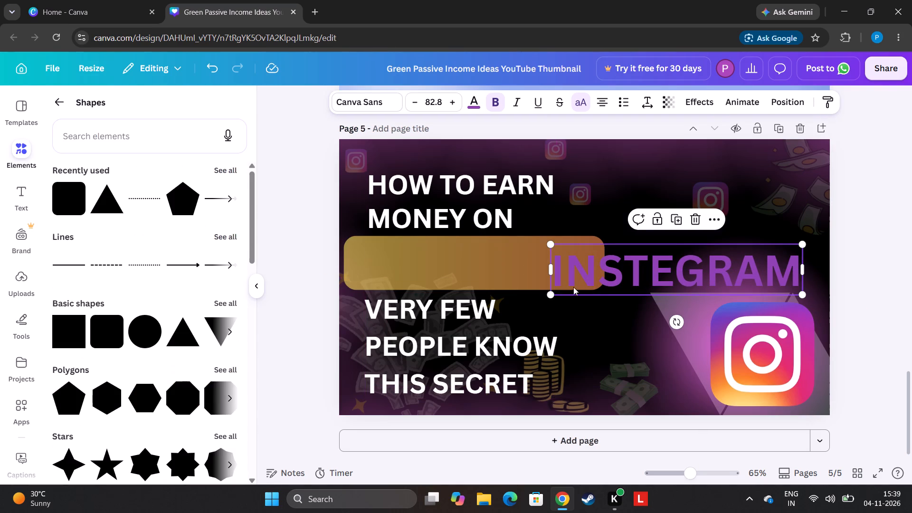
Recolour the rounded rectangle, trying brown before choosing the teal-to-yellow default gradient.
click(431, 264)
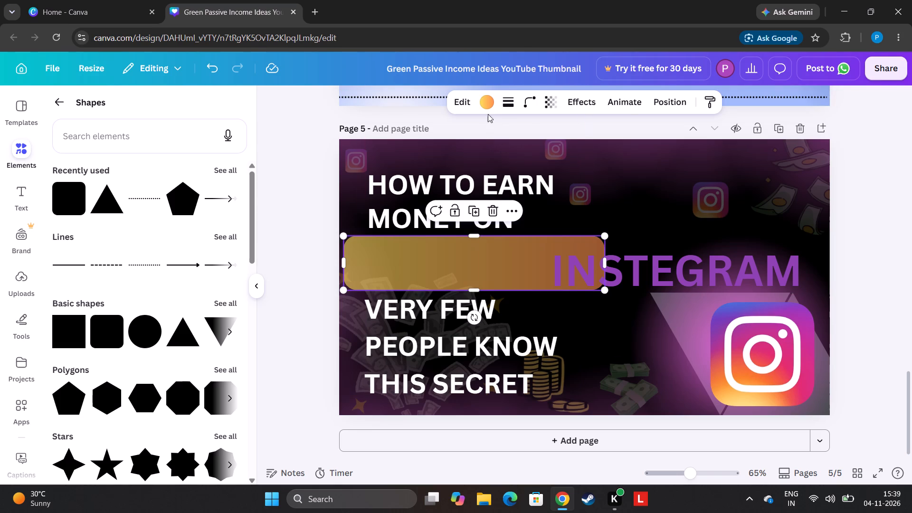
click(488, 106)
click(227, 278)
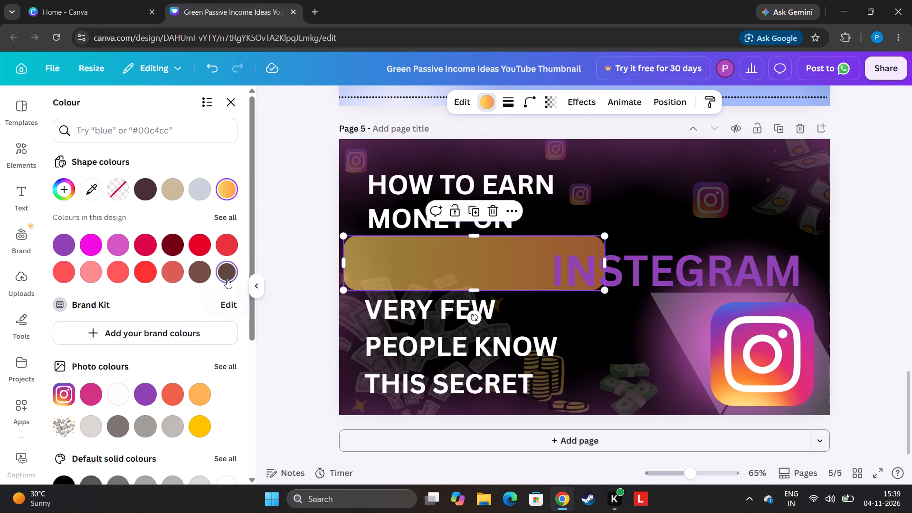
drag(249, 256, 250, 256)
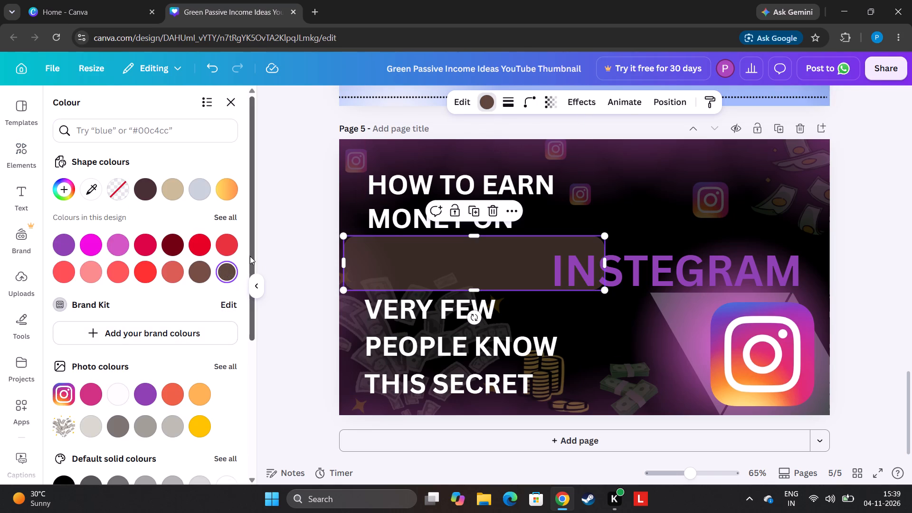
drag(250, 256, 203, 512)
click(117, 464)
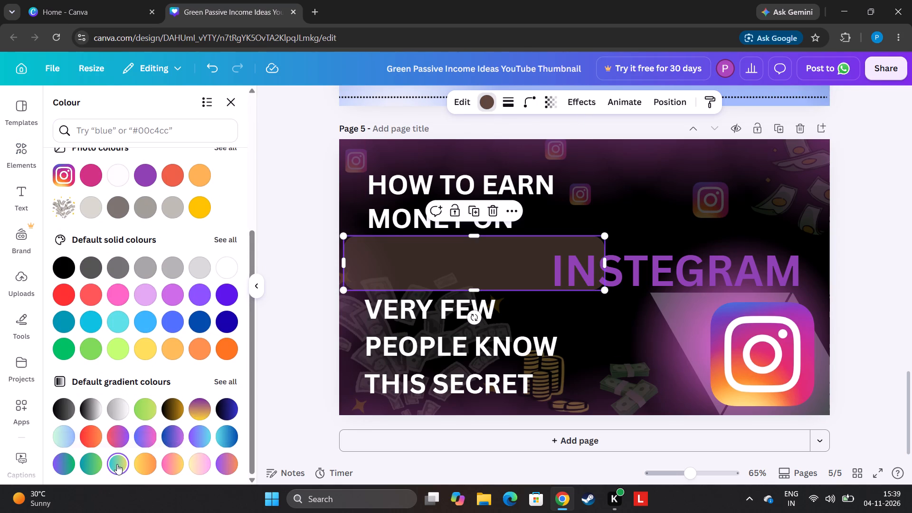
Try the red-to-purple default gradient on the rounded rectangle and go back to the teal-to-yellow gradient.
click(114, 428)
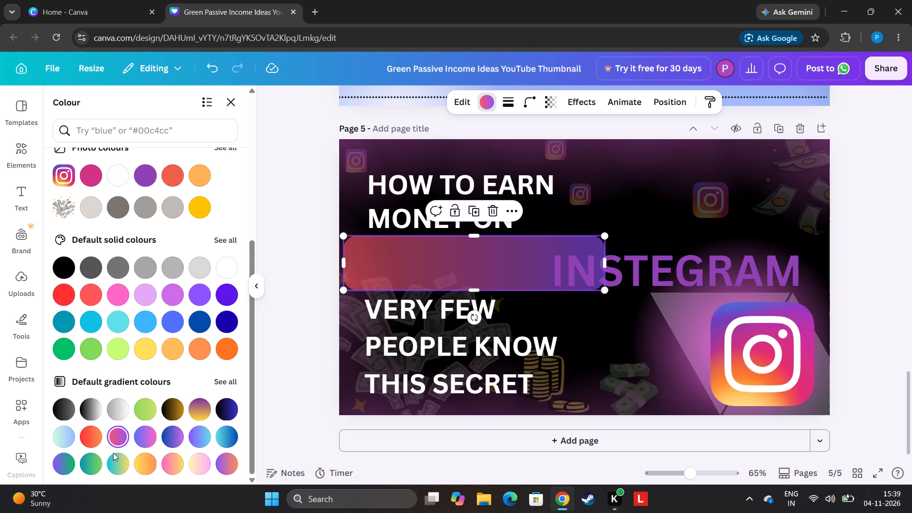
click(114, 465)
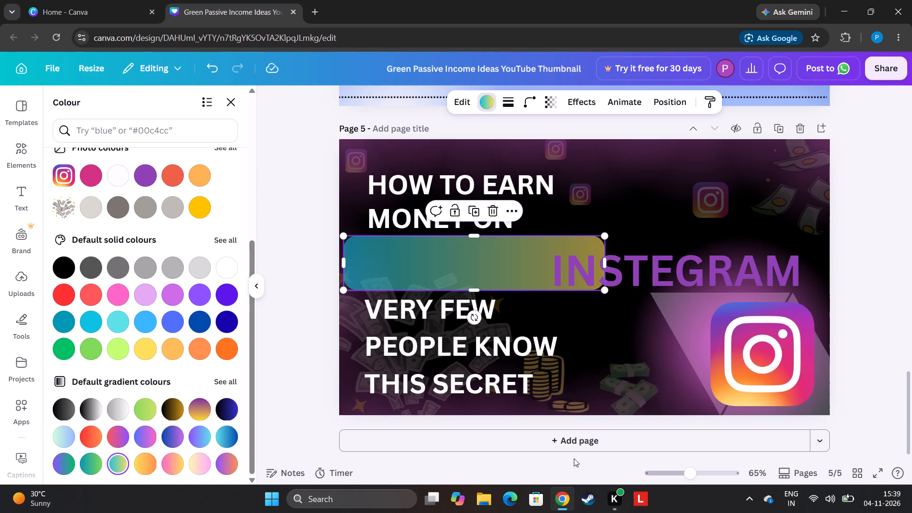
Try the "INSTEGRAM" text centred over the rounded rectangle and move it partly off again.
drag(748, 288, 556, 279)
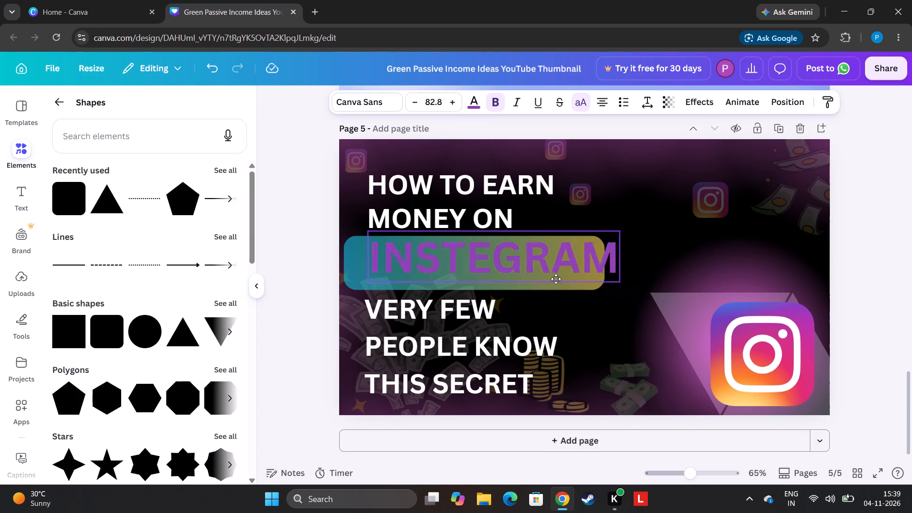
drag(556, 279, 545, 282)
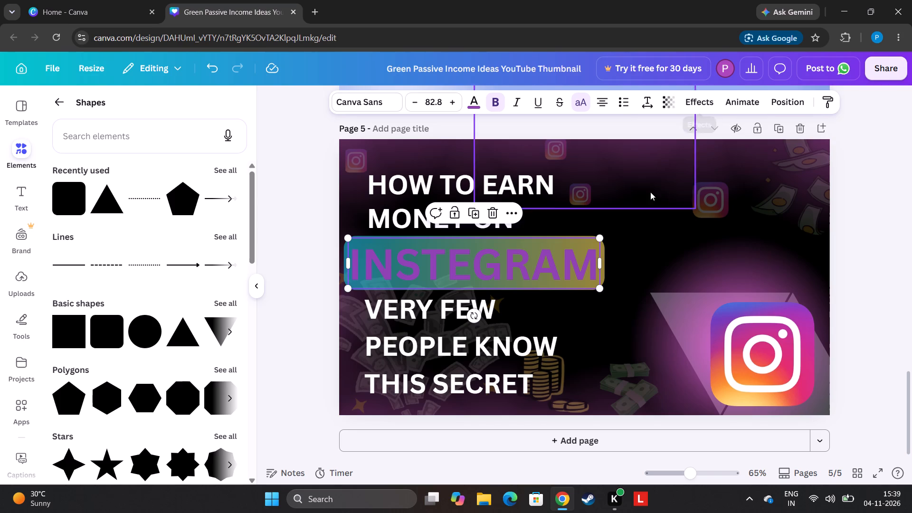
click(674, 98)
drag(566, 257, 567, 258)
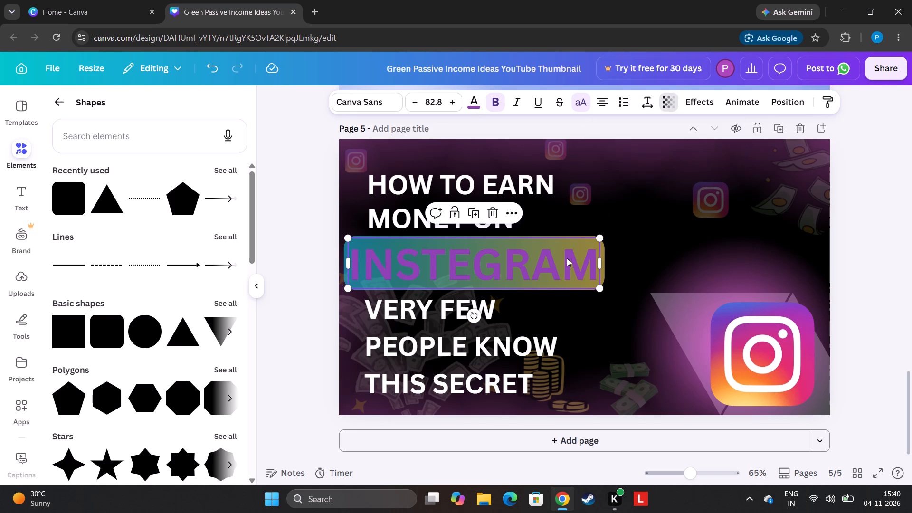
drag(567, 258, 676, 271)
Fade the teal-to-yellow rounded rectangle, trying transparency 31 before choosing a slightly more opaque level.
click(404, 254)
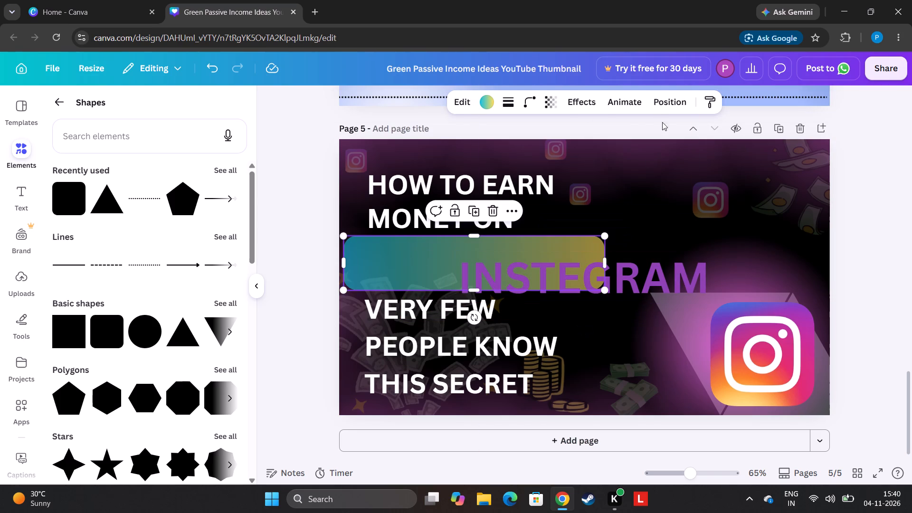
click(553, 101)
click(517, 140)
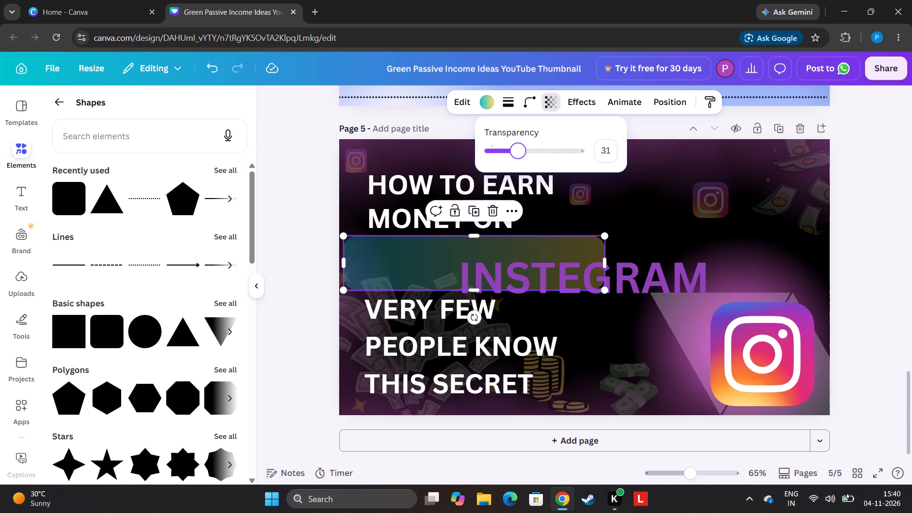
click(524, 147)
click(567, 275)
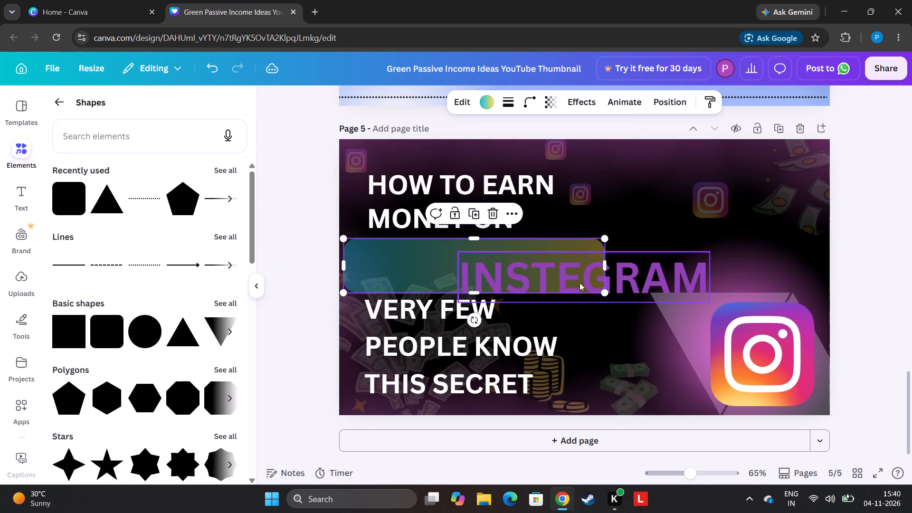
Shift the rounded rectangle so its left edge lines up with the white text lines, and centre "INSTEGRAM" over it.
drag(636, 281, 525, 272)
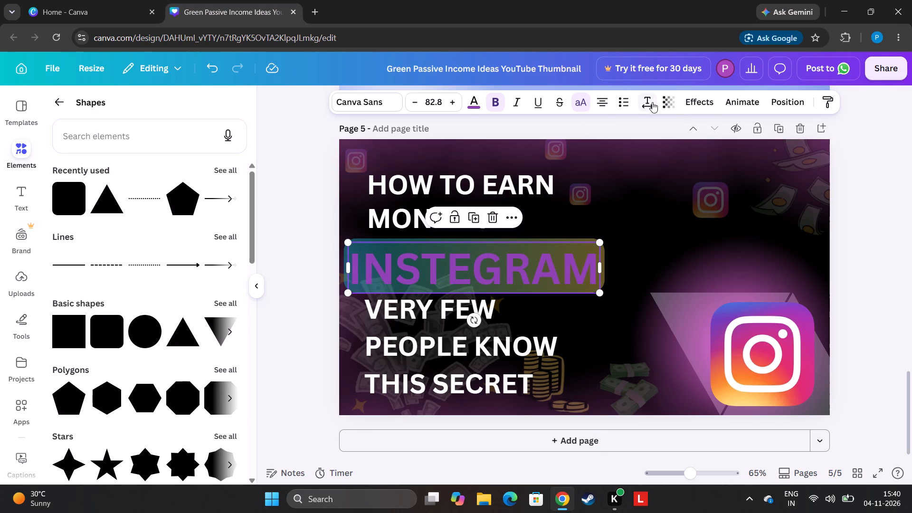
drag(551, 265, 603, 322)
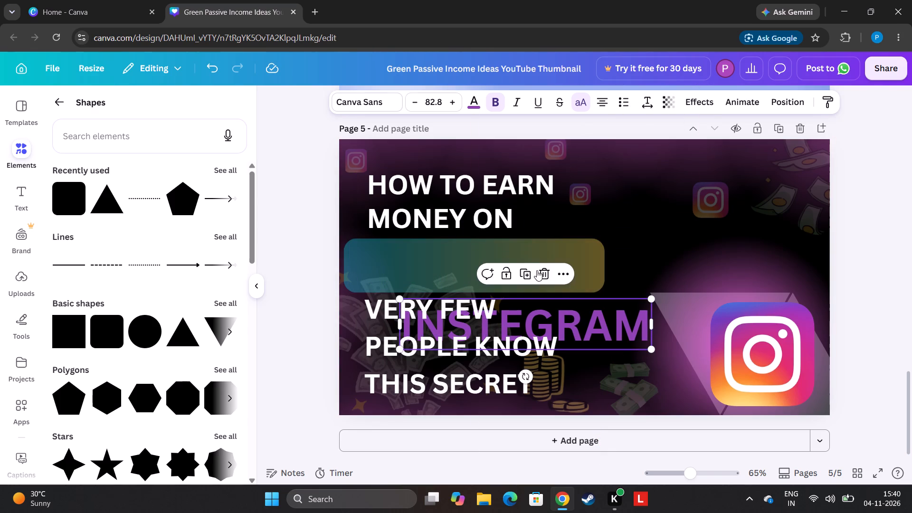
drag(537, 258, 555, 258)
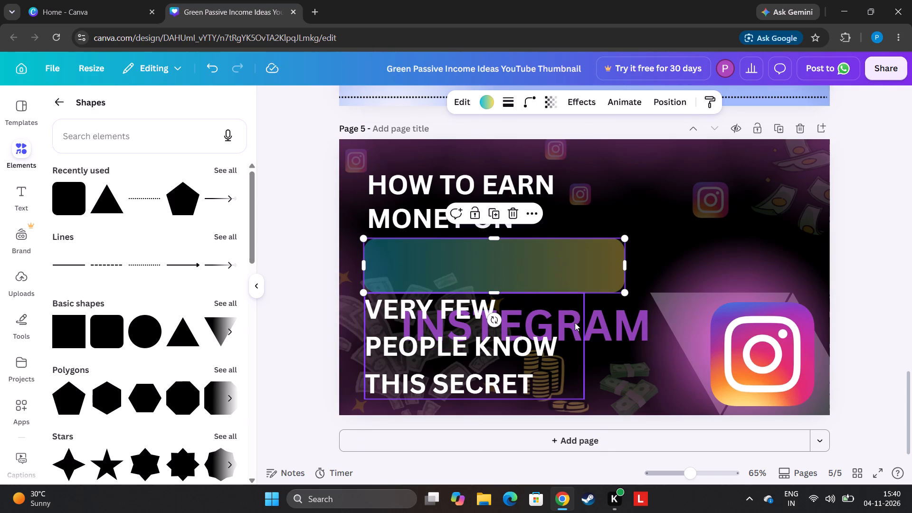
drag(610, 319, 575, 261)
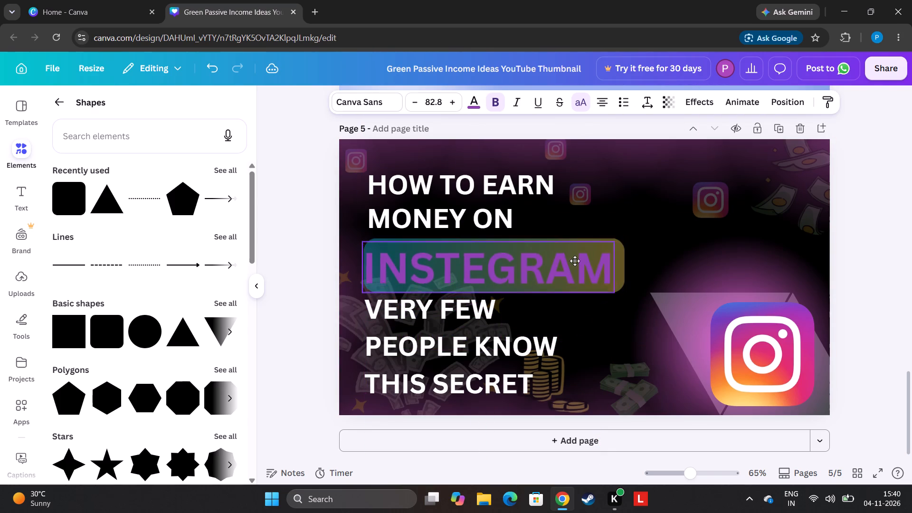
drag(575, 261, 577, 260)
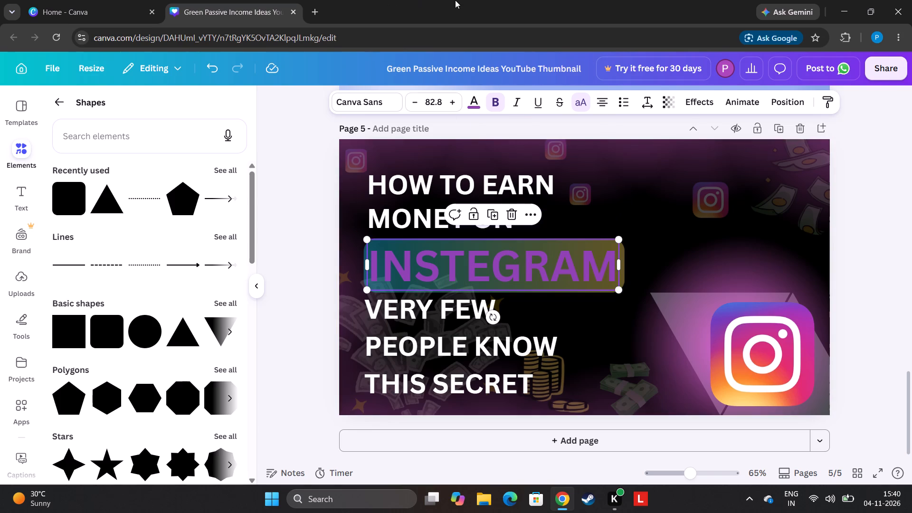
Recolour "INSTEGRAM" light orange from the photo colours, after trying magenta, dark greycrimson, black, white, cream and crimson.
click(477, 108)
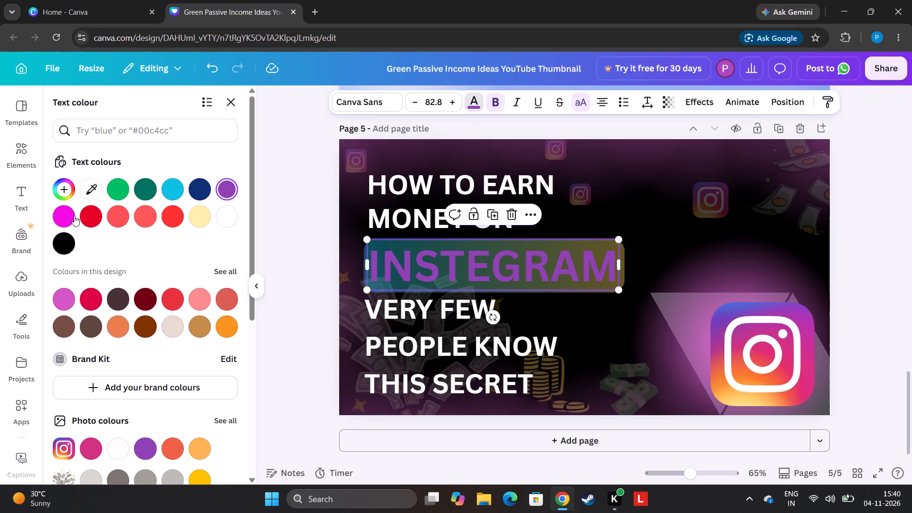
click(72, 214)
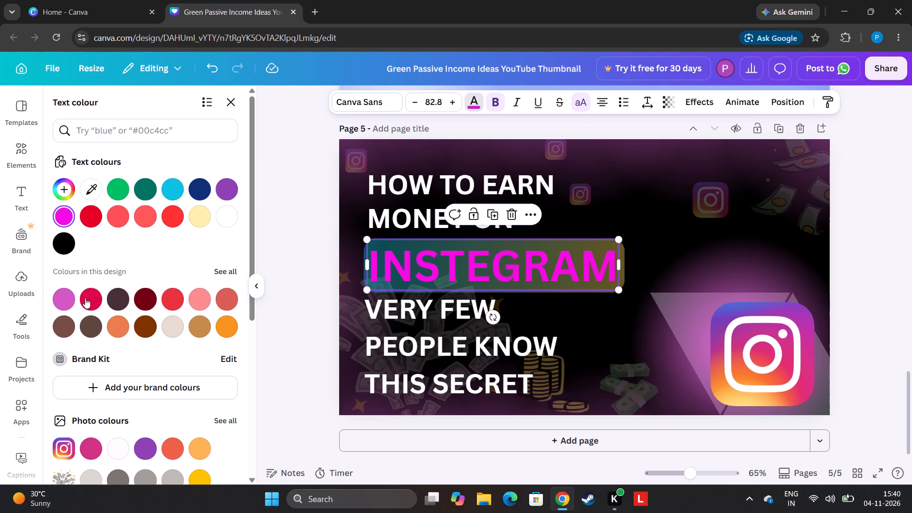
click(121, 300)
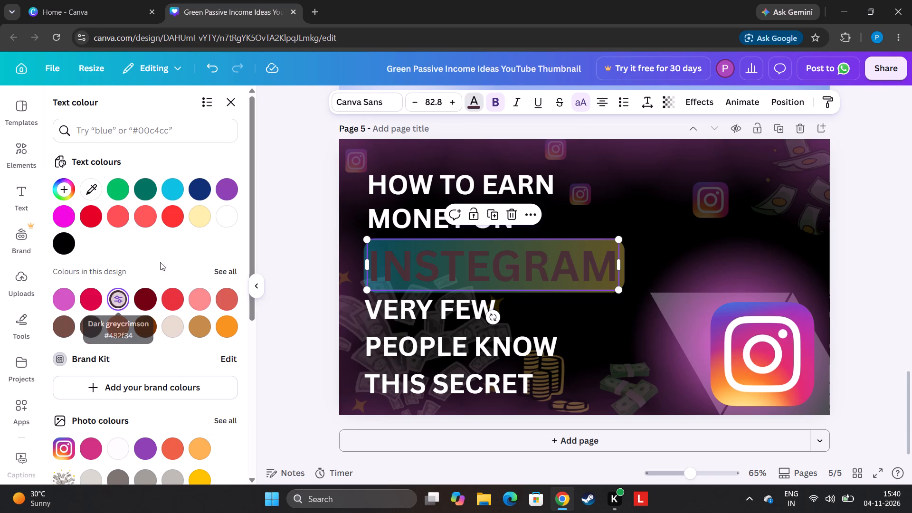
click(58, 246)
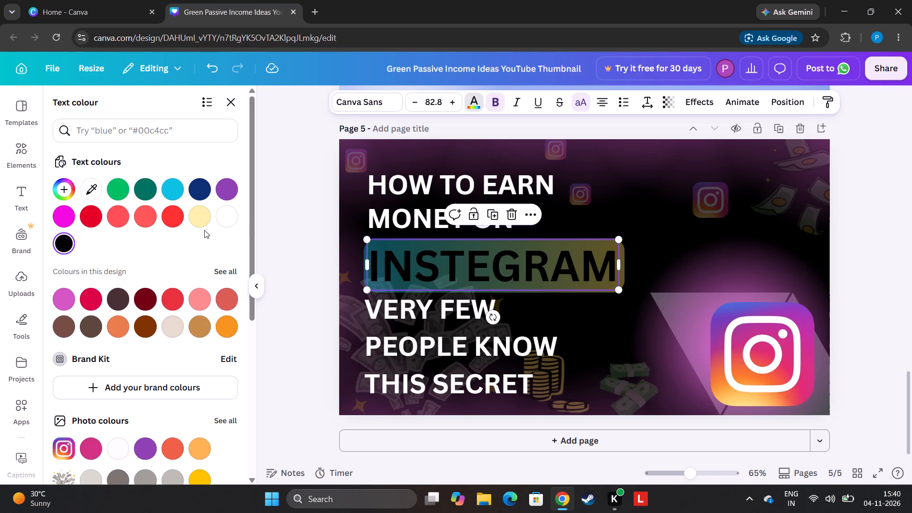
click(232, 213)
click(205, 213)
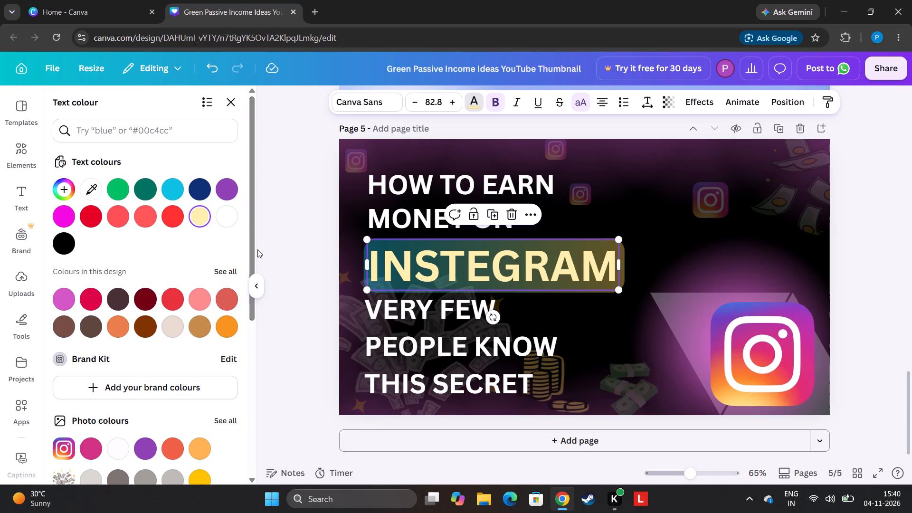
click(233, 195)
drag(251, 230, 250, 260)
click(88, 255)
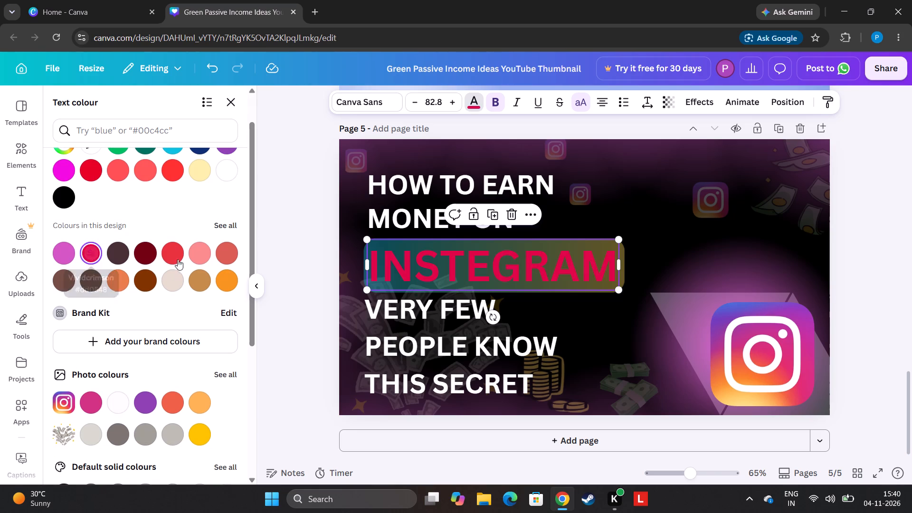
click(203, 397)
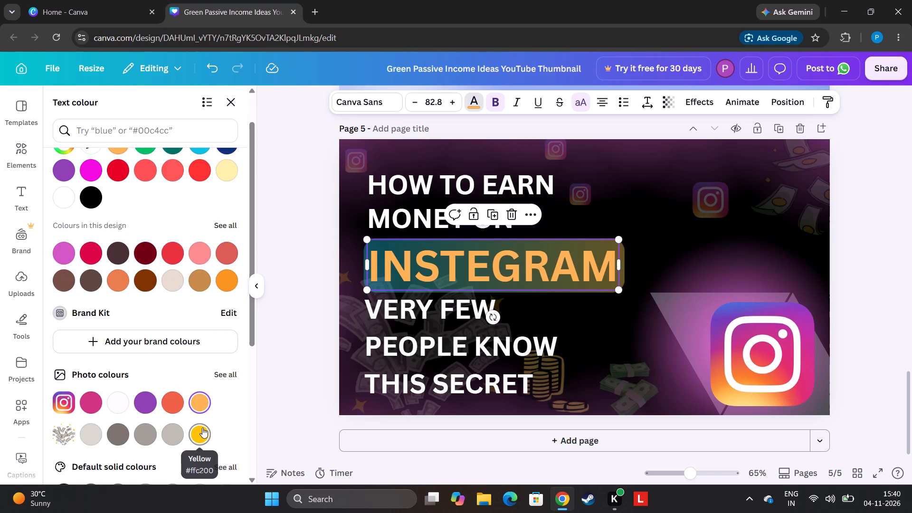
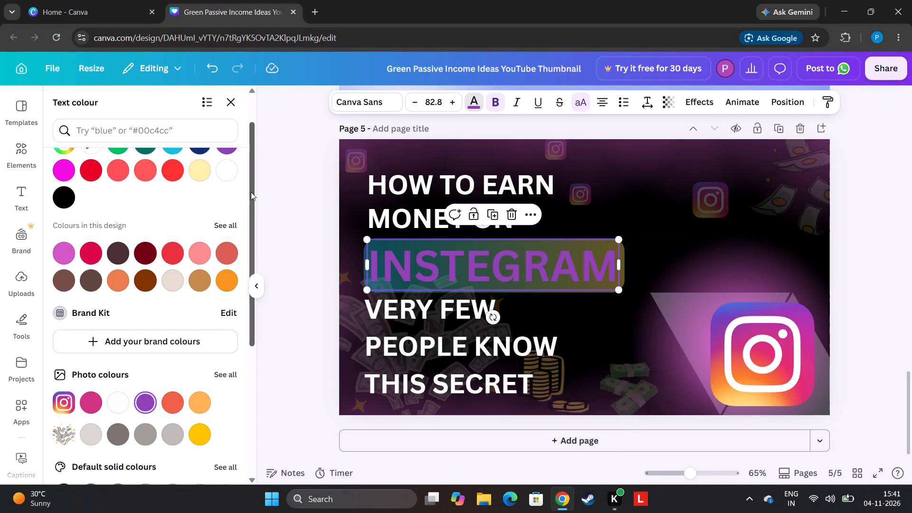
Recolour the "VERY FEW PEOPLE KNOW THIS SECRET" text on page 5 with the orange from the design's colours.
click(426, 363)
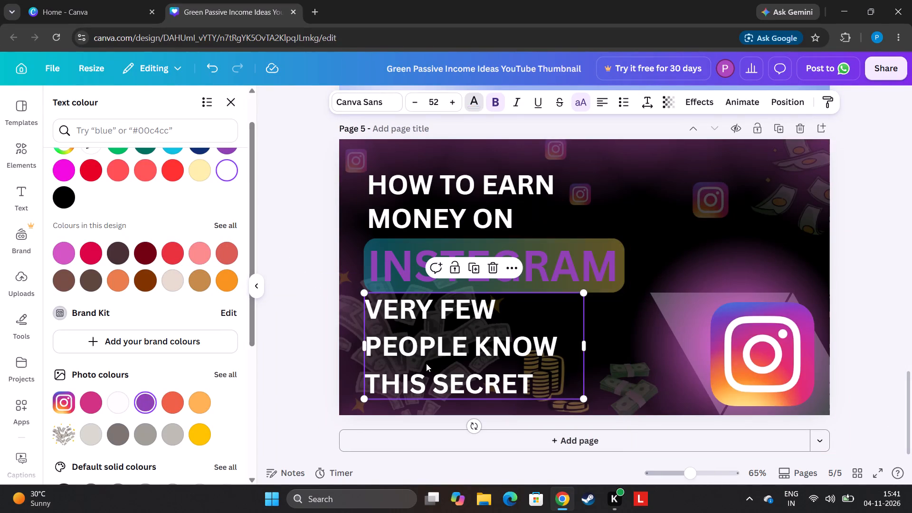
click(222, 277)
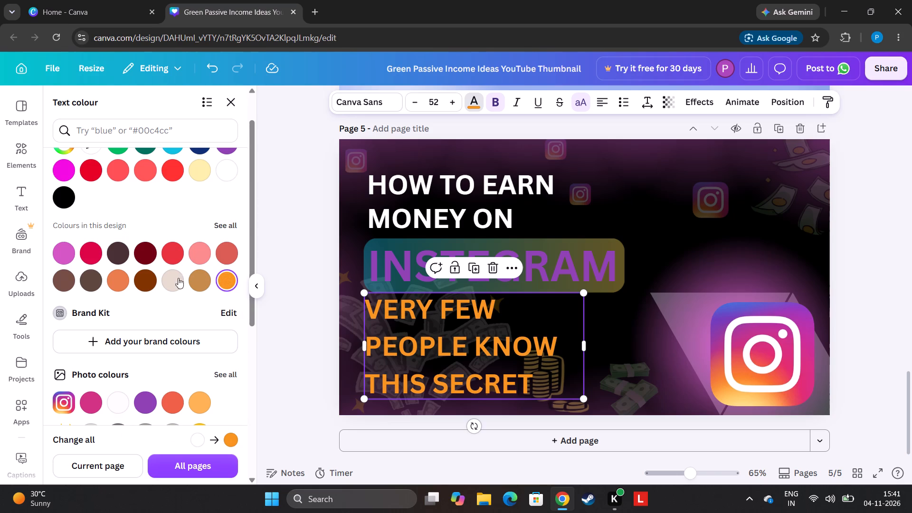
Try dark brown and orange on the "VERY FEW PEOPLE KNOW THIS SECRET" text, settling on white as its colour.
click(113, 252)
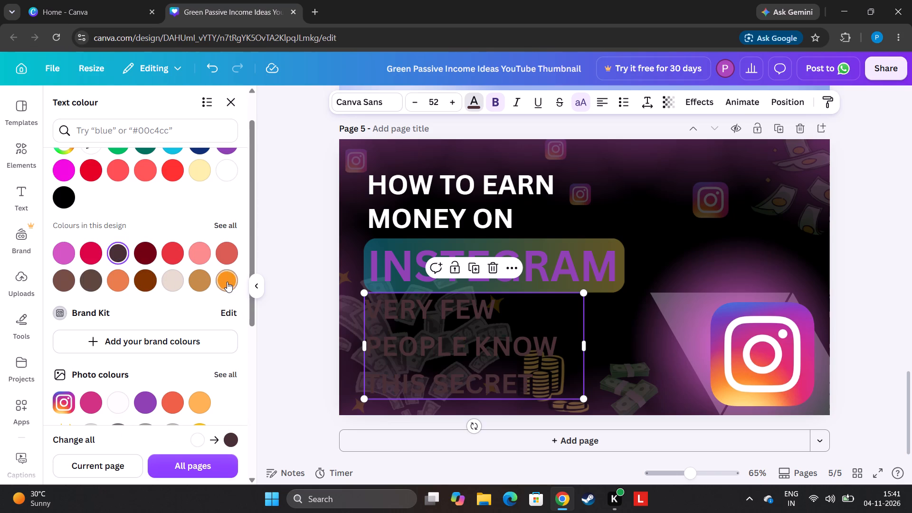
click(228, 282)
click(231, 175)
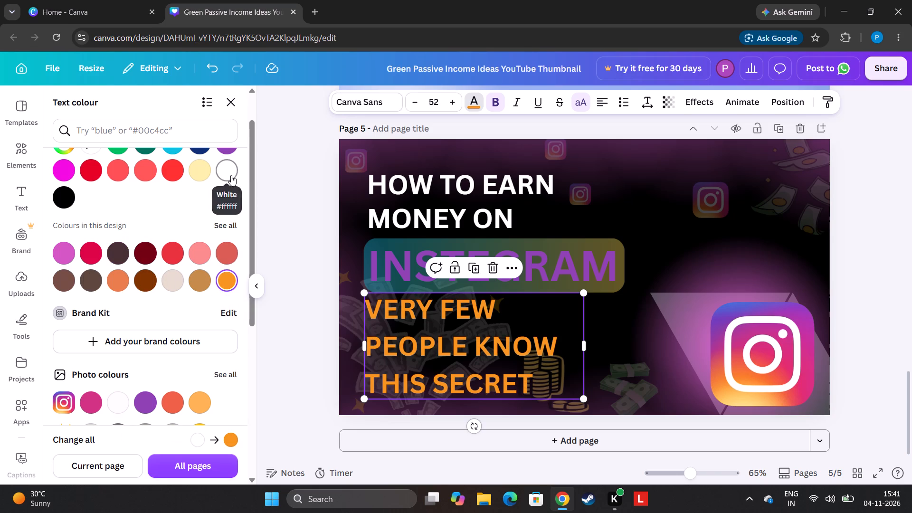
Apply the Glow text effect at intensity 40 to the "HOW TO EARN" and "MONEY ON" headline lines on page 5.
click(486, 197)
click(697, 104)
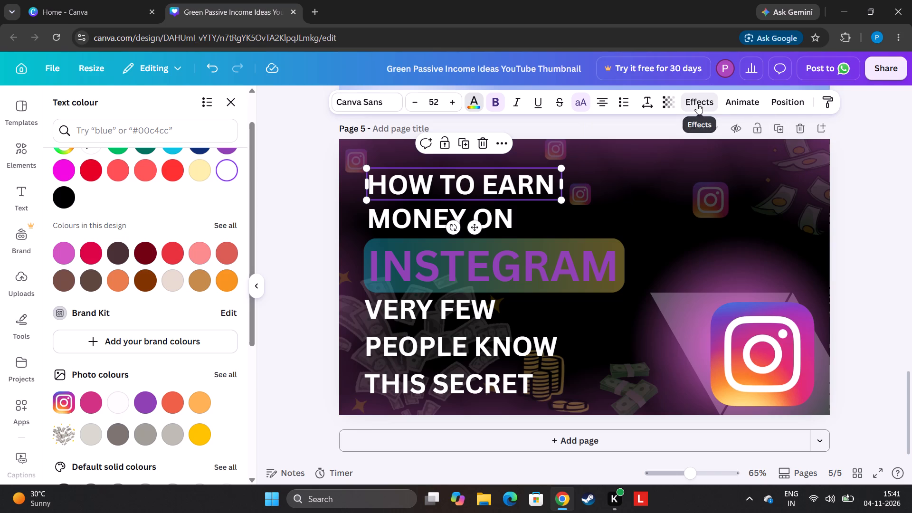
click(170, 152)
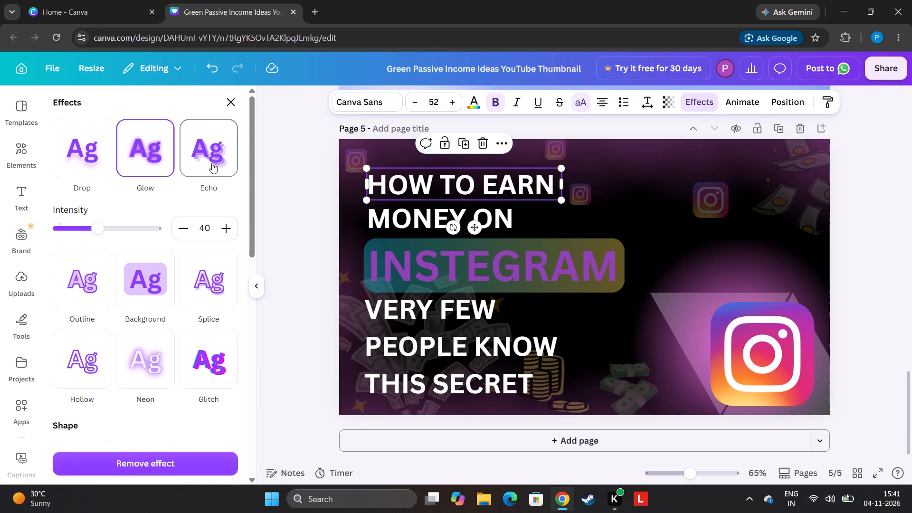
click(419, 205)
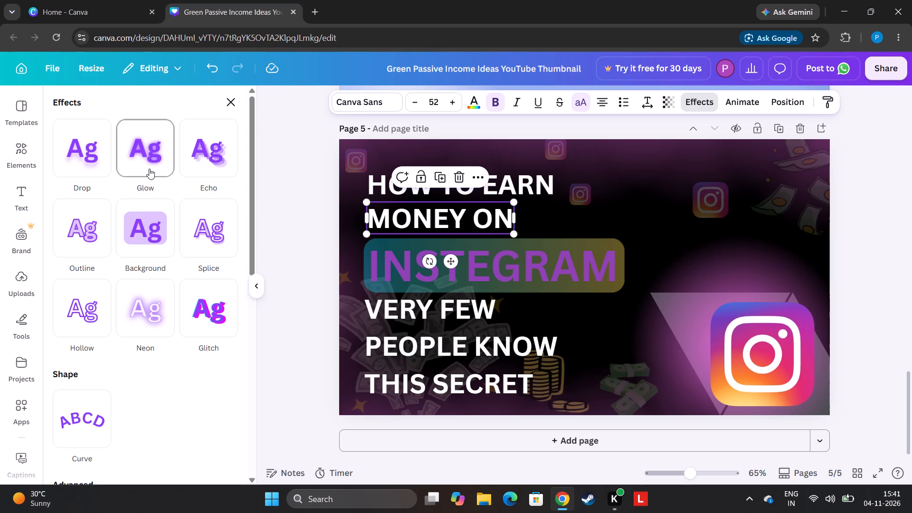
click(138, 156)
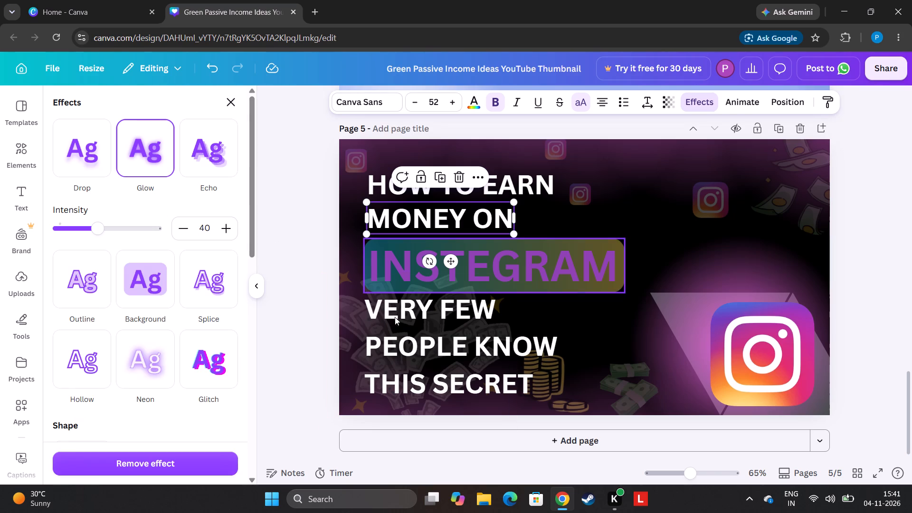
Try the Echo and Neon effects on the "VERY FEW PEOPLE KNOW THIS SECRET" text, then apply a grey Outline at thickness 50.
click(428, 356)
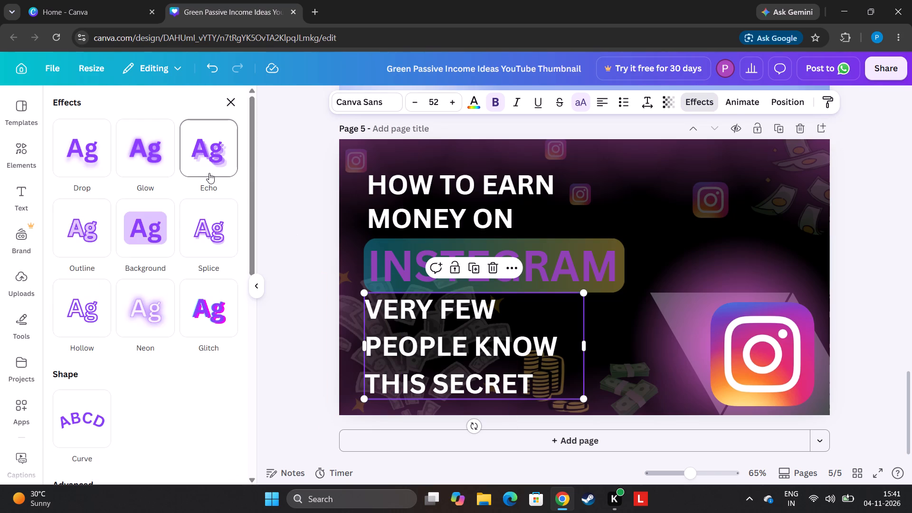
click(209, 173)
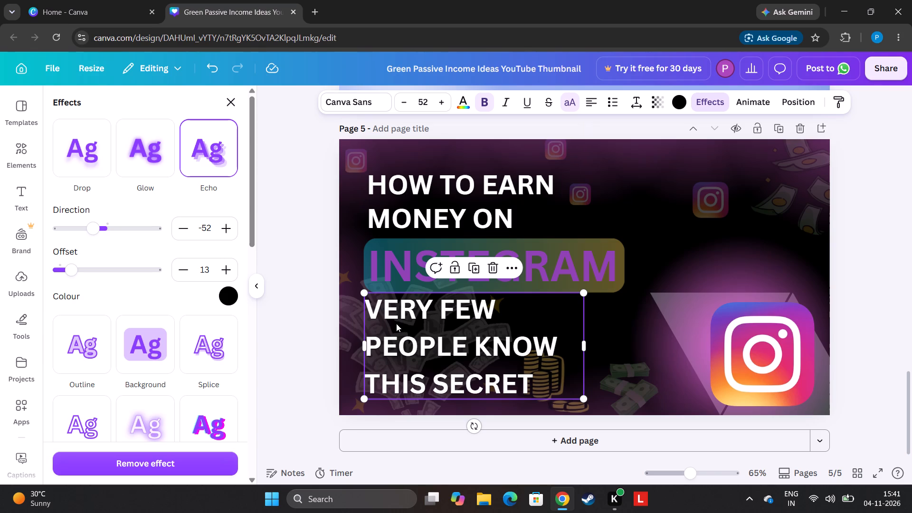
click(157, 417)
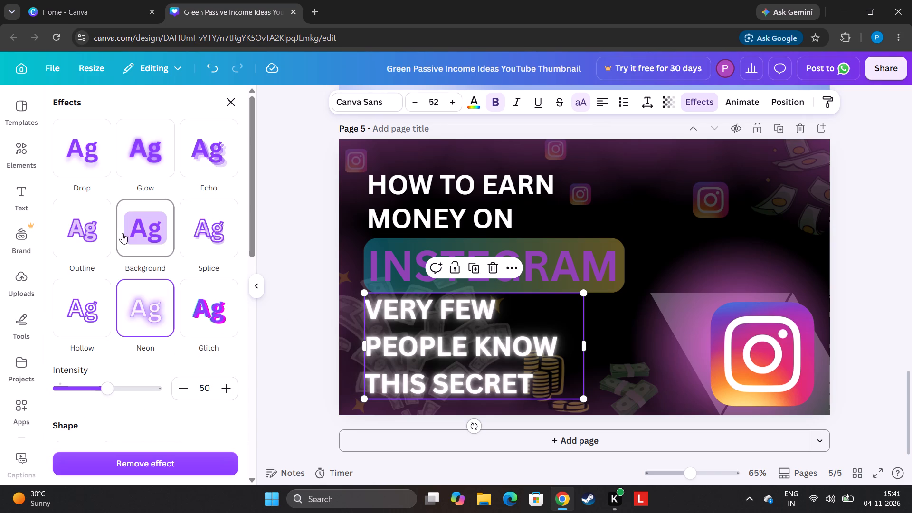
click(83, 218)
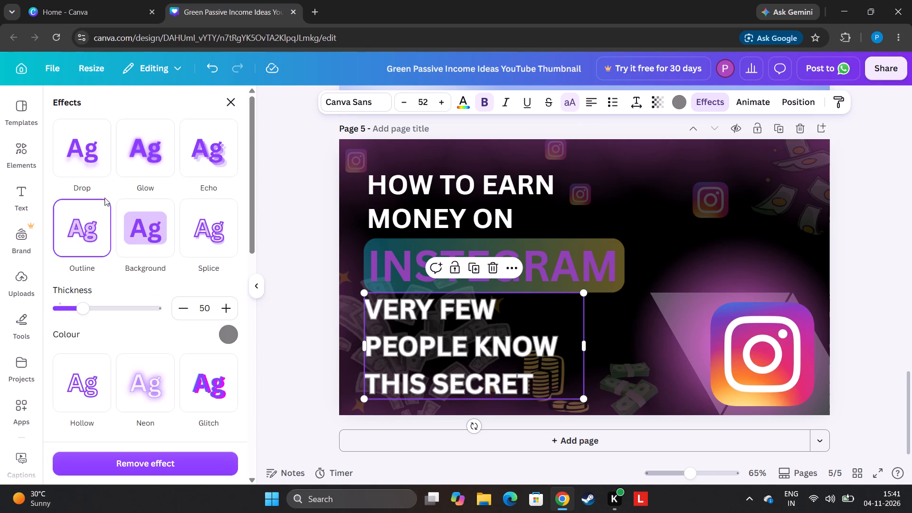
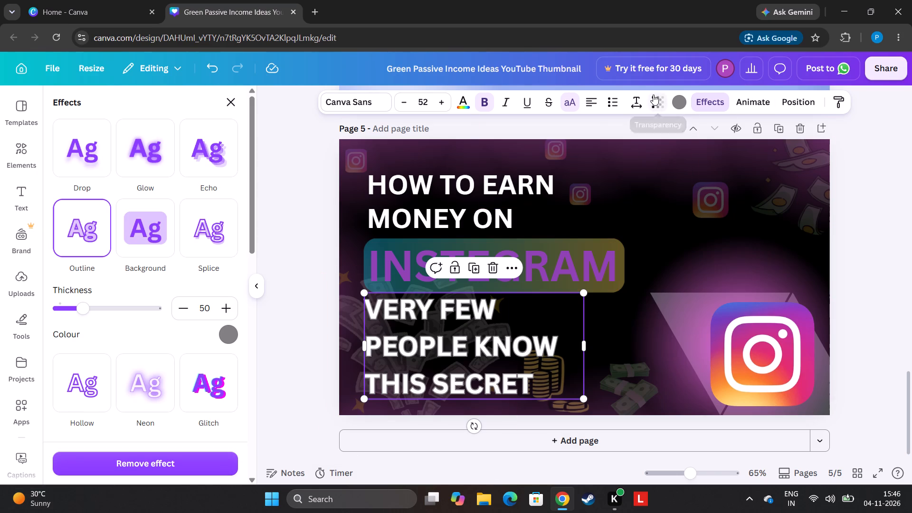
Try teal on the outline effect of the "VERY FEW PEOPLE KNOW THIS SECRET" text, settling on dark blue #00123b.
click(678, 105)
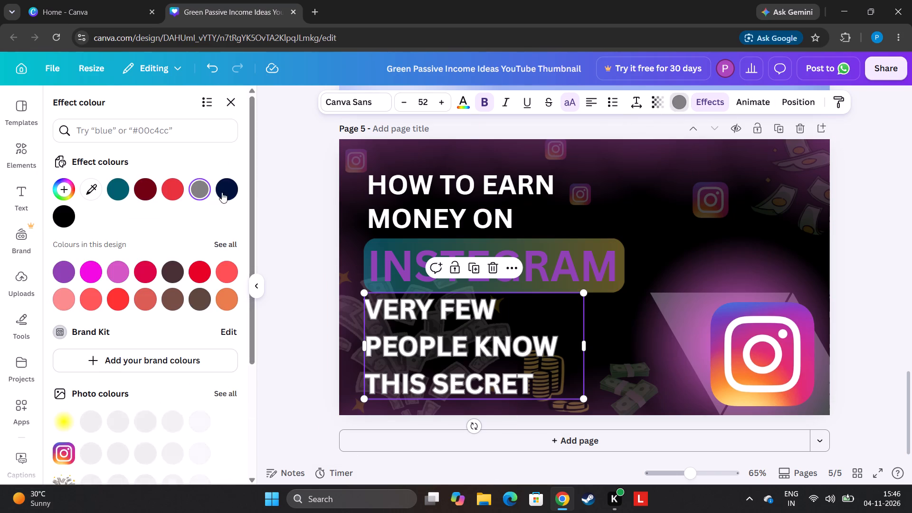
click(113, 196)
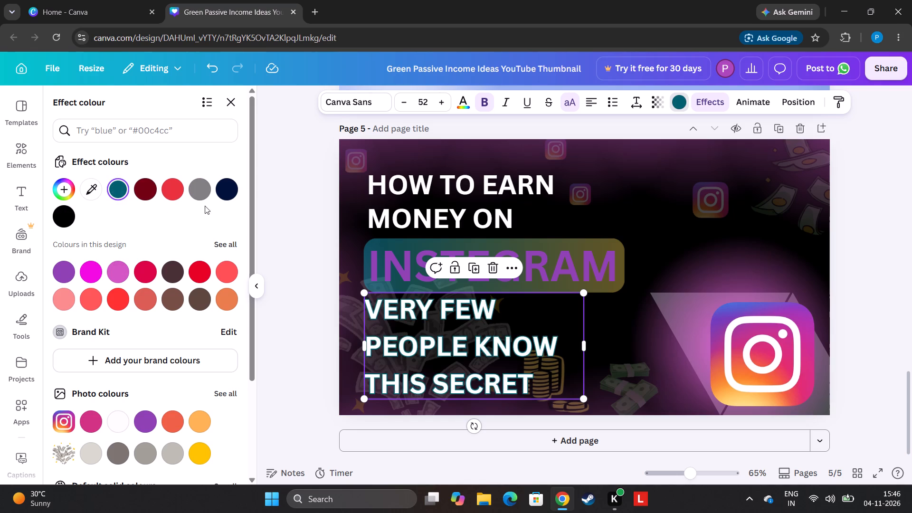
click(239, 184)
click(232, 190)
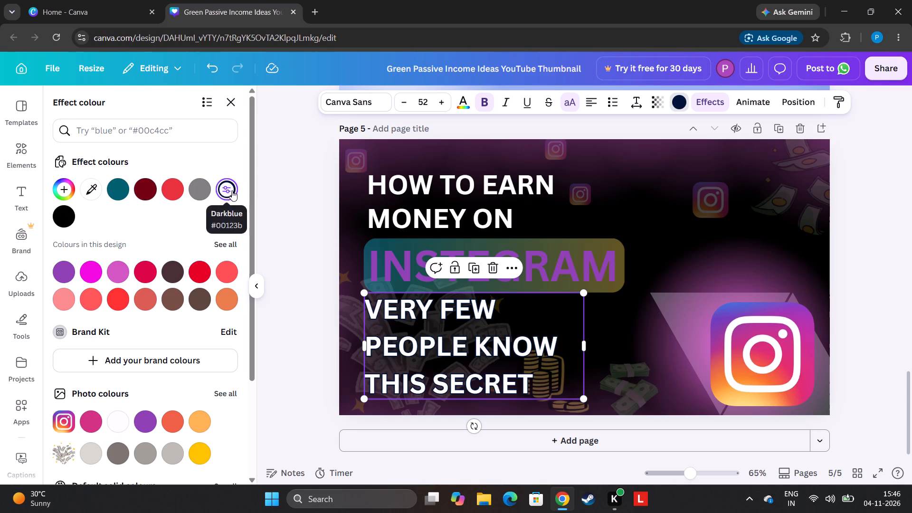
click(899, 198)
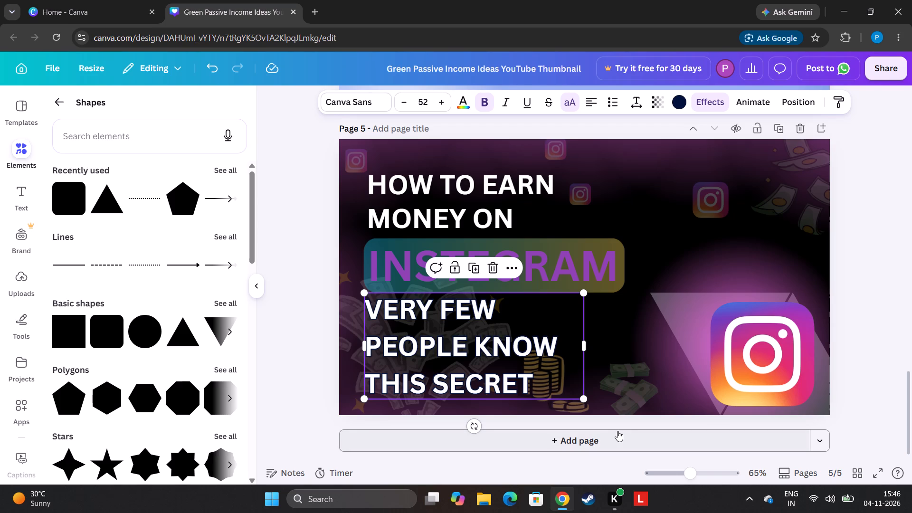
Add a new page after page 5.
click(617, 431)
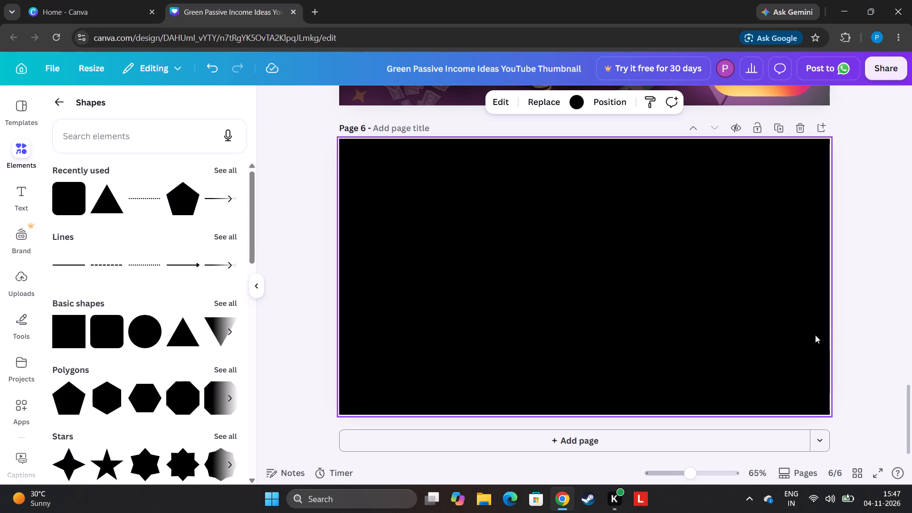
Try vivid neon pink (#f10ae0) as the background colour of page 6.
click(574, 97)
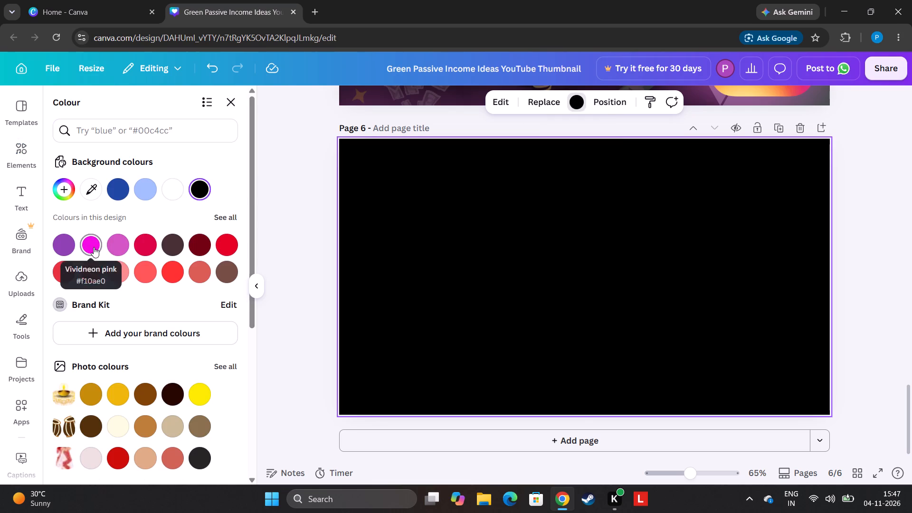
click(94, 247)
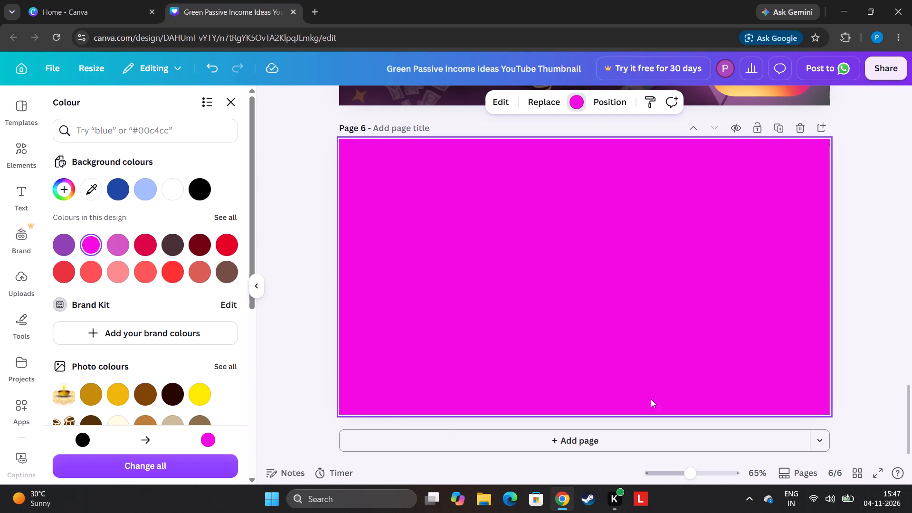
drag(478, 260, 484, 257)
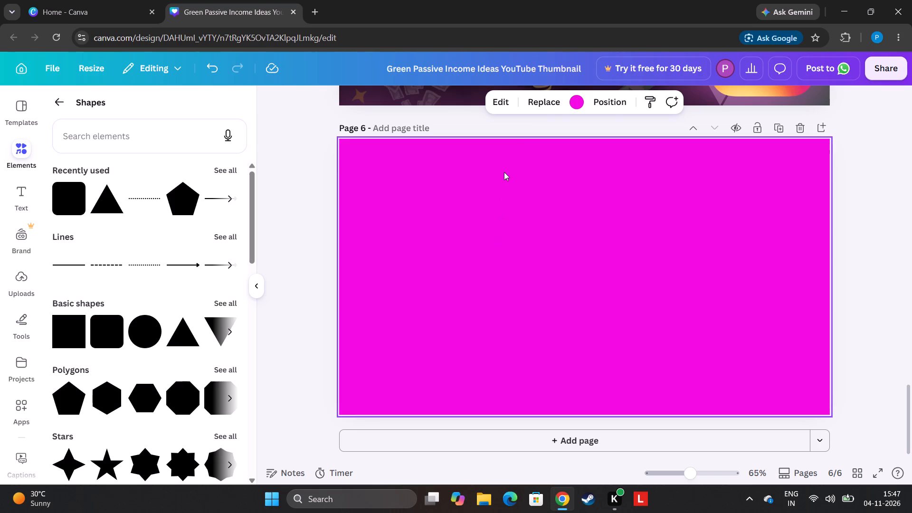
Recolour the page 6 background yellow and fine-tune it as a custom solid colour to #F9E91C.
click(579, 101)
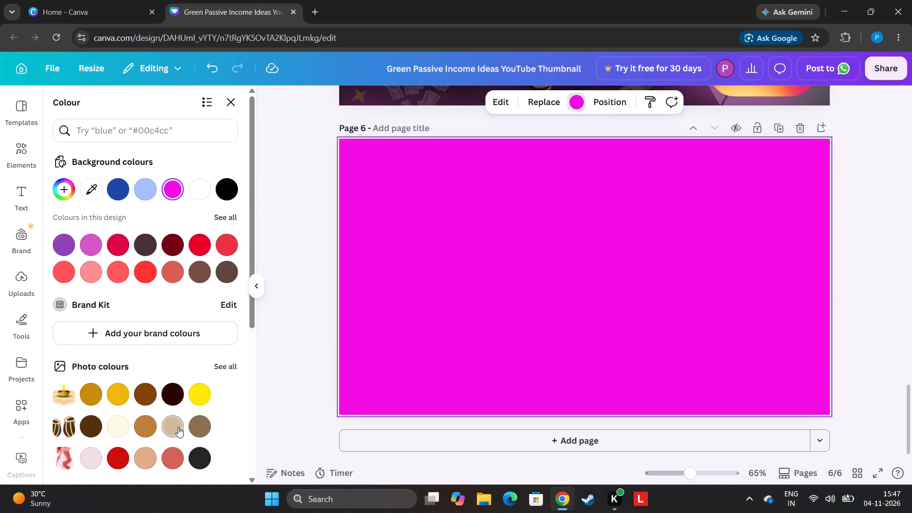
click(197, 392)
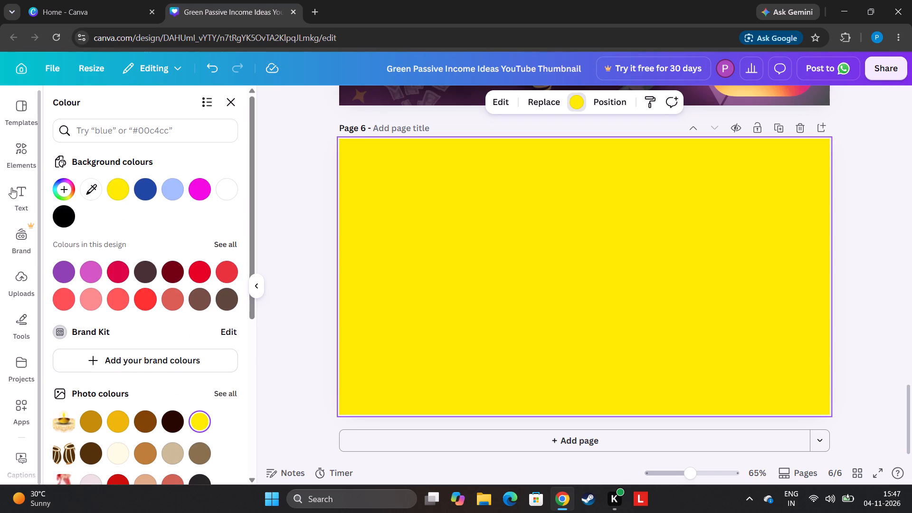
click(71, 187)
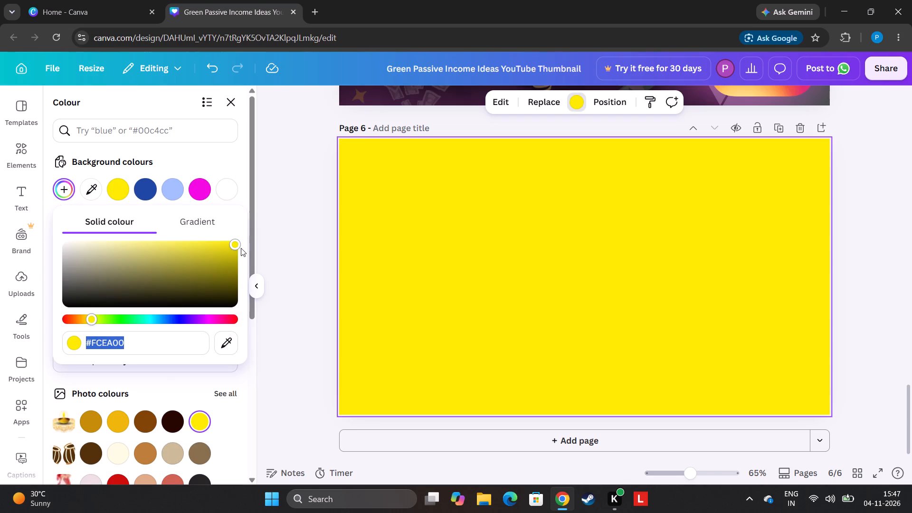
click(237, 243)
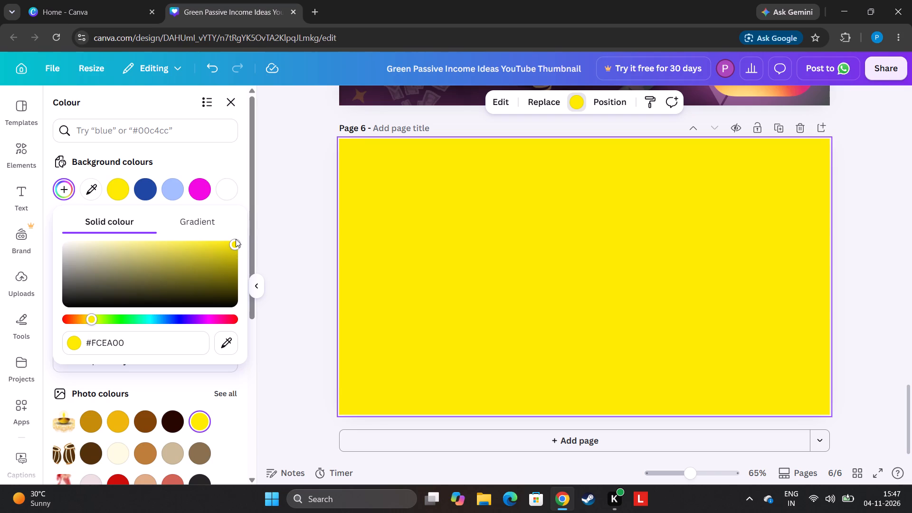
drag(236, 239, 200, 250)
drag(233, 244, 157, 262)
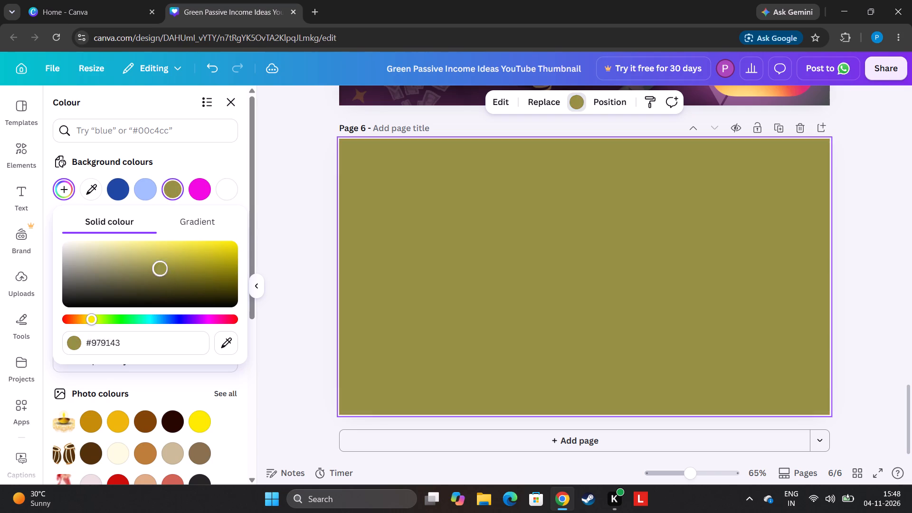
drag(157, 262, 285, 240)
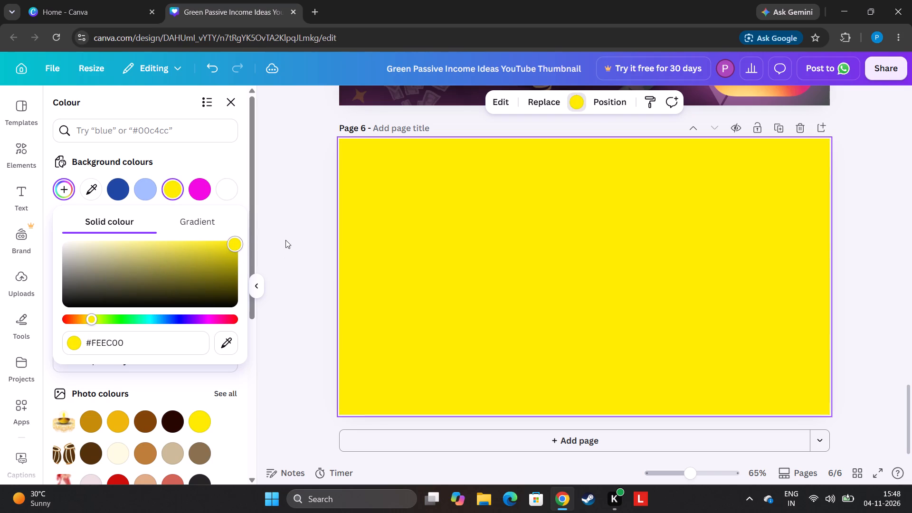
drag(285, 240, 239, 247)
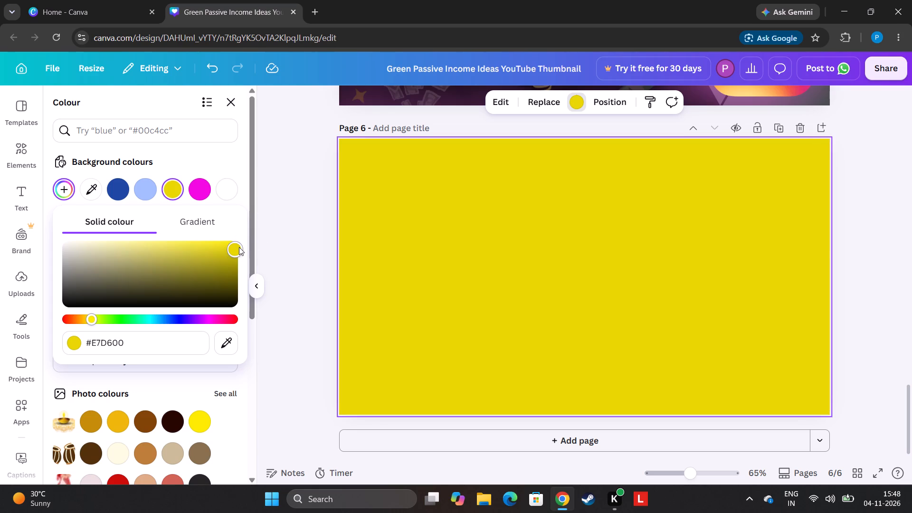
drag(239, 247, 215, 247)
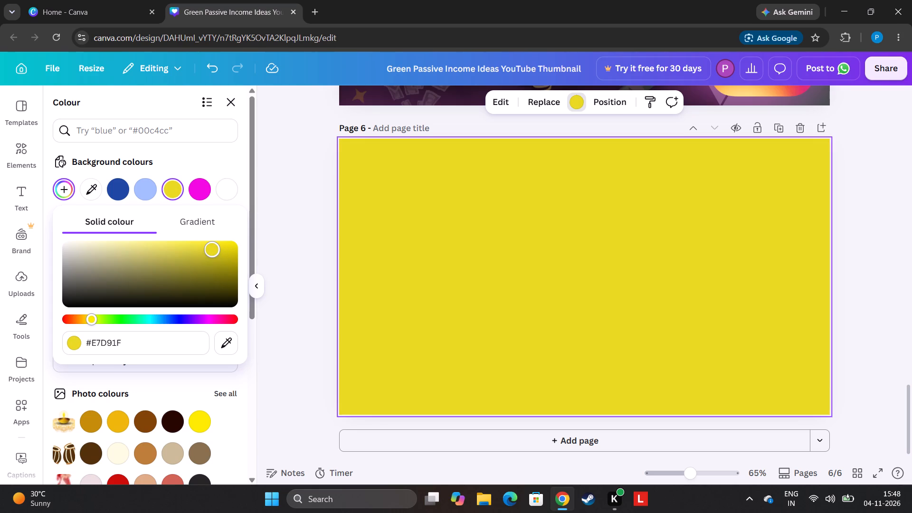
drag(215, 247, 219, 242)
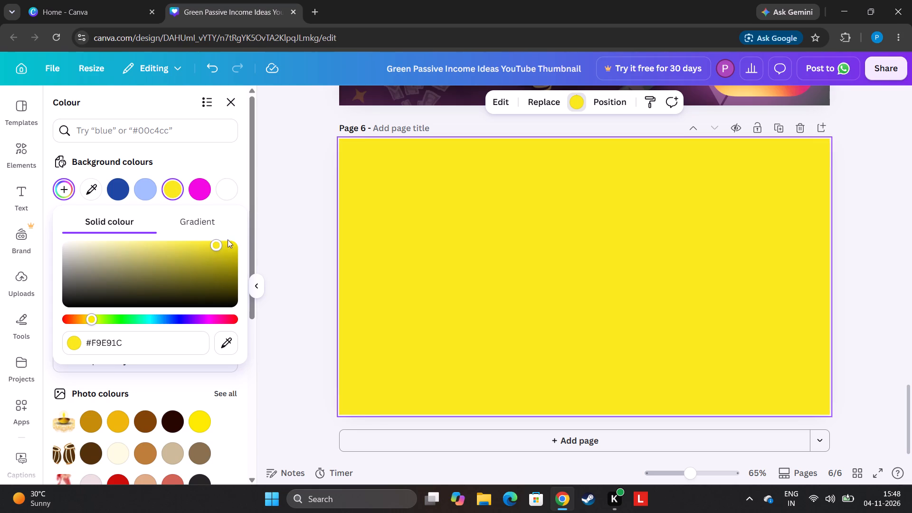
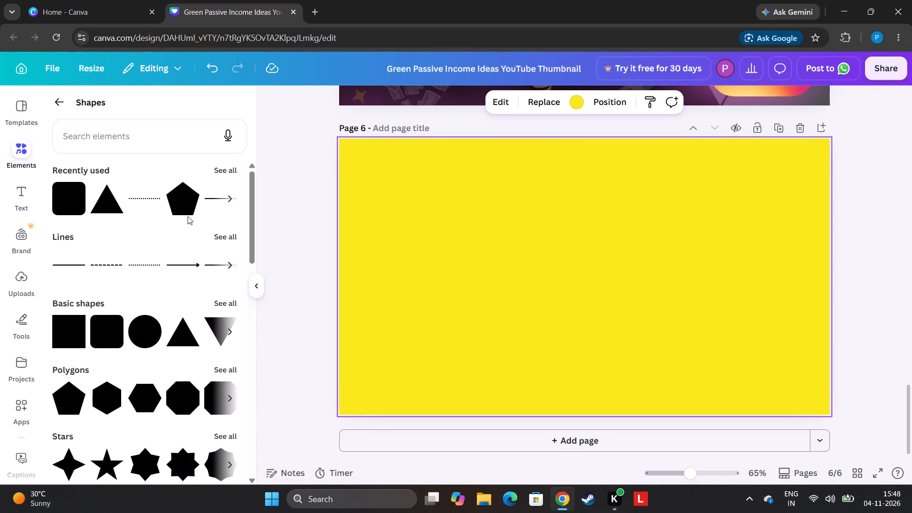
Add a pentagon shape to page 6 and set its text colour to white.
click(183, 192)
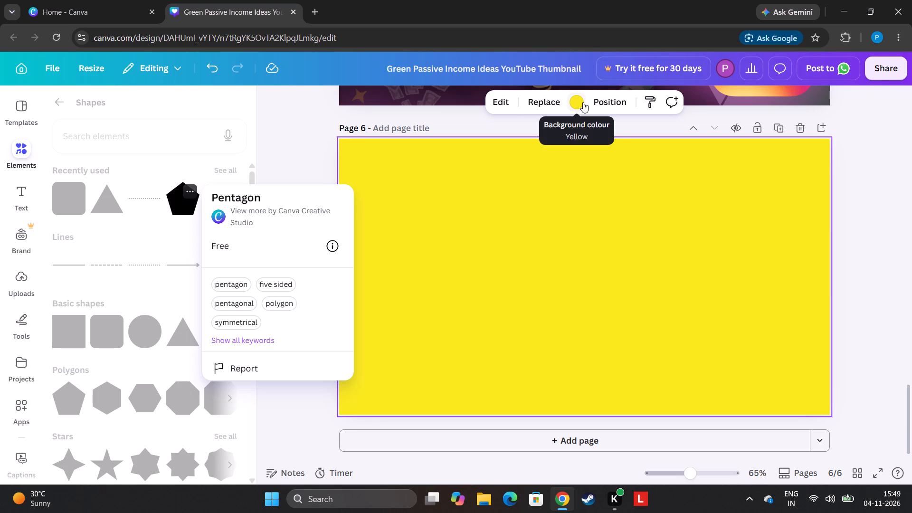
click(583, 102)
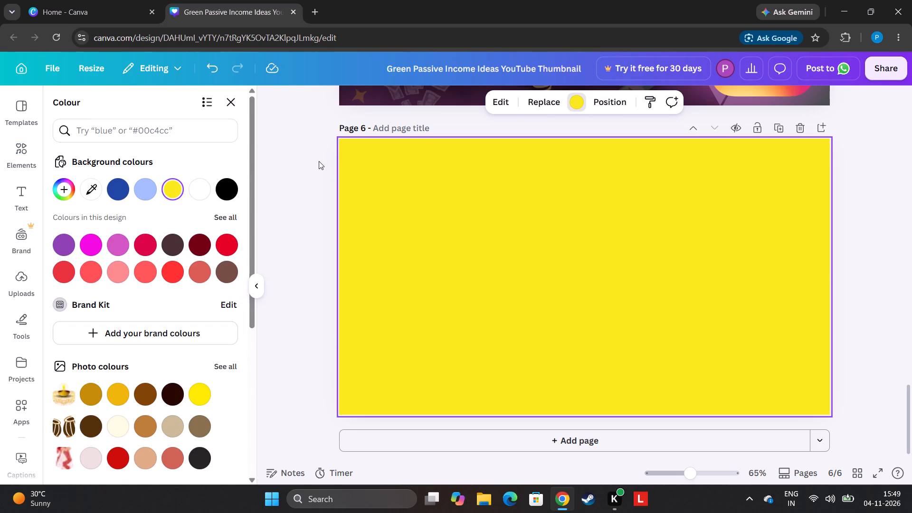
click(319, 161)
click(189, 212)
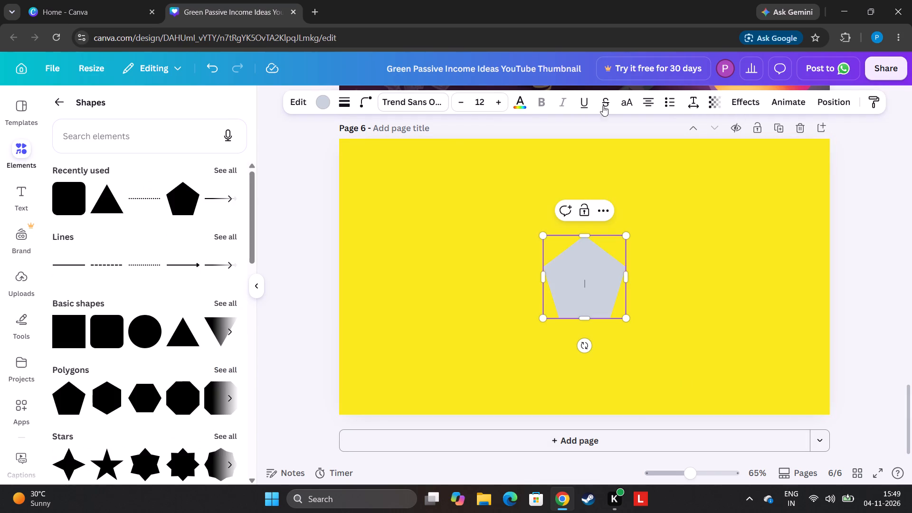
click(523, 100)
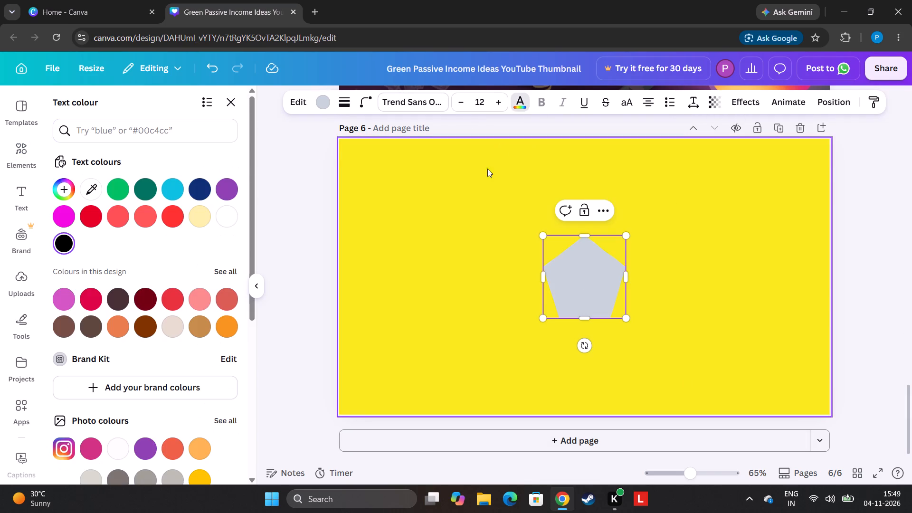
click(175, 192)
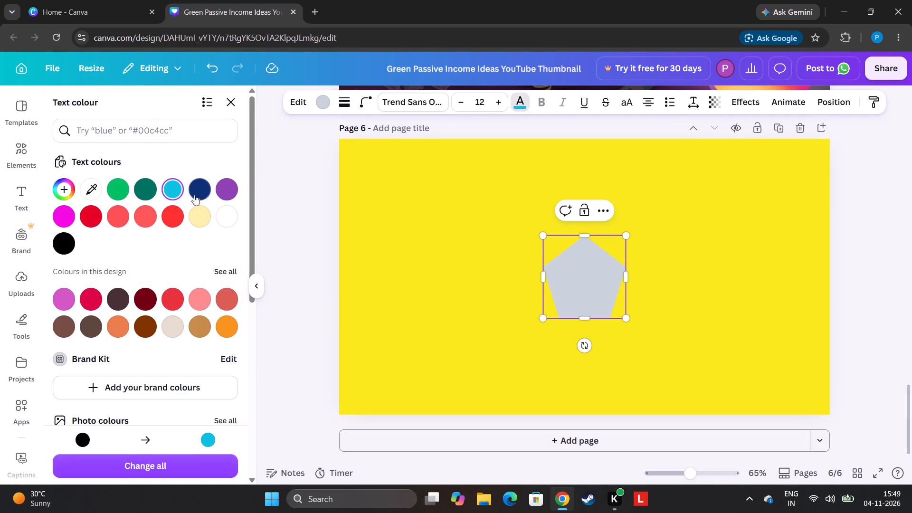
click(230, 213)
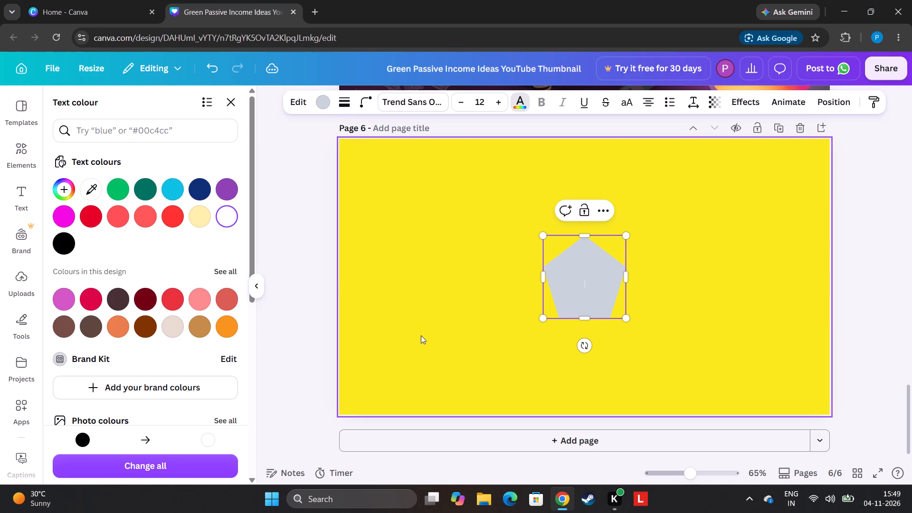
Enlarge the pentagon to about 315 by 315 and make it roughly half transparent.
drag(548, 320, 522, 370)
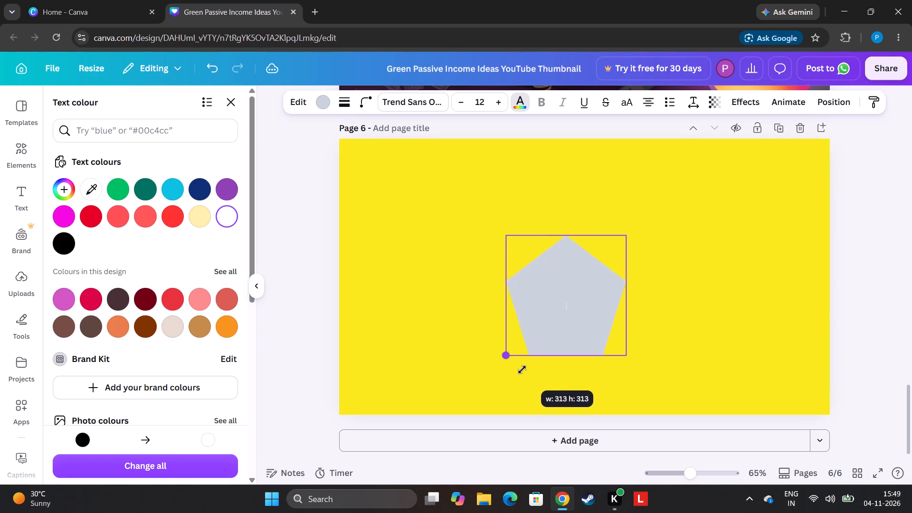
drag(522, 370, 522, 370)
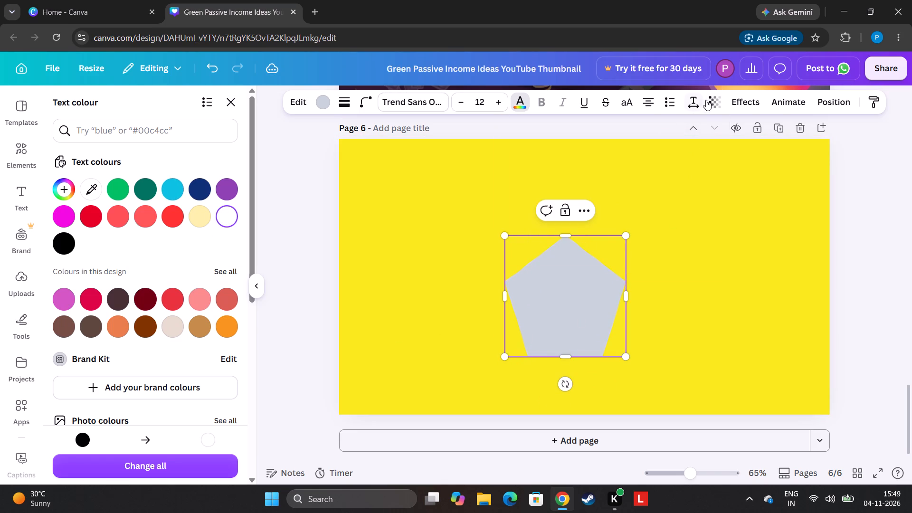
click(713, 100)
click(691, 144)
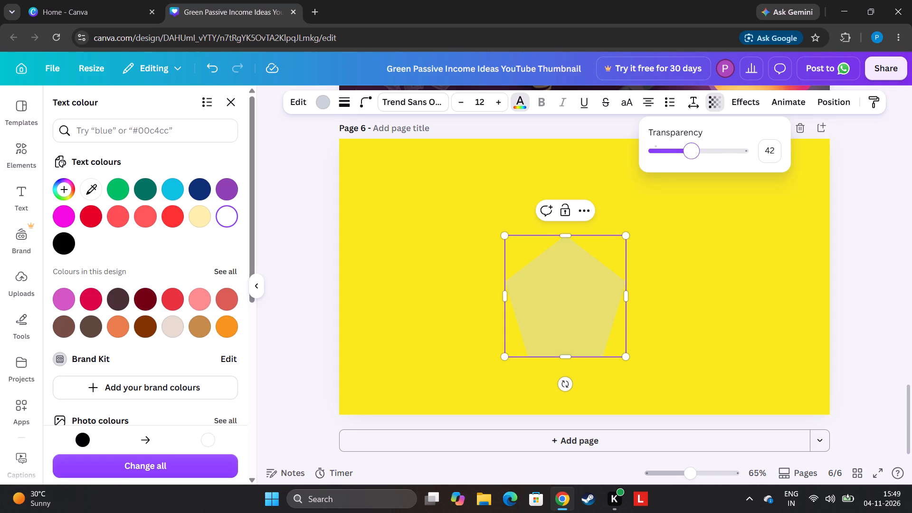
click(705, 152)
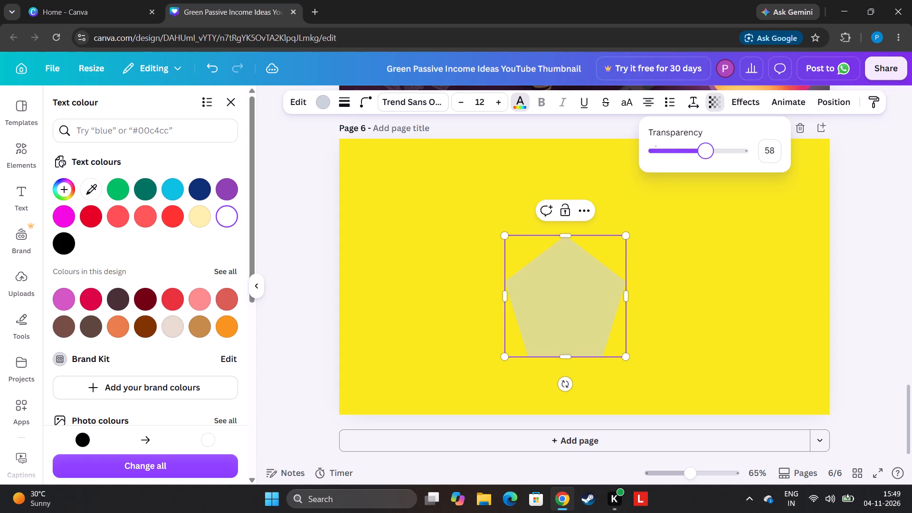
click(699, 157)
Move the pentagon to the bottom-right corner of page 6 and enlarge it to about 500 by 500.
drag(596, 283, 713, 342)
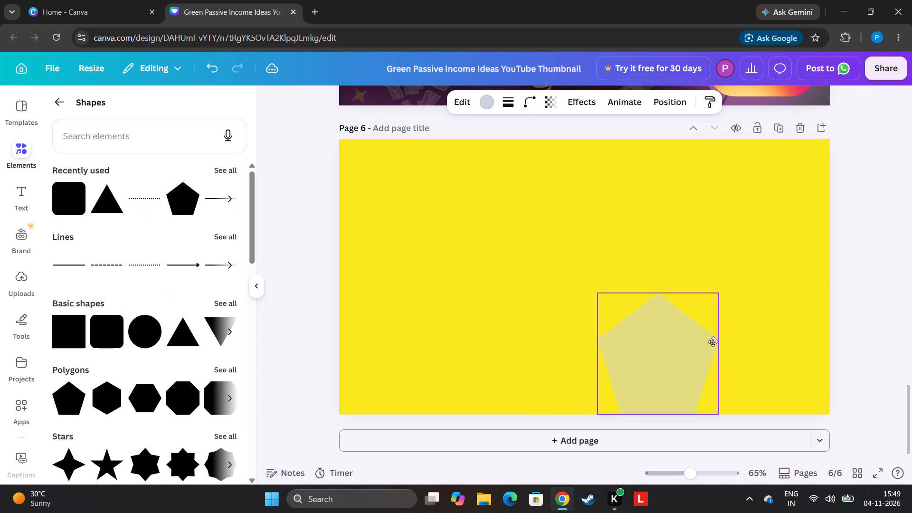
drag(713, 342, 794, 338)
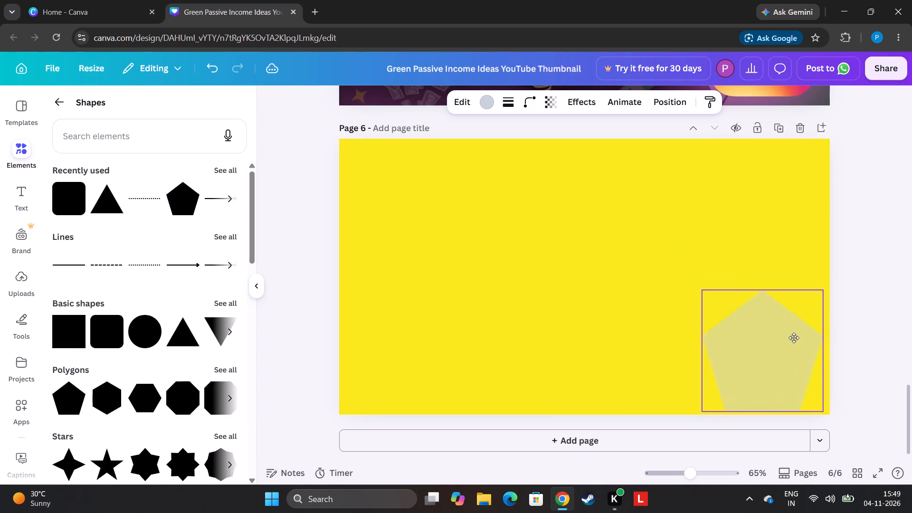
drag(794, 338, 804, 339)
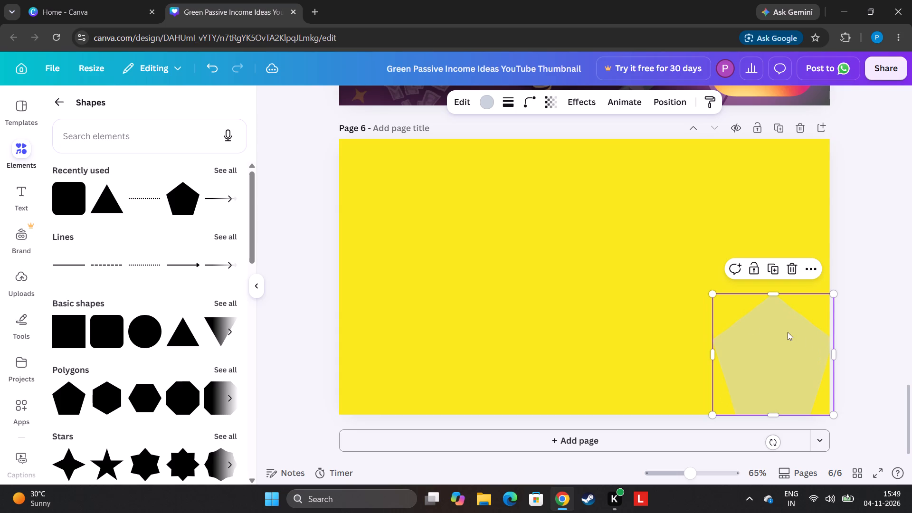
drag(716, 296, 666, 267)
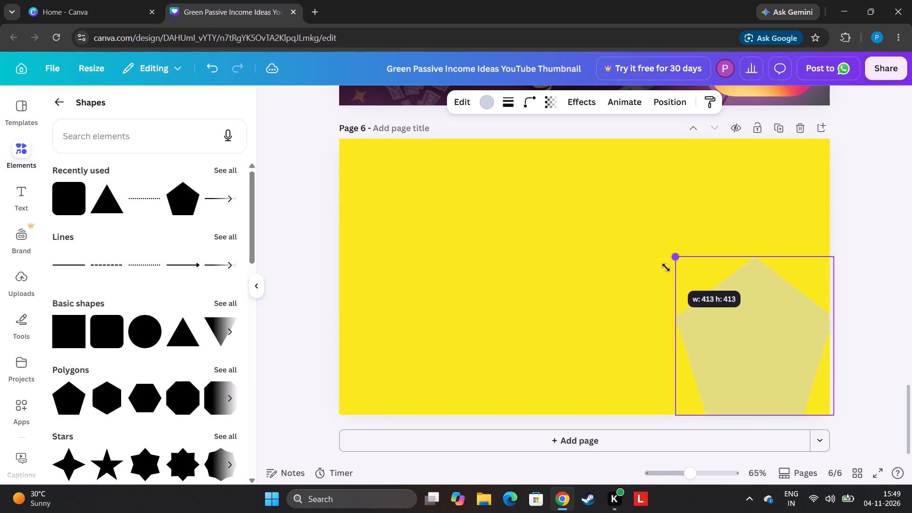
drag(666, 267, 620, 246)
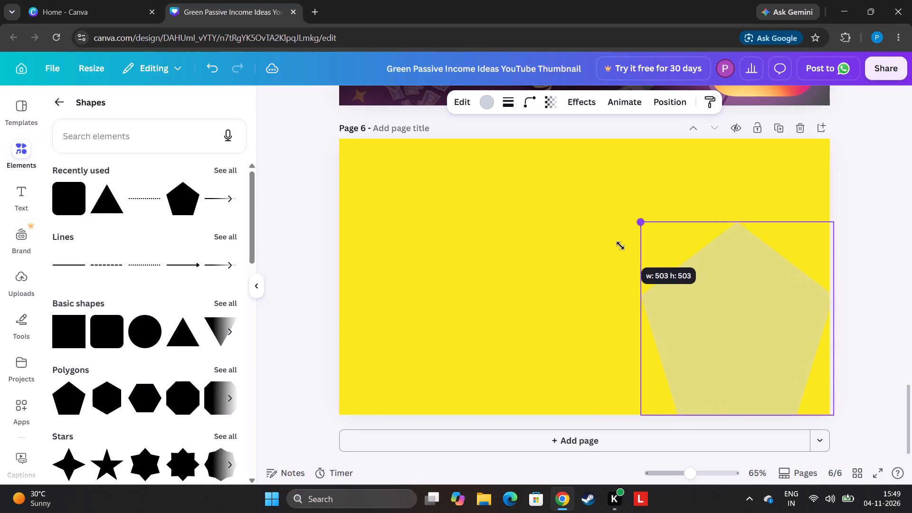
drag(620, 246, 616, 245)
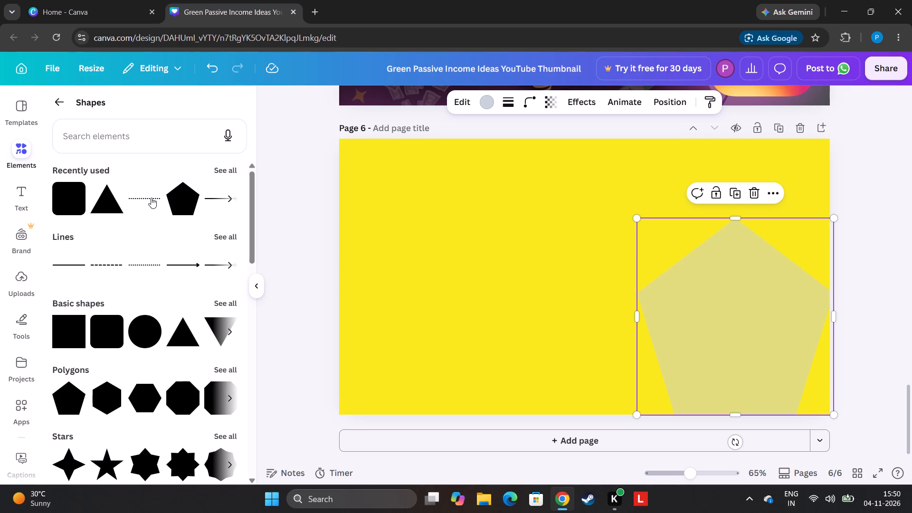
Add the recently used yellow radial glow graphic to page 6 and recolour it black.
click(57, 96)
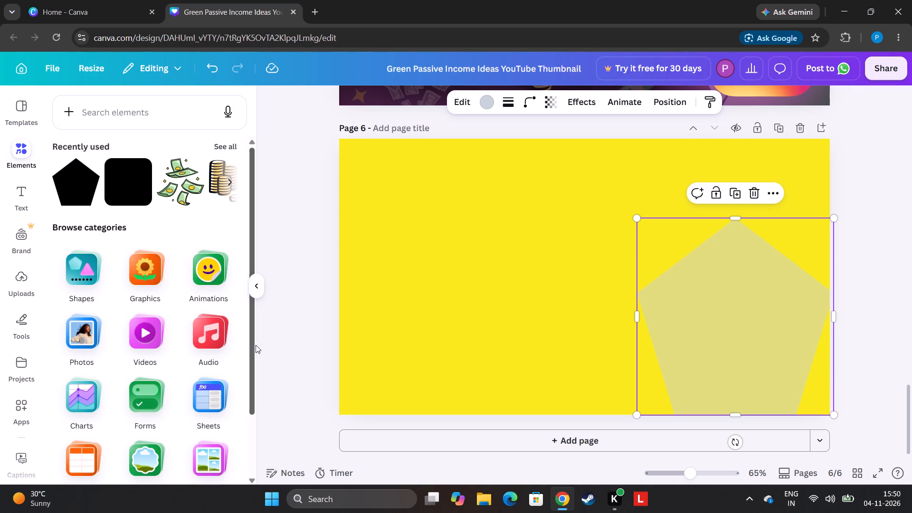
drag(253, 347, 259, 287)
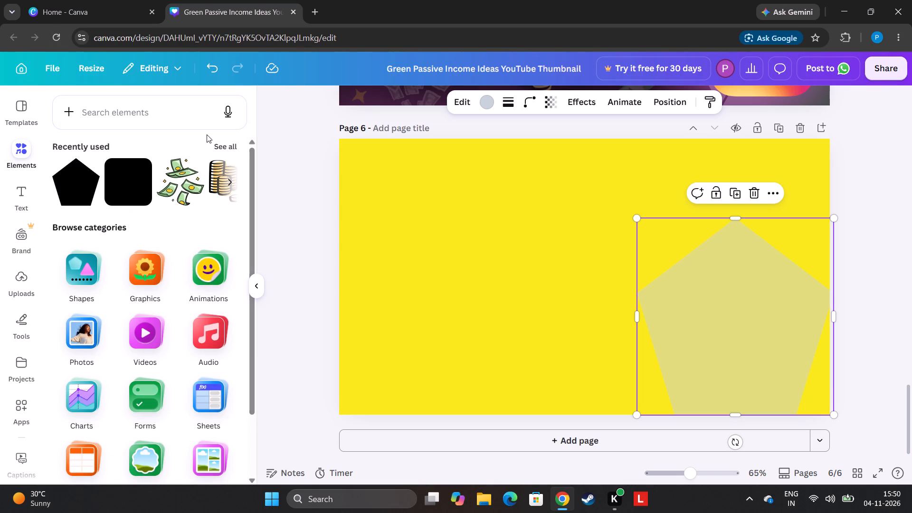
click(225, 145)
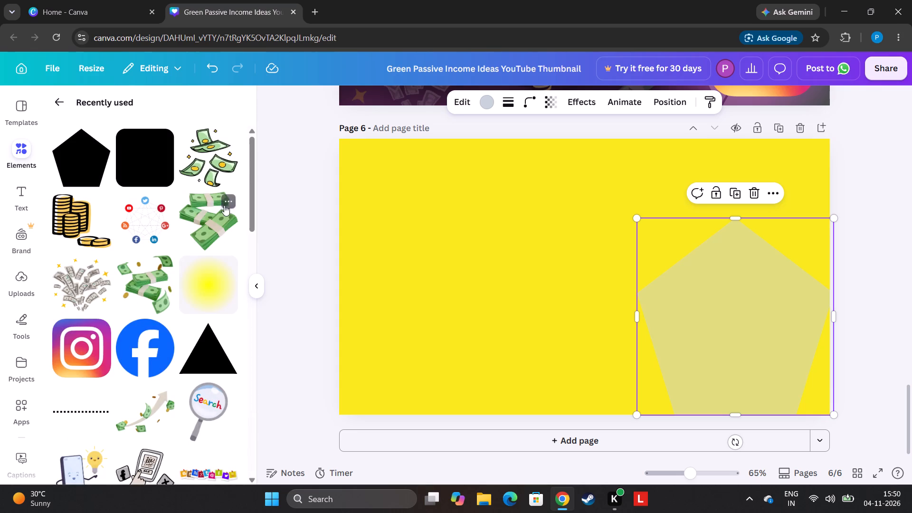
click(223, 286)
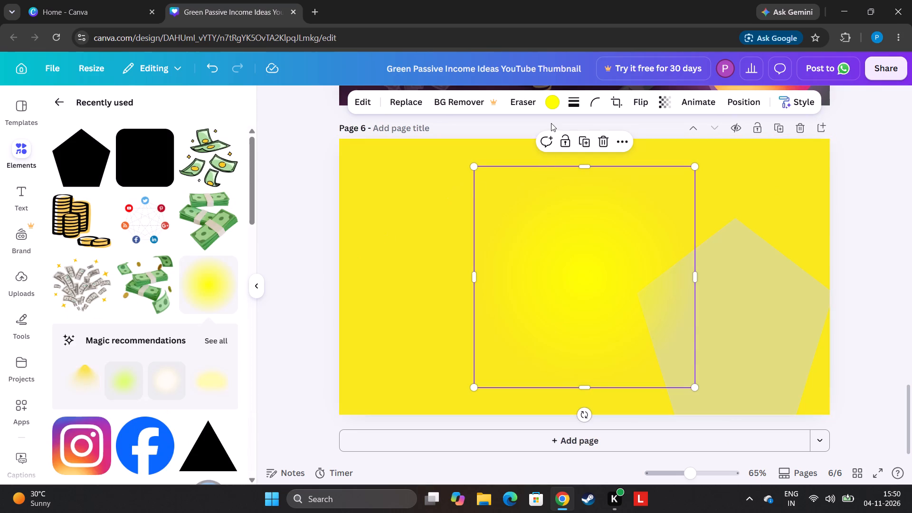
click(560, 99)
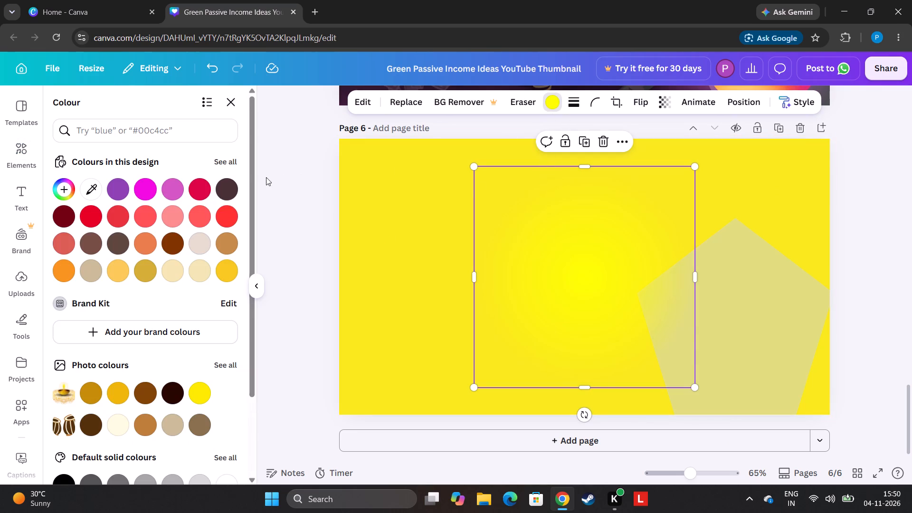
click(180, 400)
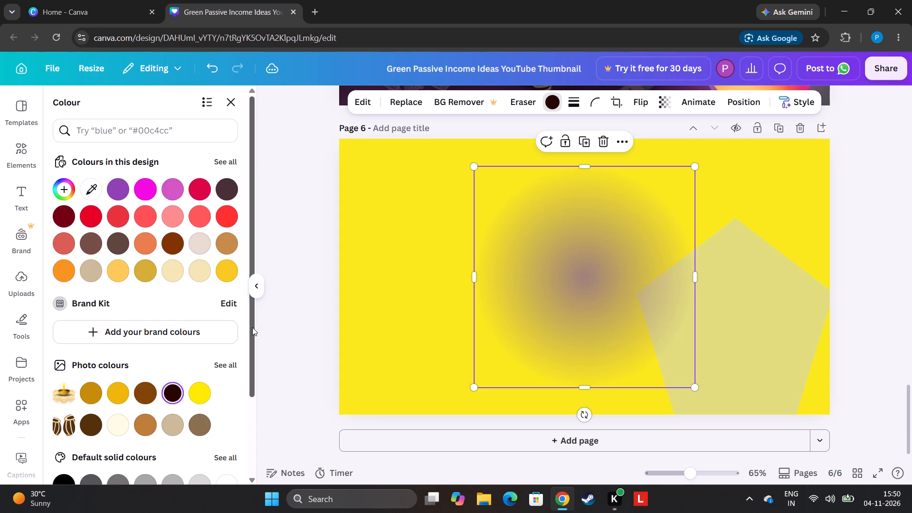
drag(252, 327, 237, 455)
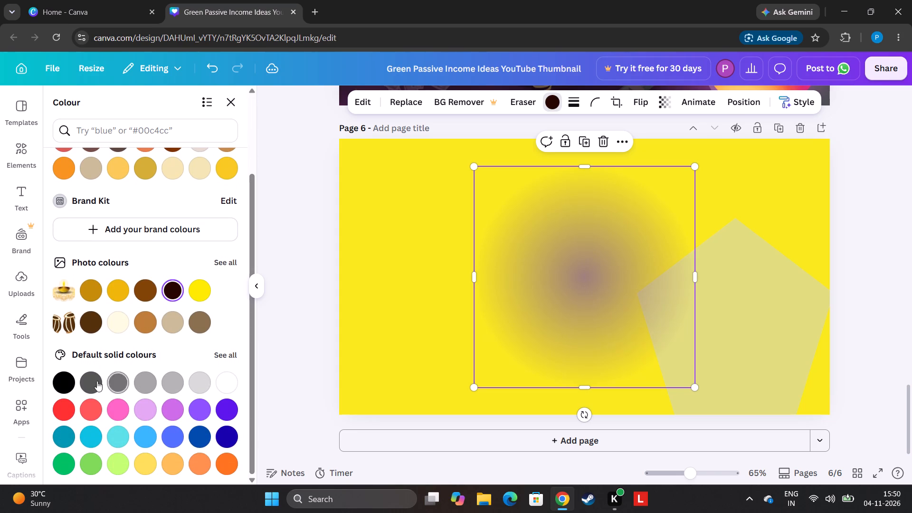
click(70, 383)
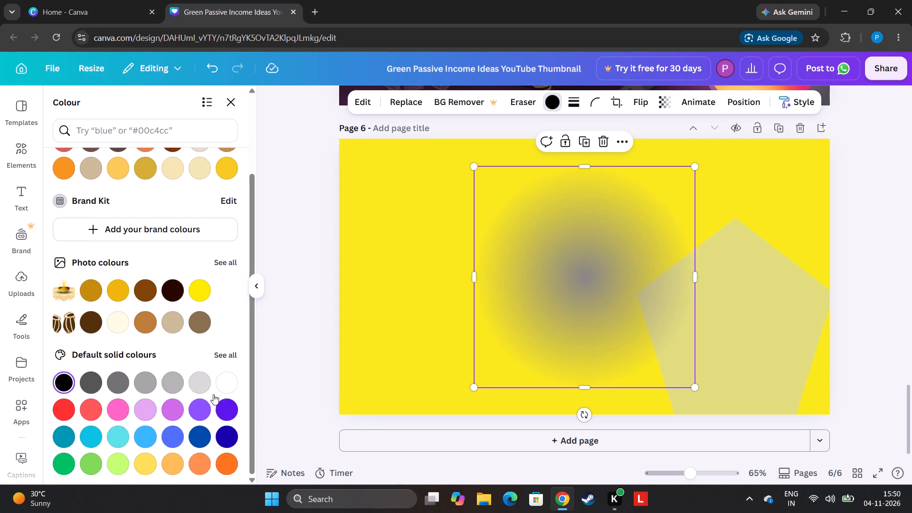
Move the black glow over the lower part of the pentagon, letting it run past the page's bottom and right edges.
drag(558, 314, 336, 354)
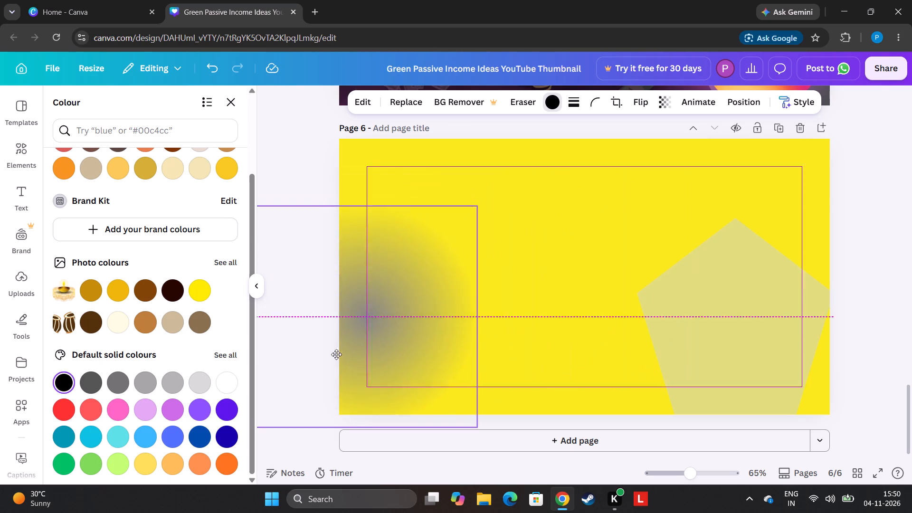
drag(336, 354, 305, 478)
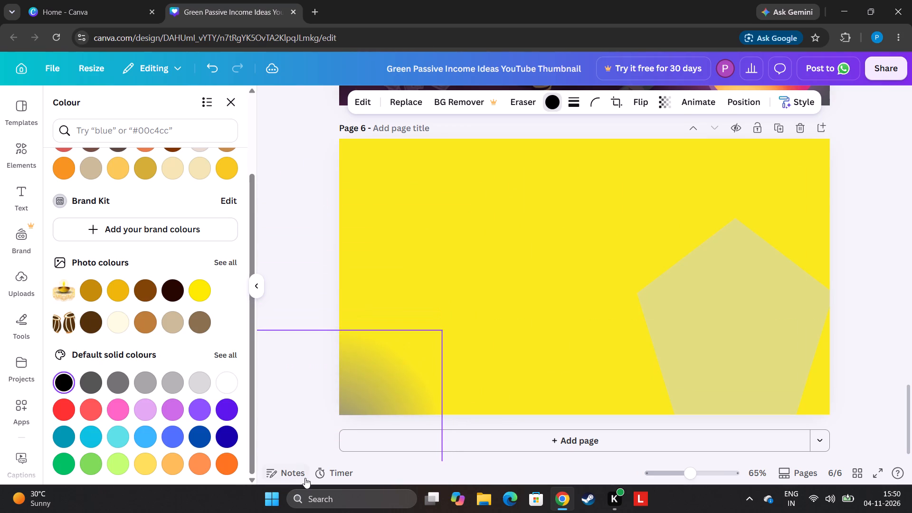
drag(305, 478, 428, 512)
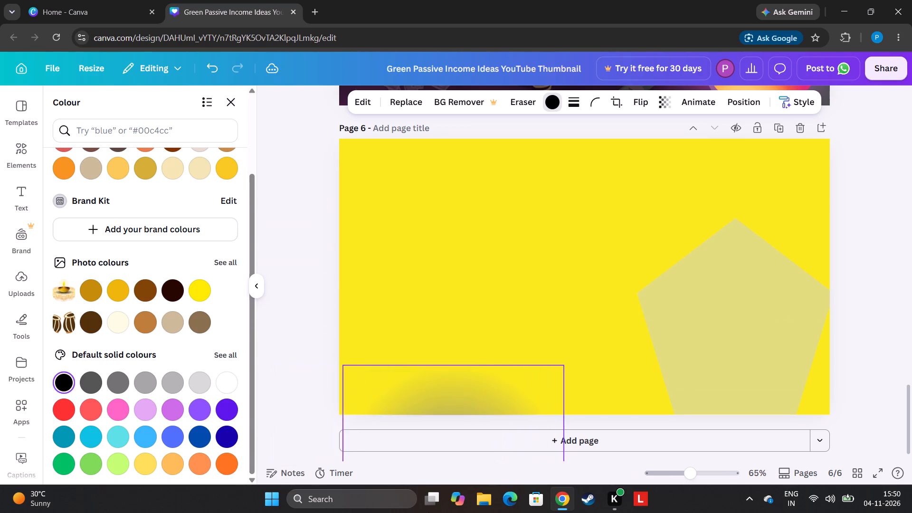
drag(428, 512, 544, 512)
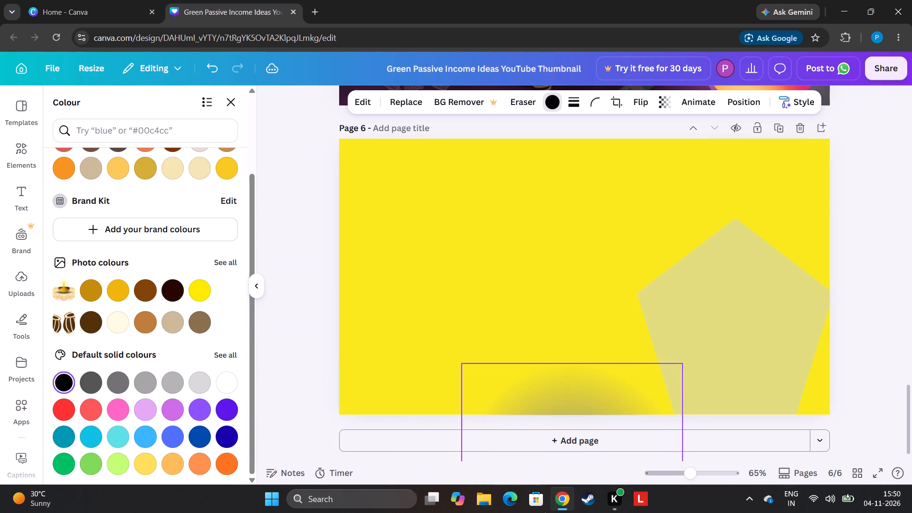
drag(544, 512, 541, 512)
drag(560, 388, 567, 401)
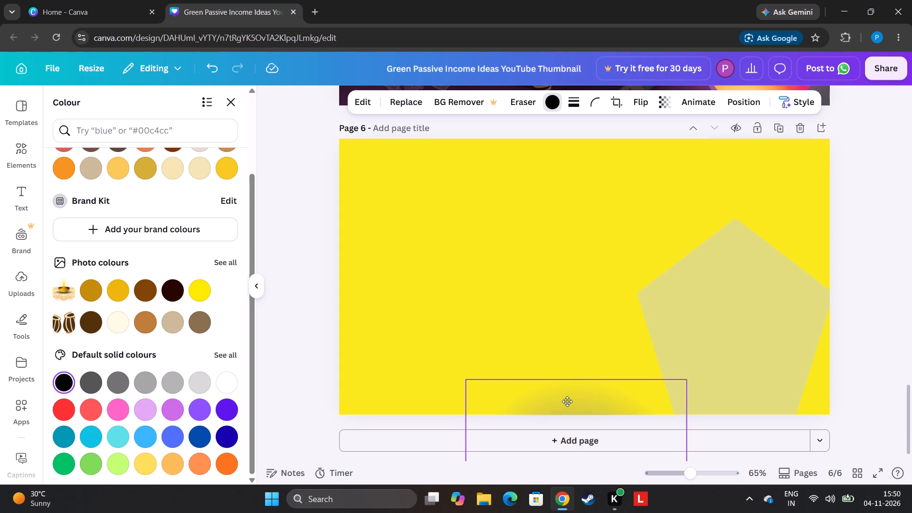
drag(567, 401, 590, 407)
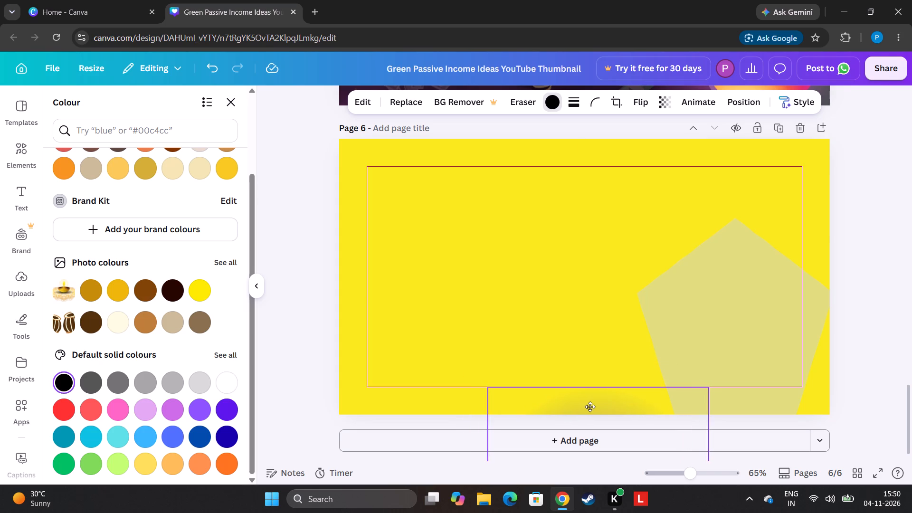
drag(590, 407, 767, 361)
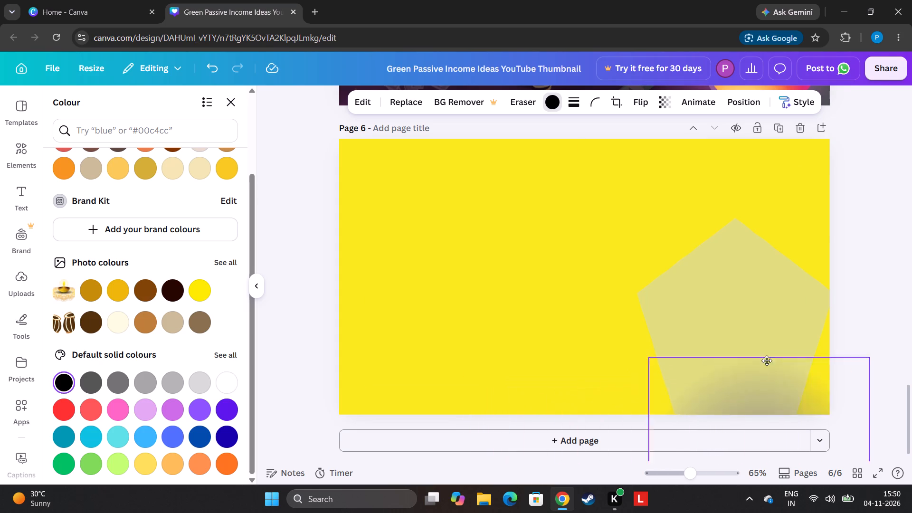
drag(767, 361, 745, 286)
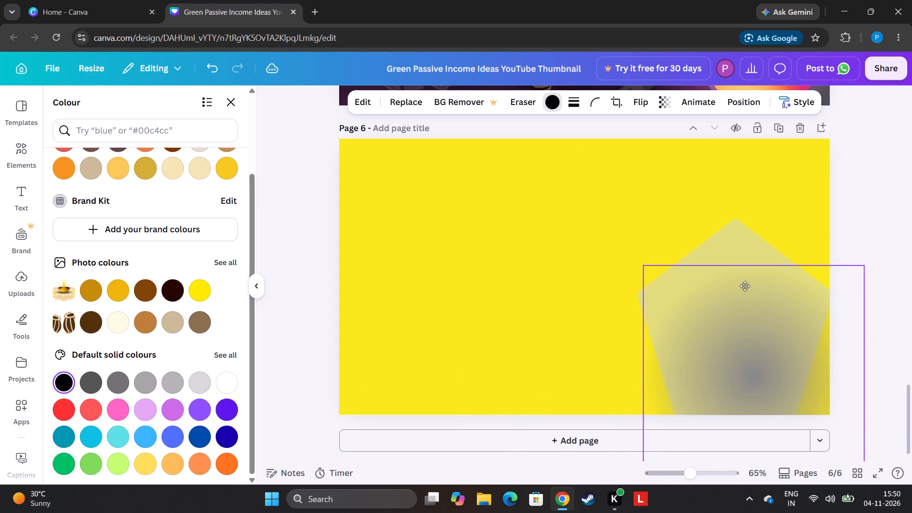
drag(745, 286, 734, 277)
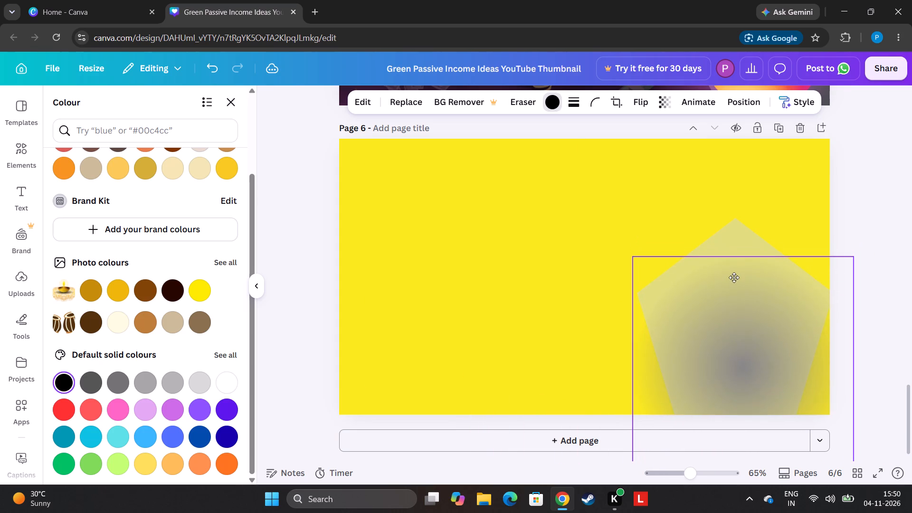
drag(734, 277, 736, 271)
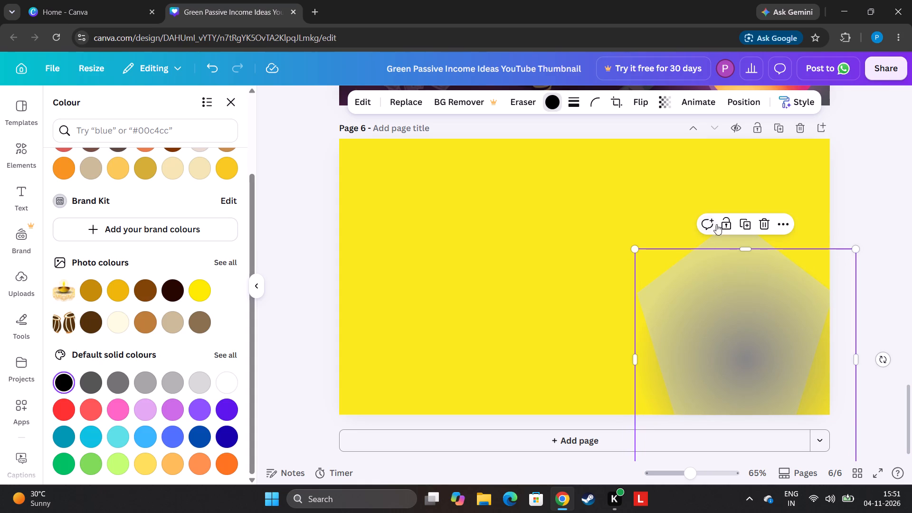
Duplicate the black glow that lies over the pentagon.
click(749, 222)
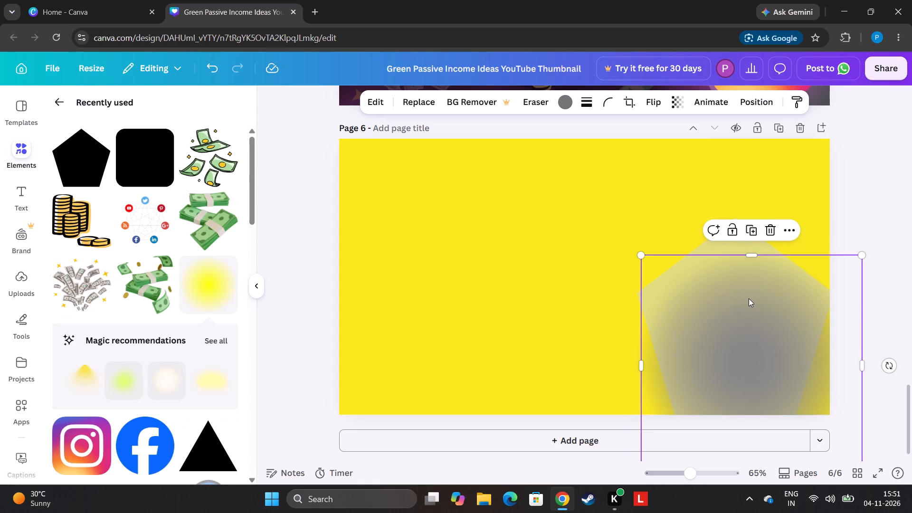
Recolour the duplicated glow orange (#e87d4a) and place it partly off the upper part of page 6's left edge.
drag(749, 298, 304, 280)
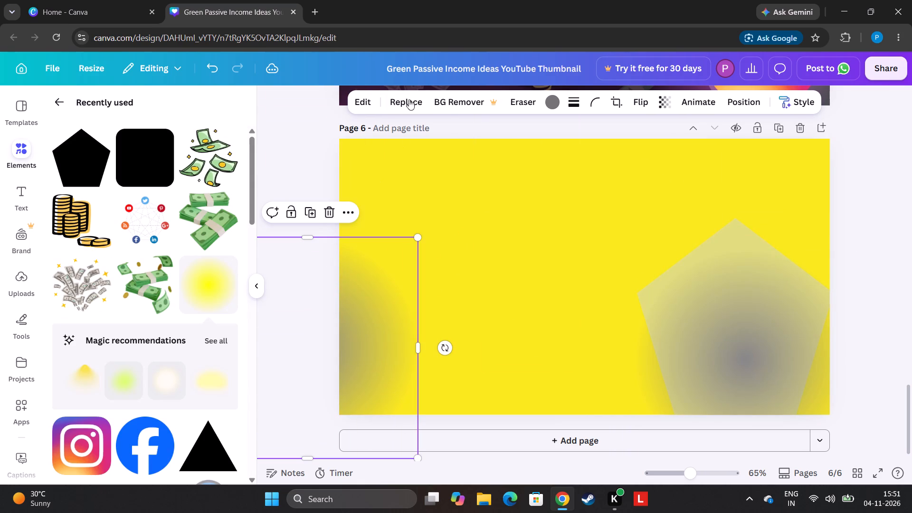
click(554, 102)
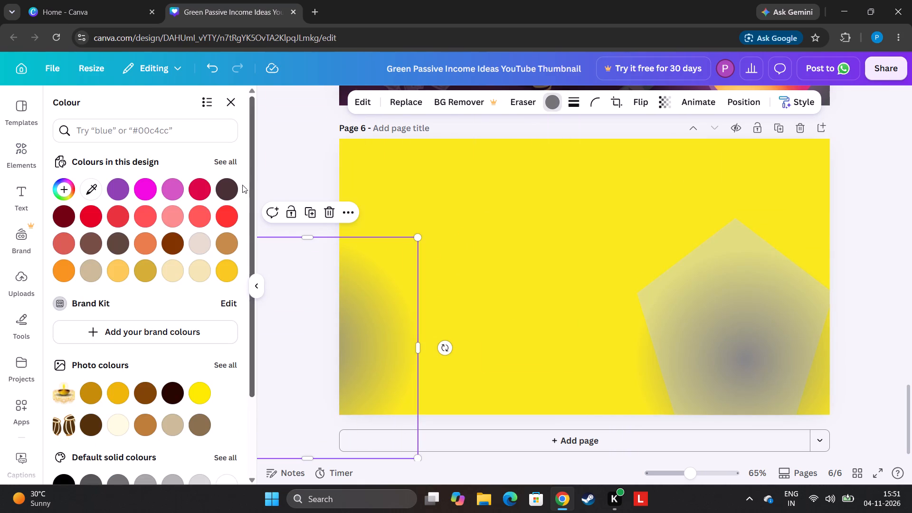
click(226, 215)
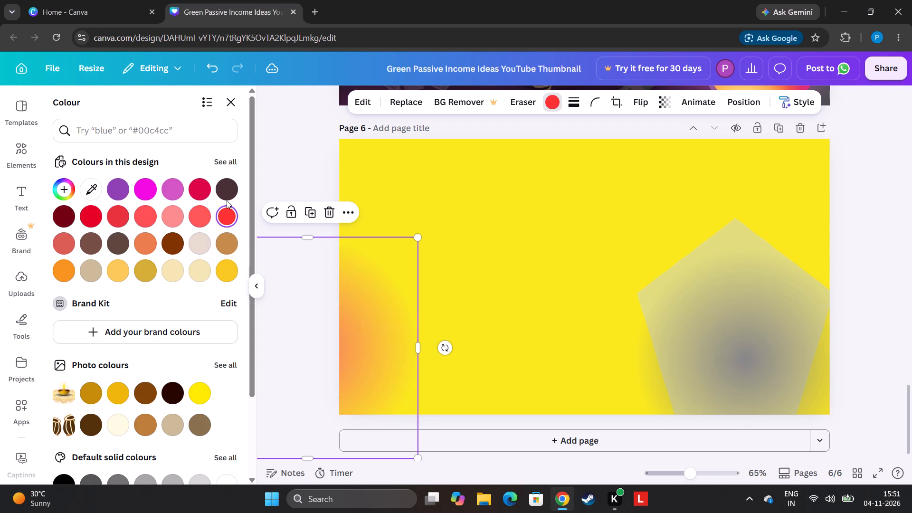
click(190, 215)
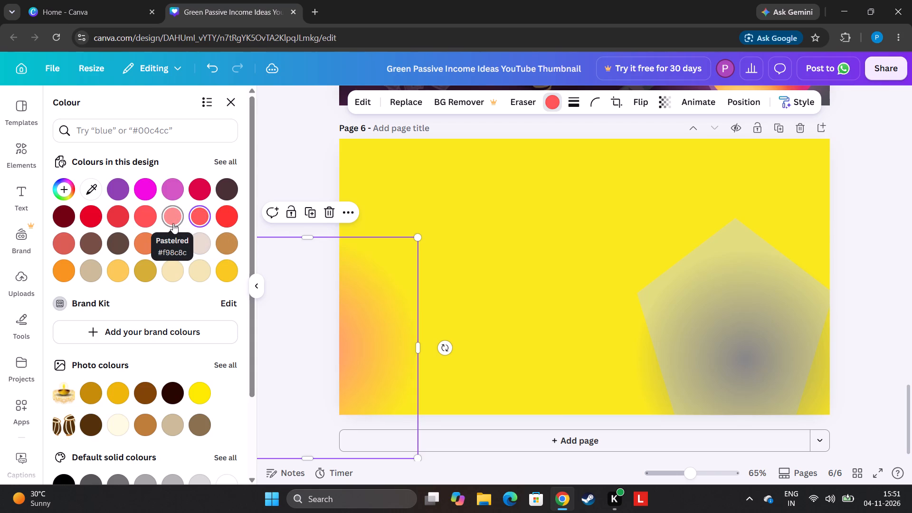
click(137, 242)
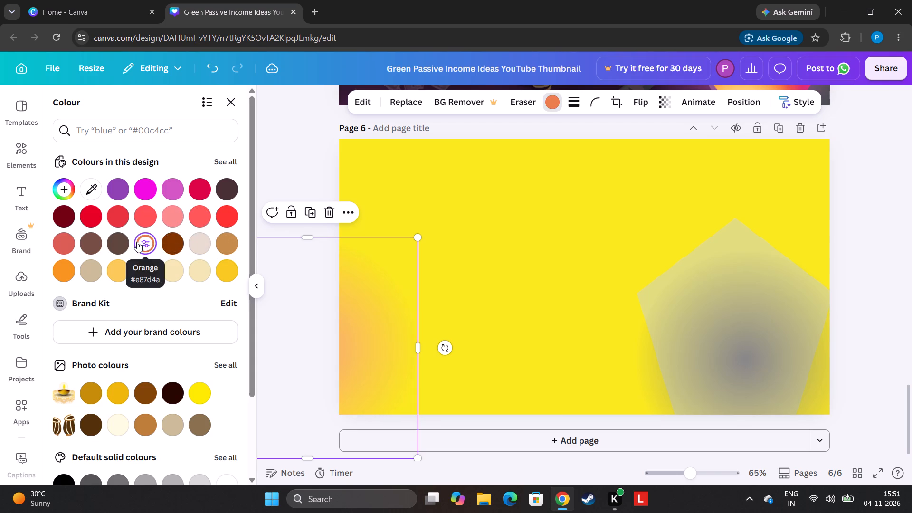
drag(360, 357, 336, 215)
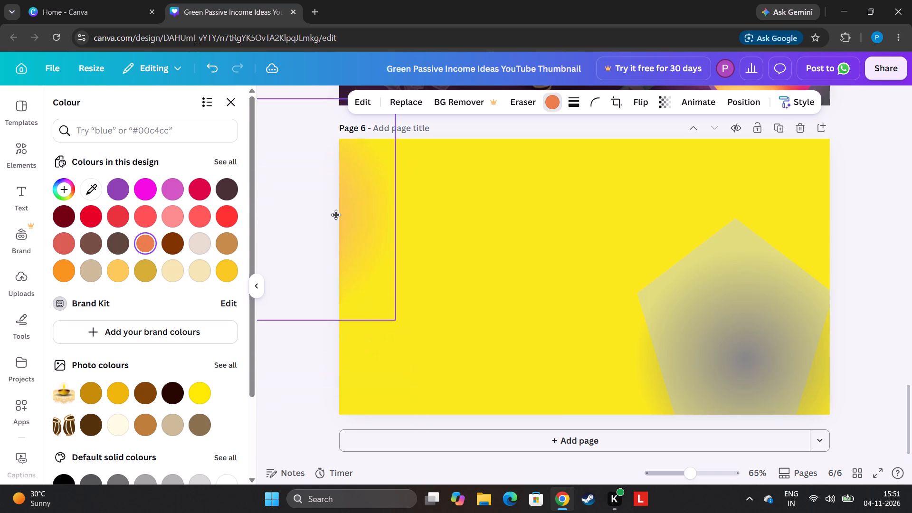
drag(336, 215, 339, 212)
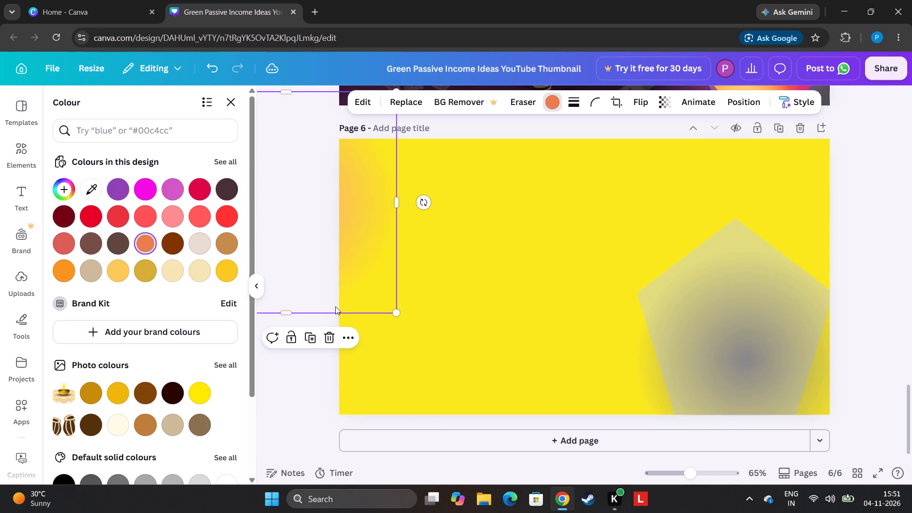
Duplicate the orange glow and place the copy partly off the lower part of the page's left edge.
click(312, 340)
drag(351, 279, 323, 380)
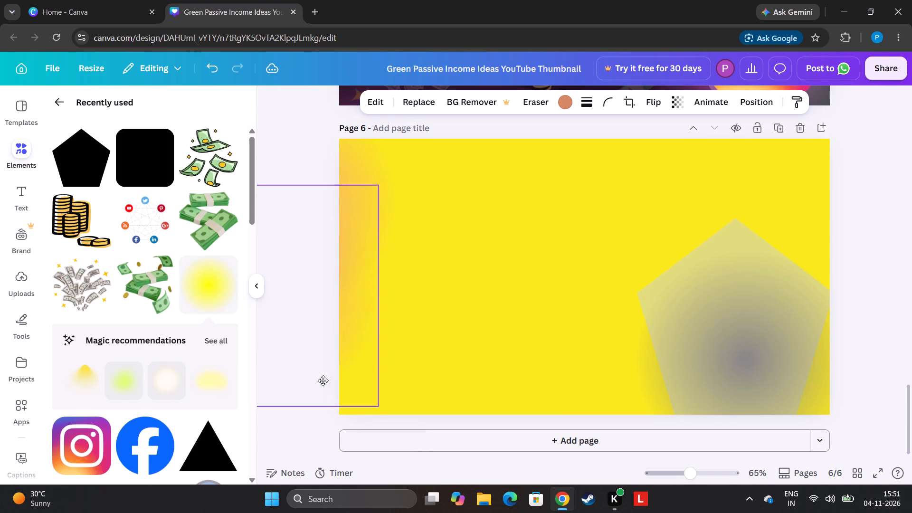
drag(323, 380, 351, 404)
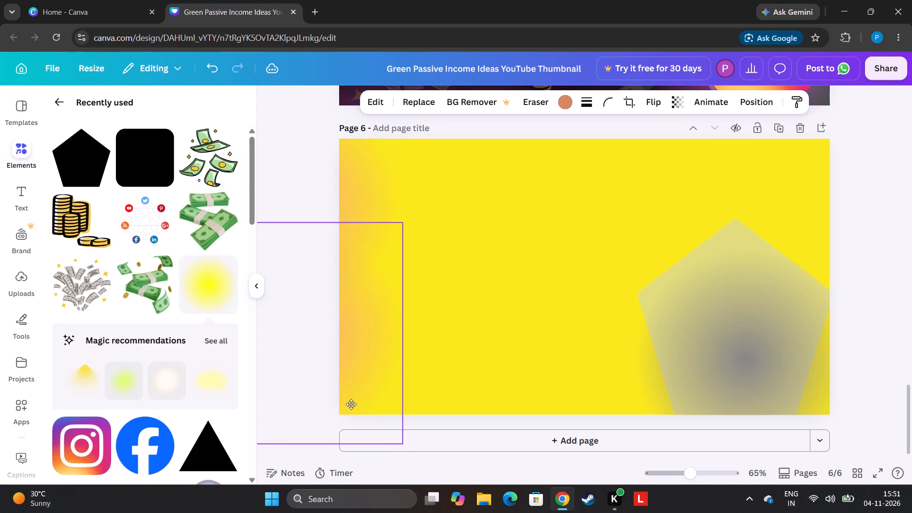
drag(351, 404, 351, 410)
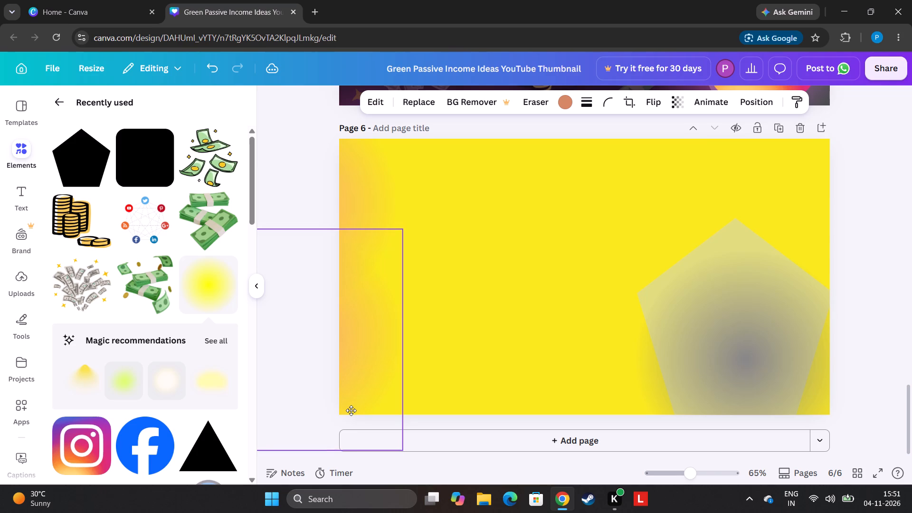
drag(351, 410, 352, 401)
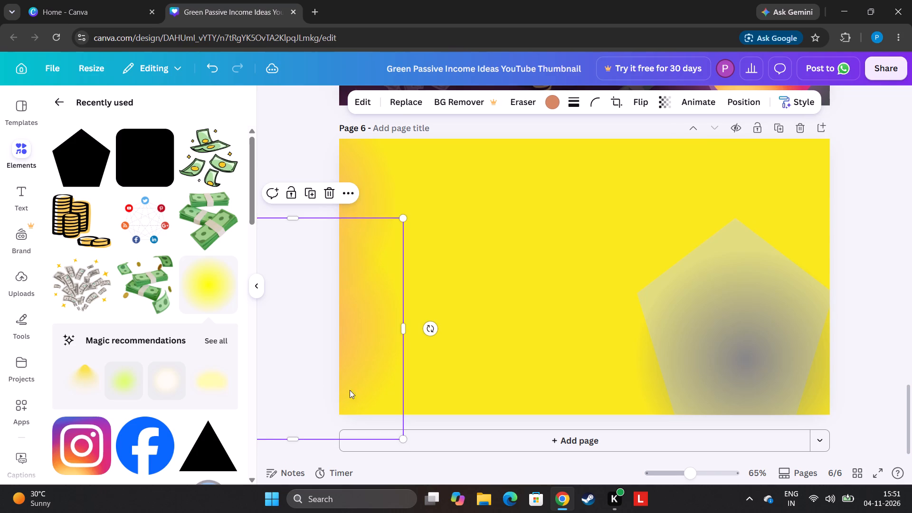
Duplicate the lower orange glow and place the copy over the page's top edge near the left corner.
click(309, 184)
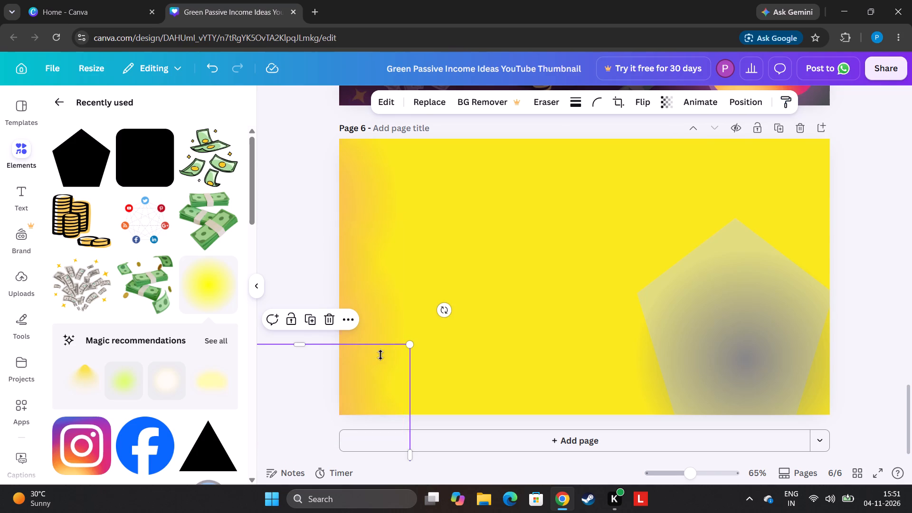
drag(352, 392, 493, 13)
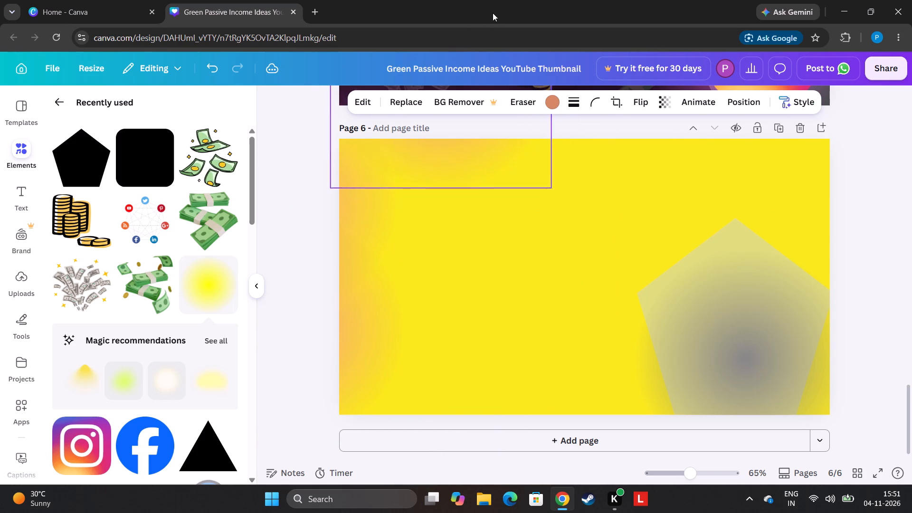
drag(493, 13, 462, 23)
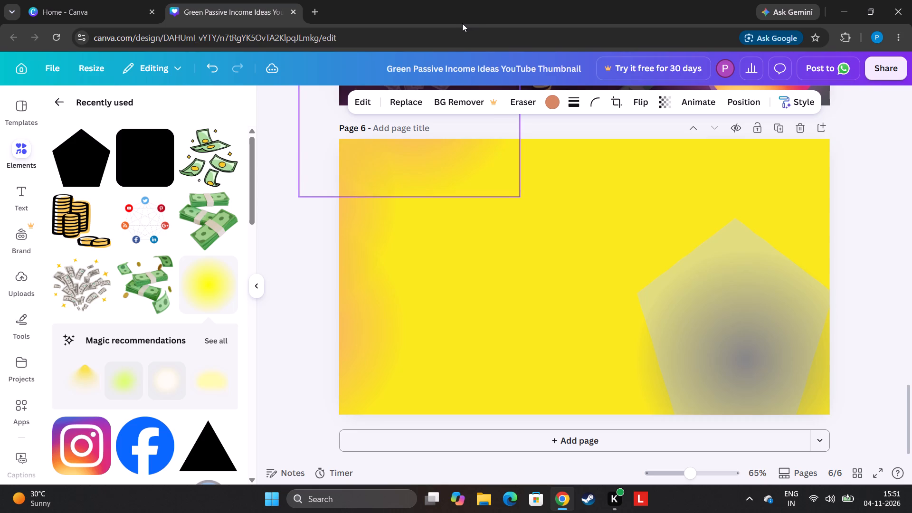
drag(462, 23, 474, 25)
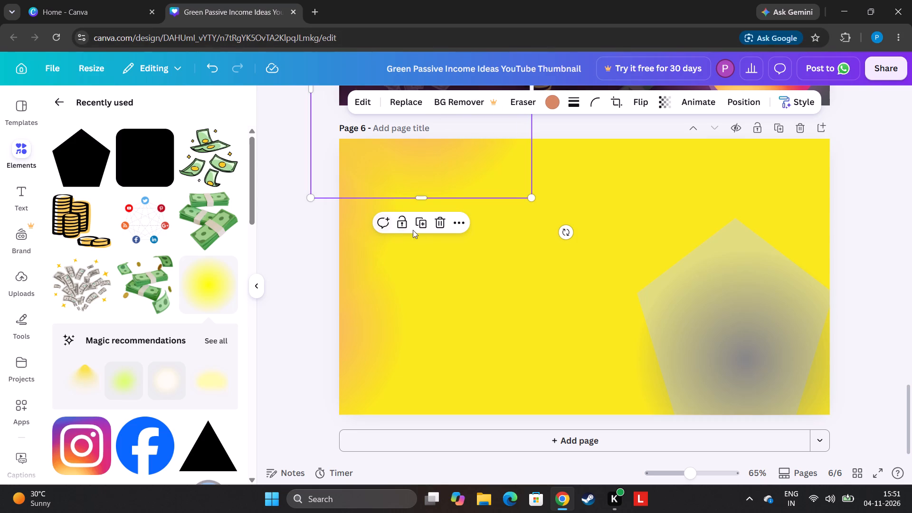
Duplicate the top orange glow and place the copy over the page's bottom edge, directly below the original.
click(423, 223)
drag(458, 164, 623, 152)
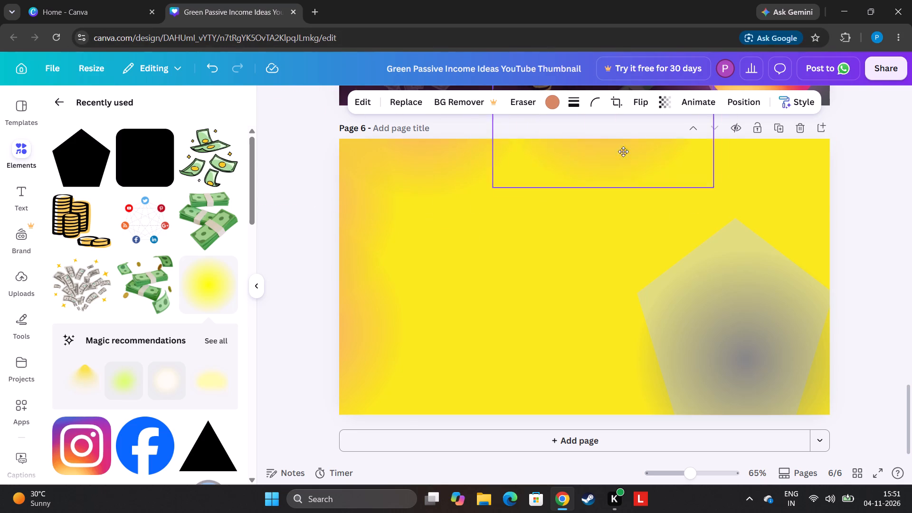
drag(623, 152, 631, 154)
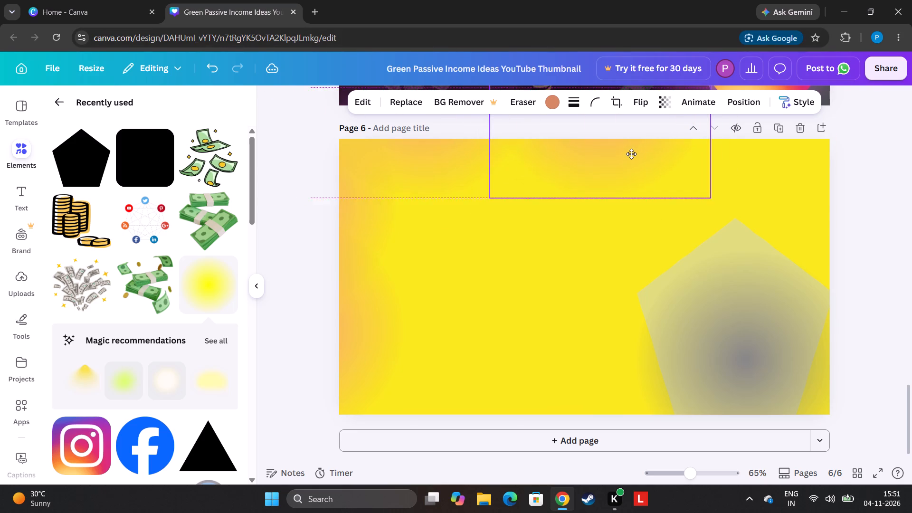
drag(631, 154, 625, 155)
drag(625, 155, 618, 153)
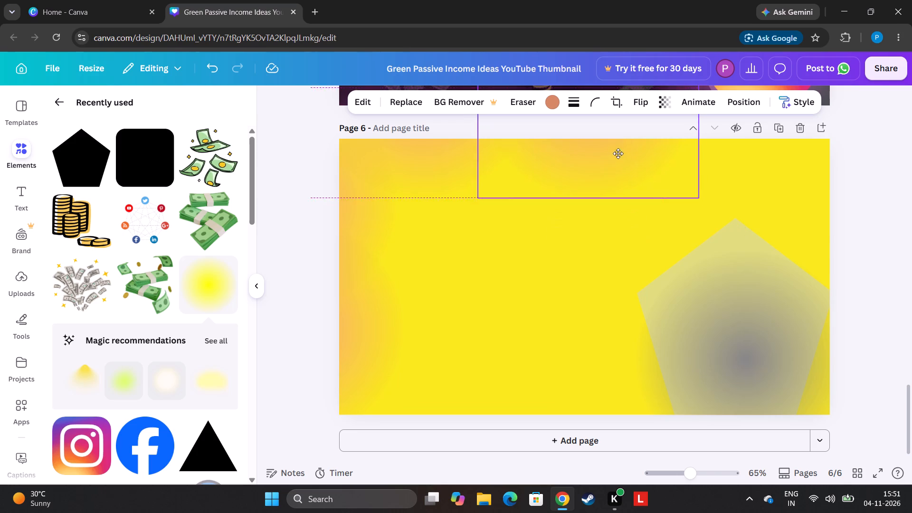
drag(618, 153, 534, 147)
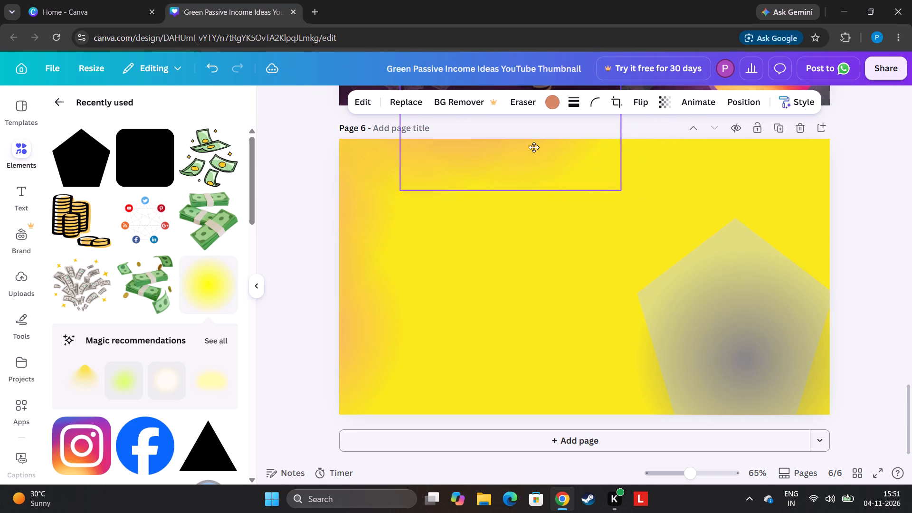
drag(534, 147, 490, 512)
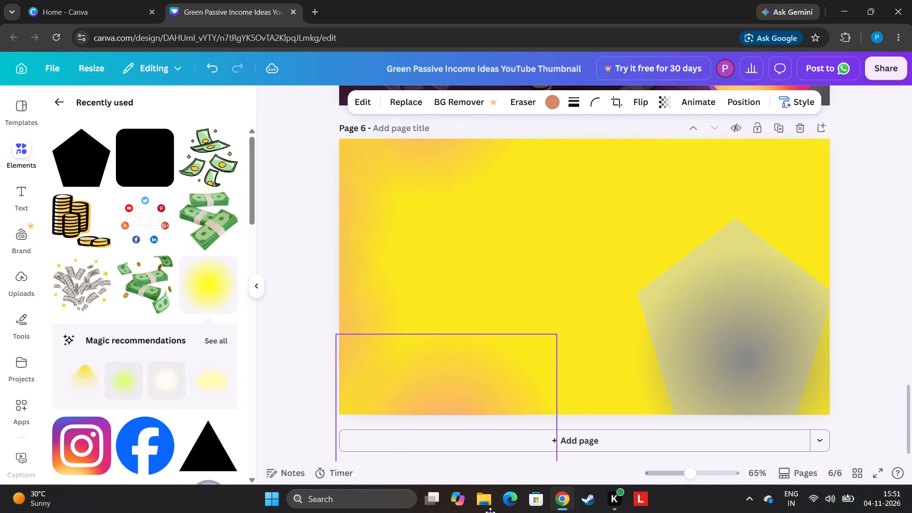
drag(490, 512, 497, 512)
drag(518, 372, 484, 406)
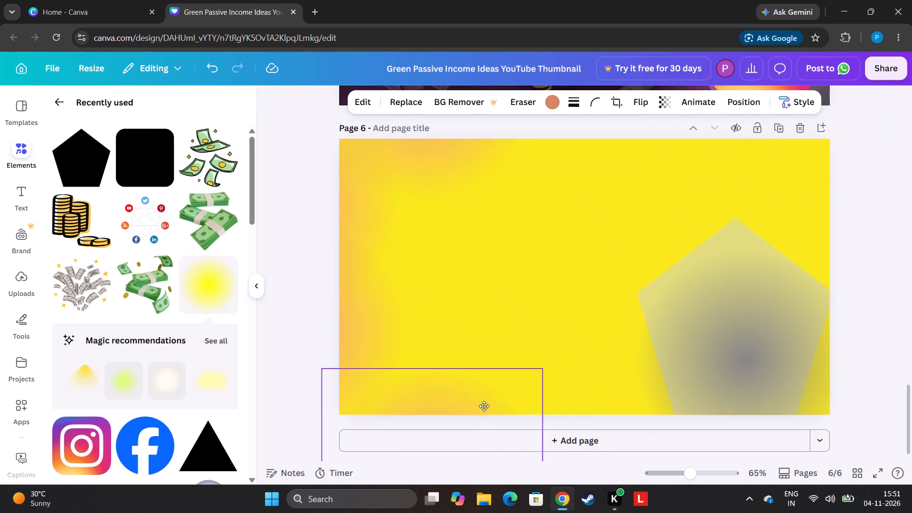
drag(484, 406, 471, 415)
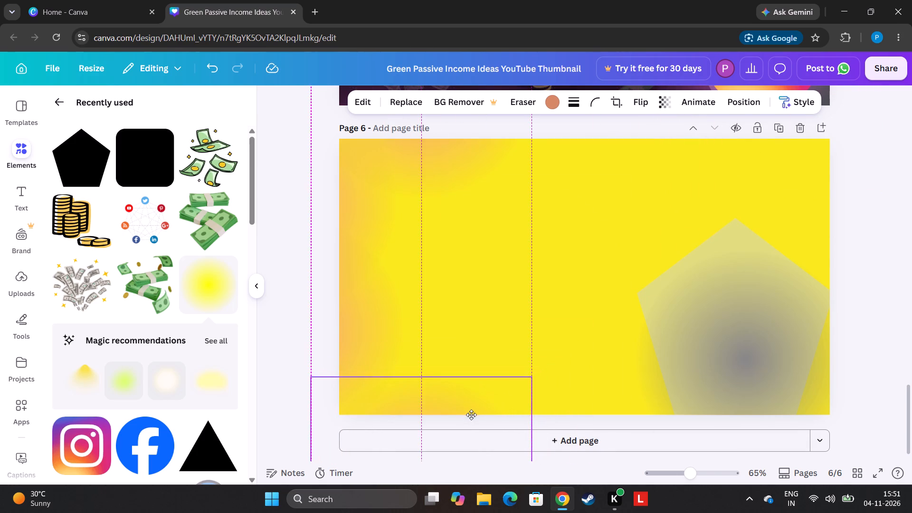
drag(471, 415, 477, 415)
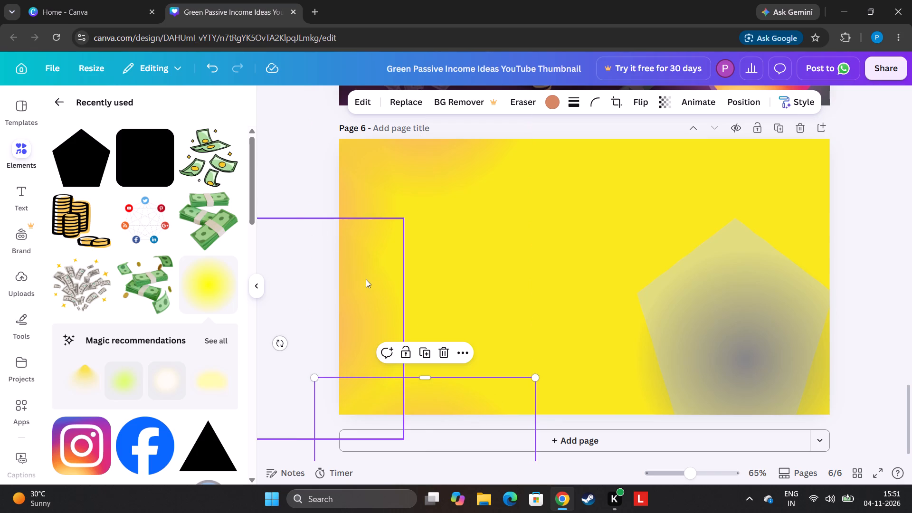
Shift the two left-edge glows and the top glow further off the page to leave only faint orange edges.
drag(366, 279, 337, 289)
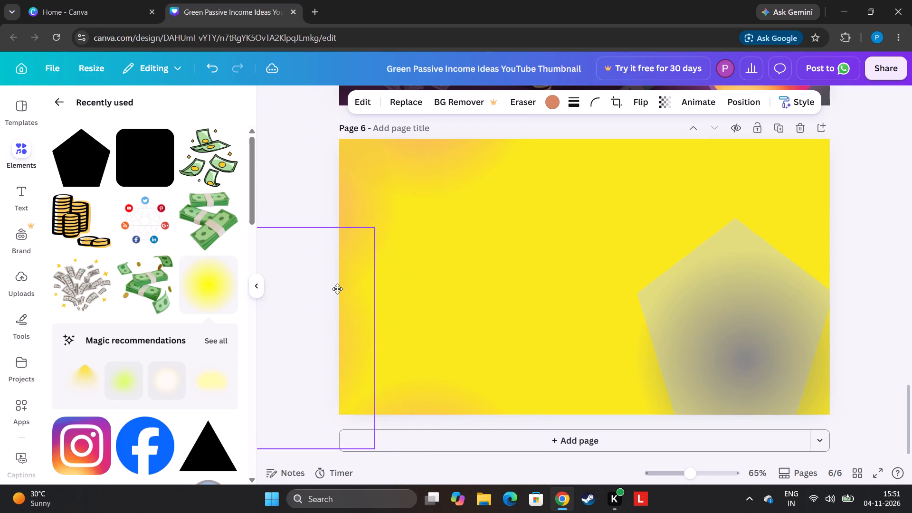
drag(337, 289, 341, 301)
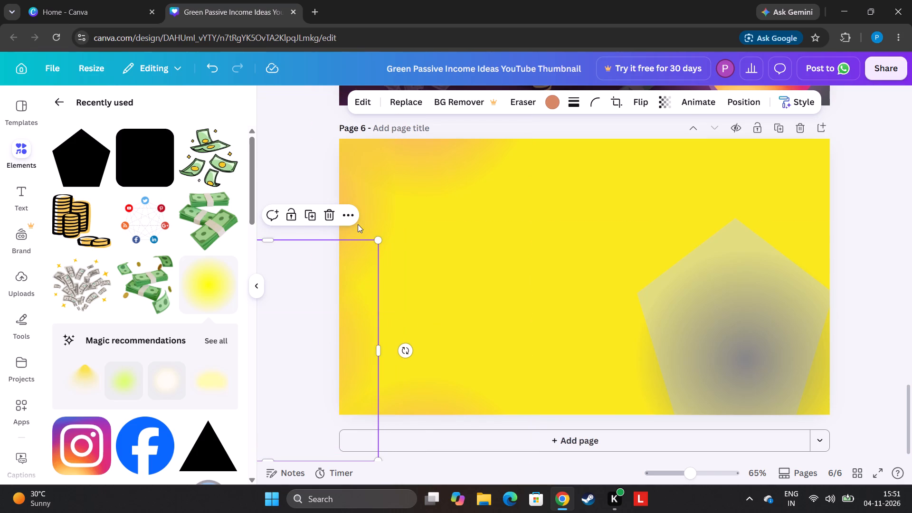
drag(358, 224, 344, 228)
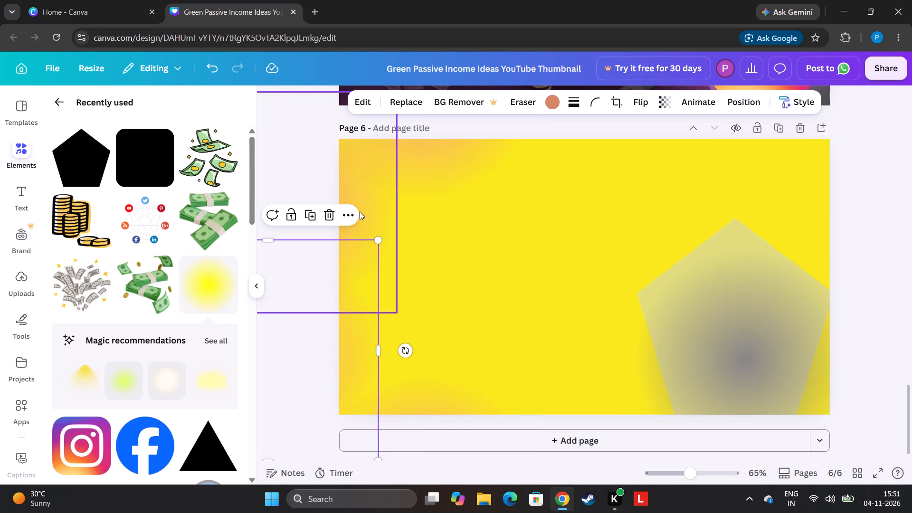
drag(360, 212, 356, 224)
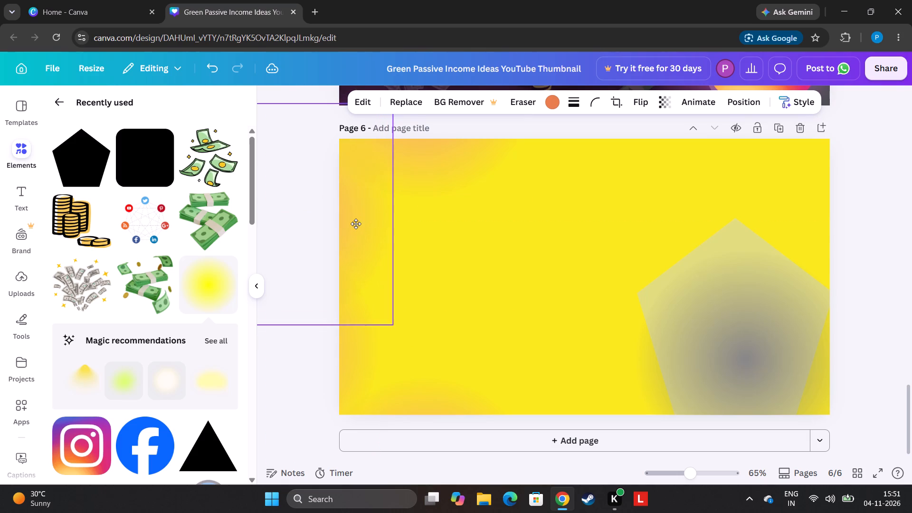
drag(356, 224, 347, 223)
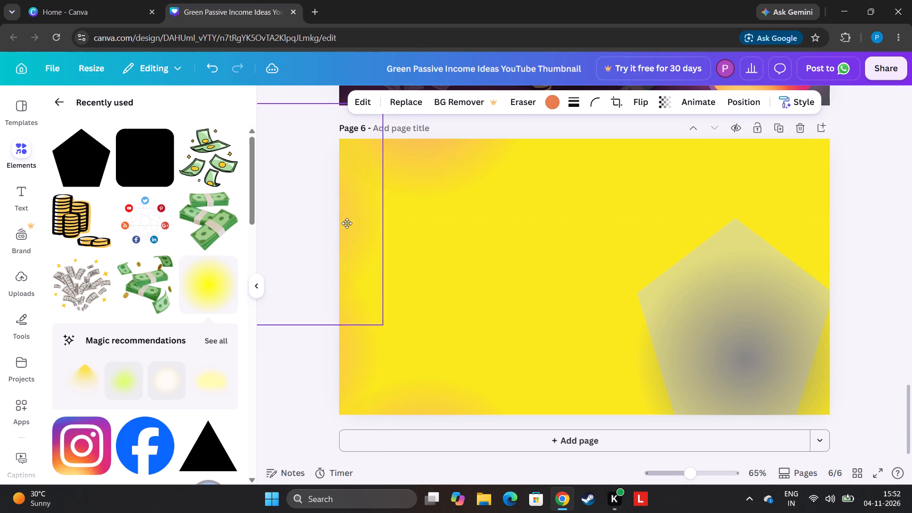
drag(347, 223, 350, 225)
drag(408, 192, 420, 175)
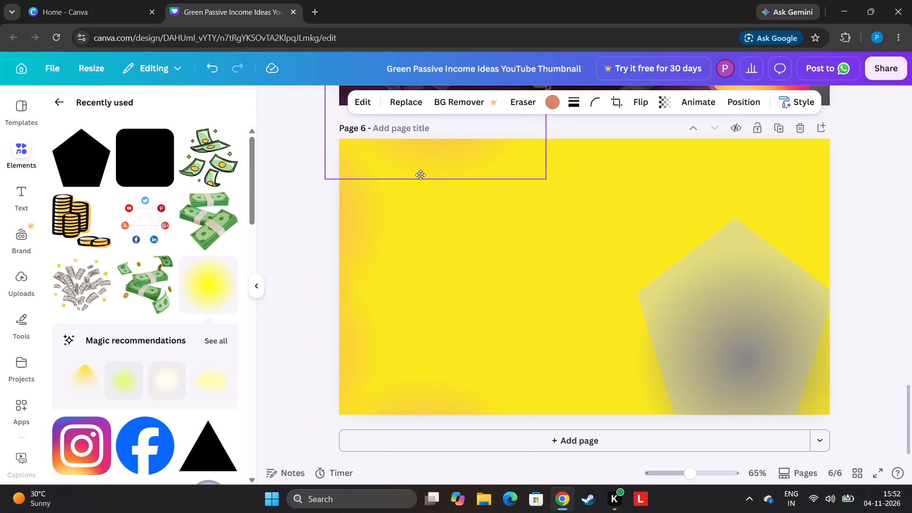
drag(420, 175, 413, 179)
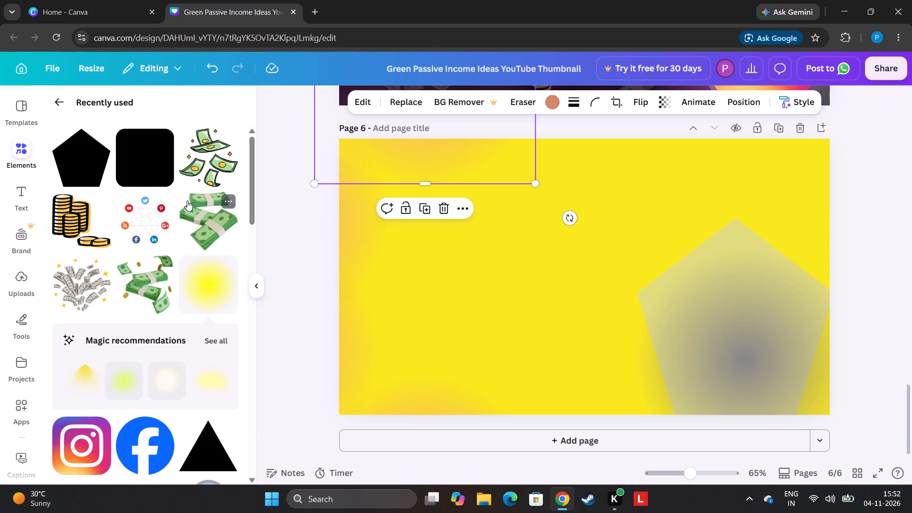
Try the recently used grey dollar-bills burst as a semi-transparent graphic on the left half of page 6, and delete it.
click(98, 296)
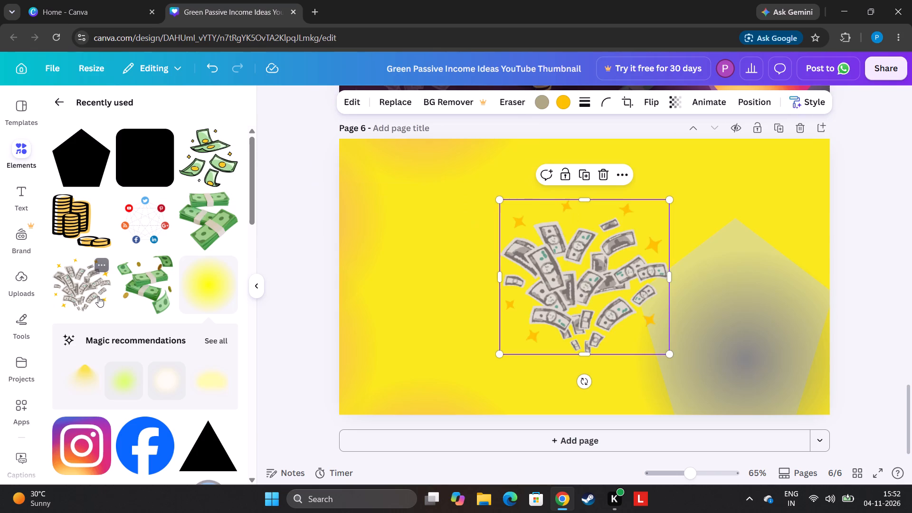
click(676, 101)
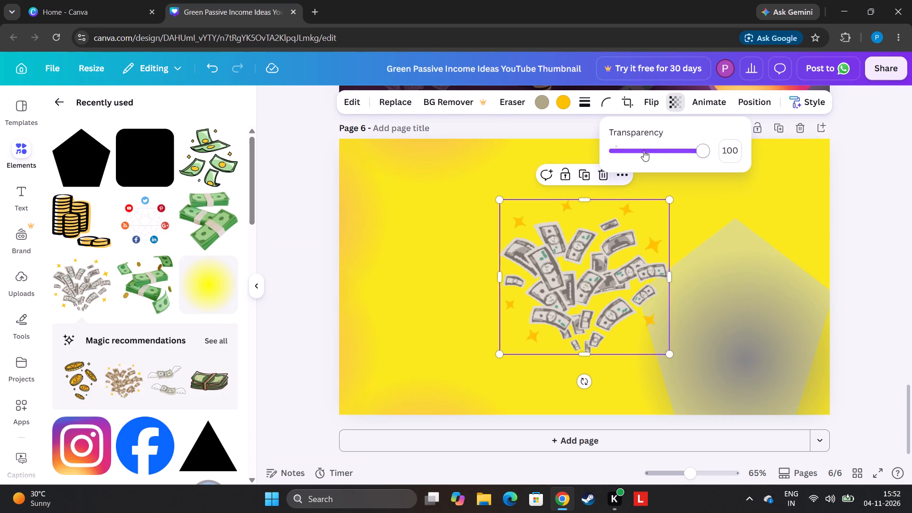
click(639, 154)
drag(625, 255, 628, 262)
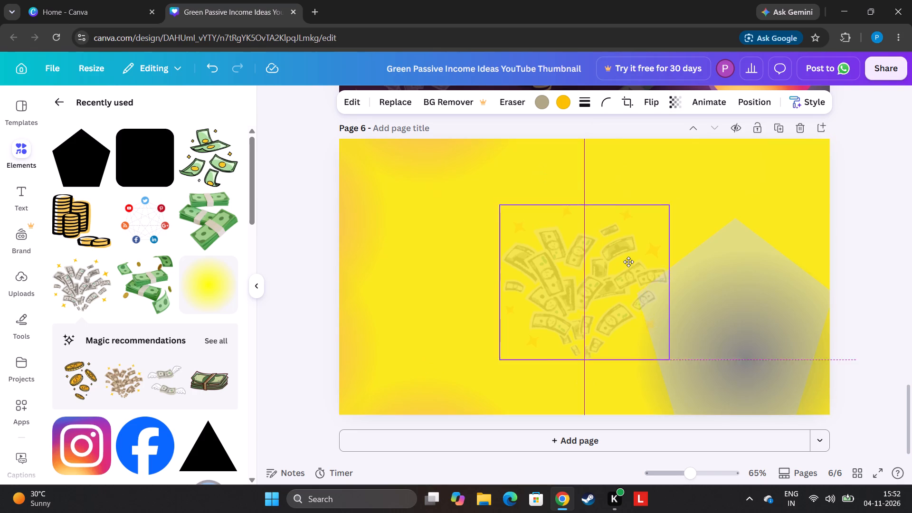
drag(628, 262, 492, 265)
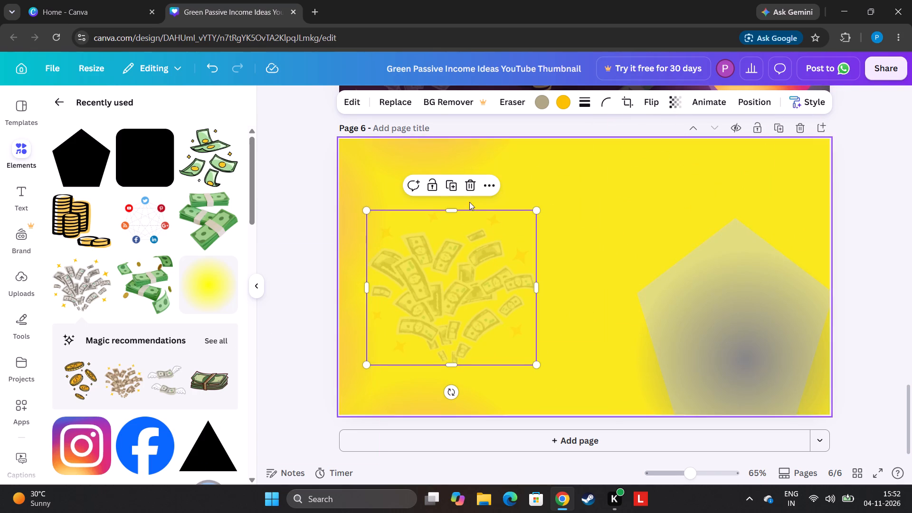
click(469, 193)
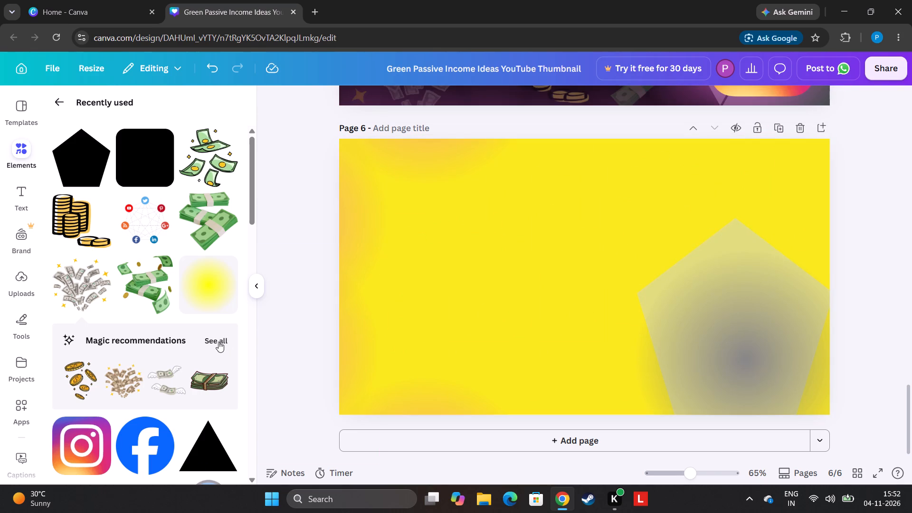
Browse all magic recommendations for the grey dollar-bills burst and add the green fan of four dollar bills to page 6.
click(218, 342)
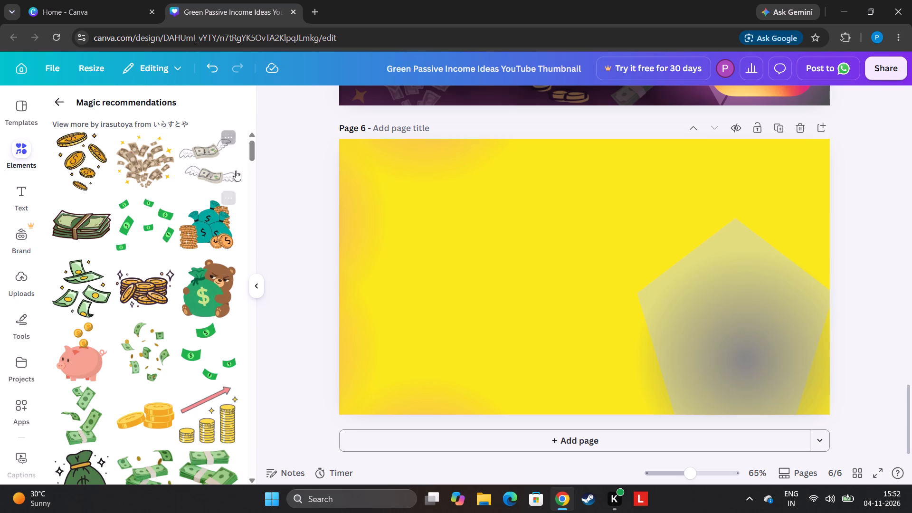
drag(247, 148, 246, 157)
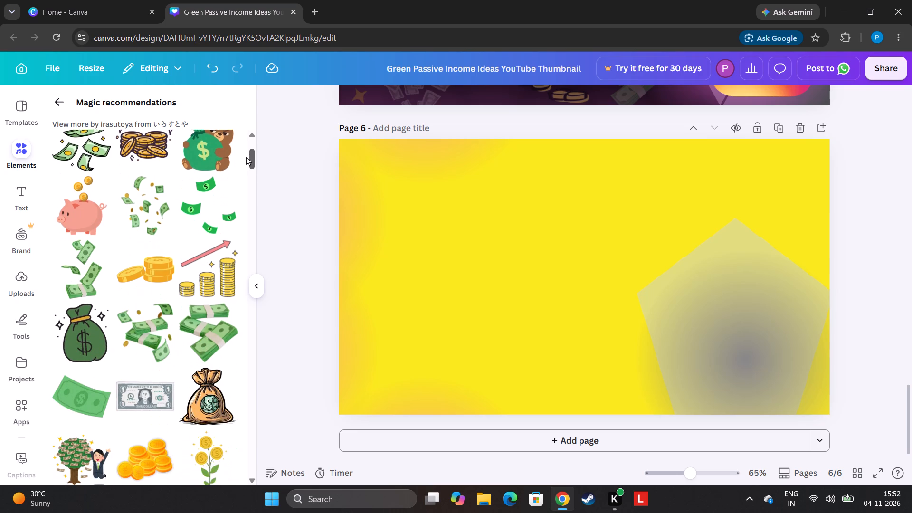
drag(246, 157, 244, 170)
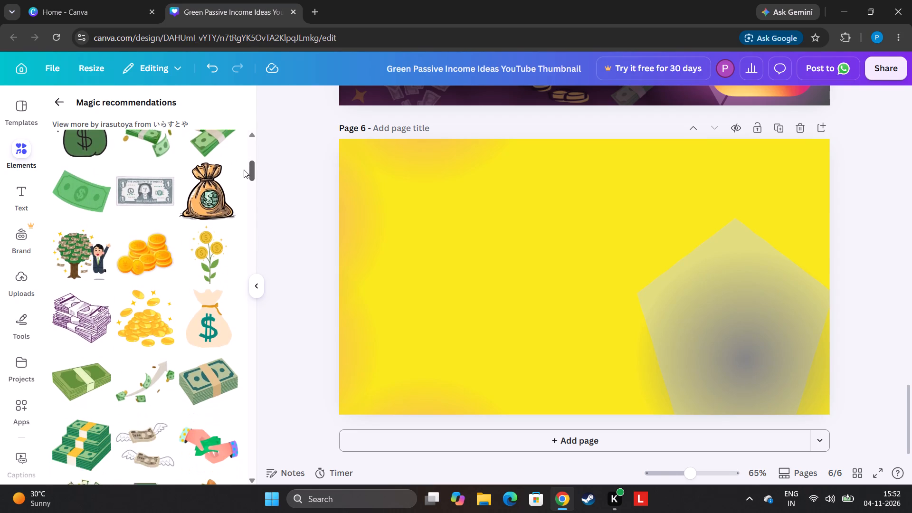
drag(244, 170, 241, 188)
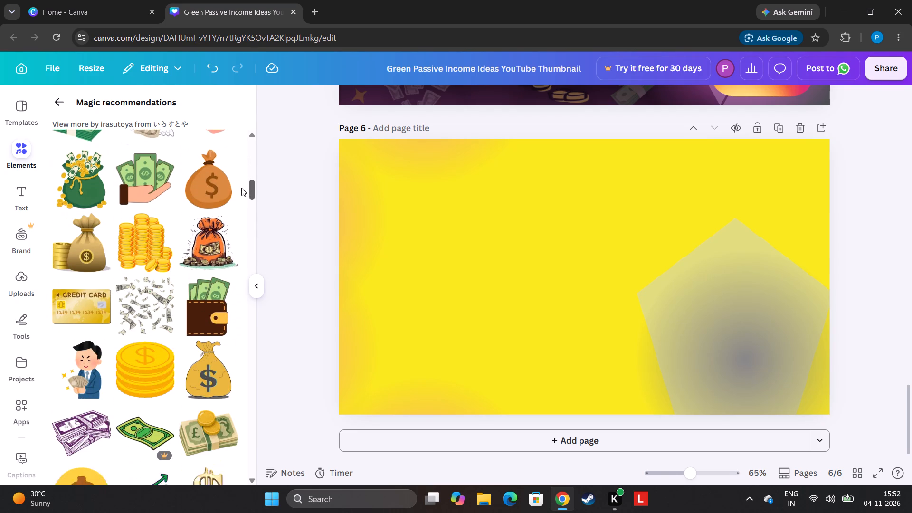
drag(241, 188, 238, 215)
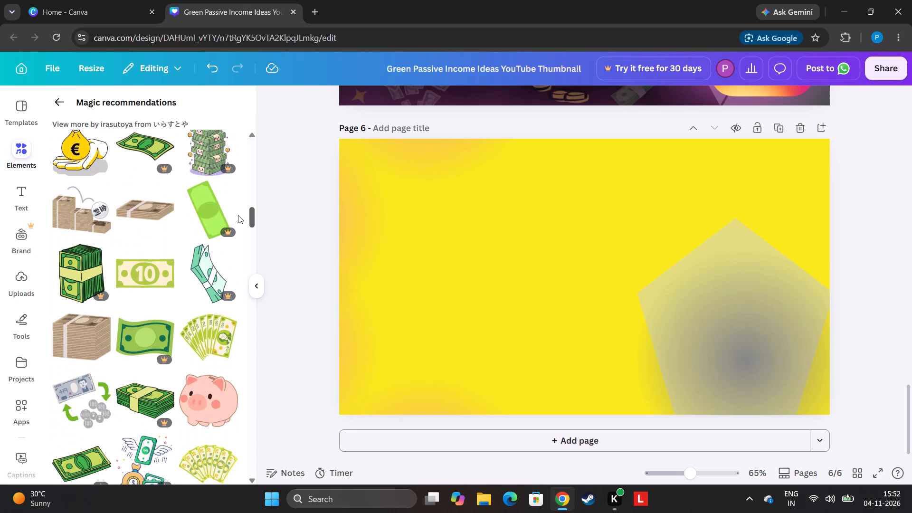
drag(238, 215, 229, 245)
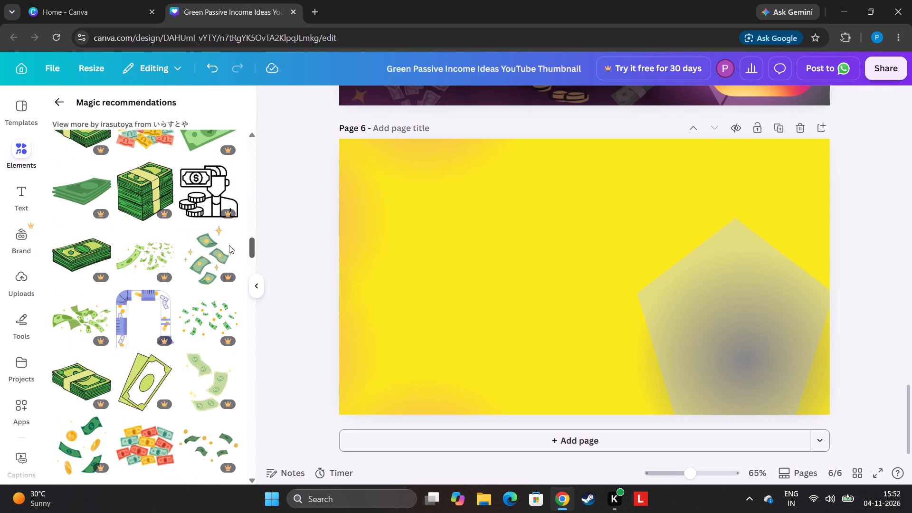
drag(229, 245, 225, 264)
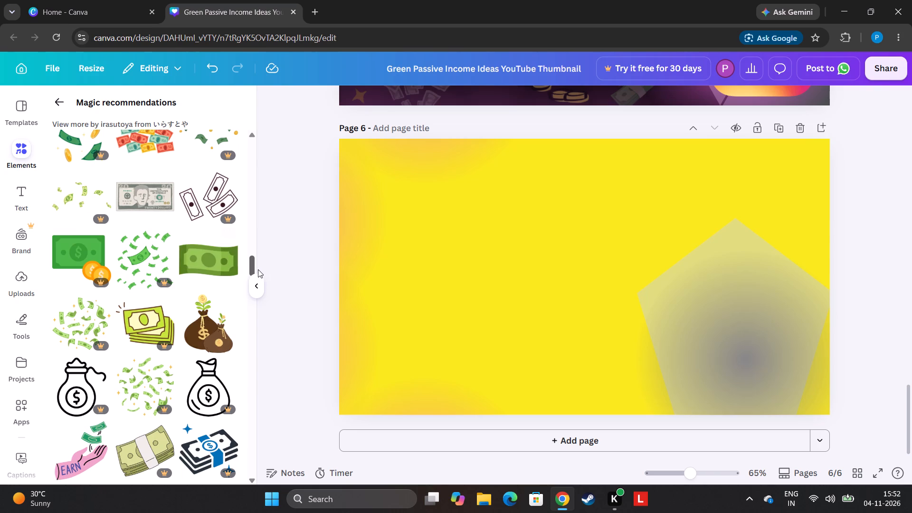
drag(249, 266, 256, 294)
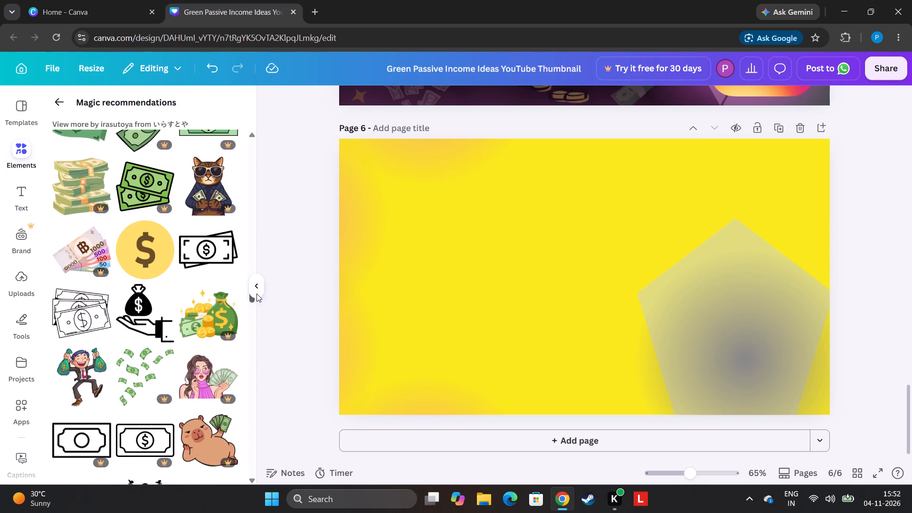
drag(256, 294, 256, 304)
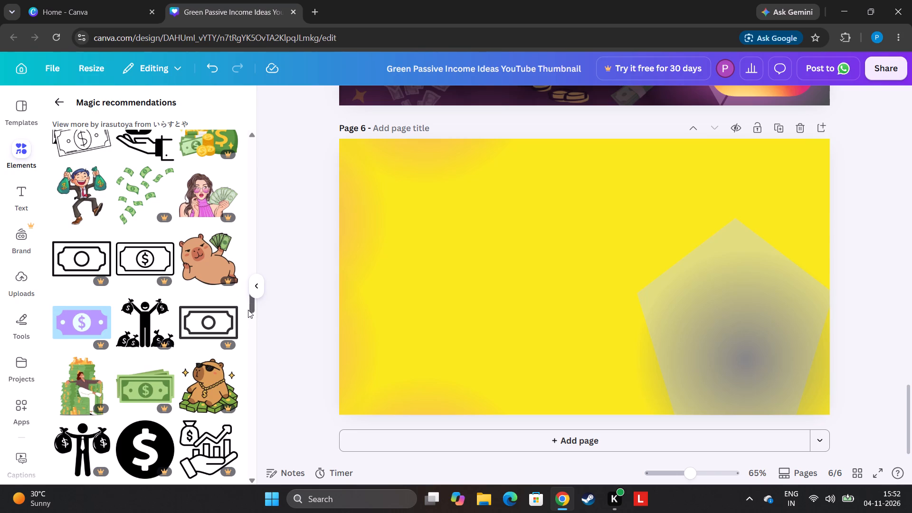
drag(250, 305, 254, 341)
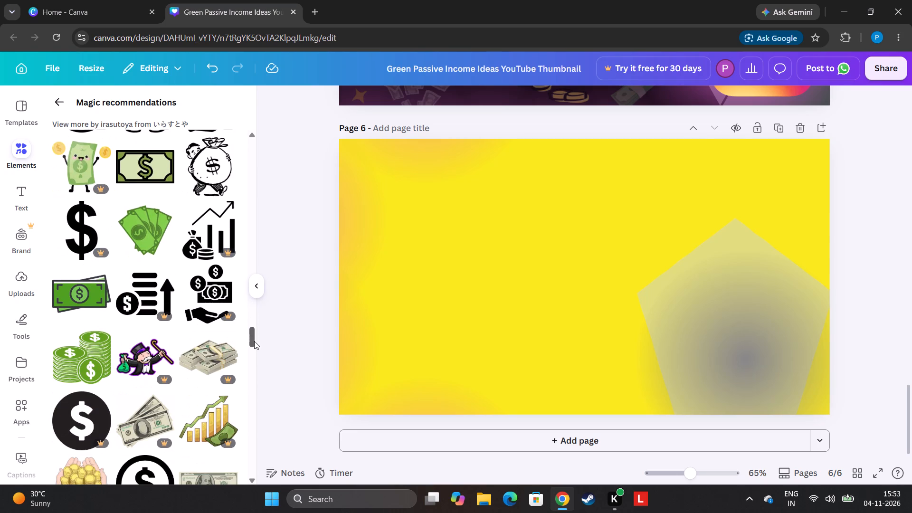
drag(254, 341, 251, 345)
click(159, 159)
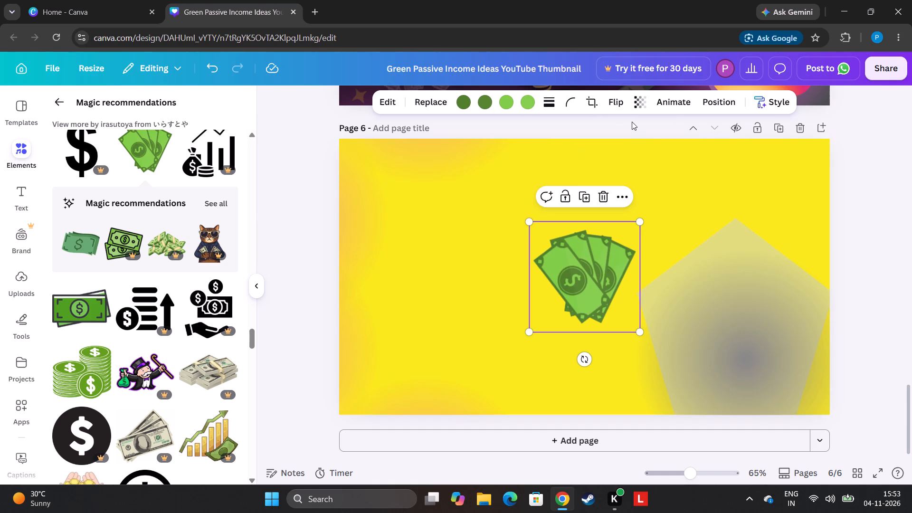
Set the green bills graphic's transparency to 12.
click(633, 97)
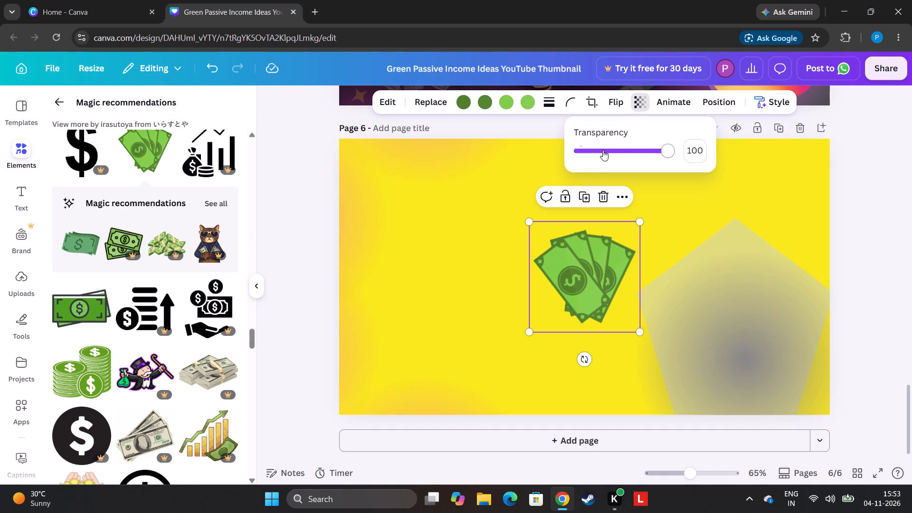
click(602, 150)
click(596, 154)
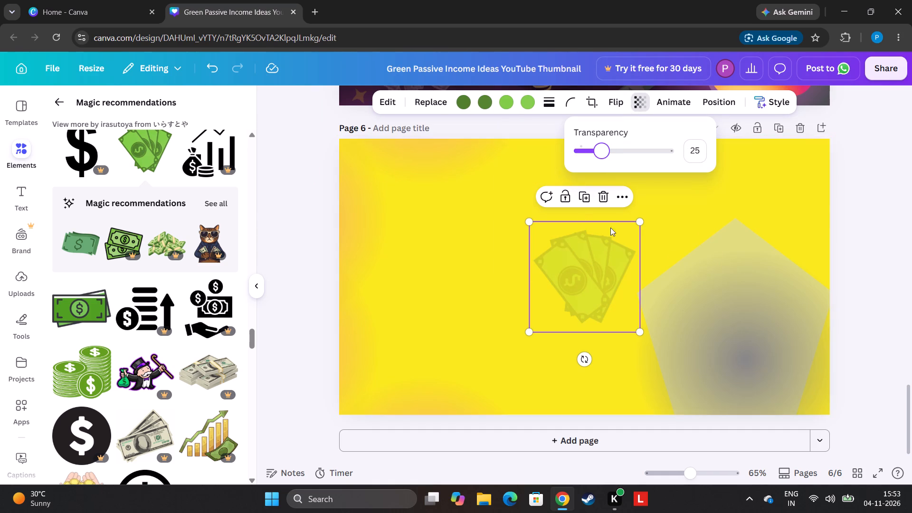
drag(600, 151, 585, 153)
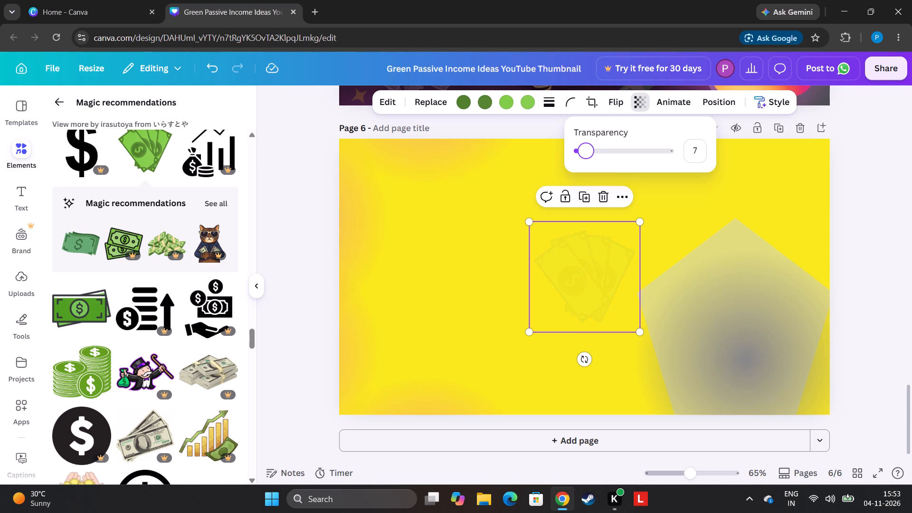
drag(585, 153, 589, 154)
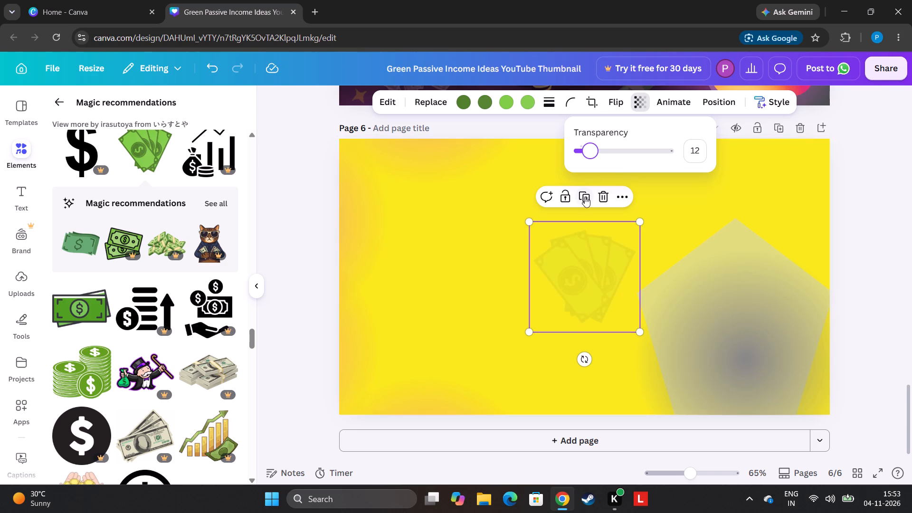
Duplicate the faint bills graphic, shrink the copy to less than half size and place it near the page's top-right corner.
click(586, 197)
drag(596, 286, 783, 176)
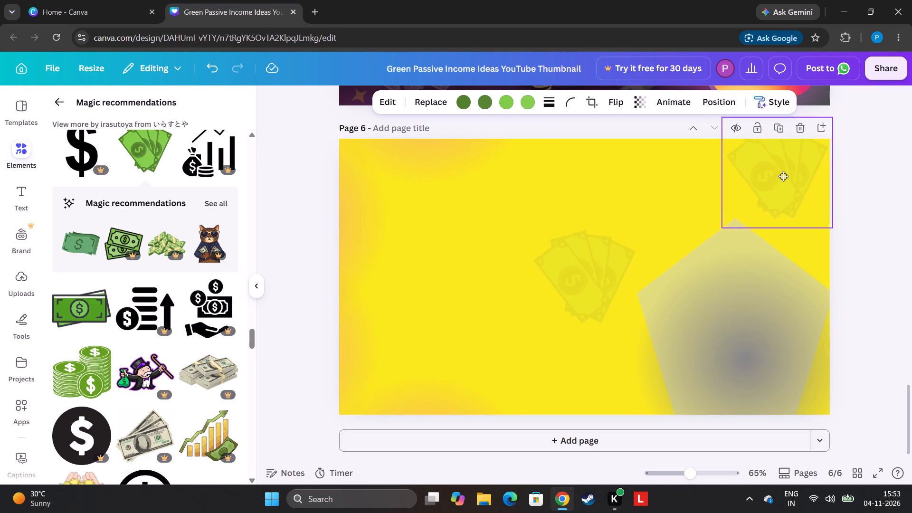
drag(783, 176, 788, 187)
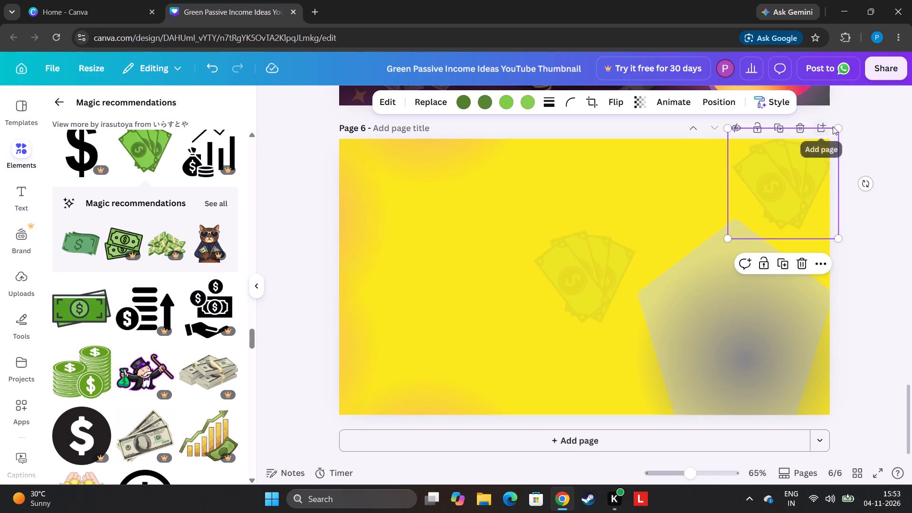
drag(836, 125, 809, 191)
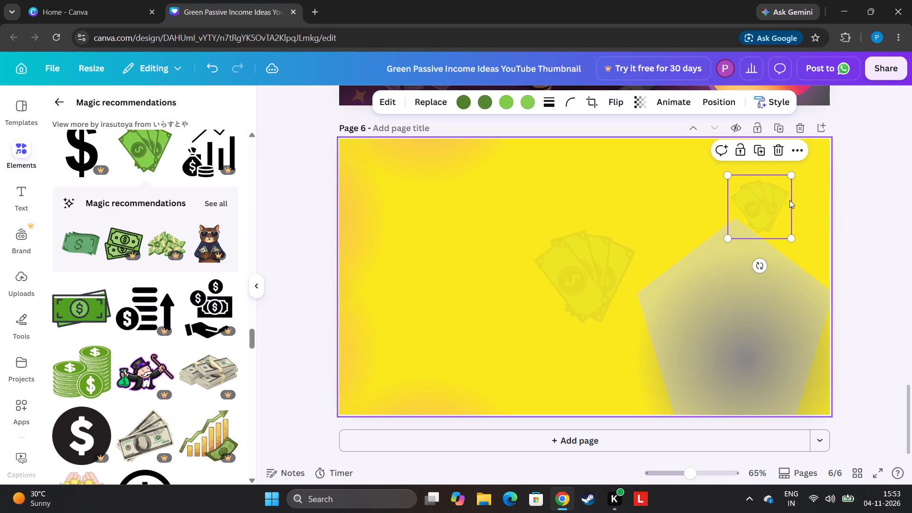
drag(772, 206, 812, 171)
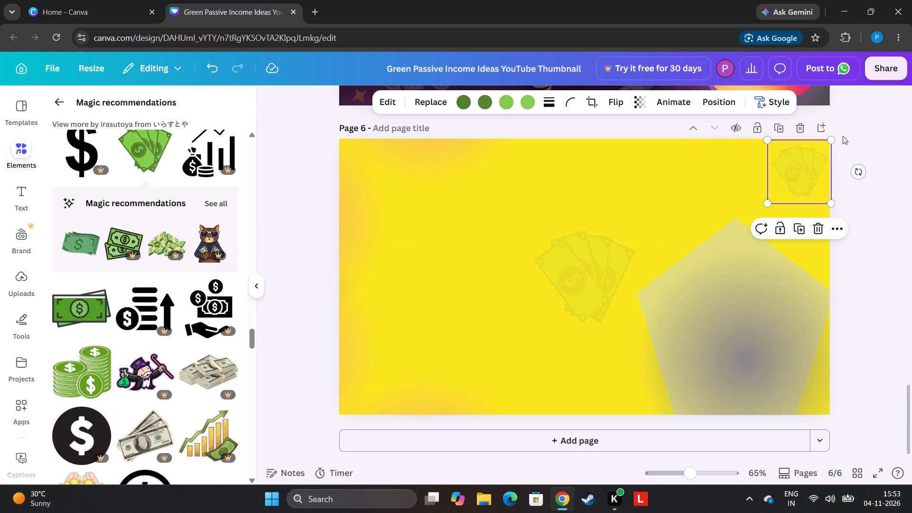
drag(828, 141, 825, 152)
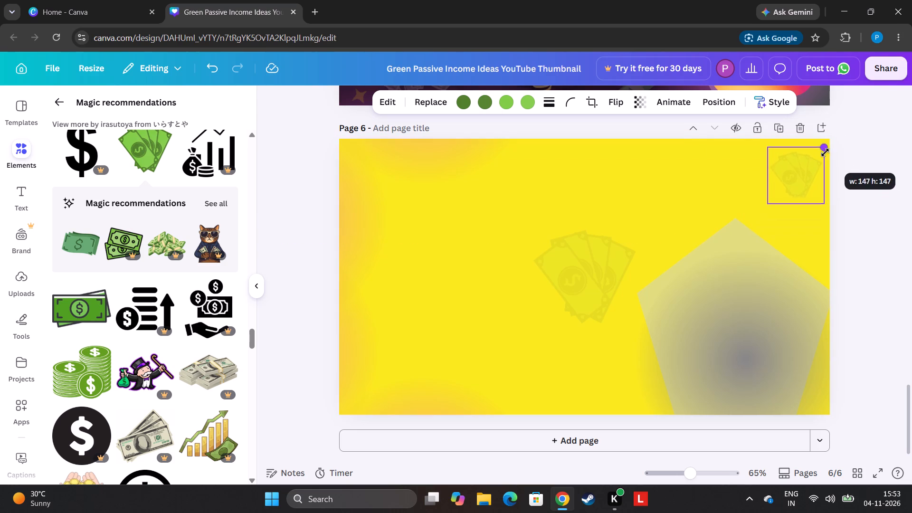
drag(825, 152, 817, 163)
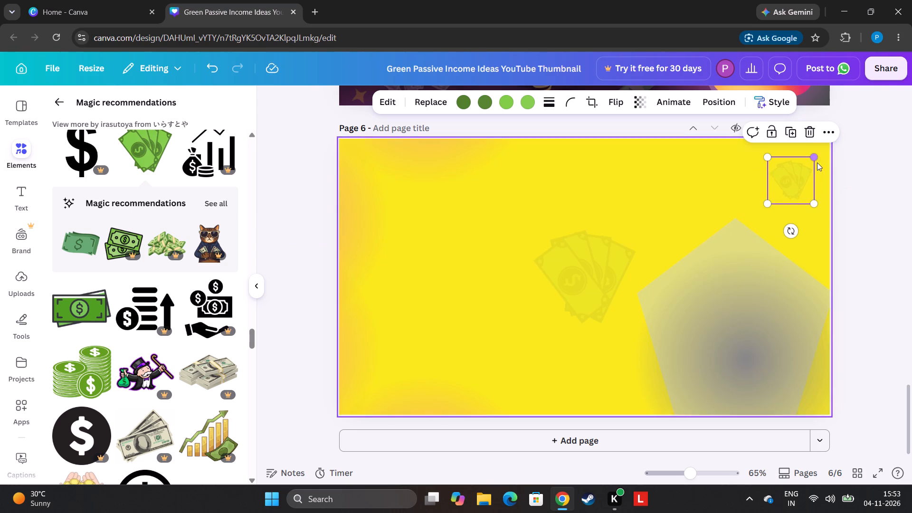
Shrink the original bills graphic to about half size, tilt it counterclockwise and place it near the bottom edge, left of the pentagon.
click(619, 245)
drag(643, 225, 645, 233)
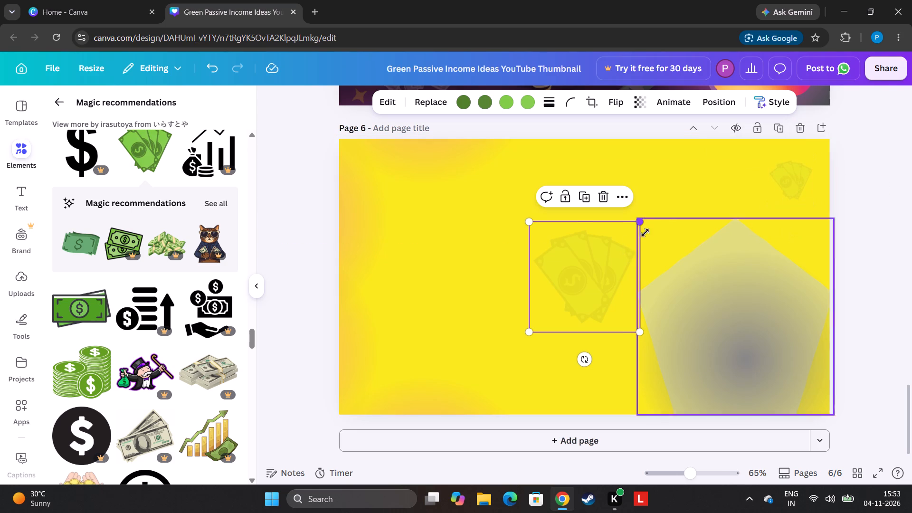
drag(645, 233, 596, 299)
drag(556, 297, 610, 332)
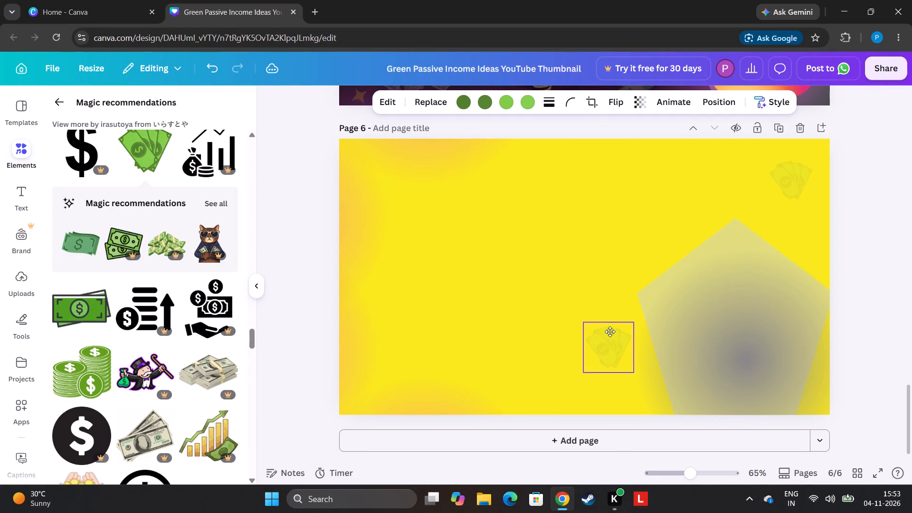
drag(610, 332, 679, 183)
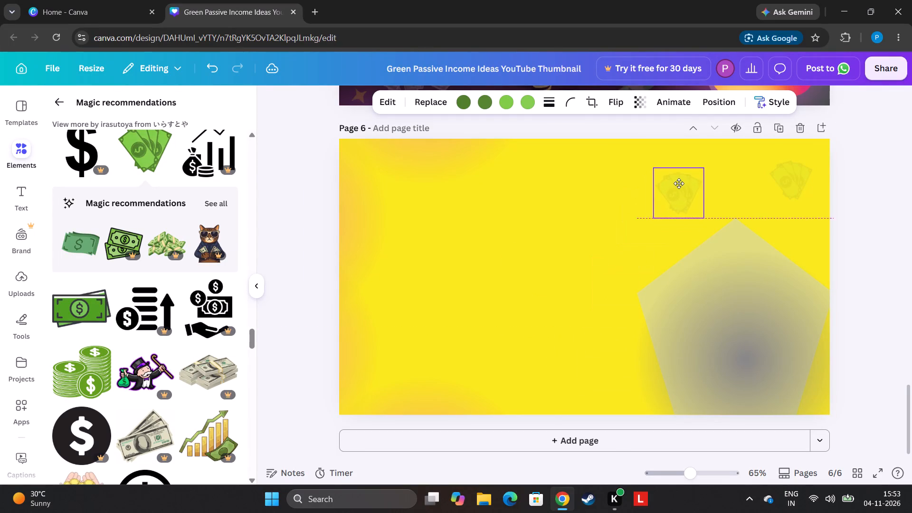
drag(679, 183, 588, 351)
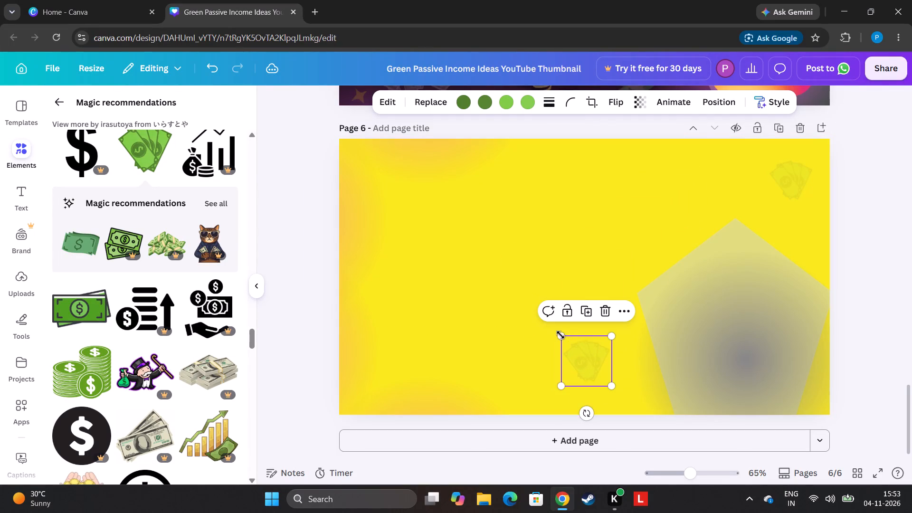
drag(560, 335, 550, 331)
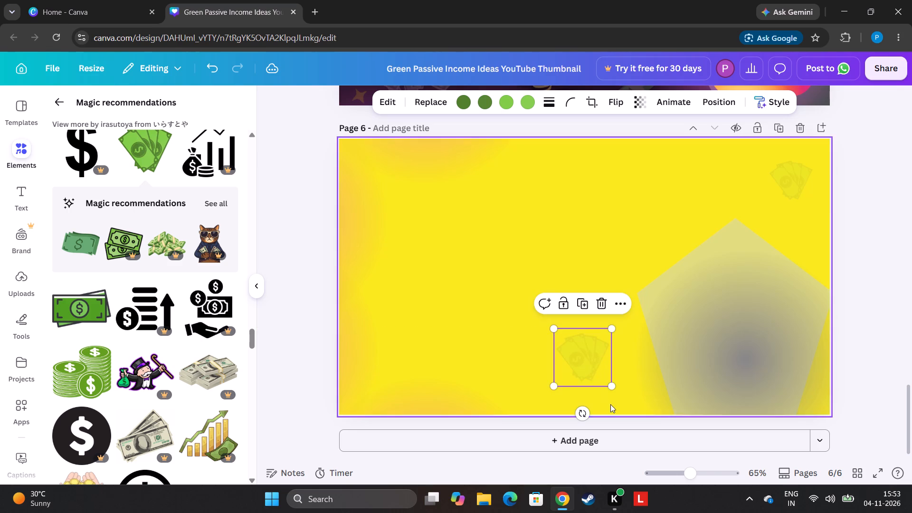
drag(585, 416, 610, 414)
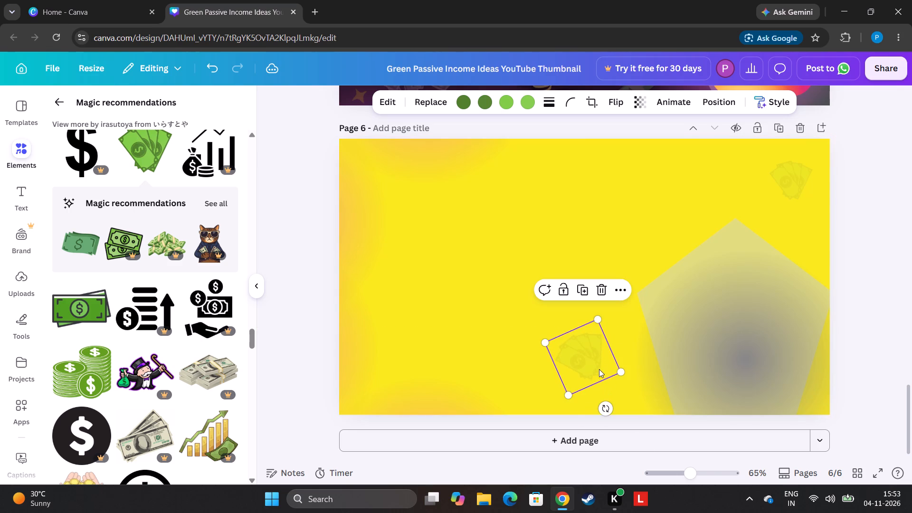
drag(591, 355, 604, 380)
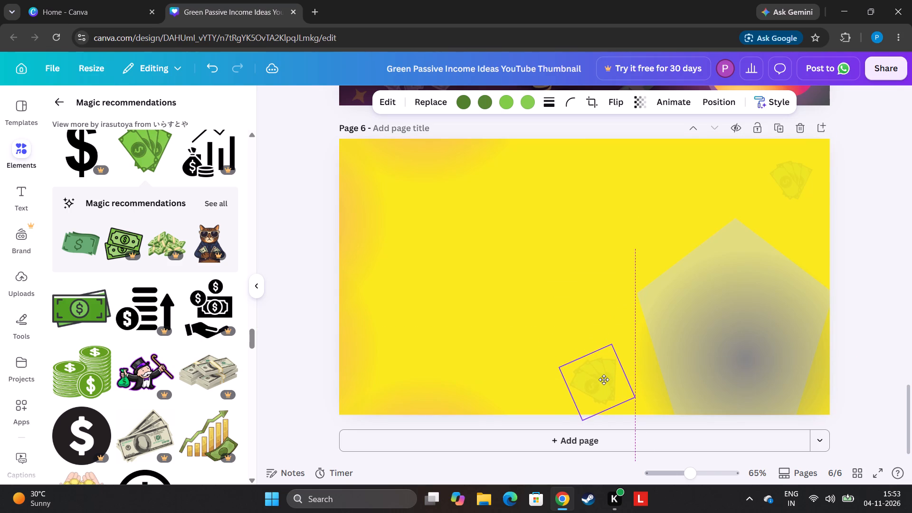
drag(604, 380, 603, 378)
Duplicate the tilted bills graphic and place the copy in the page's top-left corner.
click(600, 312)
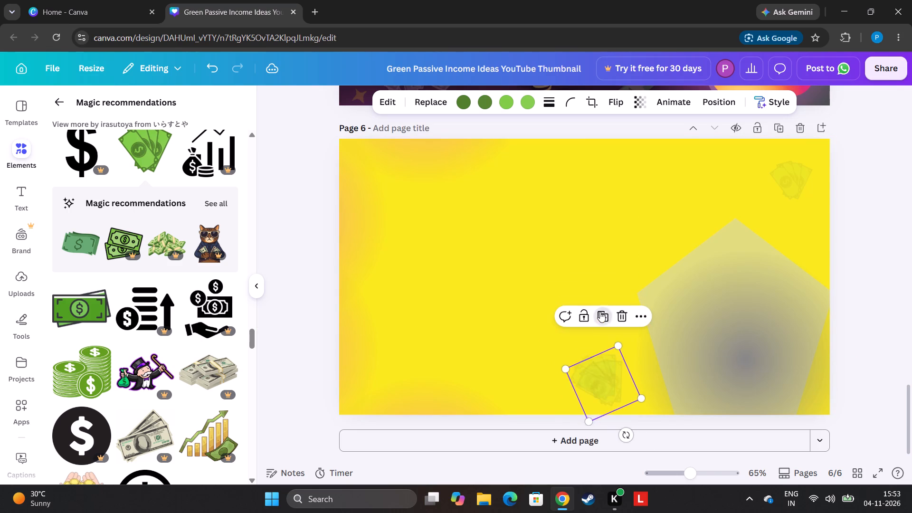
drag(598, 371, 414, 340)
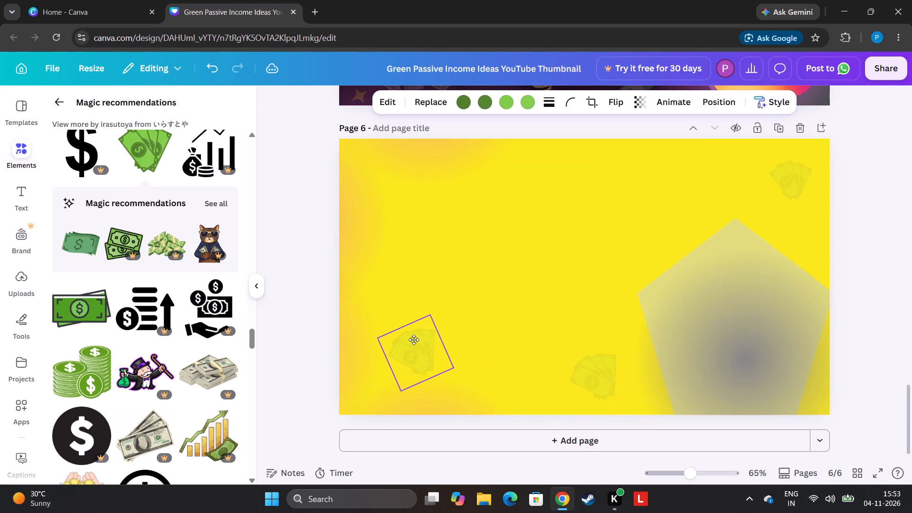
drag(414, 340, 379, 171)
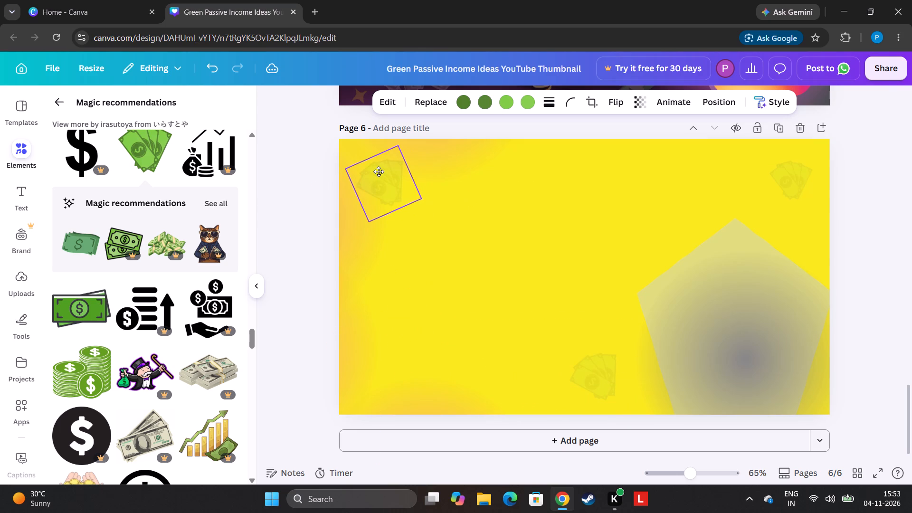
drag(379, 171, 374, 171)
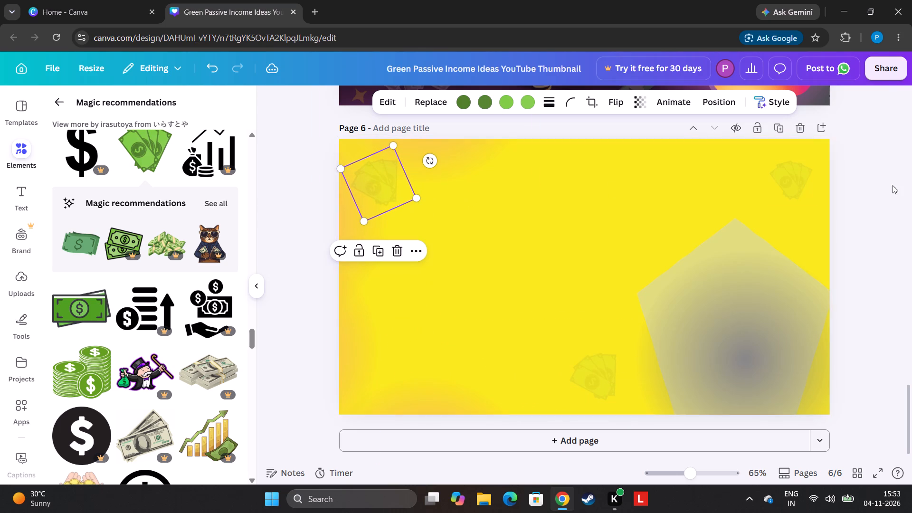
Move the small top-right bills graphic to just above the pentagon's tip and tilt it slightly clockwise.
drag(780, 168, 734, 160)
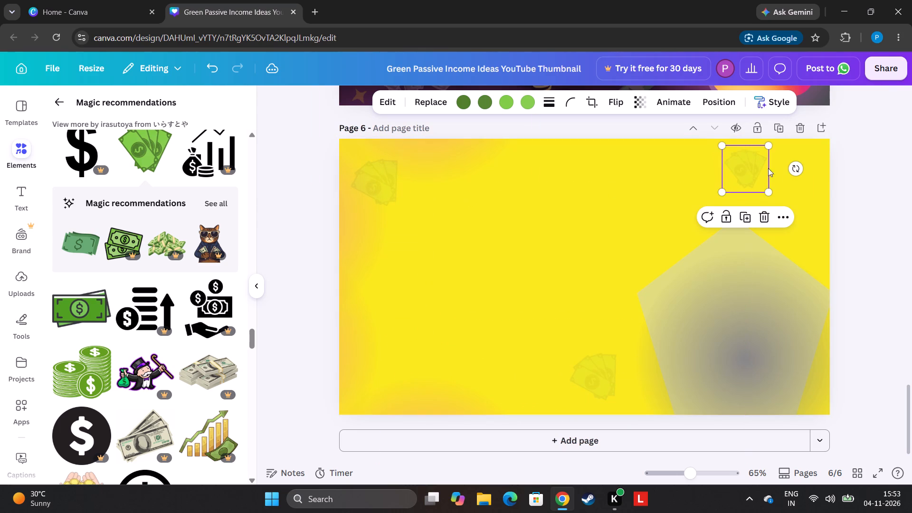
click(795, 172)
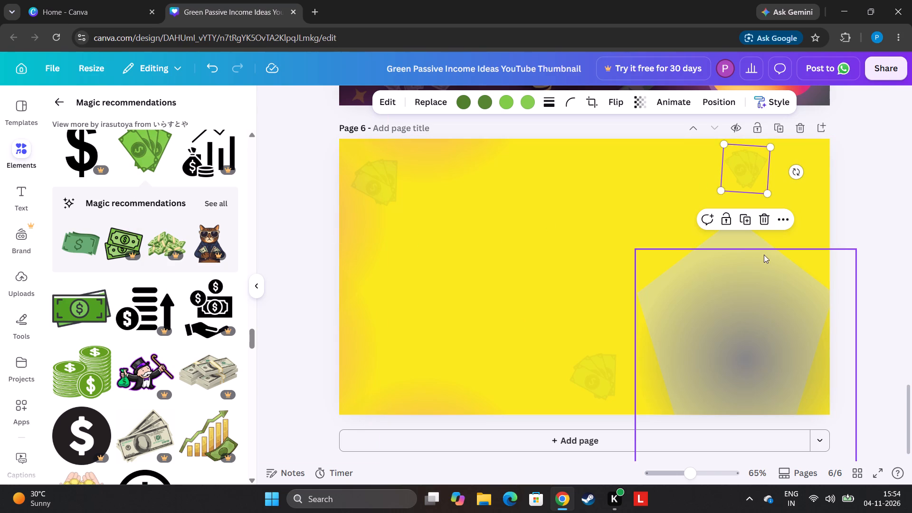
Duplicate the small bills graphic above the pentagon and place the copy in the page's bottom-left corner.
click(745, 217)
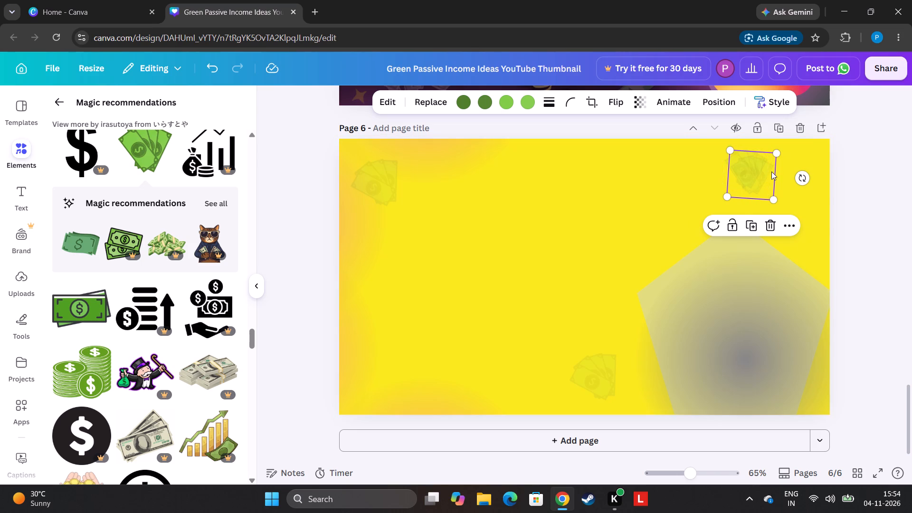
drag(771, 171, 572, 325)
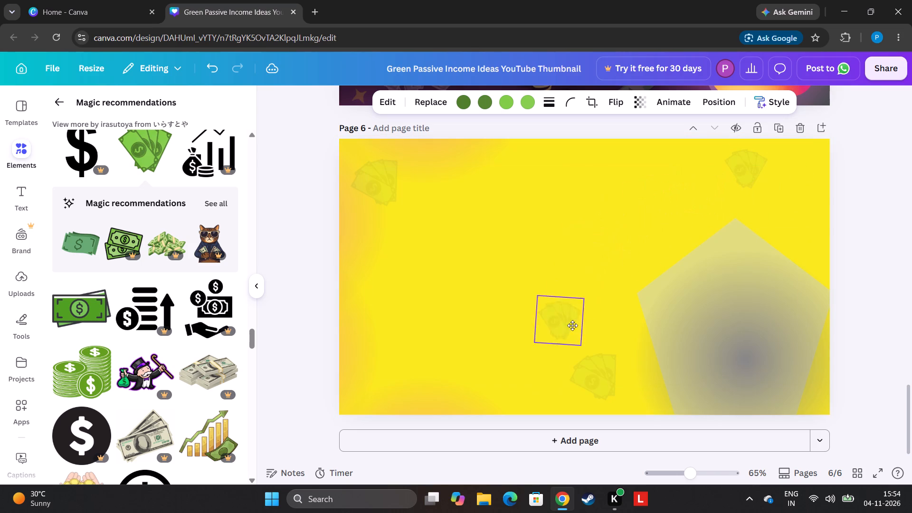
drag(572, 325, 401, 398)
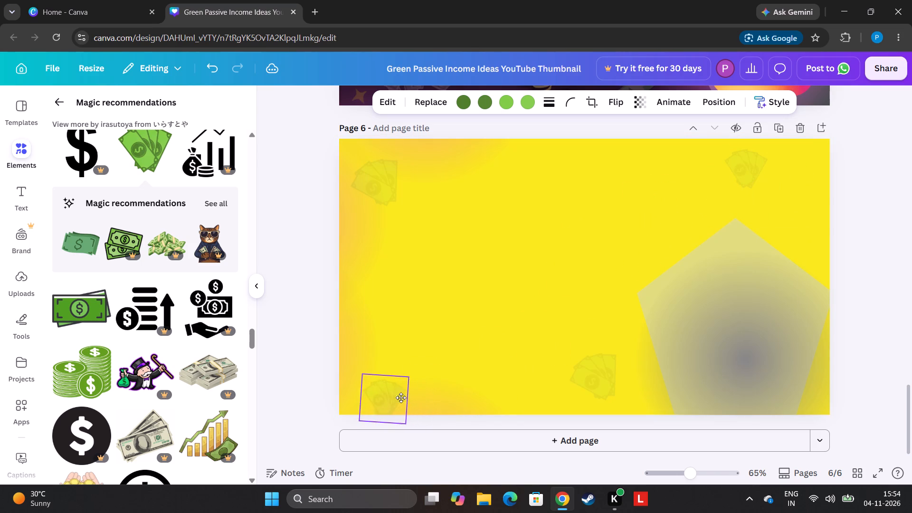
drag(401, 398, 381, 408)
drag(371, 407, 369, 391)
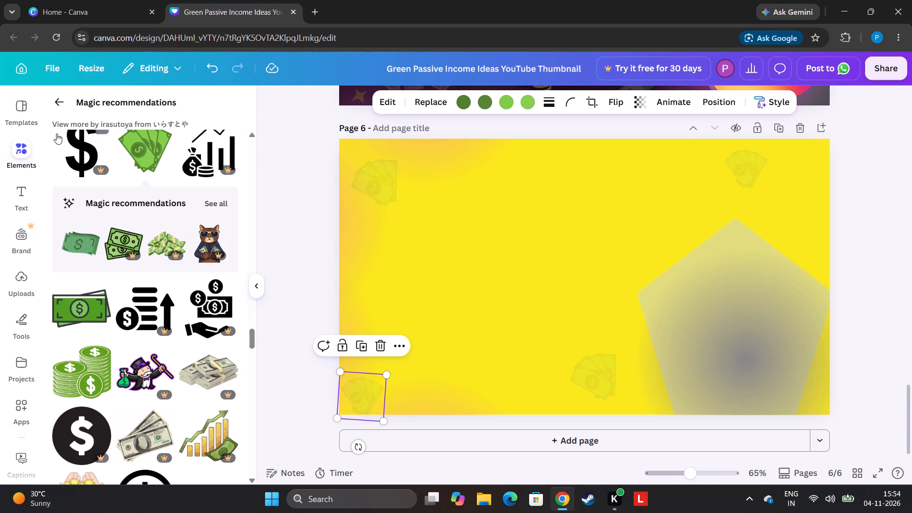
Find the round yellow Snapchat logo among graphics related to the Facebook logo, without keeping the Facebook logo, and place it over the pentagon's left part.
click(64, 105)
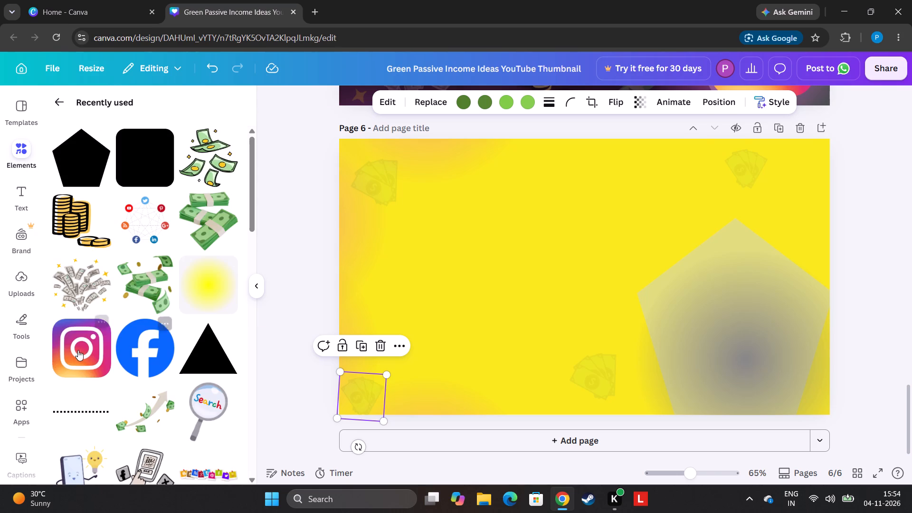
click(111, 349)
click(137, 348)
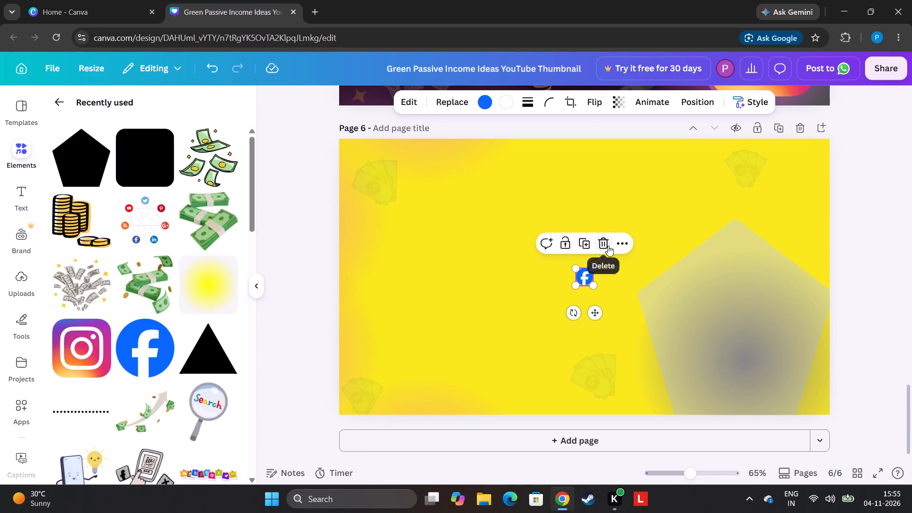
click(604, 243)
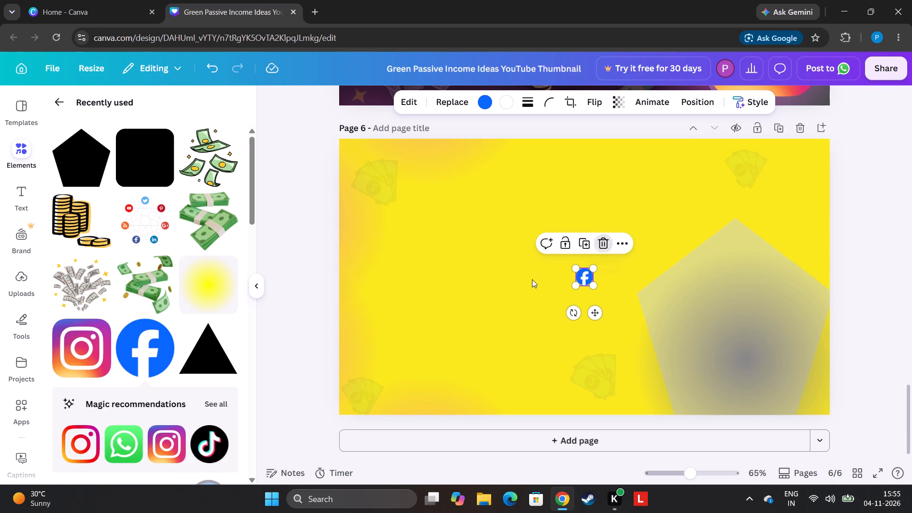
click(212, 404)
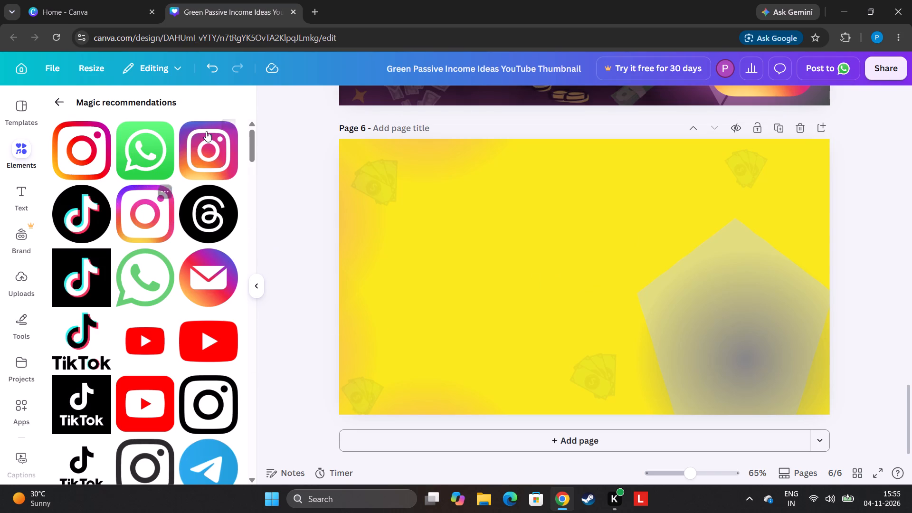
drag(256, 145, 249, 174)
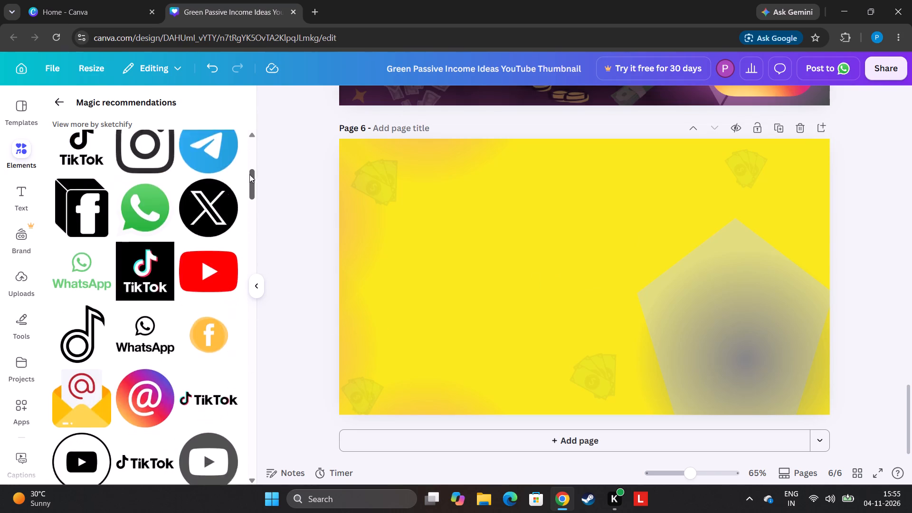
drag(249, 174, 248, 200)
click(206, 288)
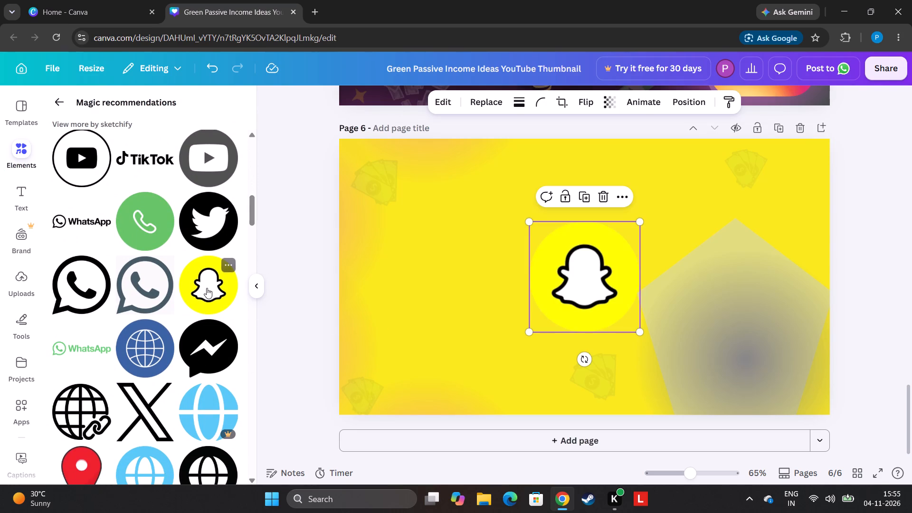
drag(573, 285, 715, 342)
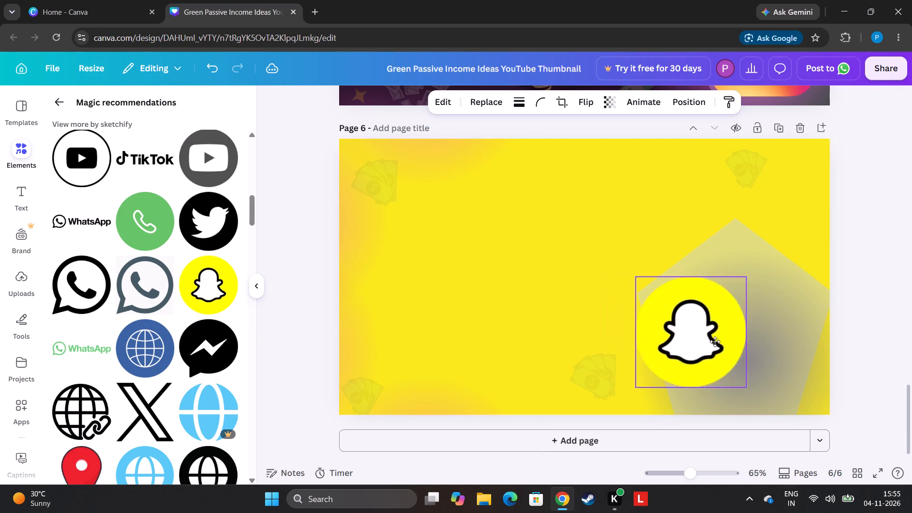
Add the round yellow Snapchat logo to page 6 and place it left of the page's center.
drag(715, 342, 731, 363)
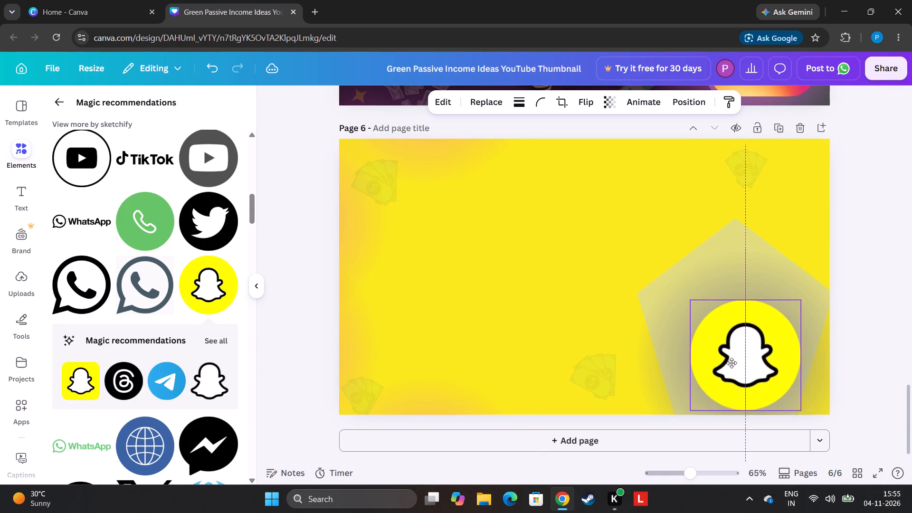
drag(731, 363, 453, 307)
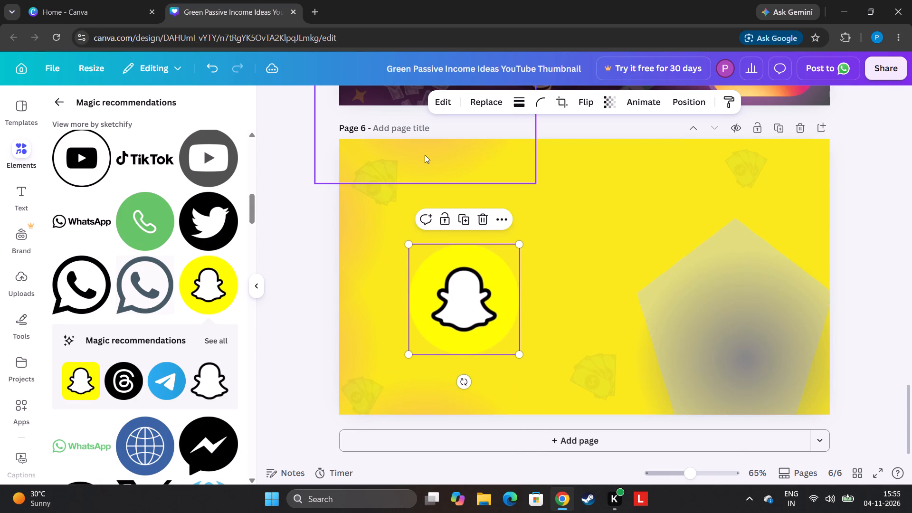
Duplicate the orange glow on the page's top edge and place the copy over the pentagon's dark center.
click(425, 155)
click(421, 199)
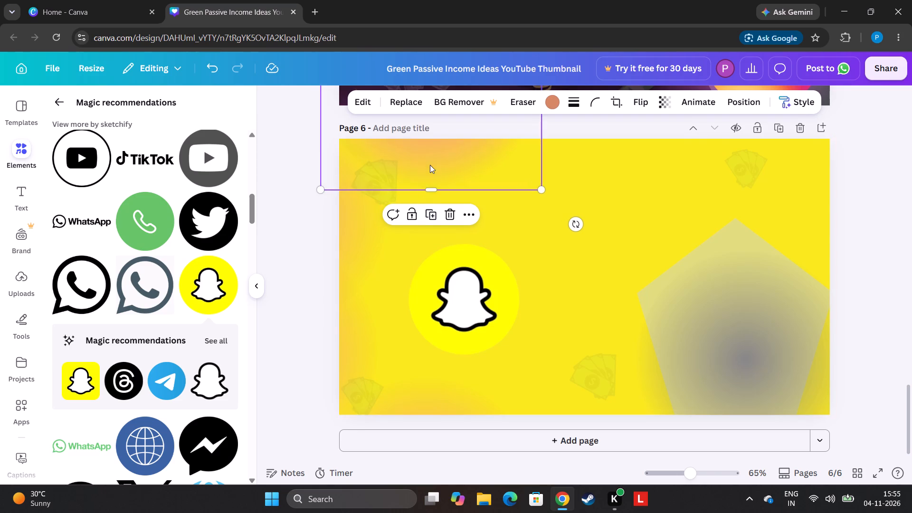
drag(430, 164, 756, 441)
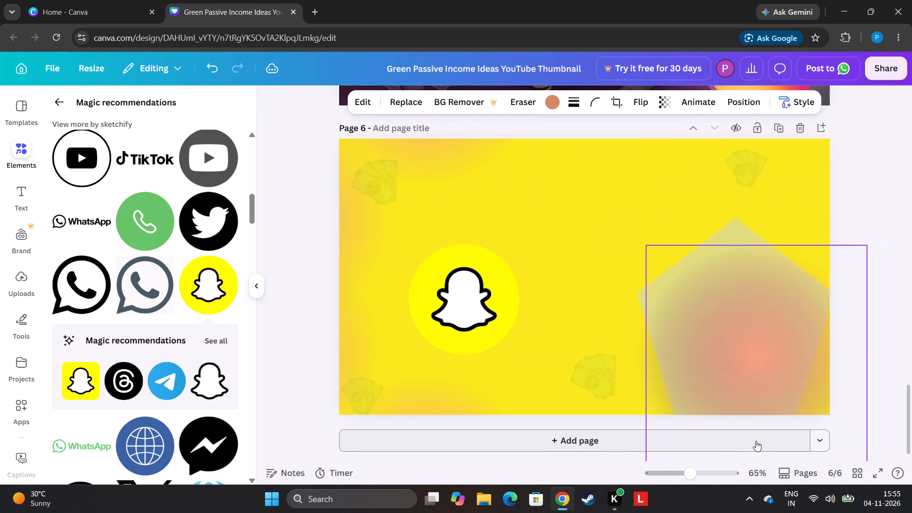
drag(756, 441, 755, 440)
Duplicate the Snapchat logo, place the copy over the pentagon's glow and delete the original logo.
click(490, 320)
click(468, 215)
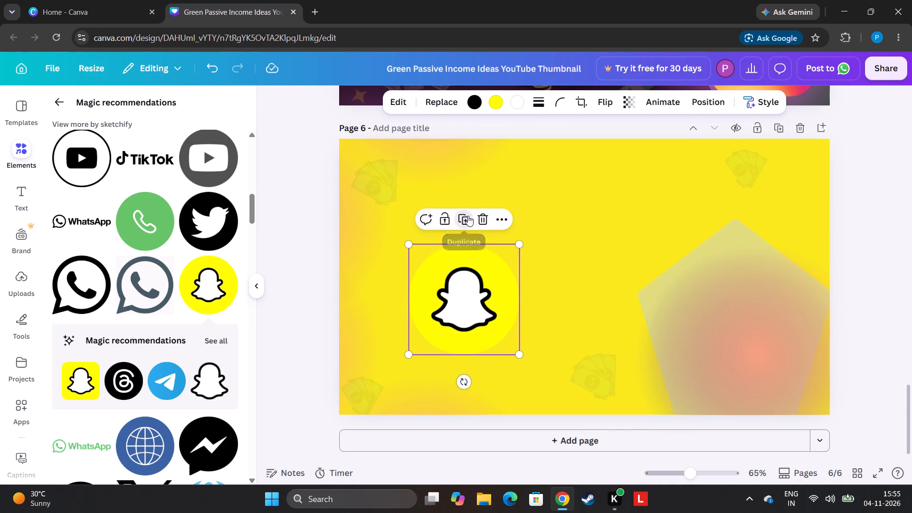
drag(471, 289, 742, 332)
click(489, 304)
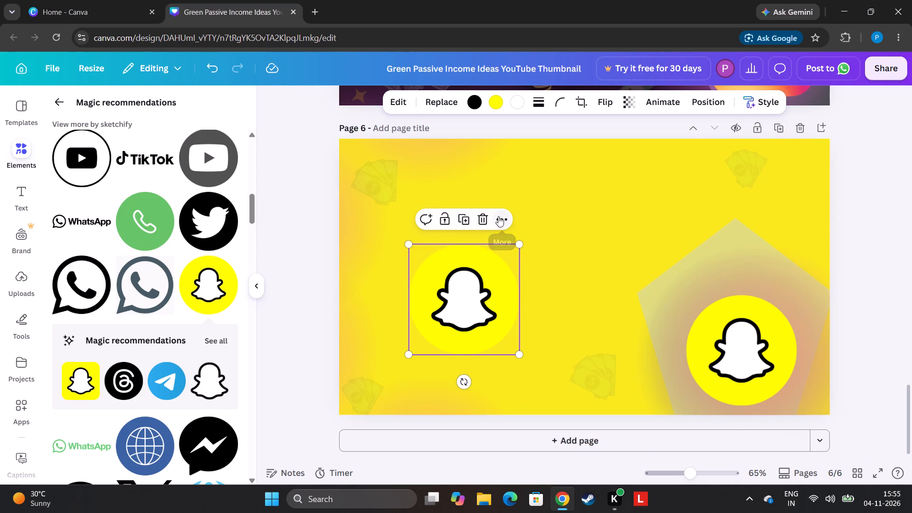
click(485, 224)
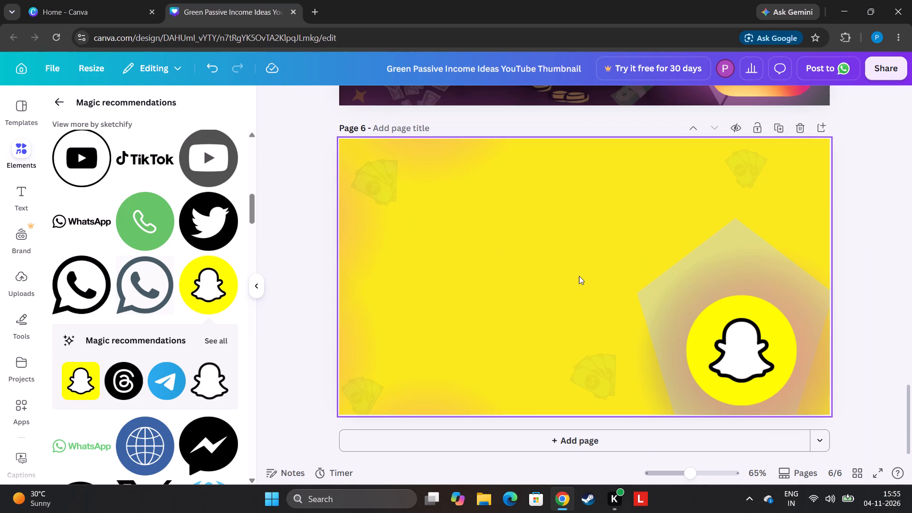
Move the pentagon up into the page's top-right corner and the small bills graphic there down to the bottom edge, beside the logo.
drag(735, 228, 736, 228)
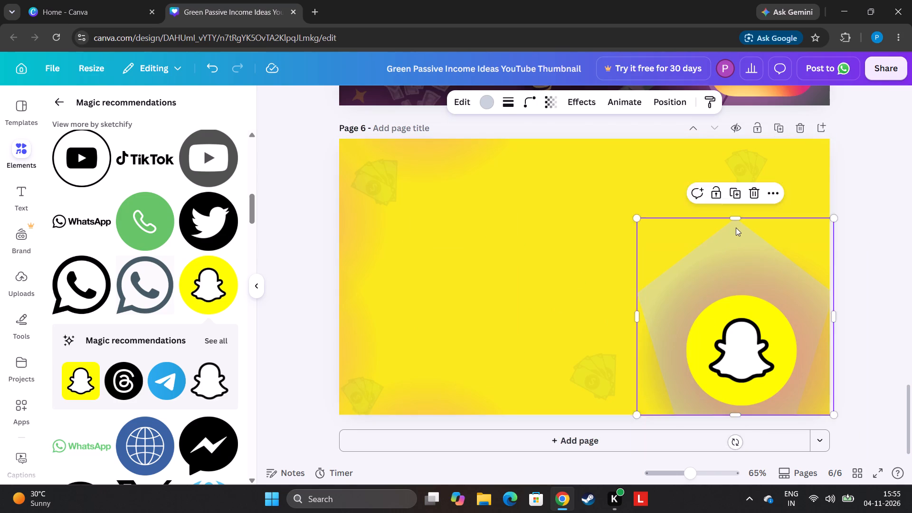
drag(736, 228, 691, 125)
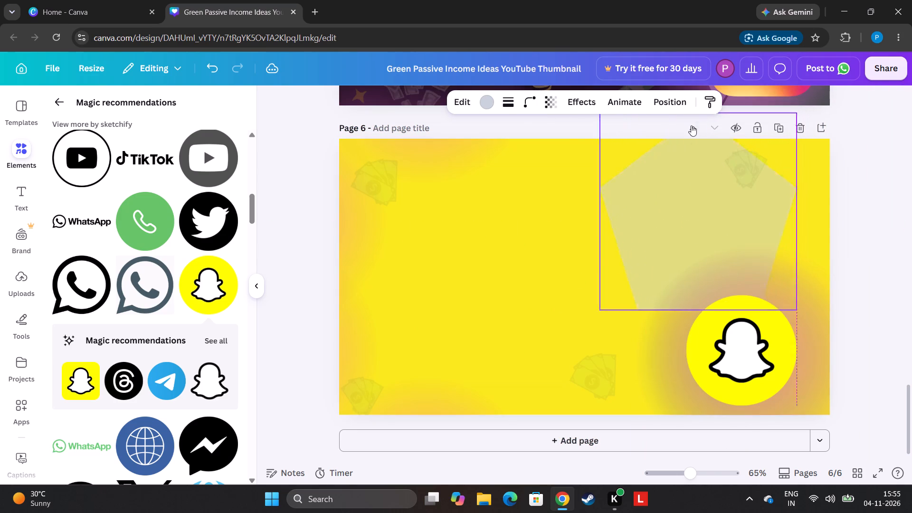
drag(691, 125, 676, 132)
drag(751, 156, 790, 186)
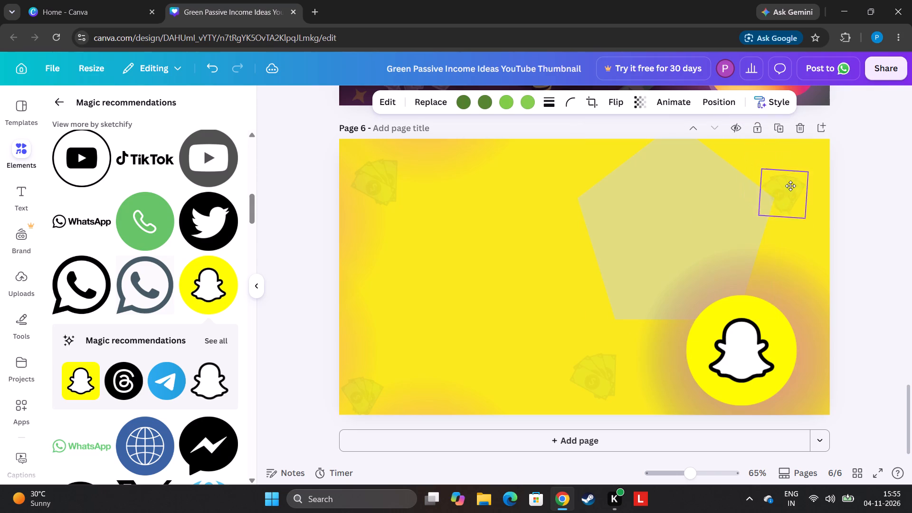
drag(790, 186, 691, 373)
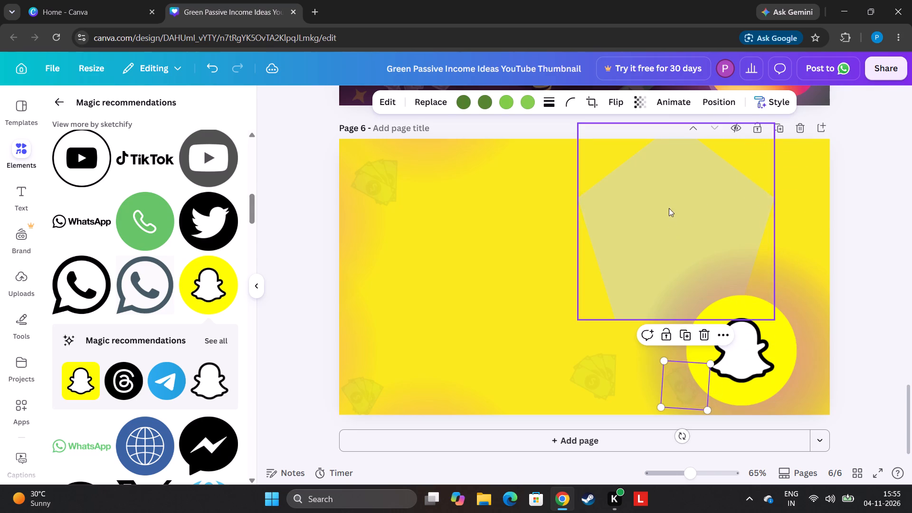
drag(669, 208, 738, 215)
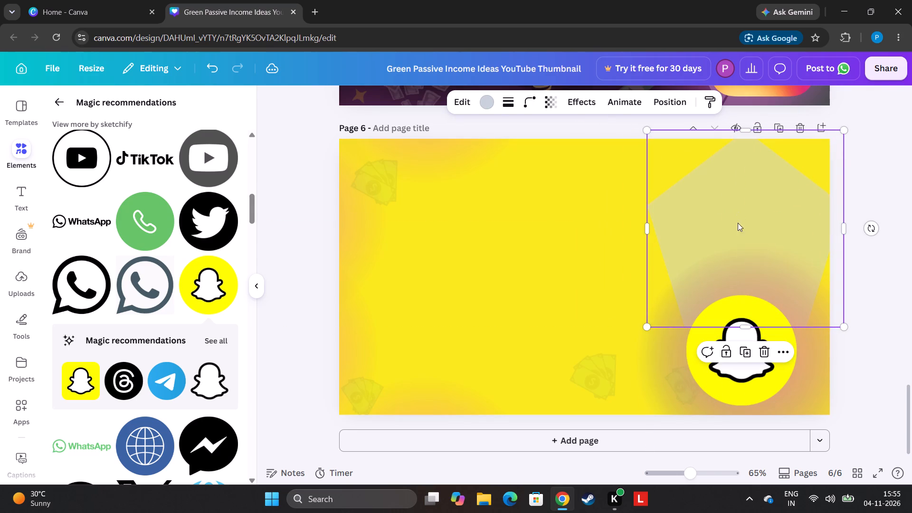
Move the Snapchat logo and orange glow aside and place the dark glow over the upper part of the pentagon.
drag(760, 388, 754, 257)
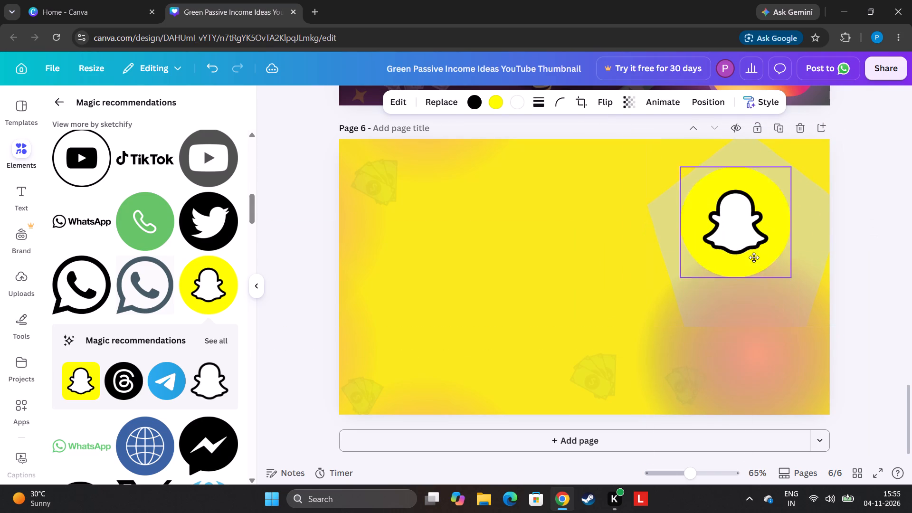
drag(754, 257, 527, 285)
drag(779, 357, 584, 336)
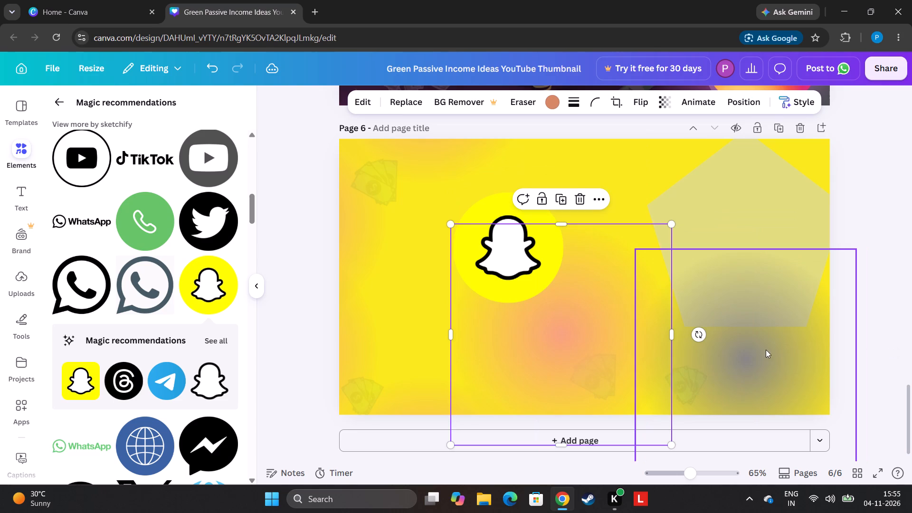
drag(761, 344, 769, 222)
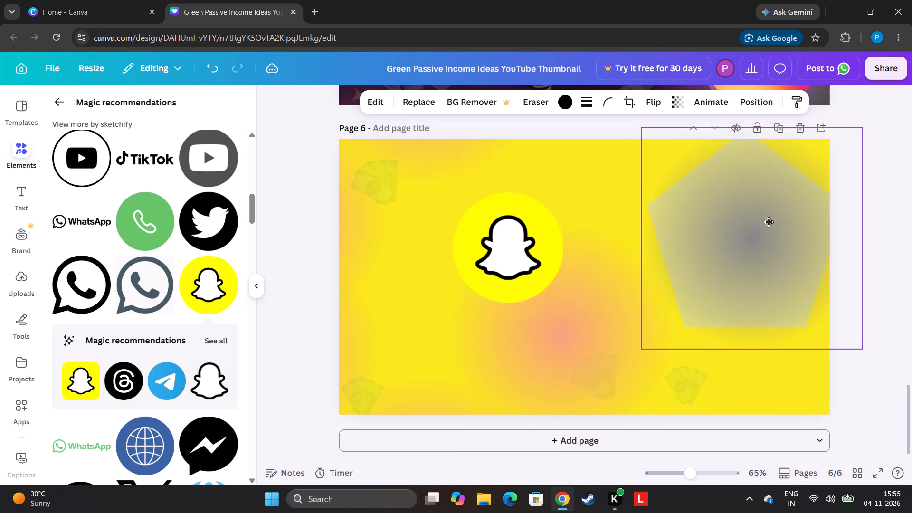
drag(769, 222, 759, 232)
drag(557, 328, 761, 216)
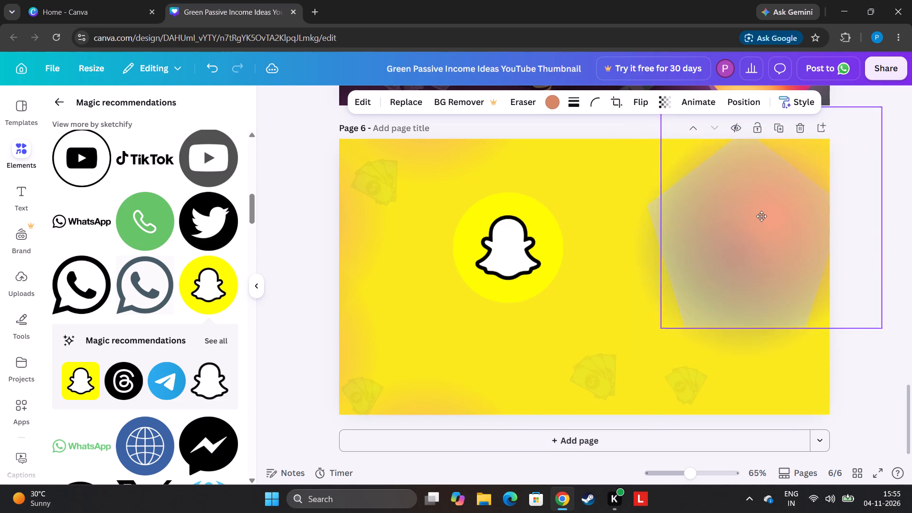
drag(761, 216, 583, 375)
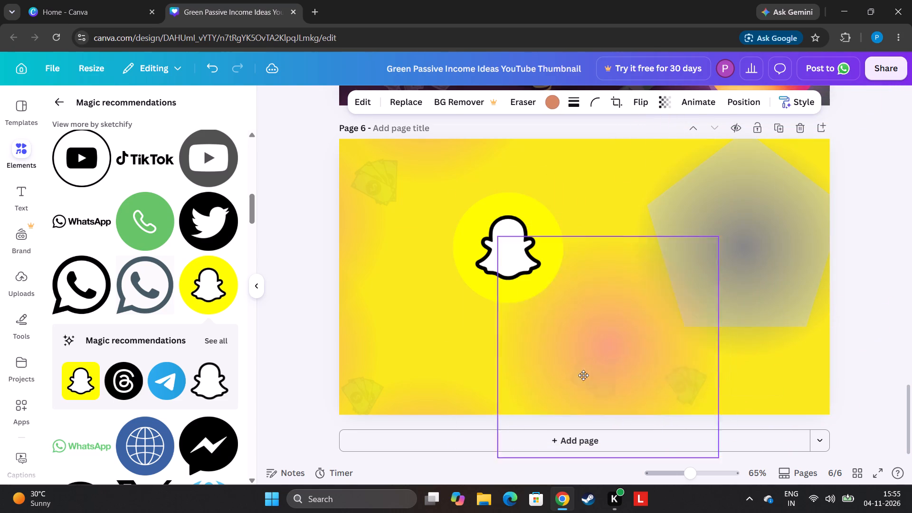
drag(583, 375, 570, 409)
drag(771, 236, 773, 204)
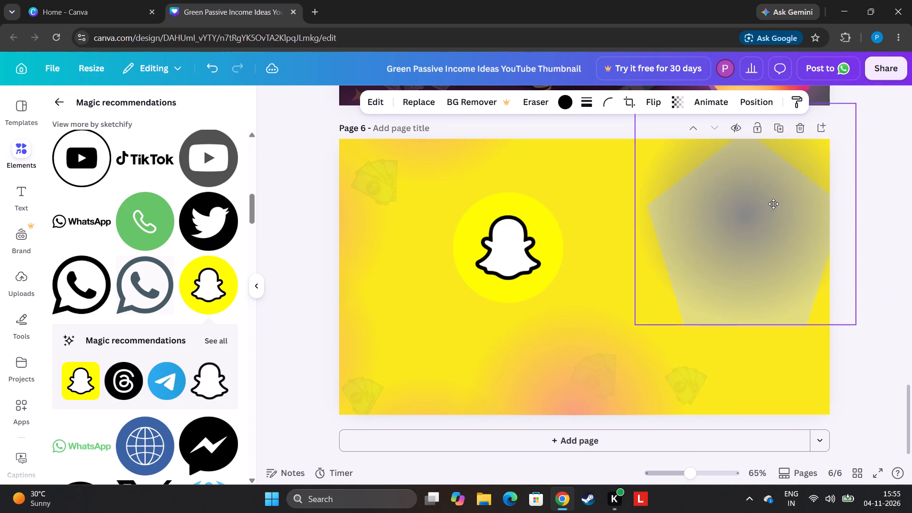
drag(773, 204, 778, 206)
drag(748, 303, 751, 292)
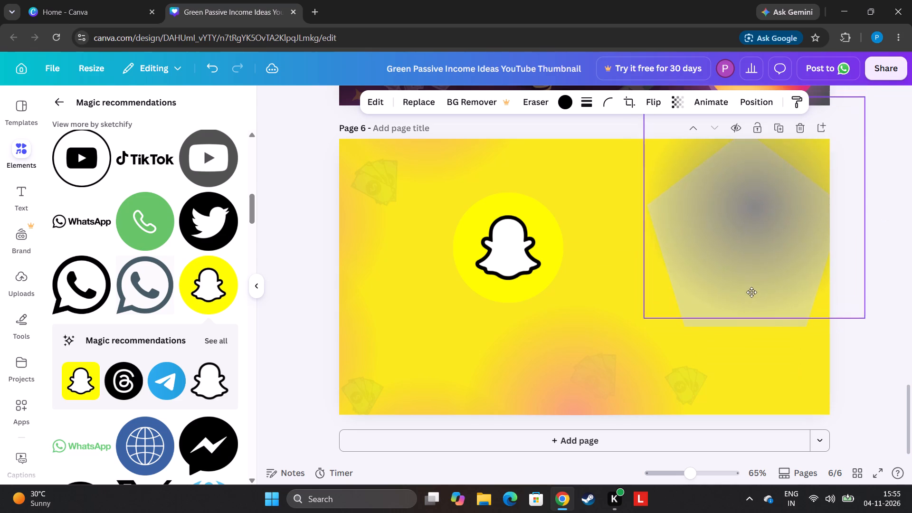
drag(751, 292, 752, 290)
Move the orange glow back onto the pentagon and place the Snapchat logo on top of it, near the pentagon's center.
drag(603, 361, 633, 342)
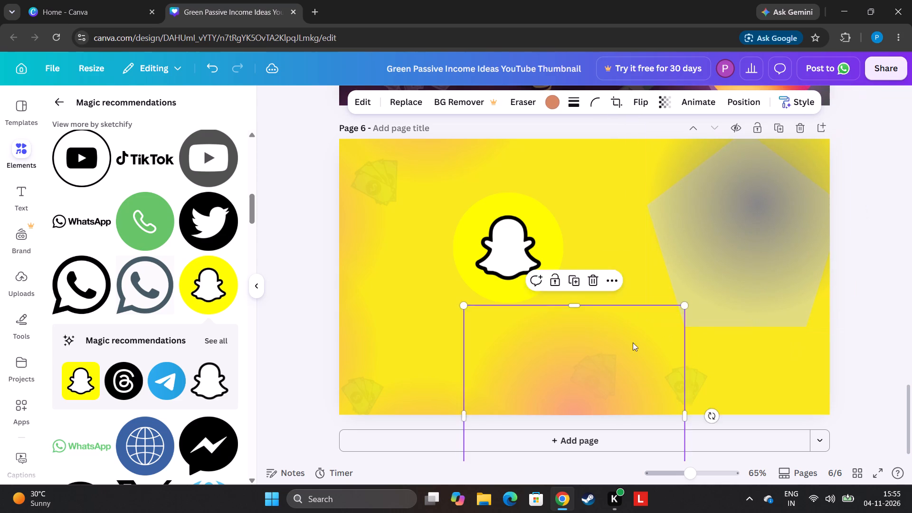
drag(633, 342, 779, 208)
drag(536, 276, 780, 271)
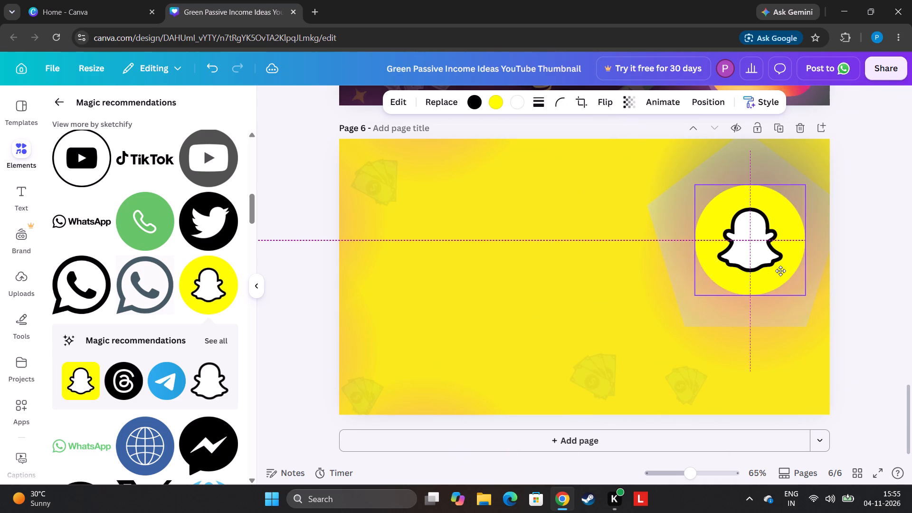
drag(780, 271, 776, 264)
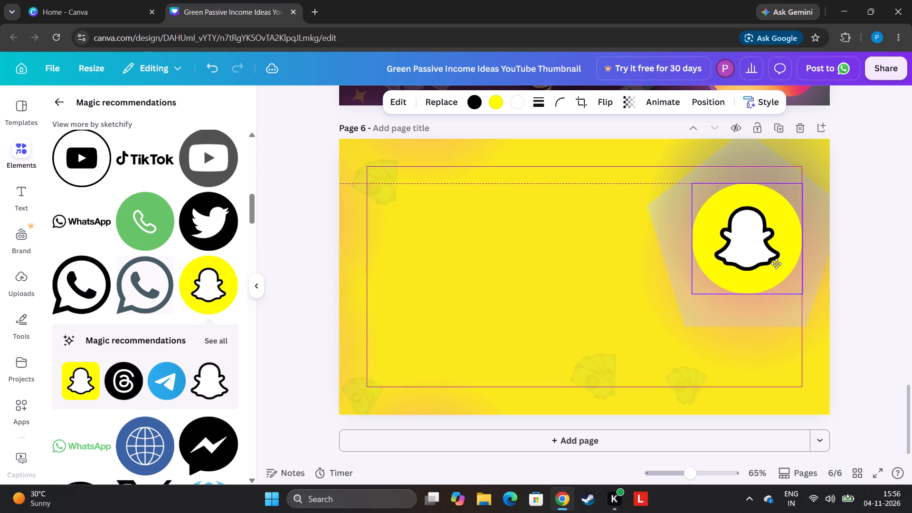
drag(776, 264, 781, 279)
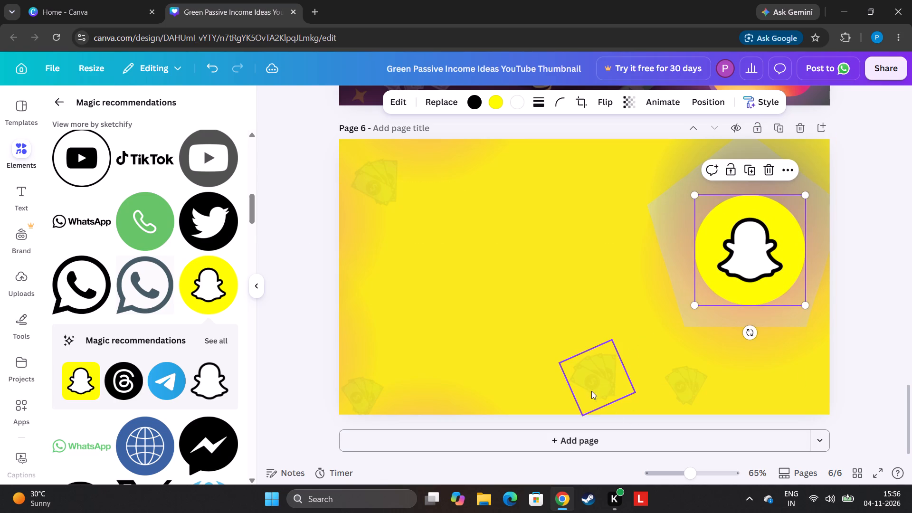
Move the larger tilted bills graphic up from the bottom edge to just beside the pentagon's lower-left side.
drag(605, 388, 632, 264)
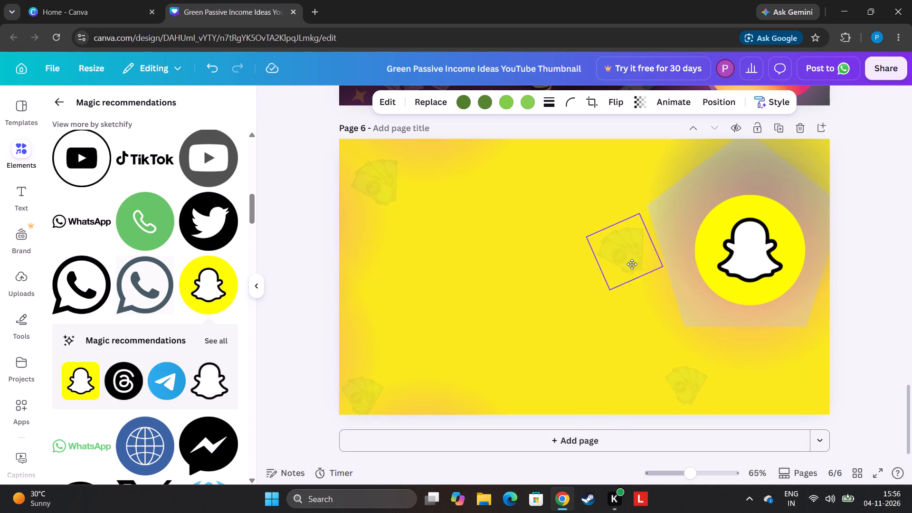
drag(632, 264, 634, 304)
Move the small bills graphic below the pentagon into the page's bottom-right corner and tilt it slightly counterclockwise.
drag(693, 389, 789, 385)
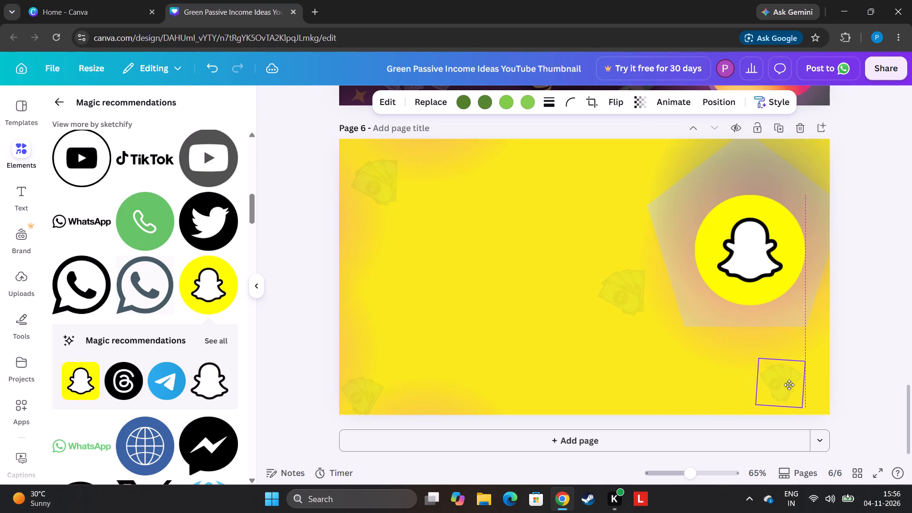
drag(789, 385, 797, 391)
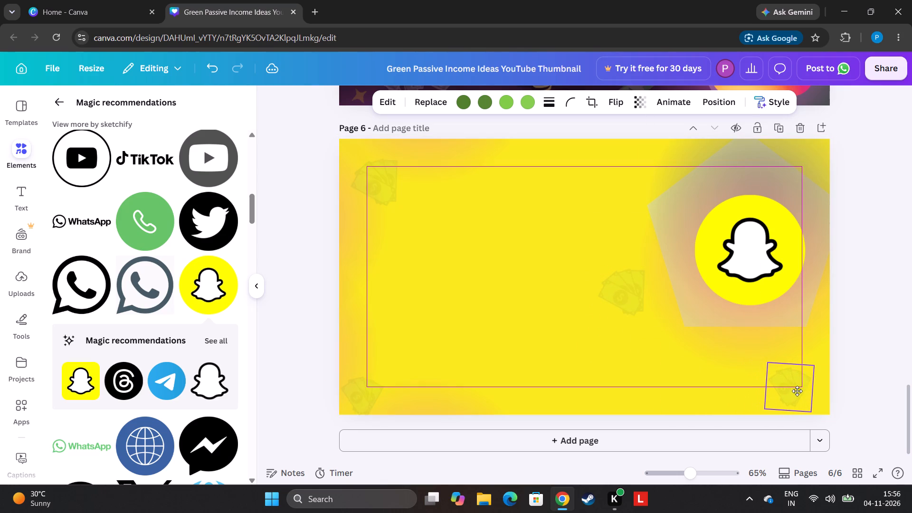
drag(797, 391, 798, 391)
drag(785, 437, 793, 431)
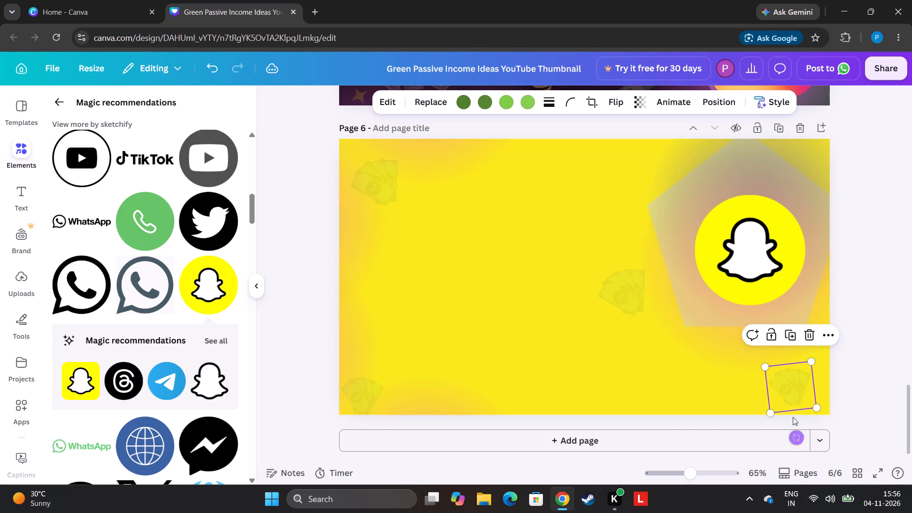
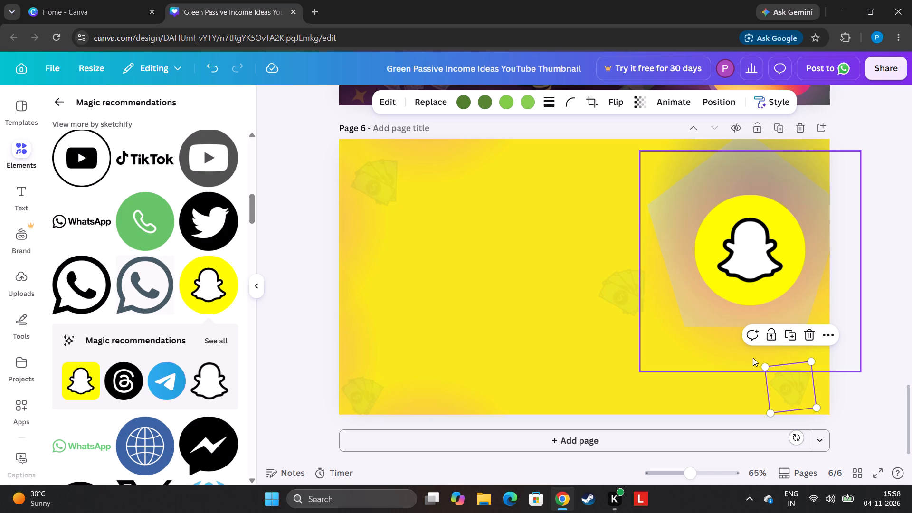
Duplicate the bills graphic beside the pentagon, place the copy at the page's top edge left of the pentagon, and tilt it slightly clockwise.
click(627, 296)
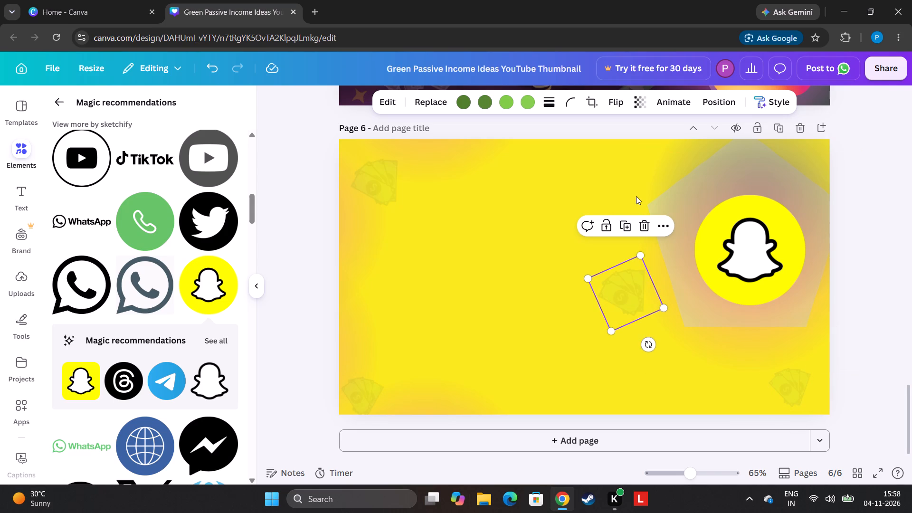
click(625, 226)
drag(638, 297, 626, 141)
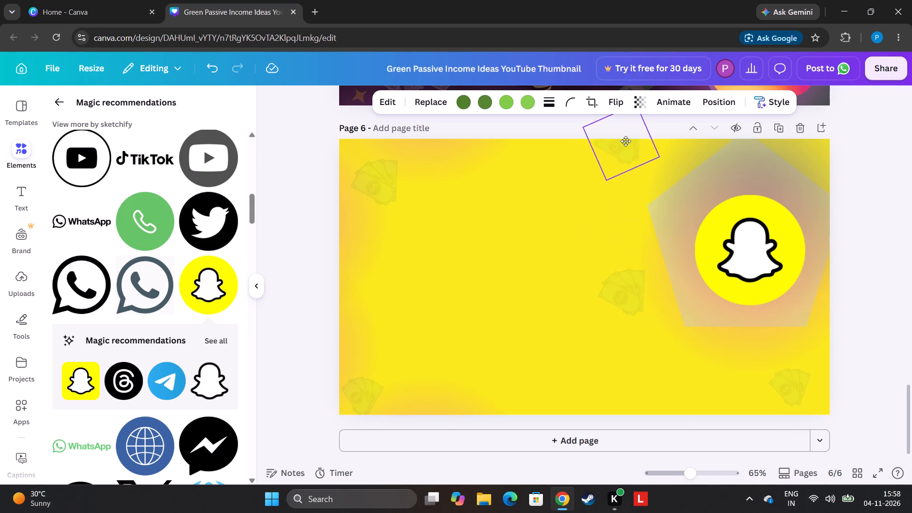
drag(626, 141, 614, 159)
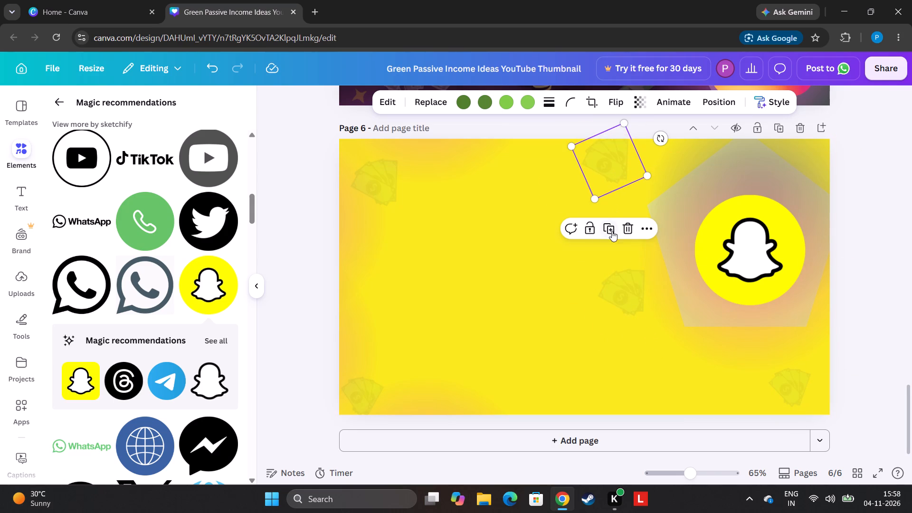
drag(661, 141, 651, 145)
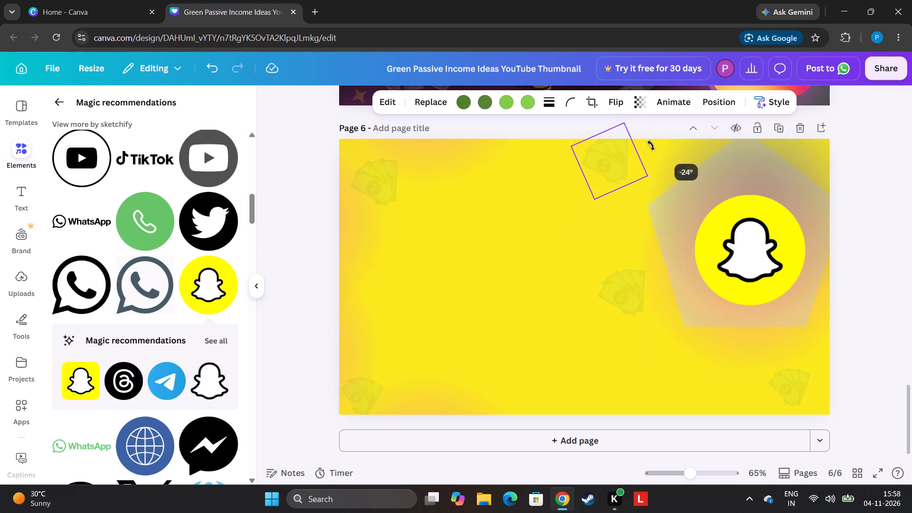
drag(651, 145, 625, 167)
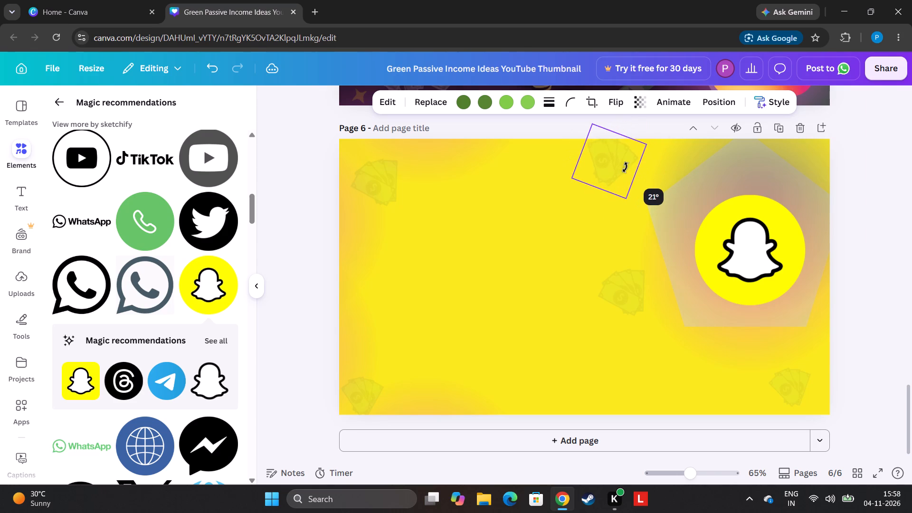
drag(625, 167, 627, 165)
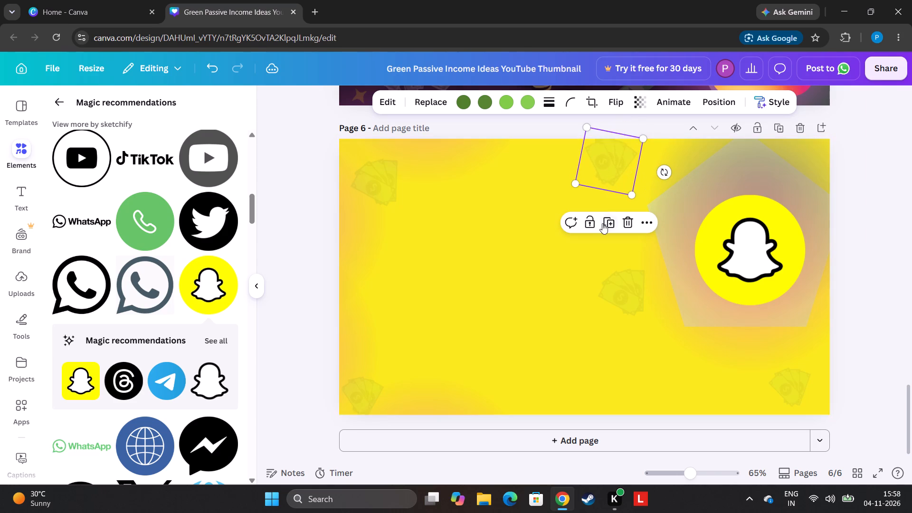
Duplicate the top-edge bills graphic and place the copy in the open yellow area just below and left of the page's center.
click(602, 223)
drag(622, 163, 498, 370)
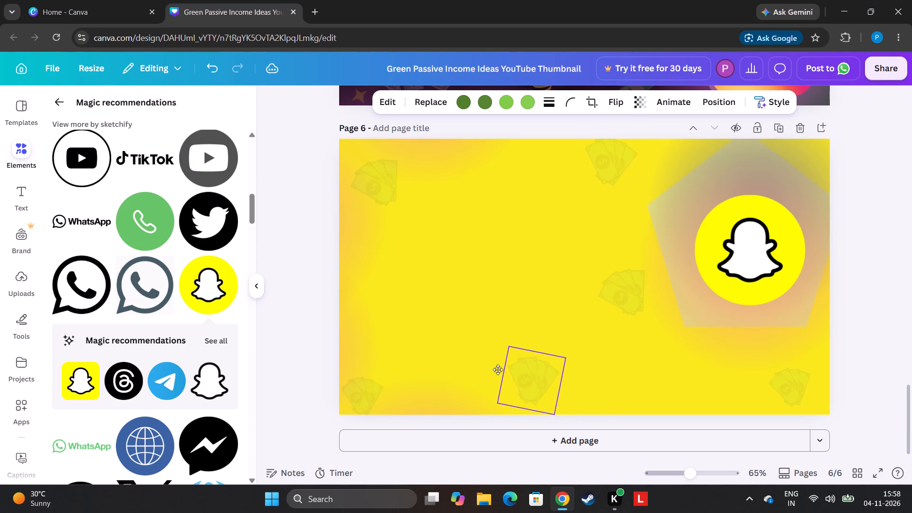
drag(498, 370, 482, 281)
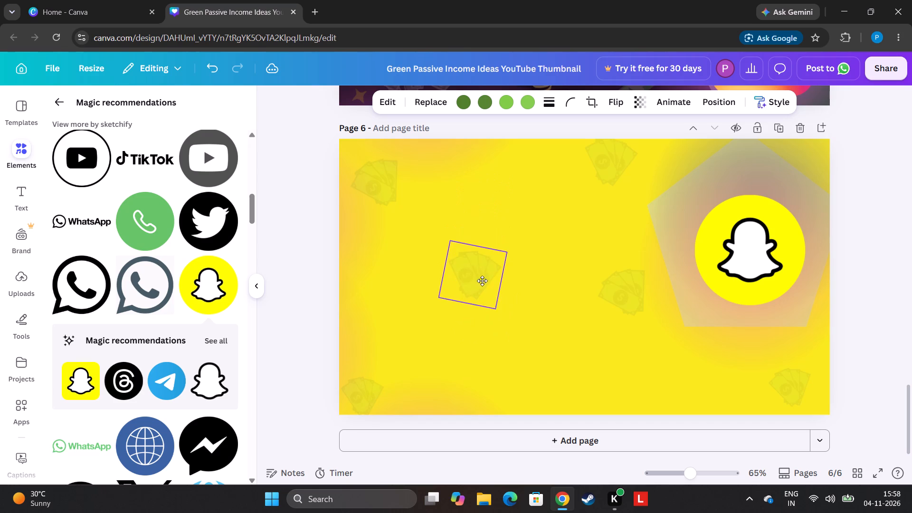
drag(482, 281, 488, 314)
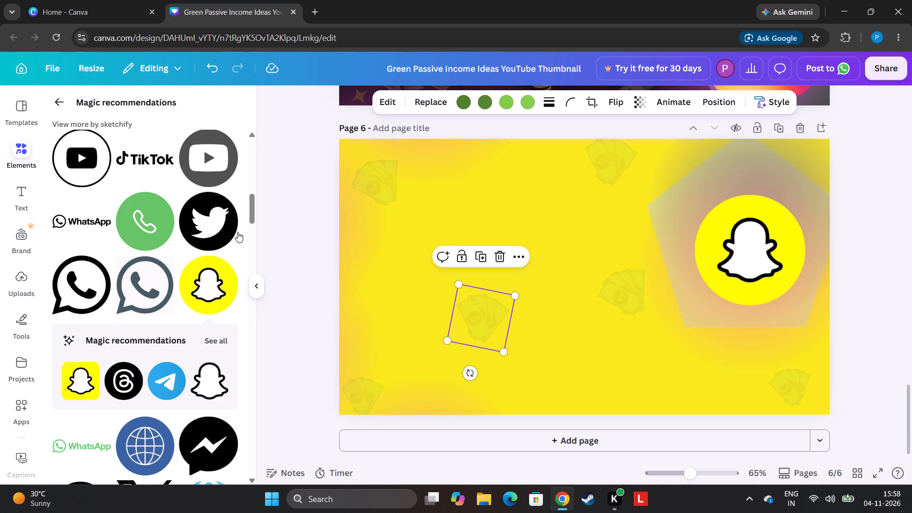
Browse the recommended graphics for further elements to use, and leave the recommendations.
drag(255, 213, 265, 239)
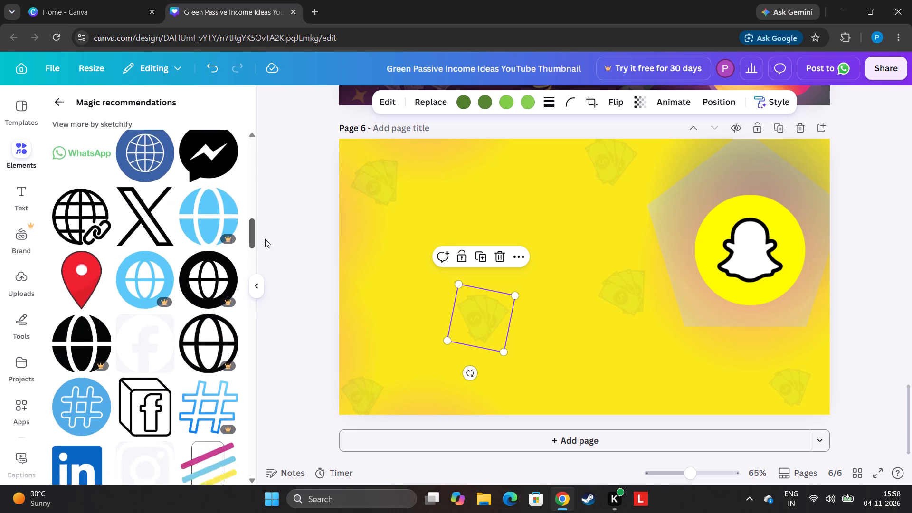
drag(265, 239, 275, 318)
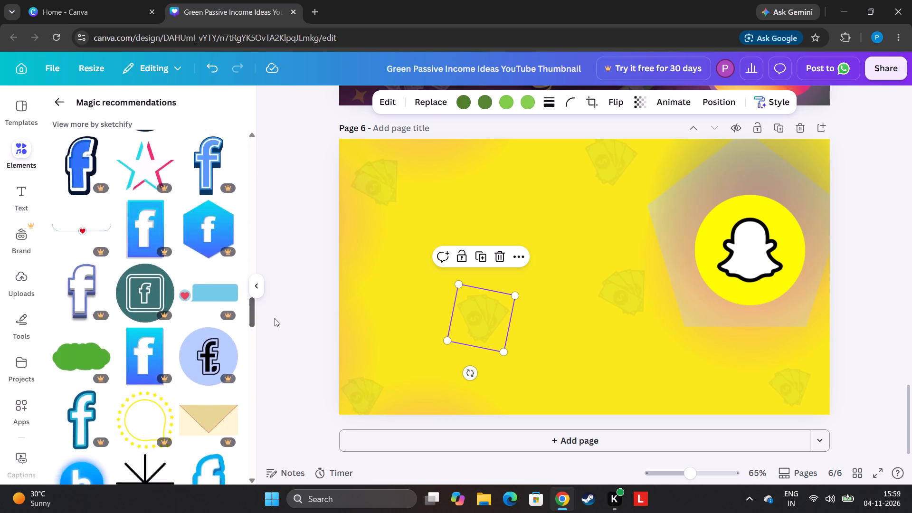
drag(275, 318, 274, 336)
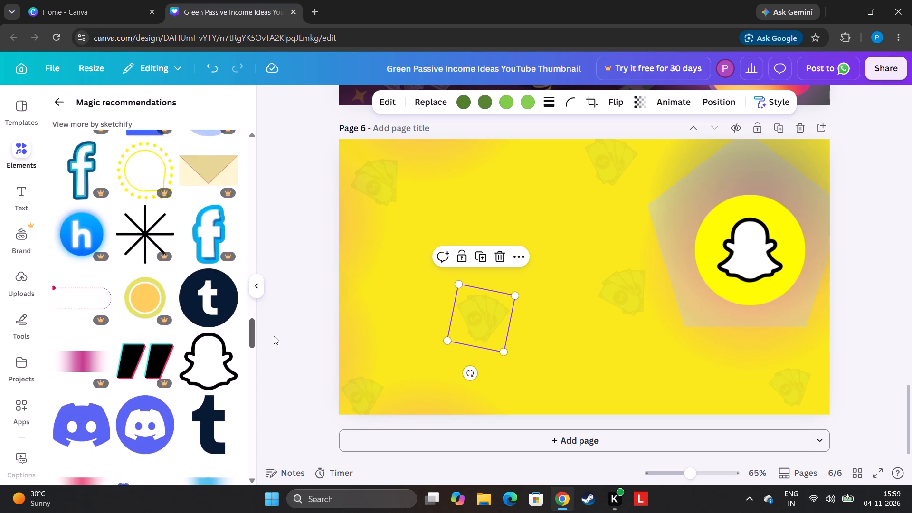
drag(274, 336, 261, 260)
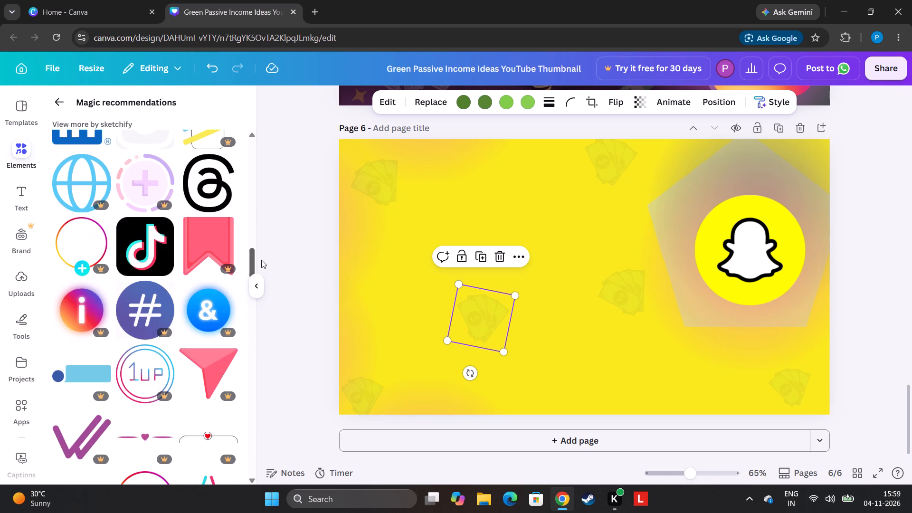
drag(261, 260, 237, 421)
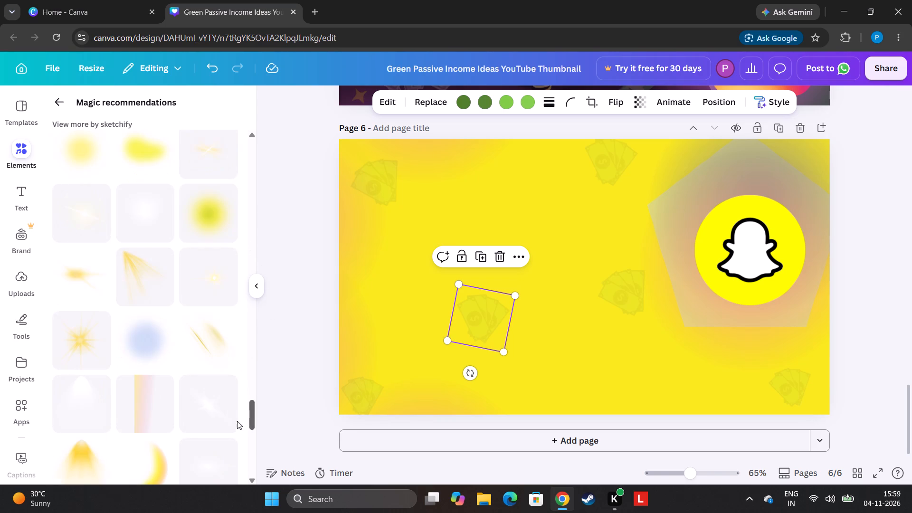
drag(237, 421, 244, 411)
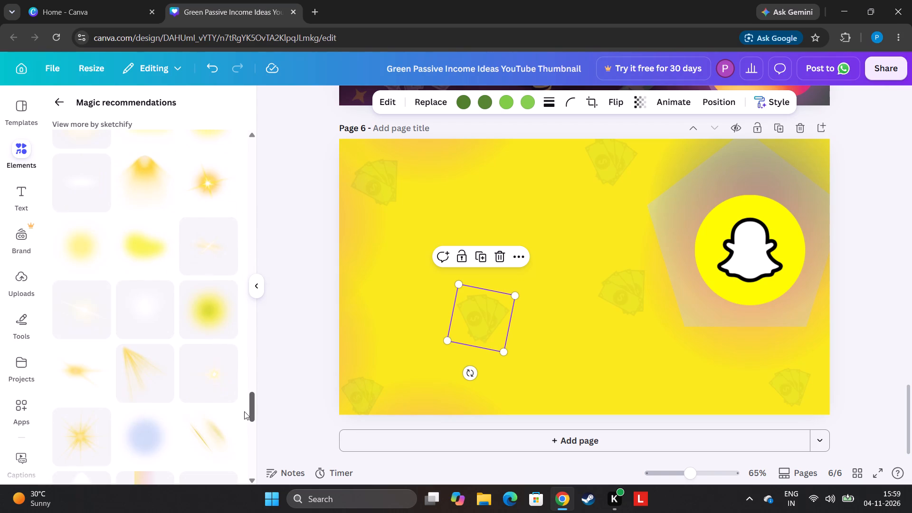
drag(244, 411, 112, 0)
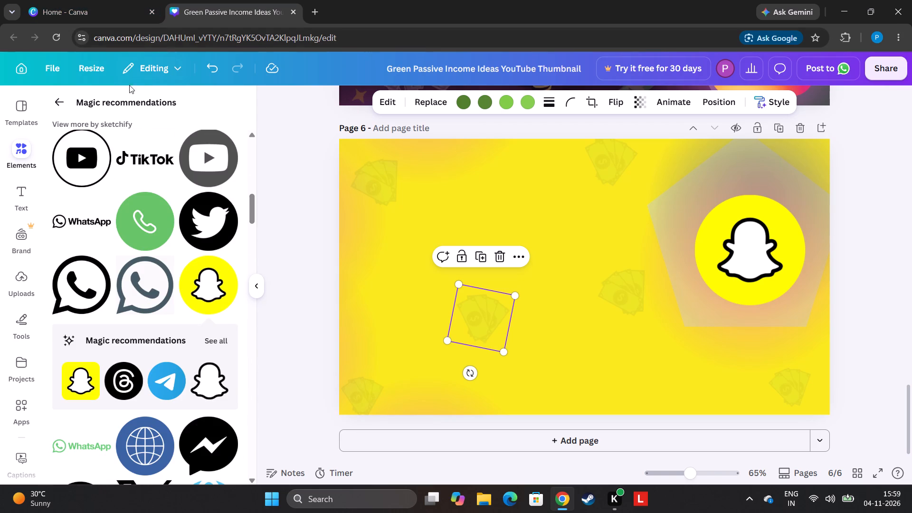
click(67, 108)
Add a heading to page 6 reading "HOW TO EARN MONEY" in all uppercase.
click(26, 180)
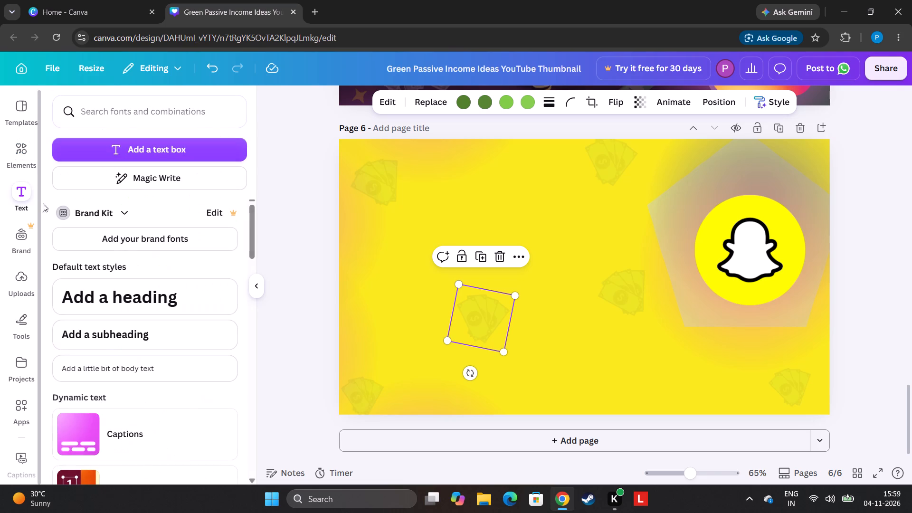
click(123, 289)
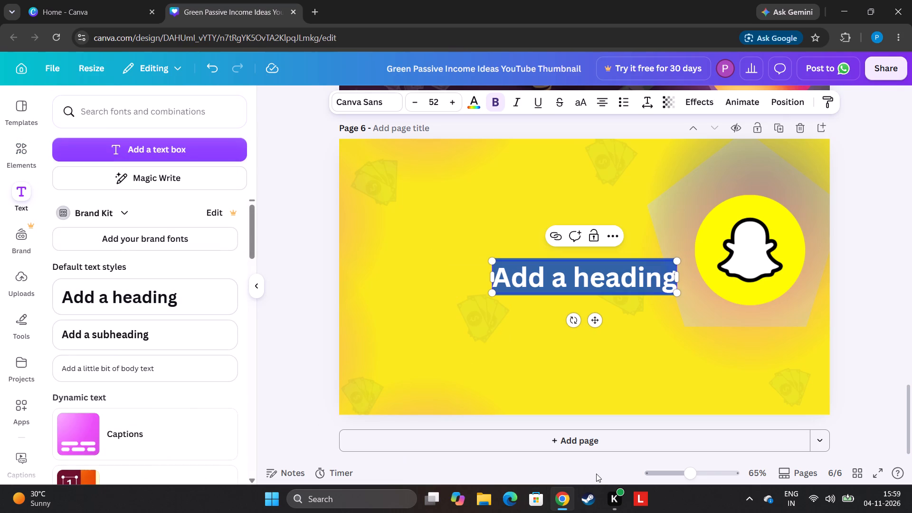
key(BackSpace)
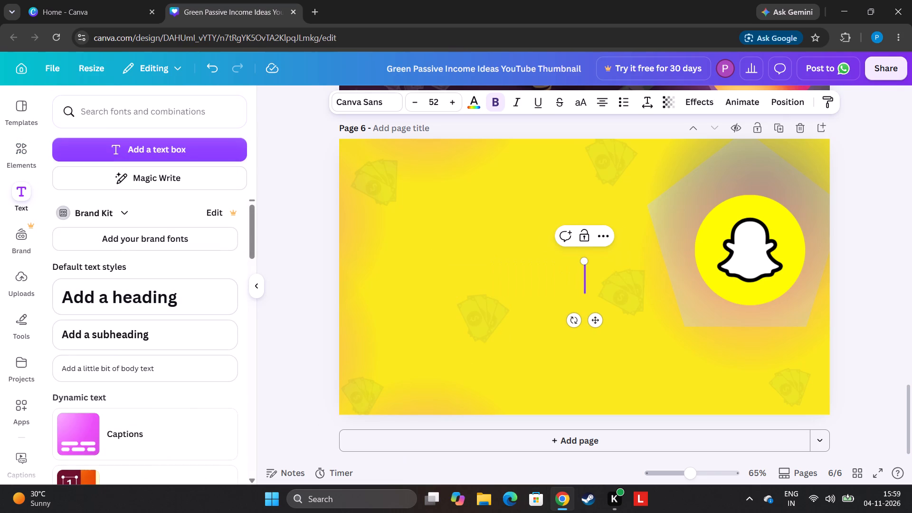
key(h)
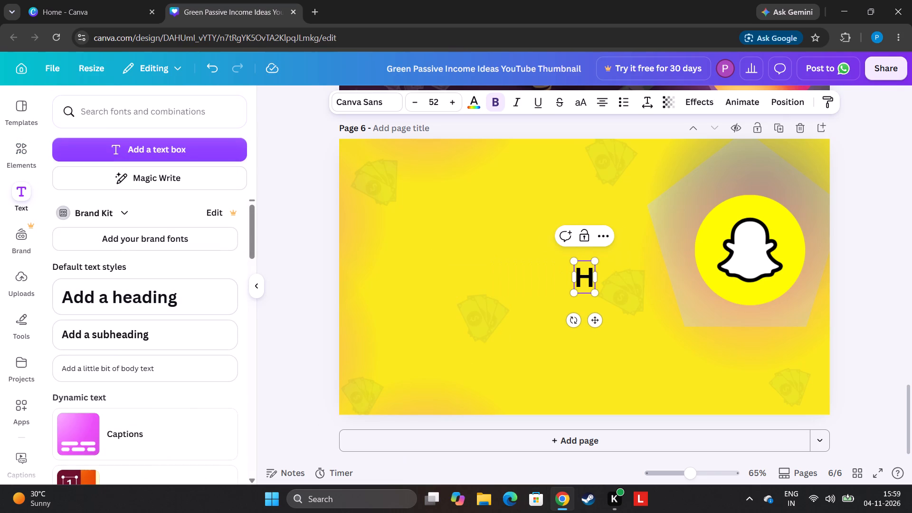
key(o)
key(w)
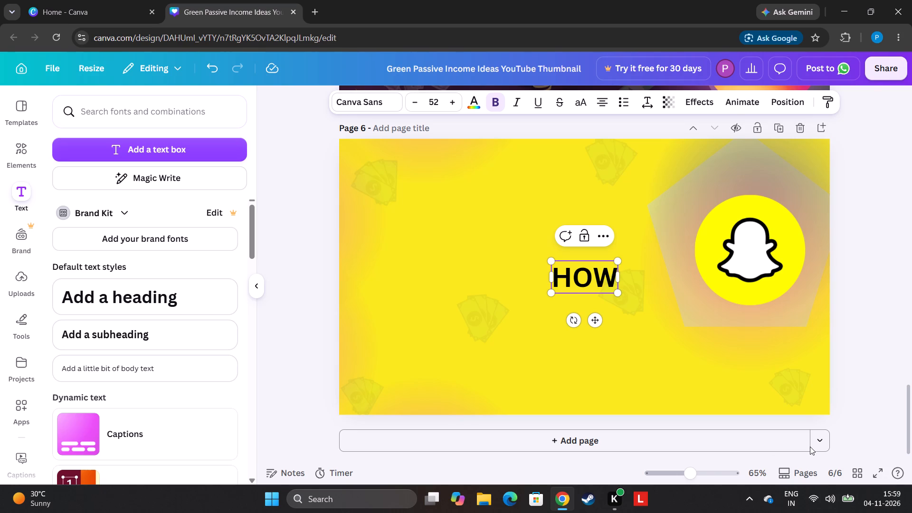
key(space)
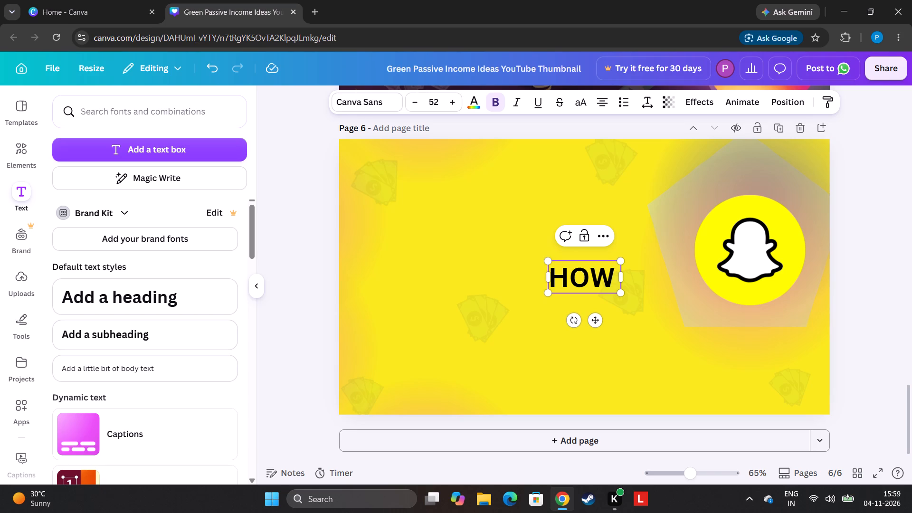
key(t)
key(o)
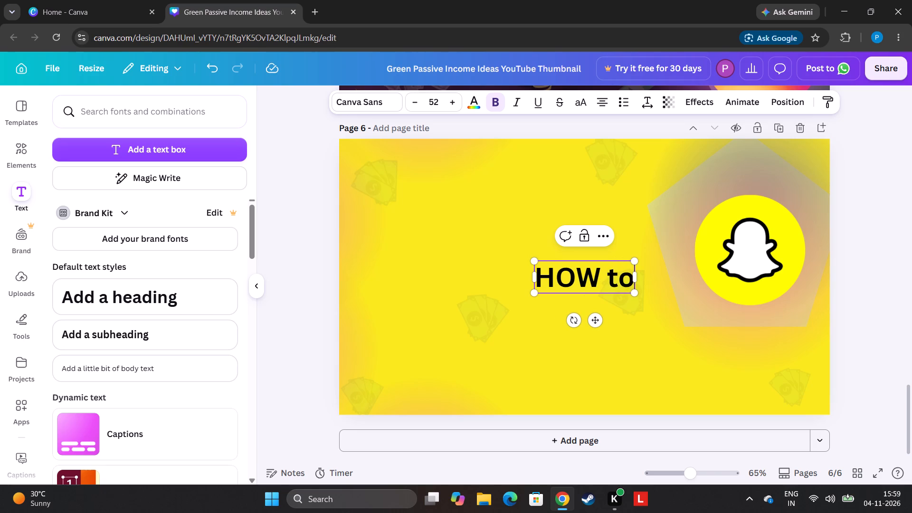
key(space)
text(ea)
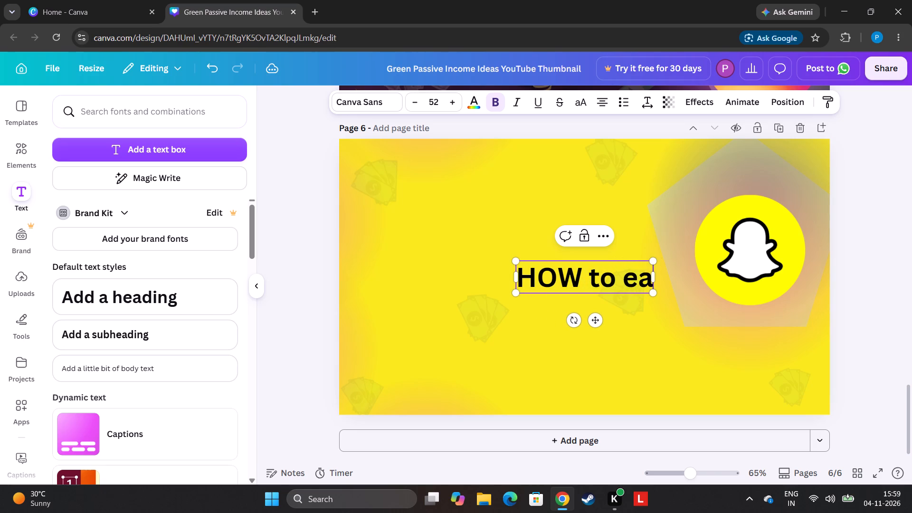
key(r)
key(n)
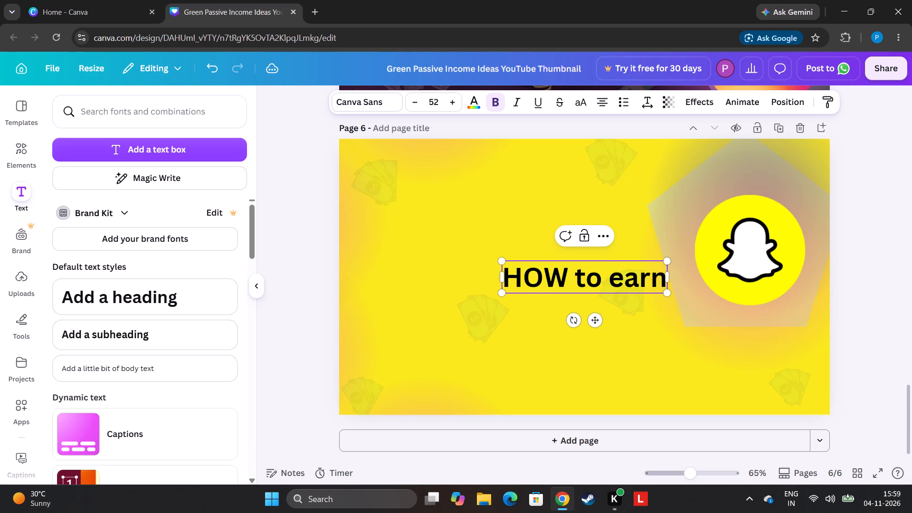
key(space)
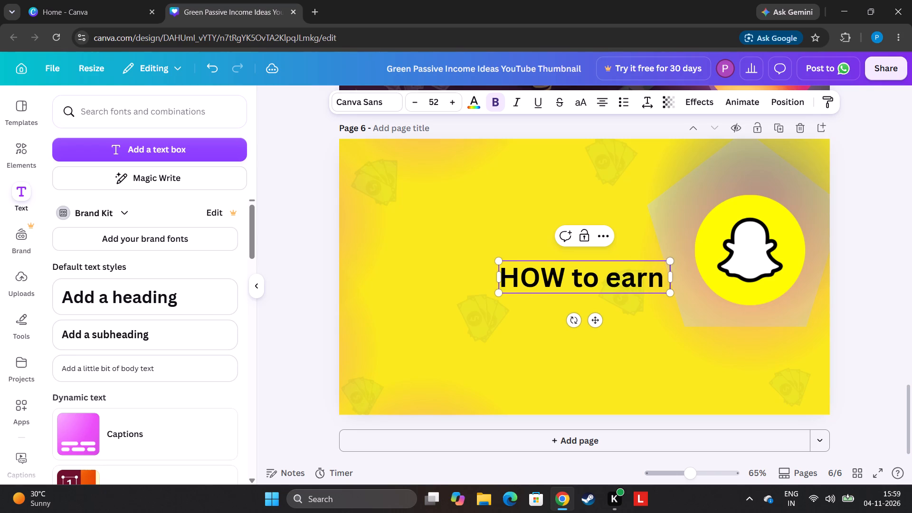
text(mo)
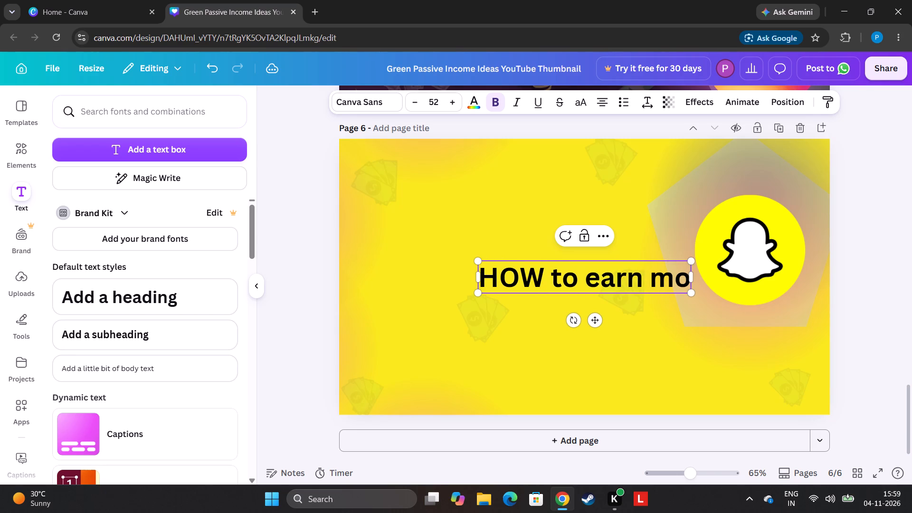
key(n)
key(e)
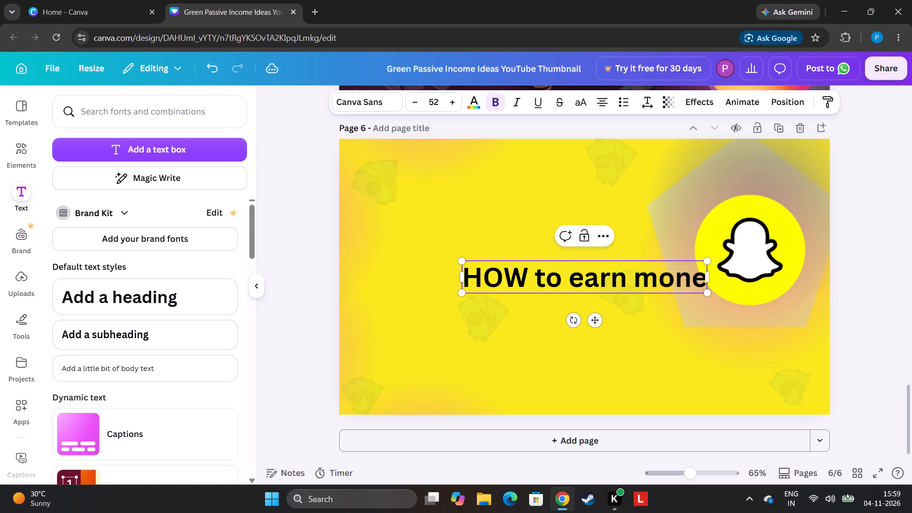
text(y)
key(space)
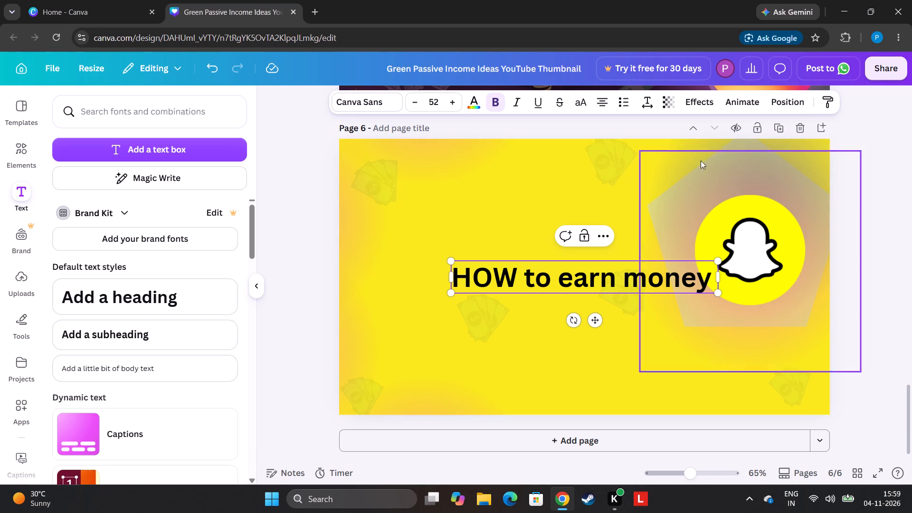
click(582, 96)
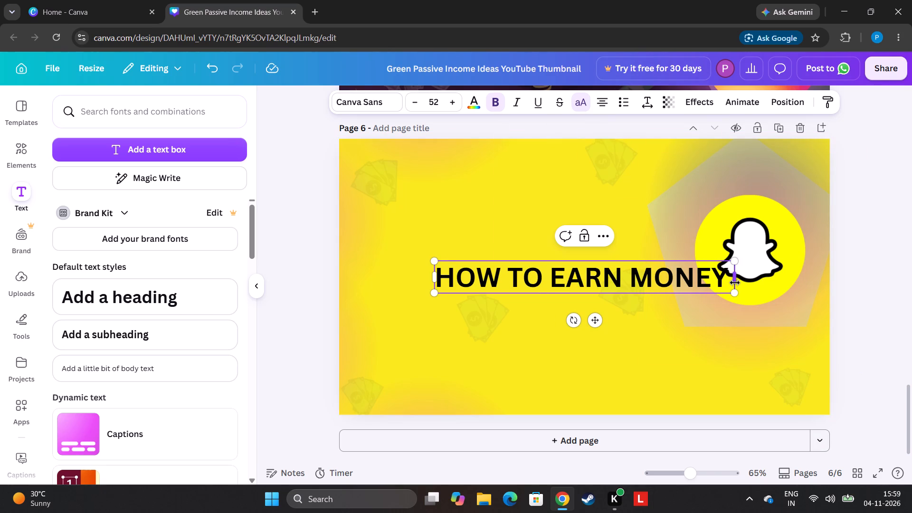
Narrow the heading's text box so it wraps onto two lines, and move it to the page's upper-left area.
drag(735, 283, 635, 306)
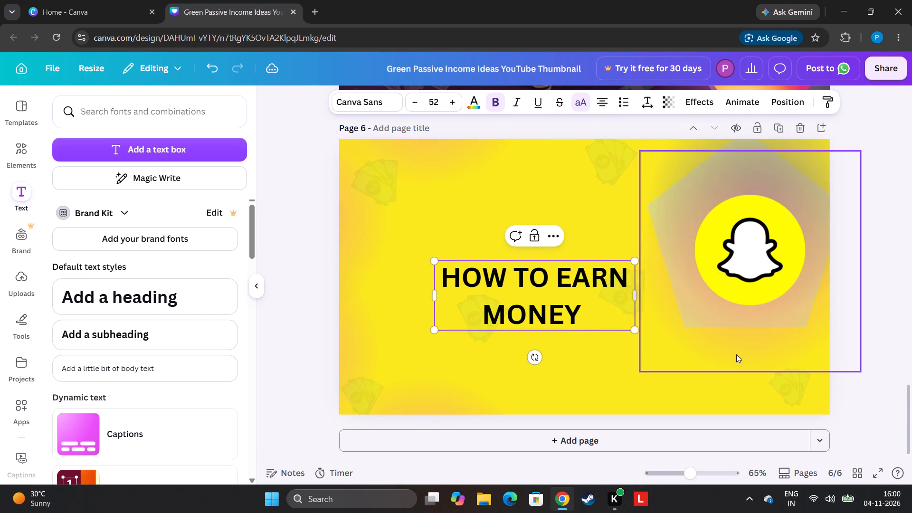
click(864, 344)
drag(613, 292, 550, 216)
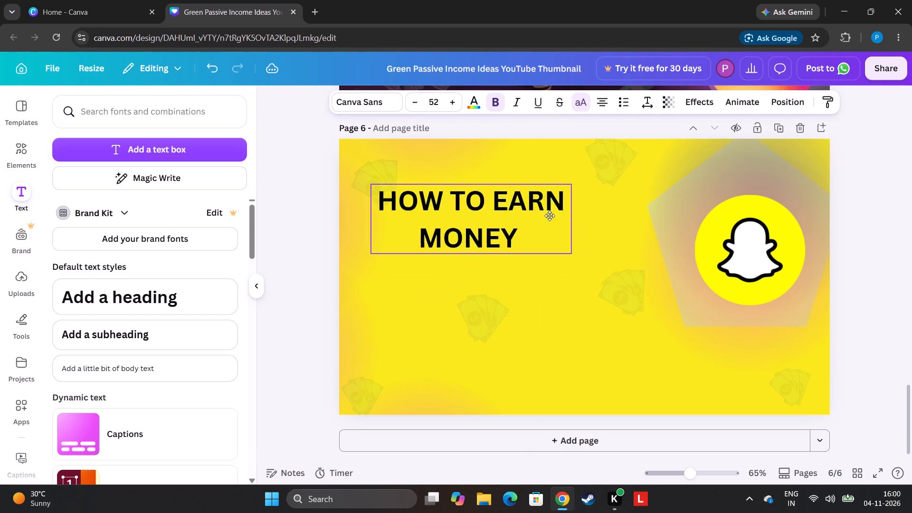
drag(550, 216, 562, 203)
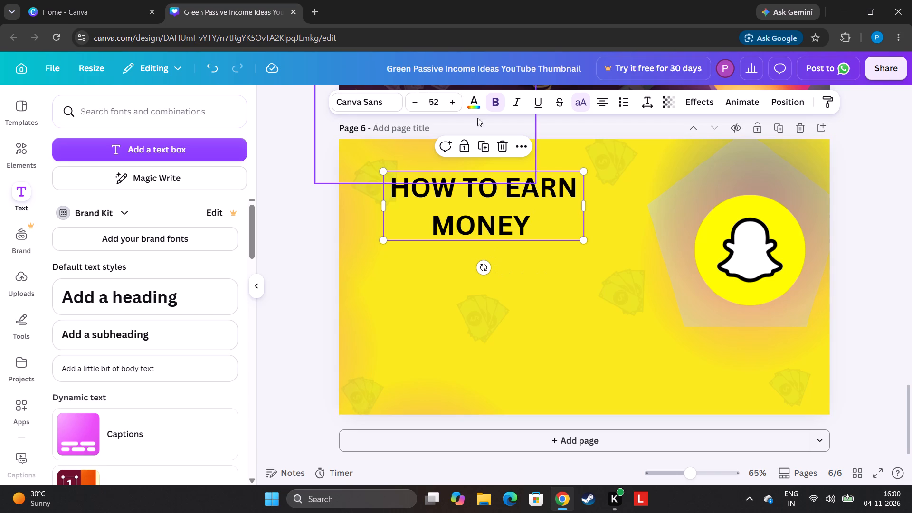
Duplicate the "HOW TO EARN MONEY" heading and place the copy just below the original.
click(482, 139)
drag(485, 194, 481, 247)
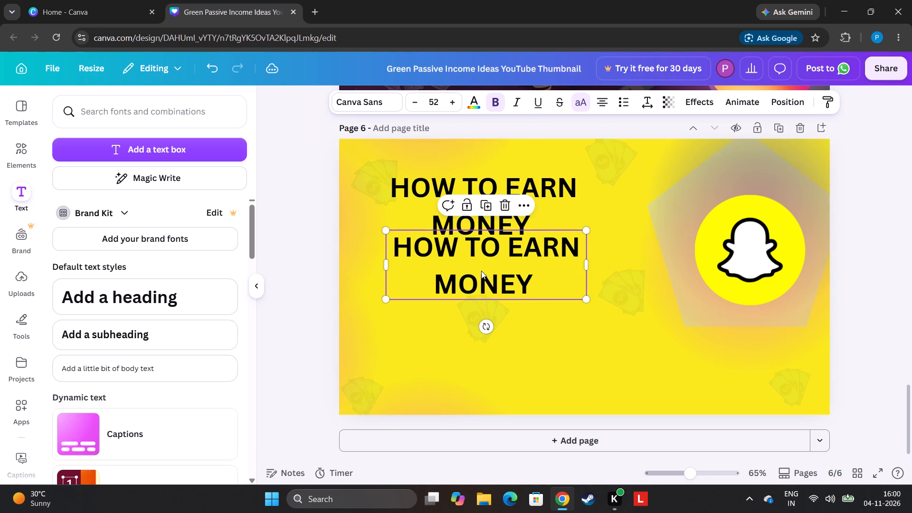
Replace the text of the duplicated "HOW TO EARN MONEY" heading with "ON SNAPCHAT".
click(495, 279)
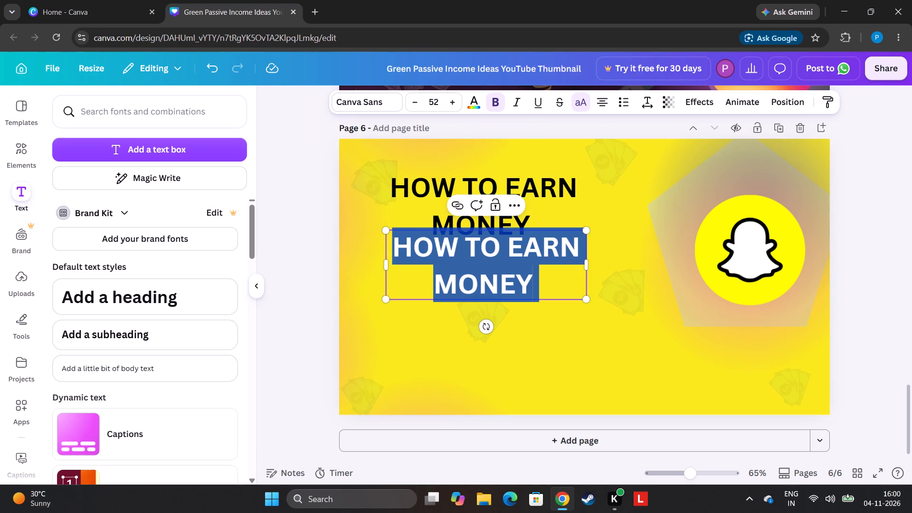
key(BackSpace)
text(on)
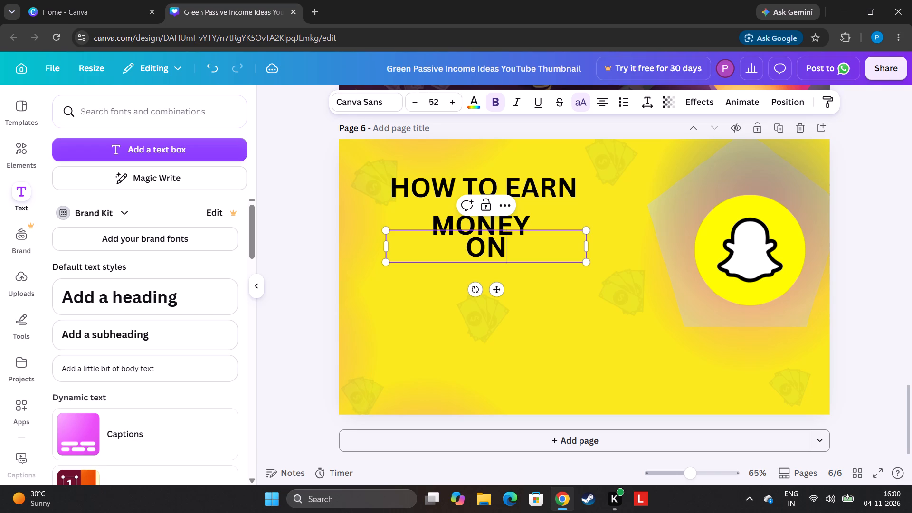
key(space)
key(s)
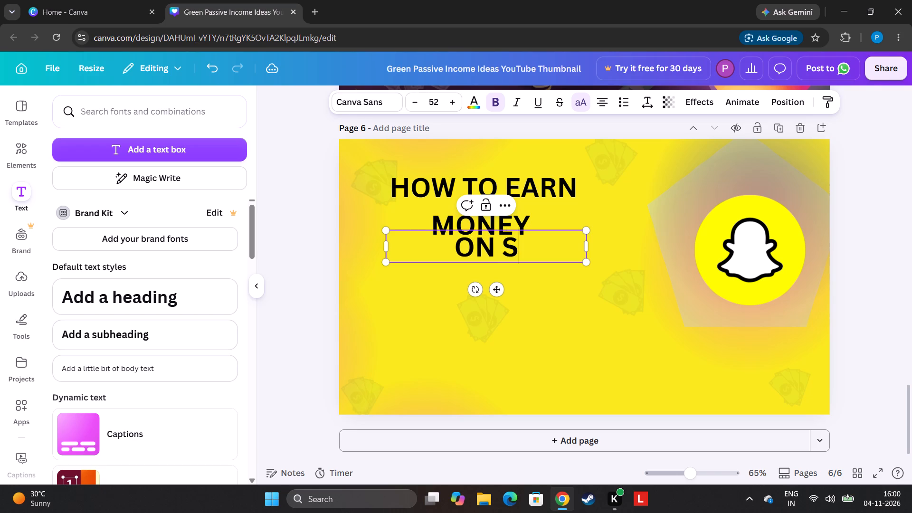
key(n)
key(a)
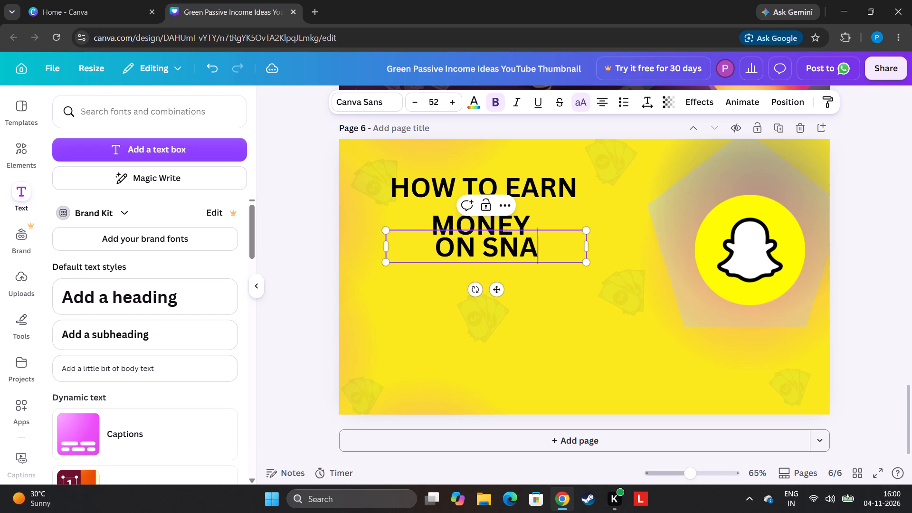
key(p)
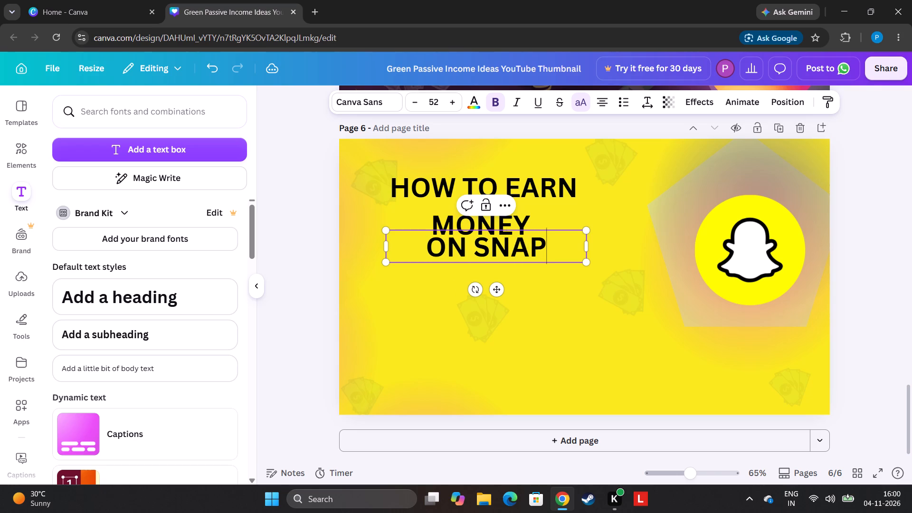
text(ch)
key(a)
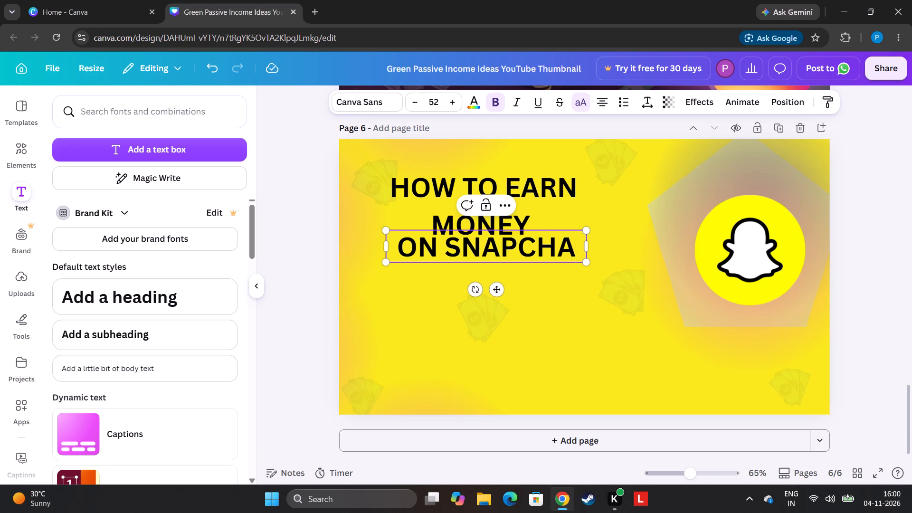
key(t)
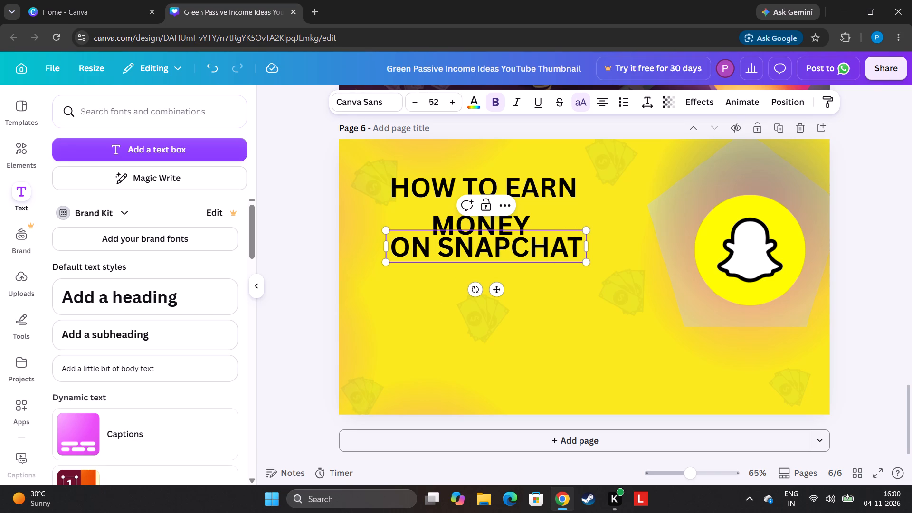
click(430, 253)
Shift the "HOW TO EARN MONEY" heading toward page 6's upper-left corner and align "ON SNAPCHAT" directly beneath it.
drag(527, 205, 504, 207)
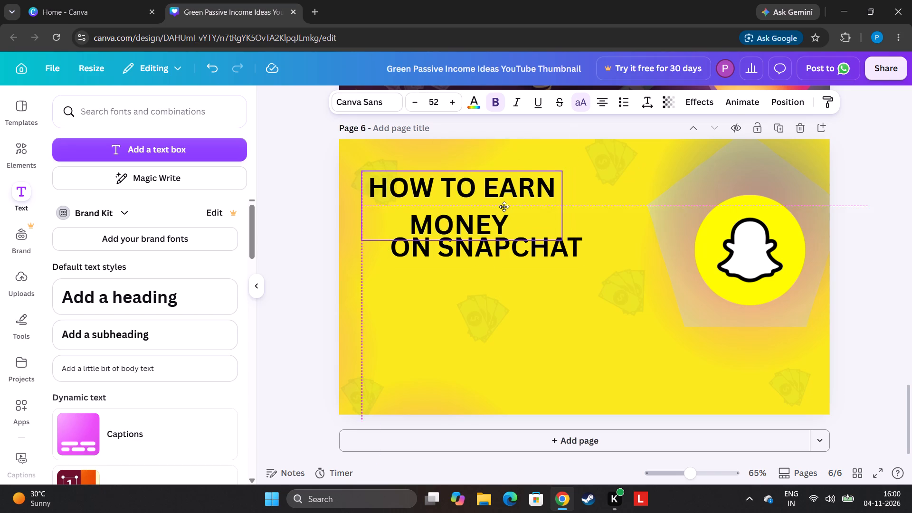
drag(504, 207, 505, 198)
drag(522, 243, 504, 252)
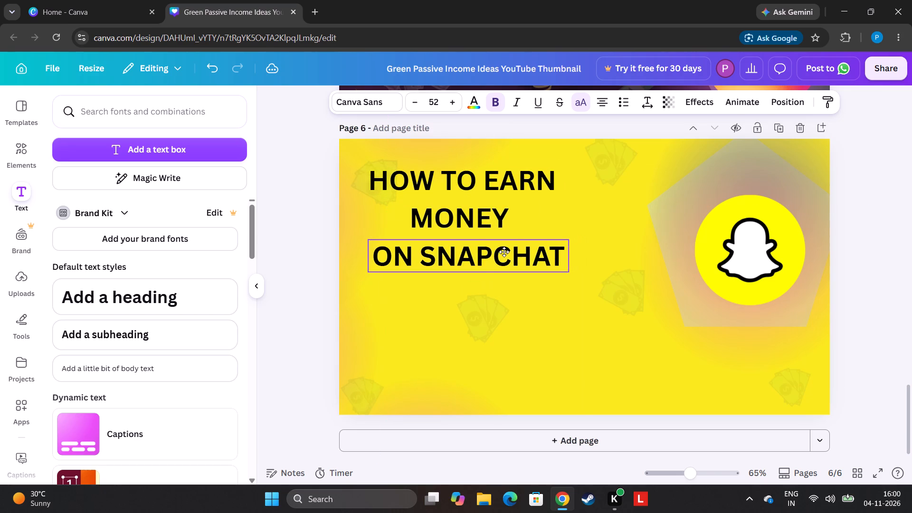
drag(504, 252, 528, 301)
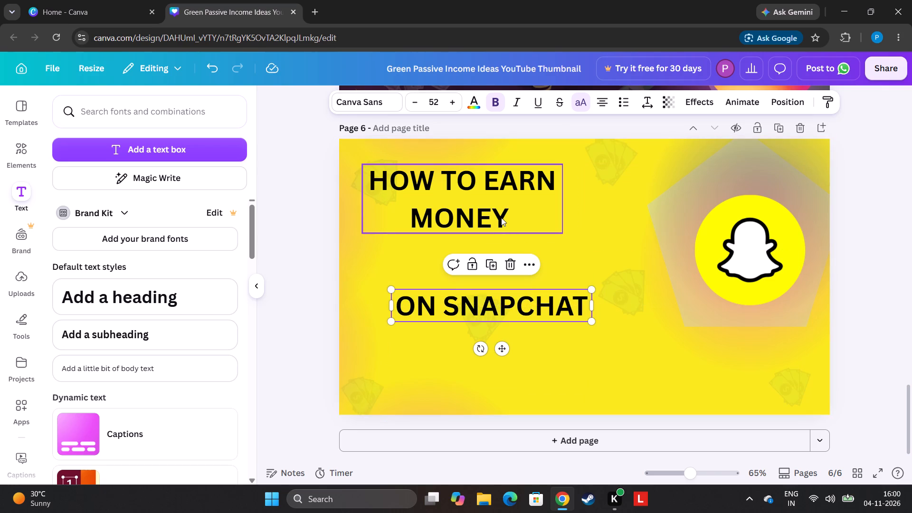
drag(513, 314, 503, 279)
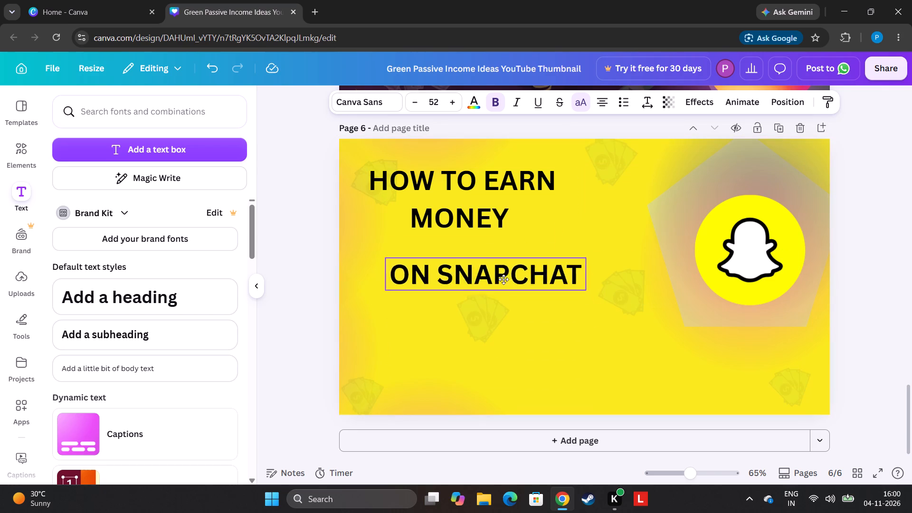
drag(503, 279, 484, 260)
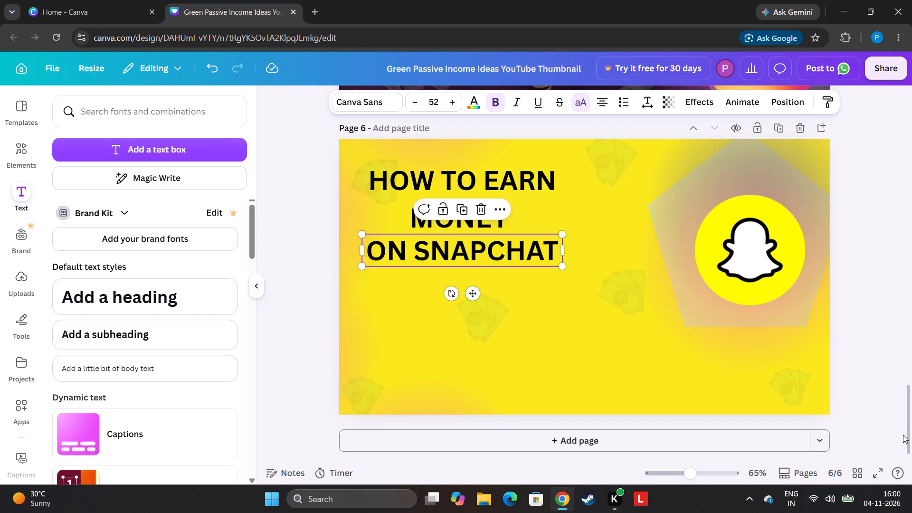
Duplicate page 5's "VERY FEW PEOPLE KNOW THIS SECRET" text and place the copy on page 6 just below "ON SNAPCHAT".
drag(909, 438, 911, 411)
click(549, 214)
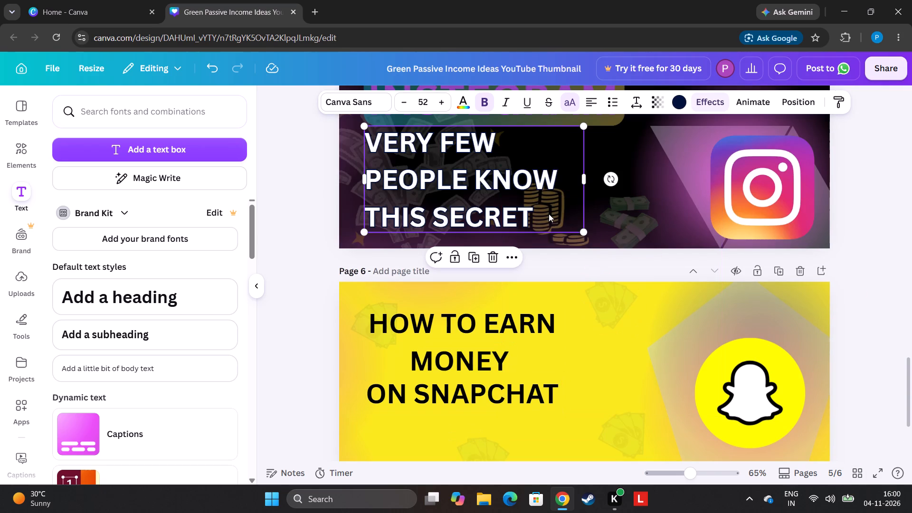
click(479, 255)
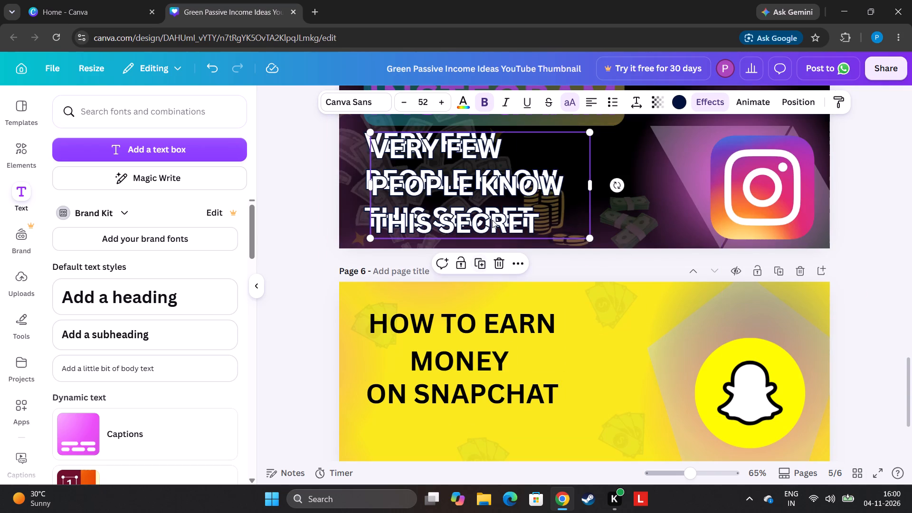
drag(492, 220, 515, 493)
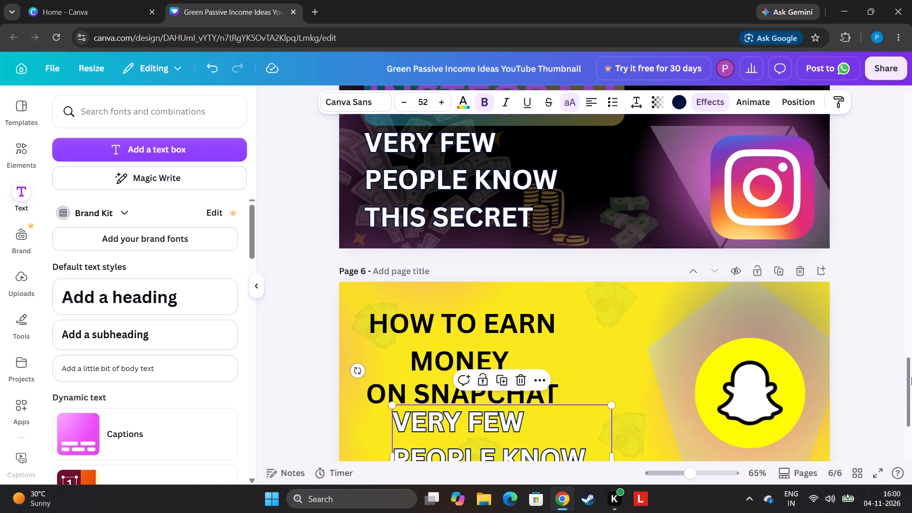
drag(911, 385, 909, 420)
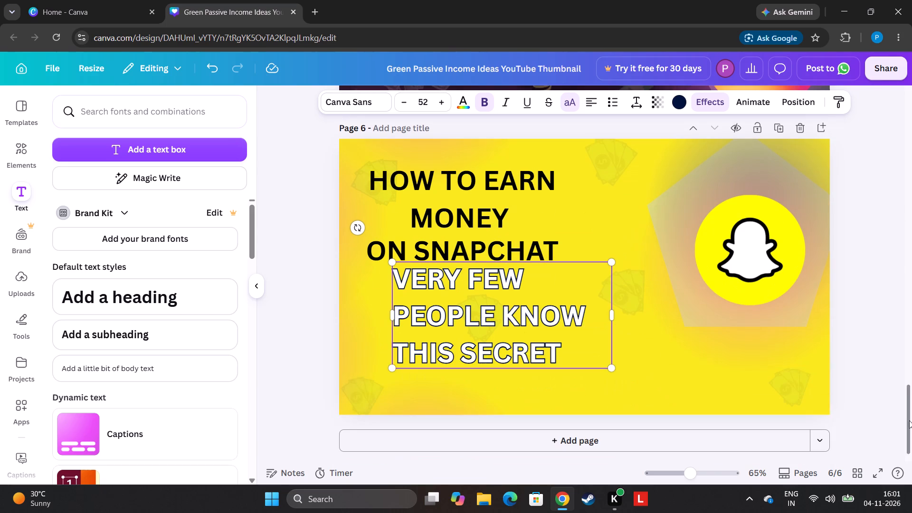
drag(909, 420, 909, 422)
drag(488, 308, 475, 328)
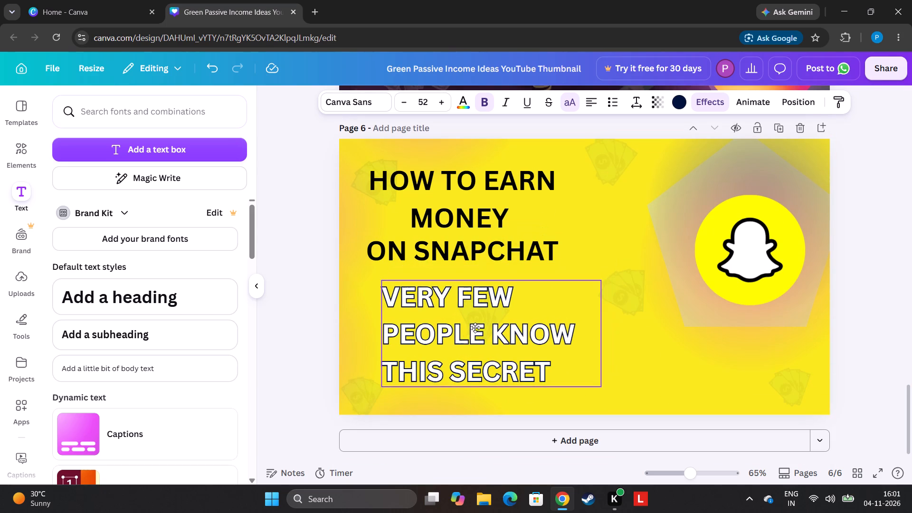
drag(475, 328, 469, 318)
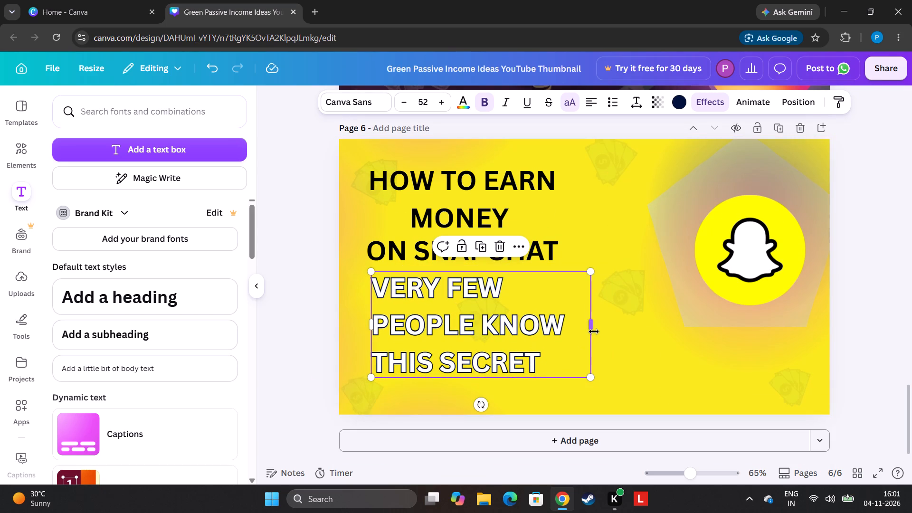
Widen page 6's "VERY FEW PEOPLE KNOW THIS SECRET" text box to about 1,209 wide so it wraps onto two lines.
drag(594, 332, 838, 381)
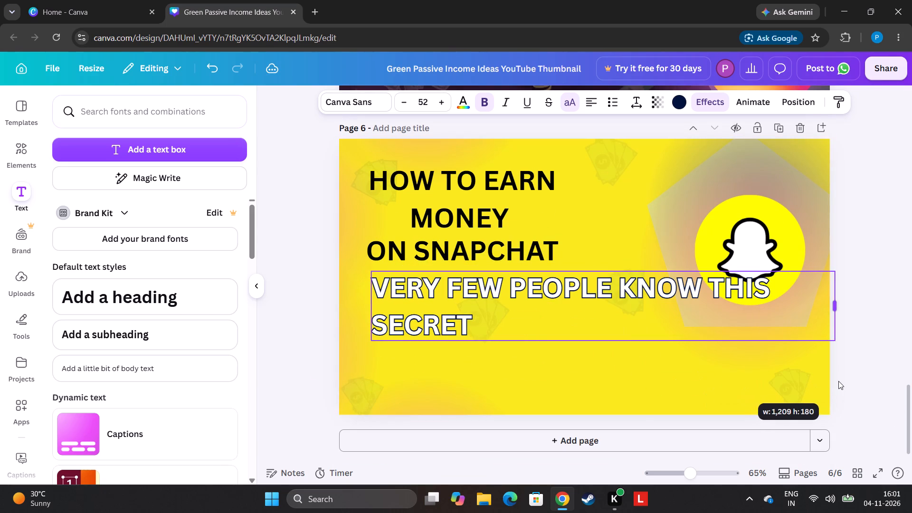
Widen the outlined "VERY FEW PEOPLE KNOW THIS SECRET" text box so it wraps onto two lines, and move it to the page's bottom.
drag(838, 381, 839, 380)
drag(611, 291, 616, 351)
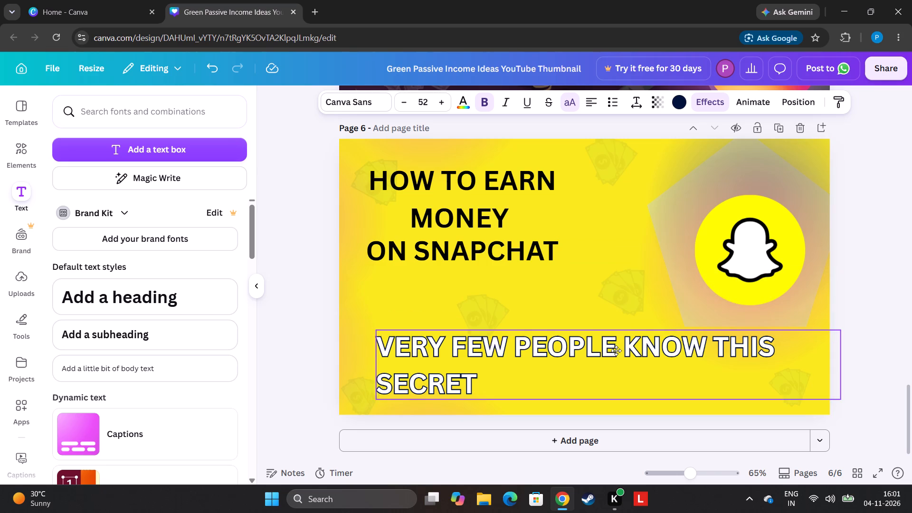
drag(616, 351, 603, 352)
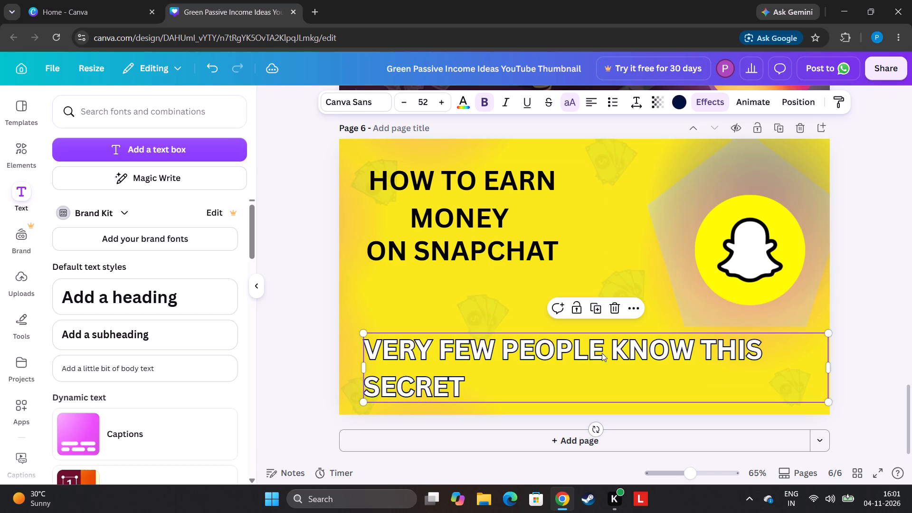
Move the "ON SNAPCHAT" text down toward the outlined secret line and shorten it to "SNAPCHAT".
drag(496, 246, 502, 286)
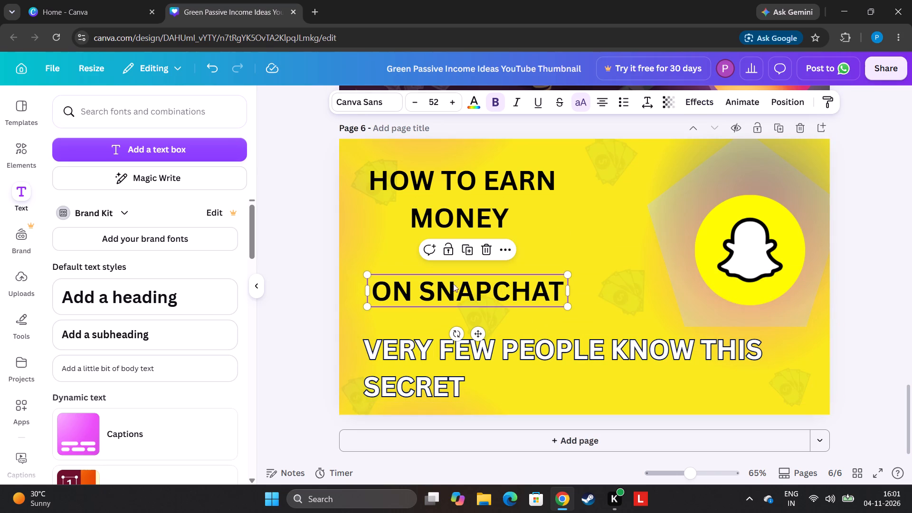
click(416, 292)
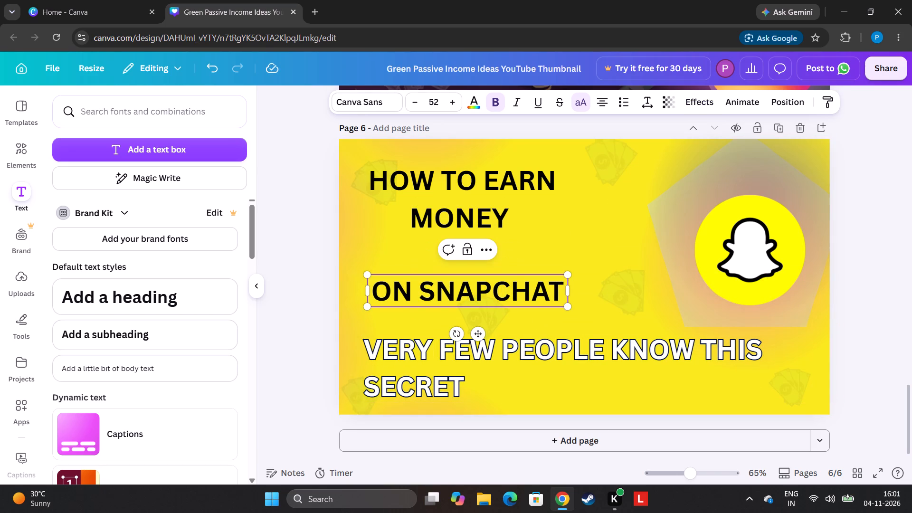
key(BackSpace)
key(BackSpace)
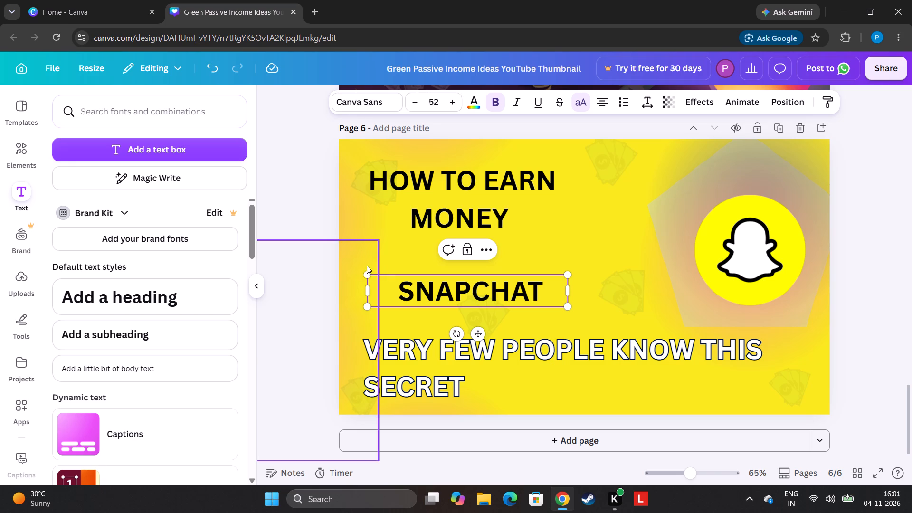
Enlarge the "SNAPCHAT" text to size 68.2, narrow its box around the word, and place it between the other two texts.
drag(369, 279, 360, 271)
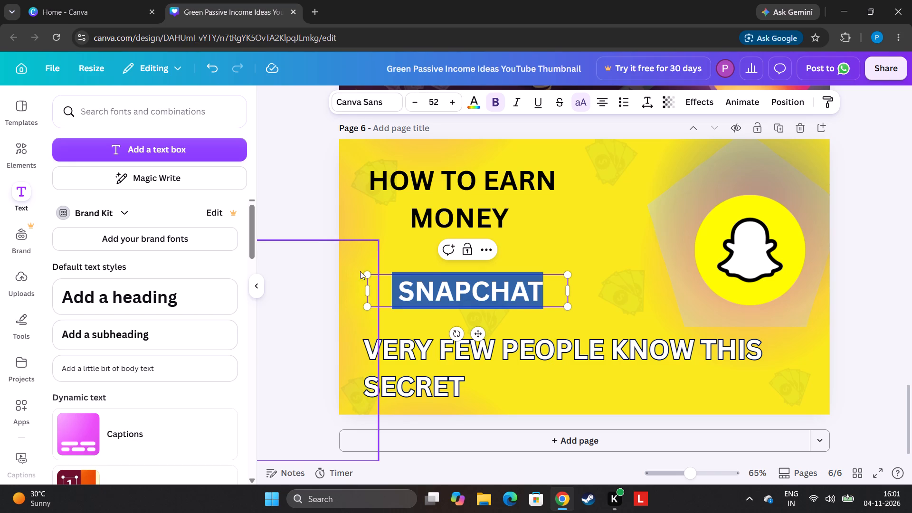
drag(360, 271, 361, 271)
click(267, 240)
click(413, 302)
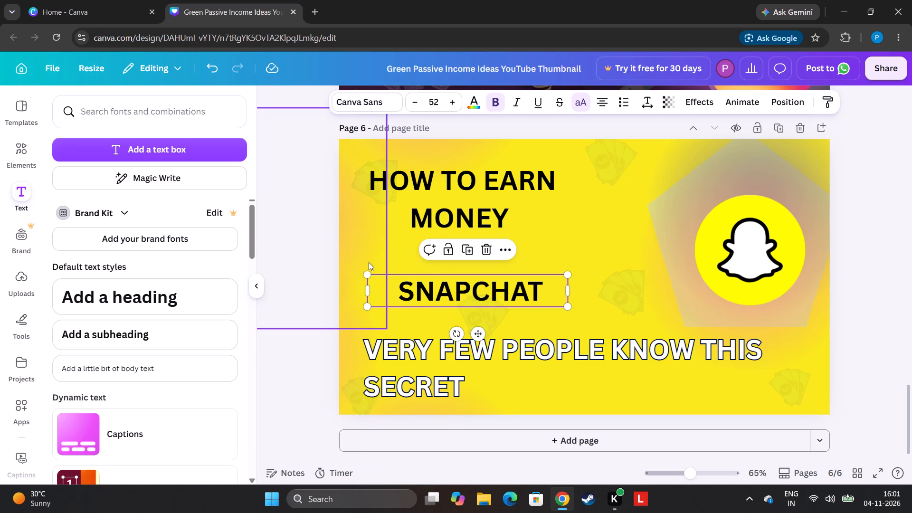
drag(367, 274, 322, 156)
click(305, 199)
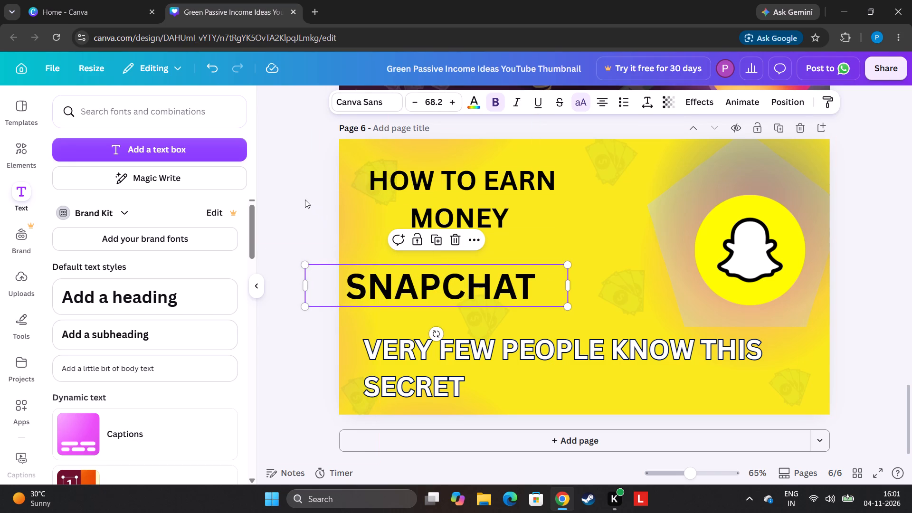
drag(395, 293, 422, 311)
drag(596, 304, 595, 304)
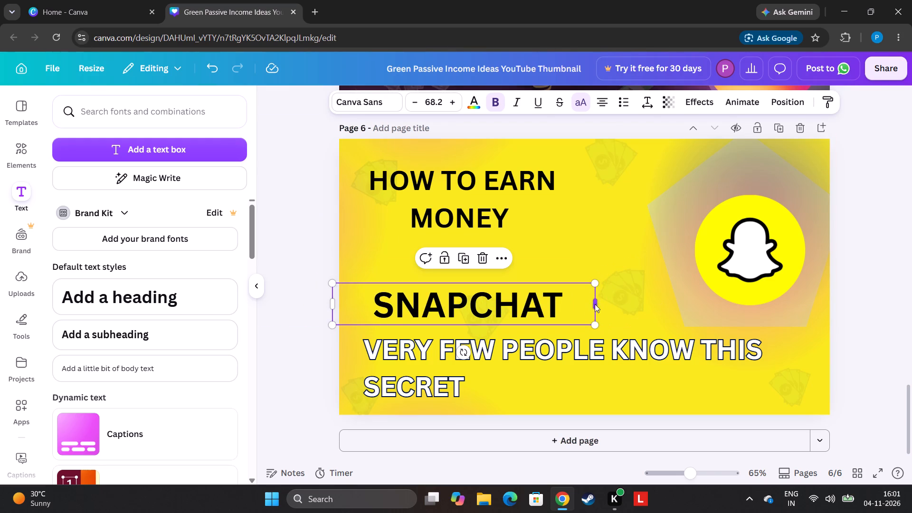
drag(595, 304, 532, 299)
drag(430, 302, 465, 297)
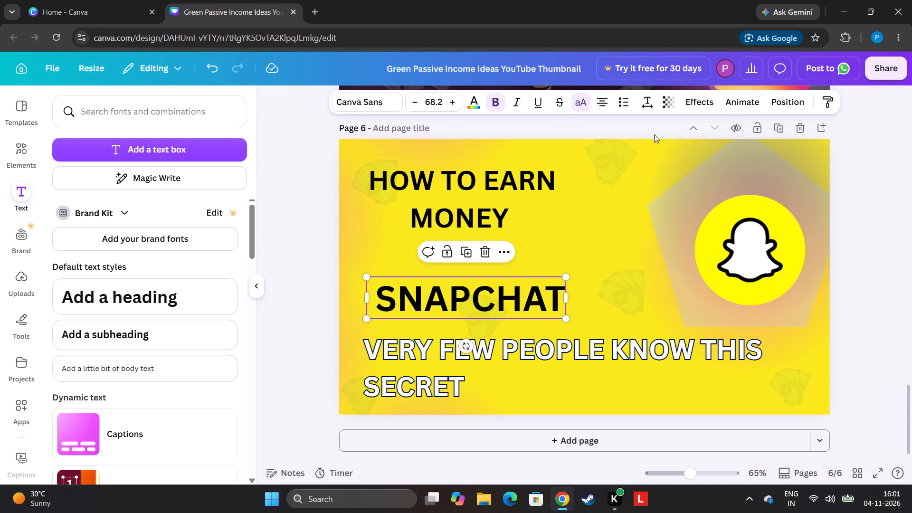
Set the "SNAPCHAT" text's line spacing to 1.06 and its letter spacing to -43.
click(645, 99)
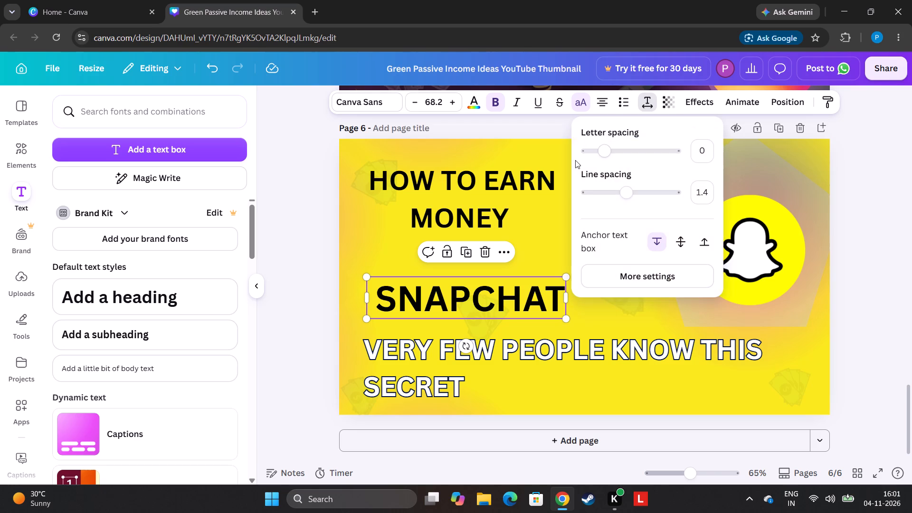
click(622, 189)
drag(620, 189, 615, 190)
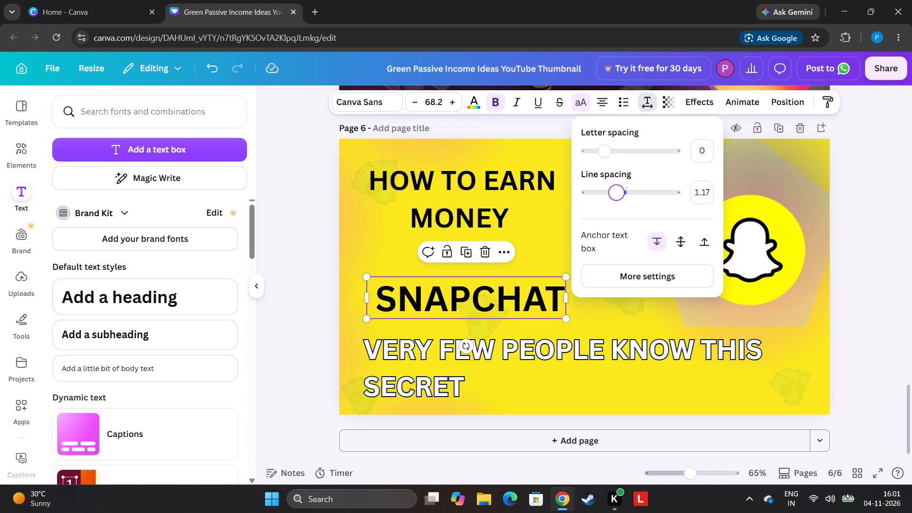
drag(615, 190, 580, 192)
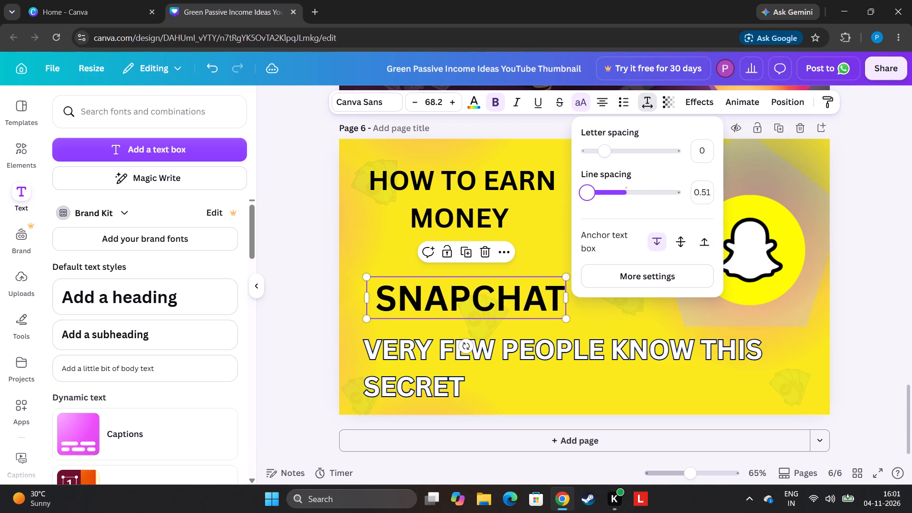
drag(580, 192, 618, 196)
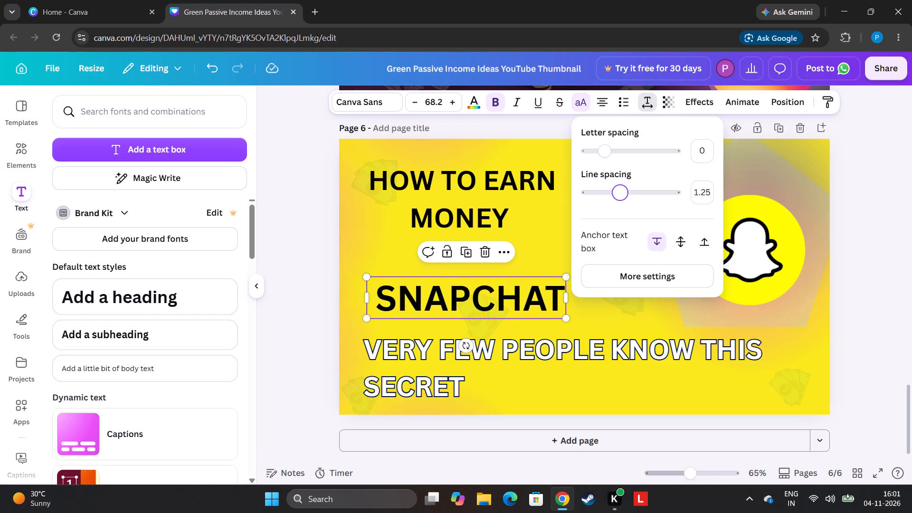
drag(618, 196, 611, 196)
drag(611, 150, 609, 154)
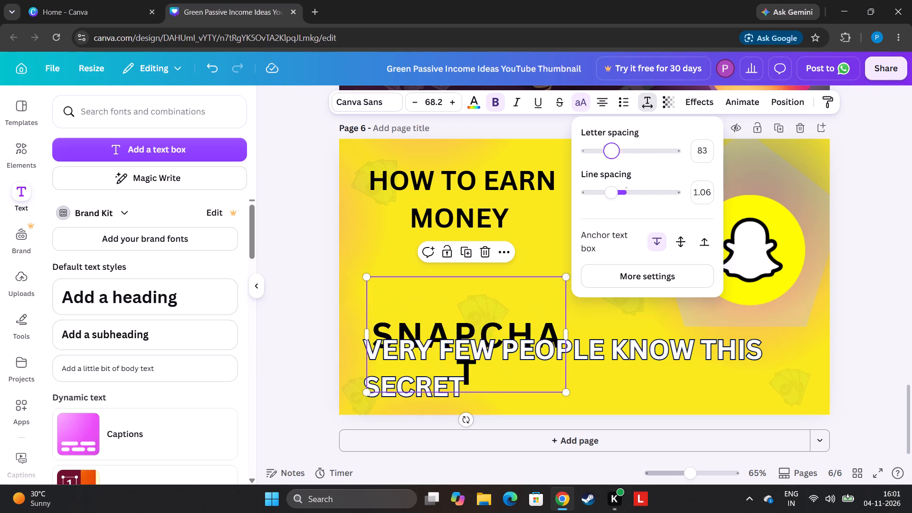
drag(609, 154, 598, 156)
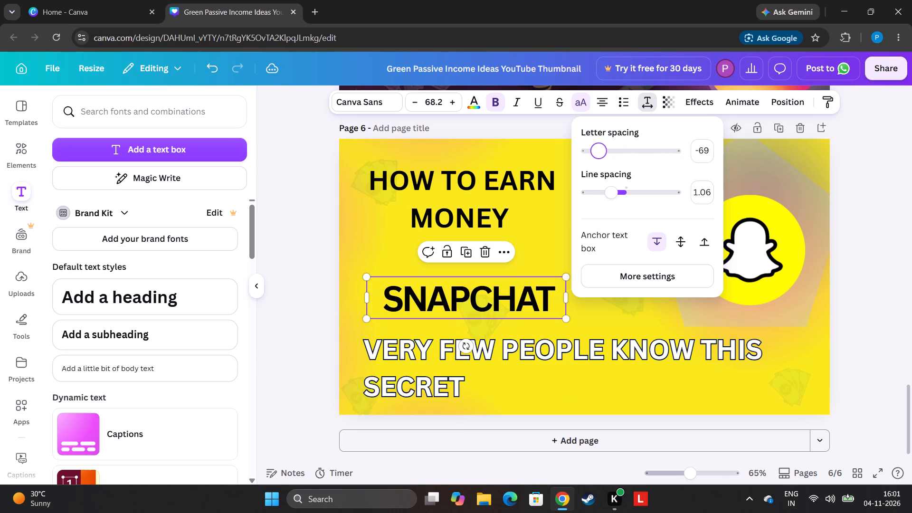
drag(598, 156, 597, 157)
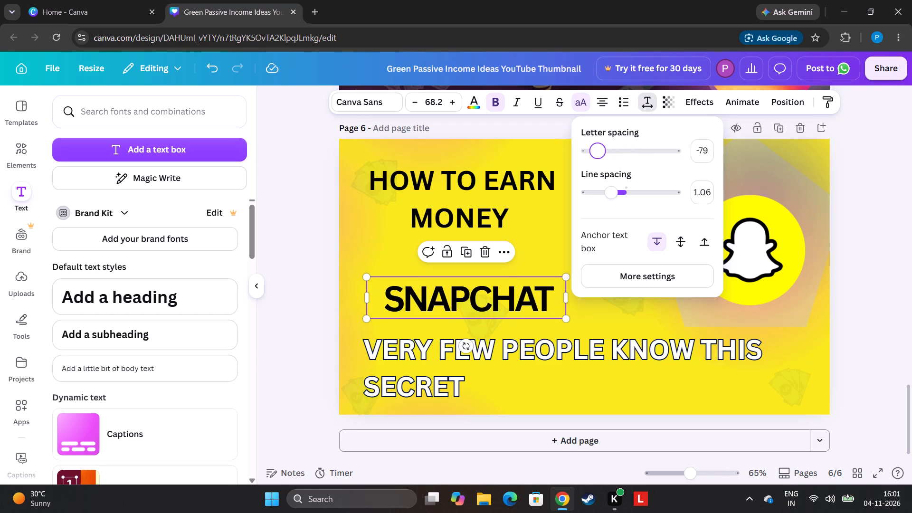
drag(597, 157, 595, 157)
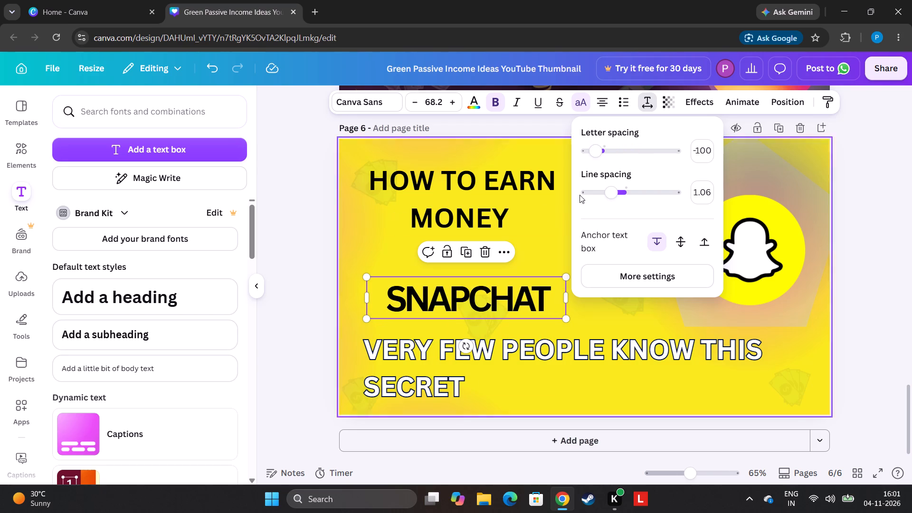
click(600, 156)
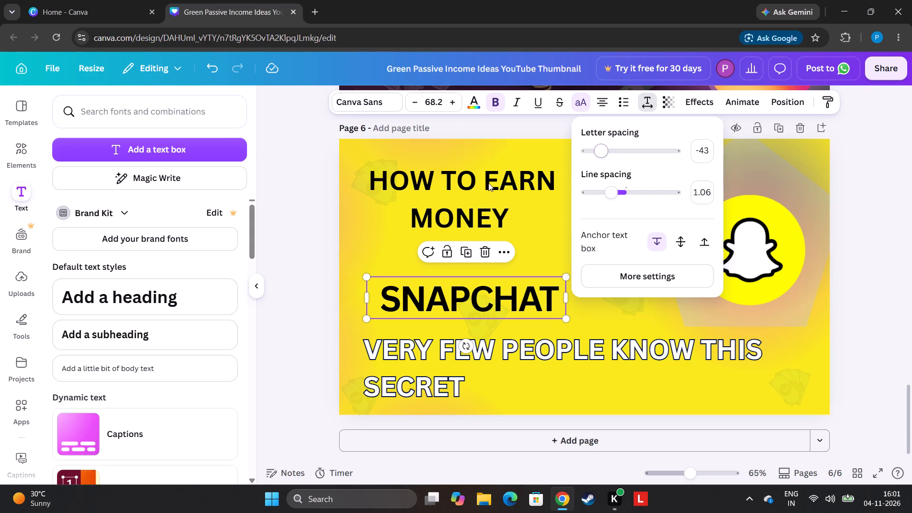
Enlarge the "SNAPCHAT" text to about size 101 and position it just above the outlined secret line.
click(458, 204)
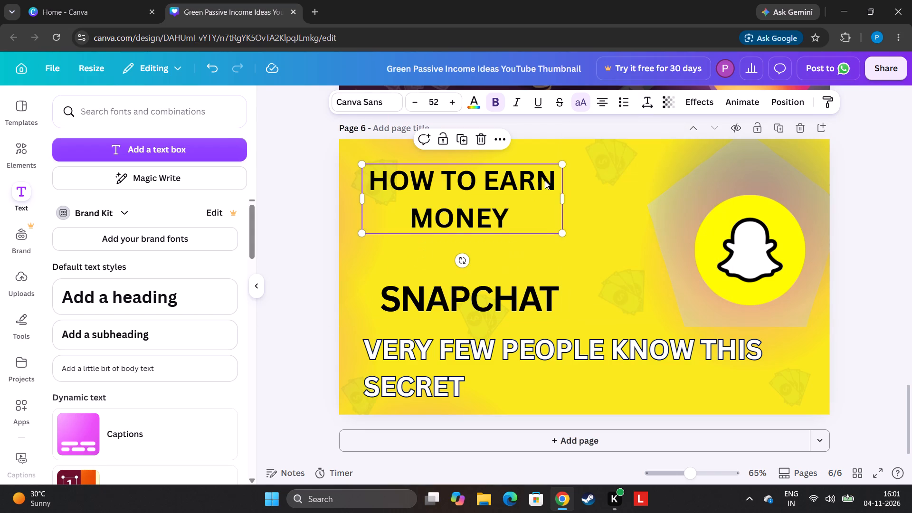
drag(417, 294, 415, 272)
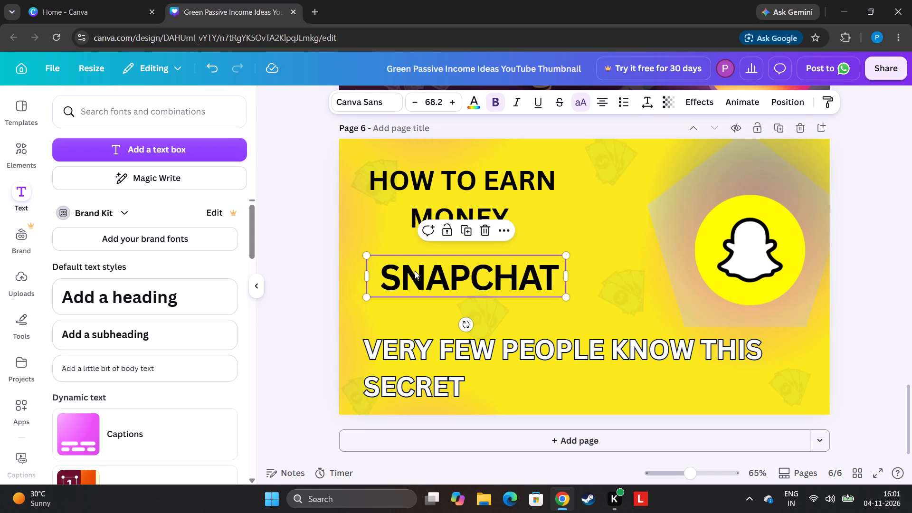
drag(566, 253, 640, 239)
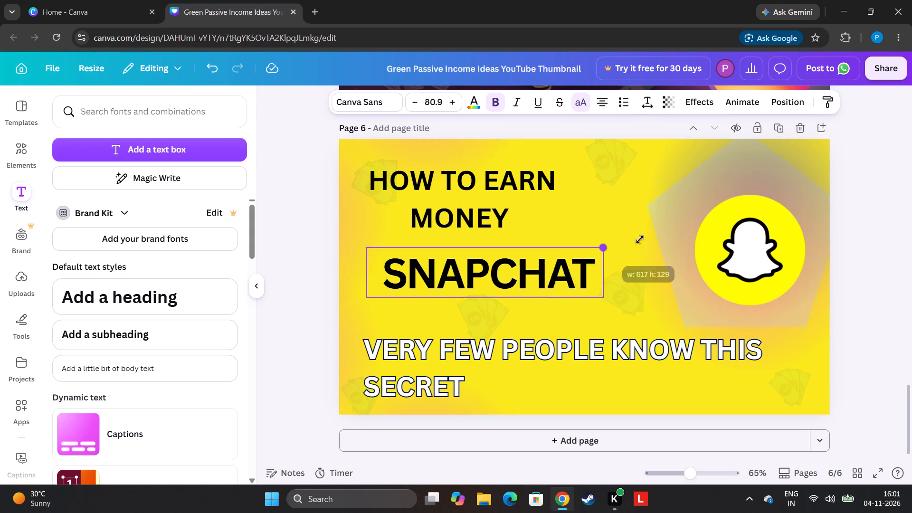
drag(640, 239, 663, 234)
drag(543, 258, 528, 279)
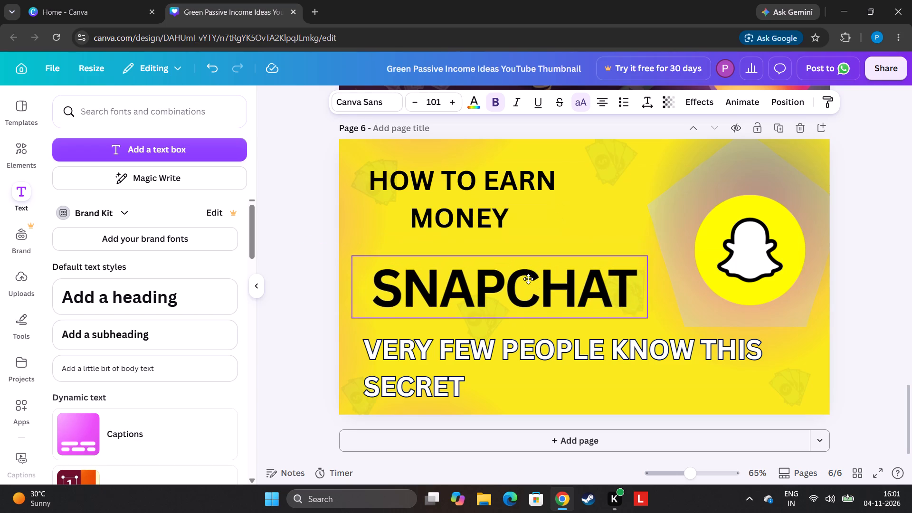
drag(528, 279, 528, 278)
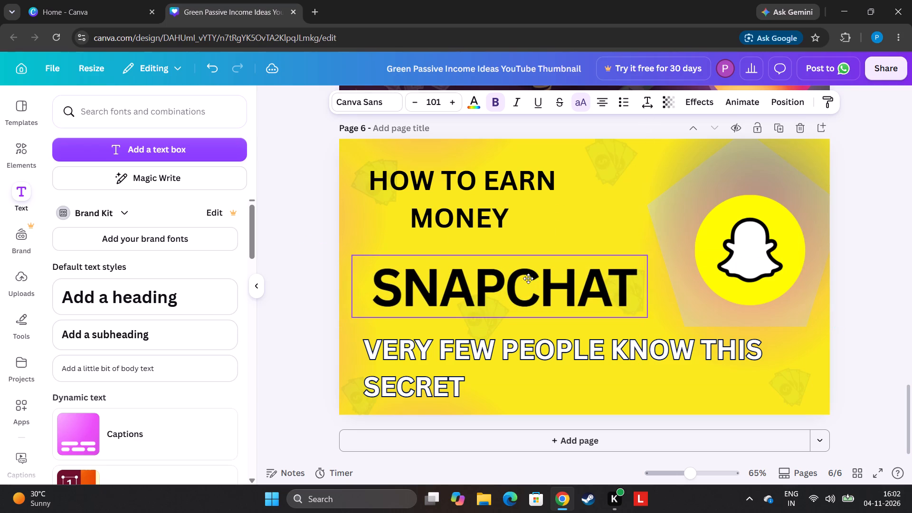
Move the "HOW TO EARN MONEY" heading slightly down and right so it sits closer above the large "SNAPCHAT" text.
drag(484, 203, 486, 216)
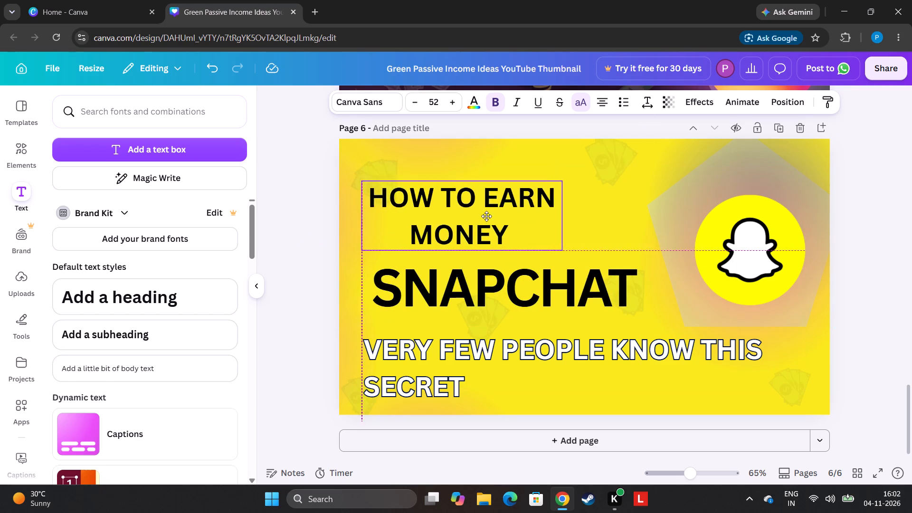
drag(486, 216, 490, 204)
drag(490, 204, 490, 215)
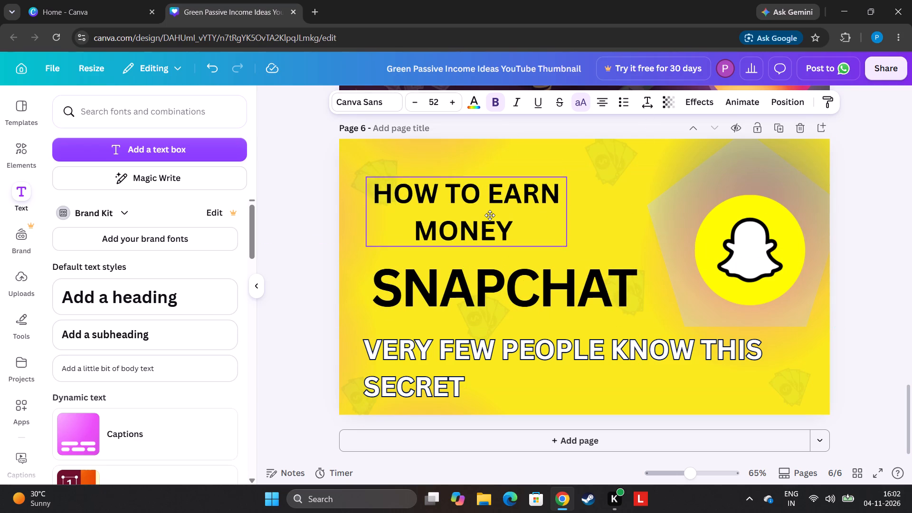
drag(490, 215, 495, 211)
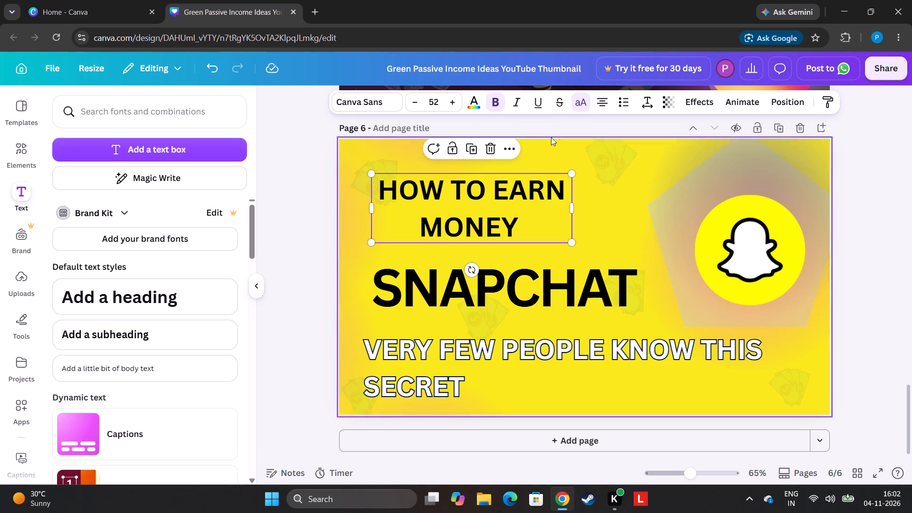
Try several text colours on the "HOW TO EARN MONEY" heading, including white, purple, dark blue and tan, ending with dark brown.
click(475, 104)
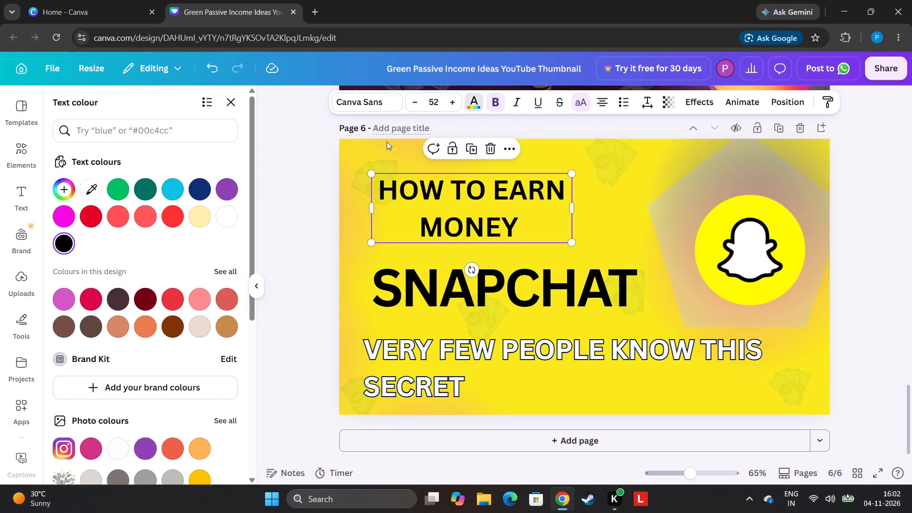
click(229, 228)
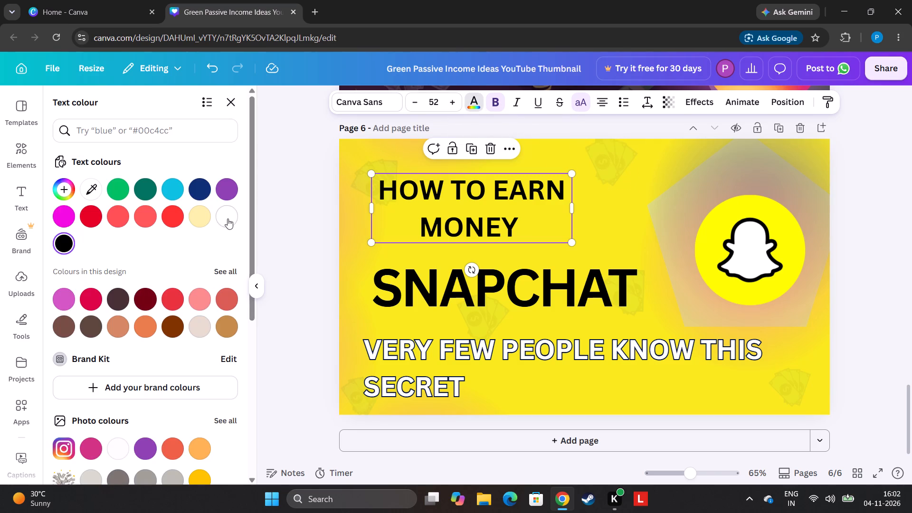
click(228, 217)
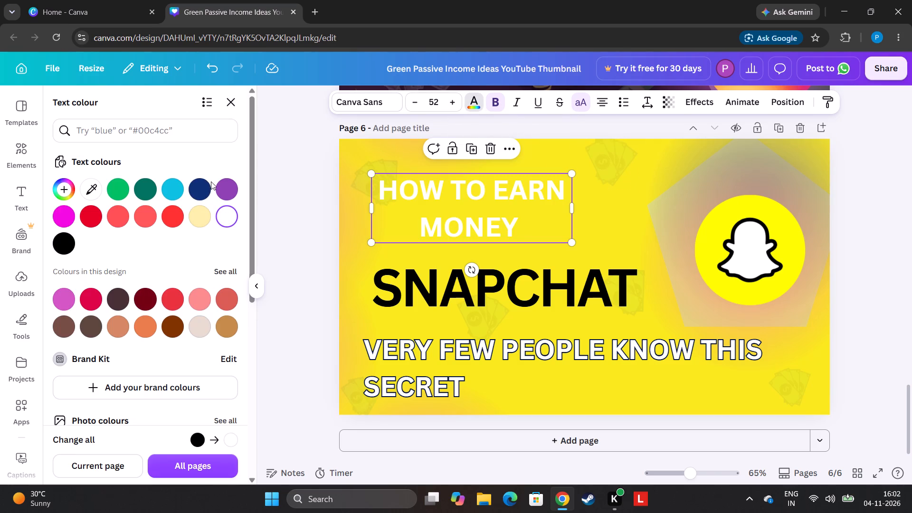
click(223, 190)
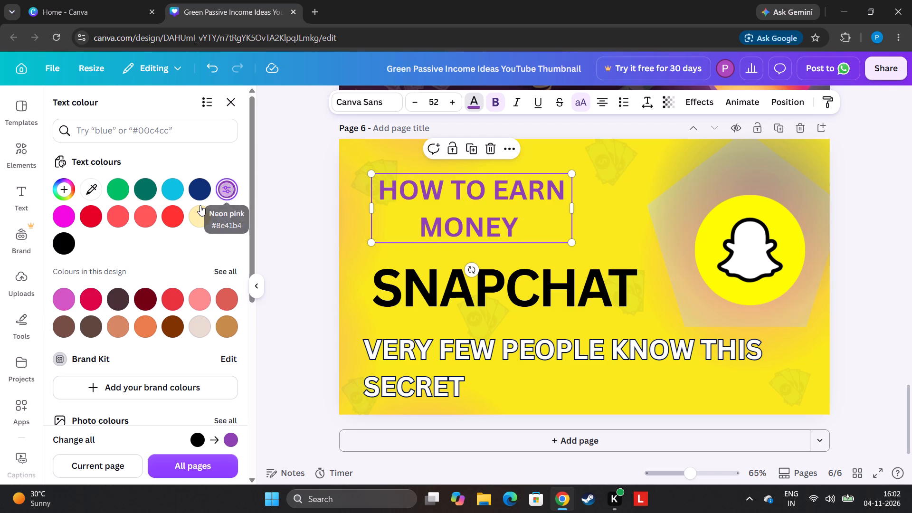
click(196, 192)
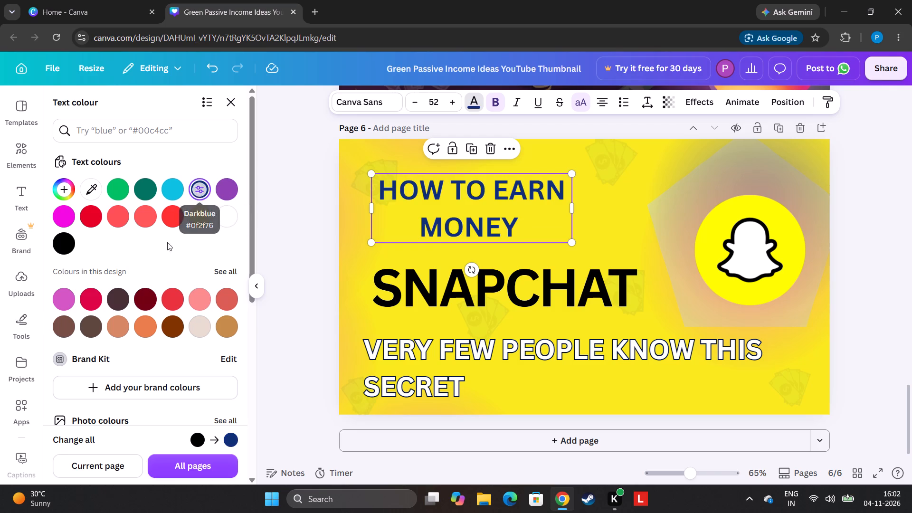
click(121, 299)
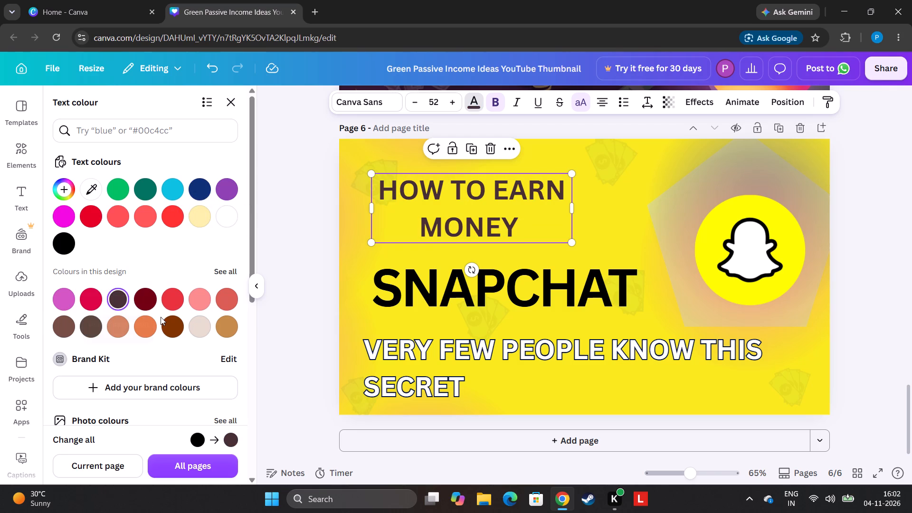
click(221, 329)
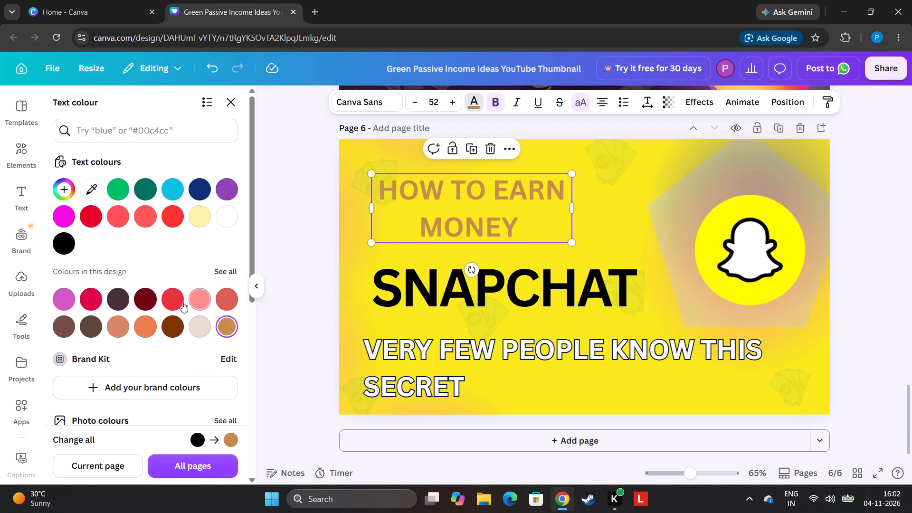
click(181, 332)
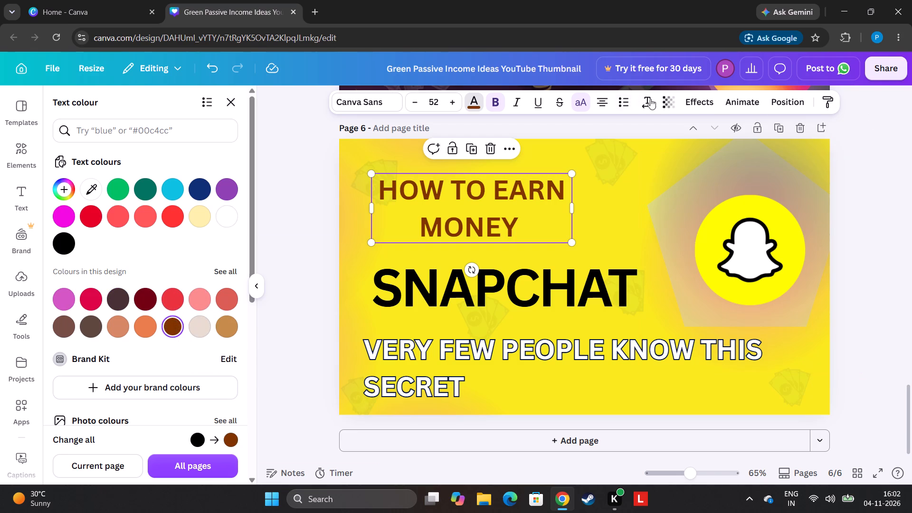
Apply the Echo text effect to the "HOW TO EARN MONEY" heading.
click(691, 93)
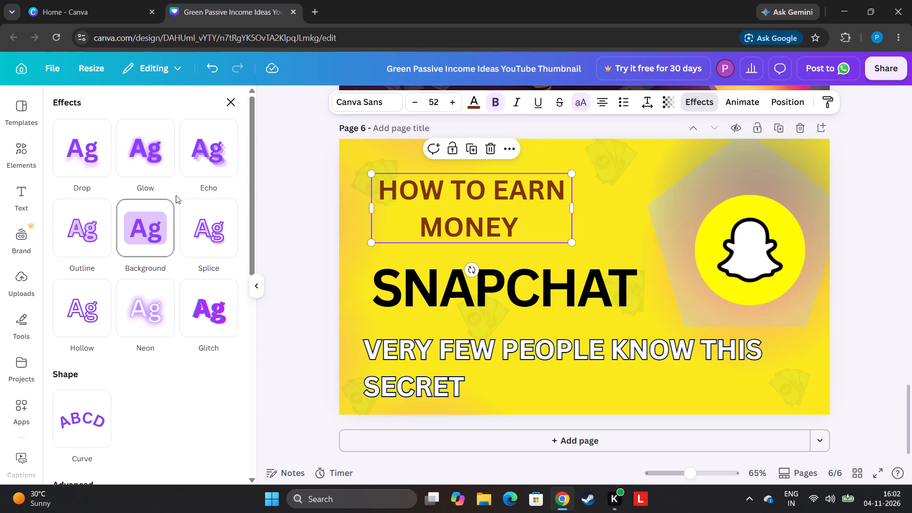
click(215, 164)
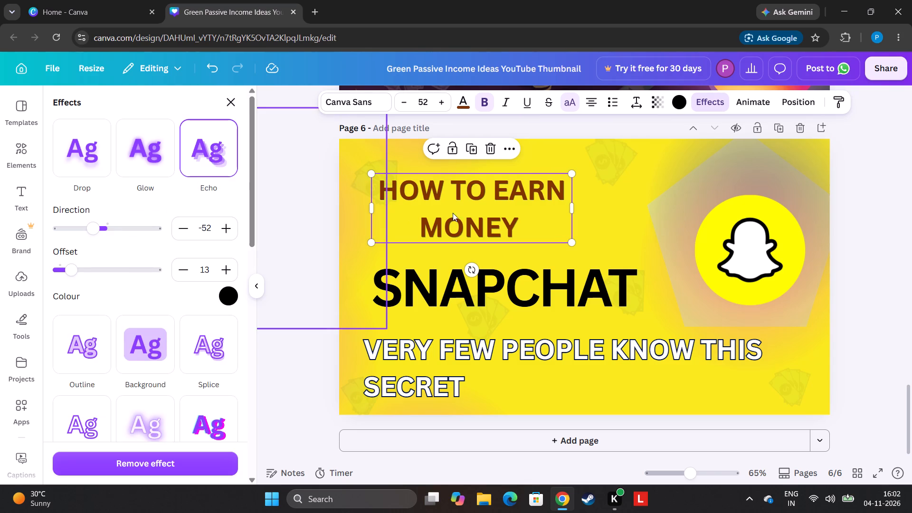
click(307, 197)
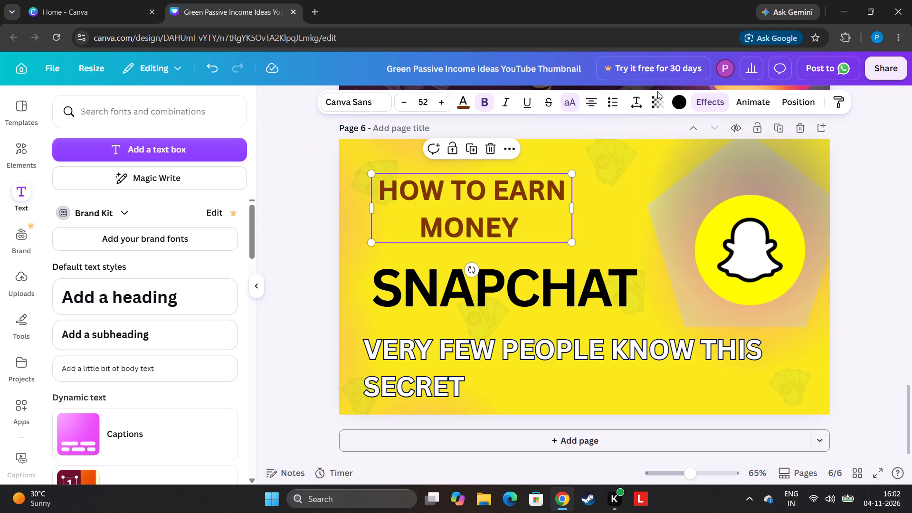
Tighten the "HOW TO EARN MONEY" heading's letter spacing to -69.
click(636, 98)
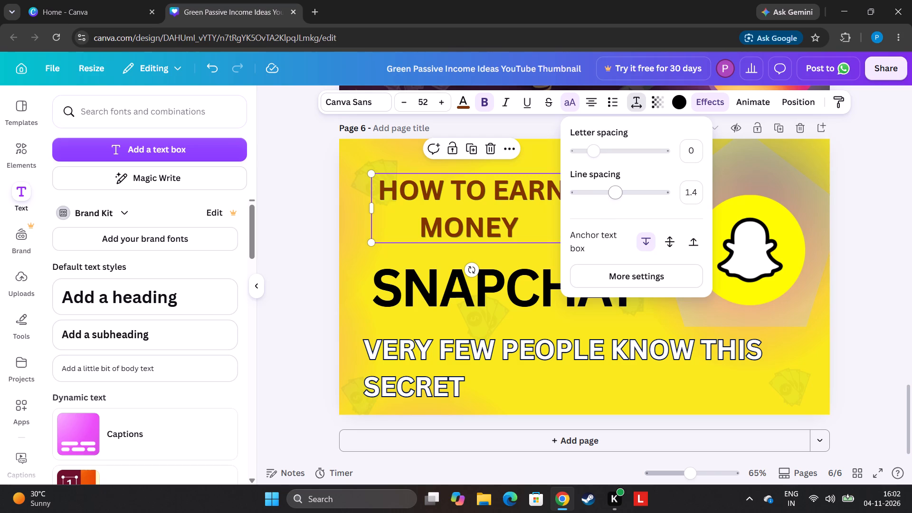
drag(600, 153, 597, 153)
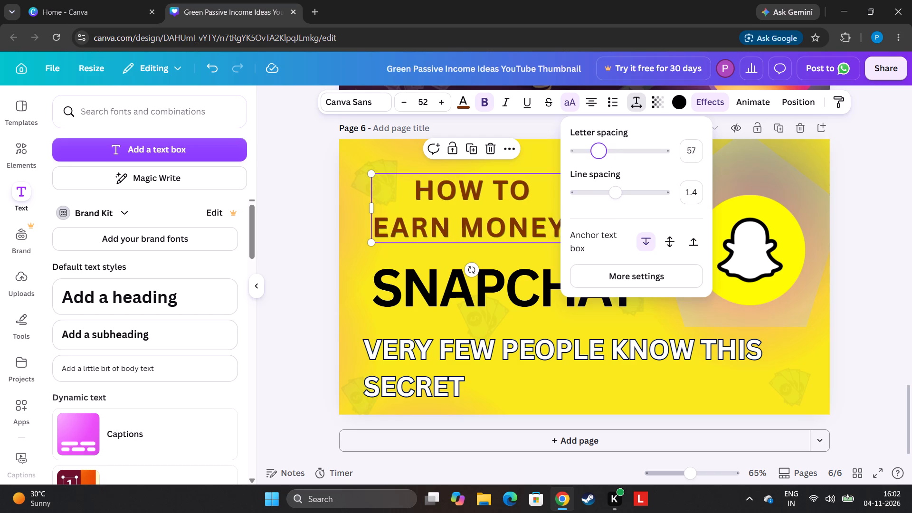
drag(597, 153, 587, 153)
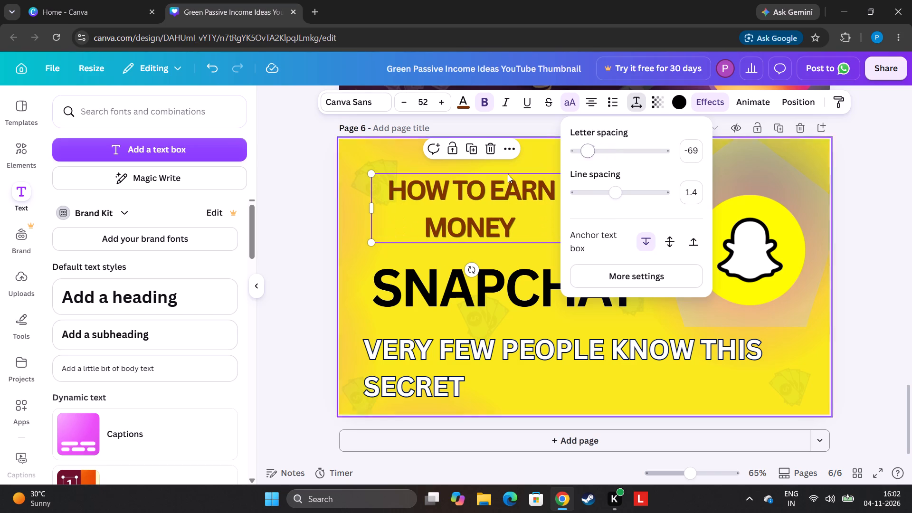
Enlarge the "HOW TO EARN MONEY" heading to size 58.5 and move it slightly right and down above "SNAPCHAT".
drag(370, 175, 356, 173)
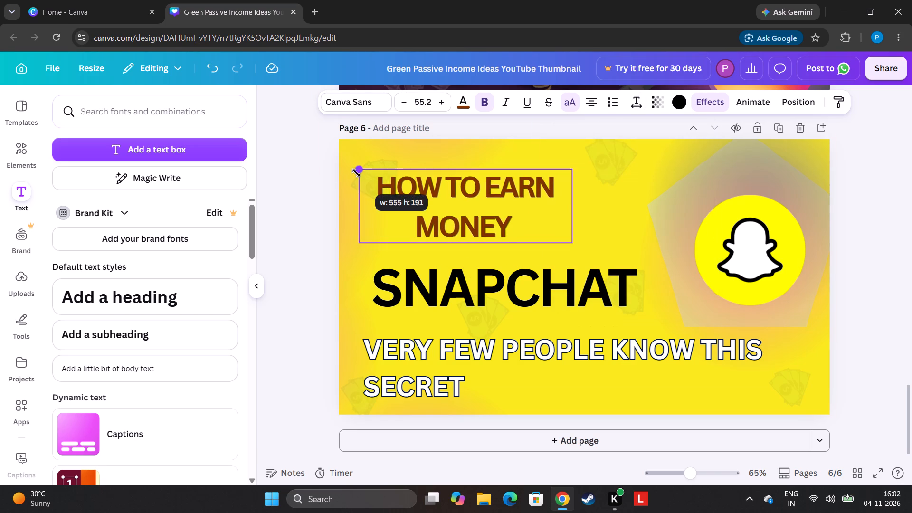
drag(356, 173, 332, 173)
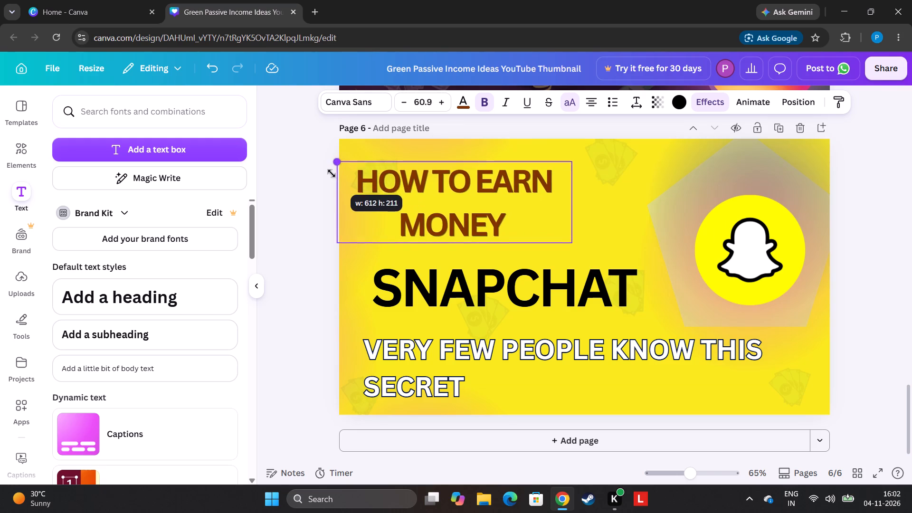
drag(332, 173, 343, 171)
drag(462, 181, 463, 183)
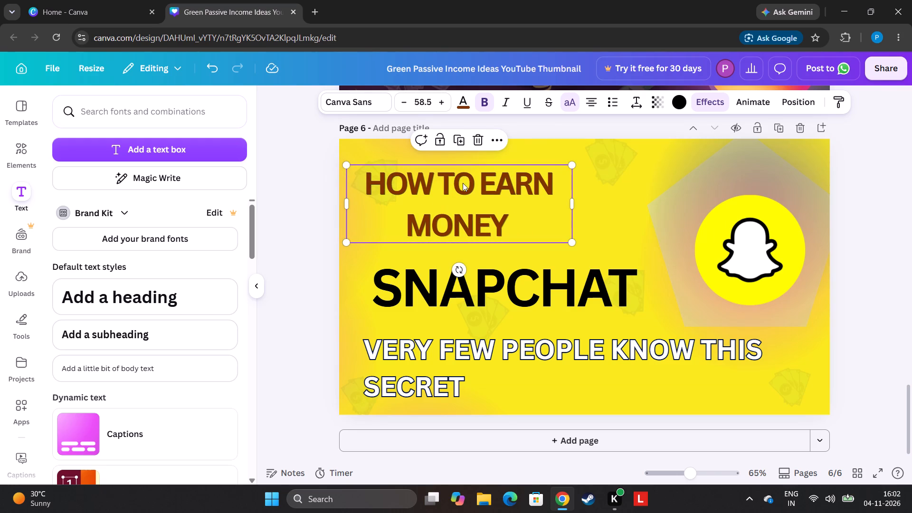
drag(463, 183, 483, 189)
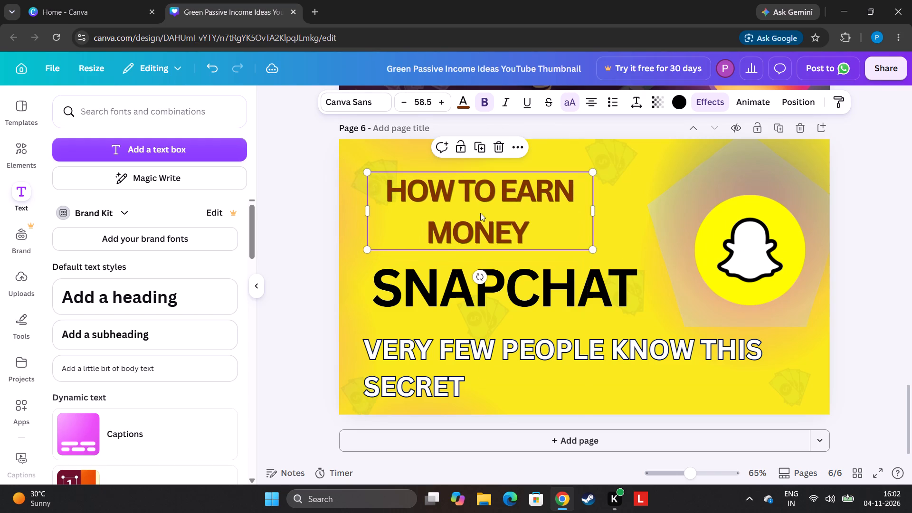
Shift the "SNAPCHAT" text and the heading left so their lettering starts in line with the outlined secret line.
drag(502, 291, 493, 295)
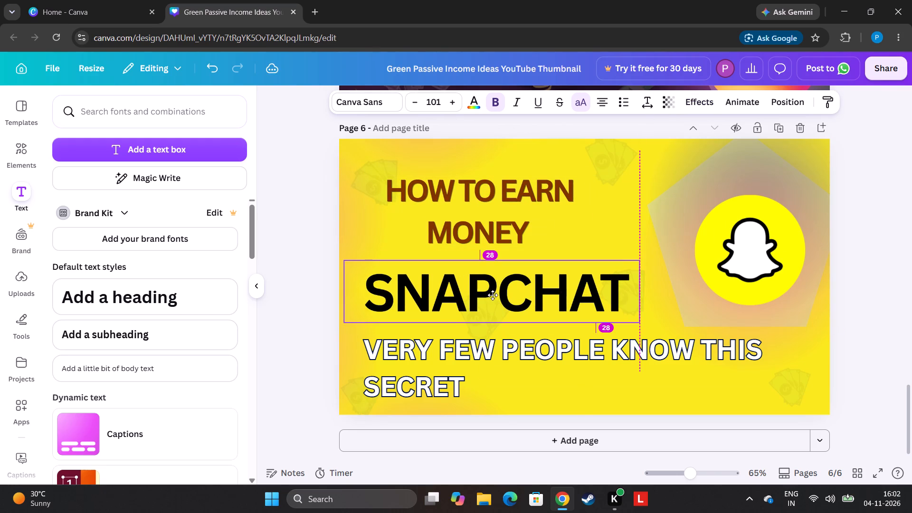
drag(493, 295, 494, 291)
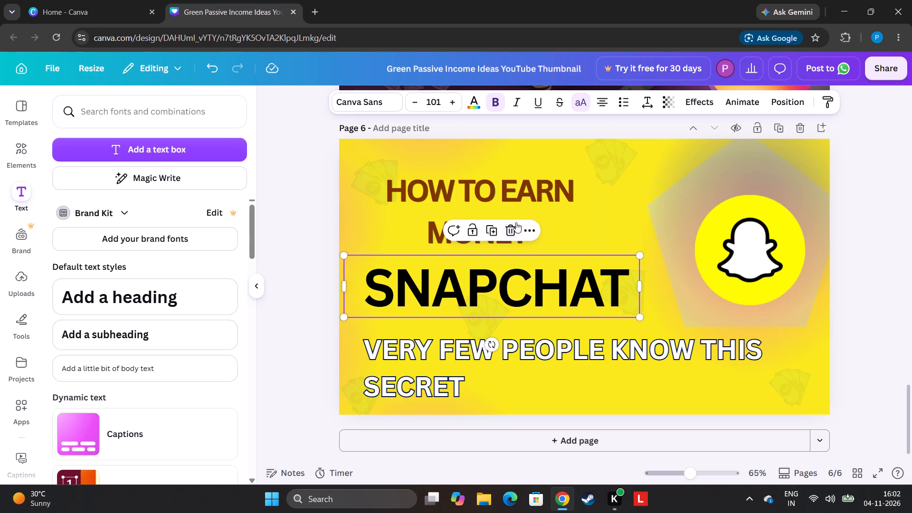
drag(511, 212, 489, 211)
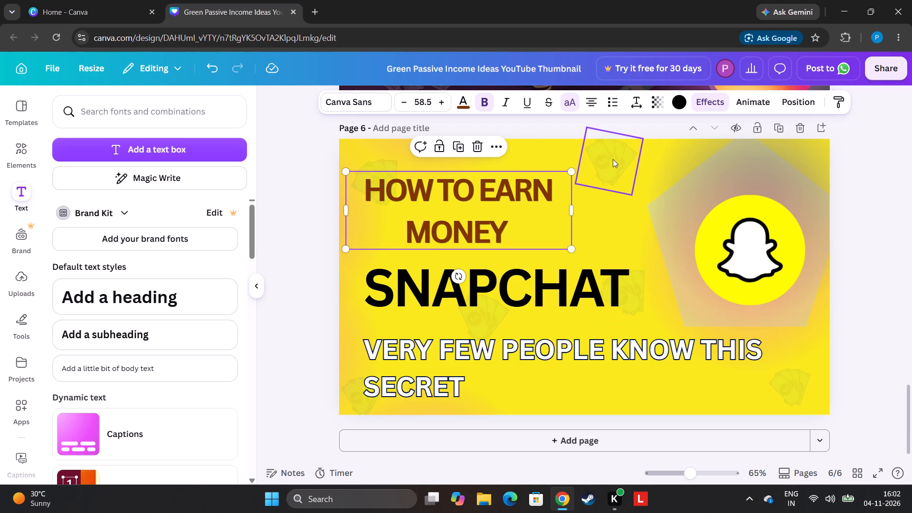
Left-align the heading's two lines by turning list formatting on and back off, and move the heading right above "SNAPCHAT".
click(618, 103)
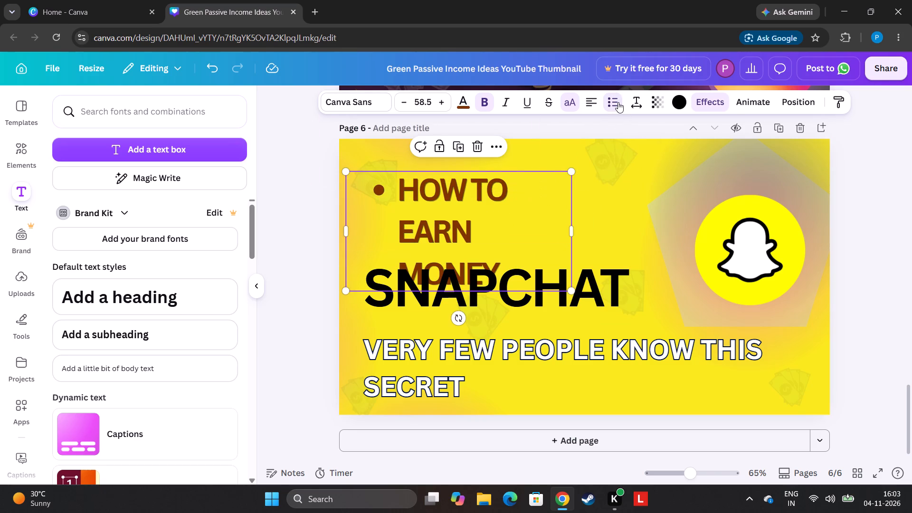
click(618, 102)
click(618, 102)
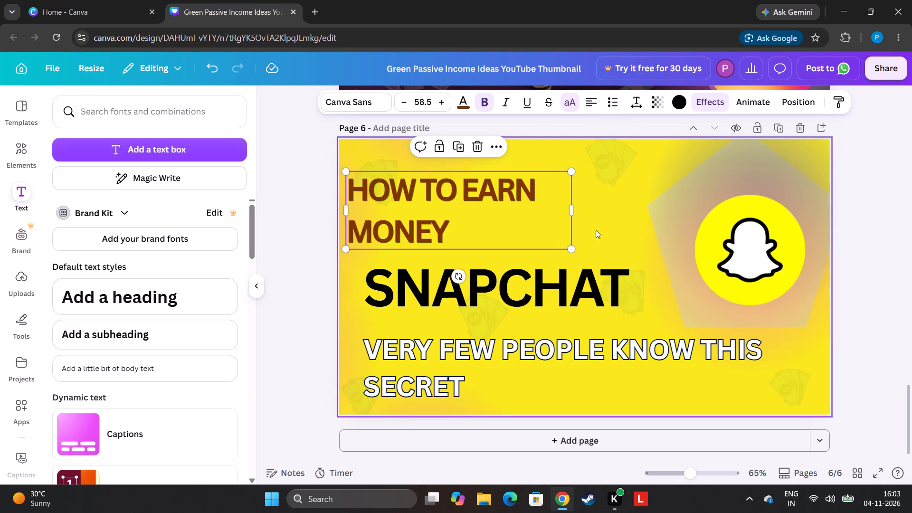
drag(423, 192, 461, 192)
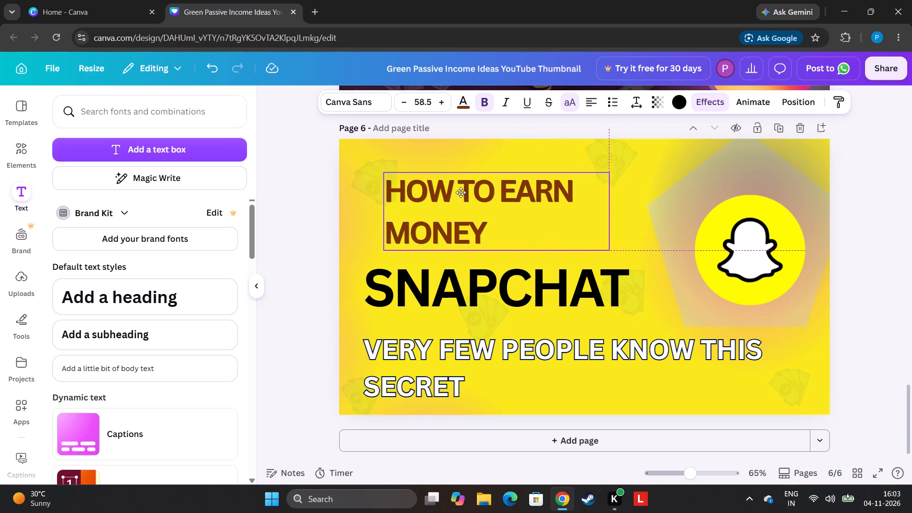
drag(461, 192, 451, 194)
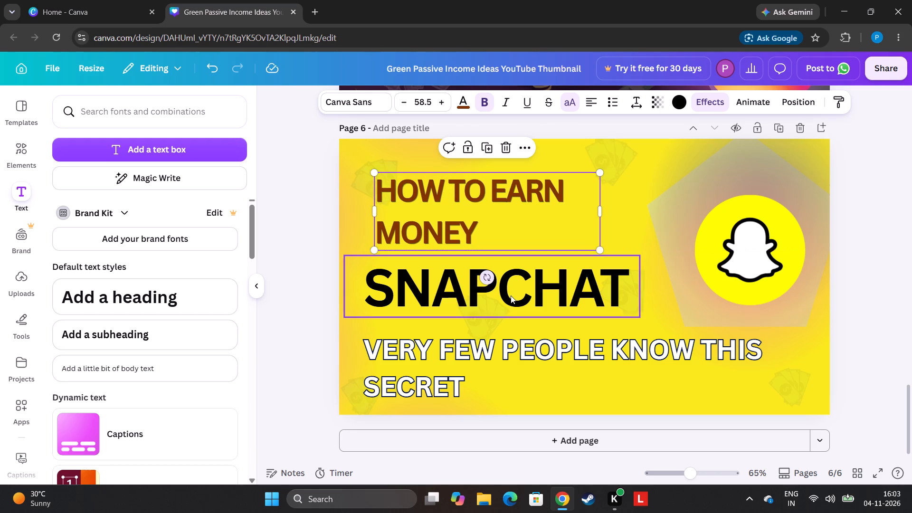
Enlarge the "SNAPCHAT" text to about size 113 and fit it between the heading and the outlined secret line.
drag(511, 295, 505, 305)
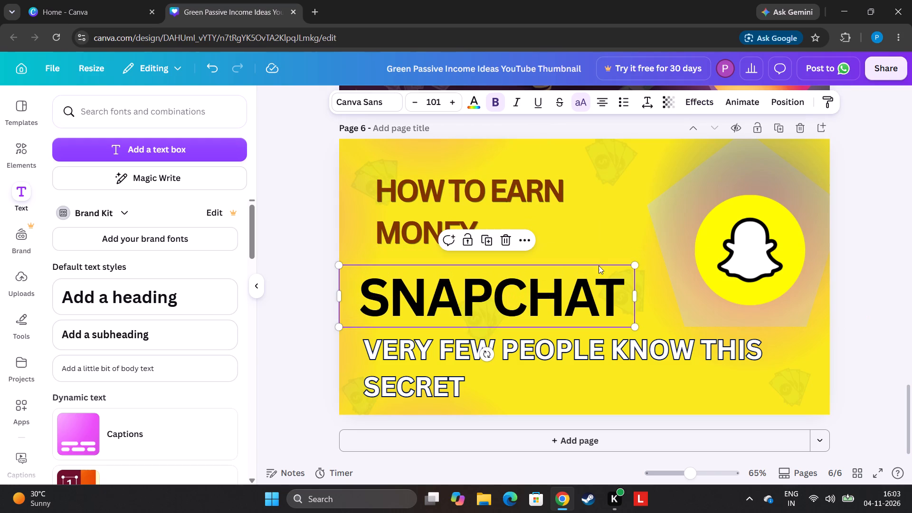
drag(633, 268, 659, 250)
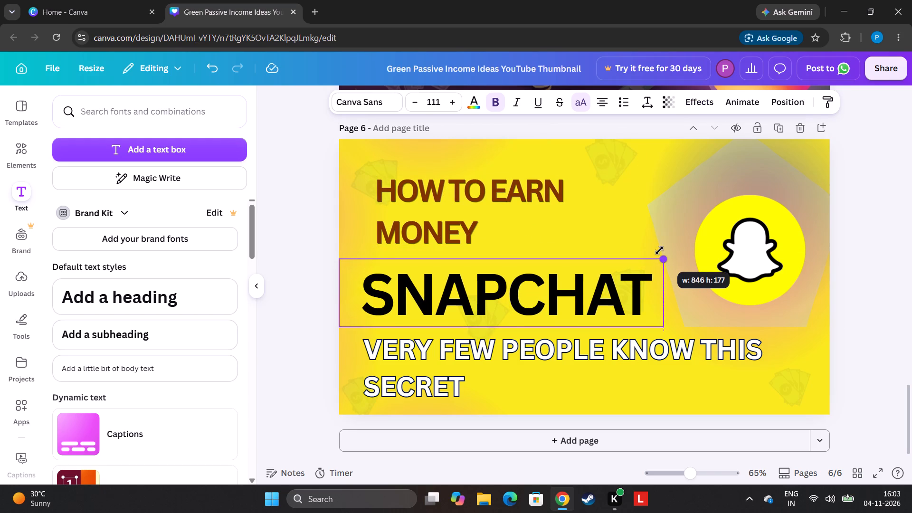
drag(659, 250, 665, 245)
drag(599, 287, 590, 282)
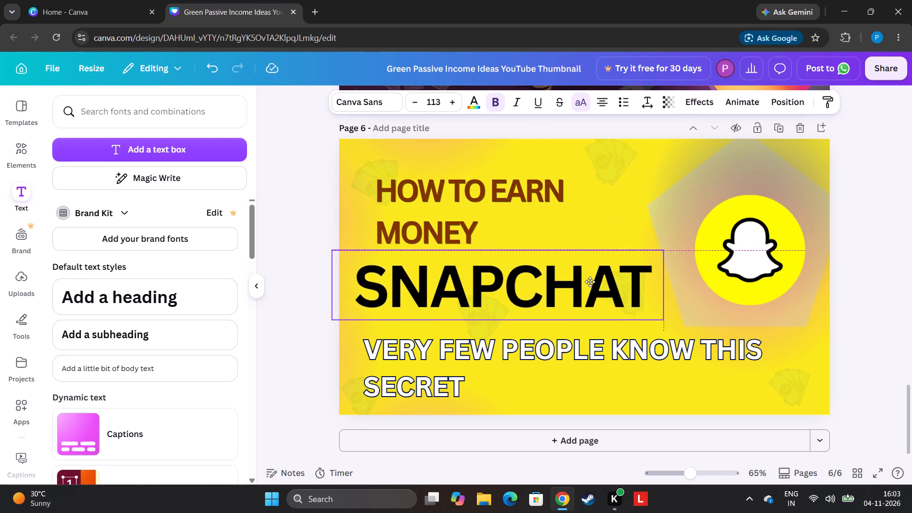
drag(590, 282, 587, 285)
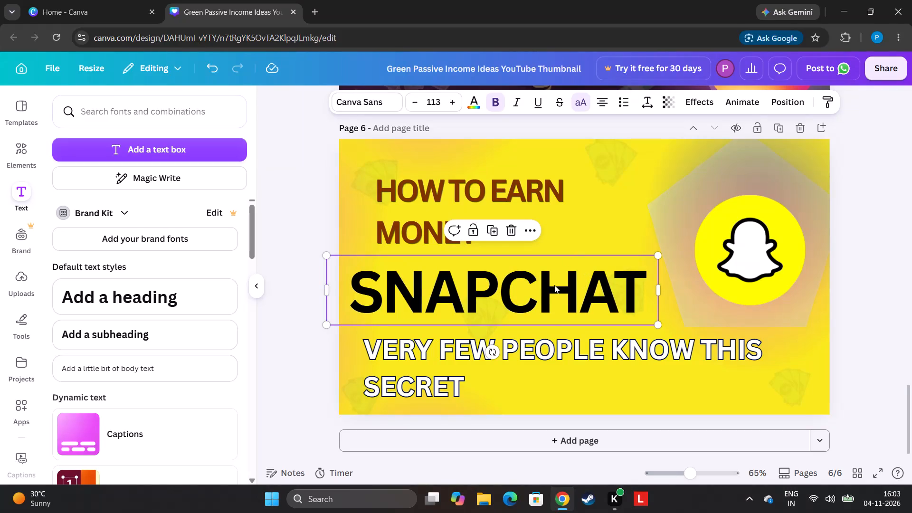
Recolour the "HOW TO EARN MONEY" heading white, using the white swatch among the photo colours.
click(555, 335)
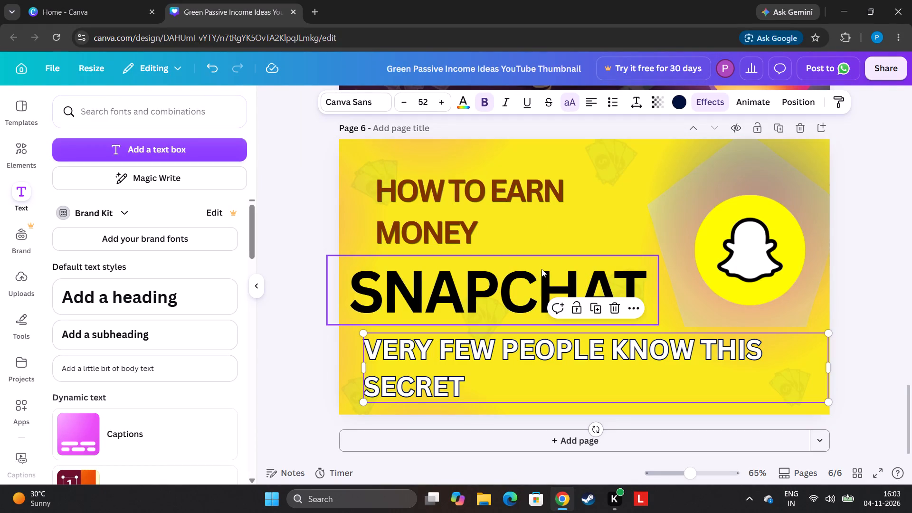
click(471, 176)
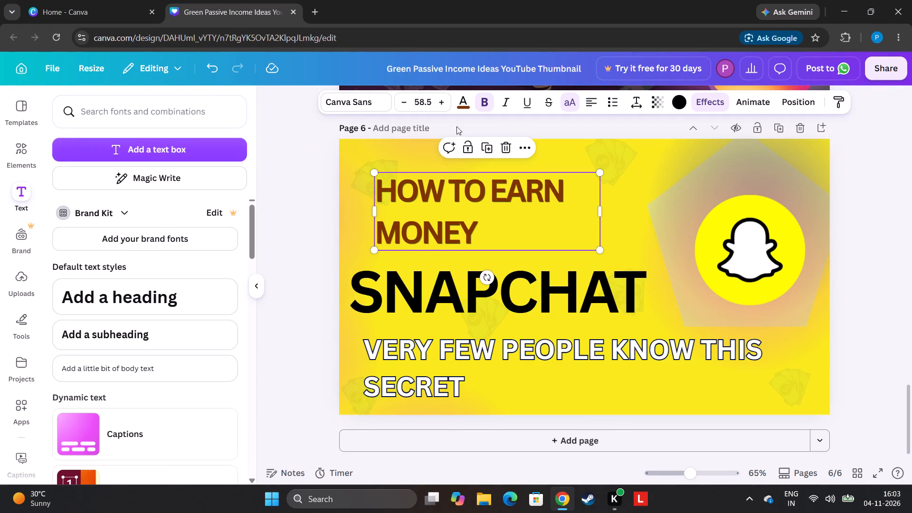
click(470, 102)
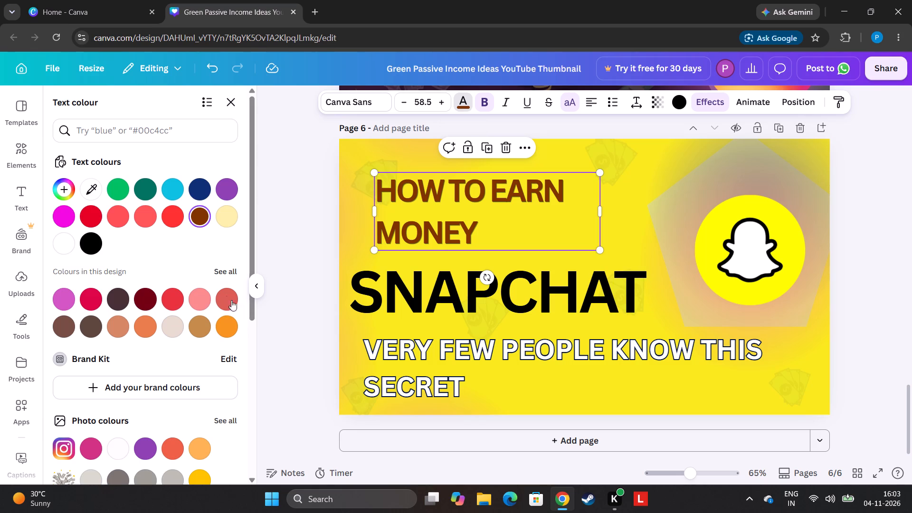
click(122, 451)
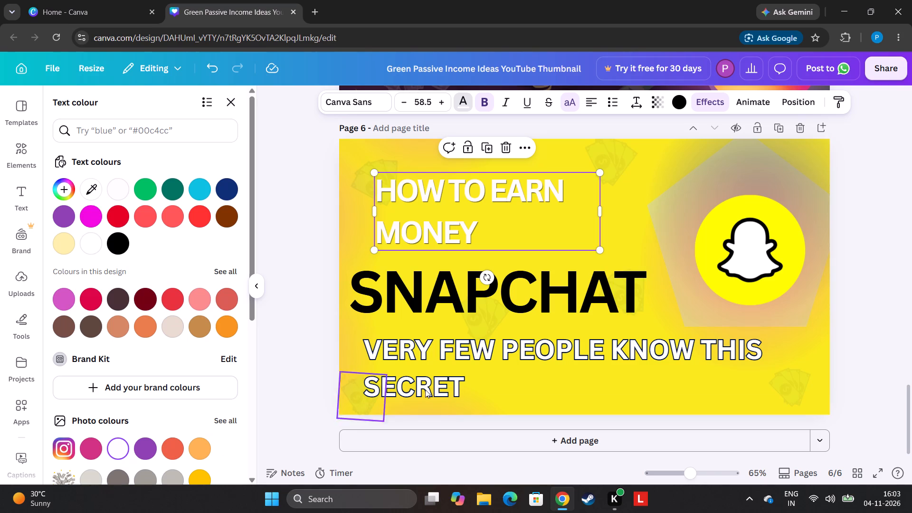
Apply the Outline text effect with thickness 50 to the "HOW TO EARN MONEY" heading.
click(697, 98)
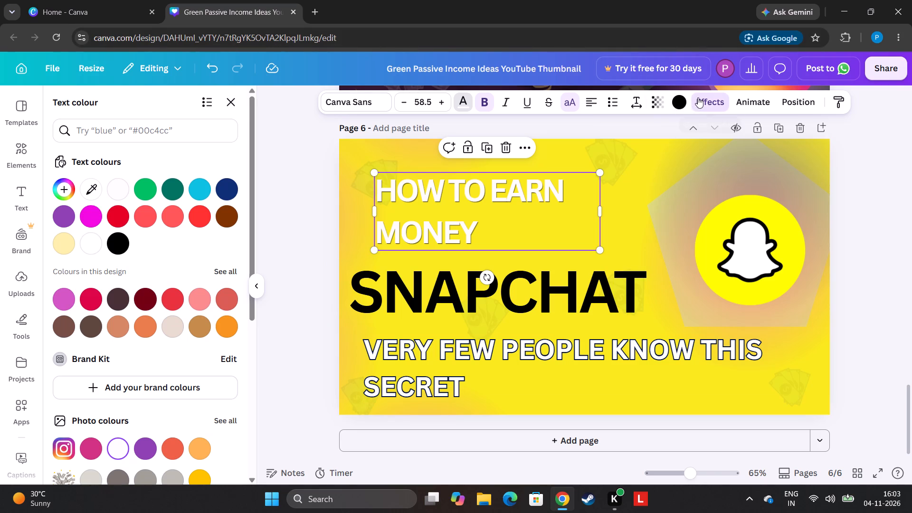
click(73, 318)
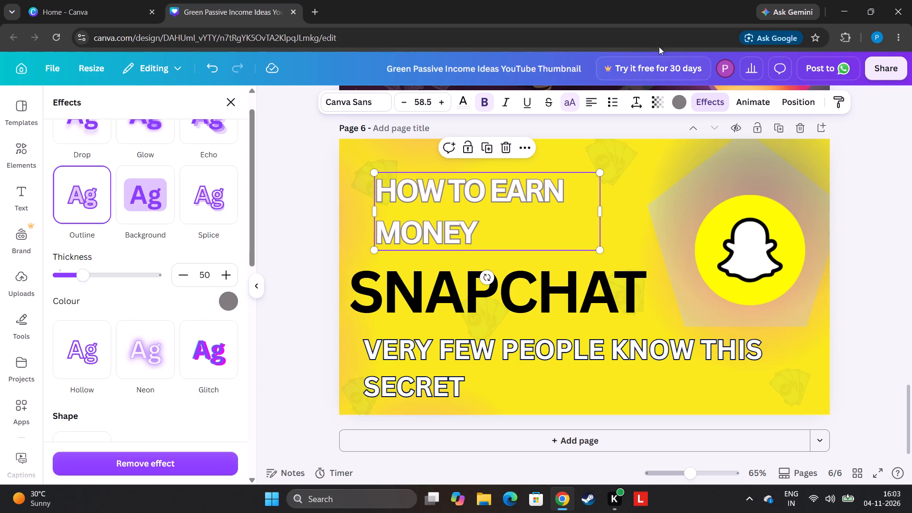
Change the outline colour of the "HOW TO EARN MONEY" heading to dark navy.
click(678, 97)
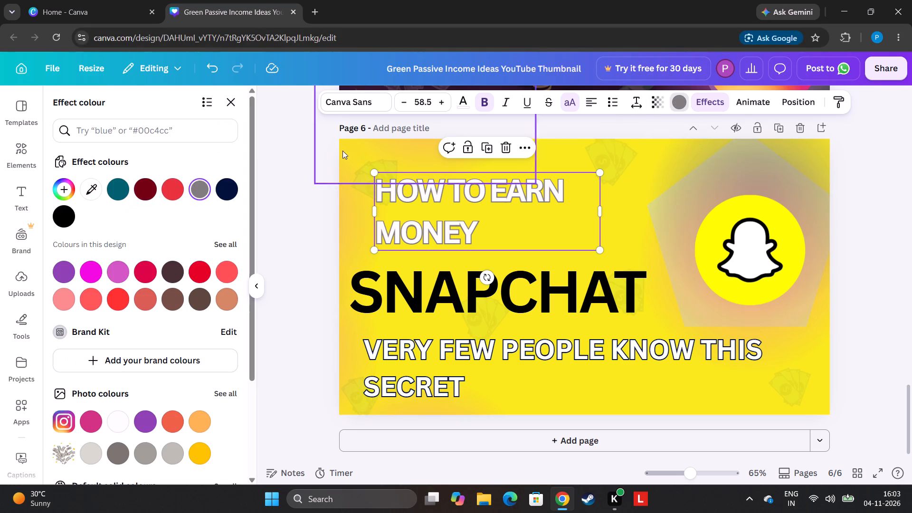
click(224, 186)
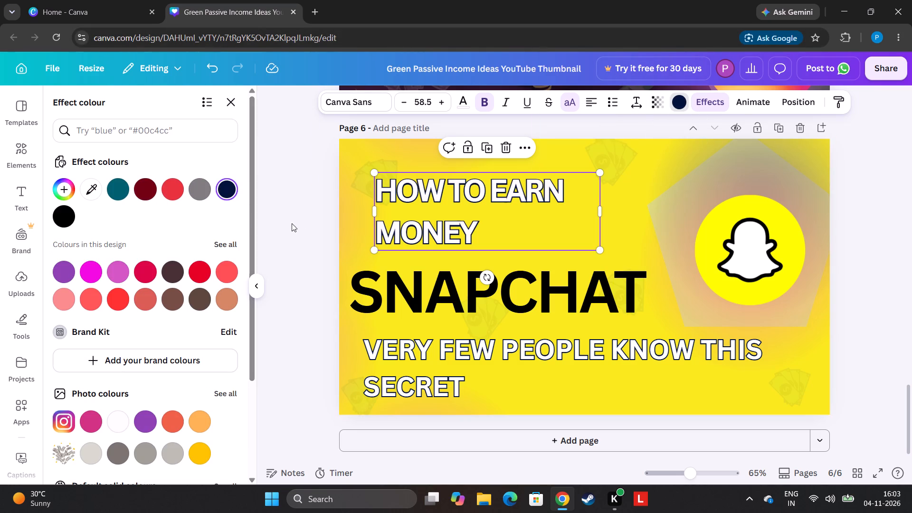
click(273, 219)
Move the "HOW TO EARN MONEY" heading slightly up and left, lining it up with the secret line's left edge.
drag(462, 196, 462, 195)
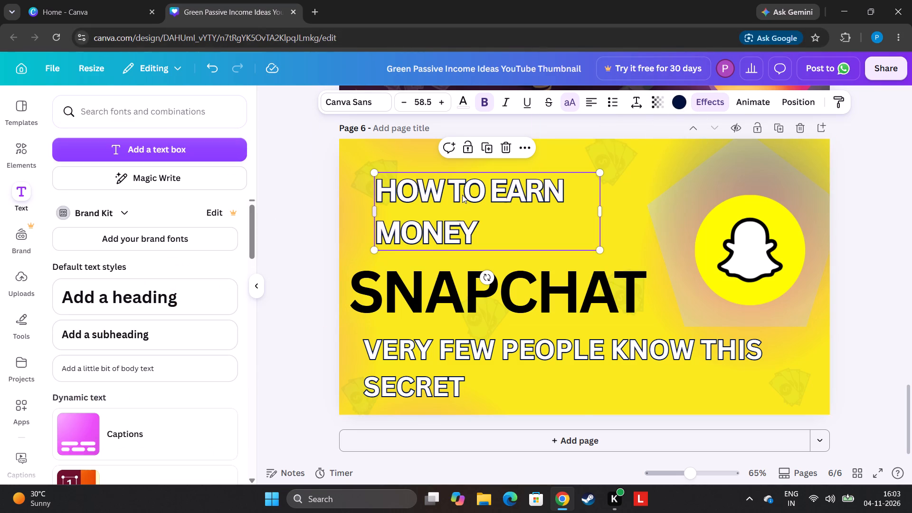
drag(462, 195, 451, 189)
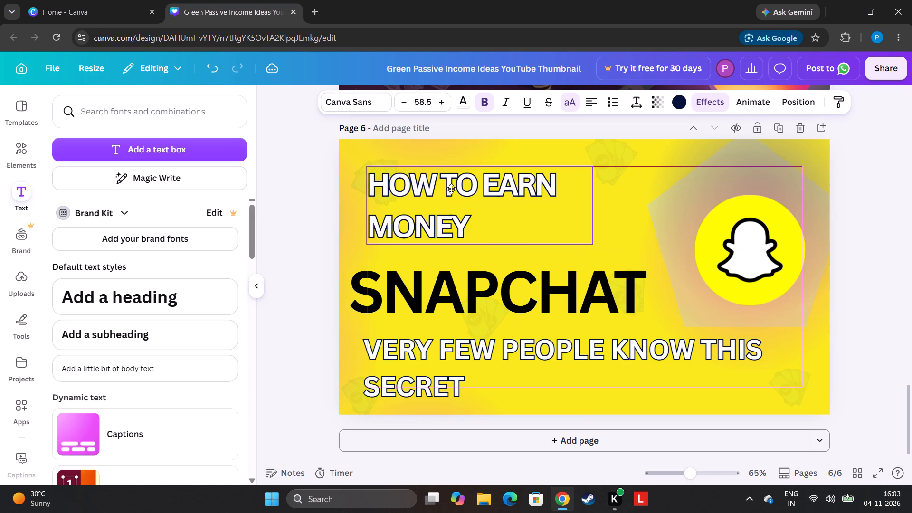
Nudge the "HOW TO EARN MONEY" heading left so it lines up with the secret line's left edge.
drag(451, 189, 450, 189)
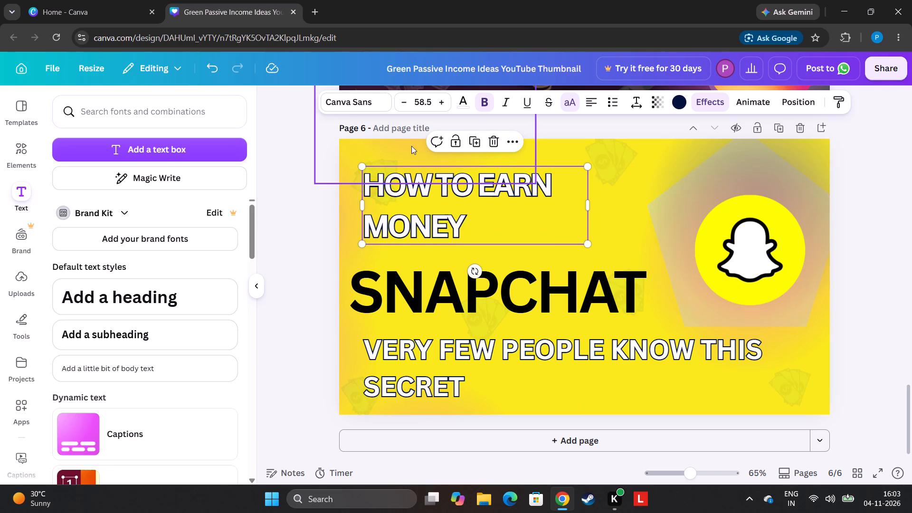
Duplicate the "in 2026" text on page 4 and place the copy just below and right of the original.
click(31, 148)
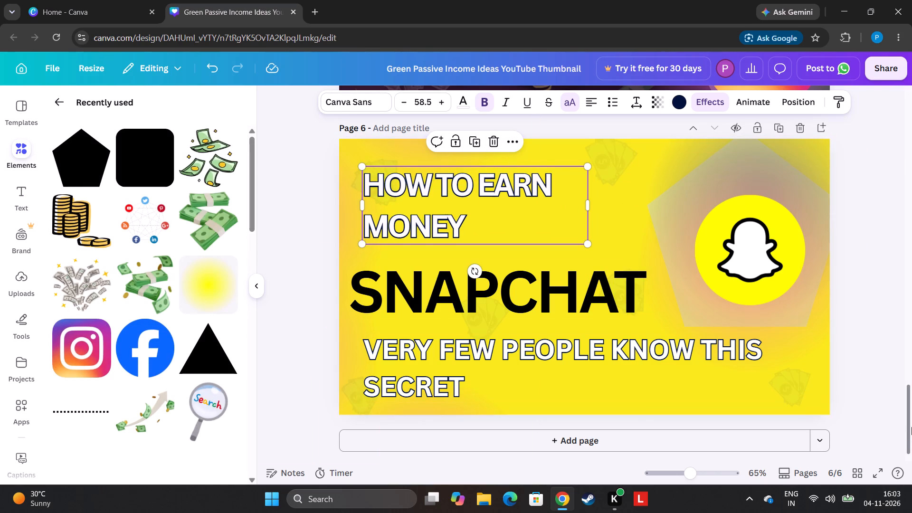
drag(904, 427, 911, 406)
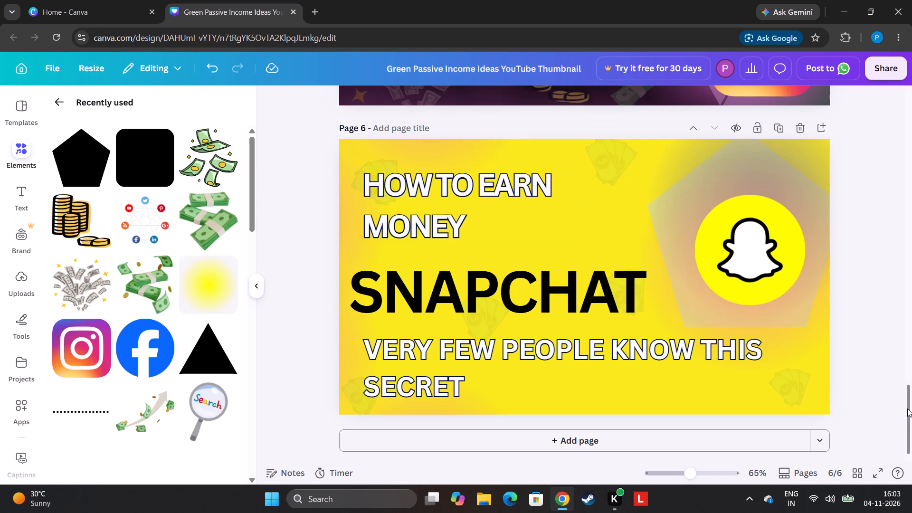
drag(907, 408, 909, 335)
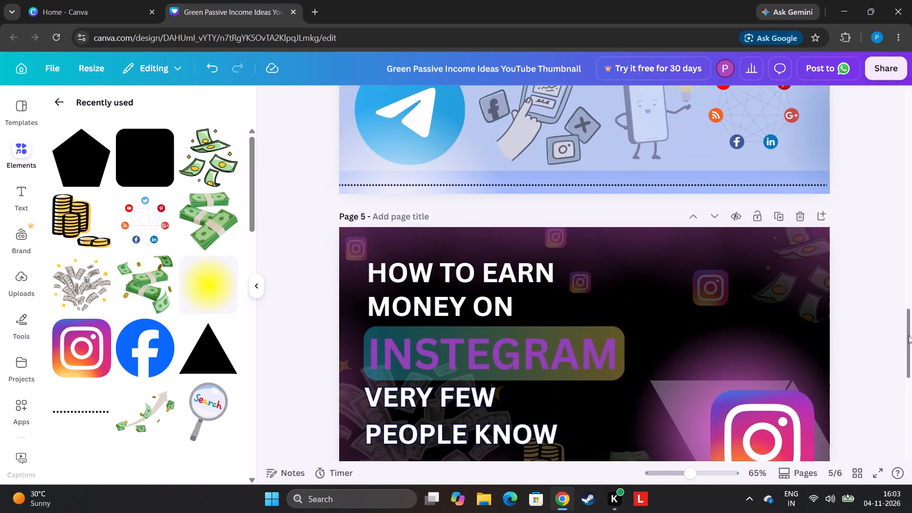
drag(909, 335, 911, 286)
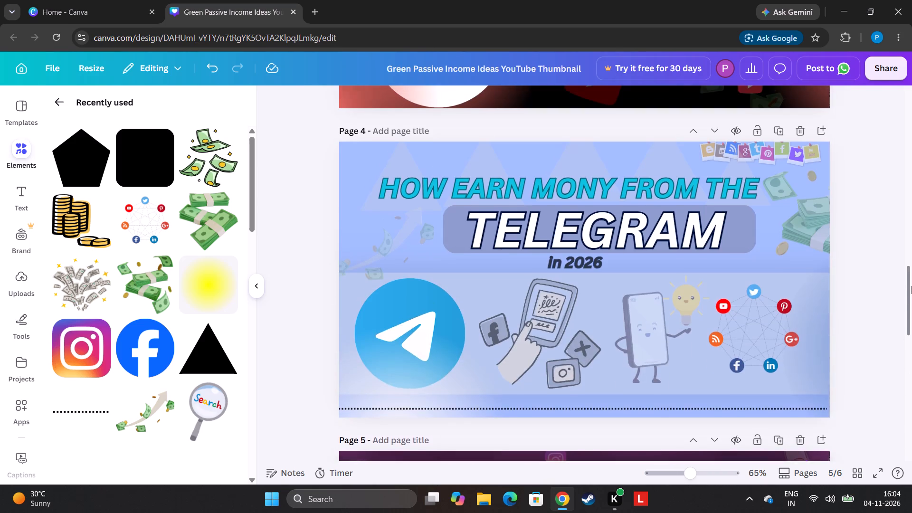
drag(911, 286, 911, 222)
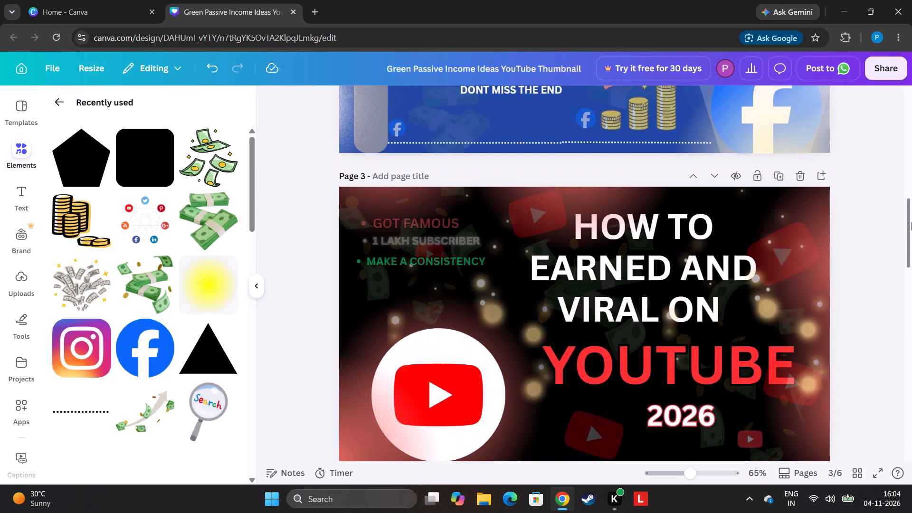
drag(911, 222, 895, 265)
click(576, 402)
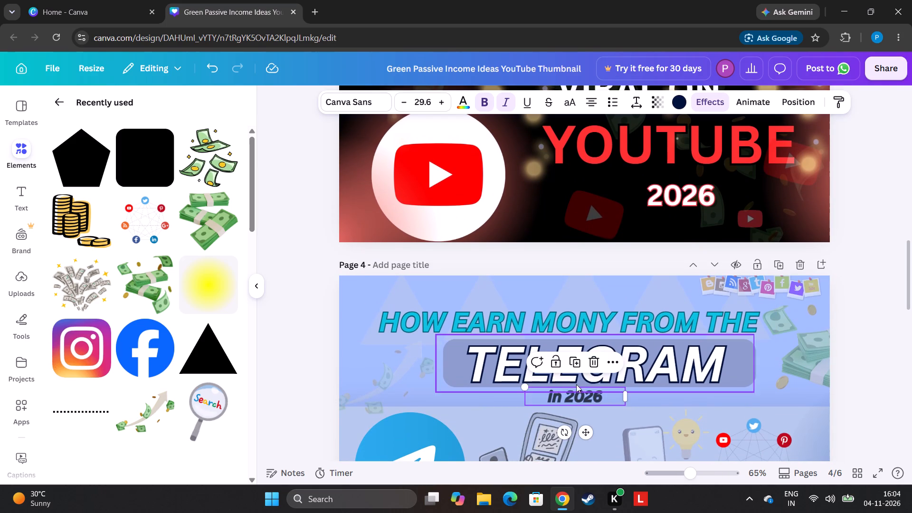
click(580, 359)
drag(578, 399, 590, 422)
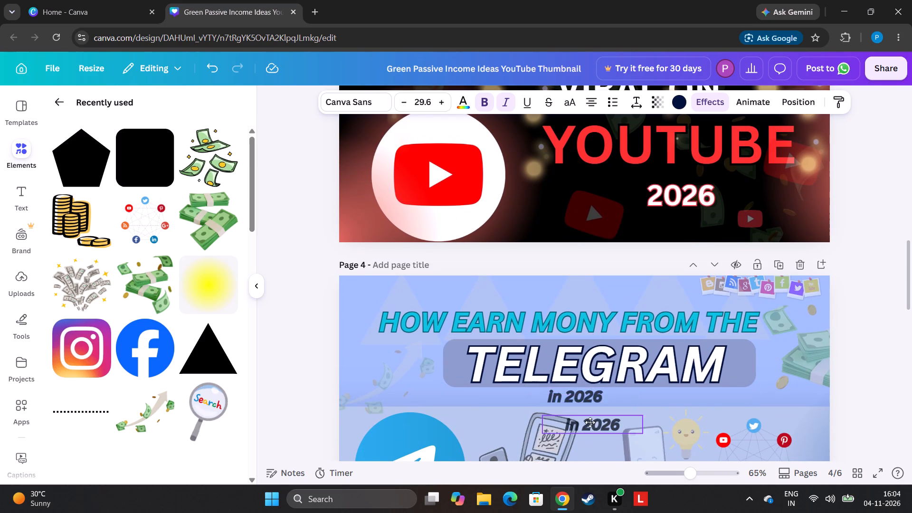
drag(590, 422, 590, 423)
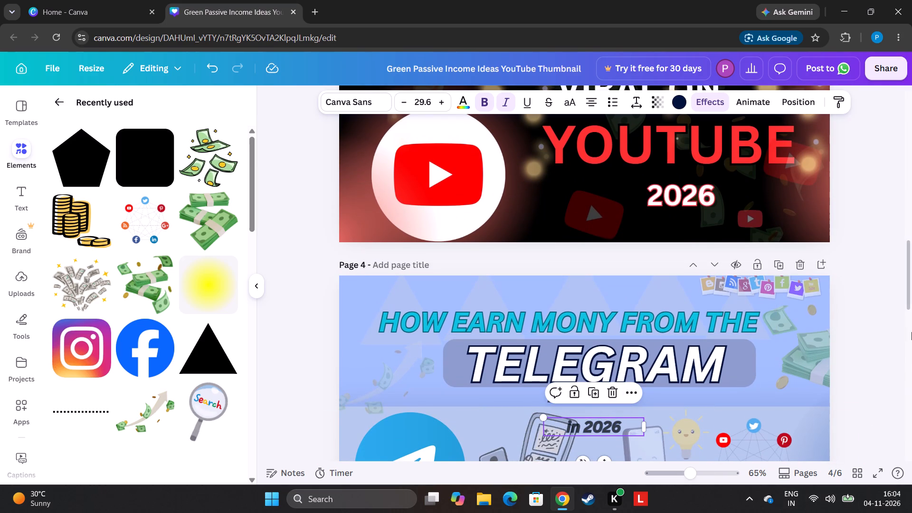
Move the "TELEGRAM" title on page 4 down so the rounded bar behind it can be reached.
drag(910, 276, 911, 296)
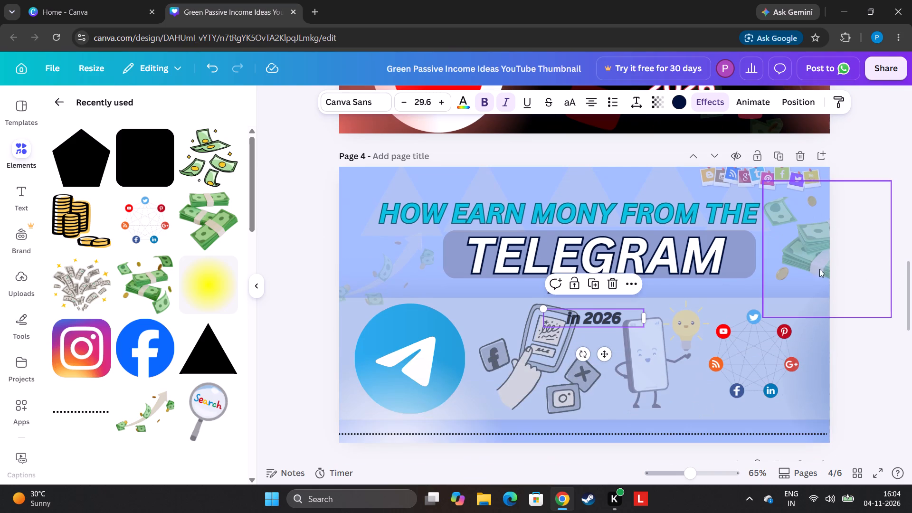
drag(736, 259, 750, 264)
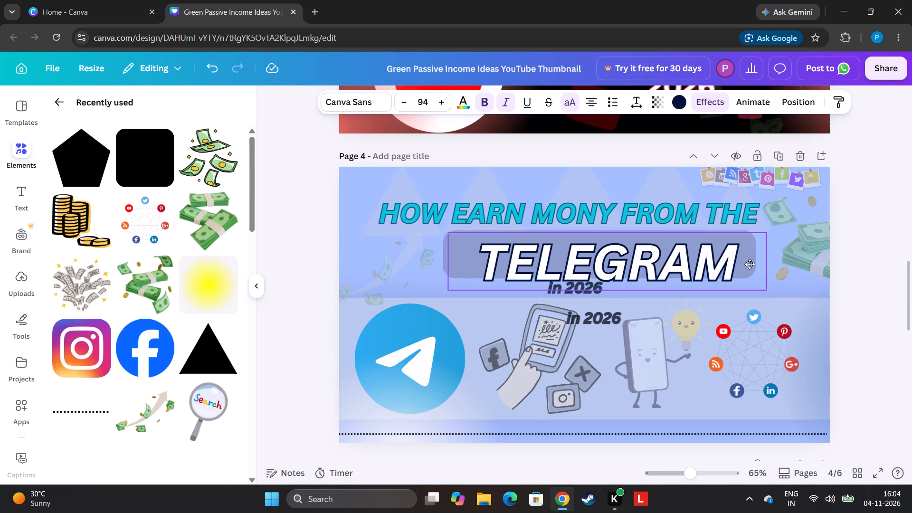
drag(750, 264, 744, 284)
click(719, 246)
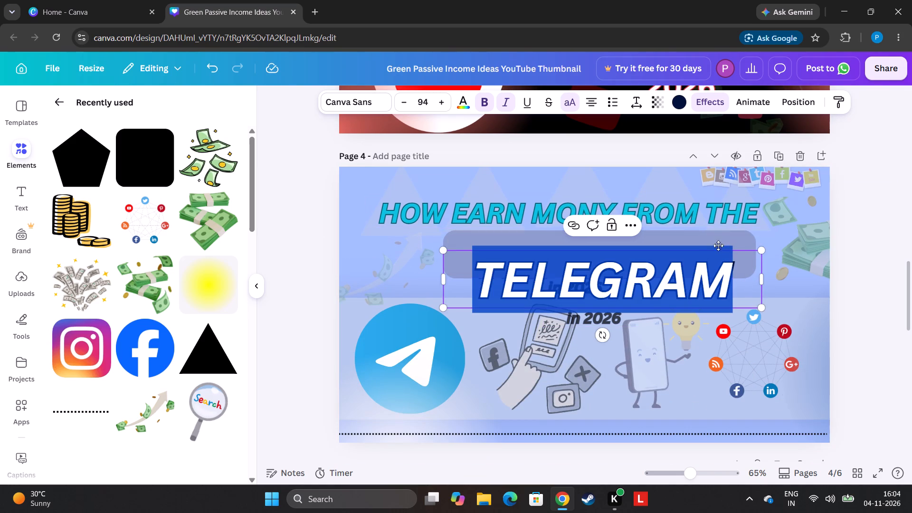
Duplicate the semi-transparent rounded bar on page 4 and place the copy over the lower part of the illustrations.
click(852, 226)
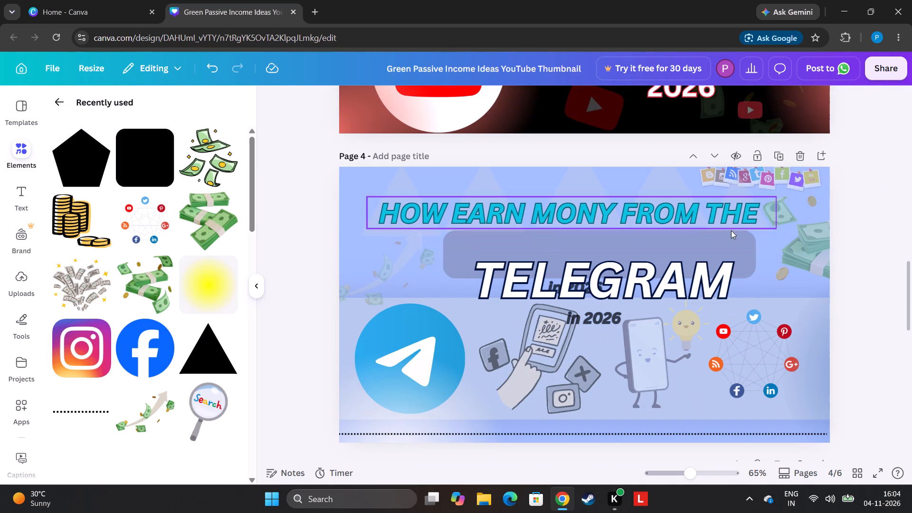
click(723, 237)
click(602, 208)
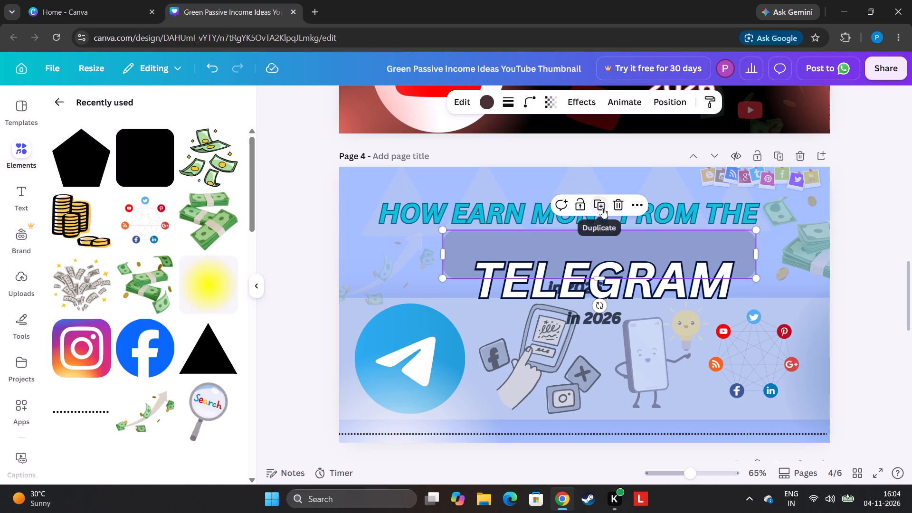
drag(622, 237, 650, 229)
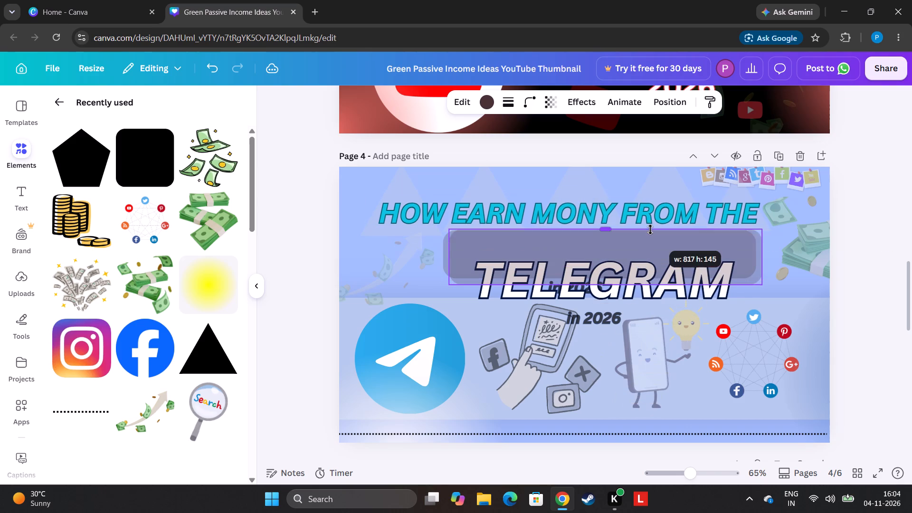
drag(650, 229, 647, 241)
drag(622, 262, 536, 392)
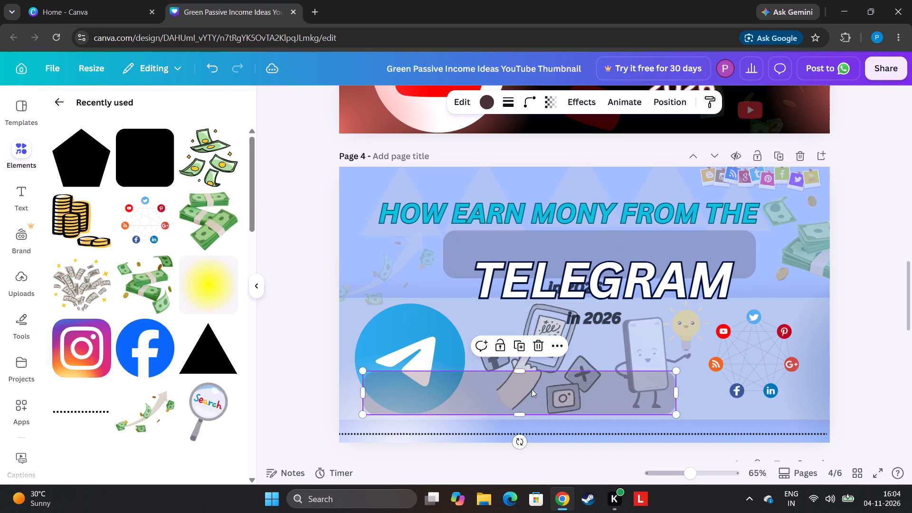
Move the "TELEGRAM" title back up so it is centred on its original rounded bar.
drag(598, 276, 602, 244)
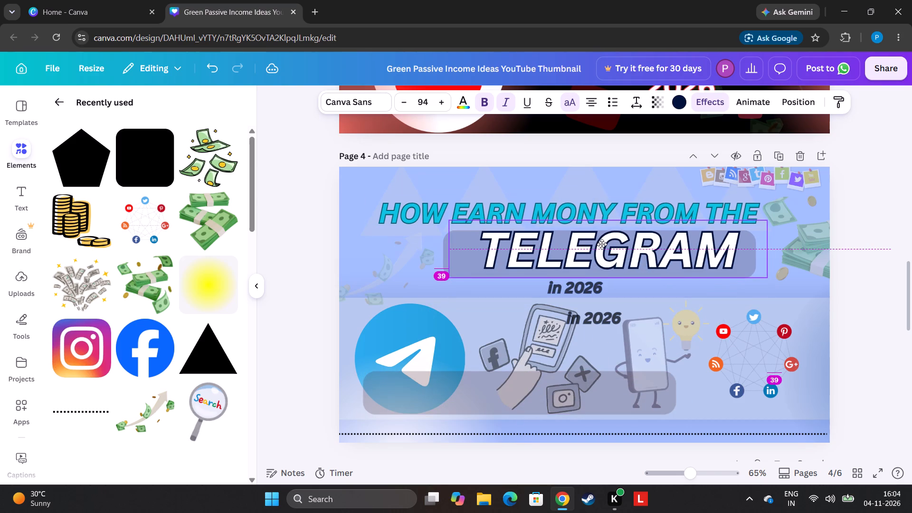
drag(602, 244, 595, 251)
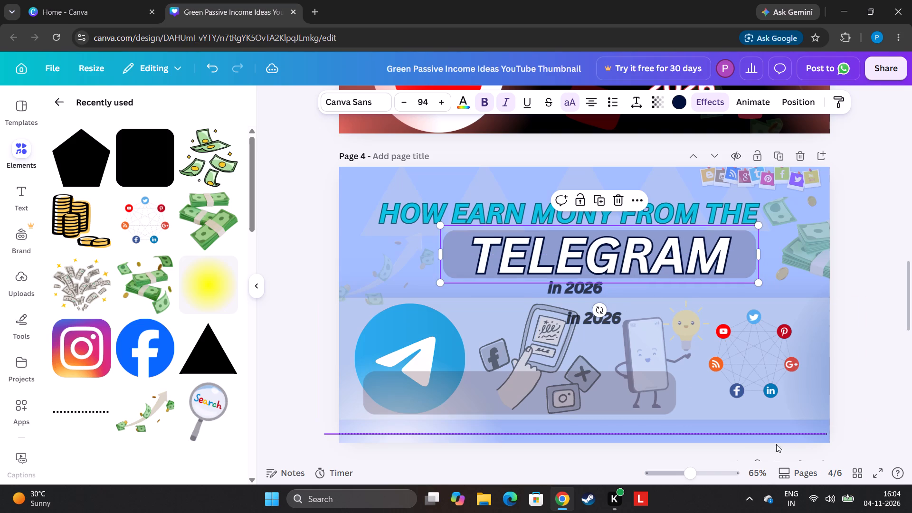
Move the copied rounded bar and the copied "in 2026" text from page 4 to the top of page 5.
drag(911, 288, 910, 293)
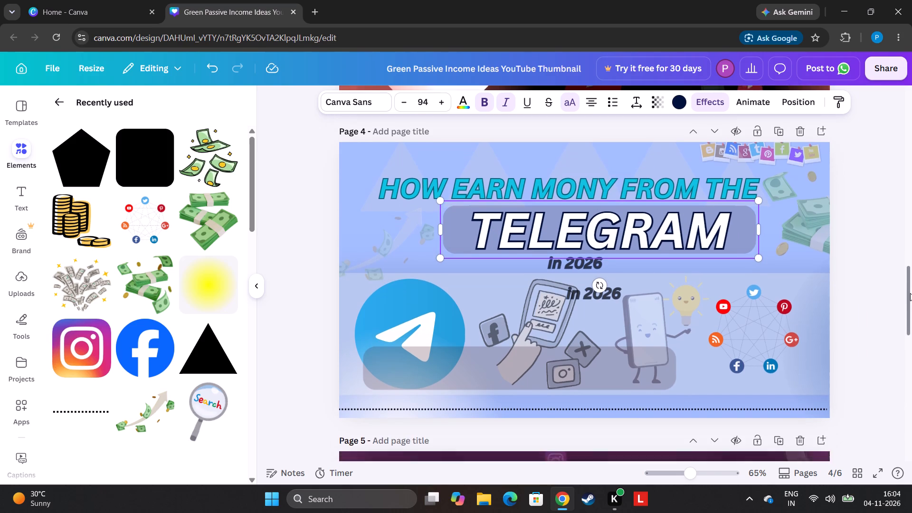
drag(910, 293, 899, 317)
drag(496, 253, 506, 383)
drag(582, 163, 561, 317)
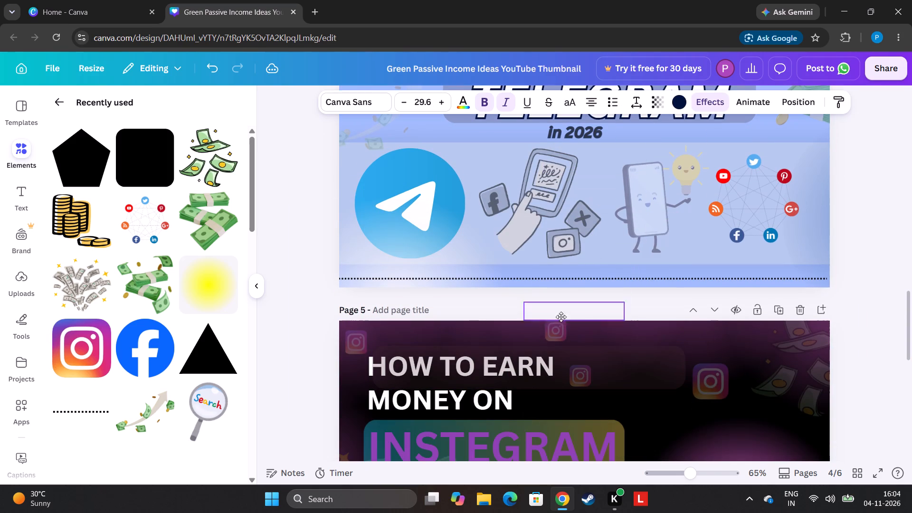
drag(561, 317, 548, 360)
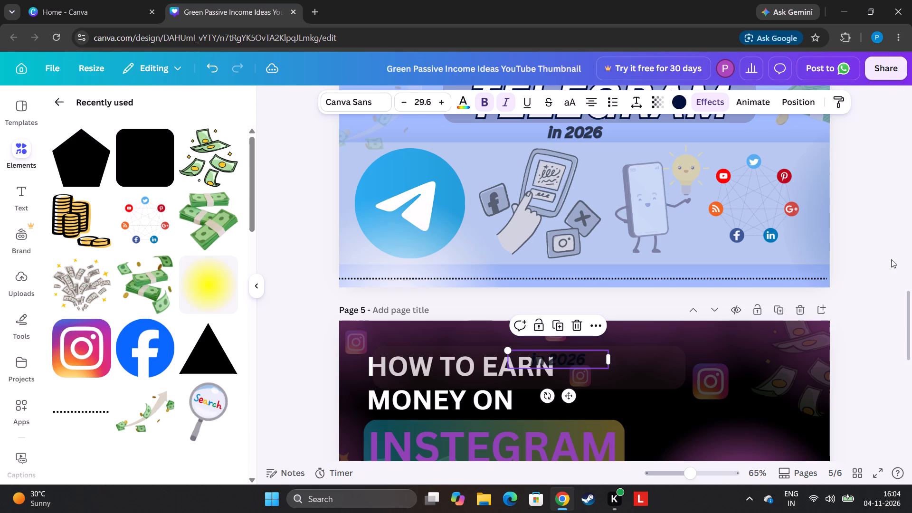
Shift the copied bar to the bottom of page 5 and the "in 2026" copy beside the Instagram logo.
drag(911, 325, 905, 345)
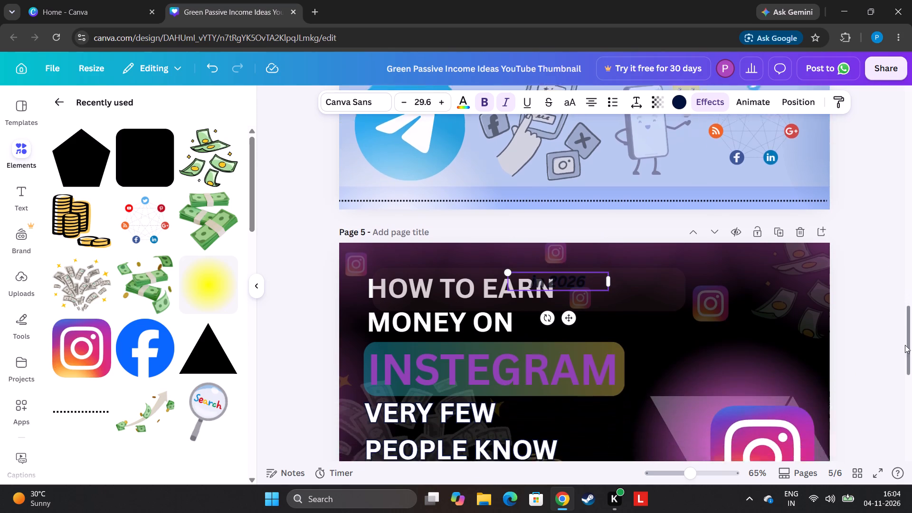
drag(905, 345, 899, 353)
drag(463, 228, 476, 280)
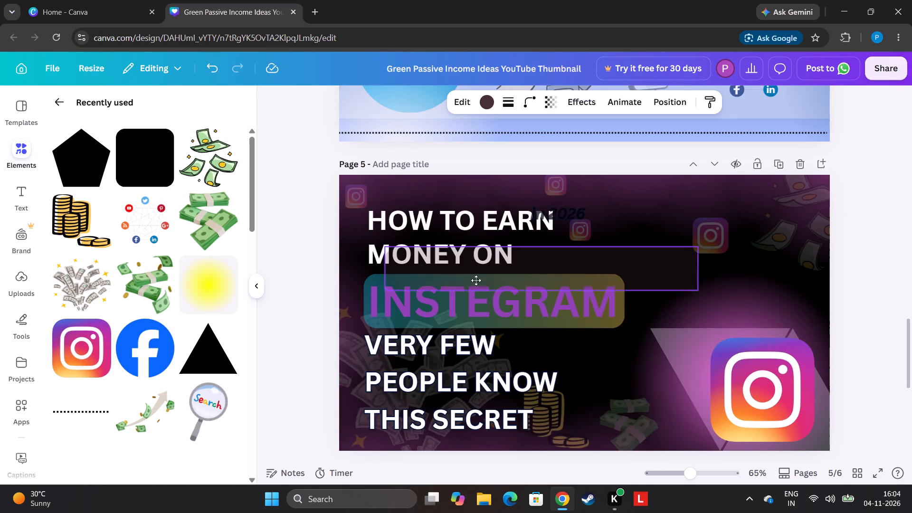
drag(476, 280, 583, 420)
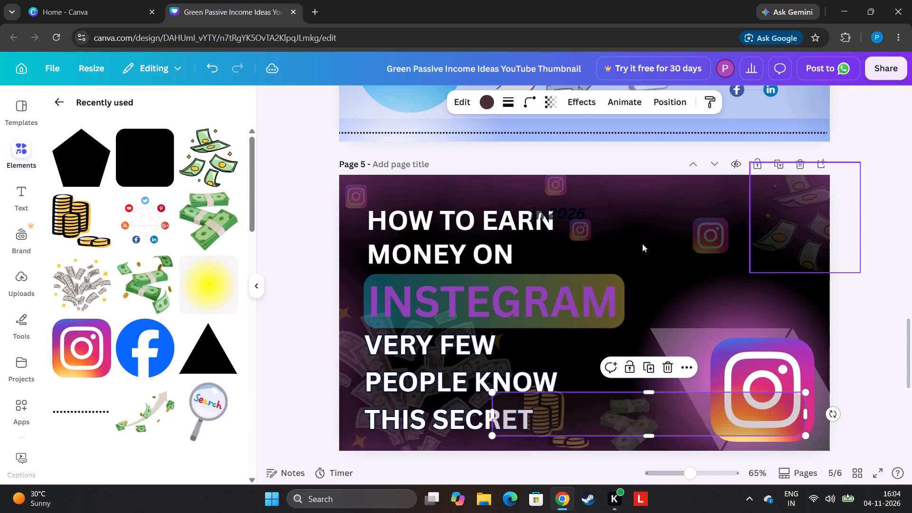
drag(525, 216, 665, 357)
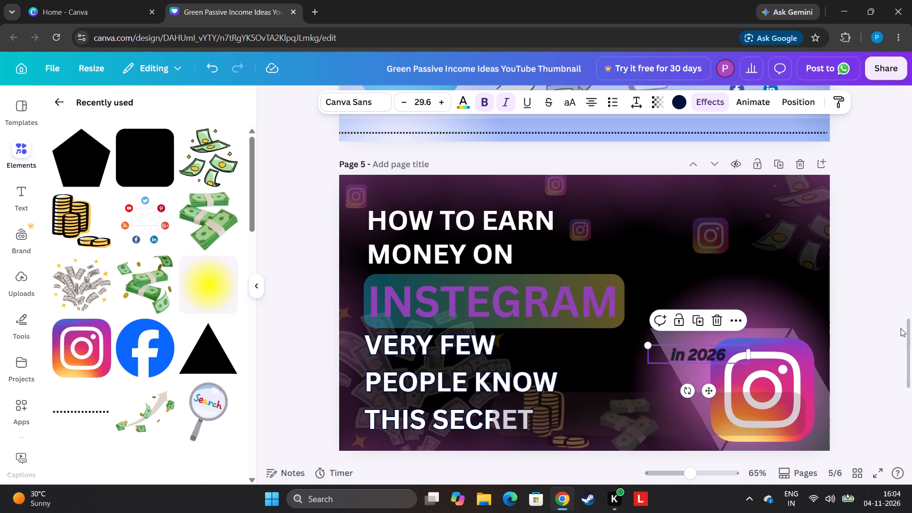
Move the copied rounded bar from page 5 to page 6, between the heading and the "SNAPCHAT" title.
drag(911, 329, 907, 379)
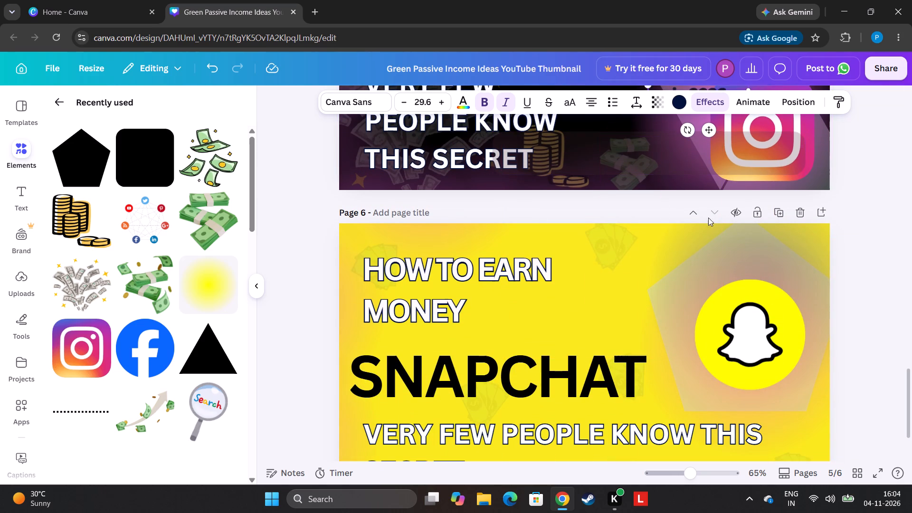
drag(726, 161, 674, 335)
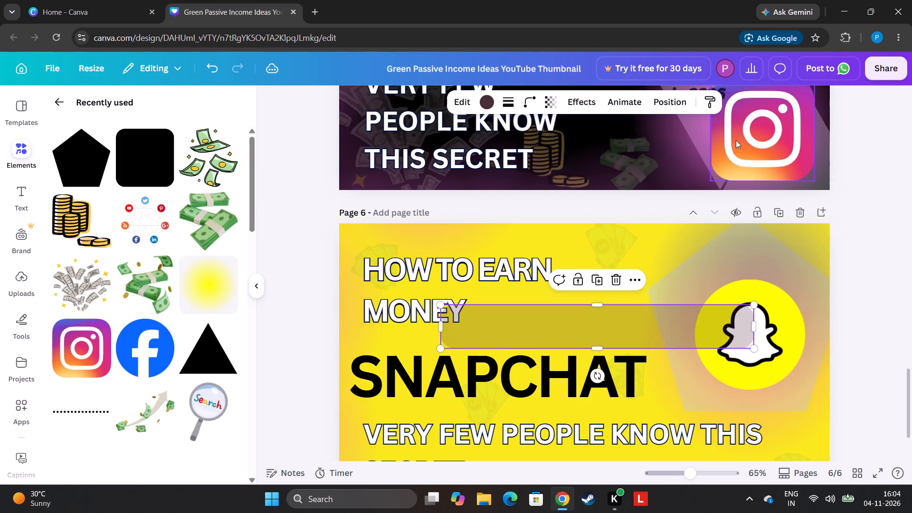
Move the copied "in 2026" text from page 5 to page 6, just right of the "HOW TO EARN MONEY" heading.
drag(910, 382, 911, 376)
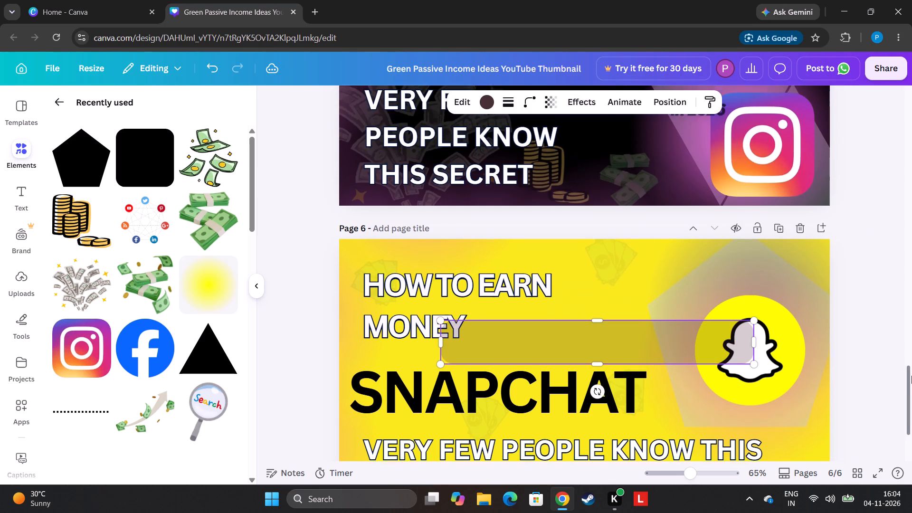
drag(911, 376, 911, 370)
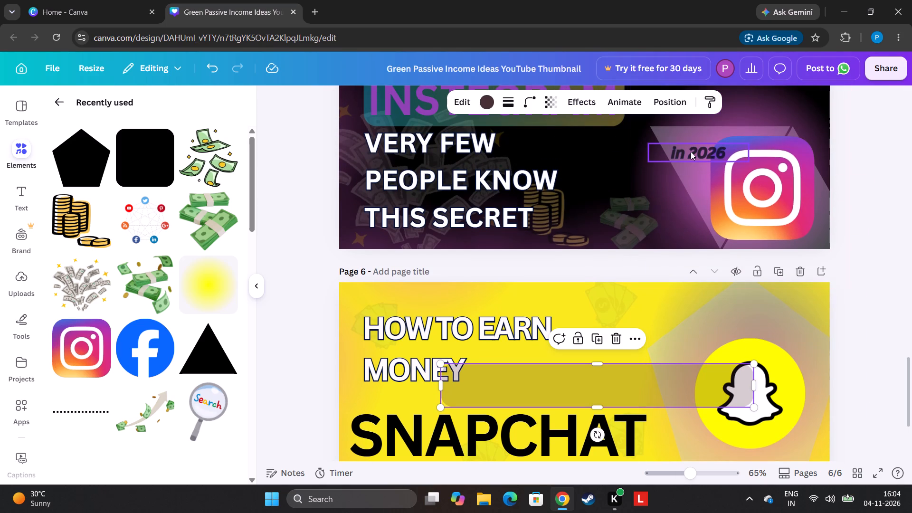
drag(691, 147, 608, 337)
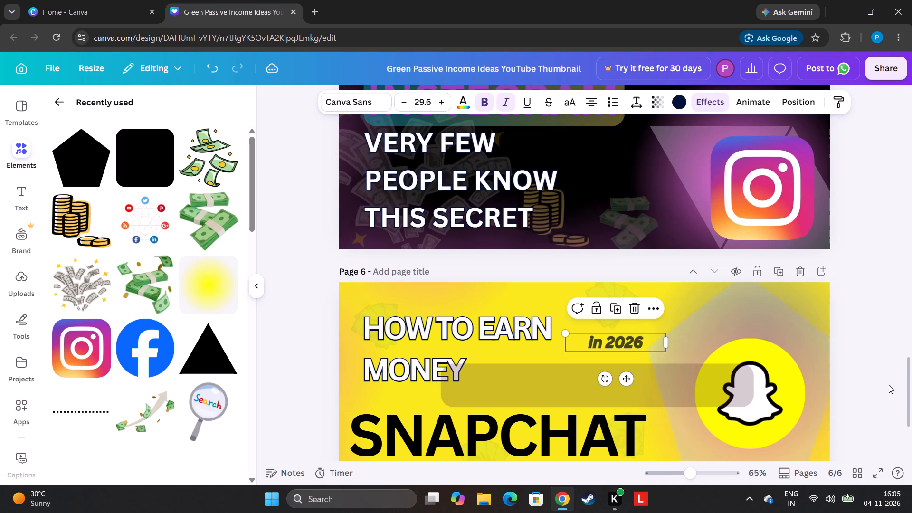
Move the "SNAPCHAT" title aside to page 6's lower right, below the Snapchat logo.
drag(911, 385, 909, 447)
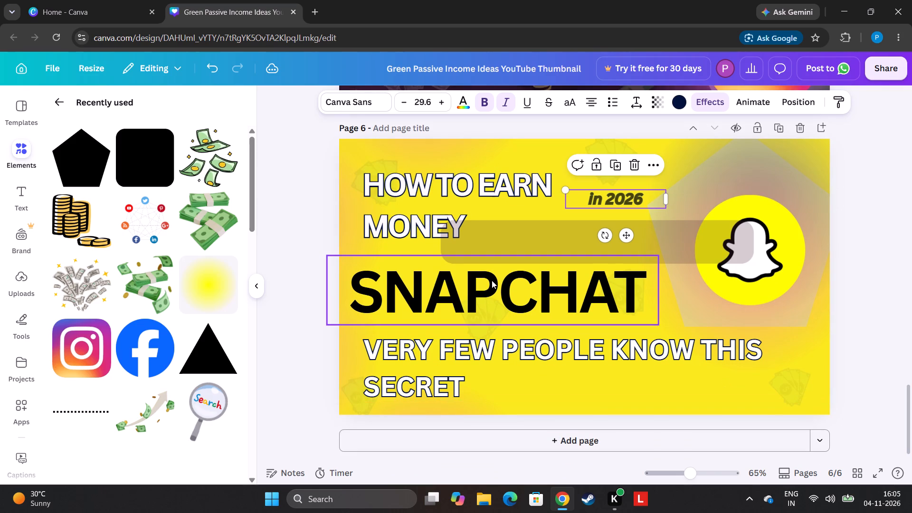
drag(491, 281, 785, 307)
Select the "HOW TO EARN MONEY" heading on page 6.
click(553, 219)
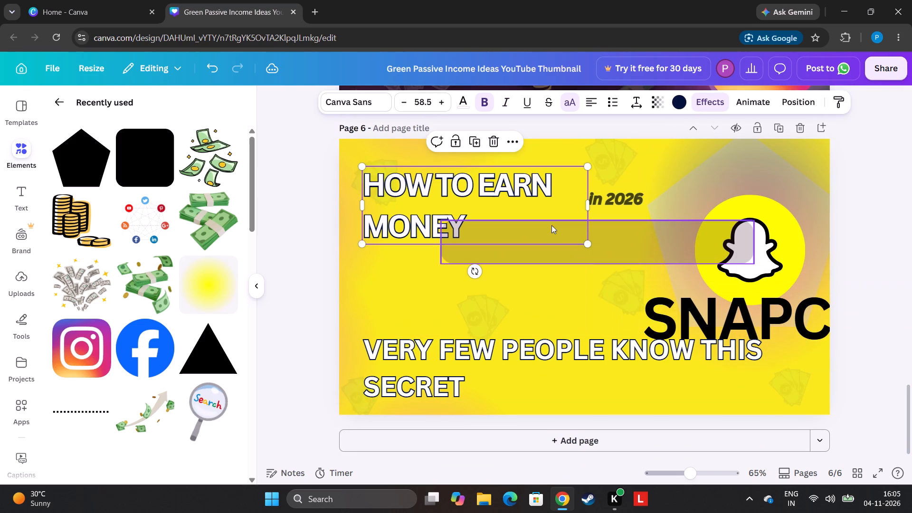
Place the translucent rounded rectangle between the heading and the secret line, making it taller, about 160 high, and narrower.
drag(596, 252, 494, 300)
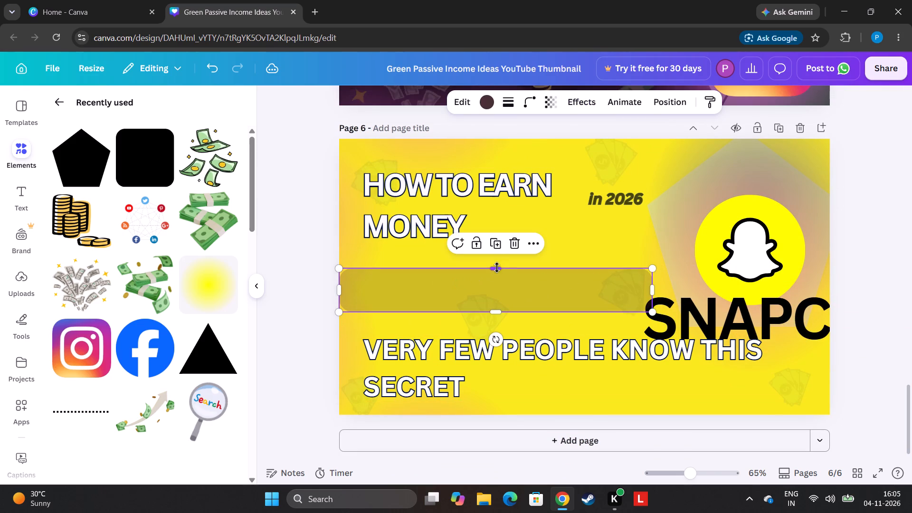
drag(497, 267, 502, 250)
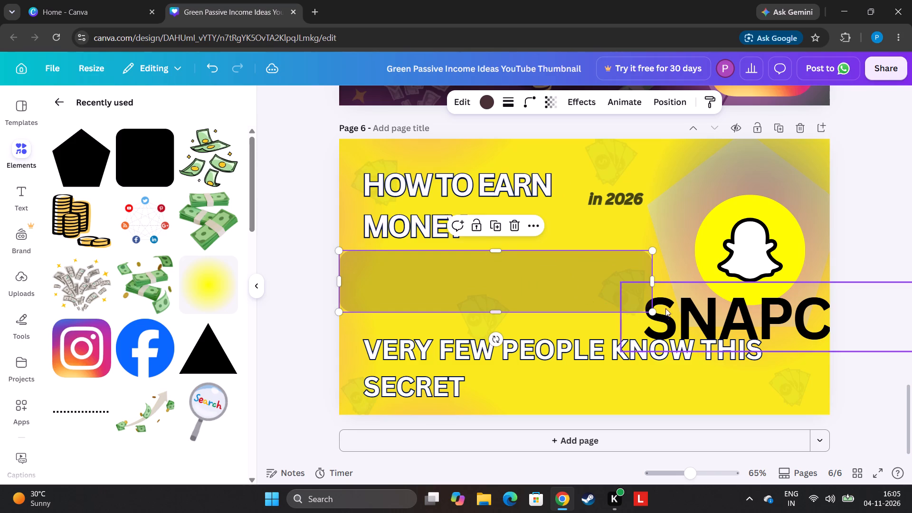
drag(652, 280, 626, 291)
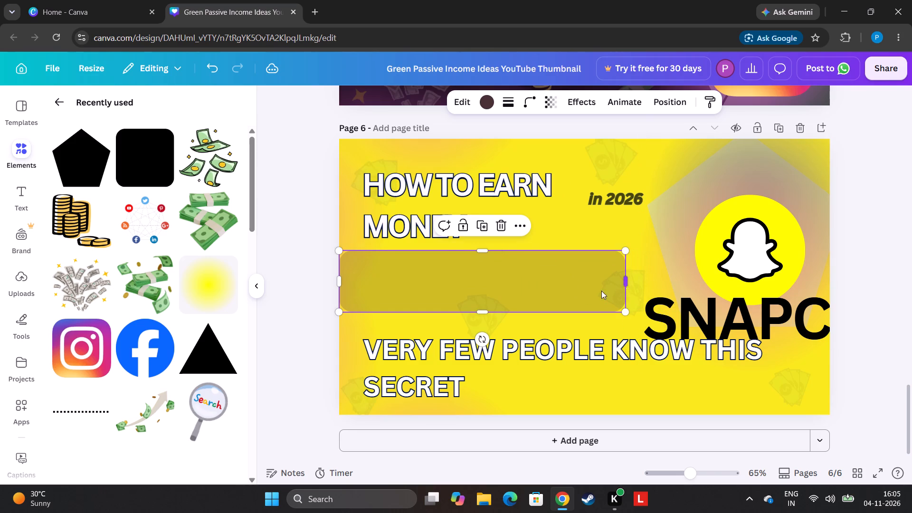
drag(340, 281, 359, 282)
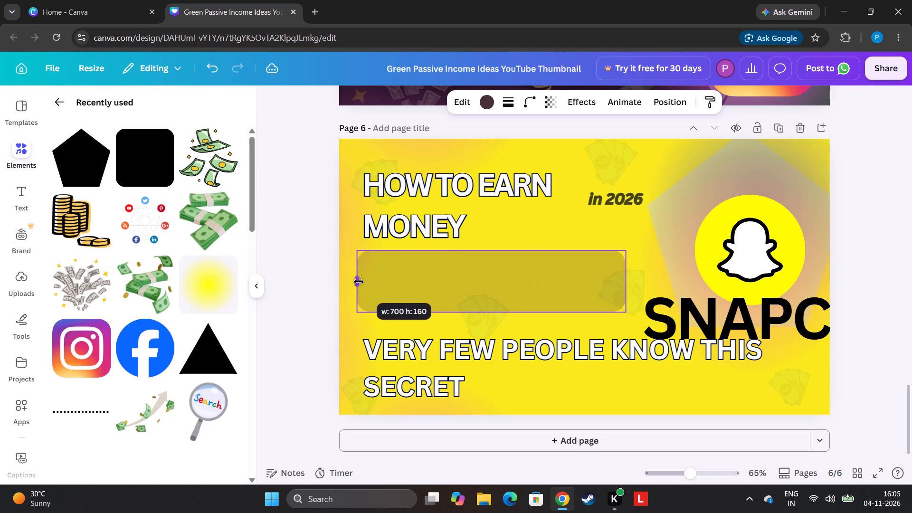
drag(359, 282, 348, 279)
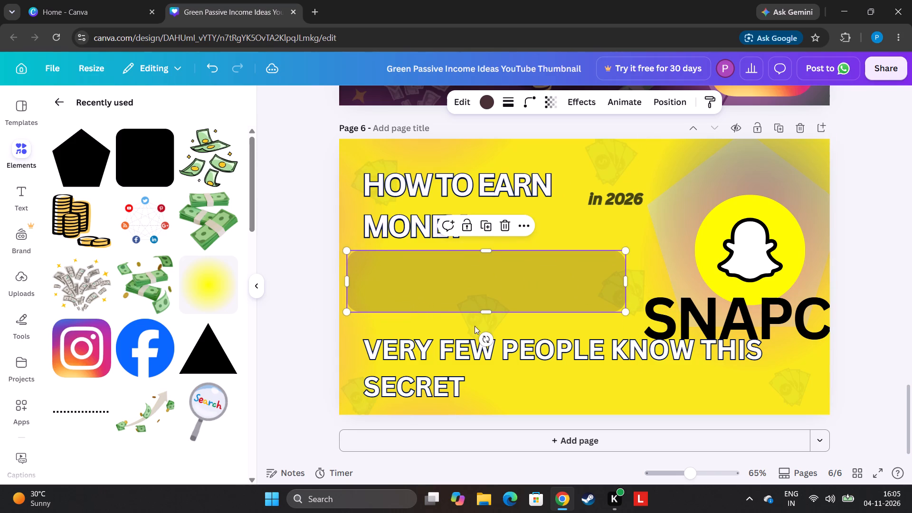
Widen the rounded rectangle rightwards to suit the "SNAPCHAT" text, testing the text over it and moving it aside to reach the shape.
drag(697, 318, 495, 292)
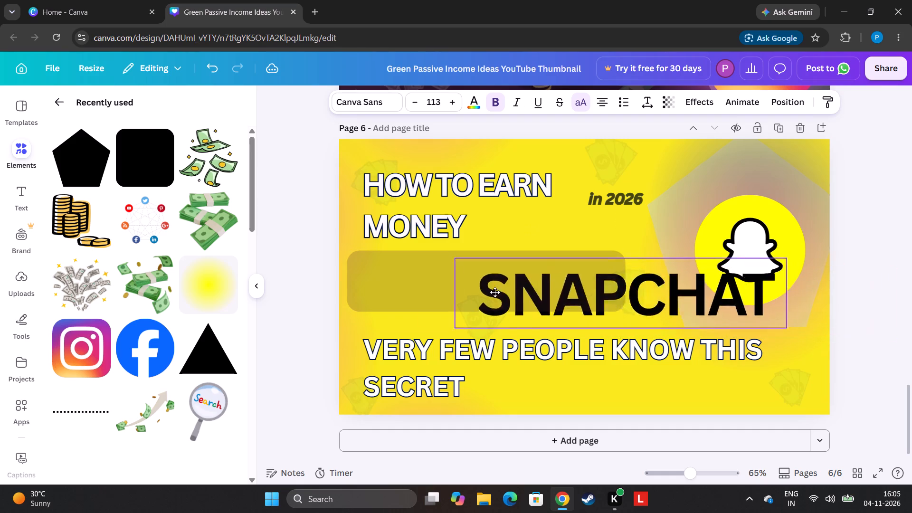
drag(495, 292, 404, 285)
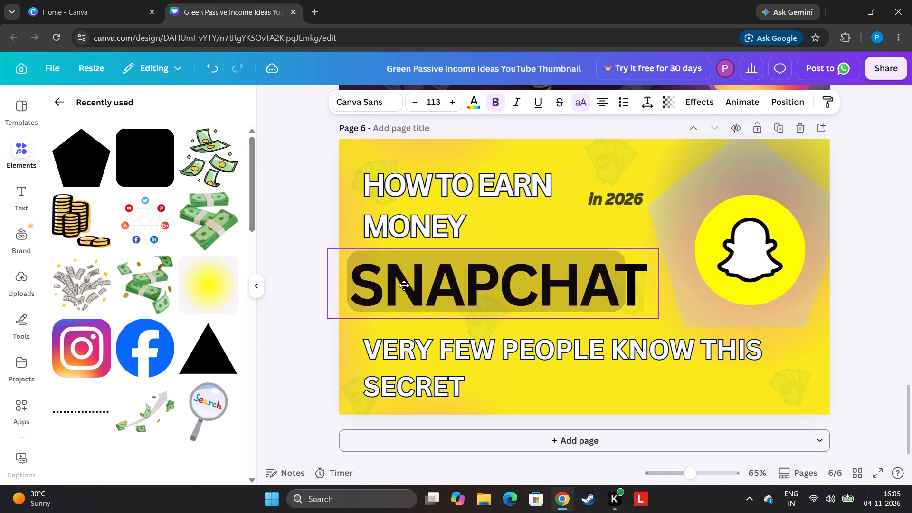
drag(404, 285, 233, 321)
click(527, 300)
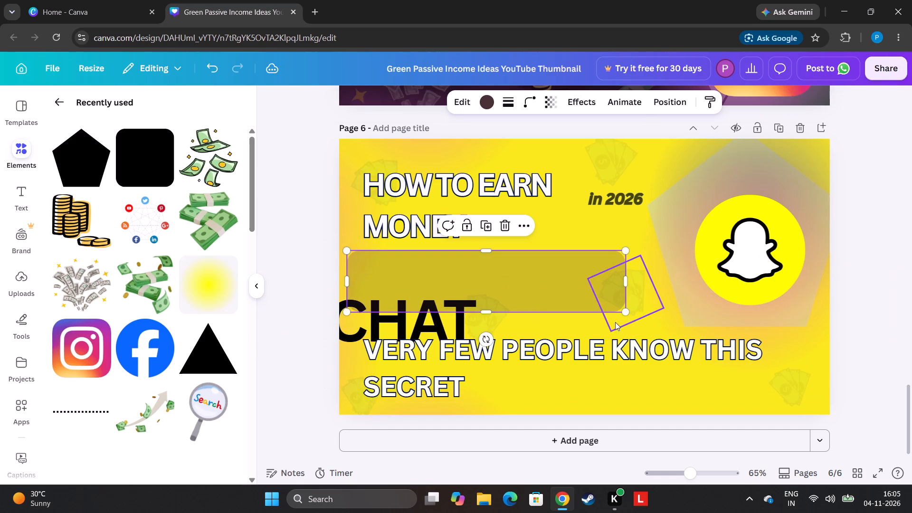
drag(622, 288, 638, 292)
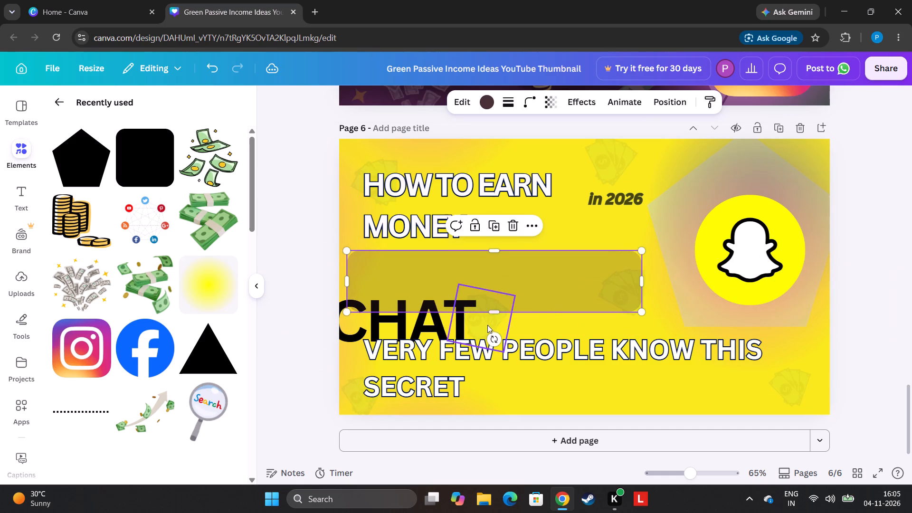
drag(427, 320, 570, 290)
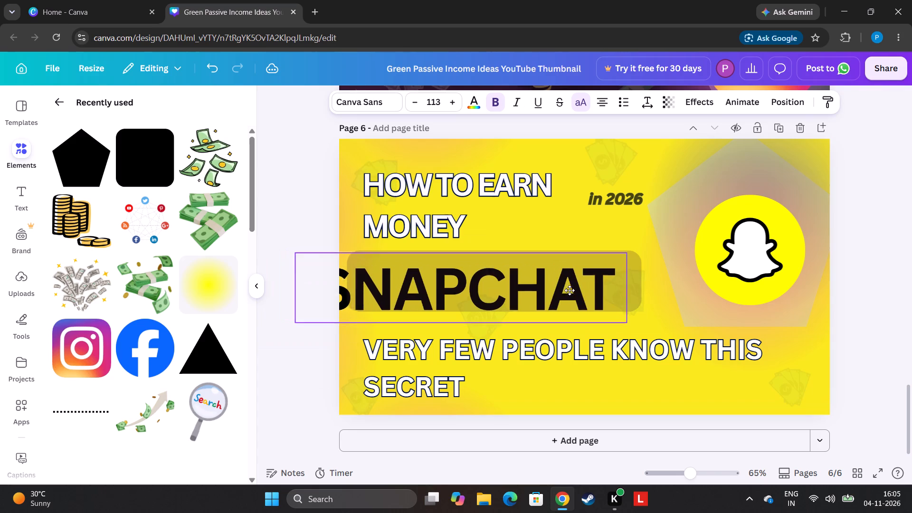
drag(570, 290, 481, 366)
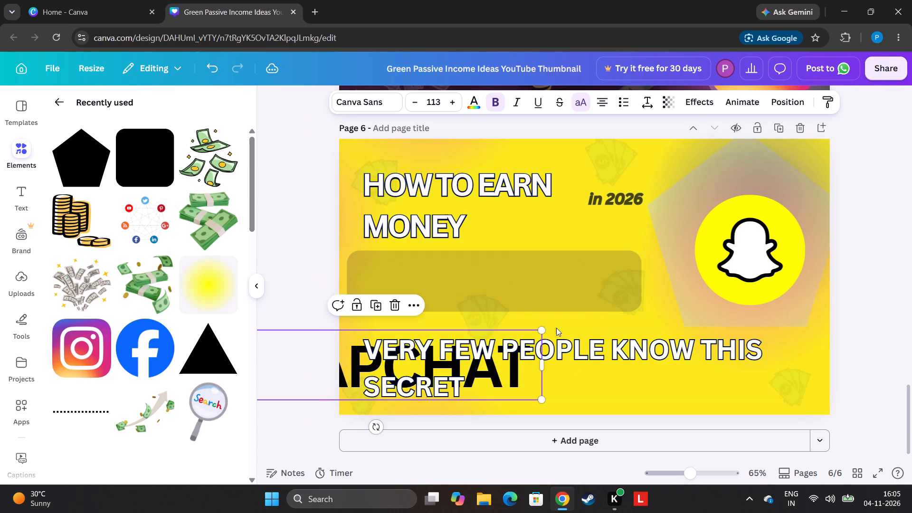
click(602, 285)
drag(640, 280, 652, 282)
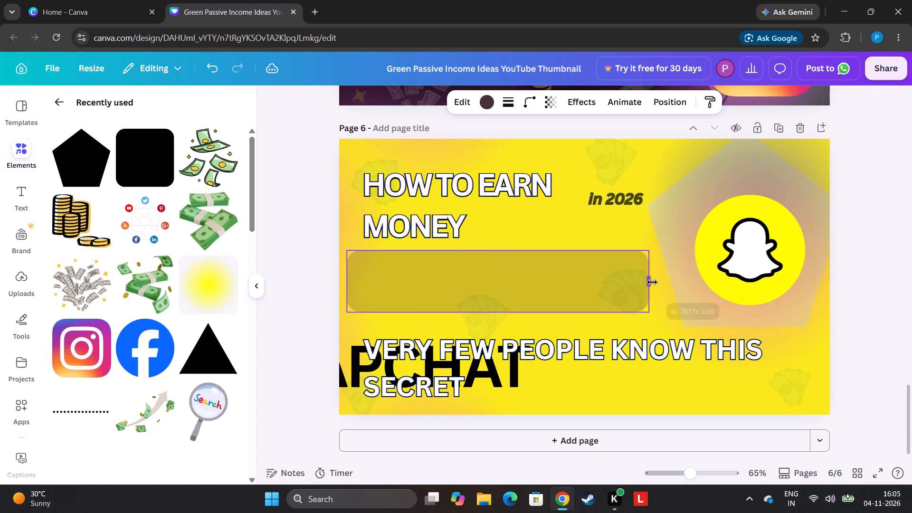
drag(652, 282, 658, 286)
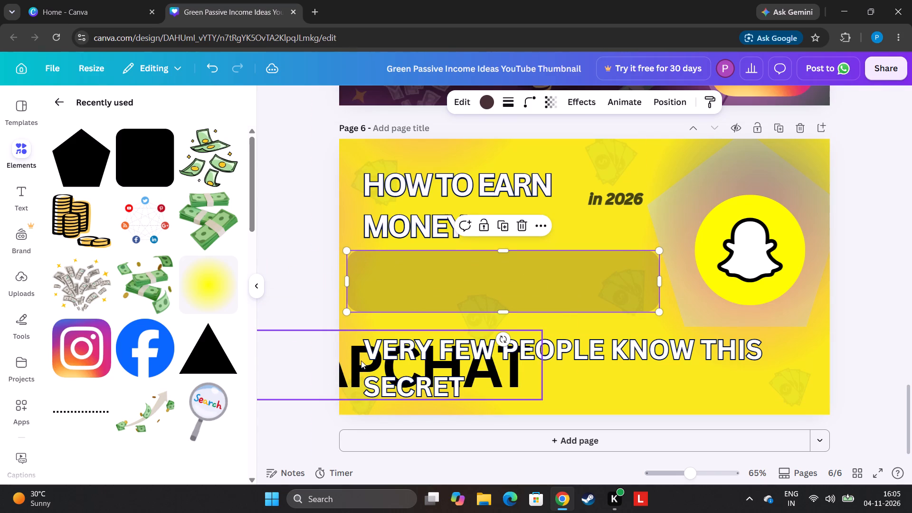
Place the "SNAPCHAT" text over the rounded rectangle and shrink it to about size 92.9 to fit inside.
drag(355, 360, 479, 274)
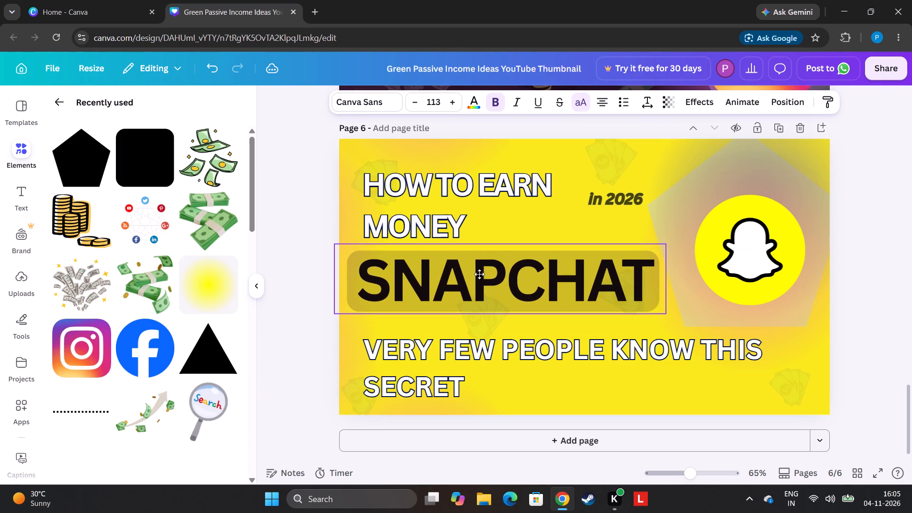
drag(479, 274, 479, 275)
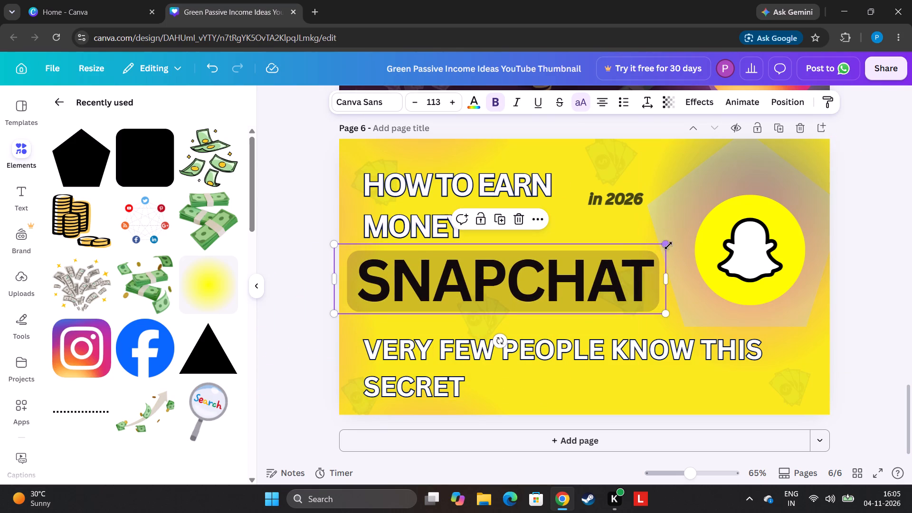
drag(666, 245, 614, 298)
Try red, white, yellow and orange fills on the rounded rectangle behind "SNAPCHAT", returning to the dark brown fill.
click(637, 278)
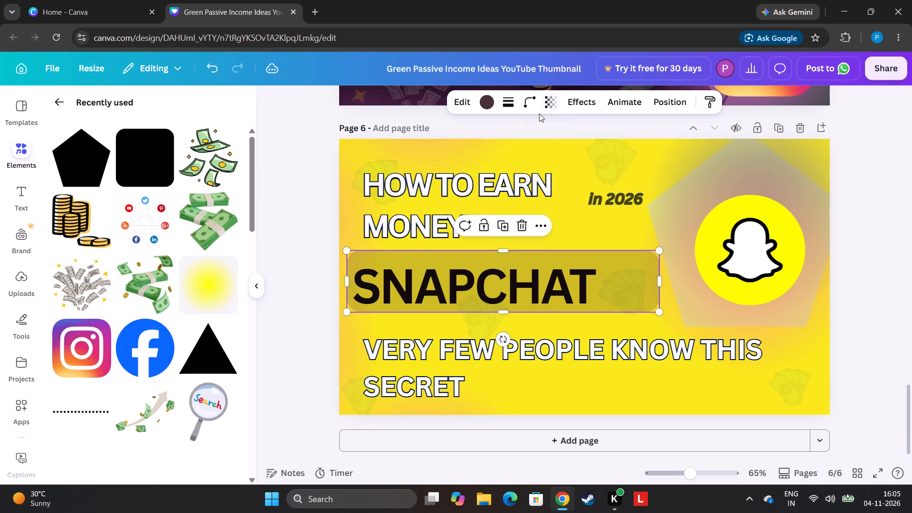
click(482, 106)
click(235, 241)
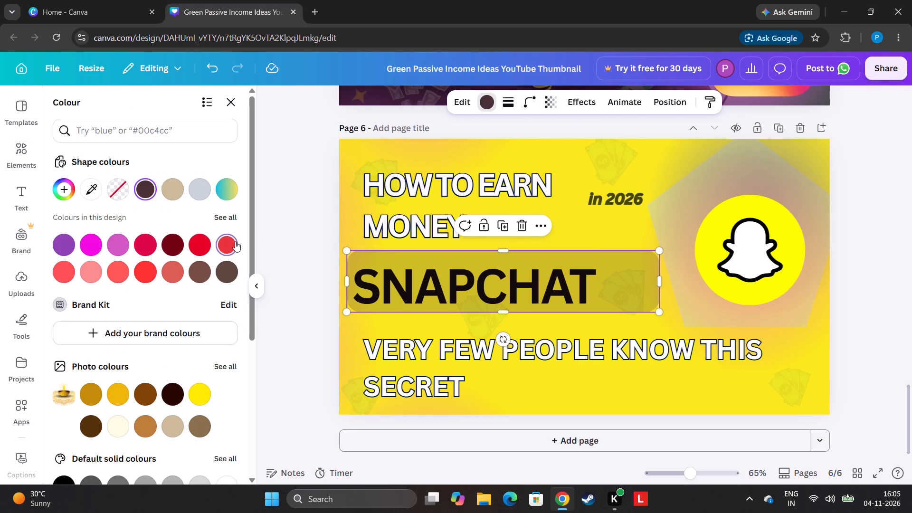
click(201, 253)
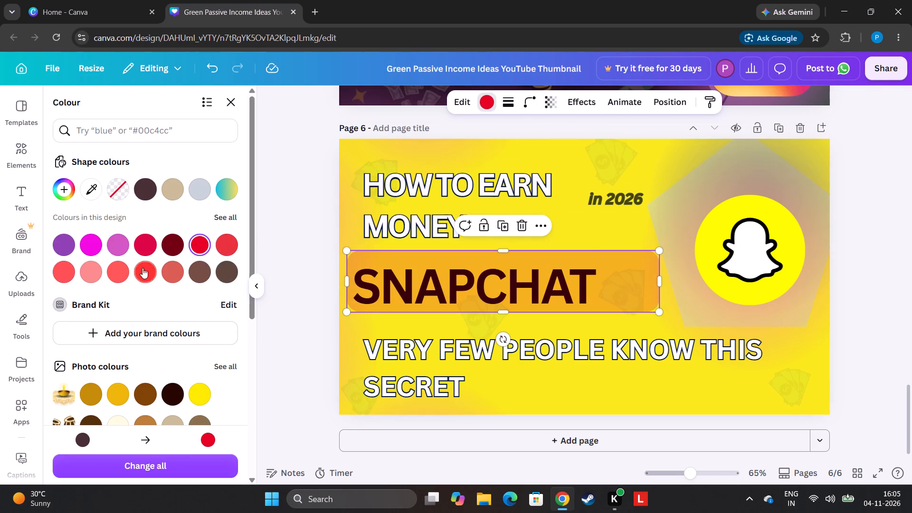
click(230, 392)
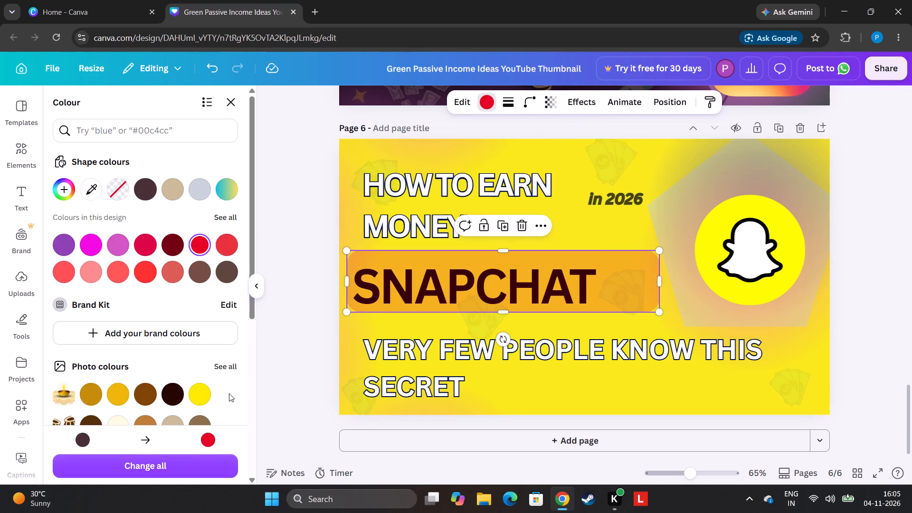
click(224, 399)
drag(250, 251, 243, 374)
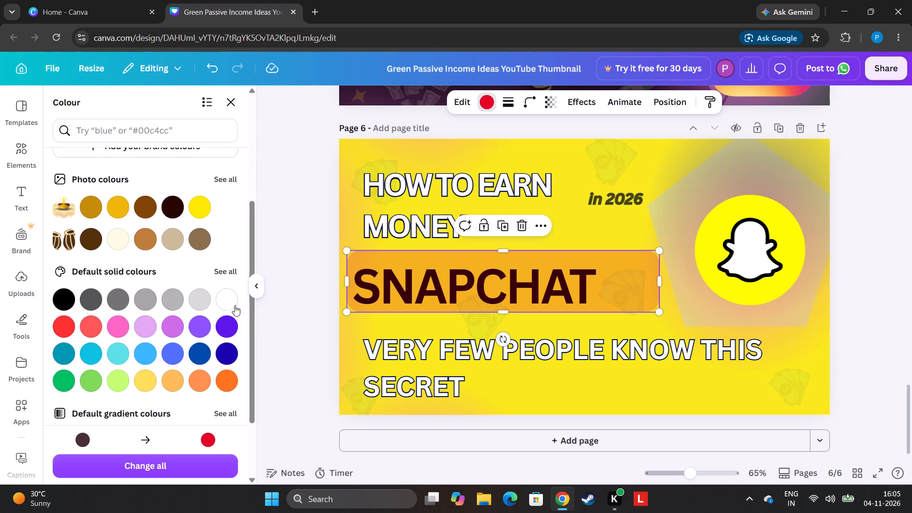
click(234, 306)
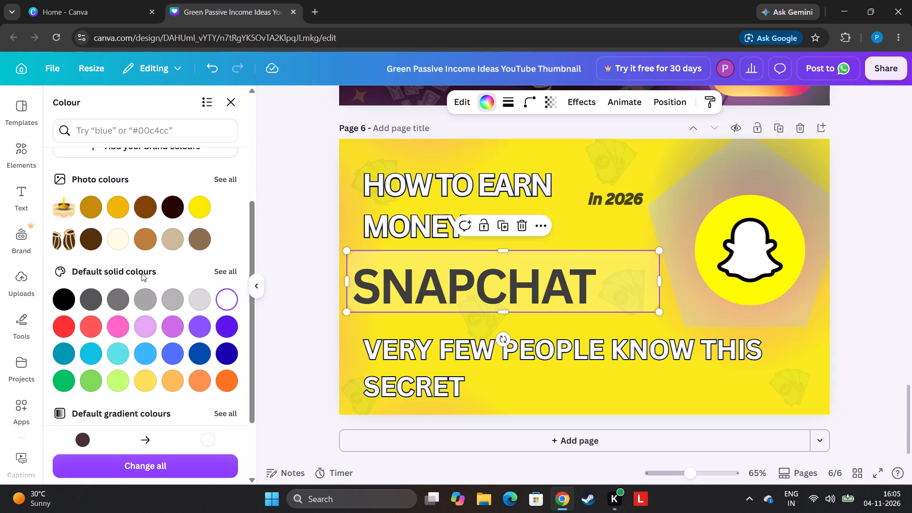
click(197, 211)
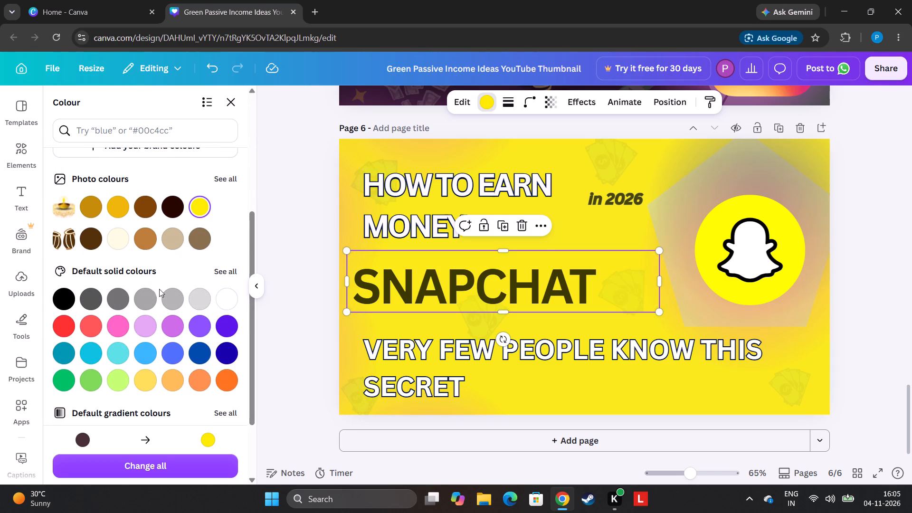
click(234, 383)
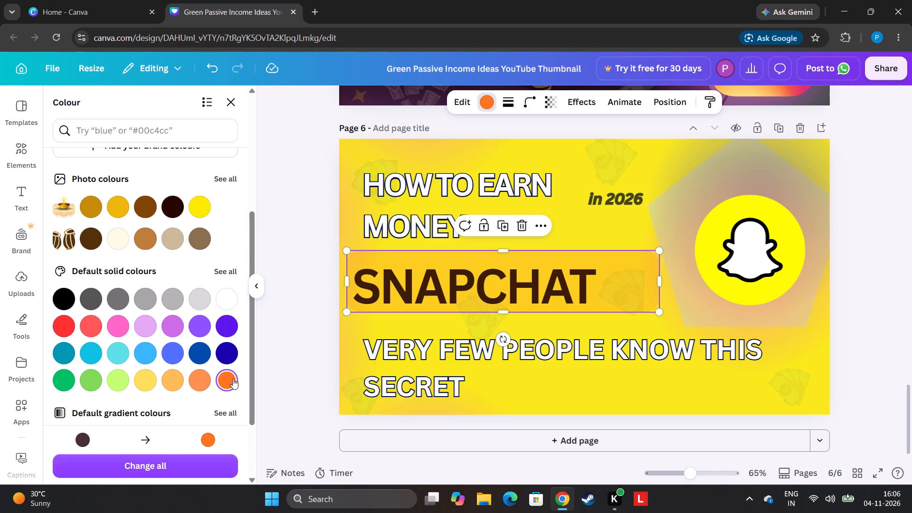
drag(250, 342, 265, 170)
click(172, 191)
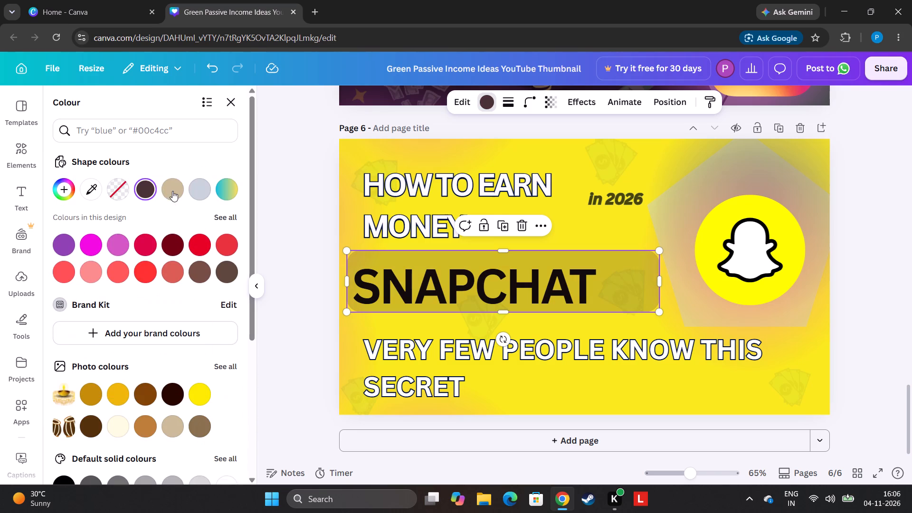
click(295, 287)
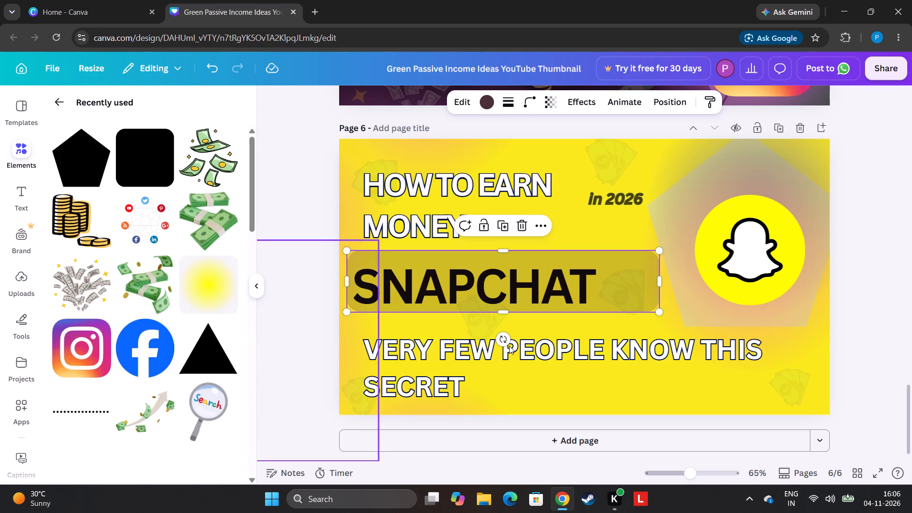
Reposition the rounded rectangle and the "SNAPCHAT" text over it between the heading and secret line, aligning the text with the heading's left edge.
click(525, 283)
drag(525, 268, 513, 278)
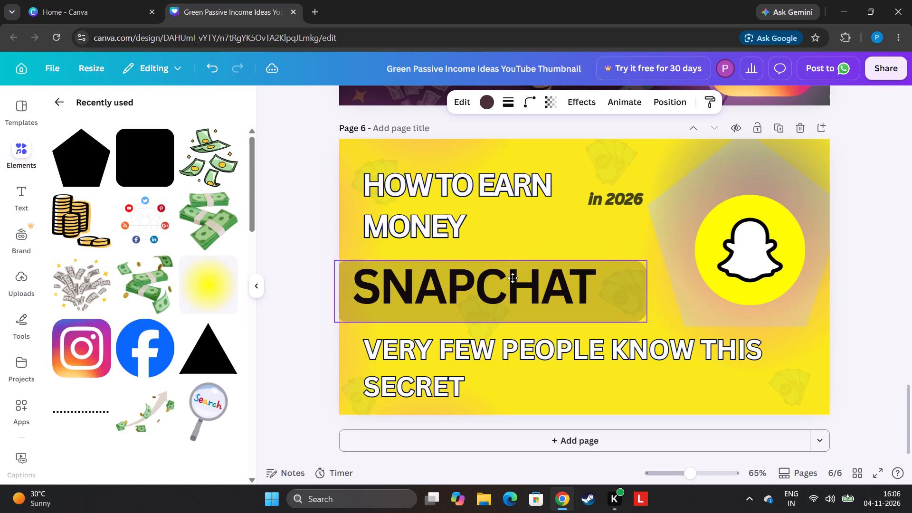
drag(513, 278, 517, 266)
click(514, 292)
drag(520, 281, 555, 336)
drag(469, 294, 598, 234)
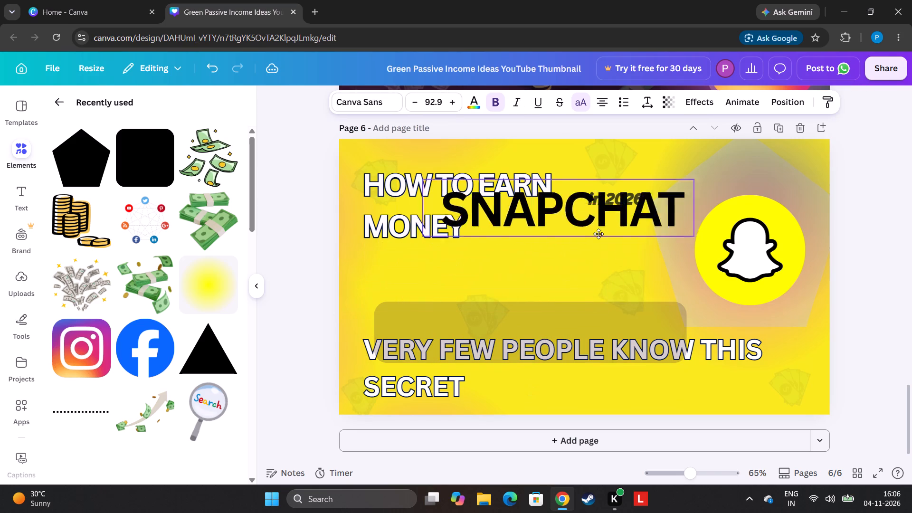
drag(598, 234, 708, 239)
drag(518, 351, 489, 303)
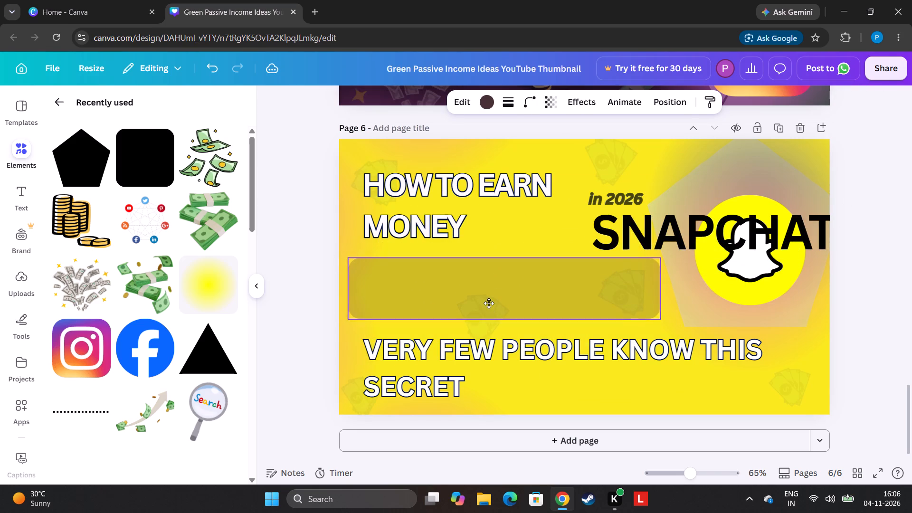
drag(489, 303, 487, 303)
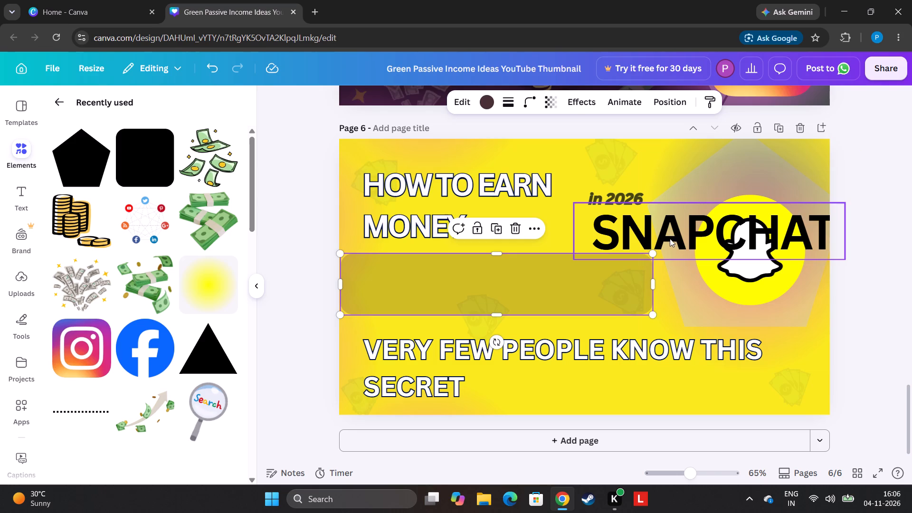
drag(672, 232, 451, 290)
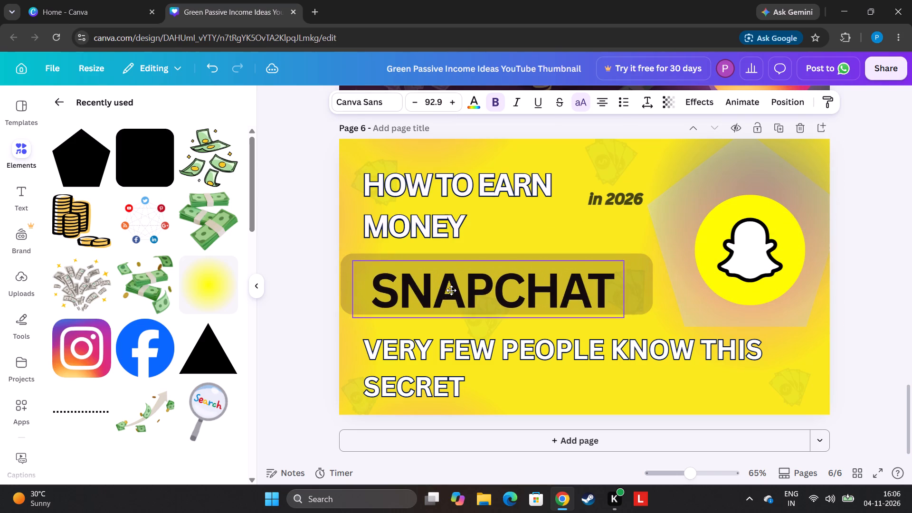
drag(451, 290, 444, 285)
drag(636, 278, 649, 277)
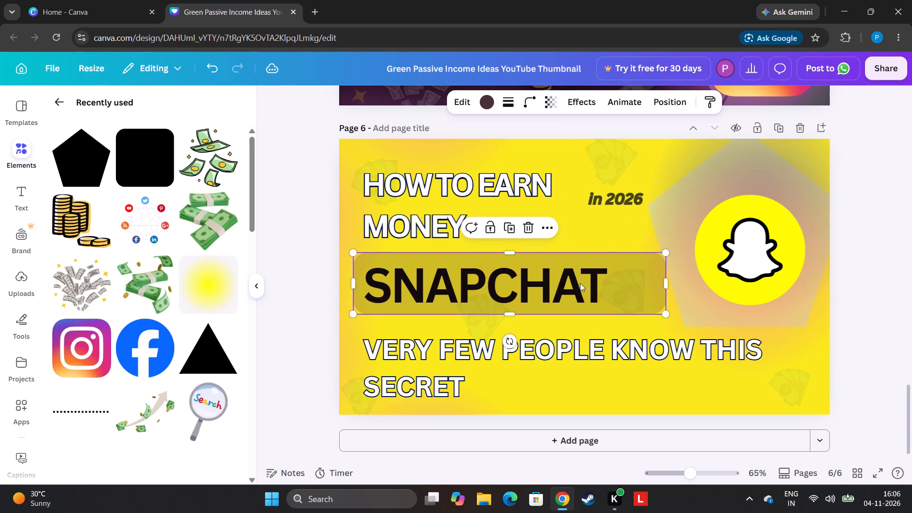
Align the rounded rectangle's left edge with the heading, between heading and secret line, moving the "SNAPCHAT" text aside to reach it.
drag(506, 288, 531, 279)
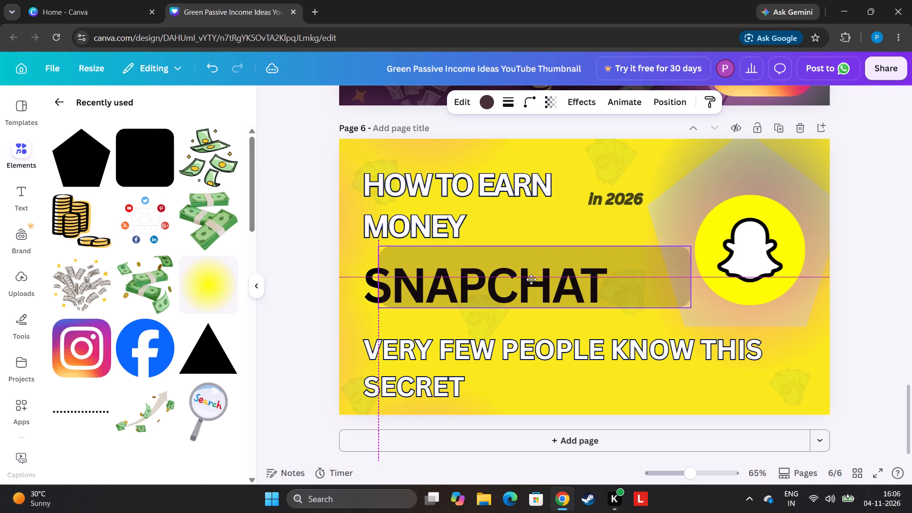
drag(531, 279, 499, 329)
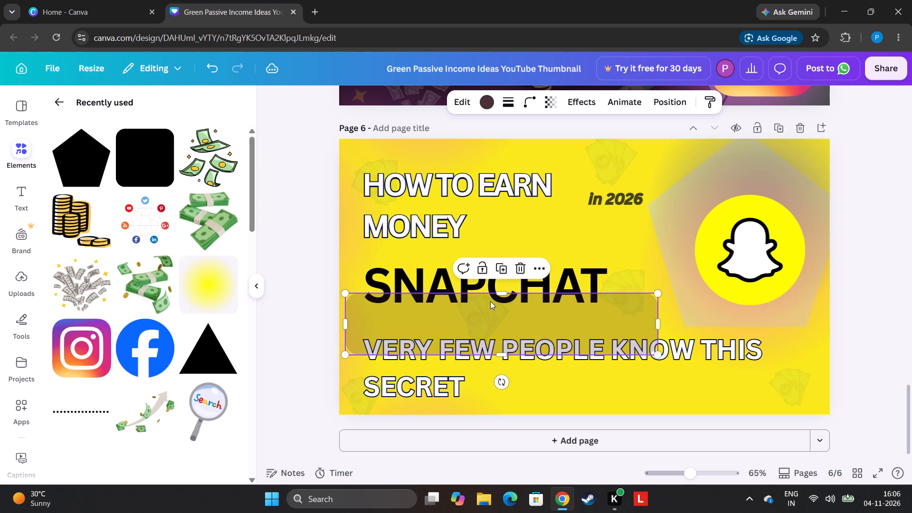
drag(572, 274, 645, 164)
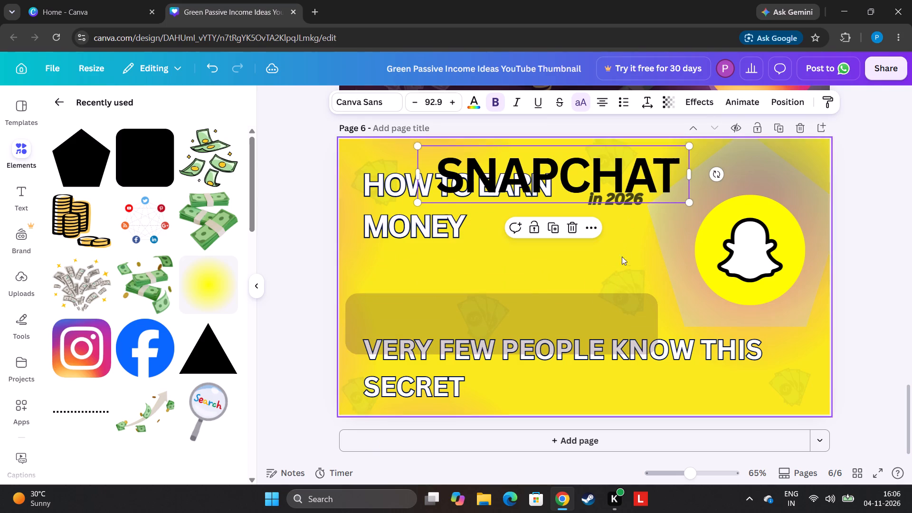
drag(573, 321, 588, 285)
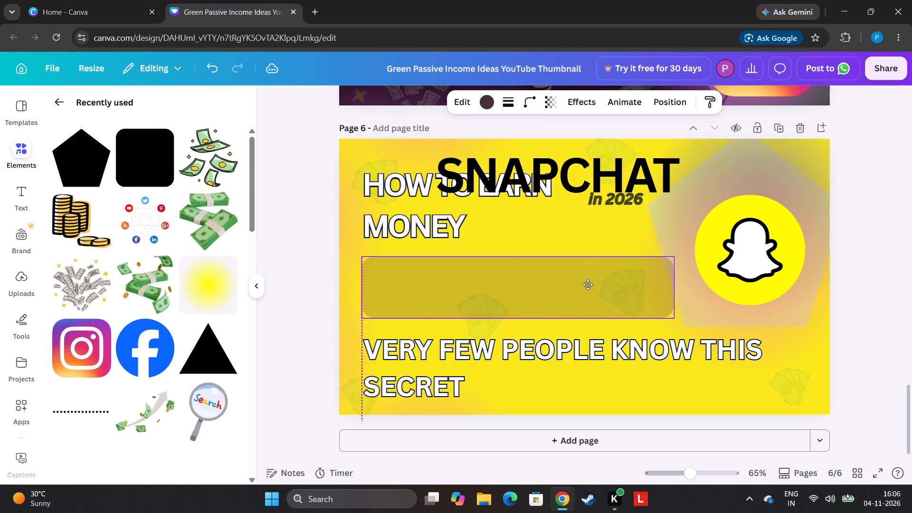
drag(588, 285, 588, 284)
Place the "SNAPCHAT" text back over the rounded rectangle, enlarge it to size 109, and nudge the secret line up slightly.
drag(602, 176, 562, 289)
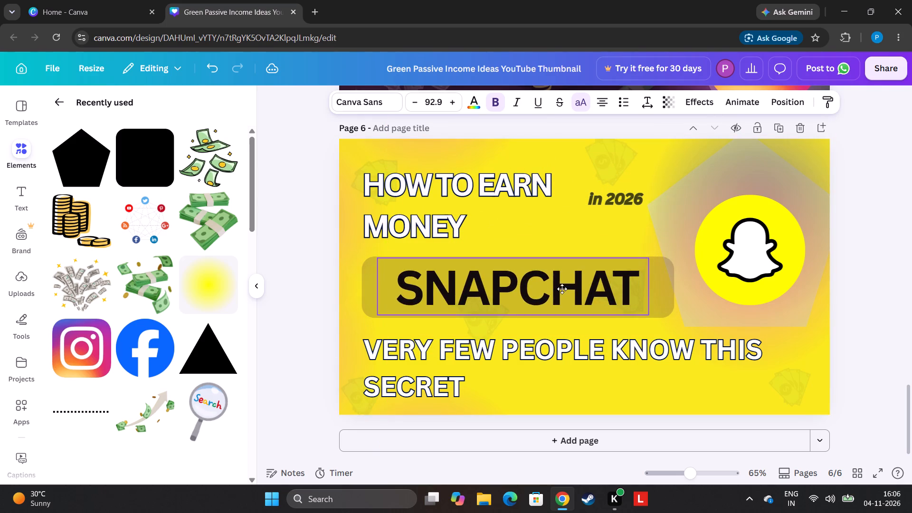
drag(562, 289, 529, 291)
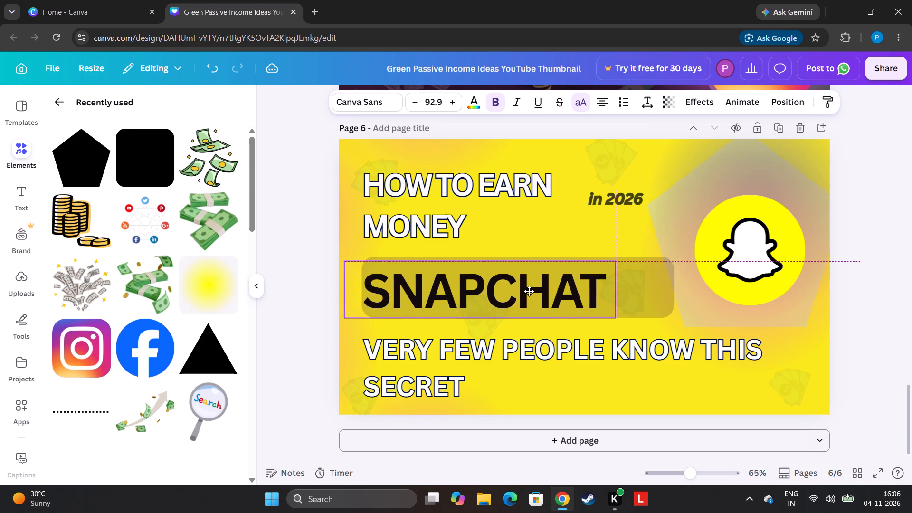
drag(529, 291, 547, 293)
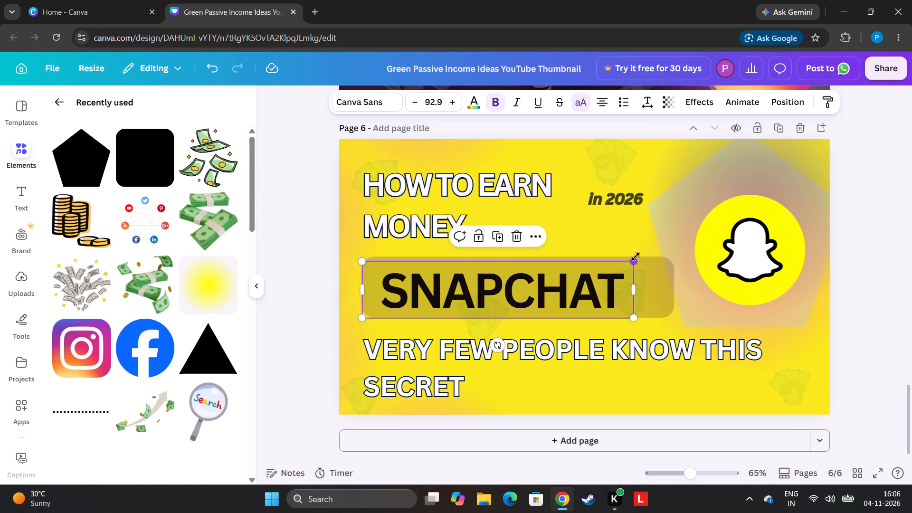
drag(635, 261, 684, 266)
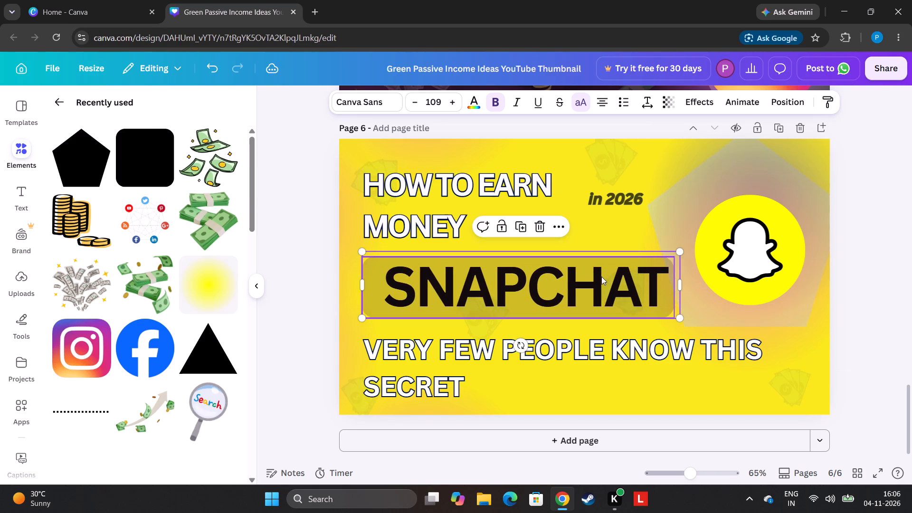
drag(601, 276, 587, 280)
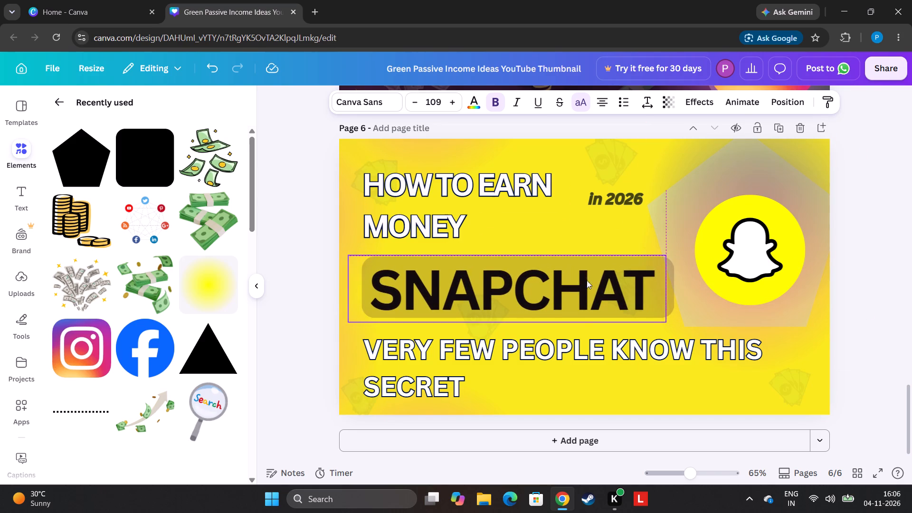
click(573, 341)
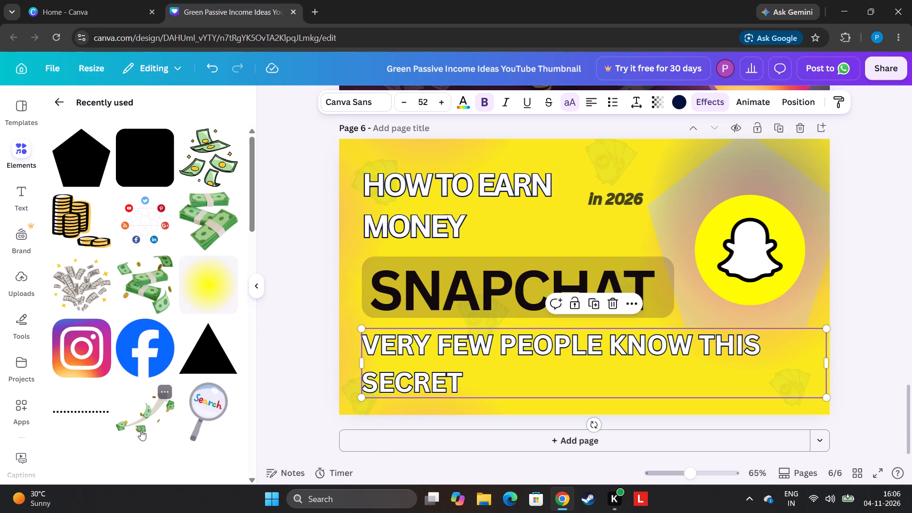
Move the "in 2026" text above the "HOW TO EARN MONEY" heading, aligned with its left edge, after trying other spots.
drag(623, 203, 637, 305)
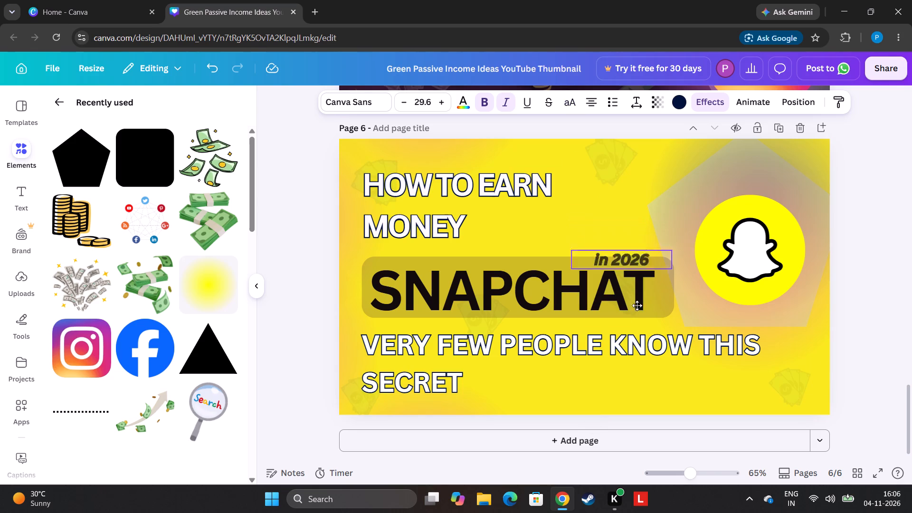
drag(637, 305, 534, 407)
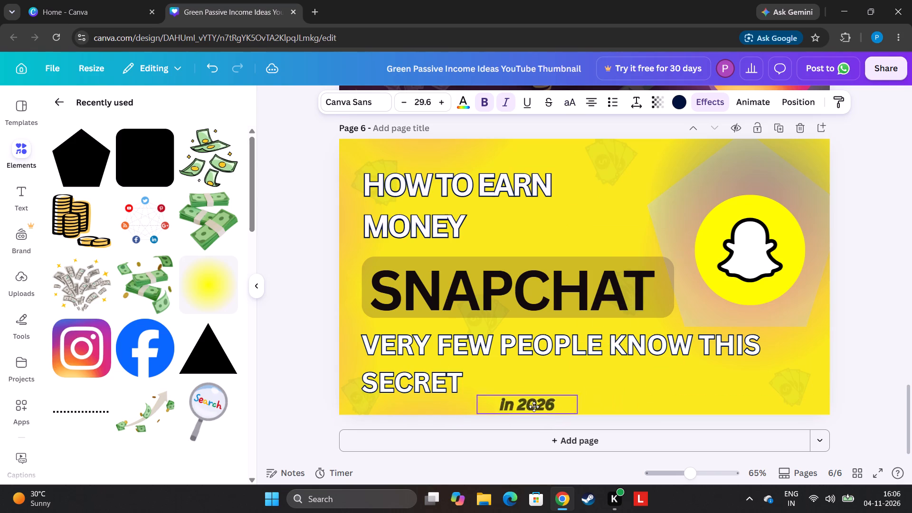
drag(534, 407, 664, 142)
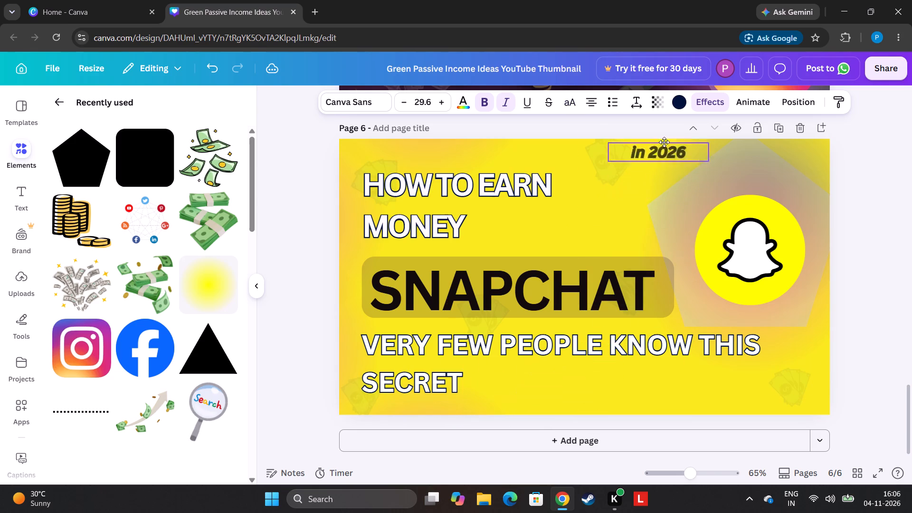
drag(664, 142, 430, 166)
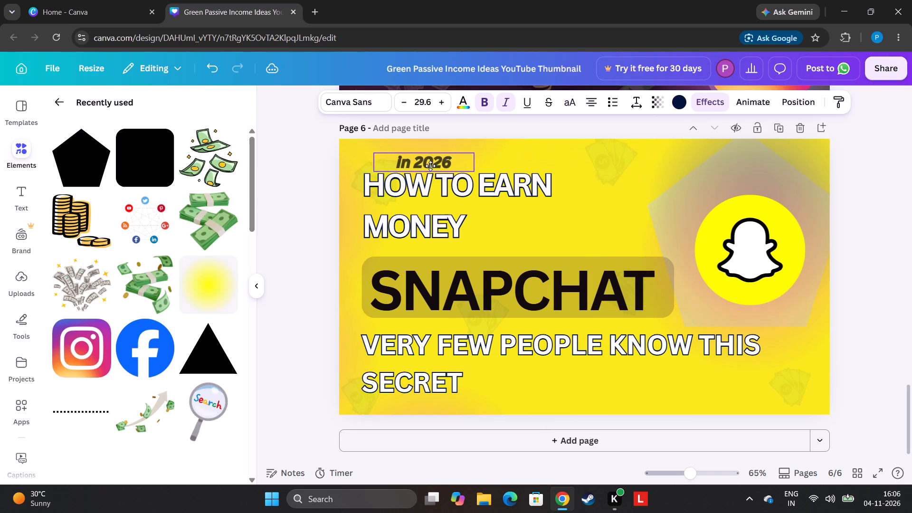
drag(430, 166, 418, 155)
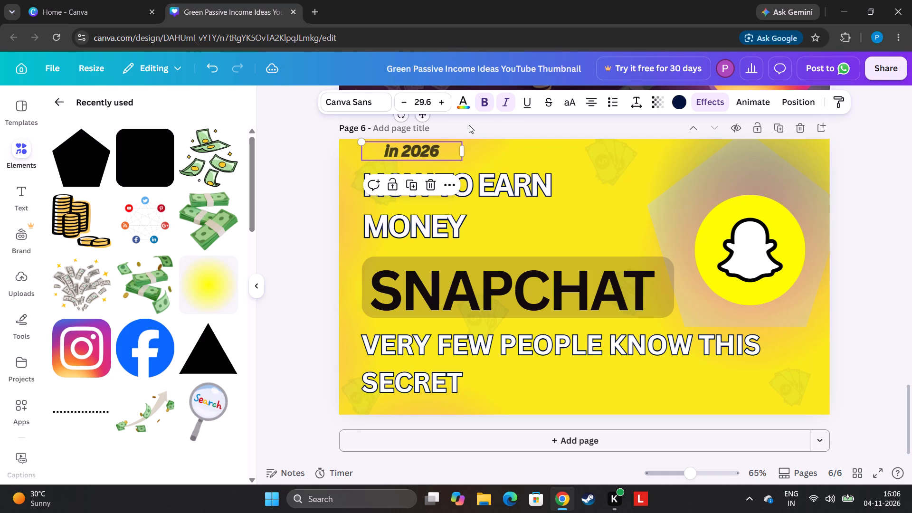
Make the "in 2026" text uppercase and non-italic, and colour it red after trying purple and near-white.
click(578, 105)
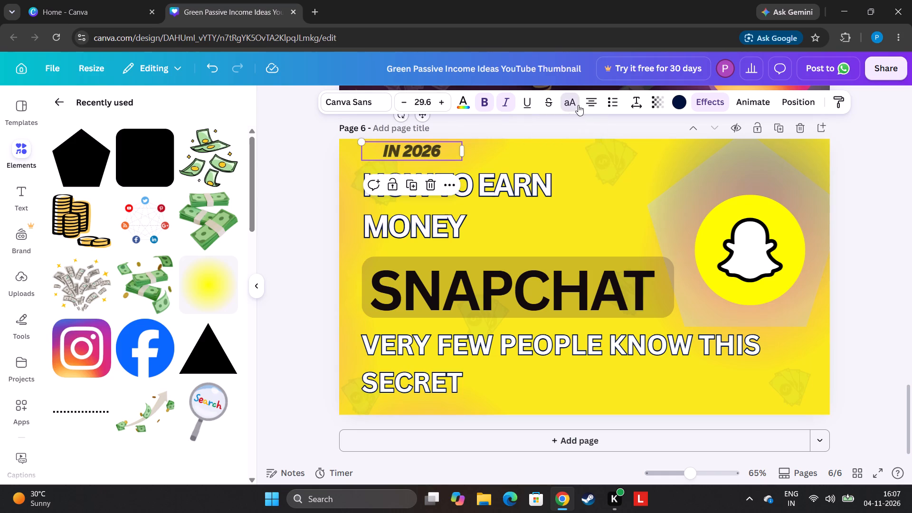
click(507, 99)
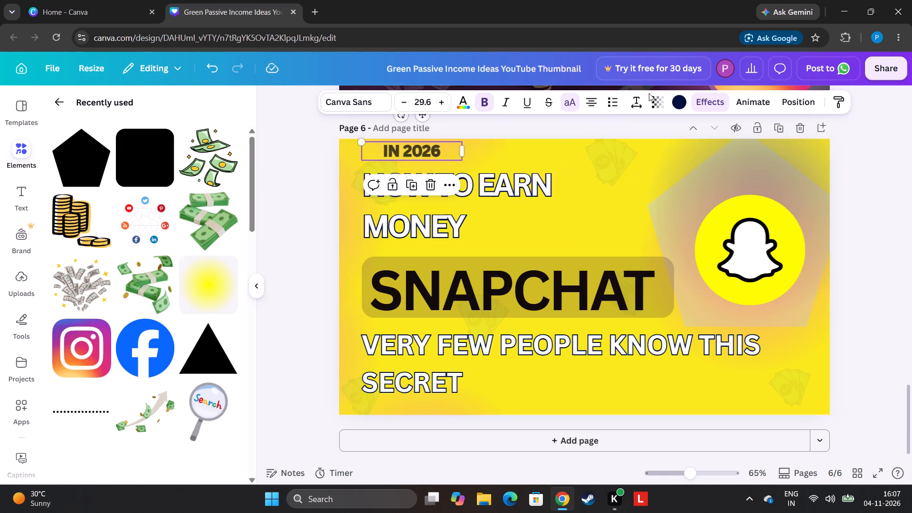
click(469, 95)
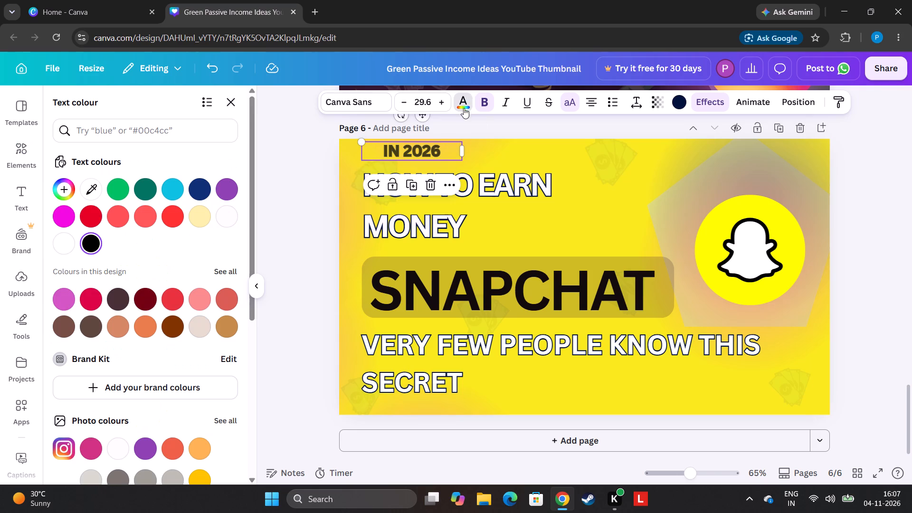
click(234, 194)
click(227, 203)
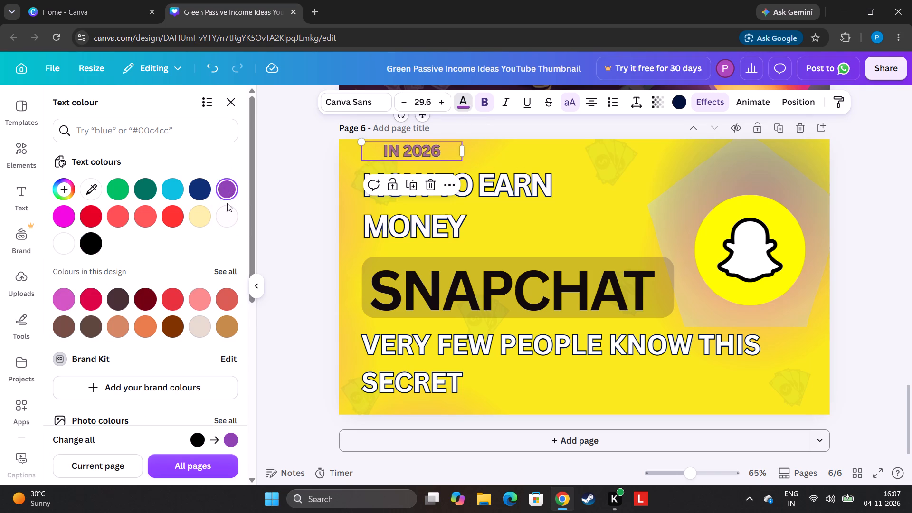
click(226, 230)
click(225, 223)
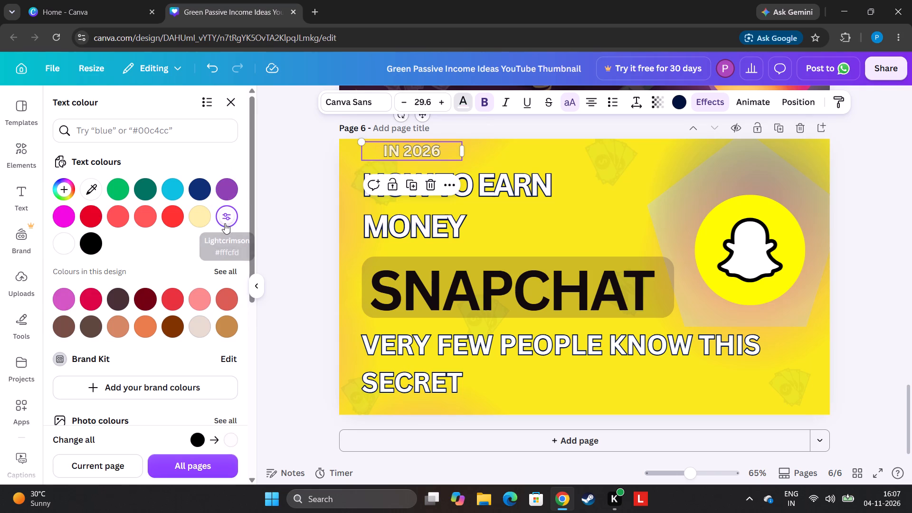
click(177, 290)
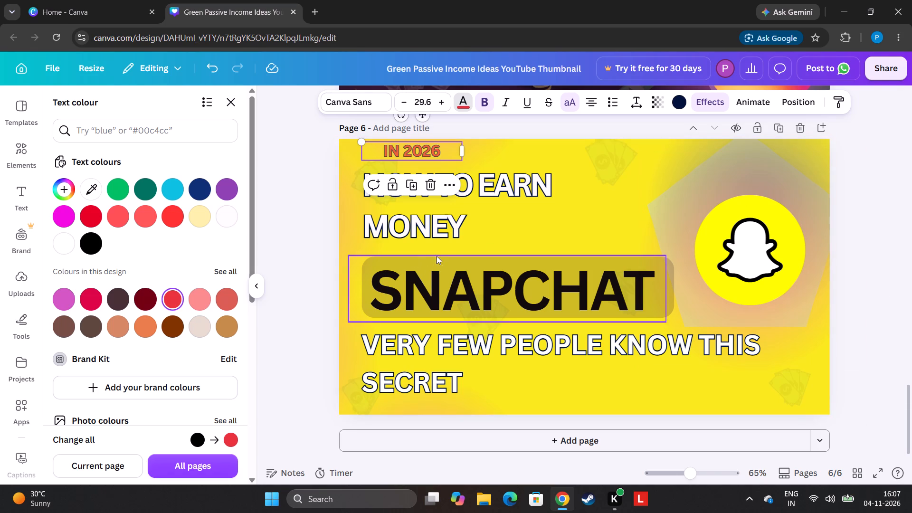
Duplicate the Snapchat logo, shrink the copy to a small icon, and place it just after the word "SECRET".
click(719, 268)
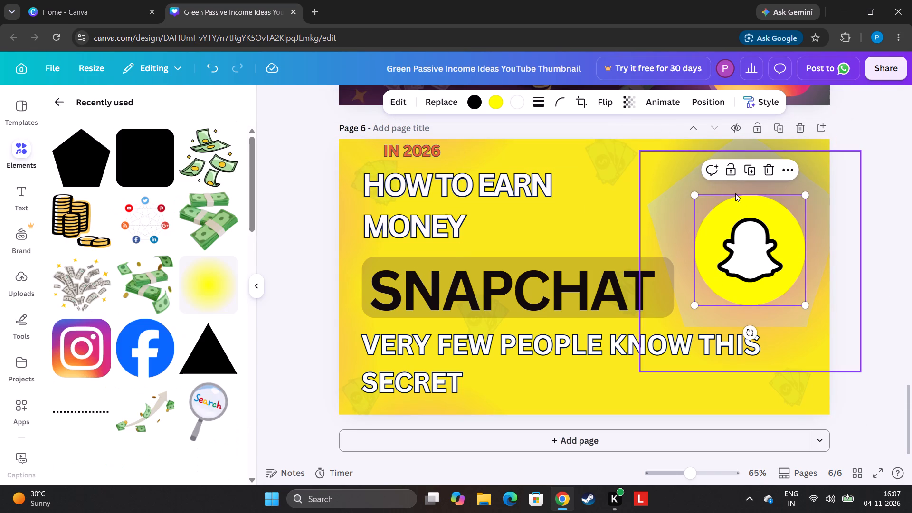
click(749, 173)
drag(756, 280, 738, 315)
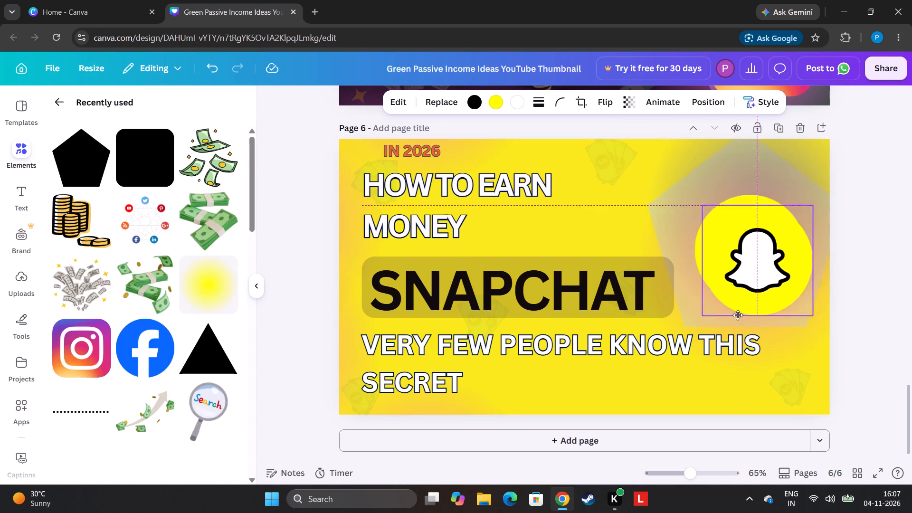
drag(738, 315, 609, 412)
drag(666, 331, 619, 393)
drag(587, 406, 603, 350)
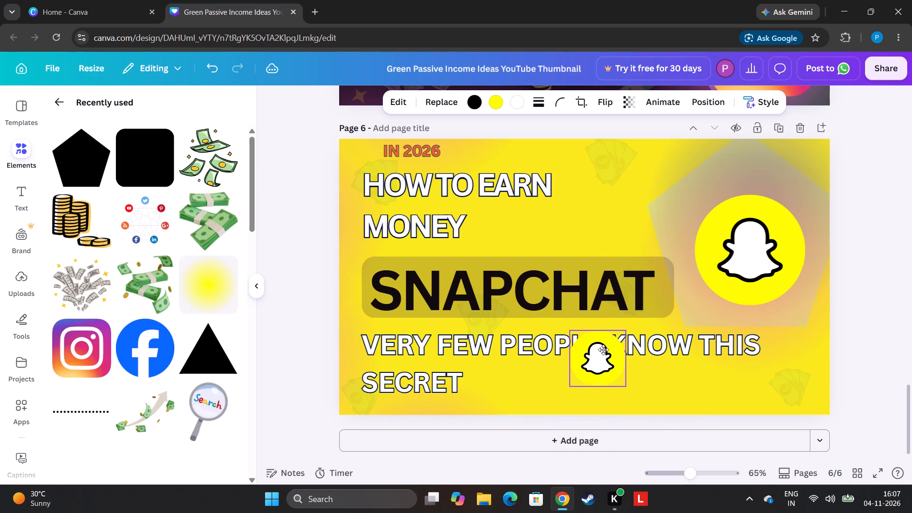
drag(603, 350, 603, 364)
drag(625, 340, 615, 369)
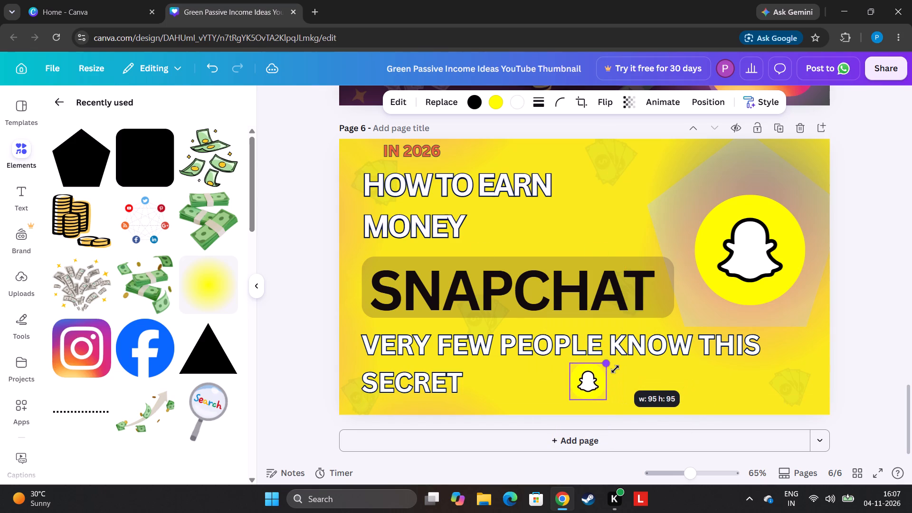
drag(615, 369, 615, 360)
drag(599, 376, 572, 388)
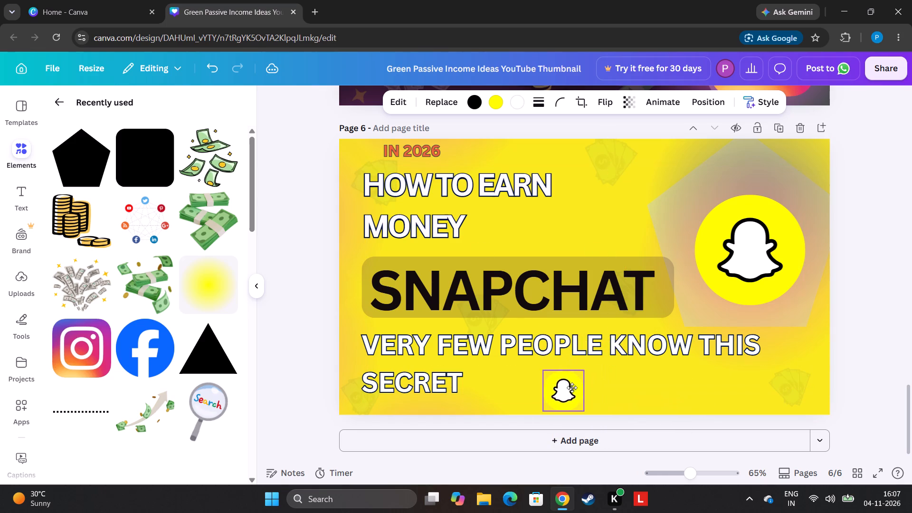
drag(572, 388, 510, 388)
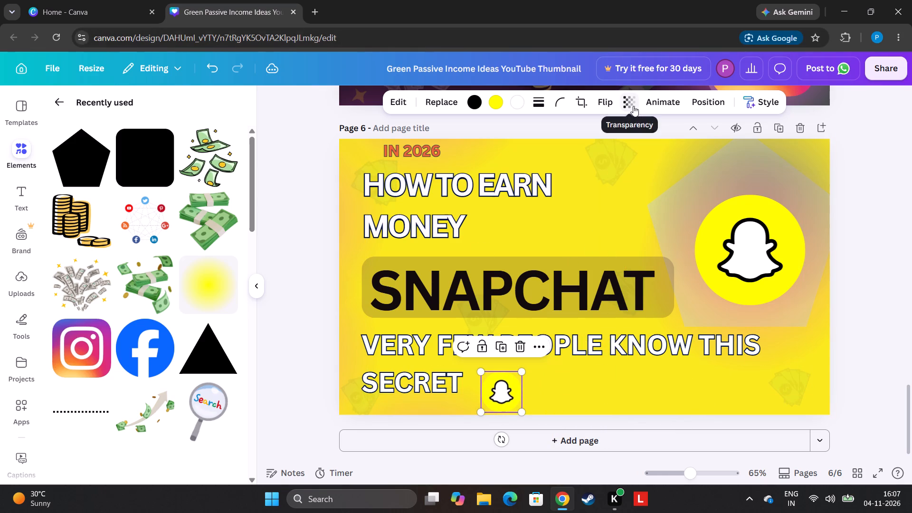
Set the small Snapchat logo's transparency to 20.
click(633, 105)
click(606, 148)
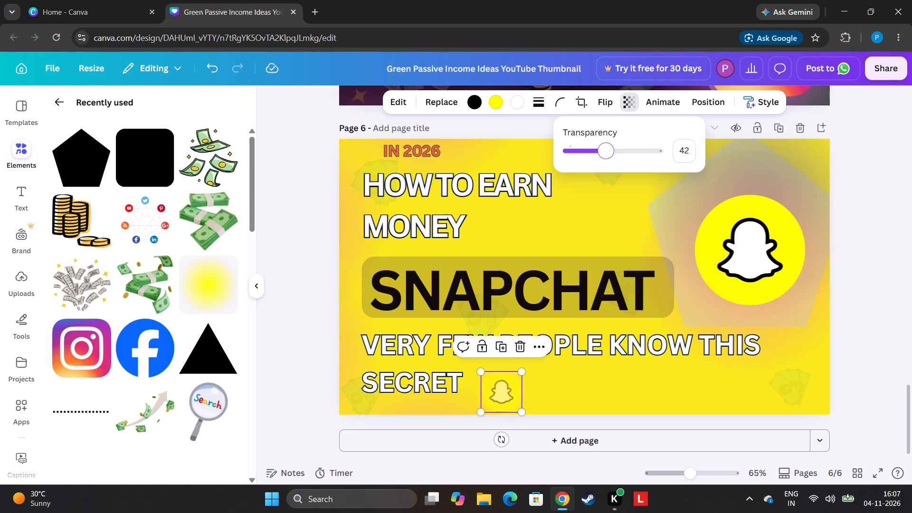
click(600, 150)
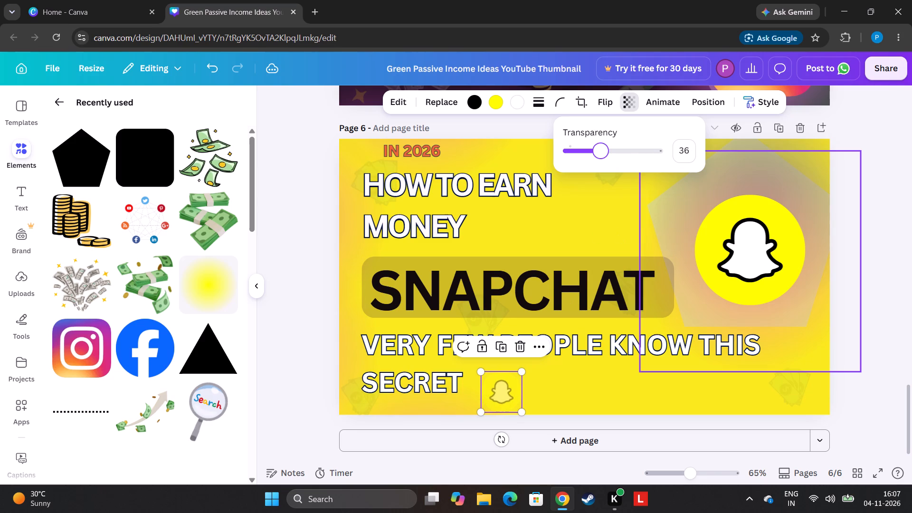
drag(590, 151, 586, 151)
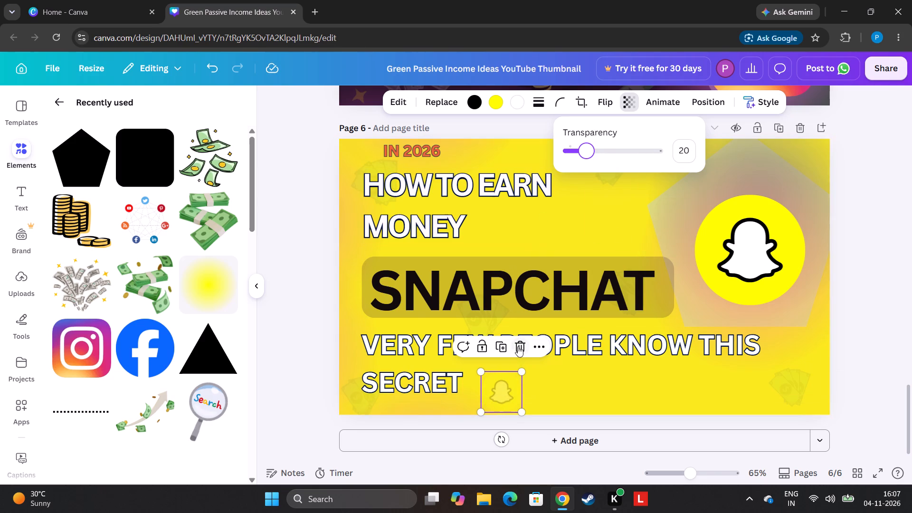
Duplicate the faint Snapchat logo, rotate the copy to about -27°, and place it beside the word "MONEY".
click(503, 350)
drag(505, 393, 597, 207)
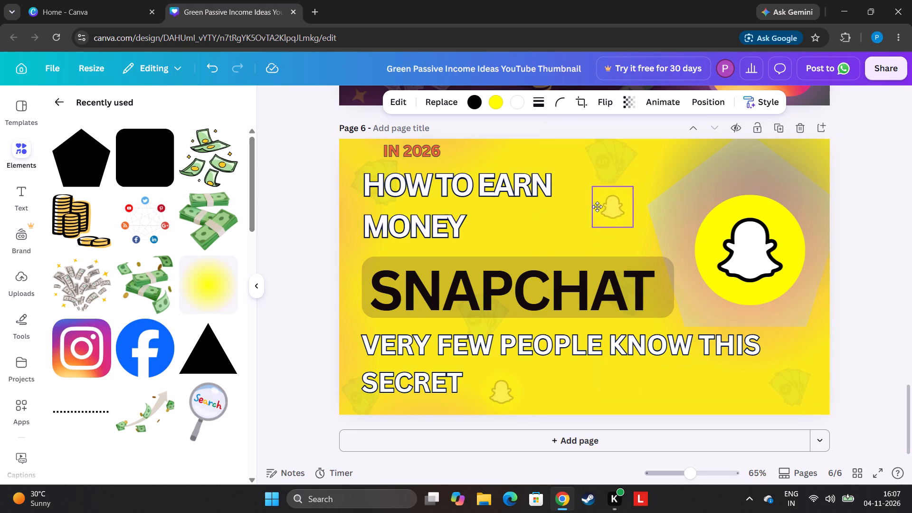
drag(597, 207, 577, 193)
drag(585, 249, 606, 238)
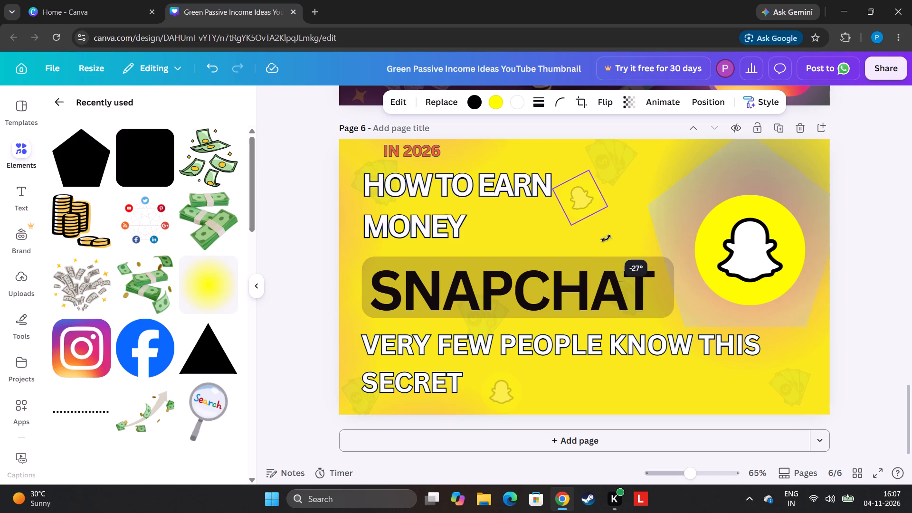
drag(606, 238, 607, 238)
drag(583, 192, 496, 222)
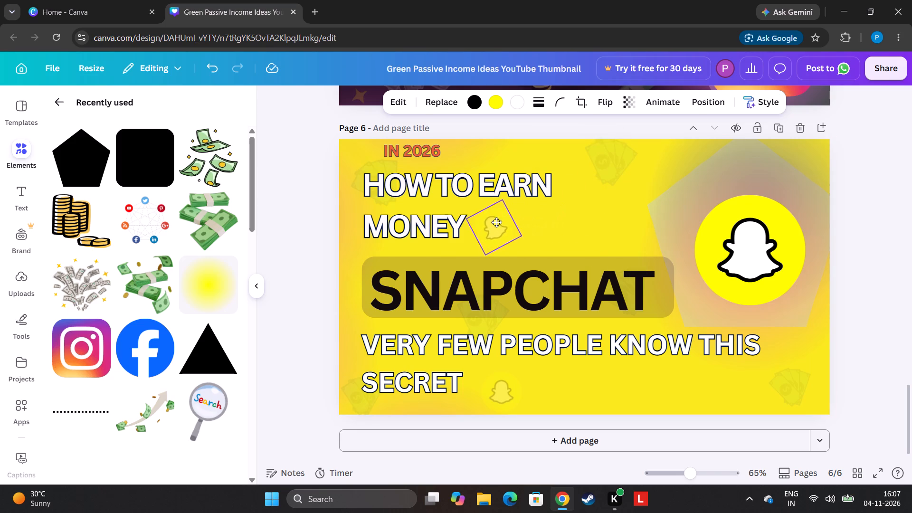
drag(496, 222, 494, 223)
drag(491, 211, 515, 209)
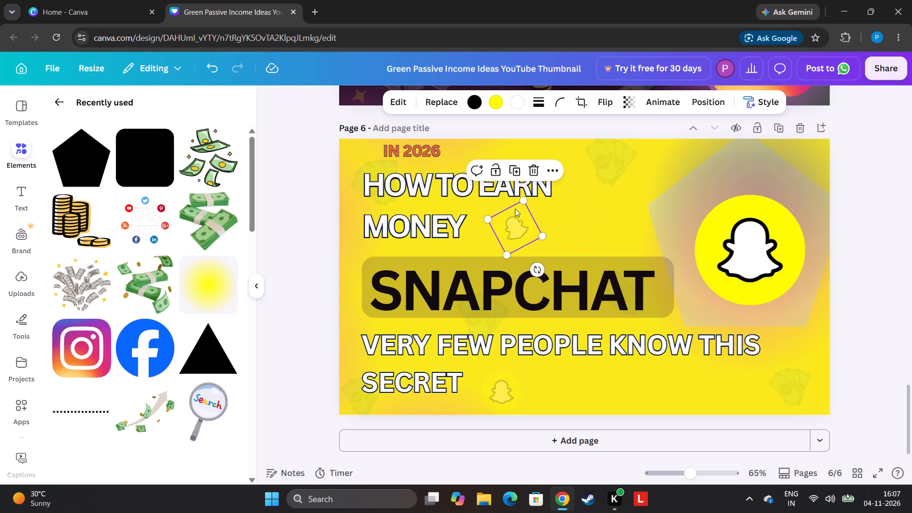
Duplicate the tilted faint Snapchat logo twice, placing one copy below "KNOW THIS" and the other near the design's top edge beside the pentagon.
click(510, 171)
drag(519, 216, 627, 287)
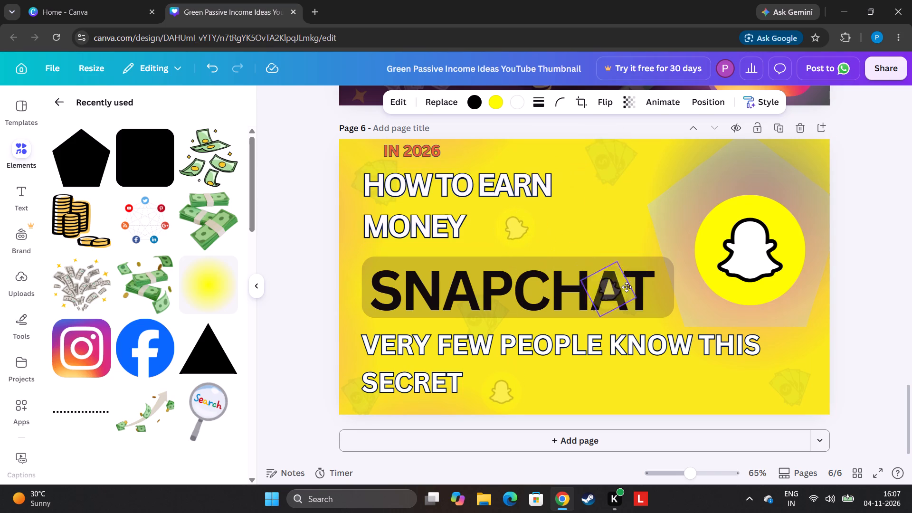
drag(627, 287, 670, 373)
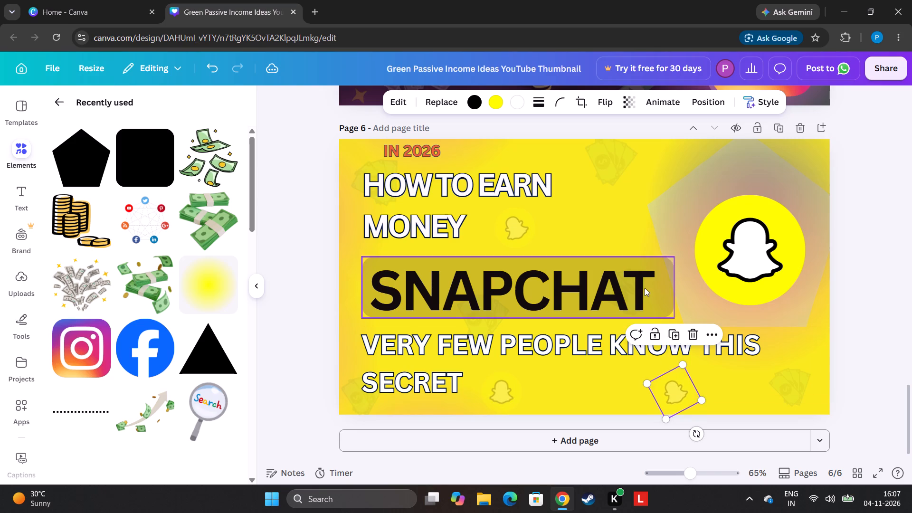
click(681, 334)
drag(675, 384, 676, 381)
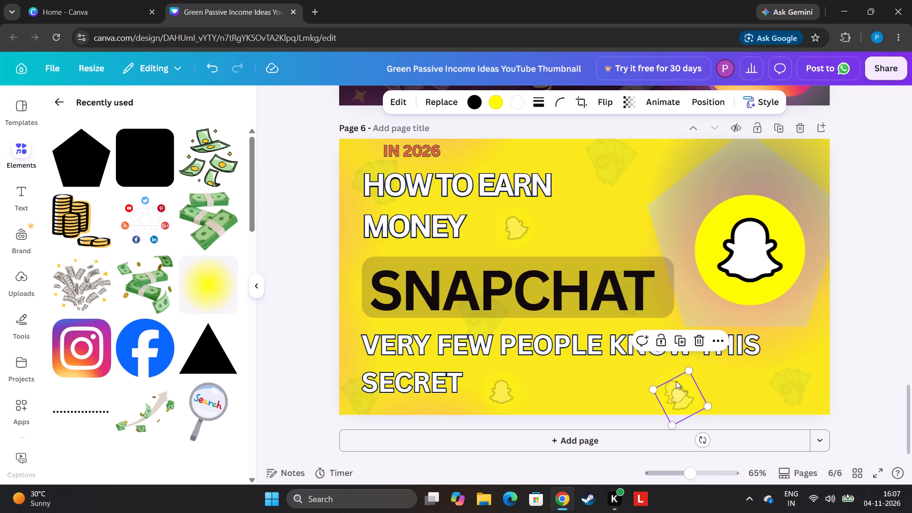
drag(676, 381, 655, 150)
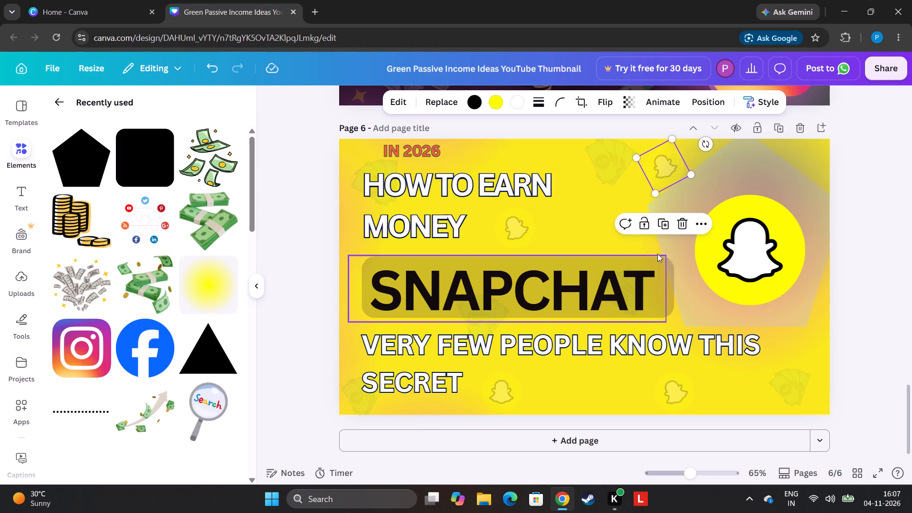
Duplicate the faint Snapchat logo again, try the copy in several spots, and place it in the gap above "HAT" of "SNAPCHAT".
click(667, 229)
drag(674, 182, 608, 175)
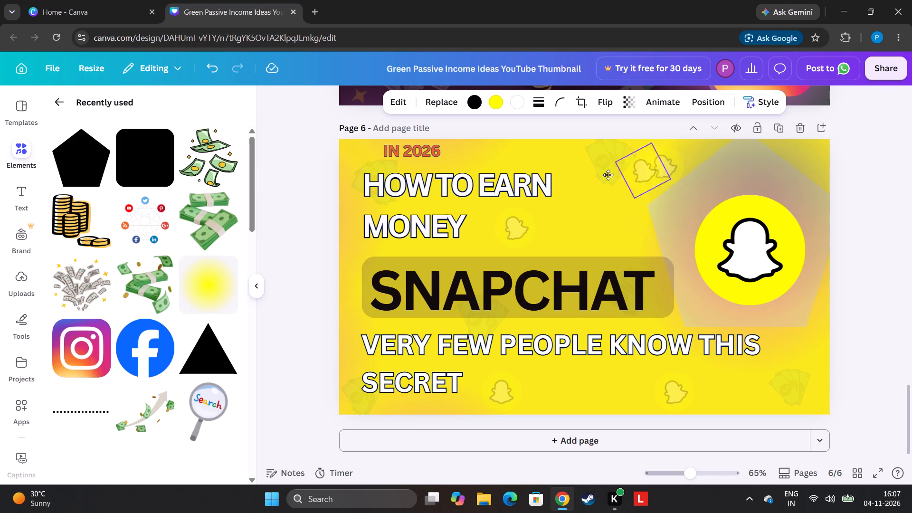
drag(608, 175, 356, 260)
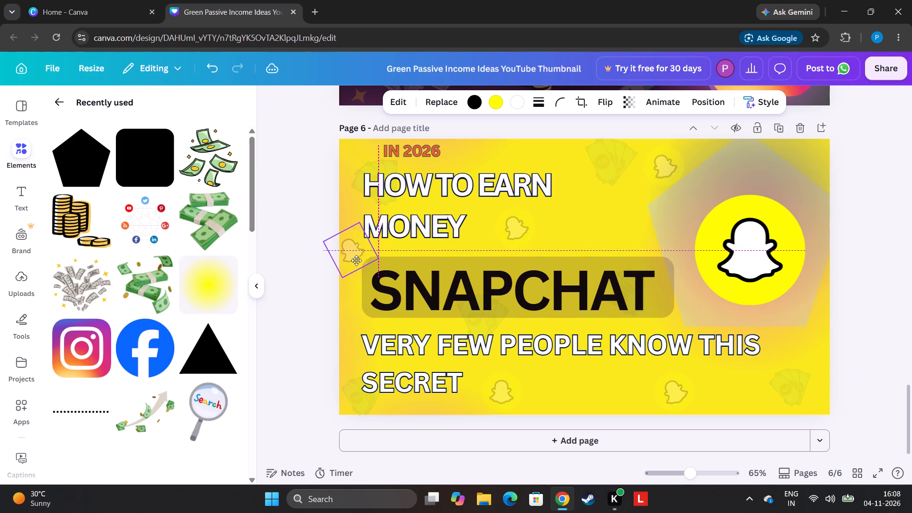
drag(356, 260, 361, 269)
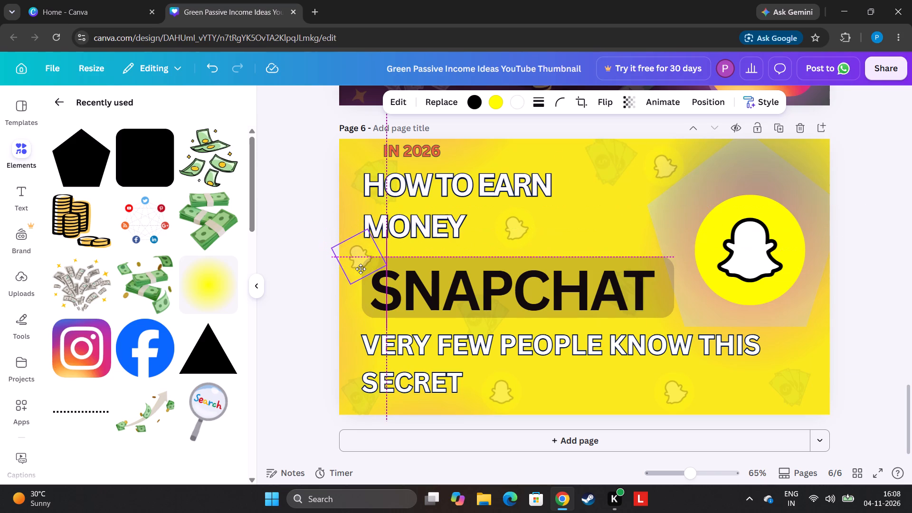
drag(361, 269, 615, 419)
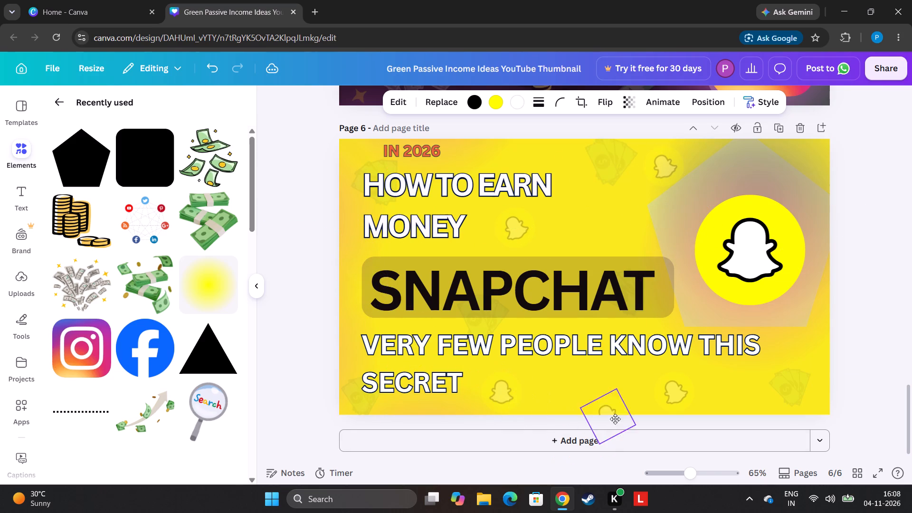
drag(615, 419, 620, 401)
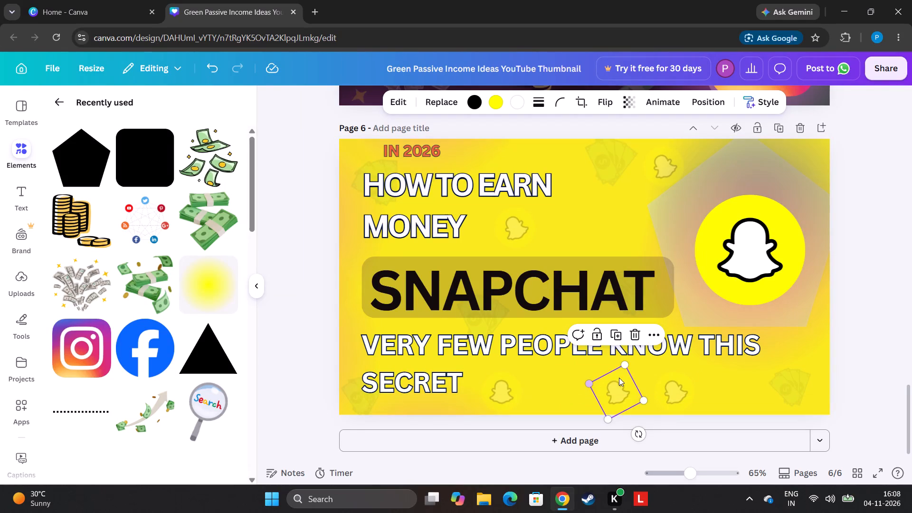
drag(620, 391, 602, 239)
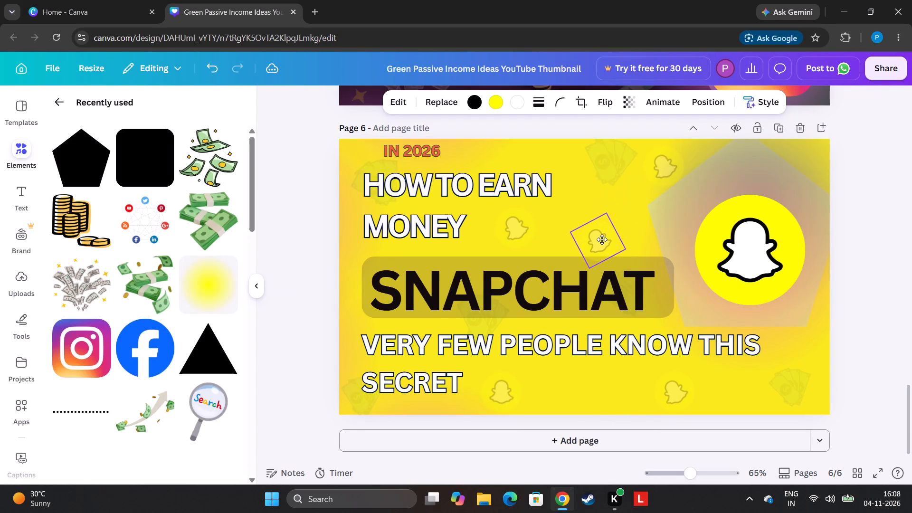
drag(602, 239, 617, 235)
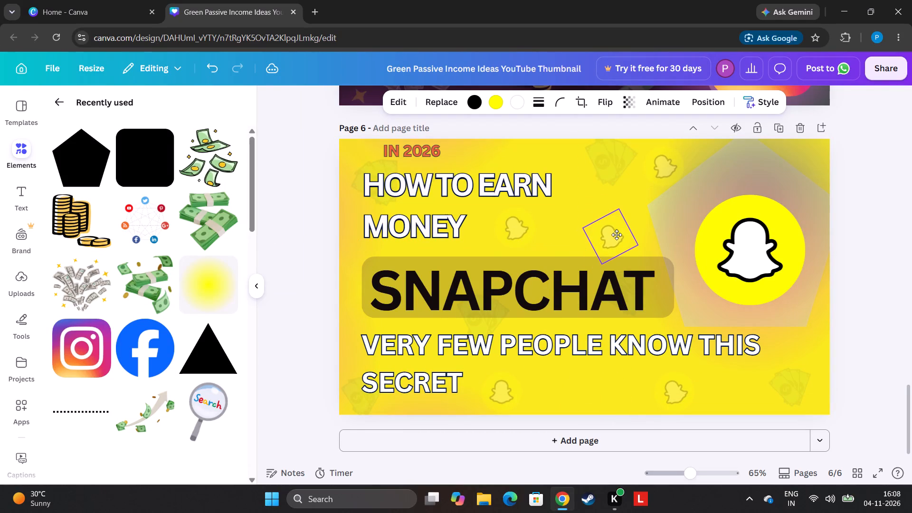
drag(617, 235, 598, 228)
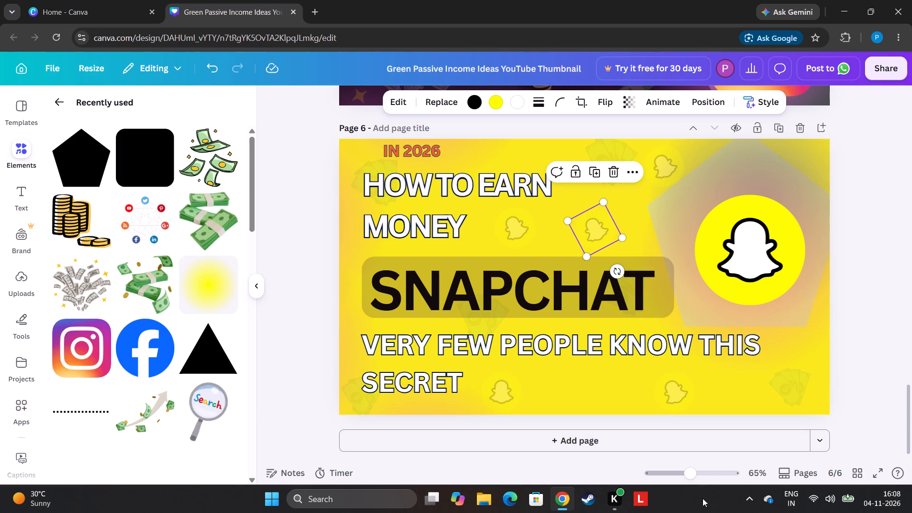
Duplicate the faint banknotes in the lower corner, place the copy beside the logo after "SECRET", rotate it to about 40° and shrink it to about 94 × 94.
click(795, 404)
click(793, 335)
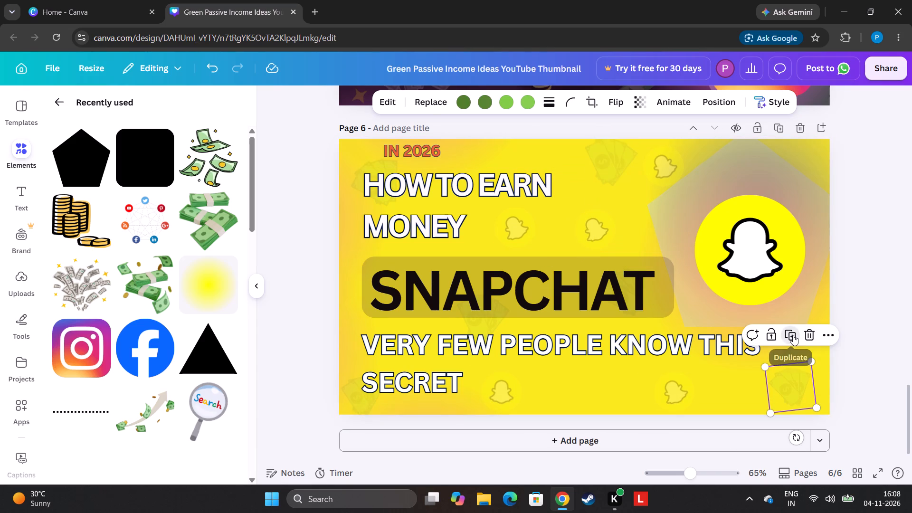
drag(794, 398, 545, 401)
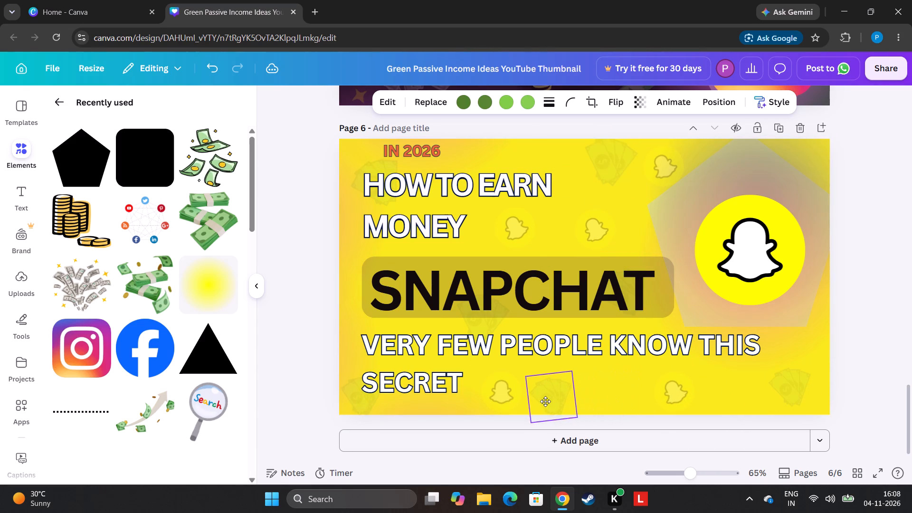
drag(545, 401, 547, 388)
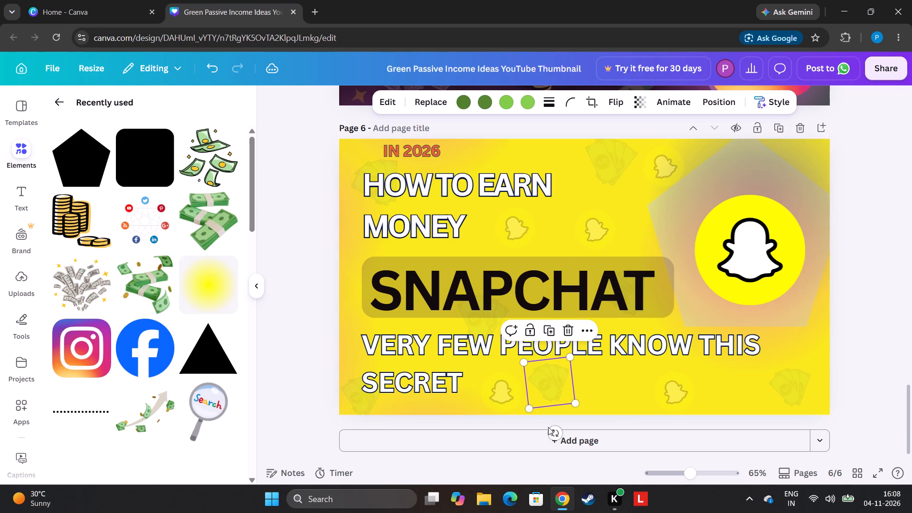
drag(553, 431, 525, 405)
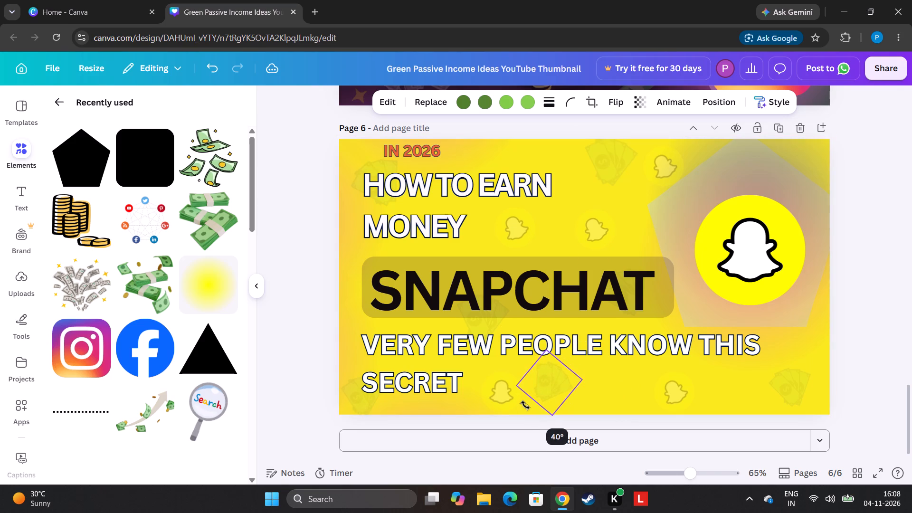
drag(525, 405, 525, 405)
drag(583, 384, 569, 386)
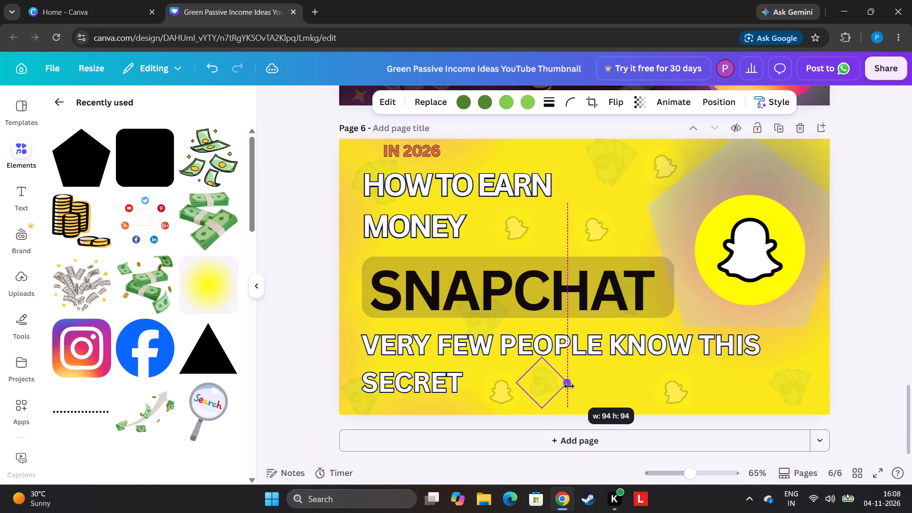
drag(569, 386, 570, 388)
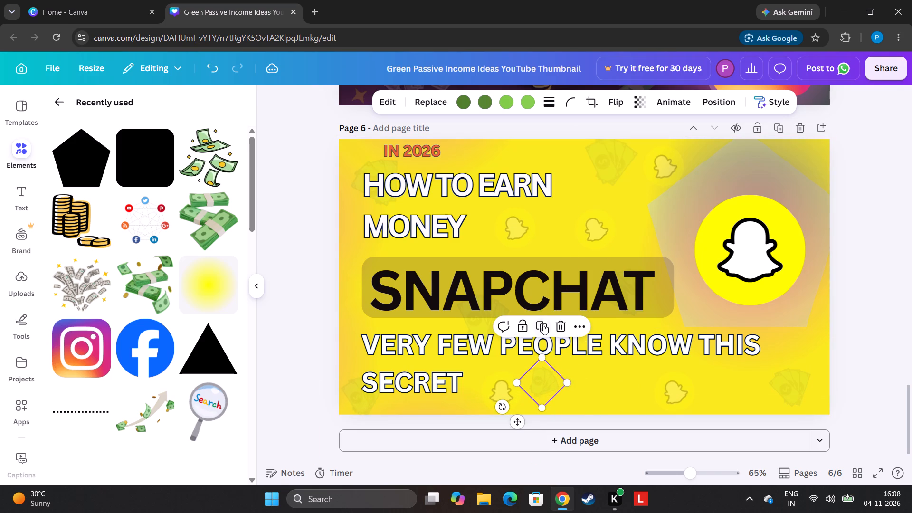
Duplicate the small faint banknotes and place the copy on the design's left edge, between the "MONEY" and "SNAPCHAT" lines.
click(544, 323)
drag(549, 386, 446, 290)
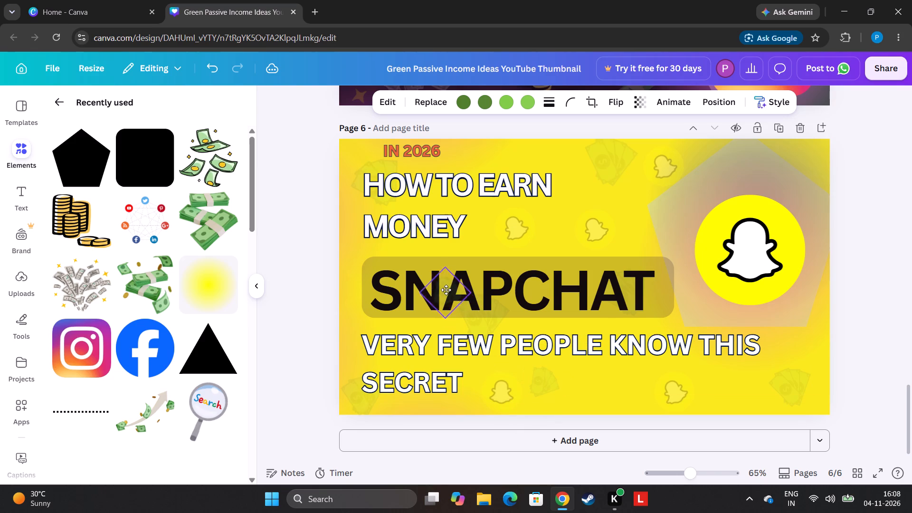
drag(446, 290, 829, 150)
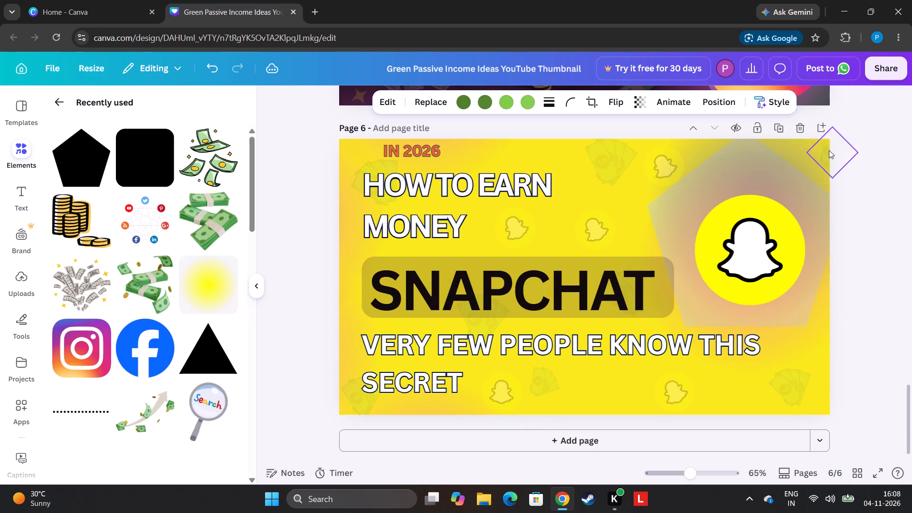
drag(829, 150, 383, 244)
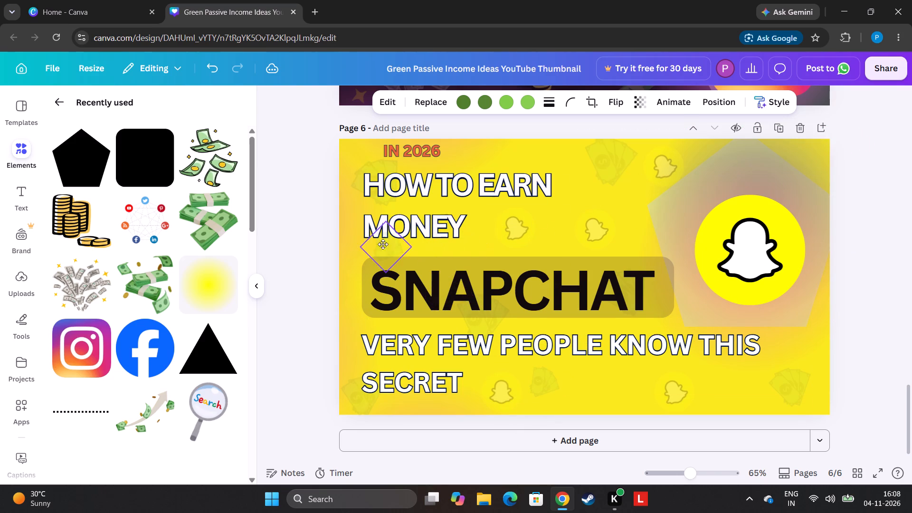
drag(383, 244, 357, 247)
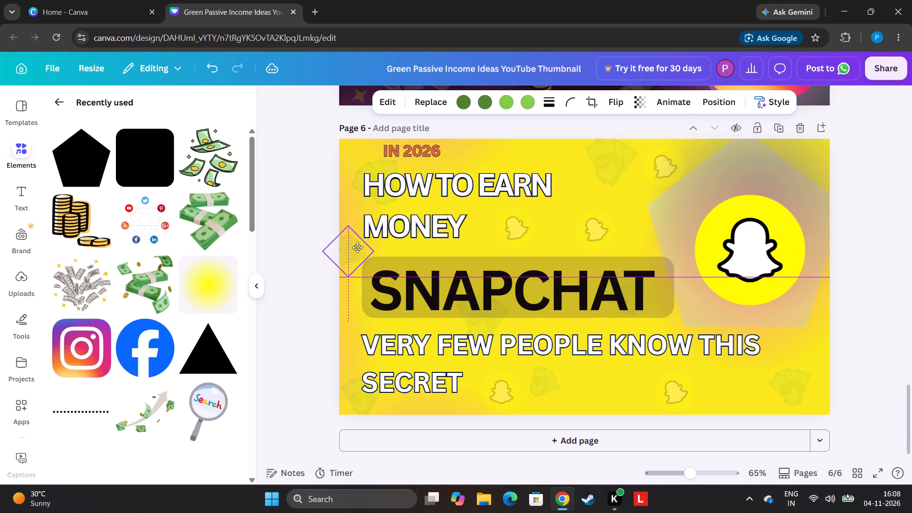
drag(357, 247, 348, 252)
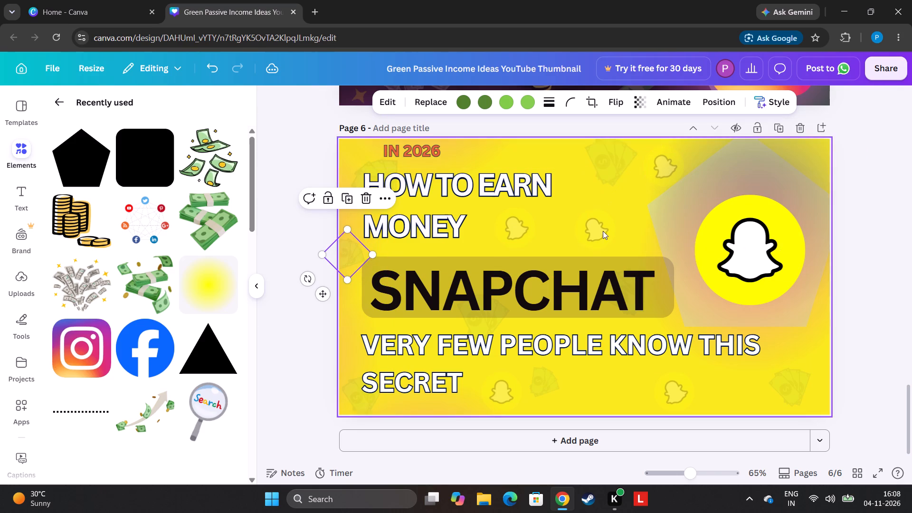
Move the faint Snapchat logo above "HAT" to the design's top edge above "EARN", and move the upper faint banknotes into its place, enlarging them.
drag(607, 229, 560, 146)
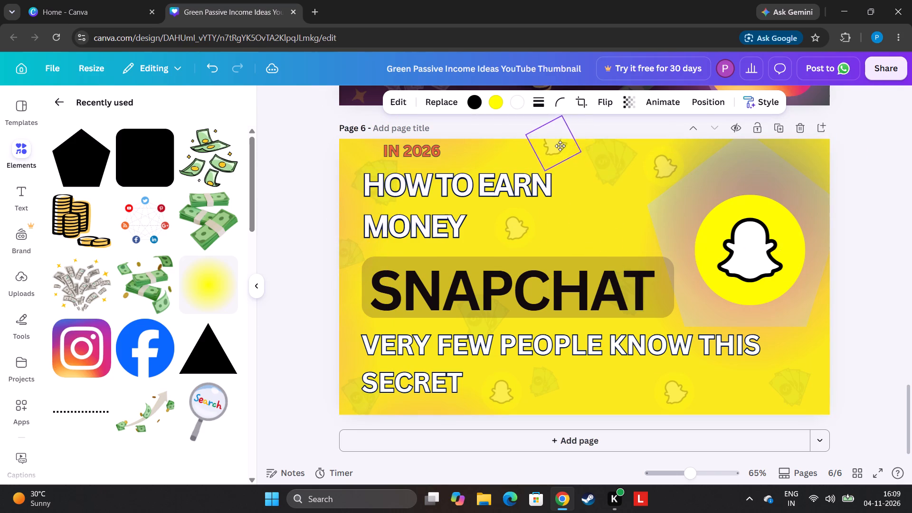
drag(560, 146, 557, 149)
drag(609, 157, 589, 211)
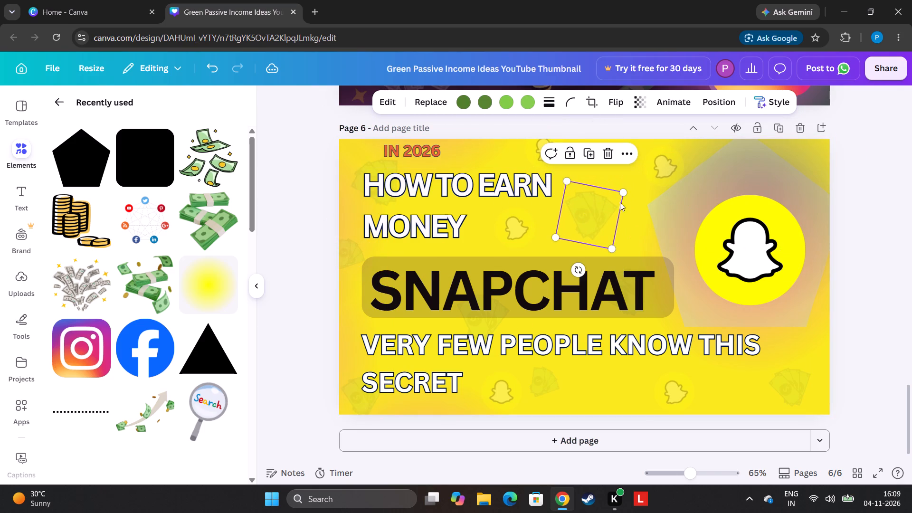
drag(624, 194, 639, 181)
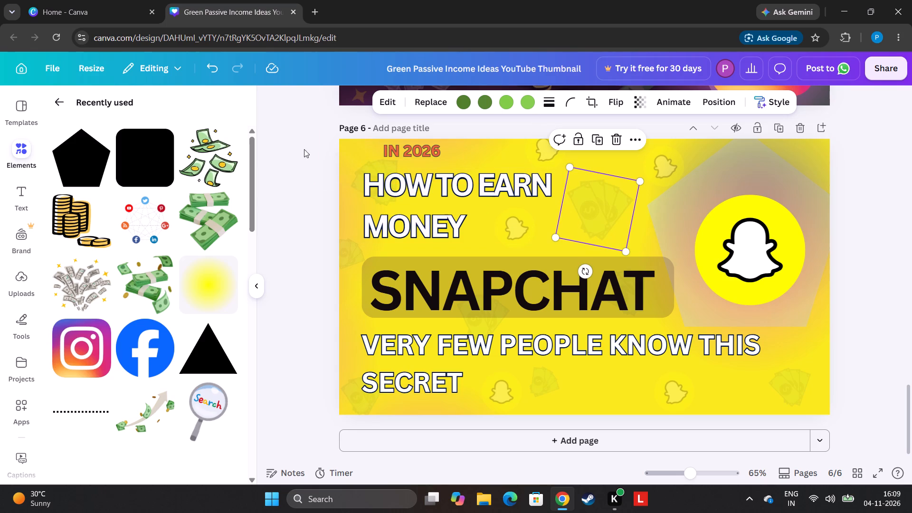
Add the flying banknotes graphic from the recently used elements and set its transparency to 17.
click(224, 167)
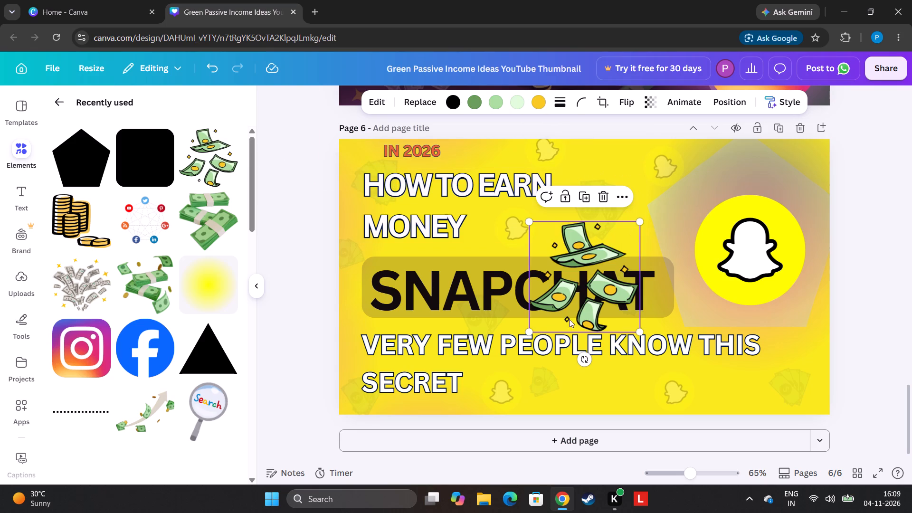
click(643, 101)
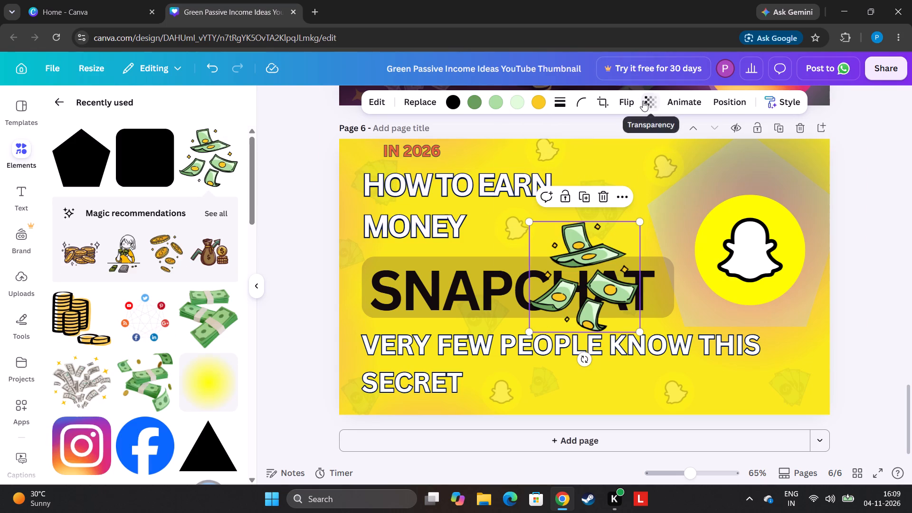
click(604, 158)
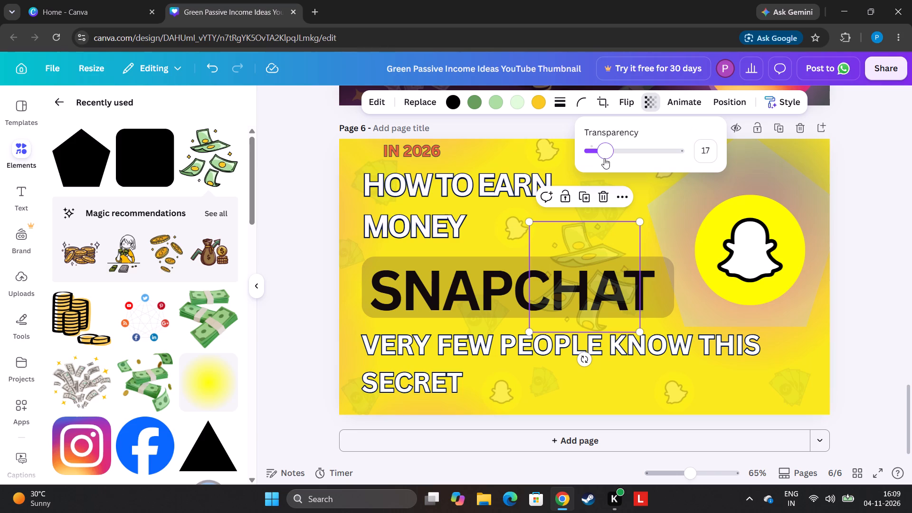
Shrink the faint flying banknotes and place them at the design's bottom edge, between the small banknotes and the tilted Snapchat logo.
drag(622, 252, 704, 345)
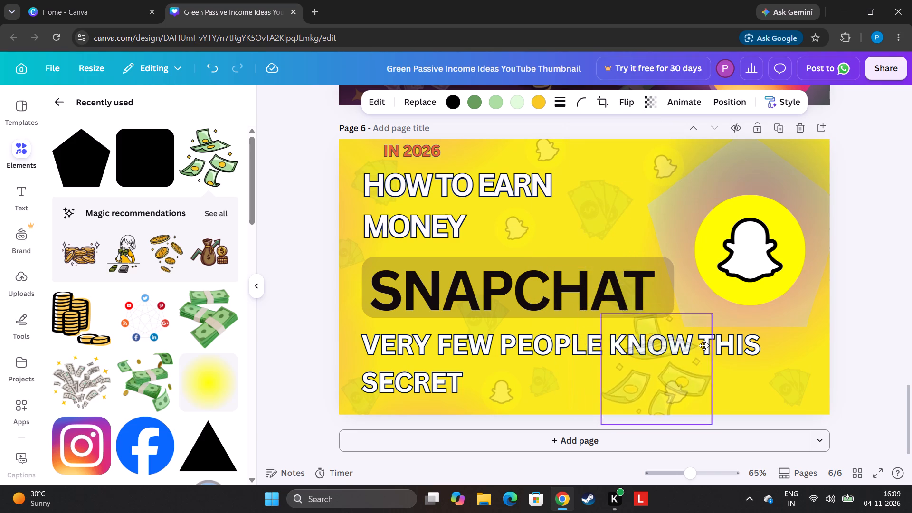
drag(704, 345, 650, 359)
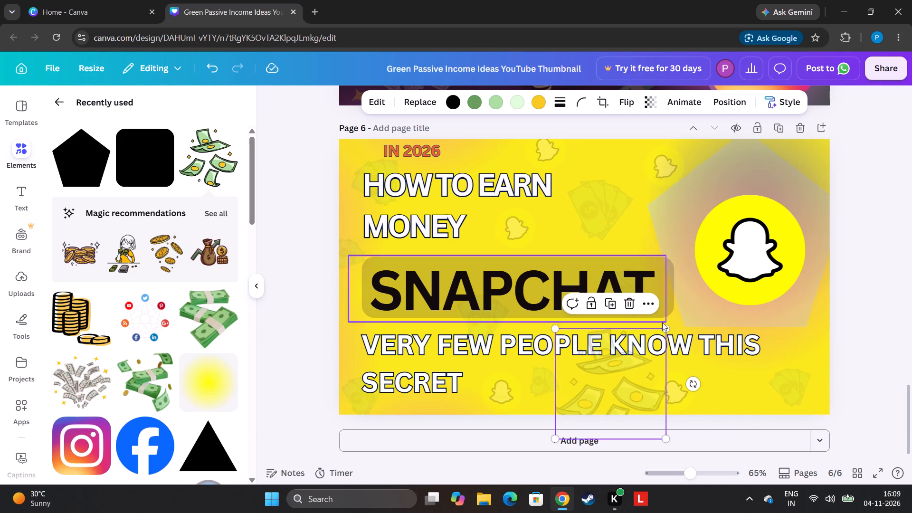
drag(669, 330, 638, 370)
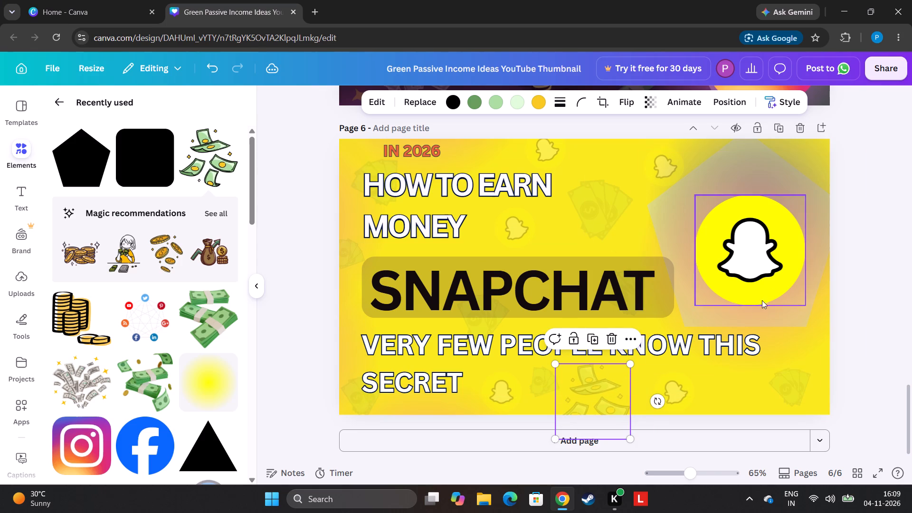
drag(612, 383, 616, 268)
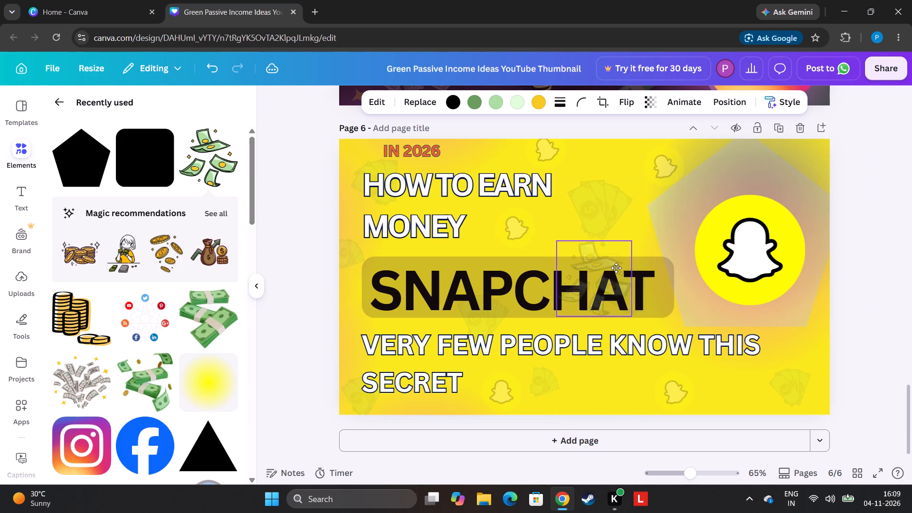
drag(616, 268, 628, 360)
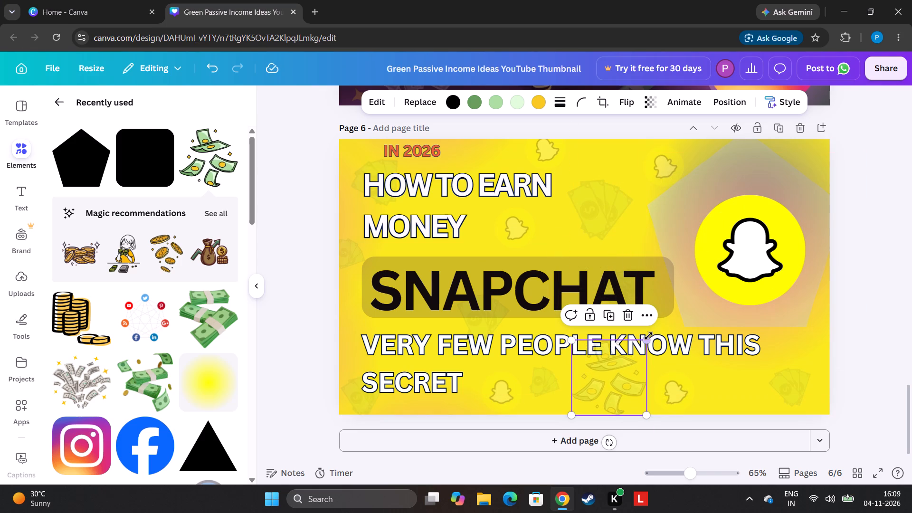
drag(648, 336, 638, 353)
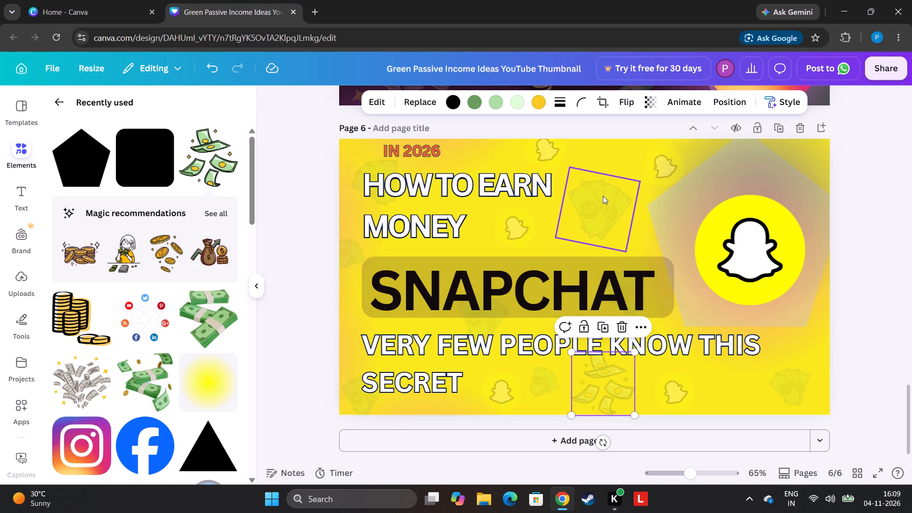
Reposition the enlarged faint banknotes beside the "HOW TO EARN MONEY" text so they sit just above "HAT" in "SNAPCHAT".
drag(603, 196, 593, 191)
drag(592, 186, 601, 161)
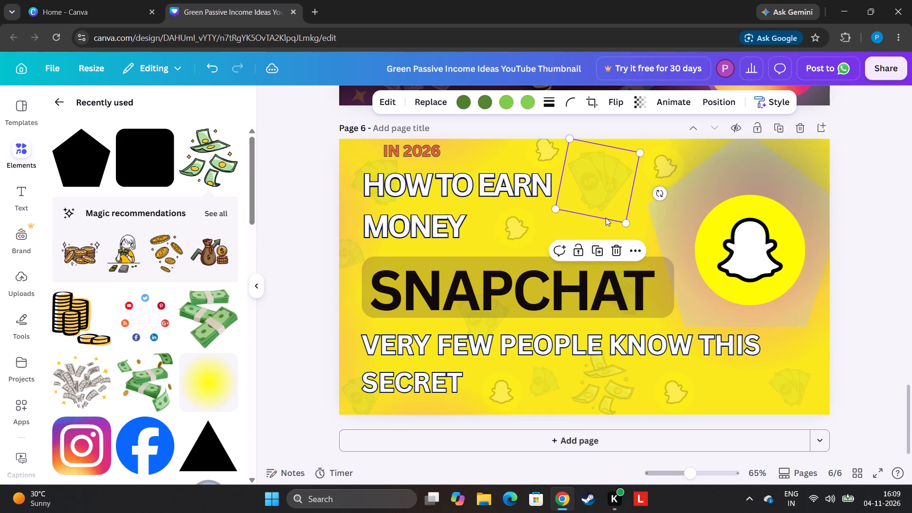
drag(619, 175, 602, 218)
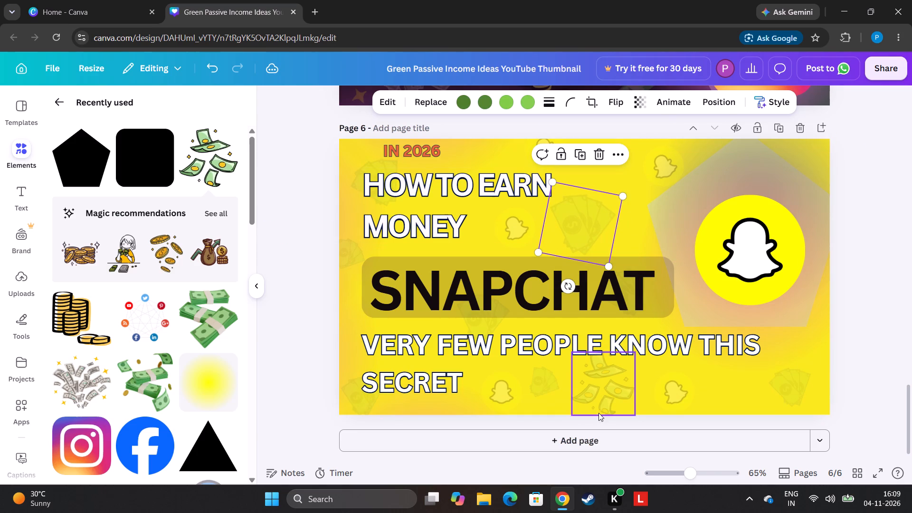
Tilt the faint flying banknotes counterclockwise and place them at the design's bottom edge, between the small banknotes and the tilted Snapchat logo.
drag(600, 411, 737, 409)
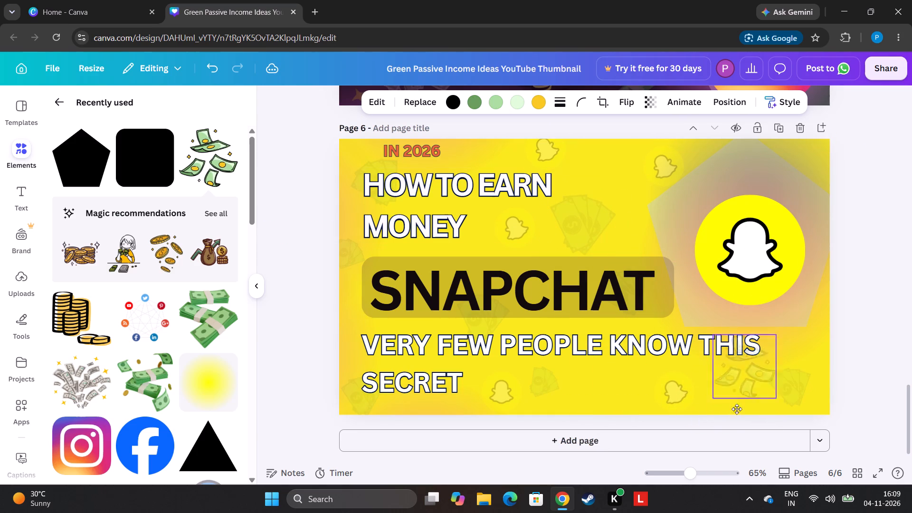
drag(737, 409, 598, 397)
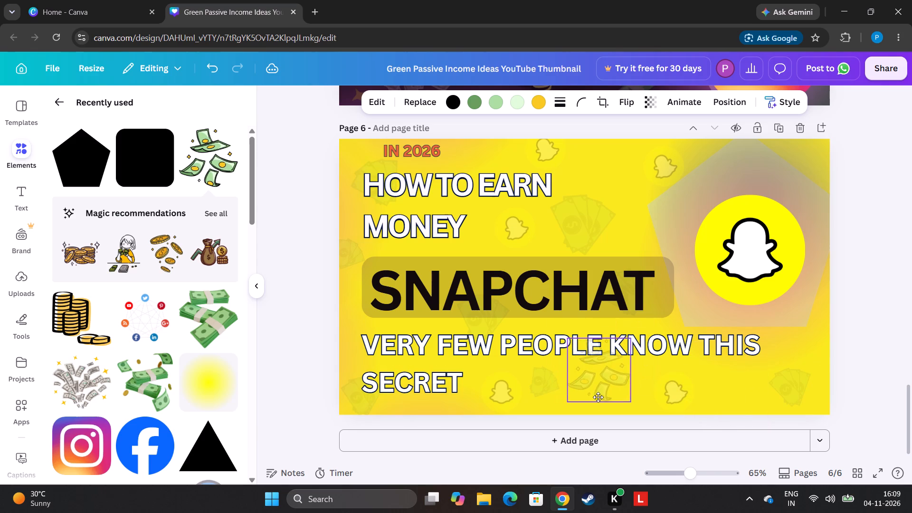
drag(598, 397, 598, 397)
drag(603, 434, 616, 427)
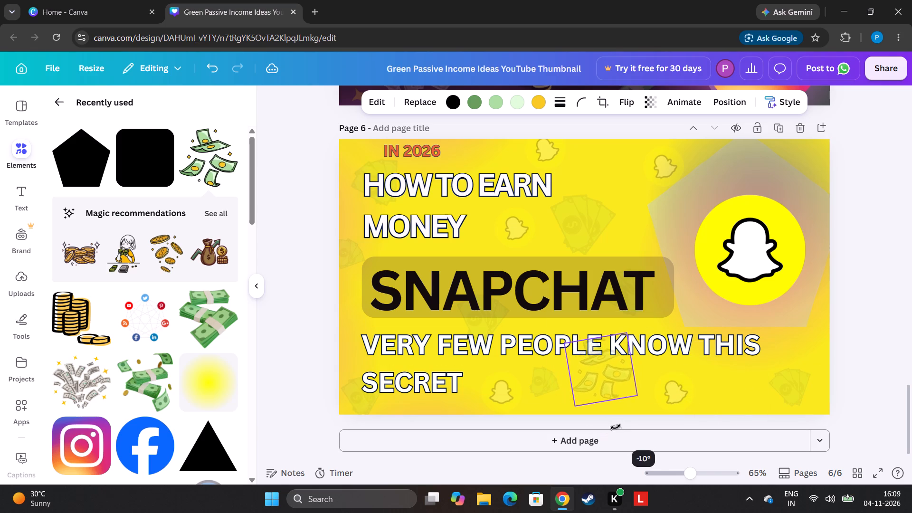
drag(616, 427, 635, 414)
drag(609, 379, 612, 395)
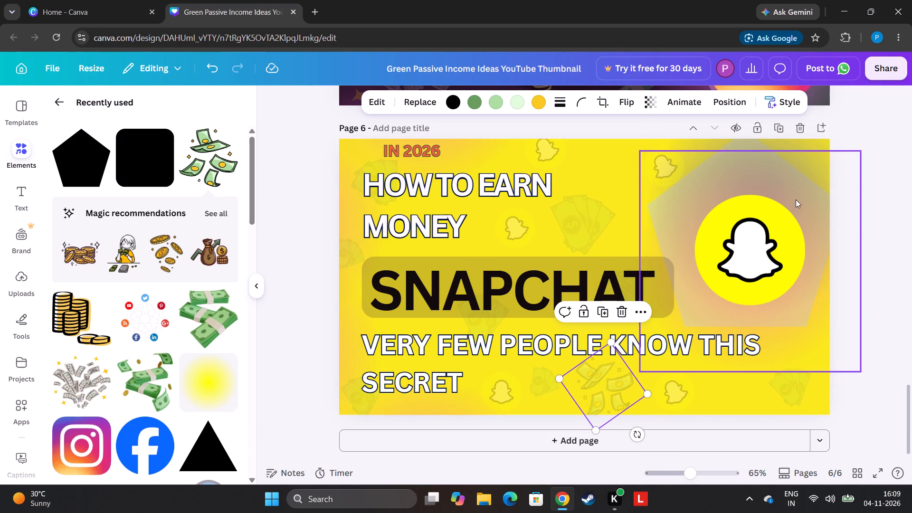
Add page 7 after the Snapchat design and set its background colour to white.
click(599, 450)
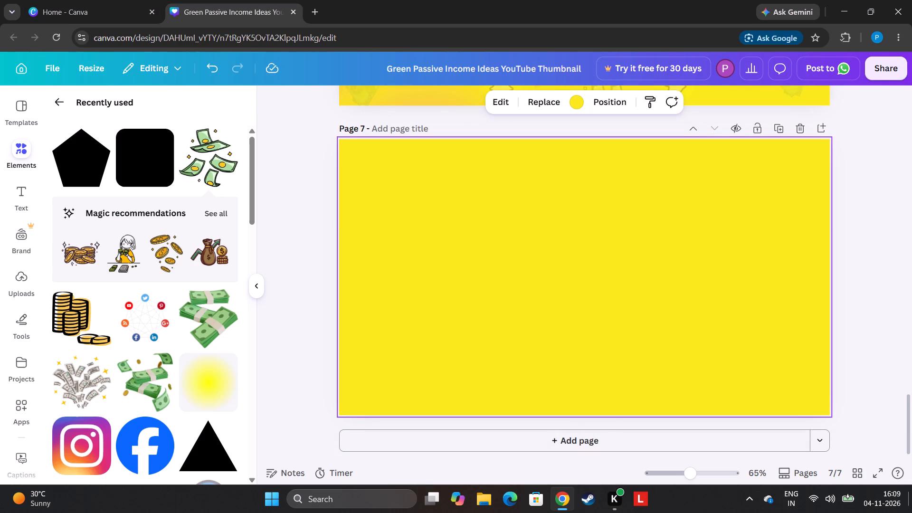
drag(634, 201, 654, 226)
click(655, 200)
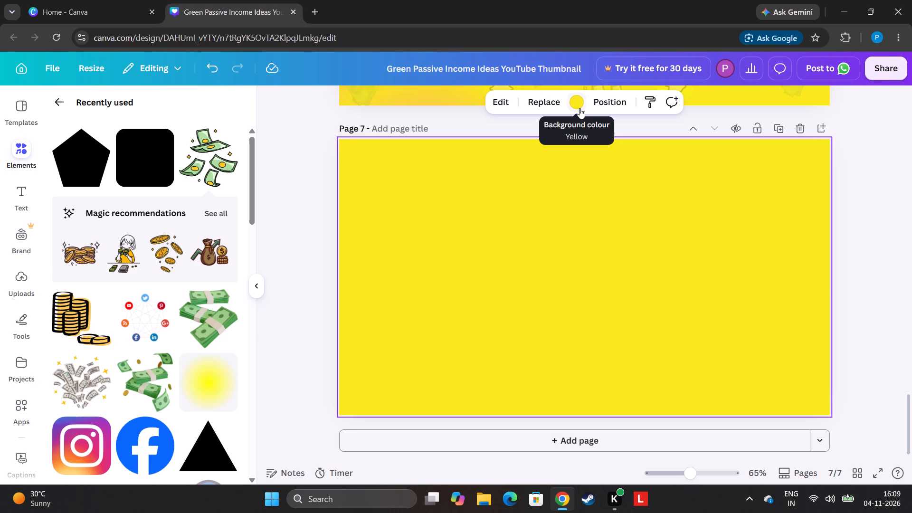
click(579, 108)
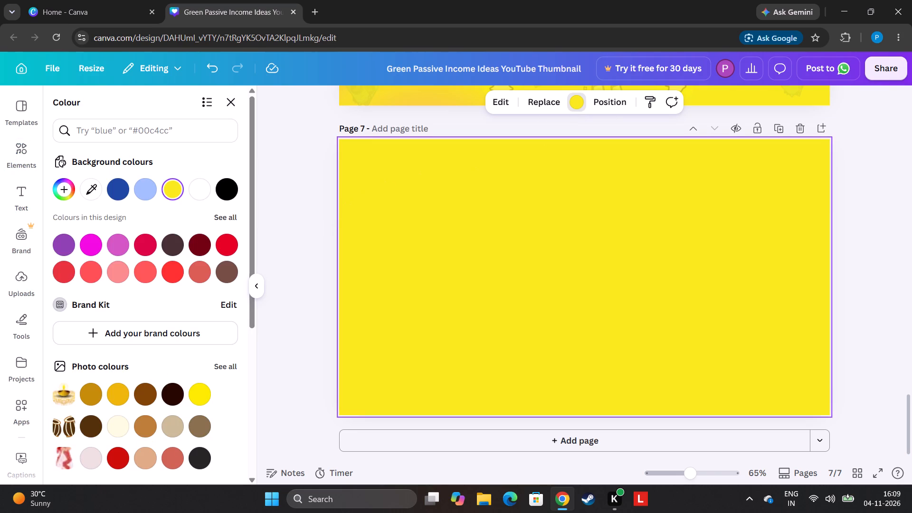
click(199, 197)
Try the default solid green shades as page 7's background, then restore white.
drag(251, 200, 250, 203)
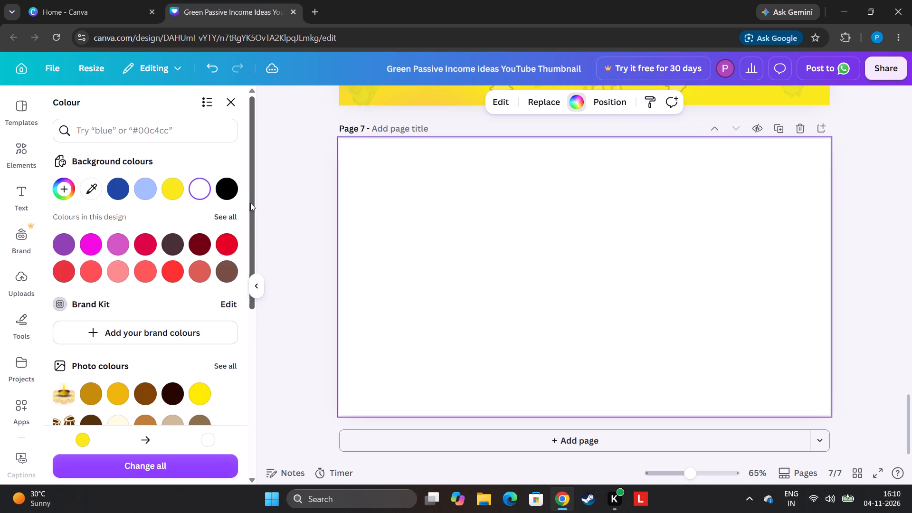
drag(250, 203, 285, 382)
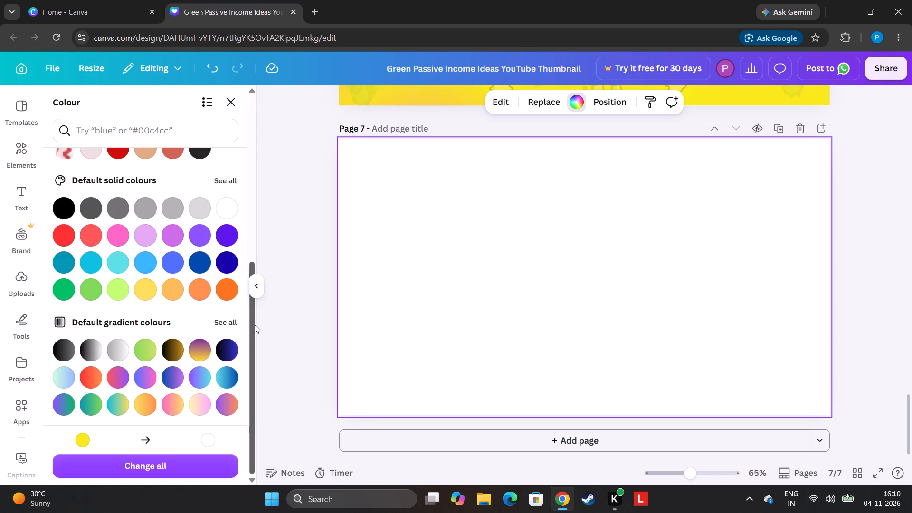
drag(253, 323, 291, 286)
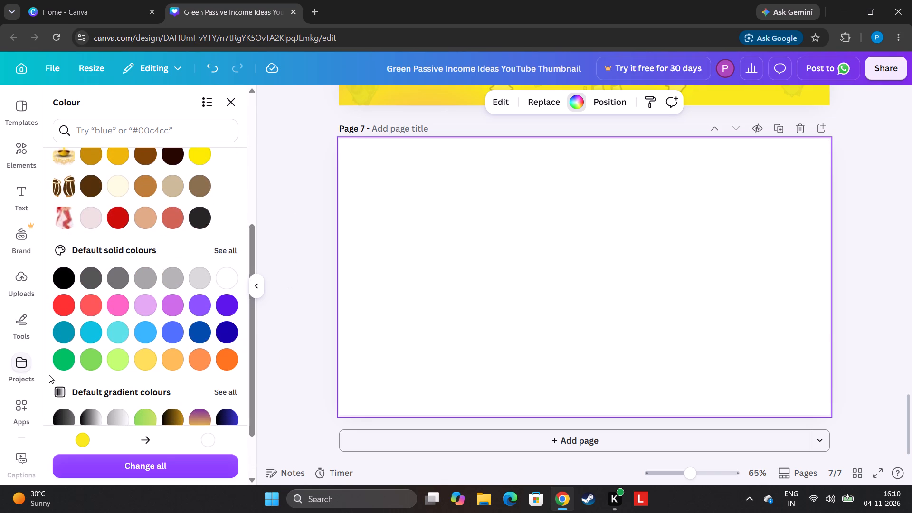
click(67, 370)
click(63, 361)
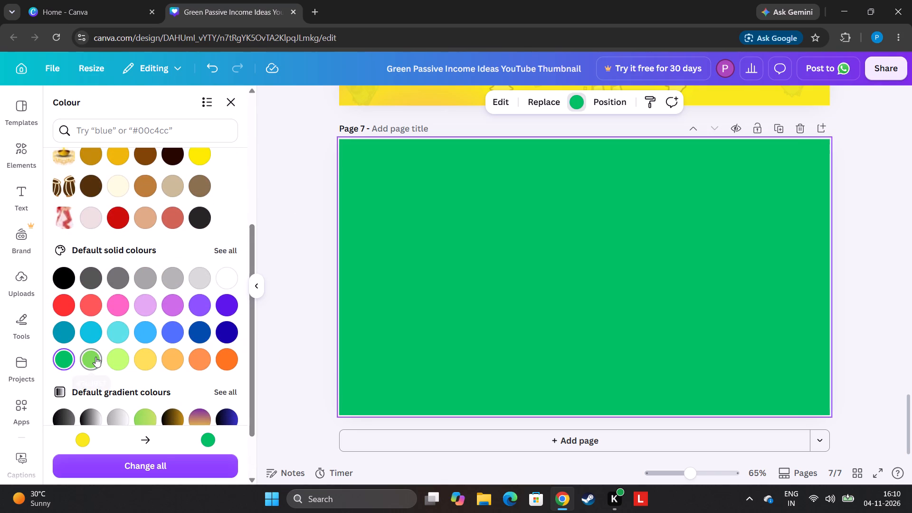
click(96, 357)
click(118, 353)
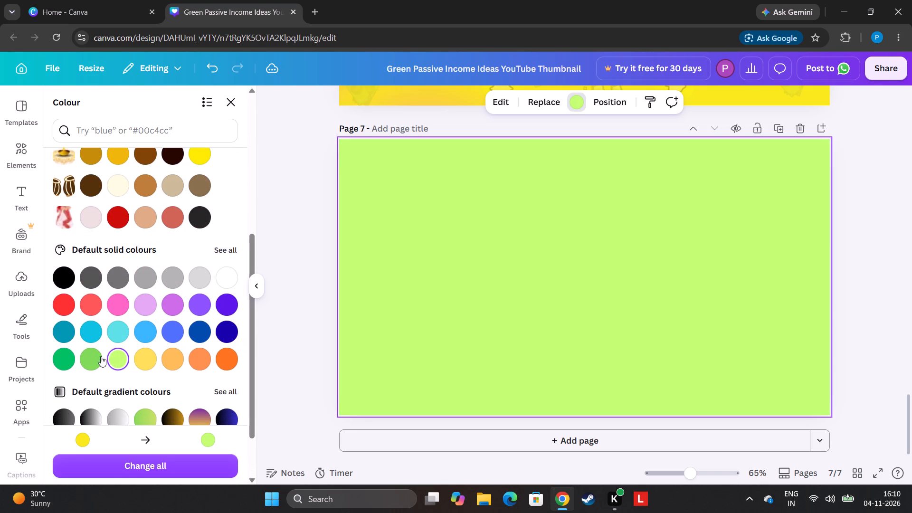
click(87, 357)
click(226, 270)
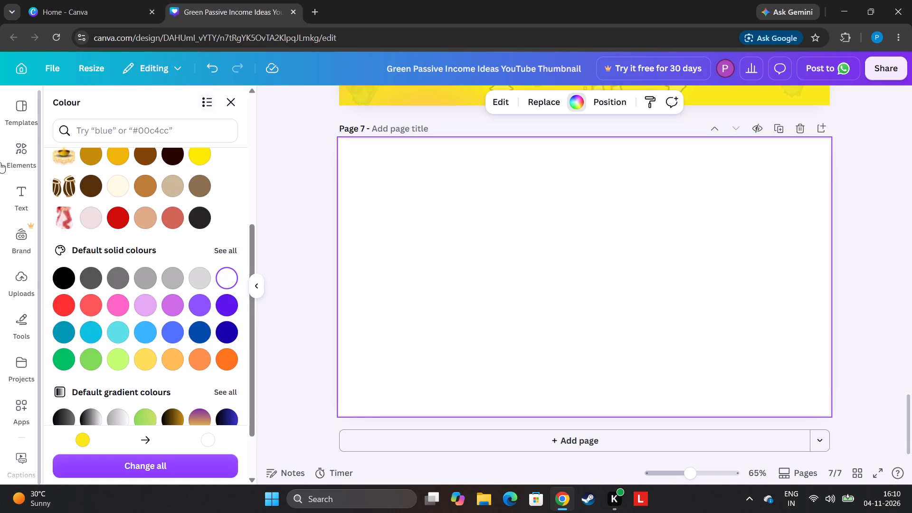
Return to the recently used elements for page 7.
click(23, 148)
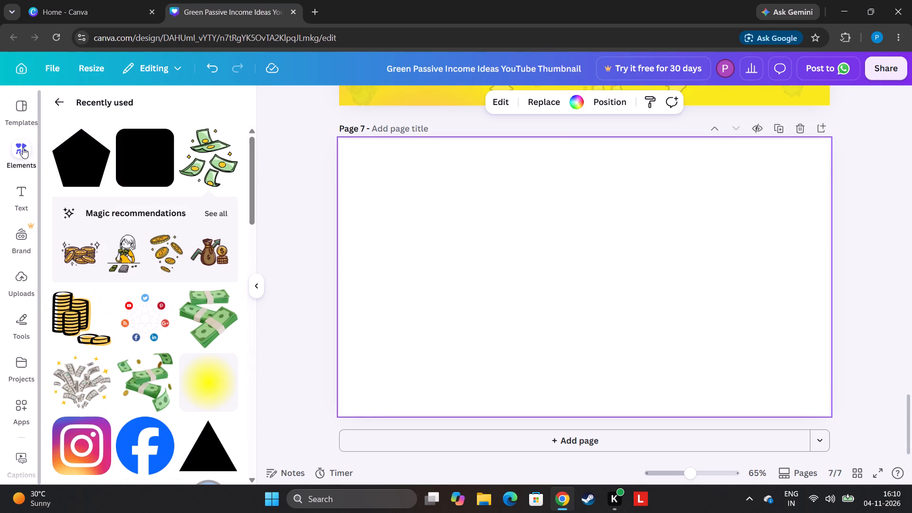
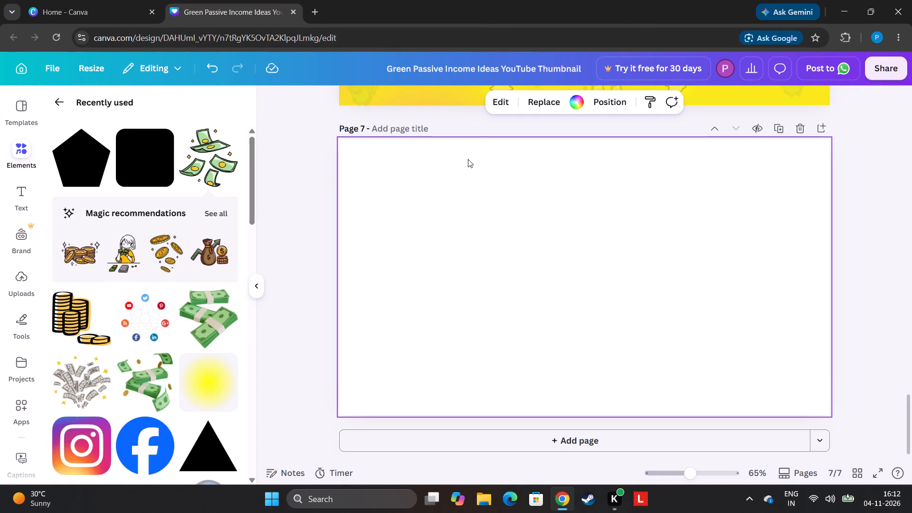
Add the recently used rounded square to page 7 and stretch it into a thin horizontal bar extending past both side edges.
click(643, 341)
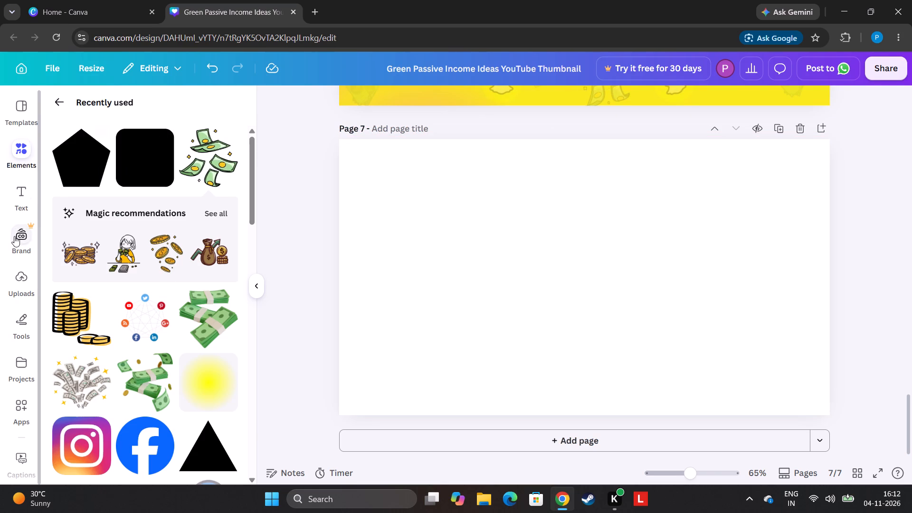
click(126, 165)
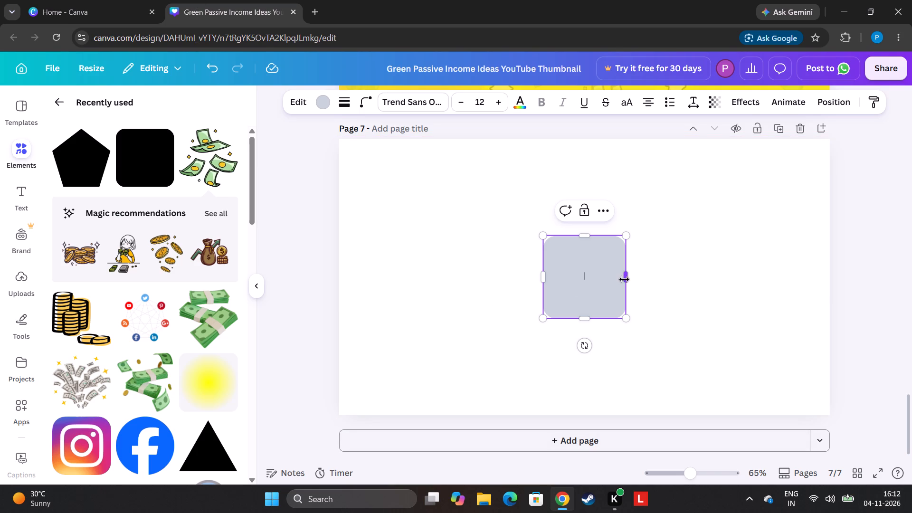
drag(624, 279, 839, 283)
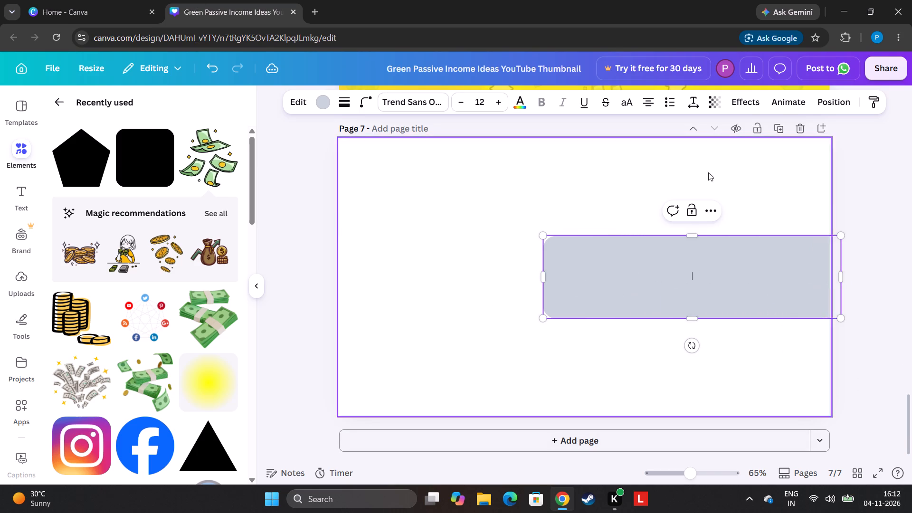
drag(704, 235, 680, 297)
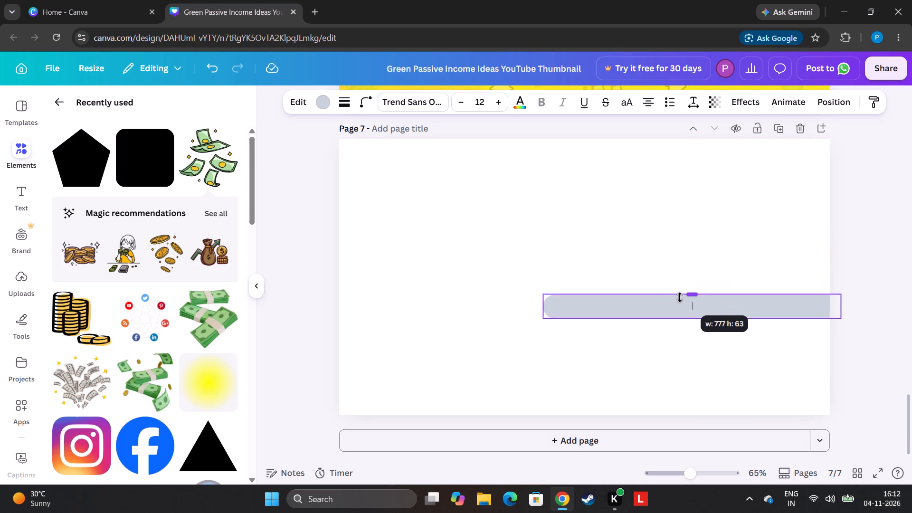
drag(680, 297, 668, 304)
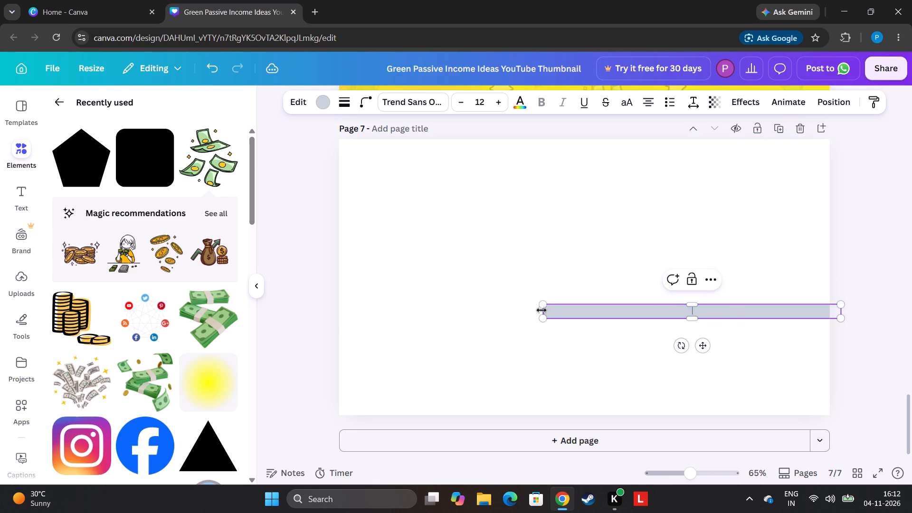
drag(546, 311, 546, 311)
drag(546, 311, 320, 330)
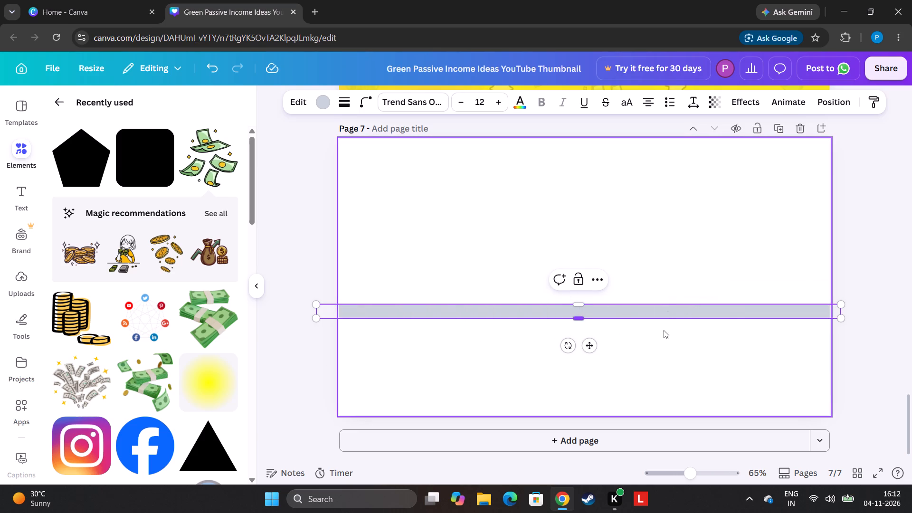
Move the thin grey bar down to page 7's bottom edge, partly overhanging the page.
click(662, 342)
drag(662, 314, 655, 416)
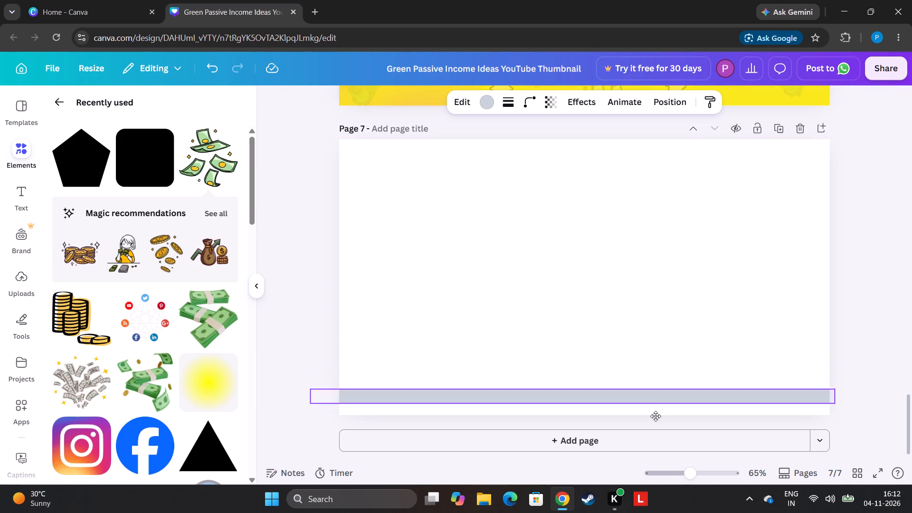
drag(655, 416, 653, 423)
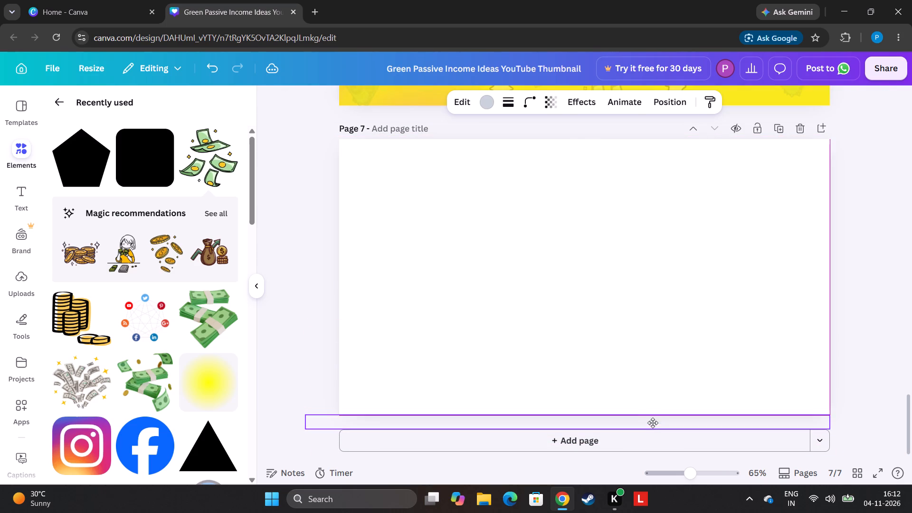
drag(653, 423, 655, 417)
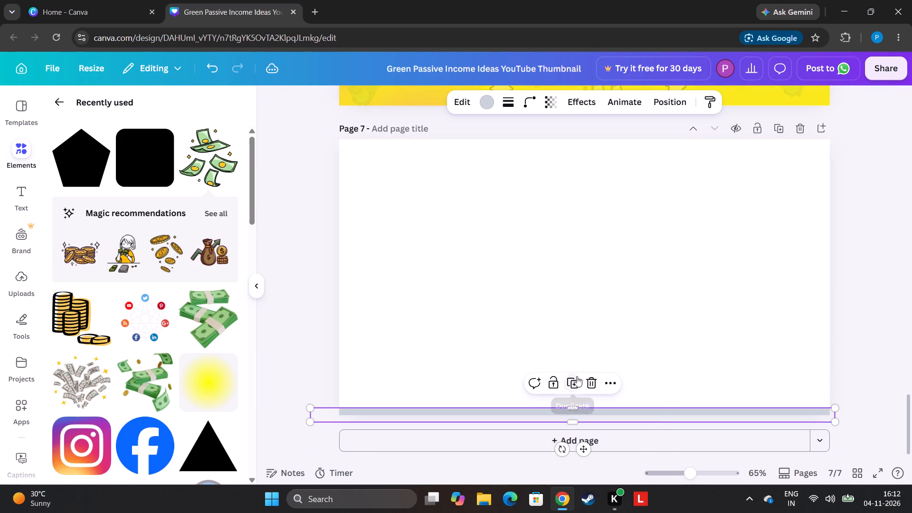
Duplicate the grey bar and place the copy across the page just below the top edge.
click(575, 381)
drag(603, 422, 612, 249)
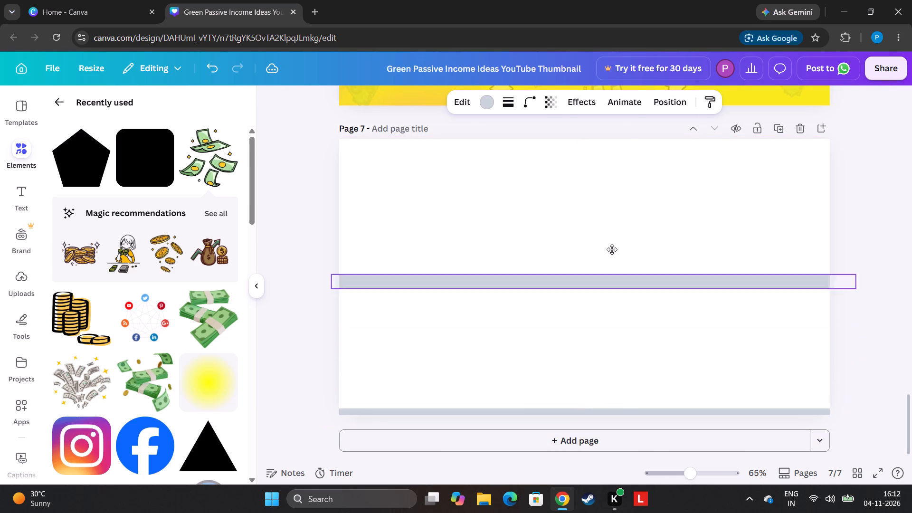
drag(612, 249, 600, 155)
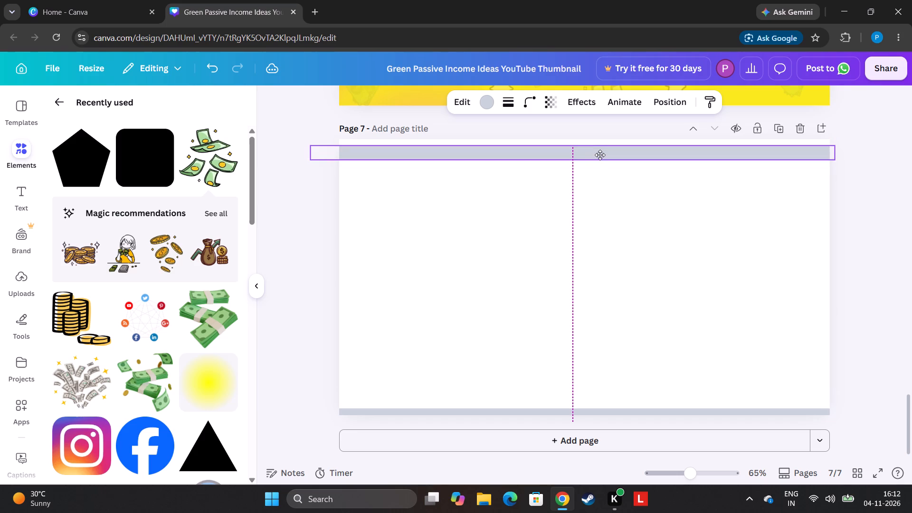
drag(600, 155, 600, 155)
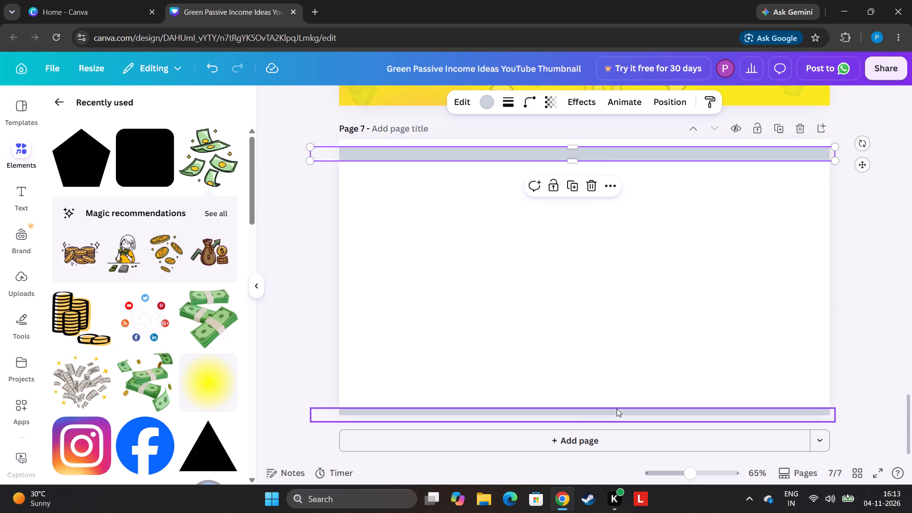
Reposition the two grey bars so they sit flush with page 7's bottom and top edges.
drag(617, 408, 631, 398)
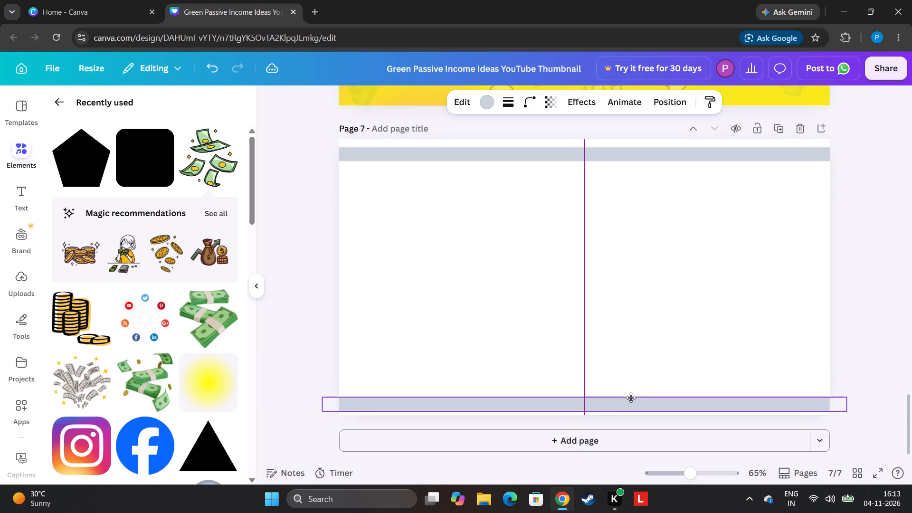
drag(631, 398, 634, 401)
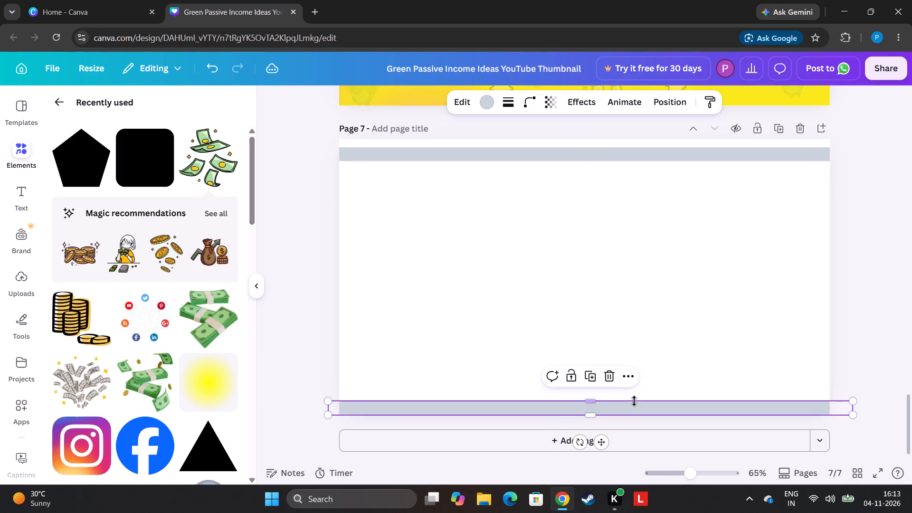
drag(679, 158, 681, 151)
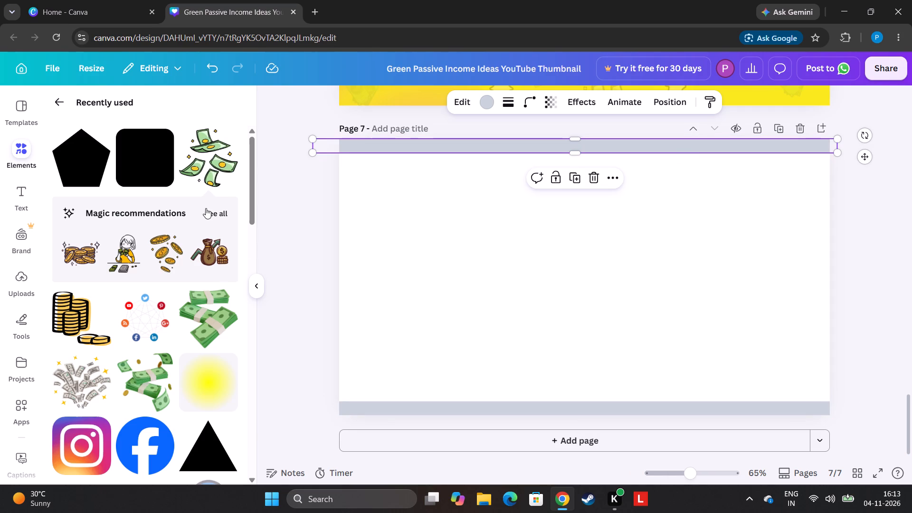
Return from the recently used elements to the main elements overview with its categories.
click(65, 103)
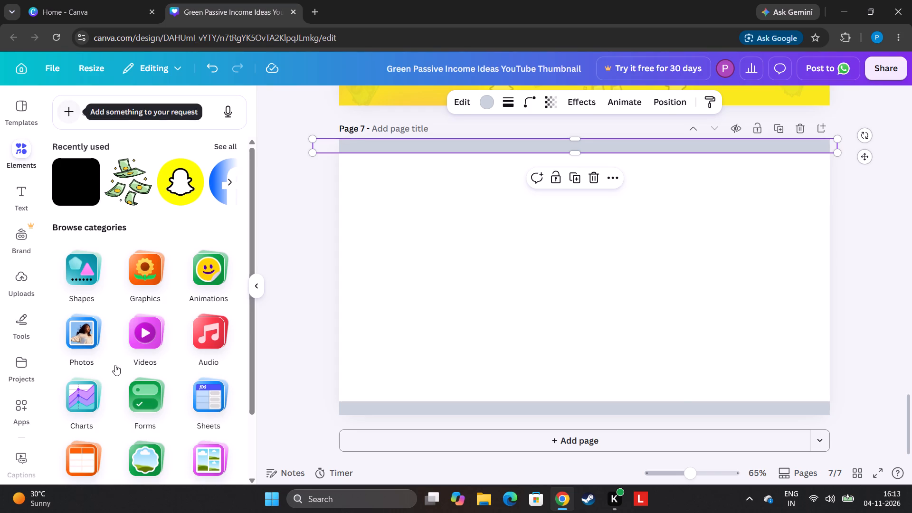
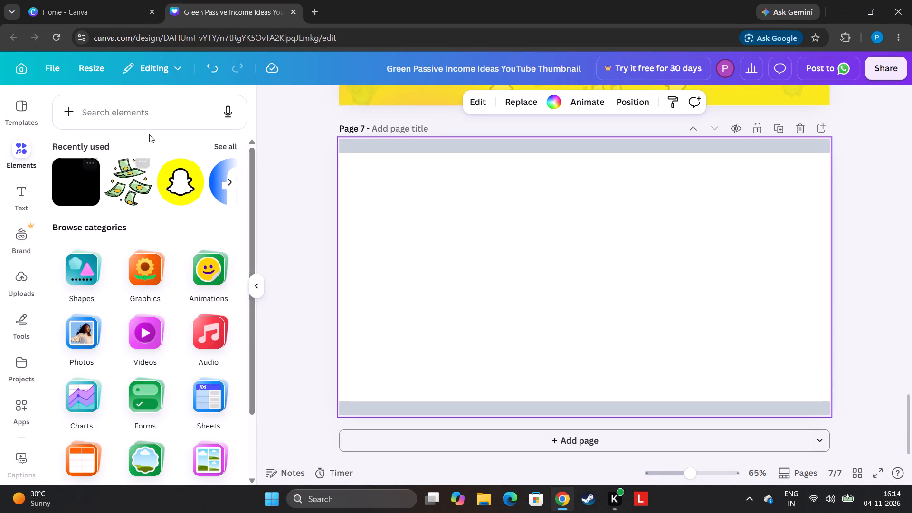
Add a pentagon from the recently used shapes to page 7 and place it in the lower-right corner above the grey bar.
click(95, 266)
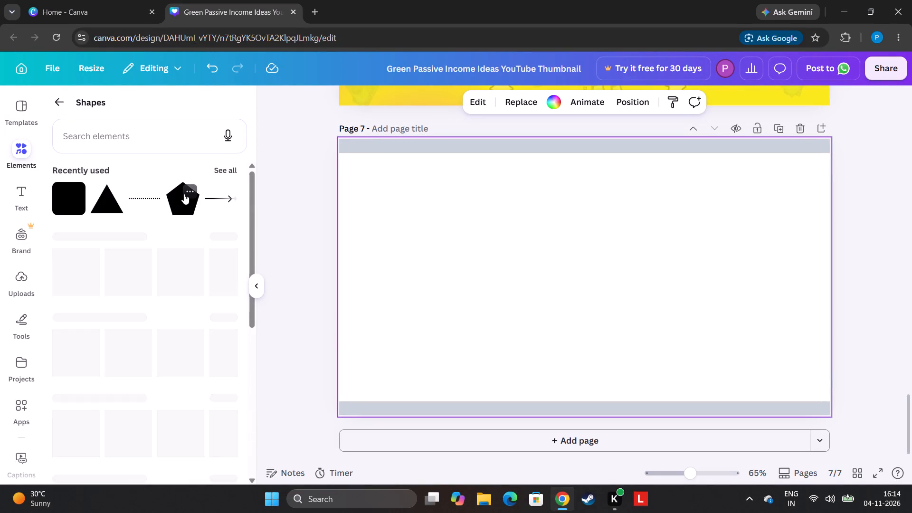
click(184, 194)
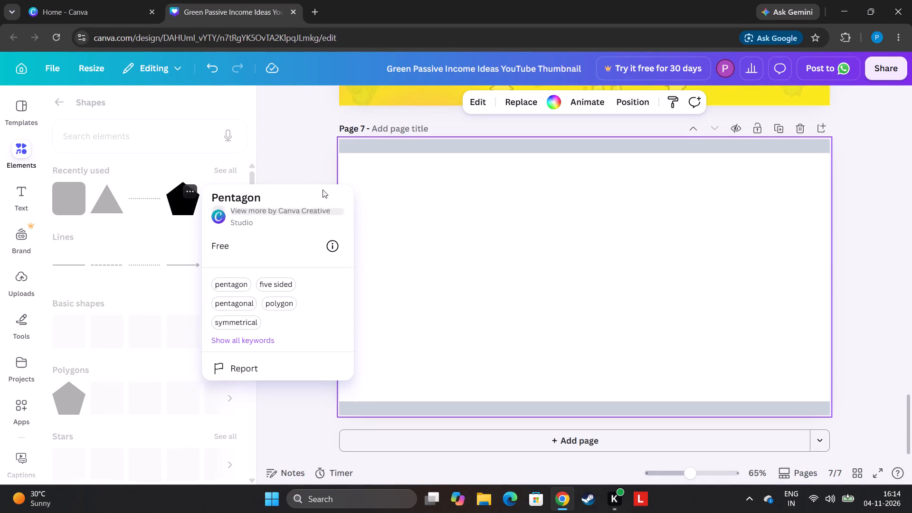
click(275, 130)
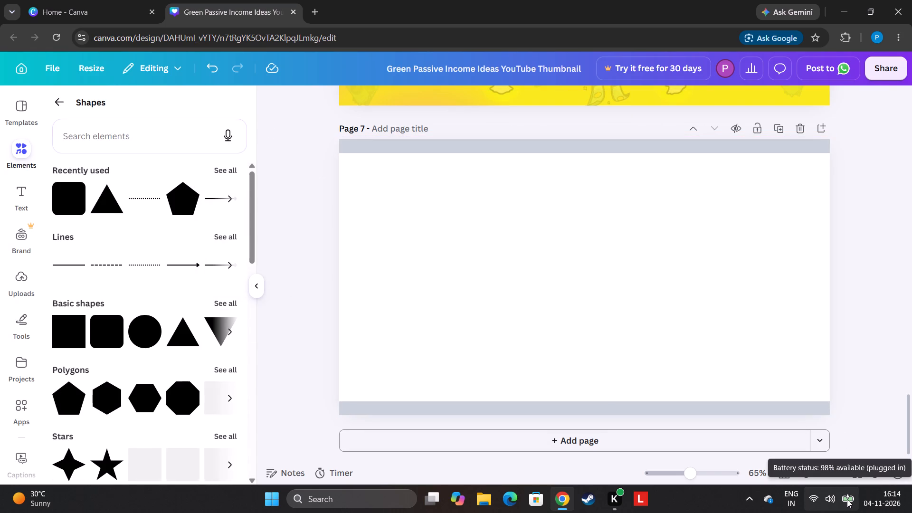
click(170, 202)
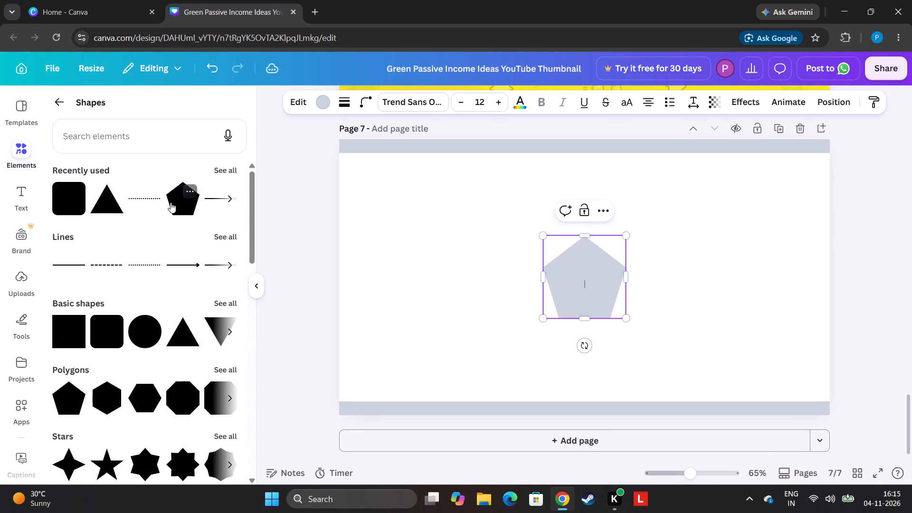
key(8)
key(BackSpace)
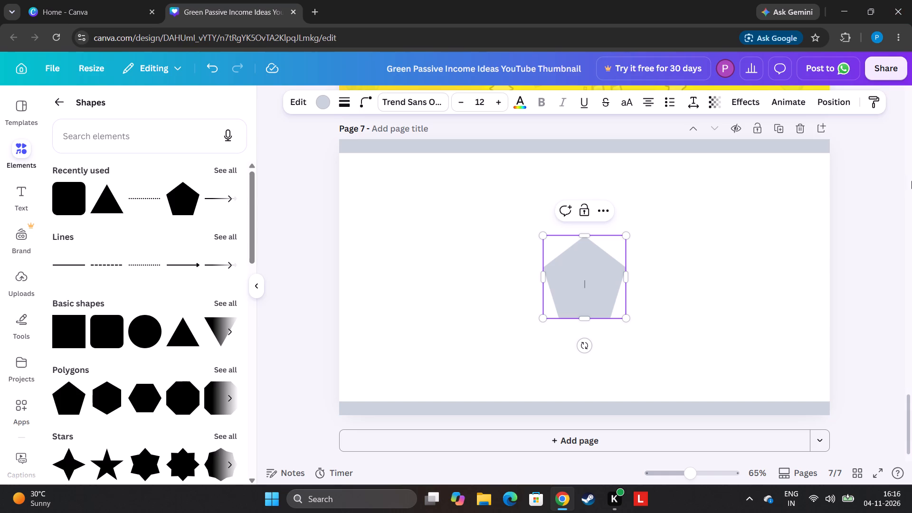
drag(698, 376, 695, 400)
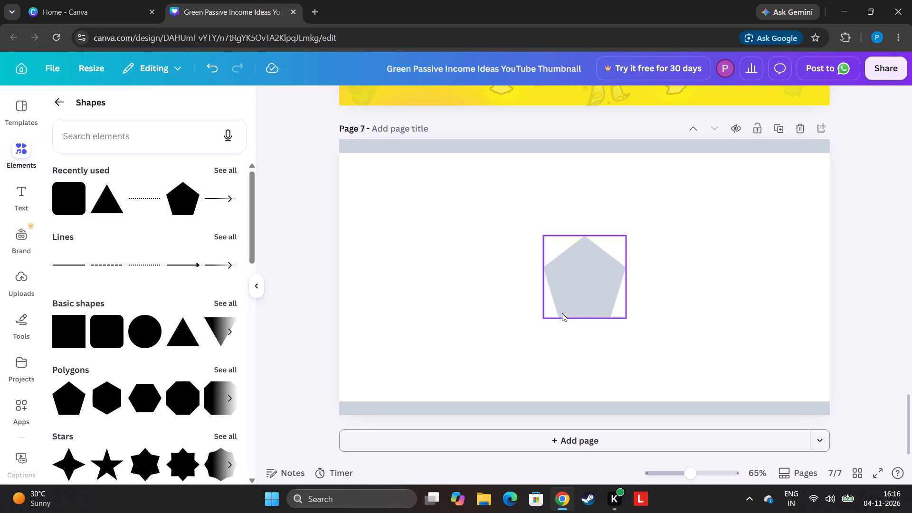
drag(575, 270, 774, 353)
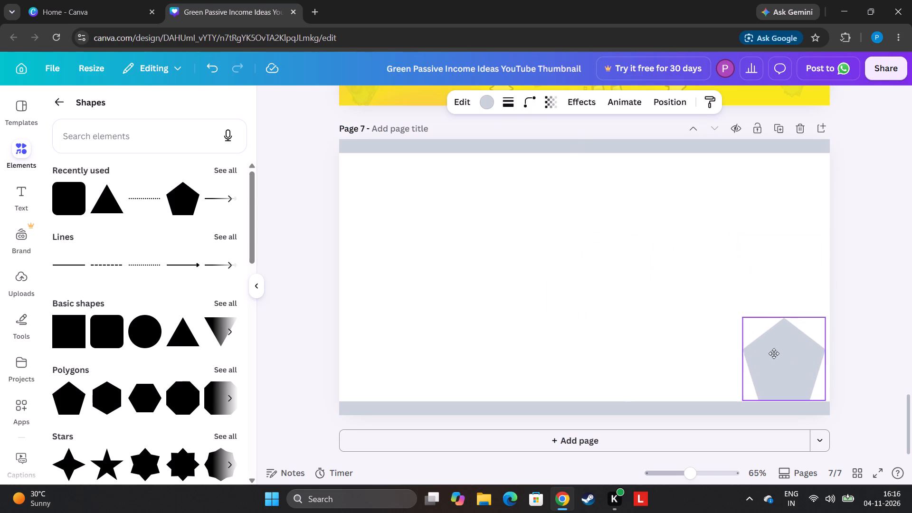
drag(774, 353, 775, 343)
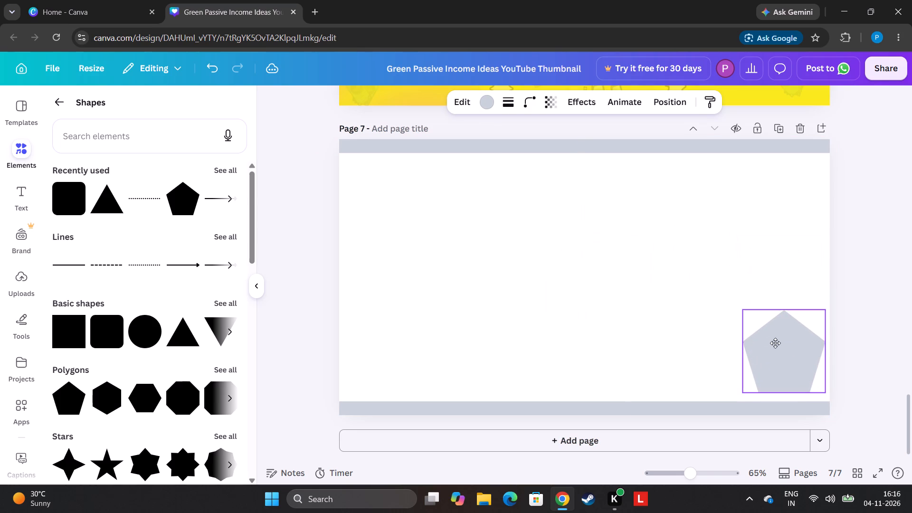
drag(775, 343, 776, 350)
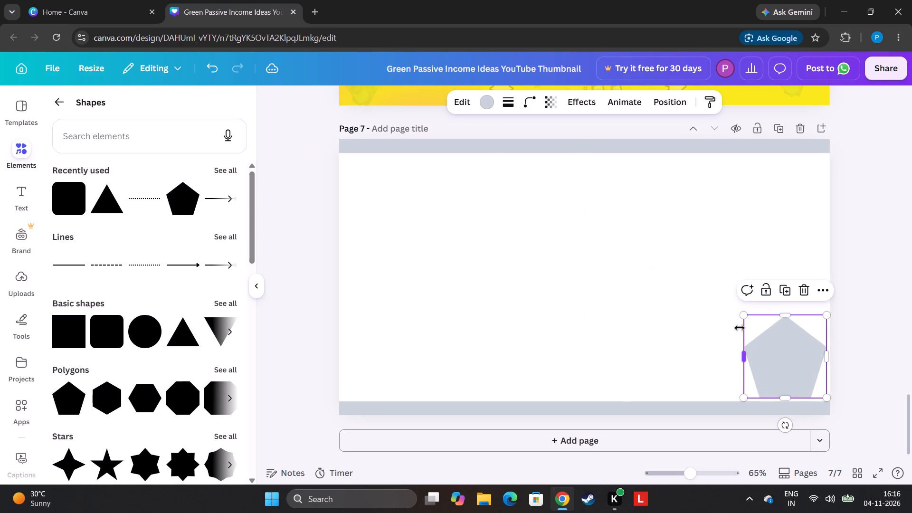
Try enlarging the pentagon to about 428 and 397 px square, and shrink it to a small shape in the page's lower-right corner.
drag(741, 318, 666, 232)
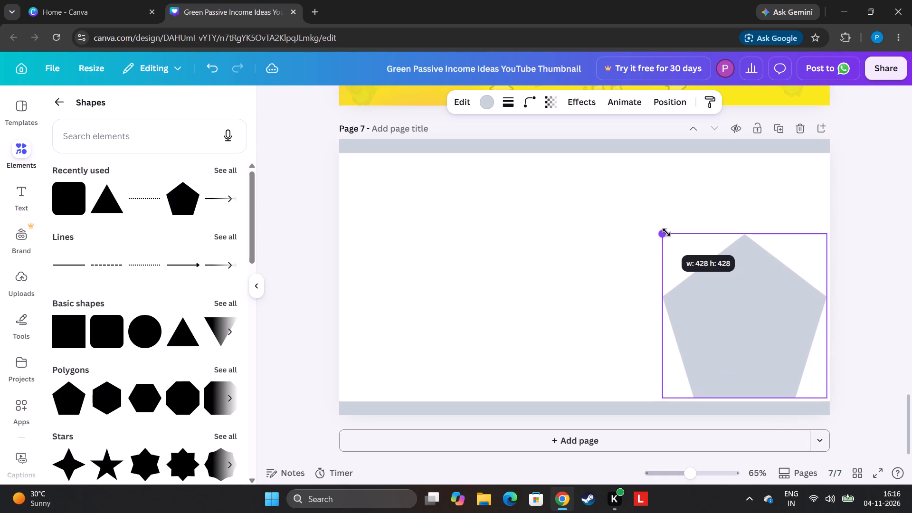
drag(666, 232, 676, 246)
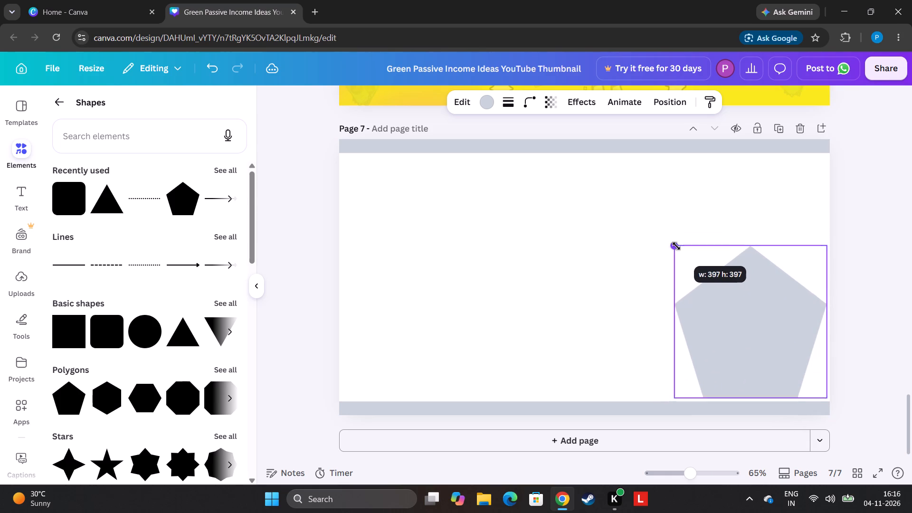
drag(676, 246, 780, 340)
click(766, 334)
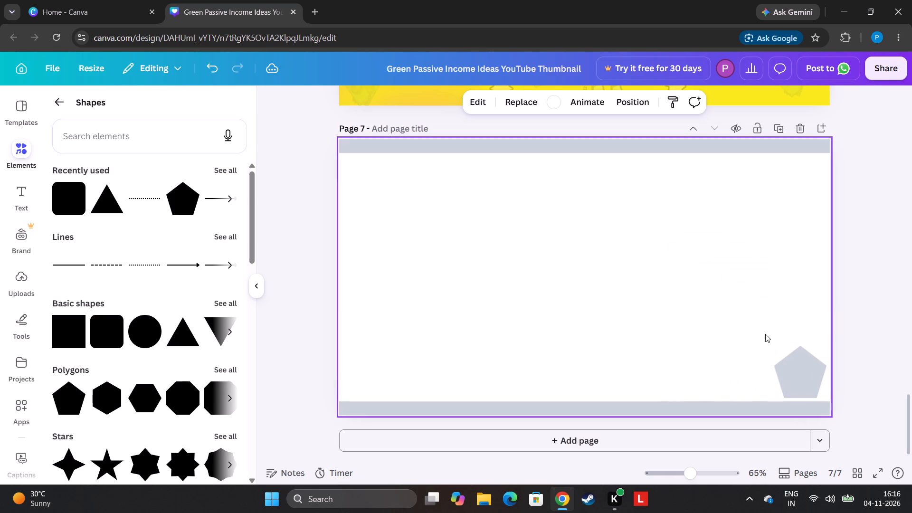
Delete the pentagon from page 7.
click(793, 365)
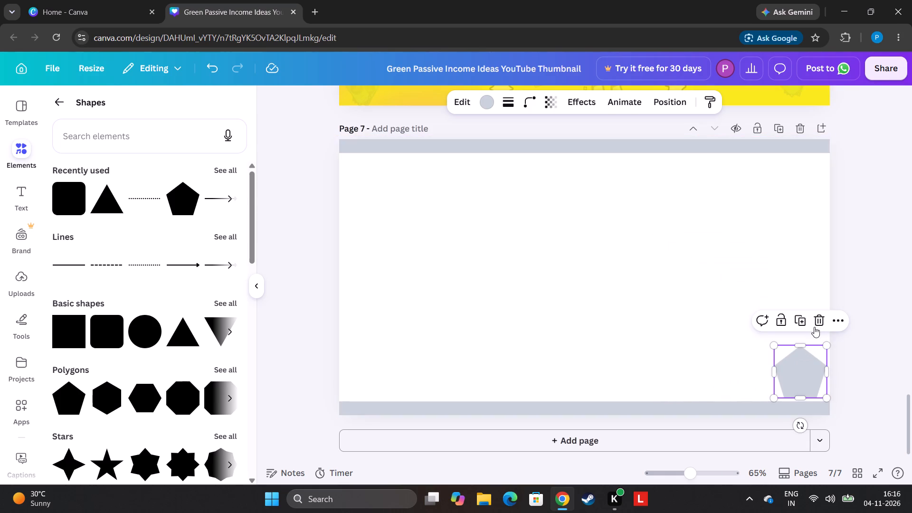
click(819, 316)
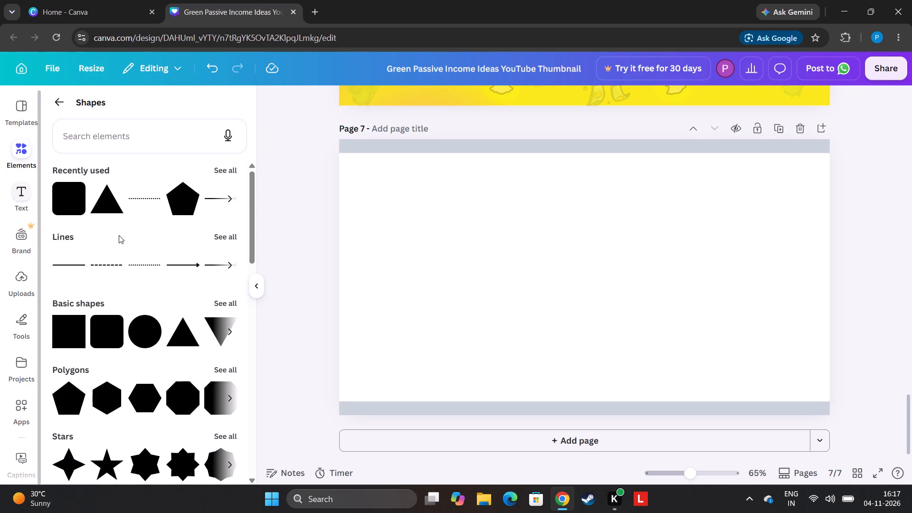
Add a triangle from the recently used shapes to page 7 and place it in the lower-right corner just above the bottom bar.
click(116, 196)
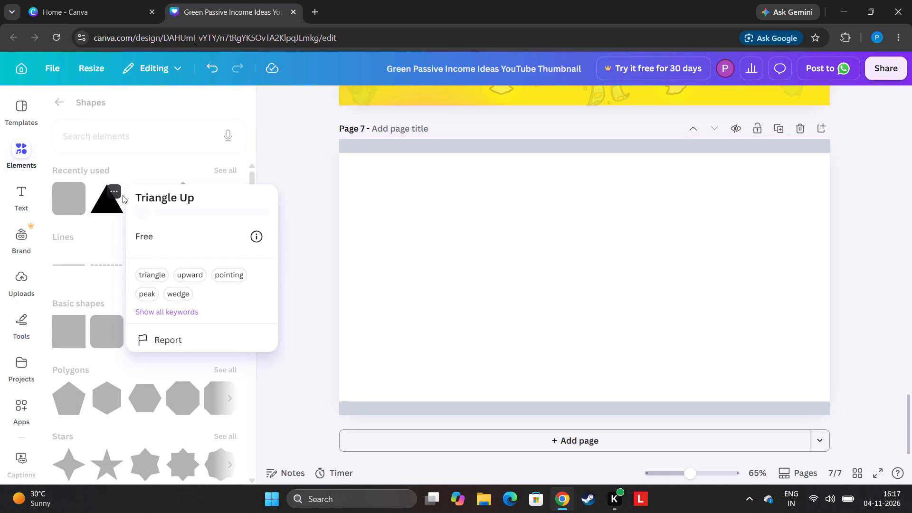
click(306, 200)
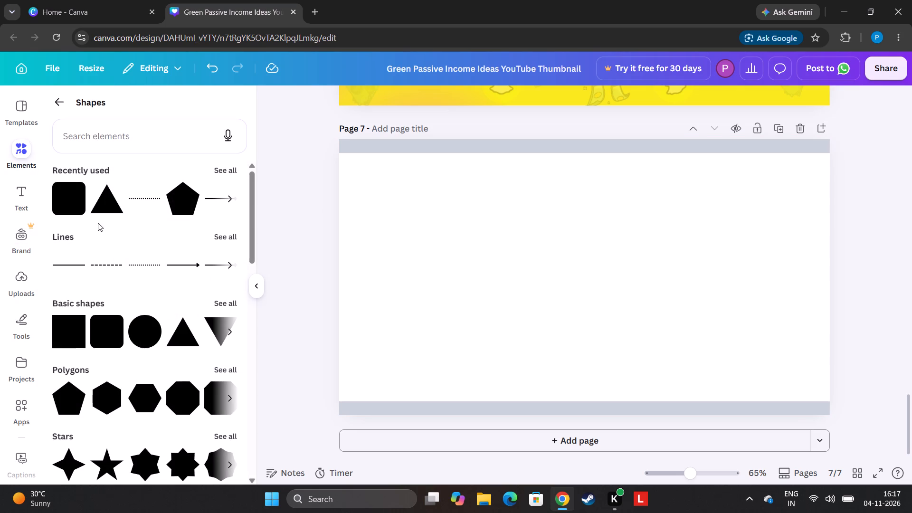
click(108, 204)
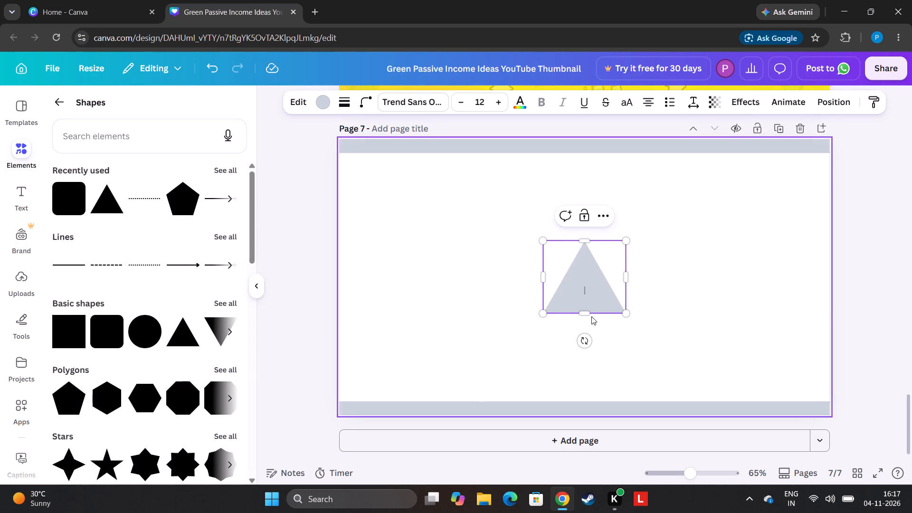
drag(596, 294, 817, 353)
click(853, 335)
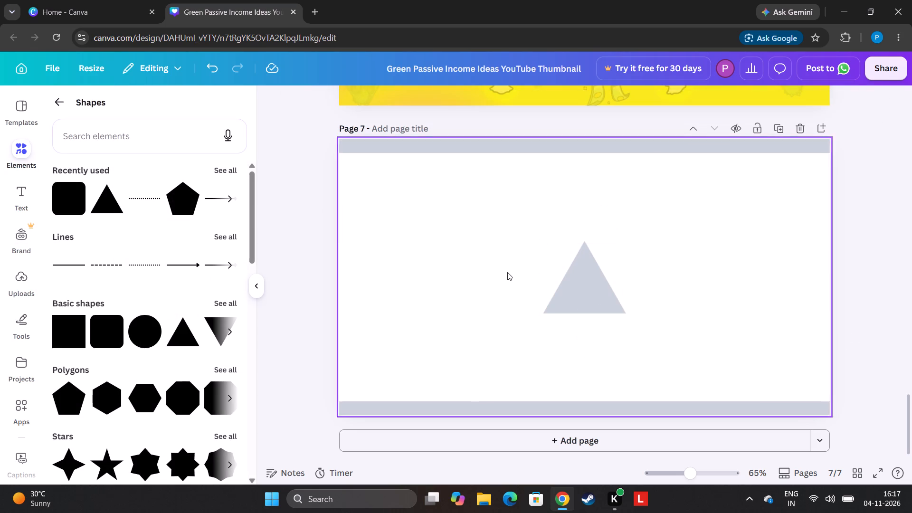
drag(606, 276, 803, 353)
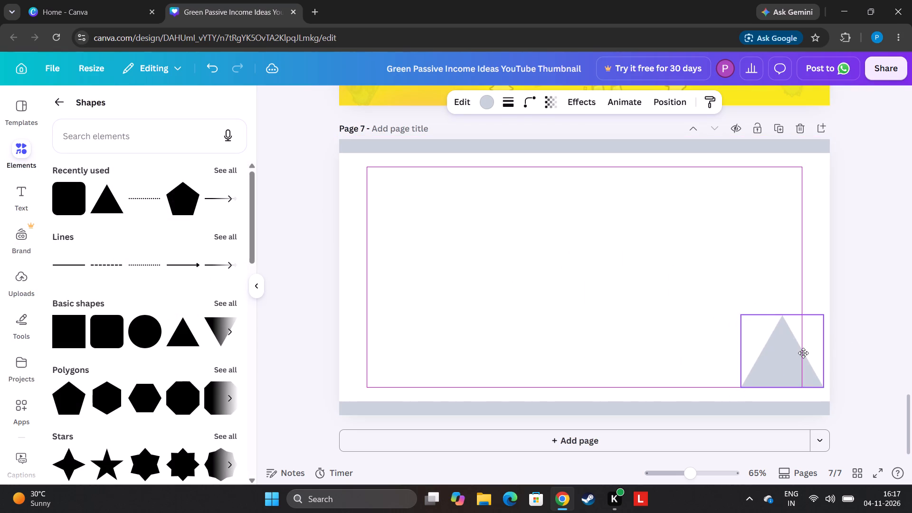
drag(803, 353, 807, 359)
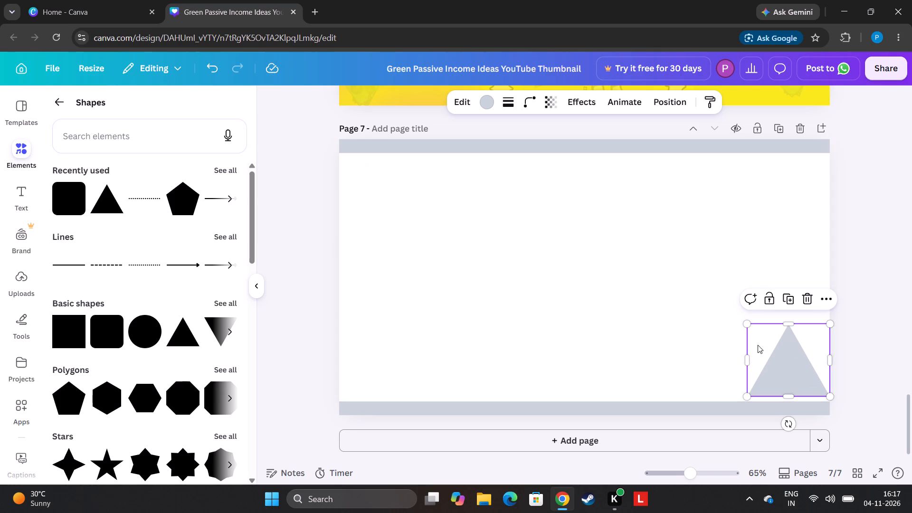
Try dark brown, yellow and dark grey fills on the triangle, and settle on the medium Grey default solid colour.
click(493, 102)
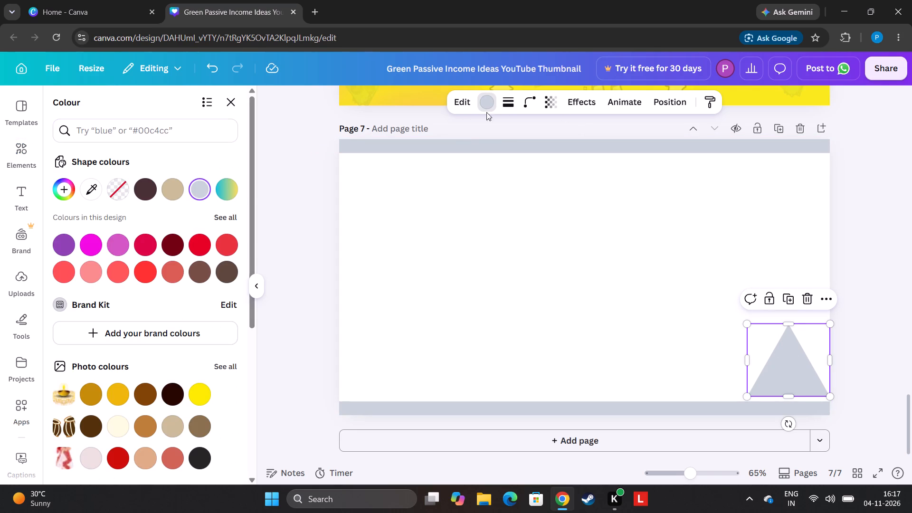
click(144, 182)
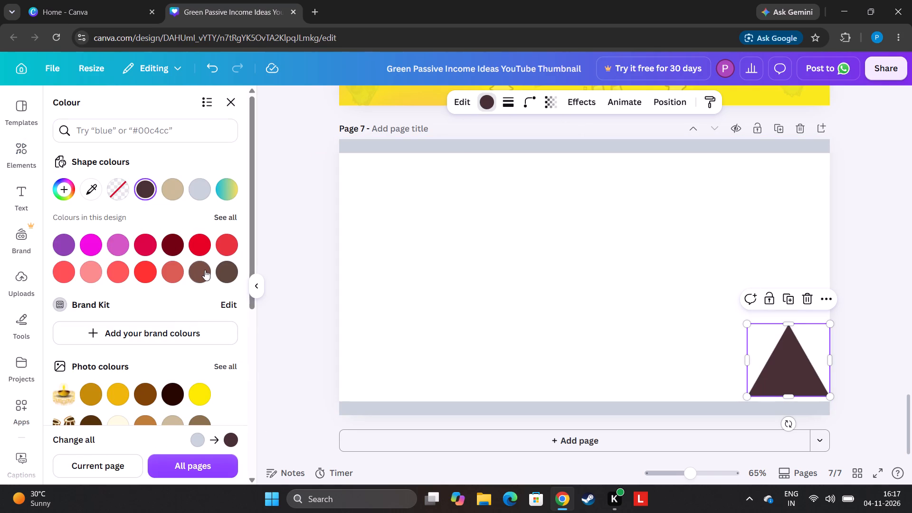
click(201, 400)
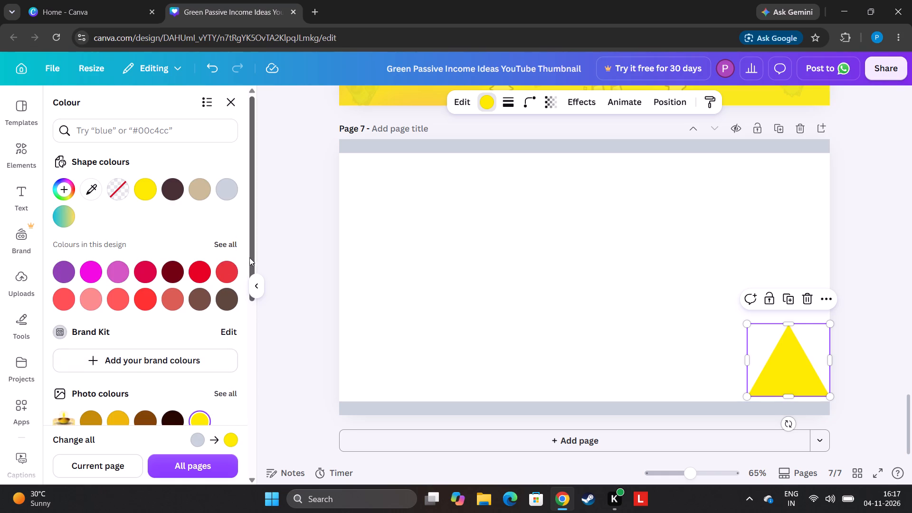
drag(250, 257, 264, 399)
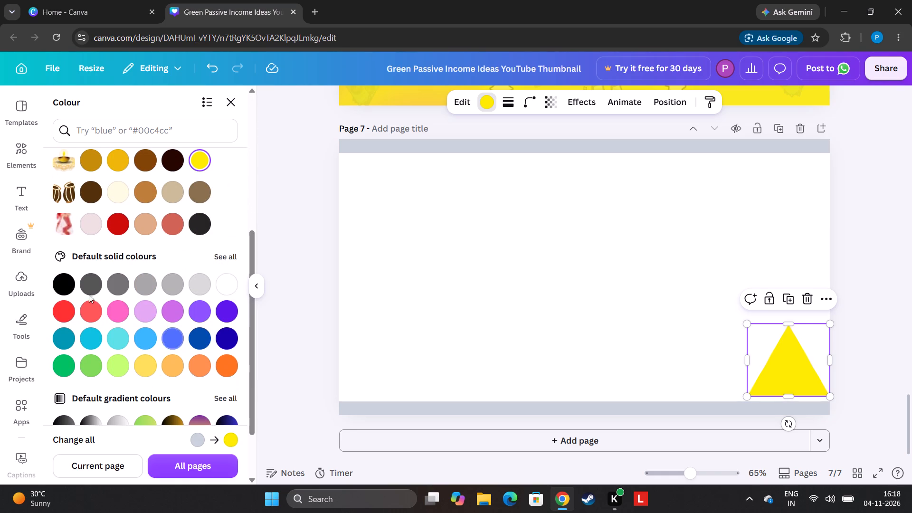
click(63, 275)
click(84, 277)
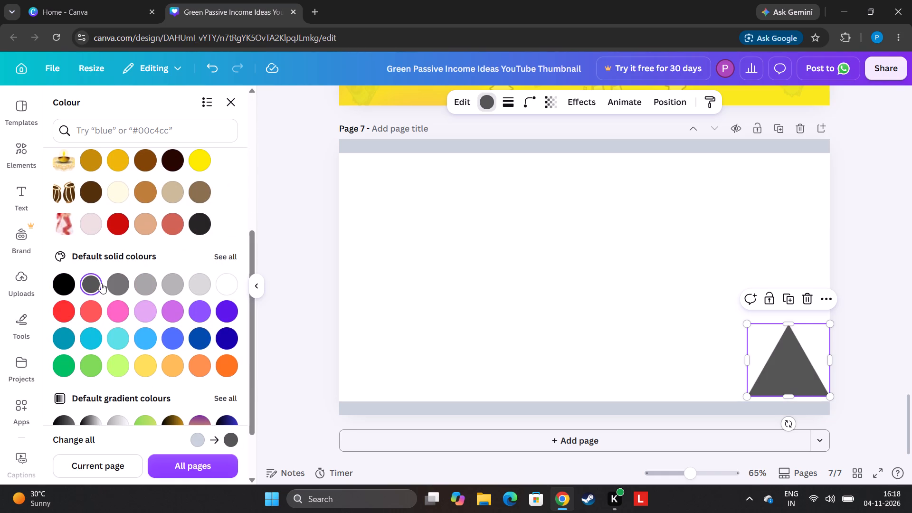
click(105, 279)
click(123, 277)
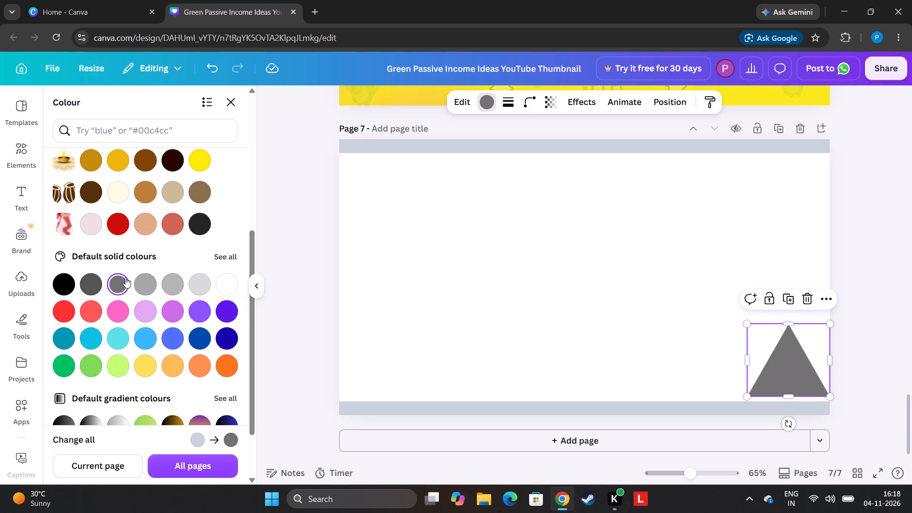
click(482, 103)
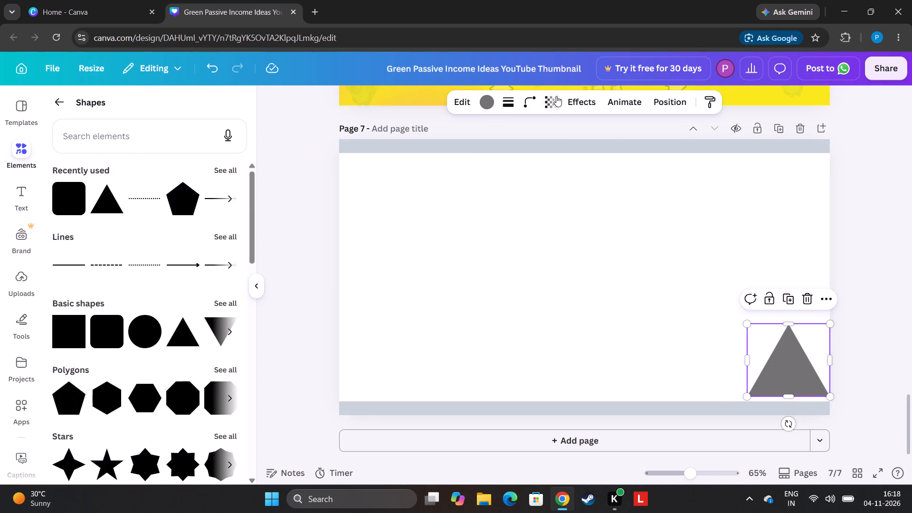
Set the triangle's transparency to 16.
click(556, 96)
click(503, 140)
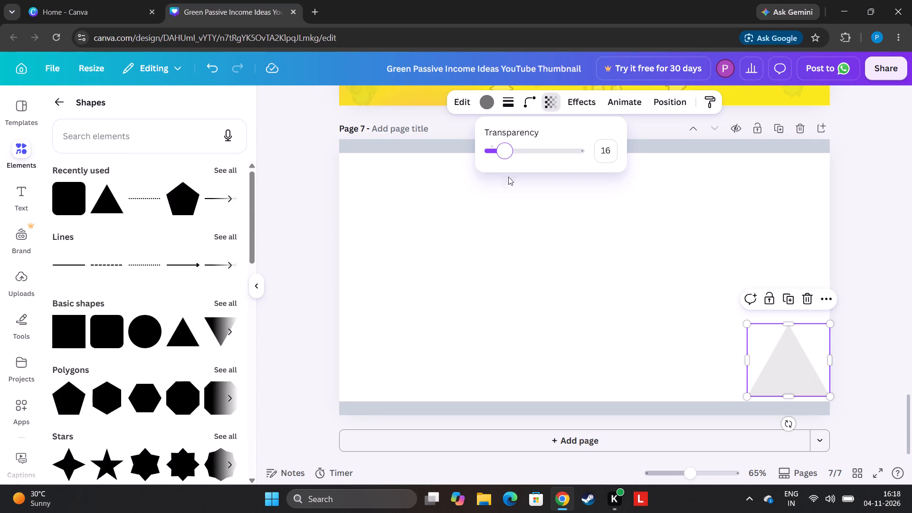
Enlarge the triangle proportionally to about twice its size, keeping its base just above the bottom bar at the page's right edge.
drag(748, 321, 733, 316)
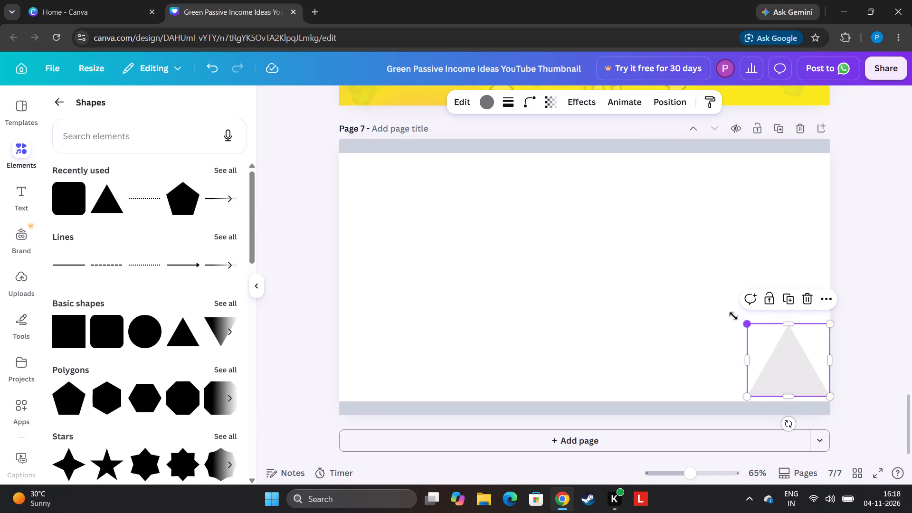
drag(733, 316, 608, 269)
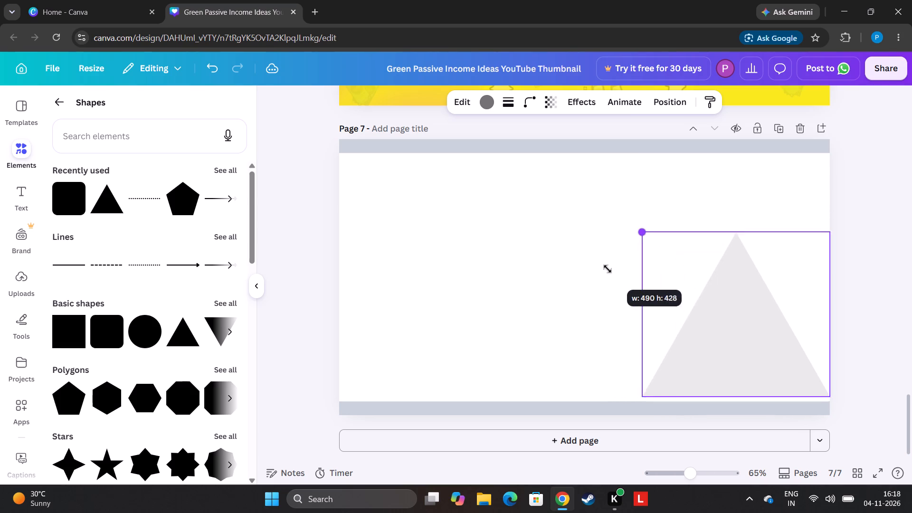
drag(608, 269, 625, 270)
Lower the transparency value of page 7's top grey bar to about 31.
click(626, 148)
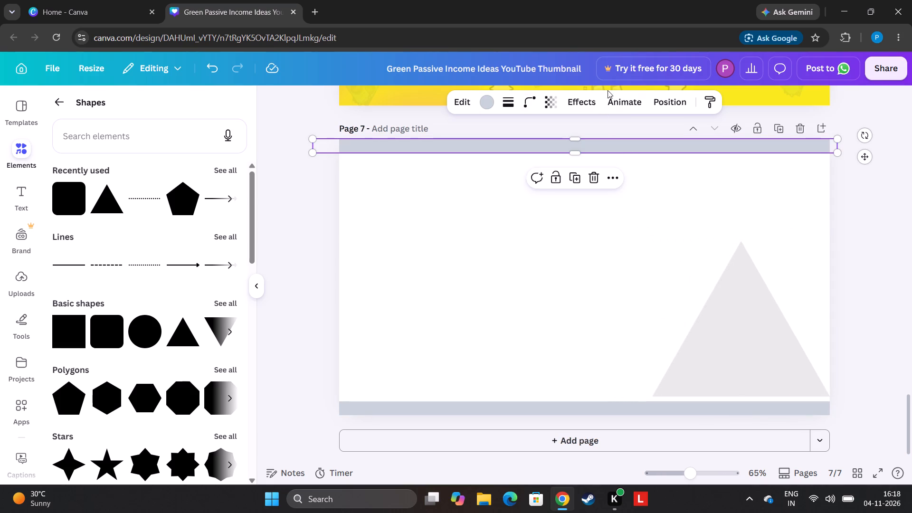
click(549, 100)
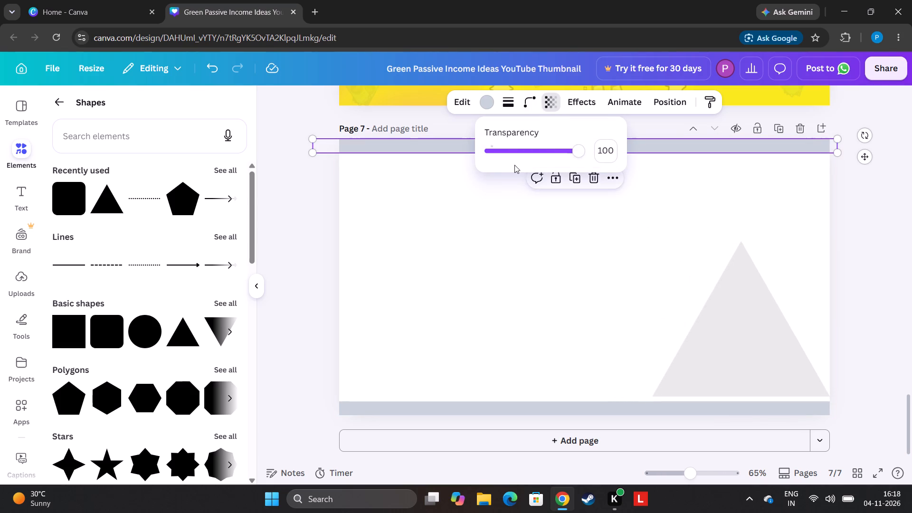
click(513, 145)
click(555, 142)
drag(533, 146, 527, 146)
drag(527, 146, 518, 151)
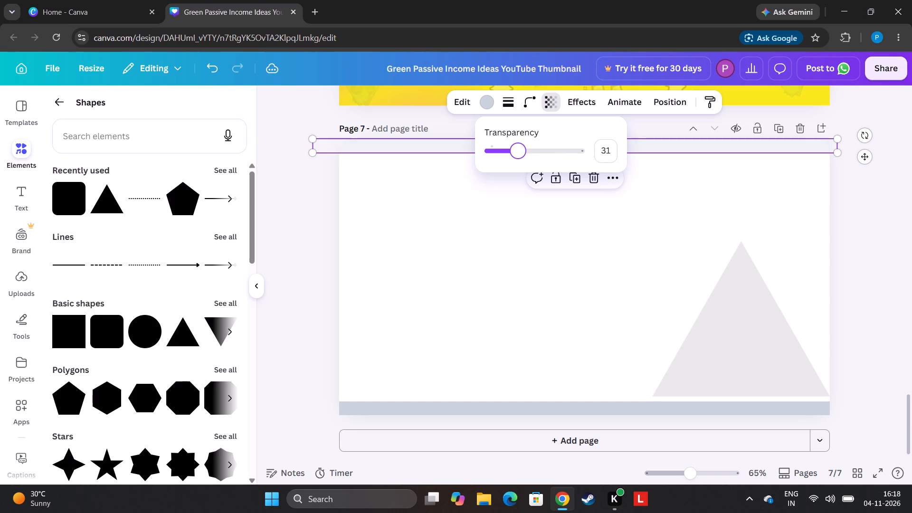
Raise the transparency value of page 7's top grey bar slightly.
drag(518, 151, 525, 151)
Set the transparency of page 7's bottom grey bar to 68.
click(579, 407)
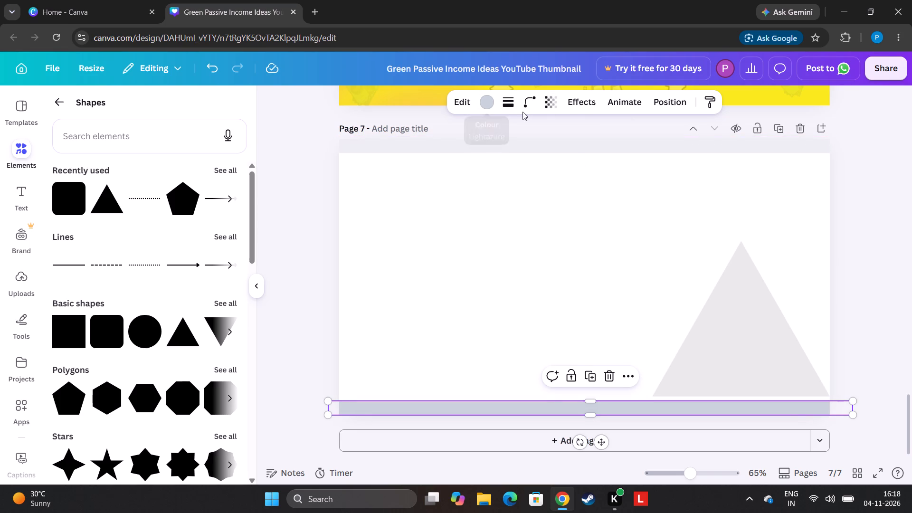
click(555, 103)
drag(579, 146, 579, 146)
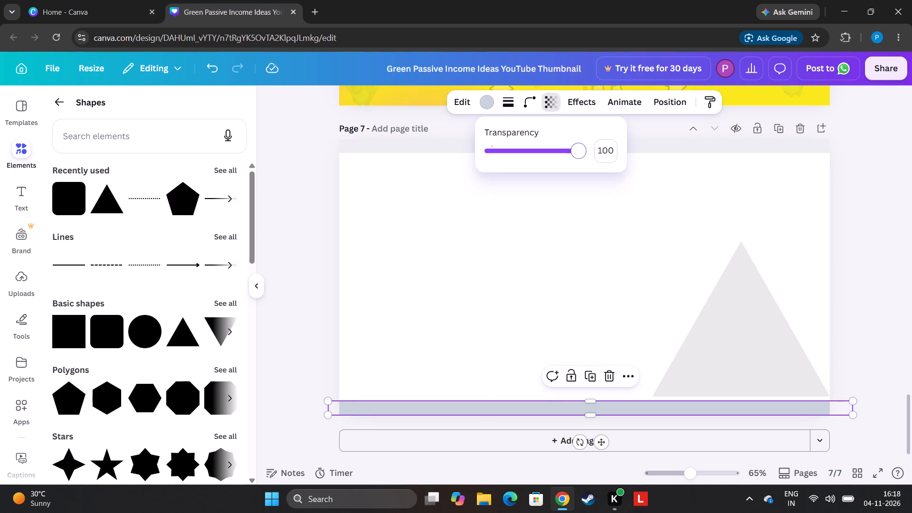
drag(579, 146, 529, 170)
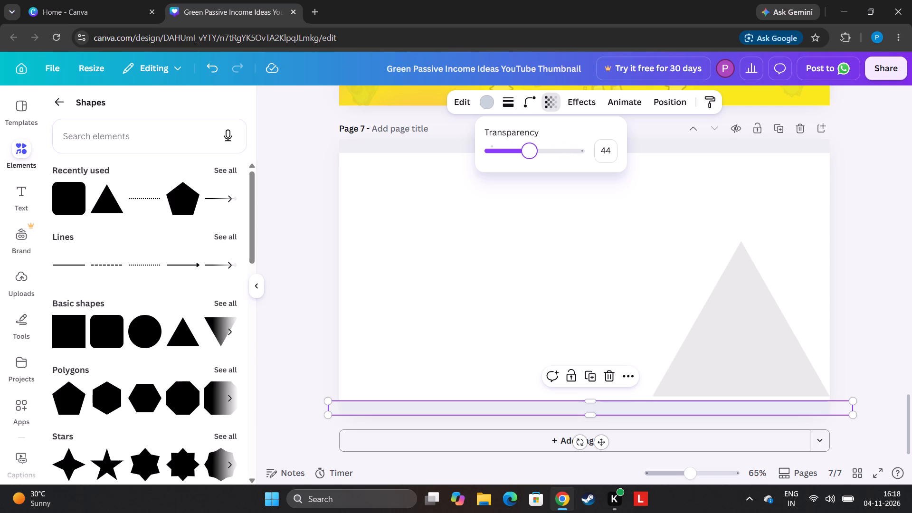
drag(529, 170, 551, 162)
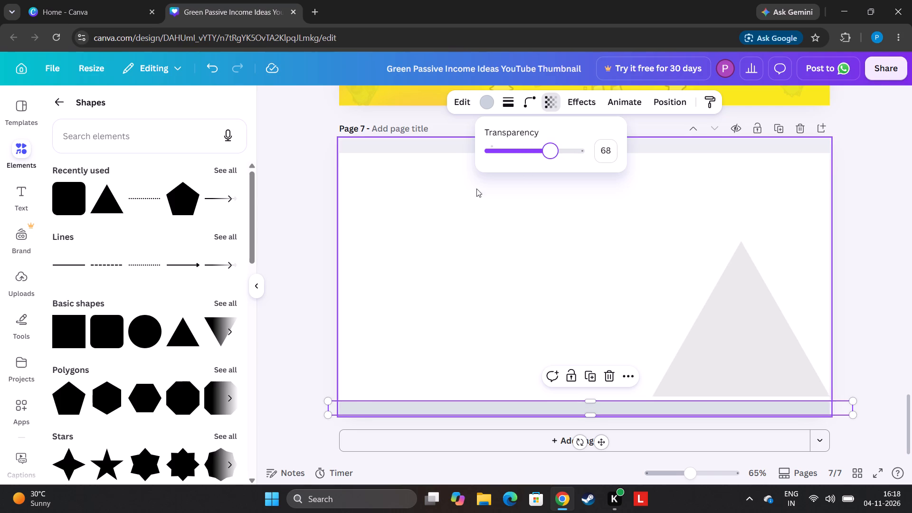
Set the transparency of page 7's top grey bar to 58.
click(445, 151)
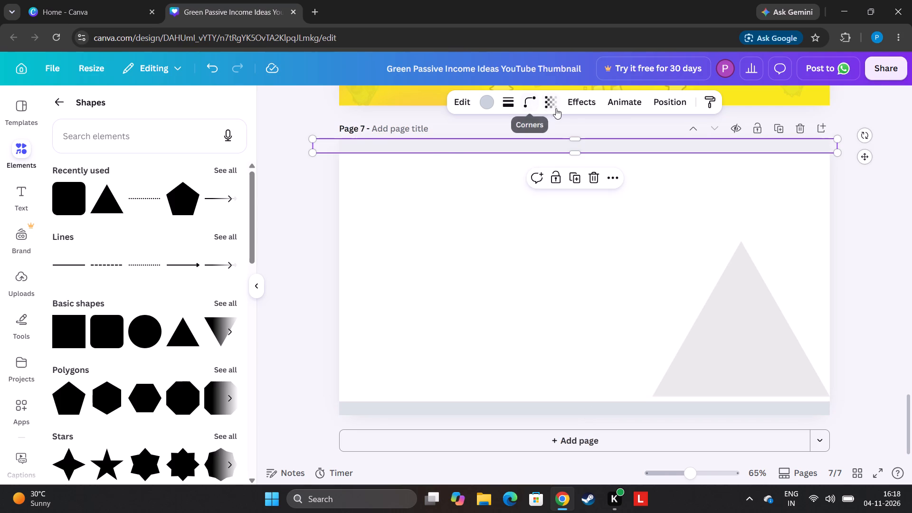
click(556, 105)
click(542, 147)
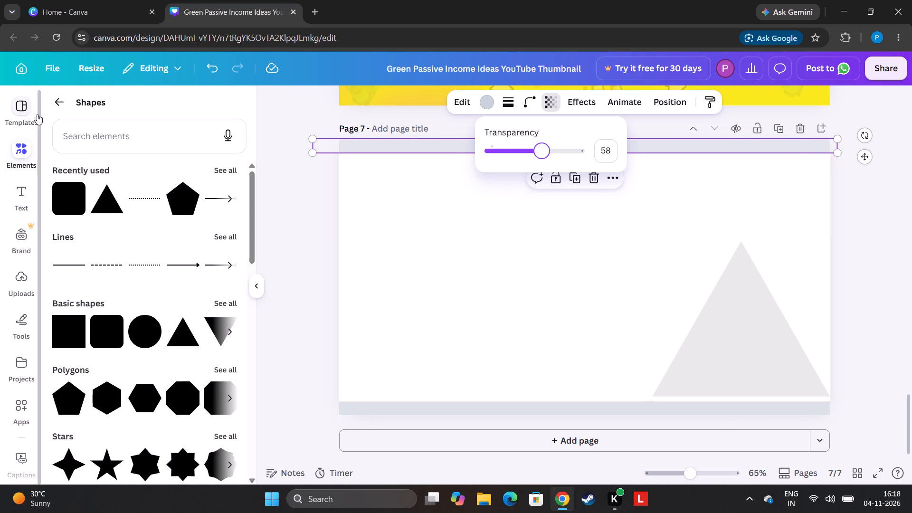
Leave the shapes collection and open the full list of recently used elements.
click(66, 95)
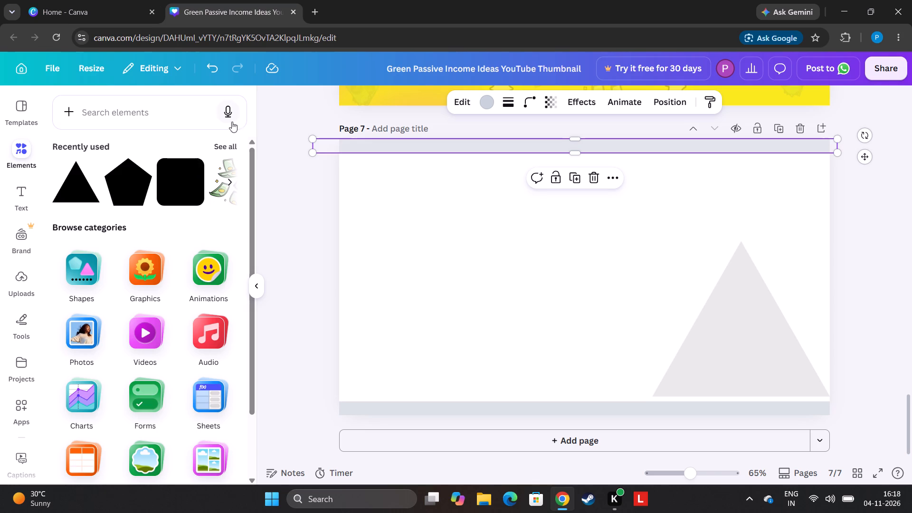
click(228, 146)
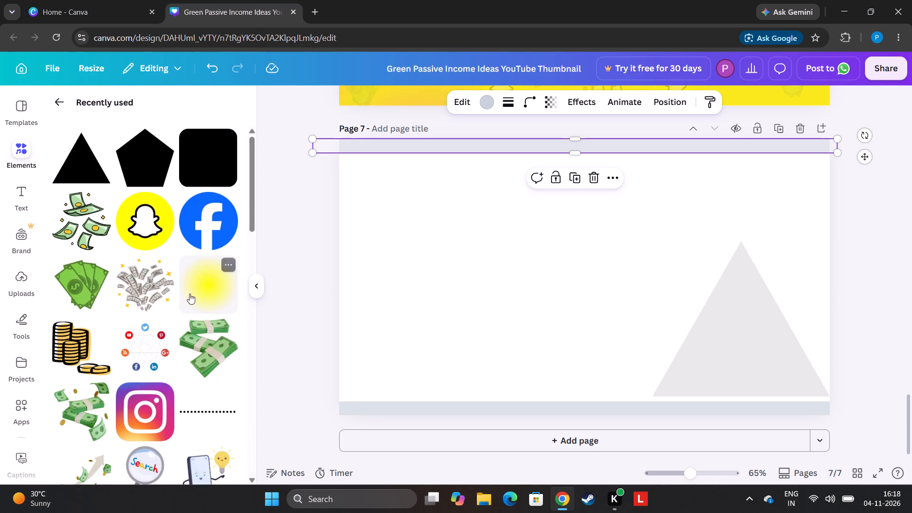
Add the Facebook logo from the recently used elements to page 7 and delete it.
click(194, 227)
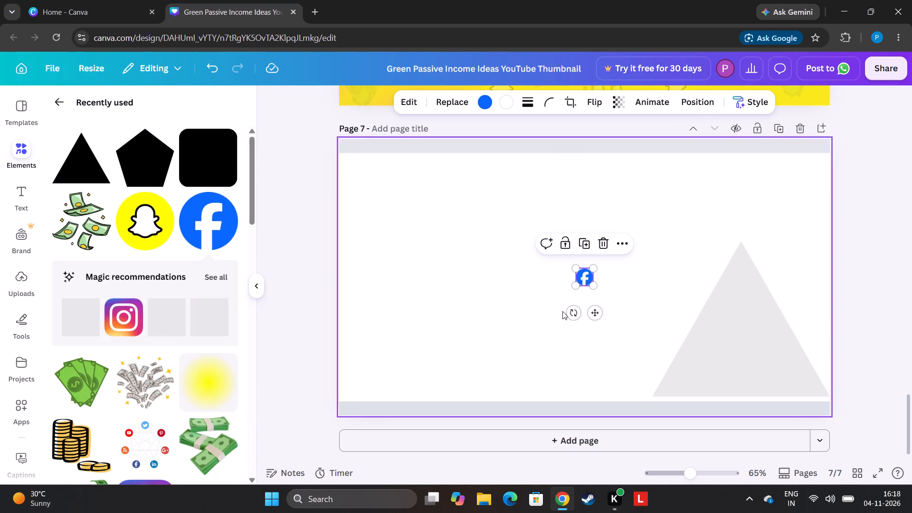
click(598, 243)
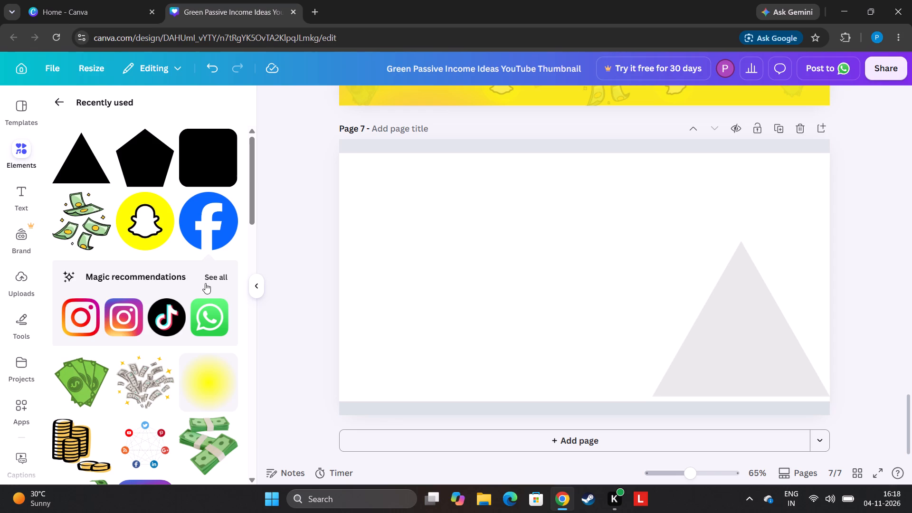
Add the recommended green WhatsApp logo to page 7 and scale it down to about a quarter of the page width.
click(213, 308)
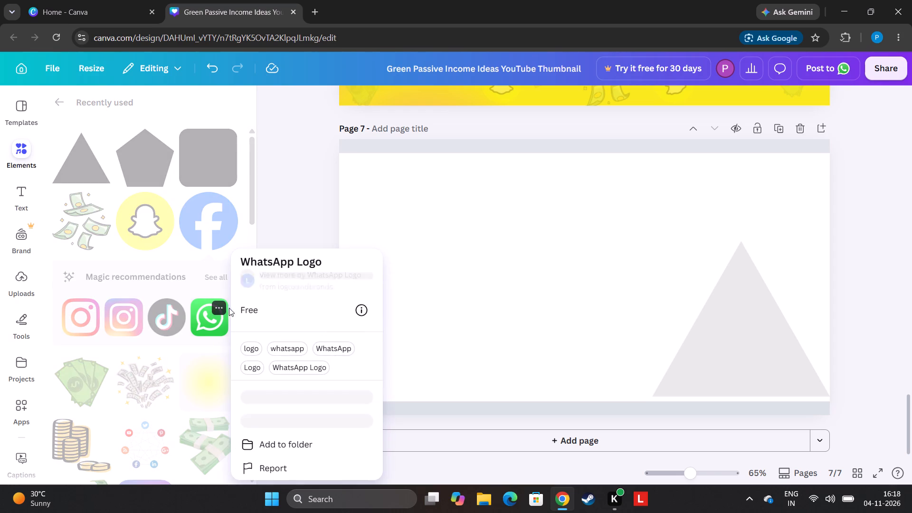
click(230, 241)
click(226, 316)
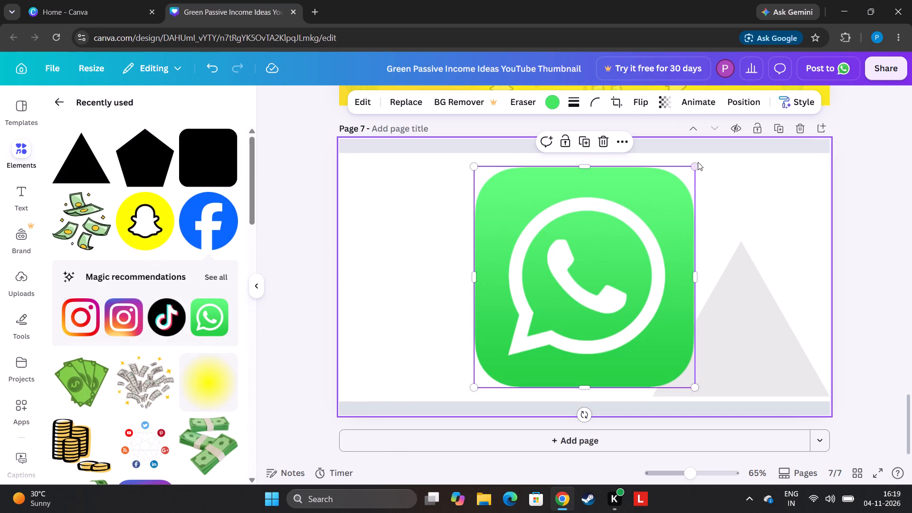
drag(691, 167, 554, 307)
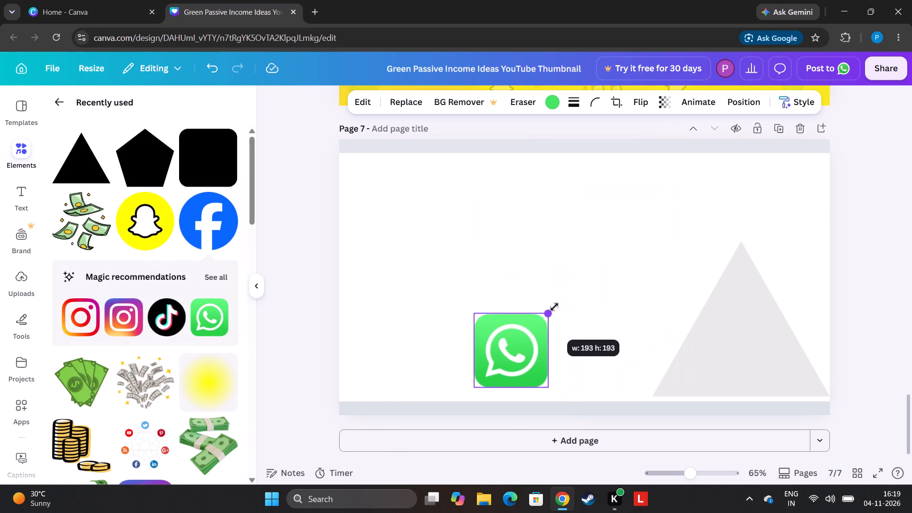
drag(554, 307, 564, 292)
click(568, 287)
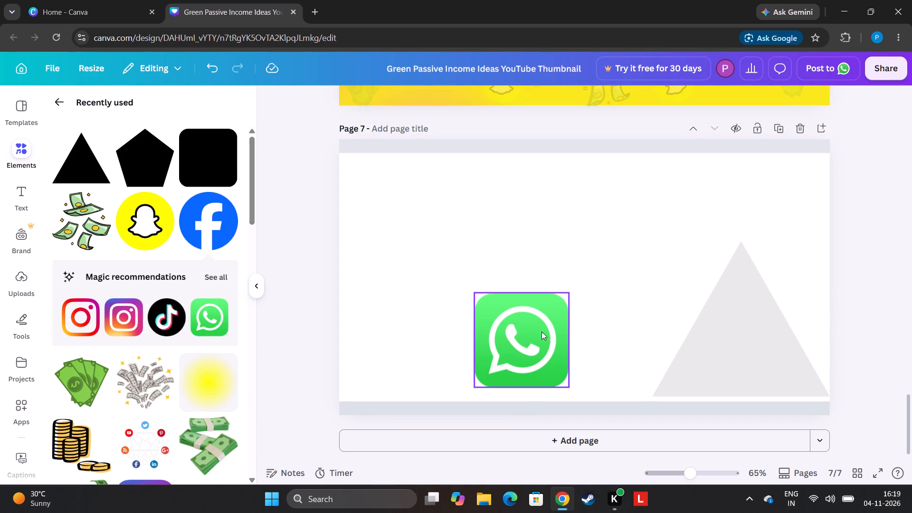
click(539, 328)
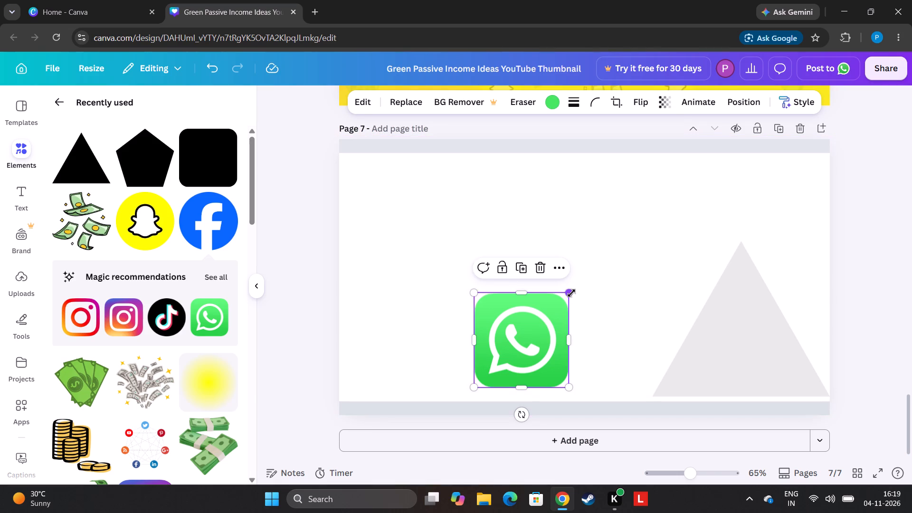
drag(571, 293, 596, 274)
Place the WhatsApp logo over page 7's grey triangle and shrink it slightly to sit within the triangle's area.
drag(550, 323, 552, 324)
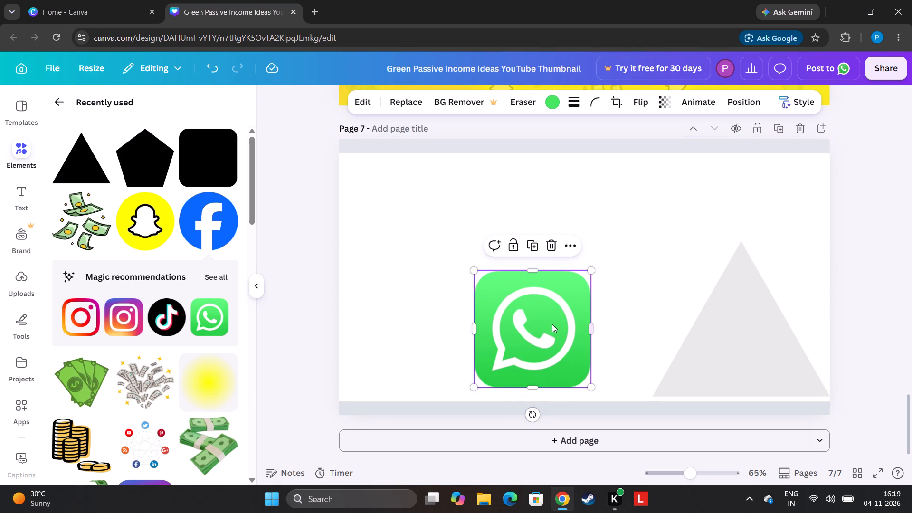
drag(552, 324, 758, 319)
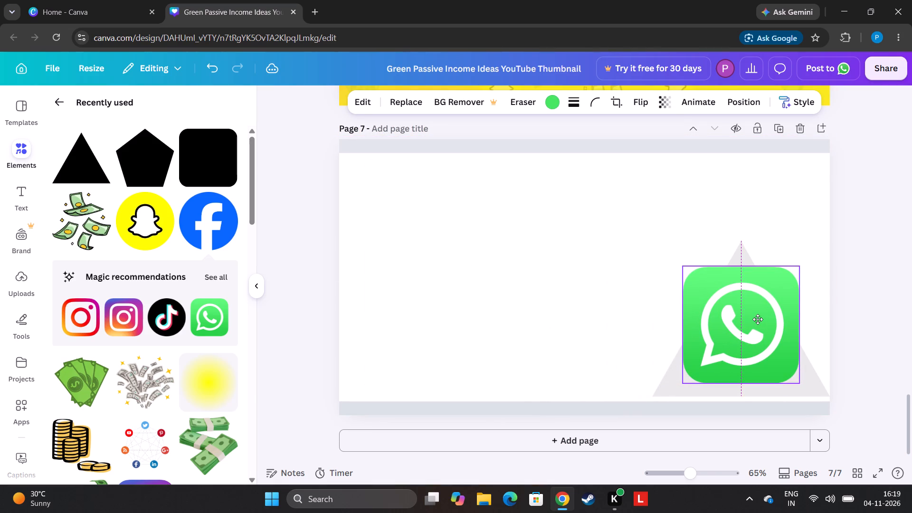
drag(758, 319, 757, 322)
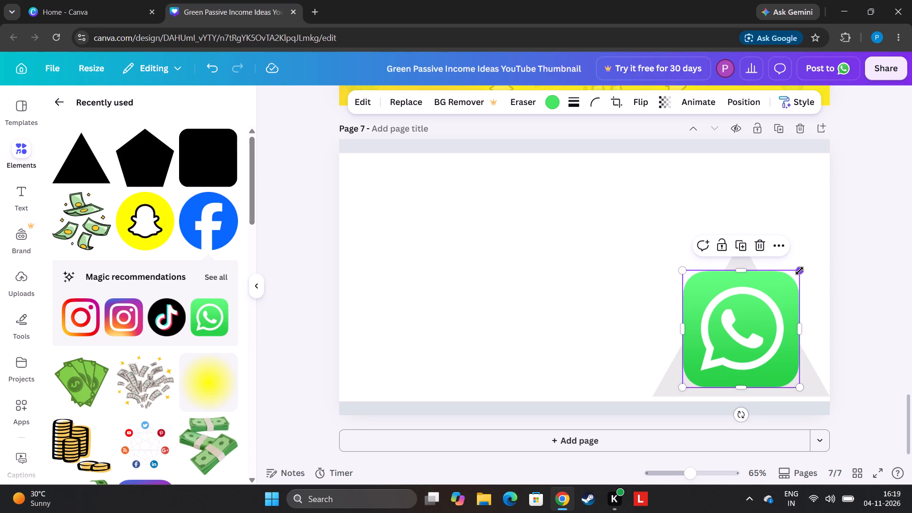
drag(799, 271, 791, 304)
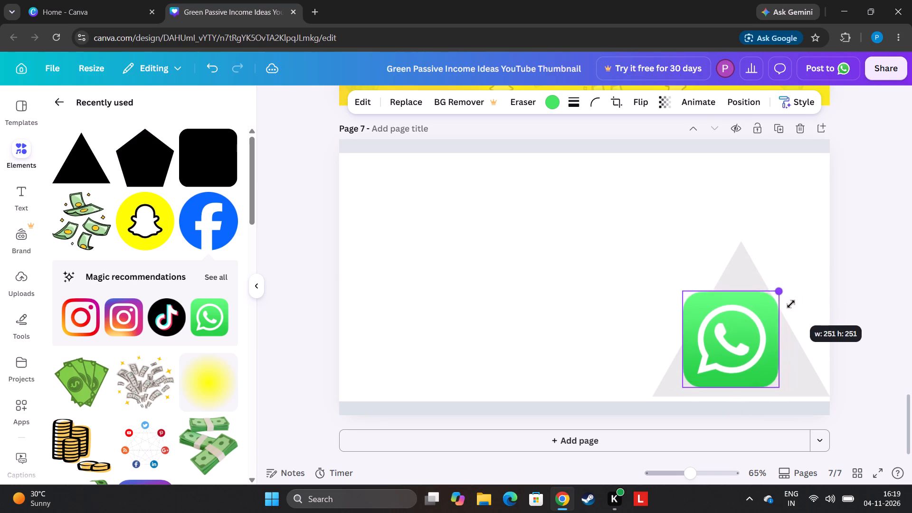
drag(791, 304, 803, 286)
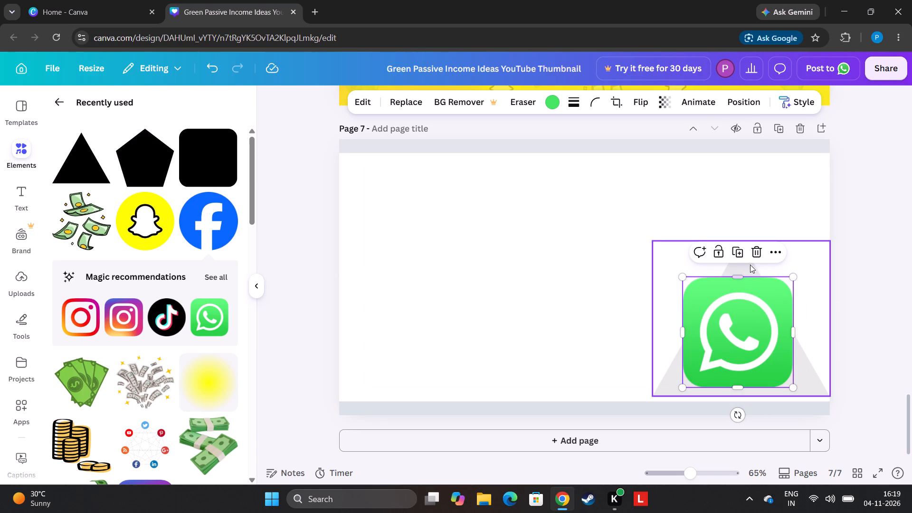
click(594, 261)
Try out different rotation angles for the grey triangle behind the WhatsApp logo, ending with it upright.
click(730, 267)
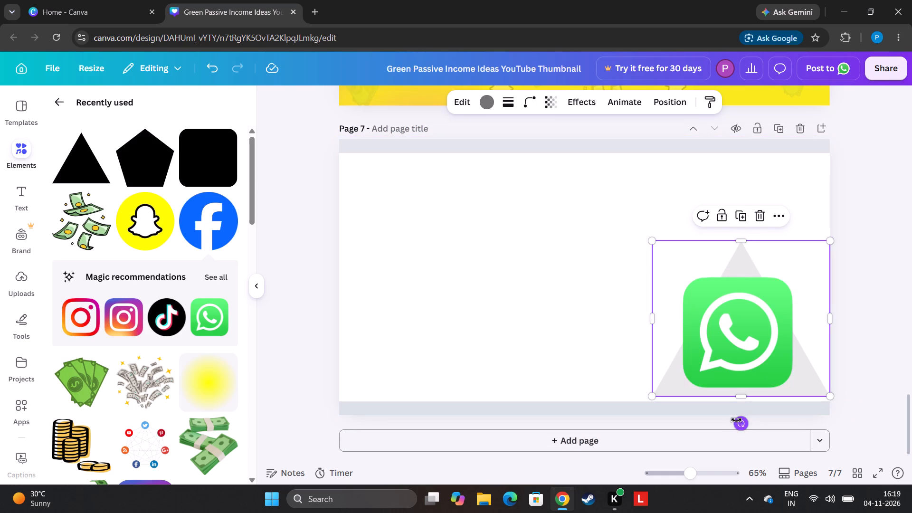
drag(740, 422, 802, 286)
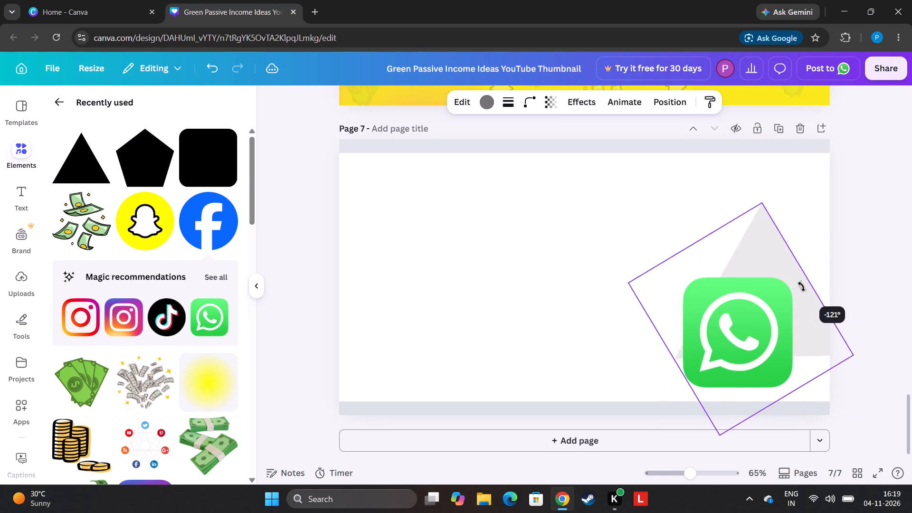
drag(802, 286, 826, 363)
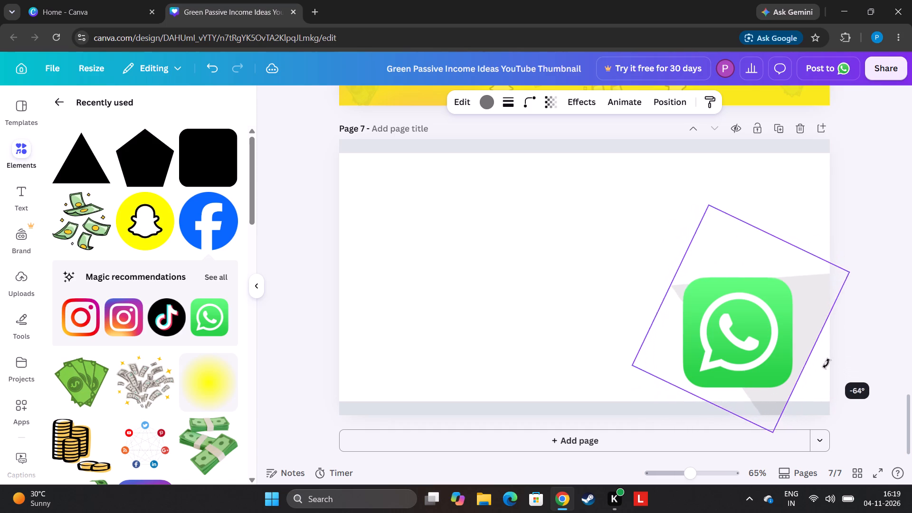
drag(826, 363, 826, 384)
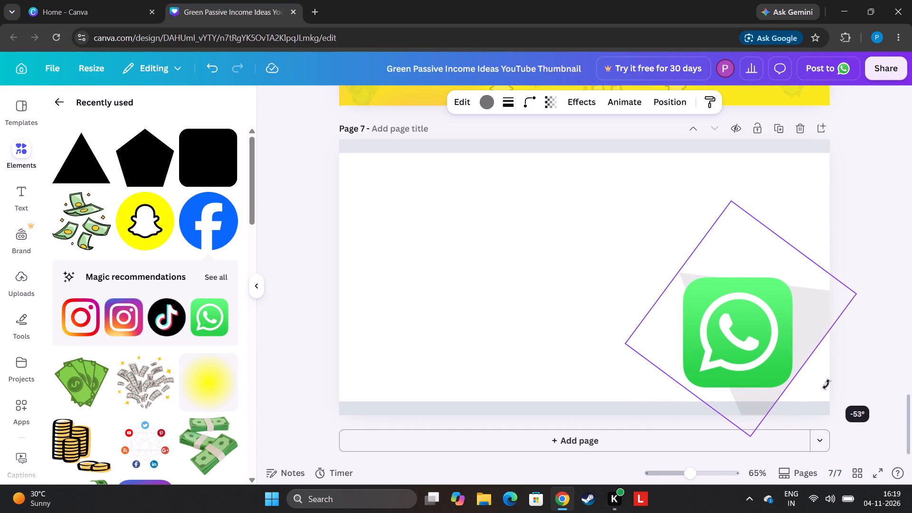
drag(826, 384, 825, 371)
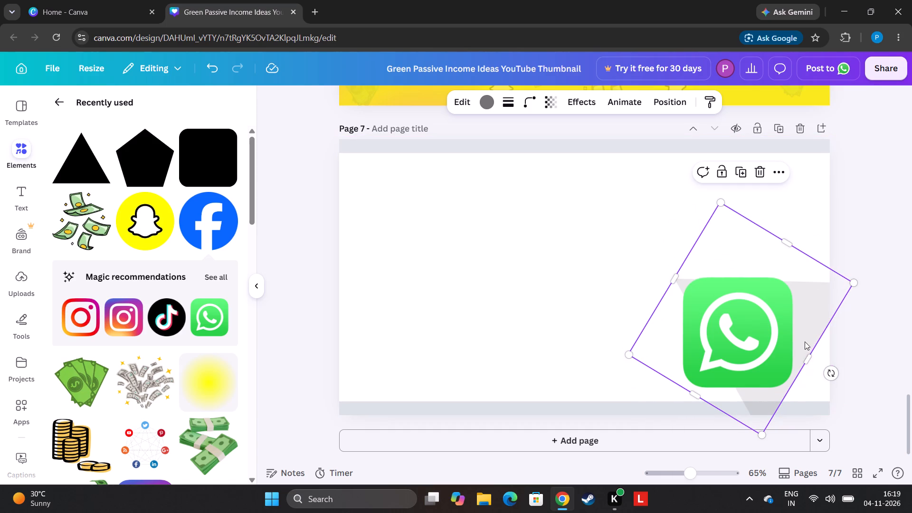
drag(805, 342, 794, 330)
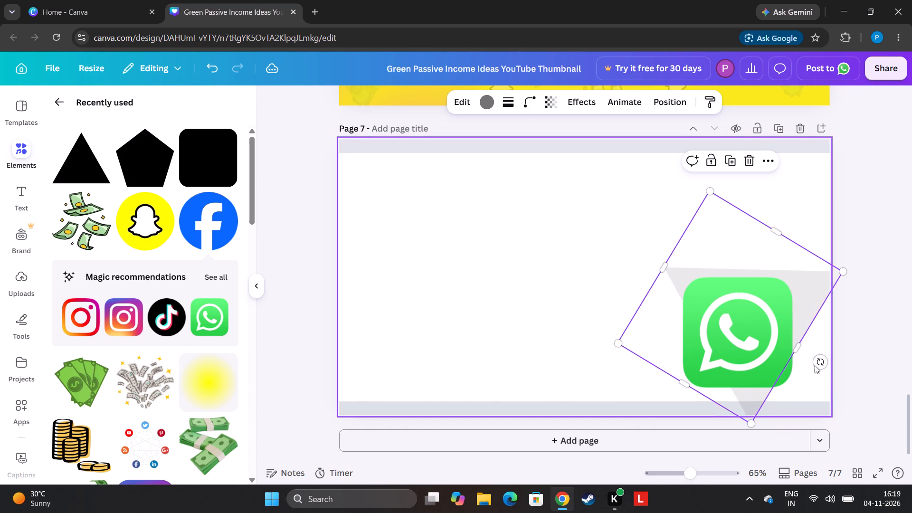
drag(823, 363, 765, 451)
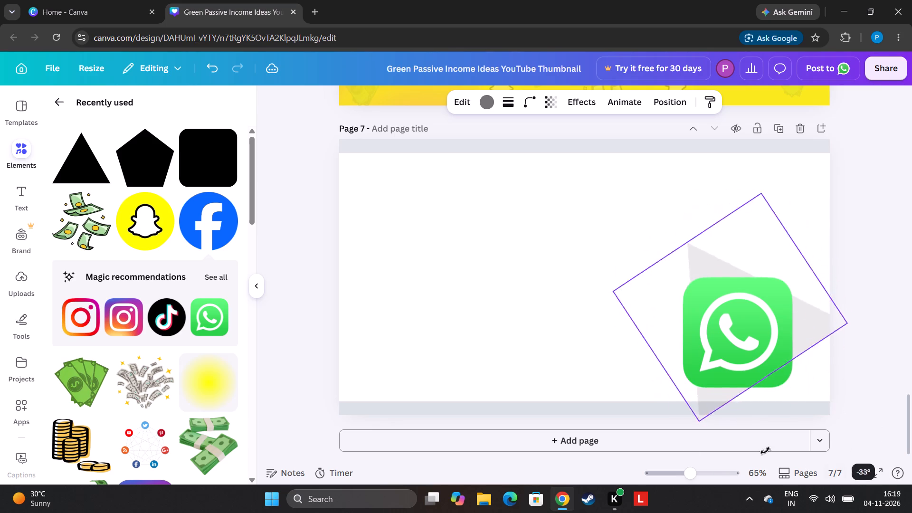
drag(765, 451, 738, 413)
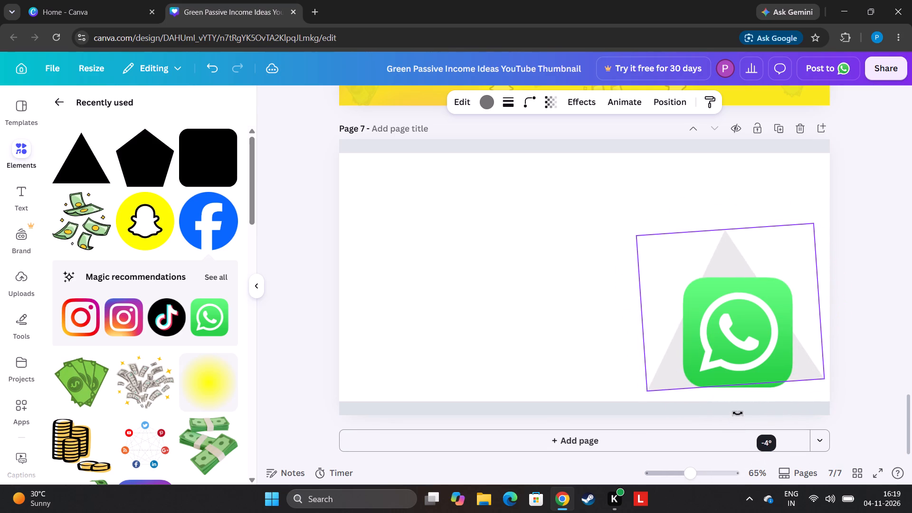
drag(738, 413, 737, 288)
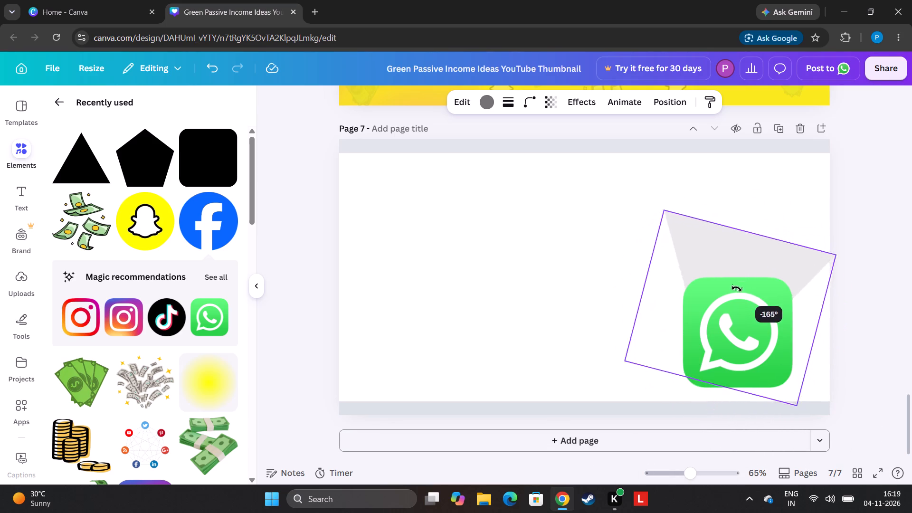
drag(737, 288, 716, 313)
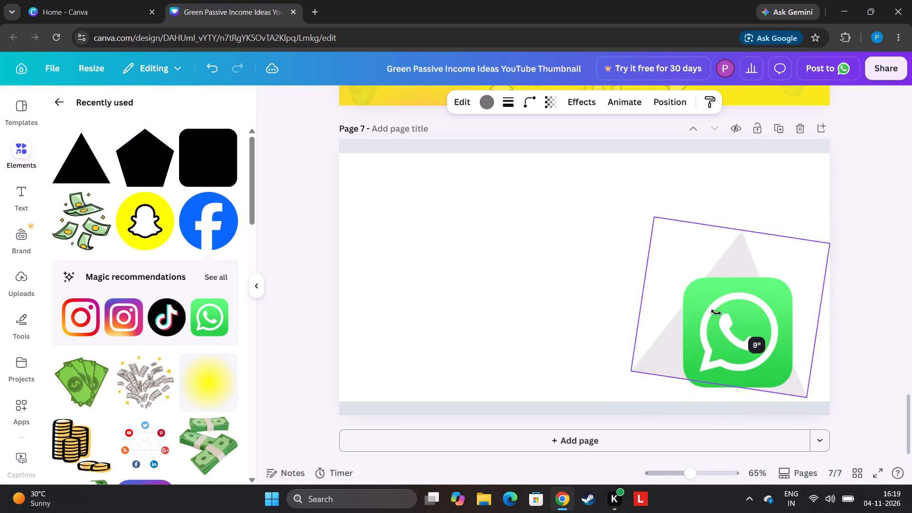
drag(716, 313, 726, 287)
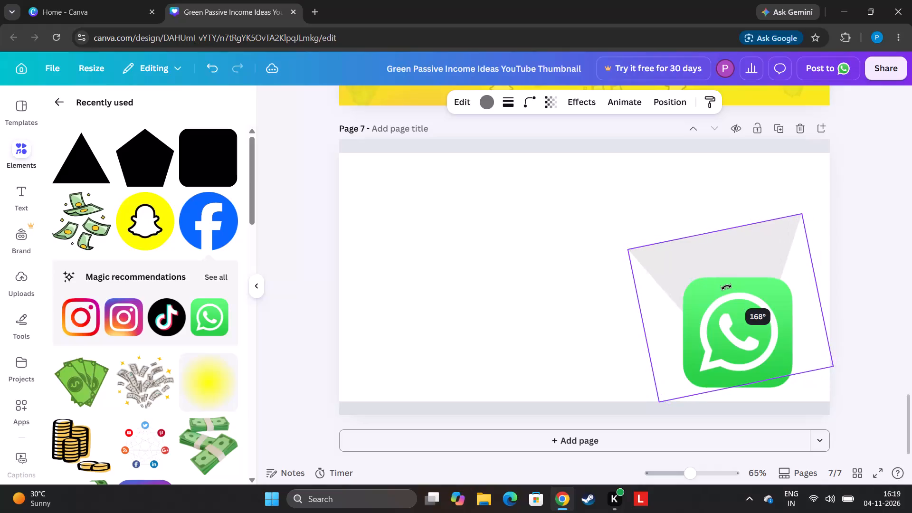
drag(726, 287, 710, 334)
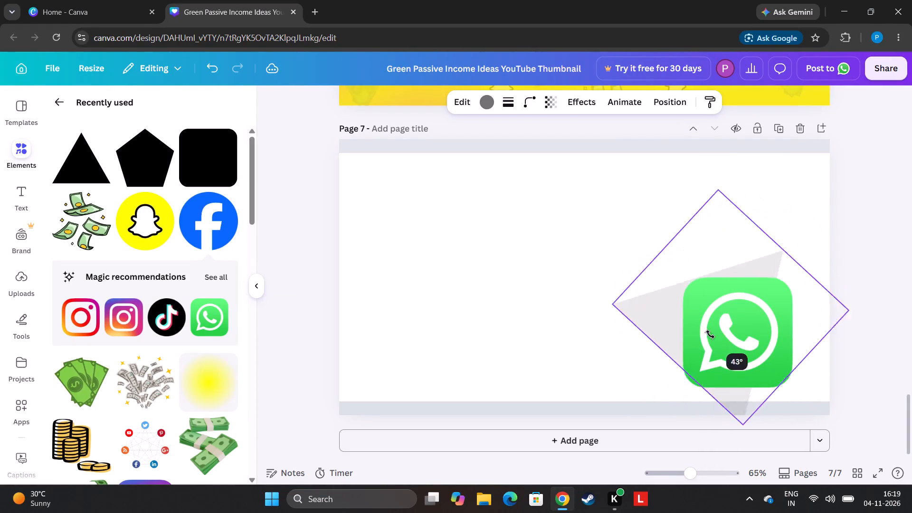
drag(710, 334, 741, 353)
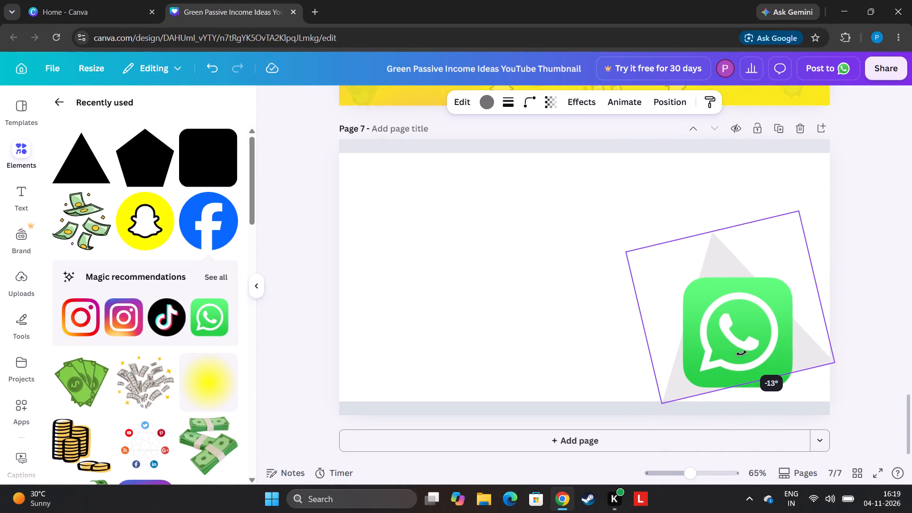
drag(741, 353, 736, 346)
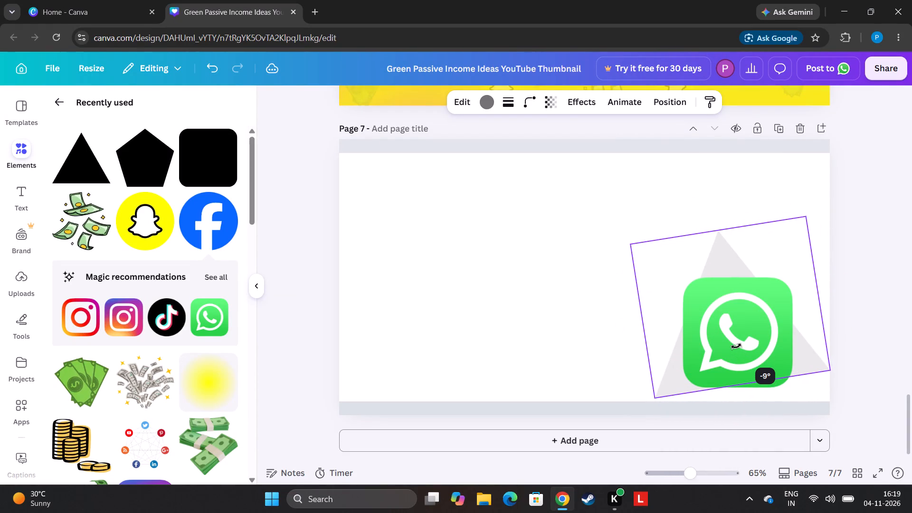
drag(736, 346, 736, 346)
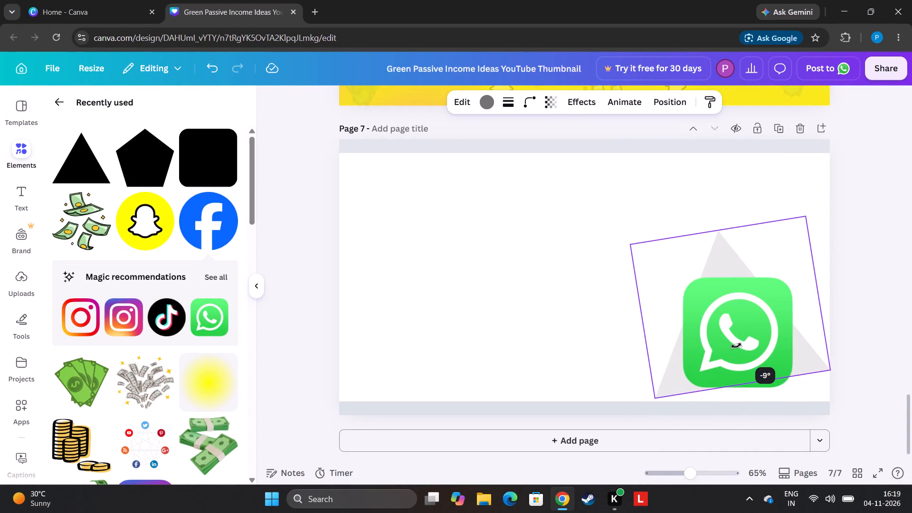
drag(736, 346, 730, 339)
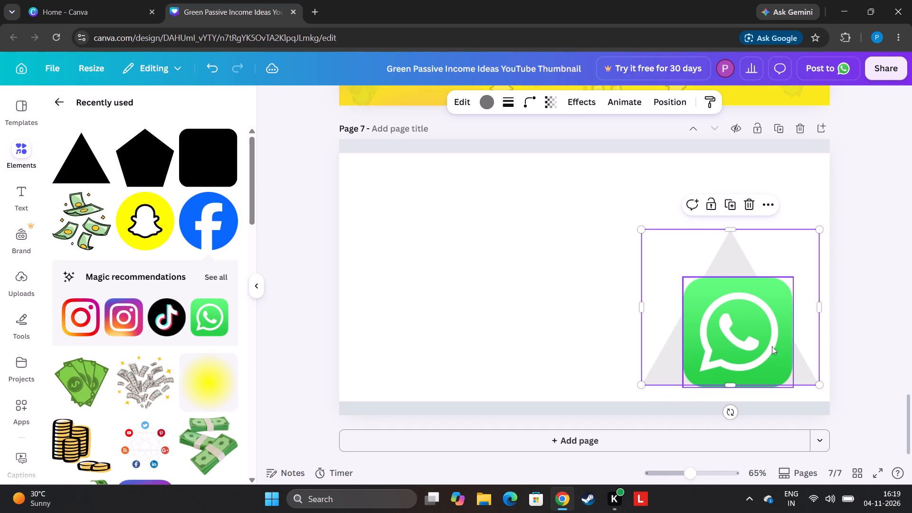
Move the grey triangle back into page 7's lower-right corner and shift the WhatsApp logo to centre it on the triangle.
drag(722, 256, 733, 277)
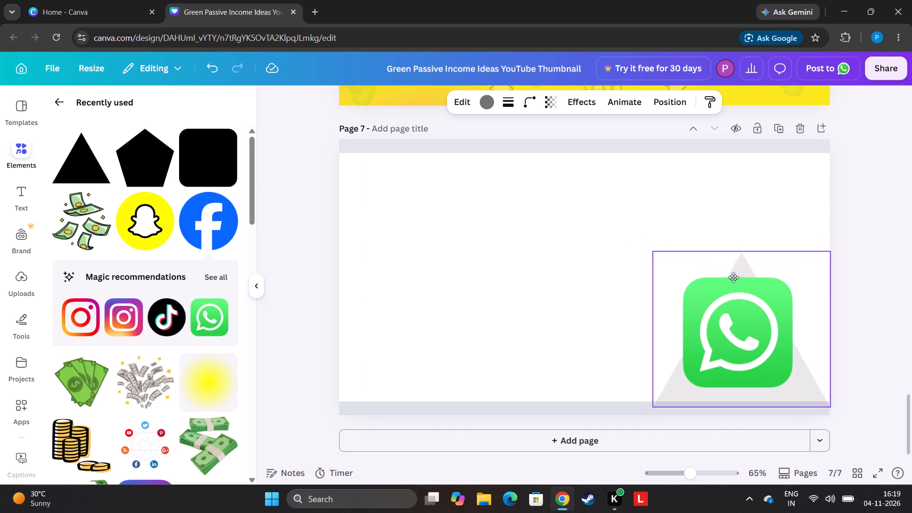
drag(733, 277, 737, 266)
drag(753, 314, 760, 317)
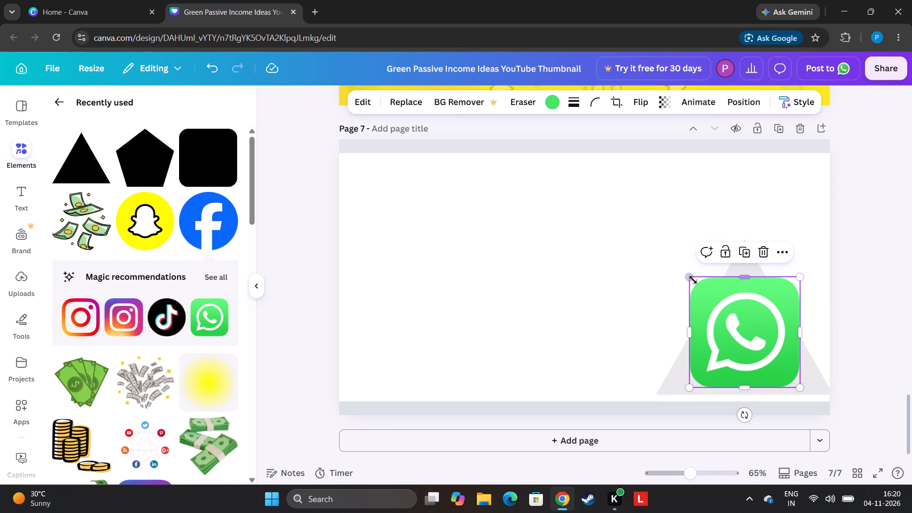
click(693, 280)
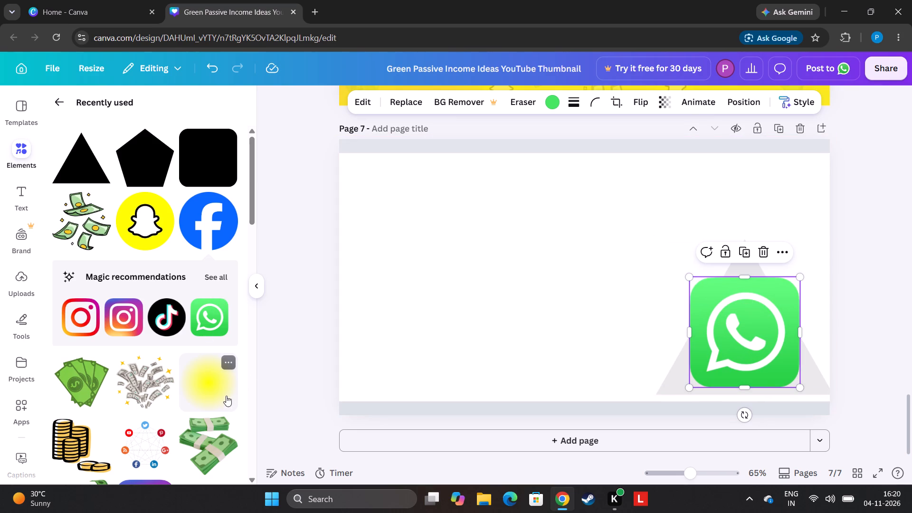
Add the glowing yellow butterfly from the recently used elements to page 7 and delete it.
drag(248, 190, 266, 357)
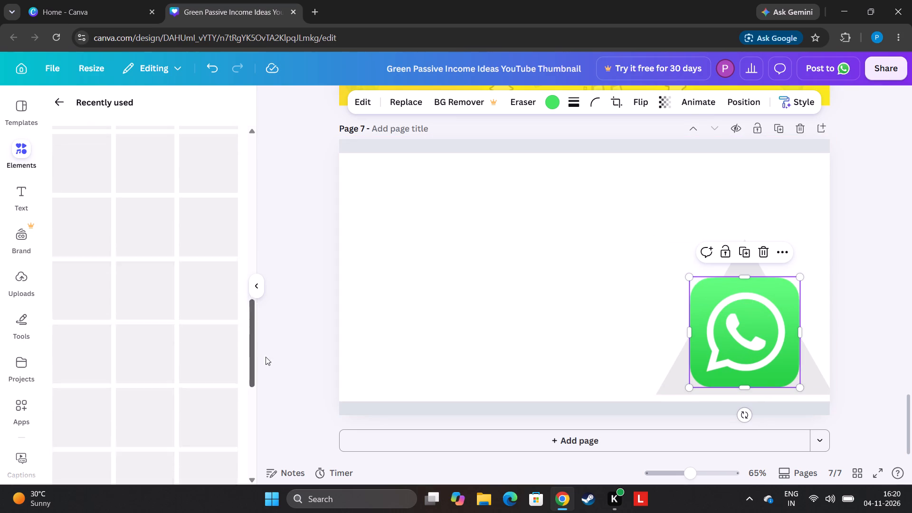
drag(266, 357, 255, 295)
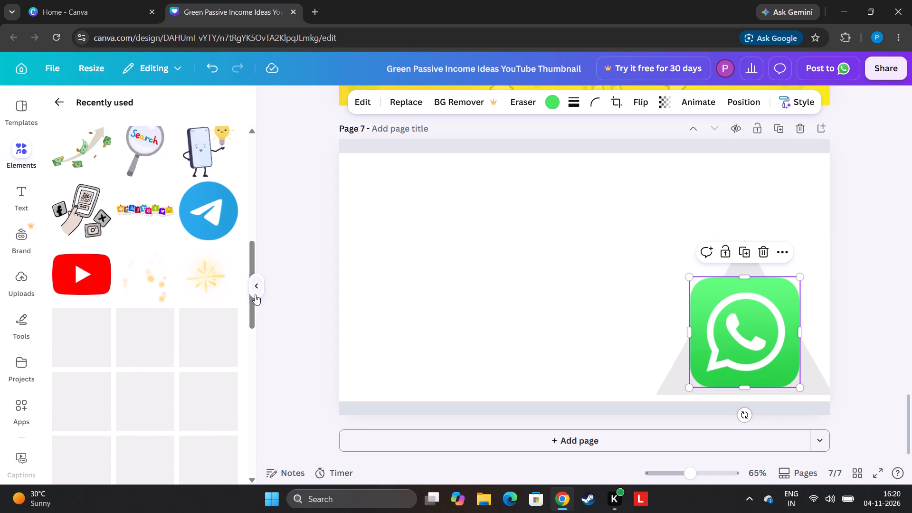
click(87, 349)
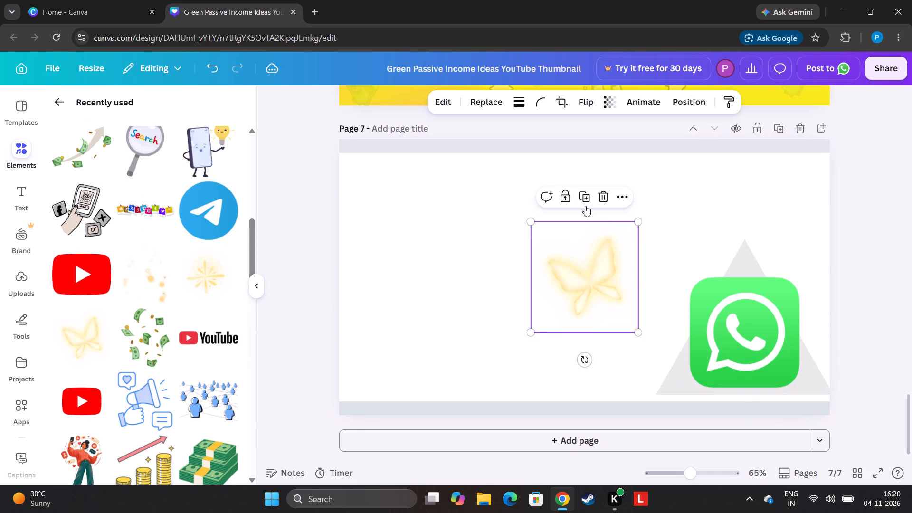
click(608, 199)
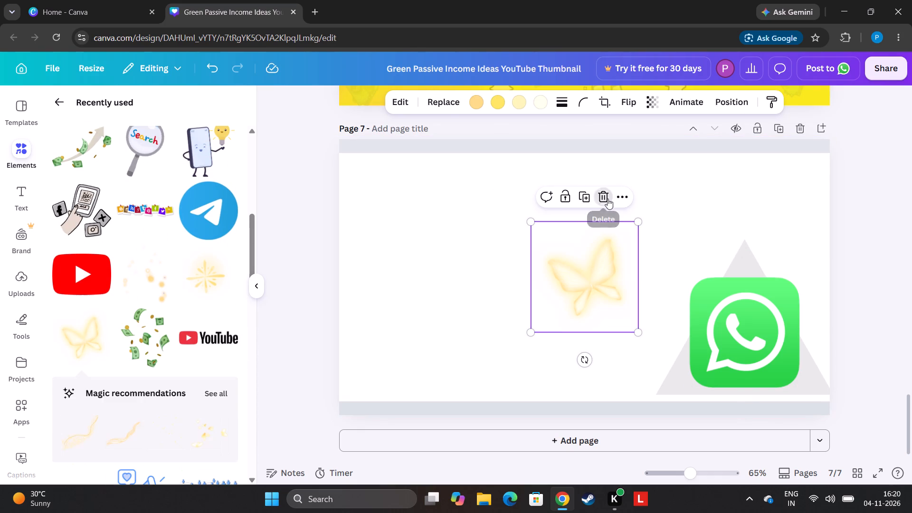
Open the text options and review the finished thumbnails on the earlier pages, back to page 2, before returning to page 7.
click(12, 196)
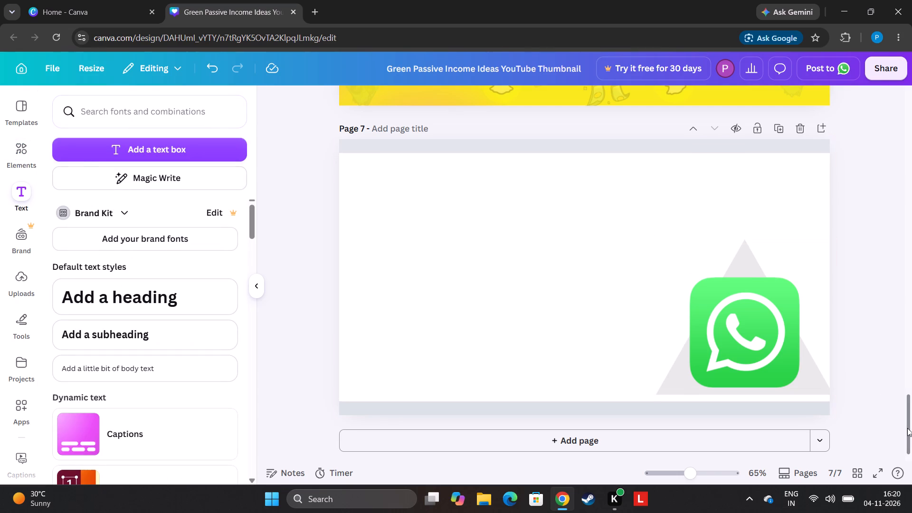
drag(907, 428, 911, 261)
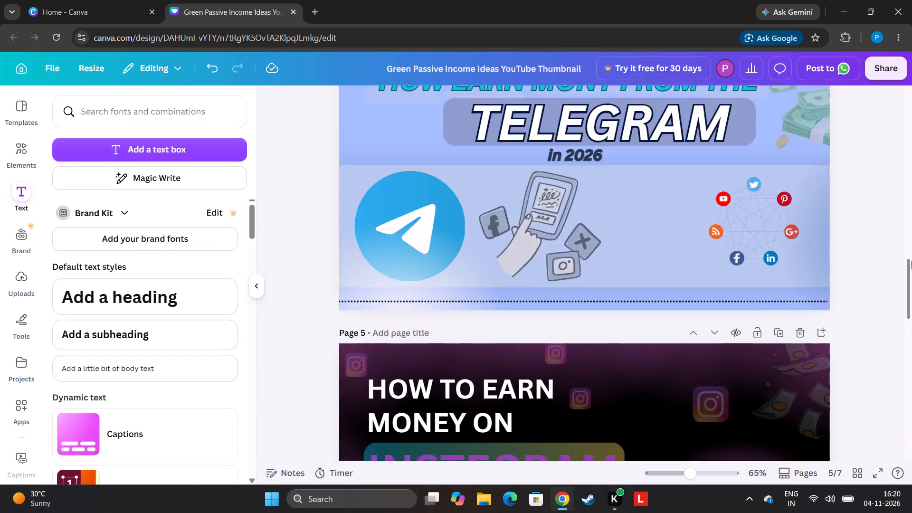
drag(911, 261, 911, 242)
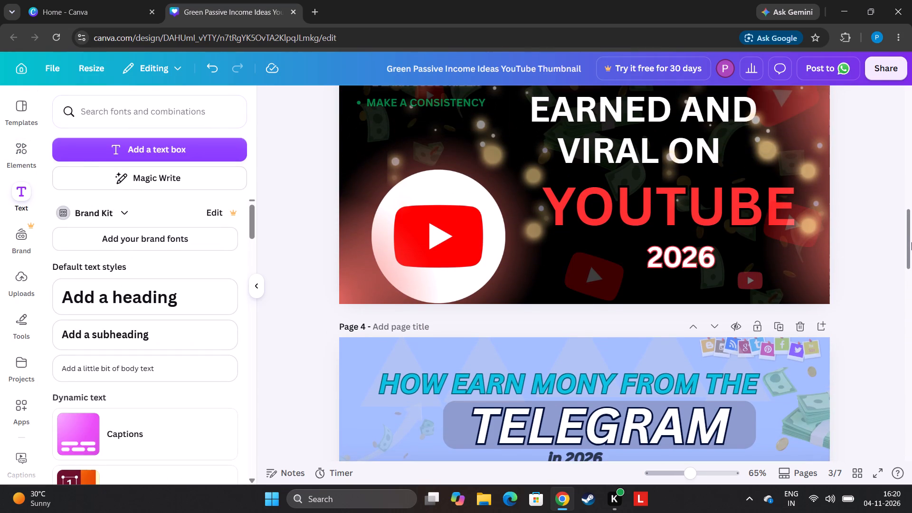
drag(911, 225, 911, 178)
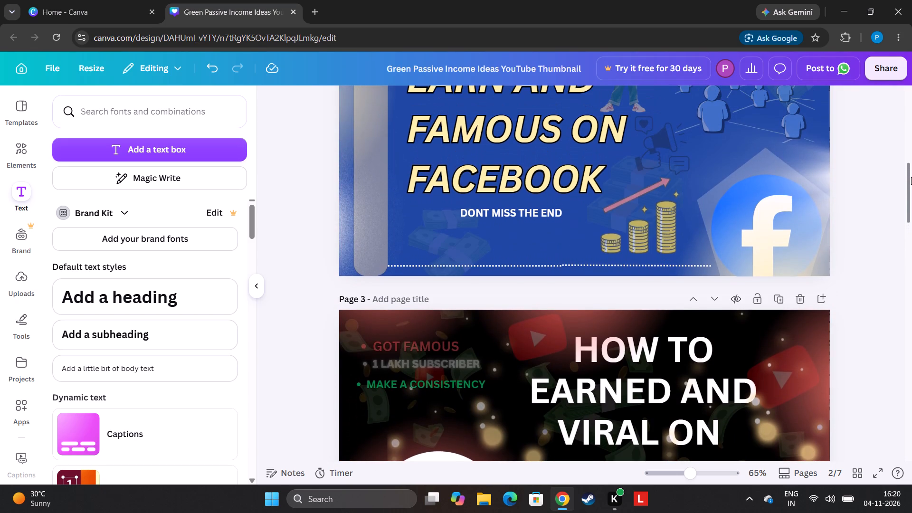
drag(911, 207, 908, 177)
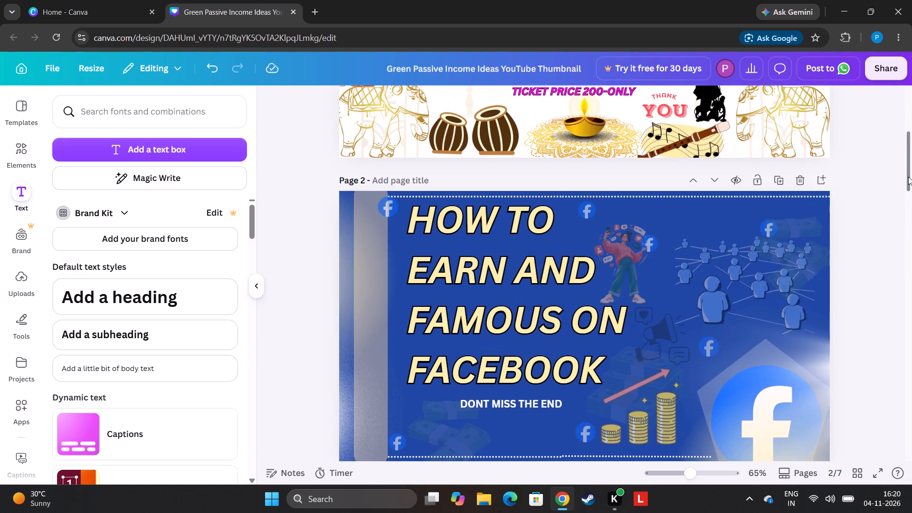
drag(908, 177, 906, 506)
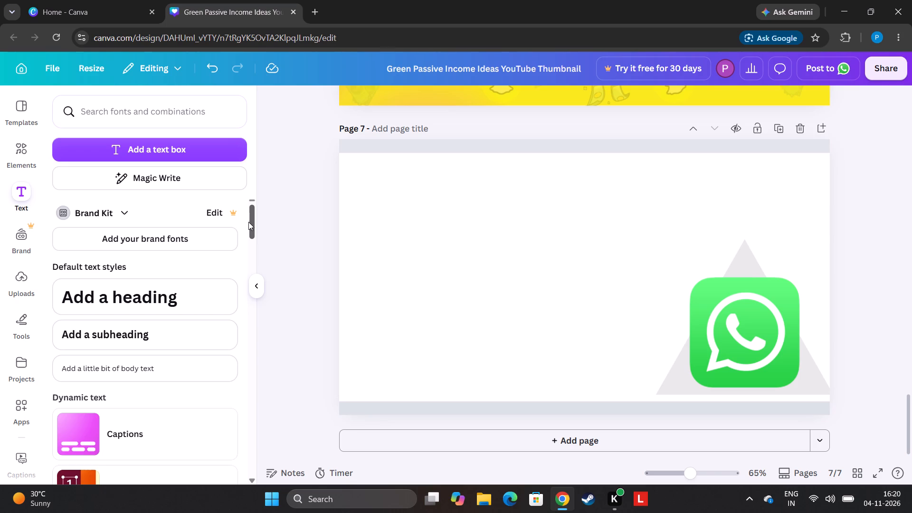
Browse the ready-made font combinations for a text style for page 7.
drag(248, 222, 273, 311)
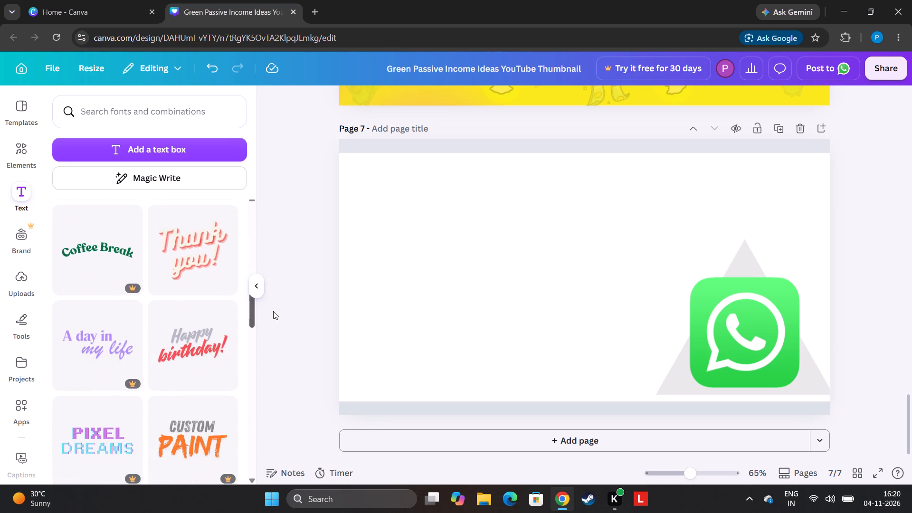
drag(273, 311, 257, 263)
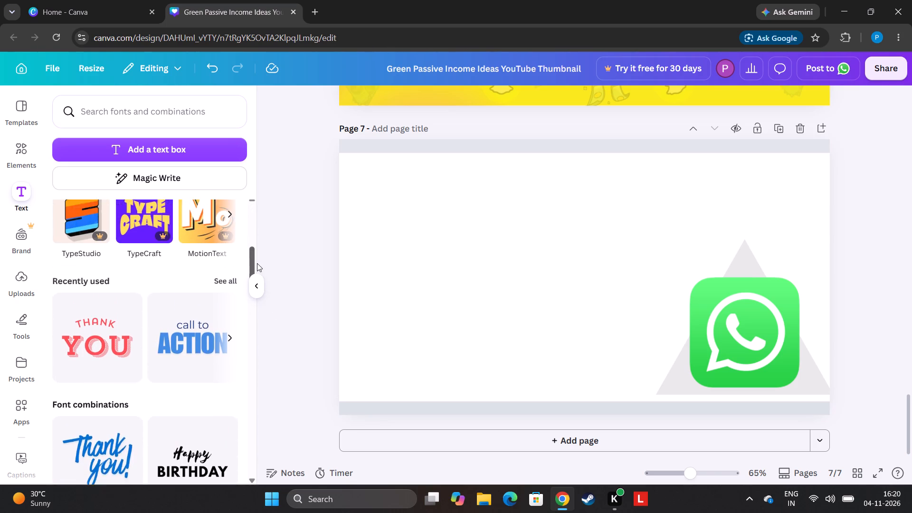
drag(257, 263, 242, 393)
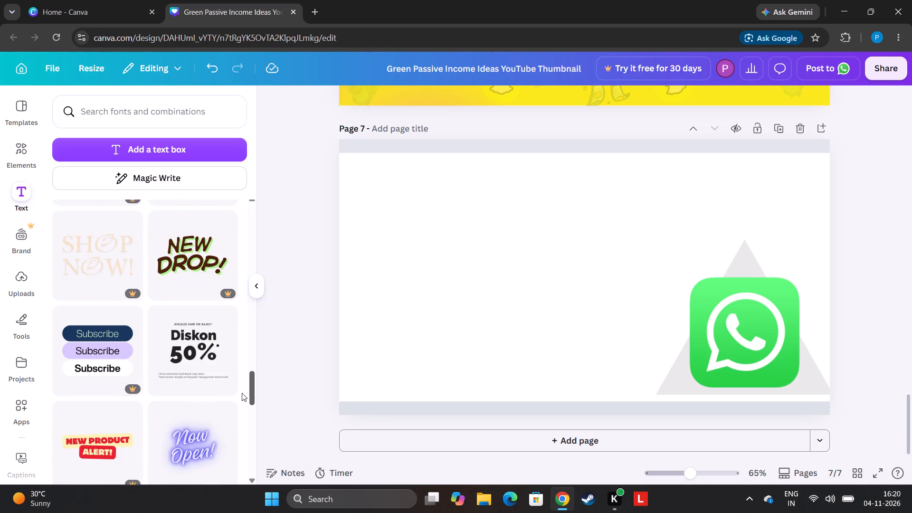
drag(242, 393, 233, 403)
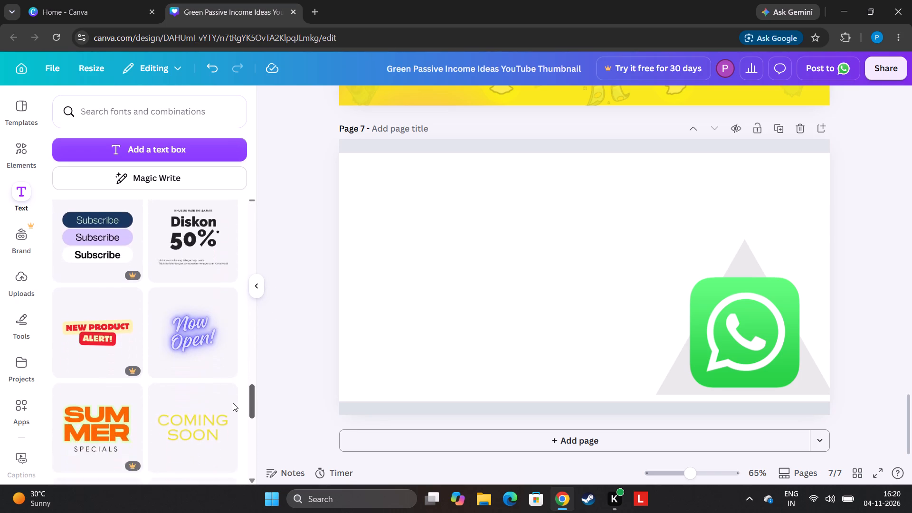
drag(233, 403, 231, 437)
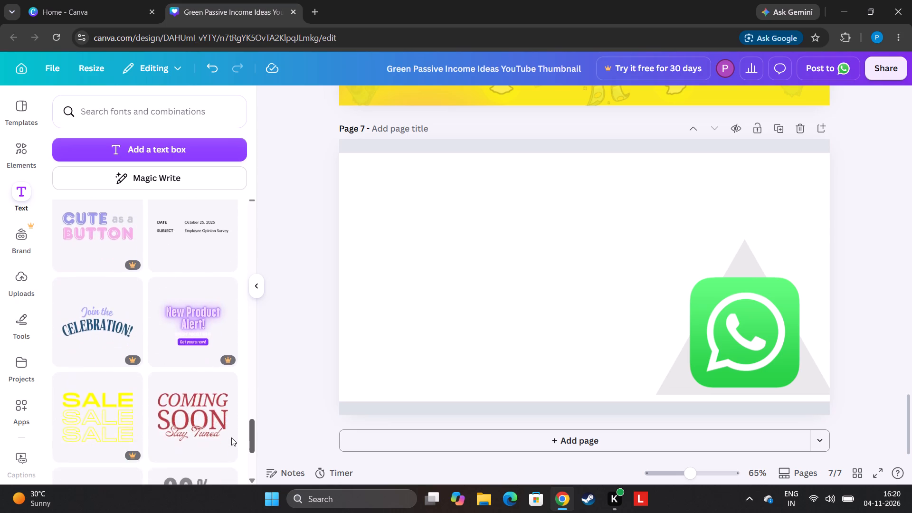
drag(231, 437, 217, 281)
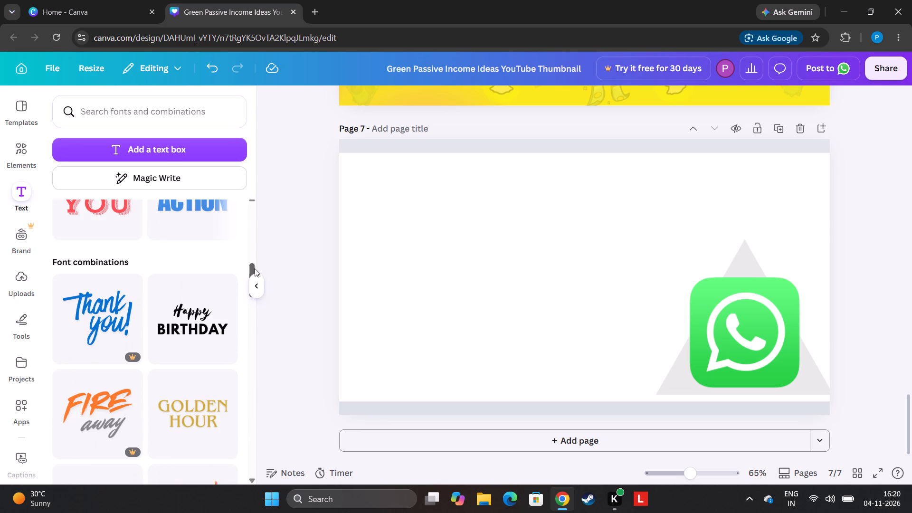
Add a heading in the middle of page 7 and enter the text "how ton".
drag(252, 265, 257, 184)
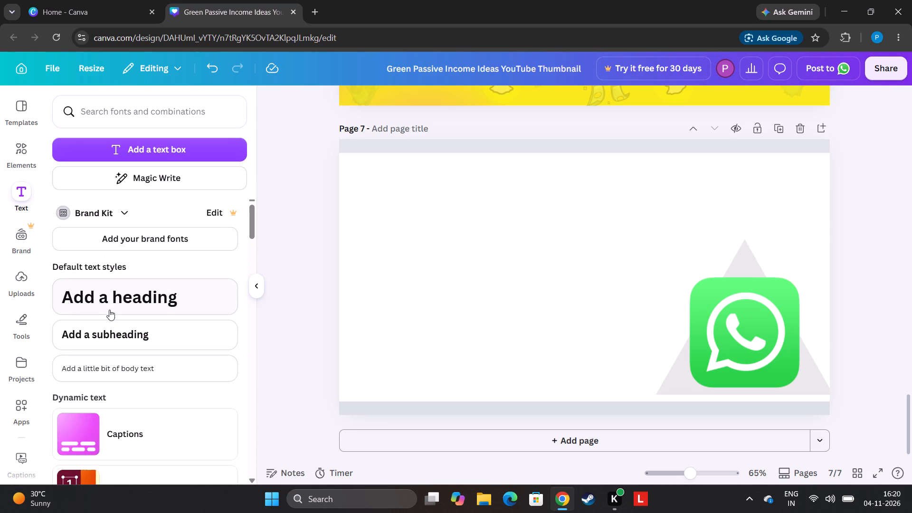
click(112, 305)
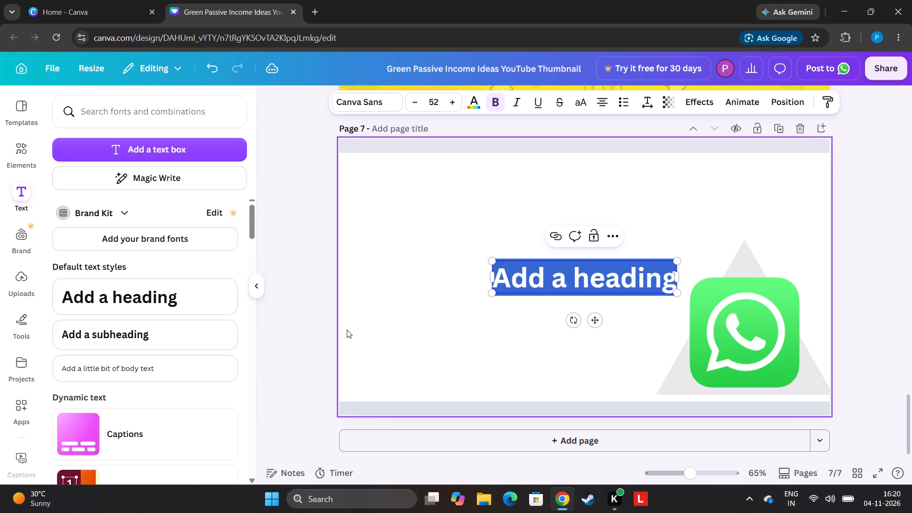
key(BackSpace)
key(h)
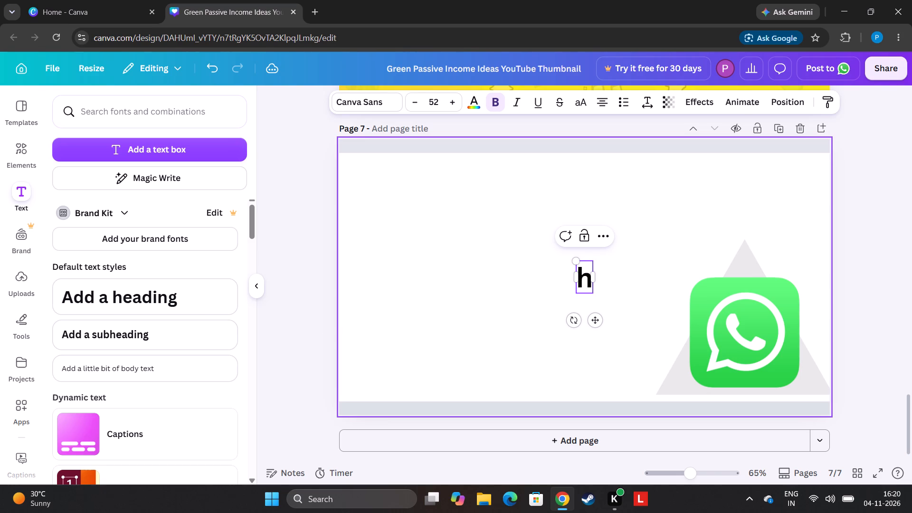
key(o)
key(w)
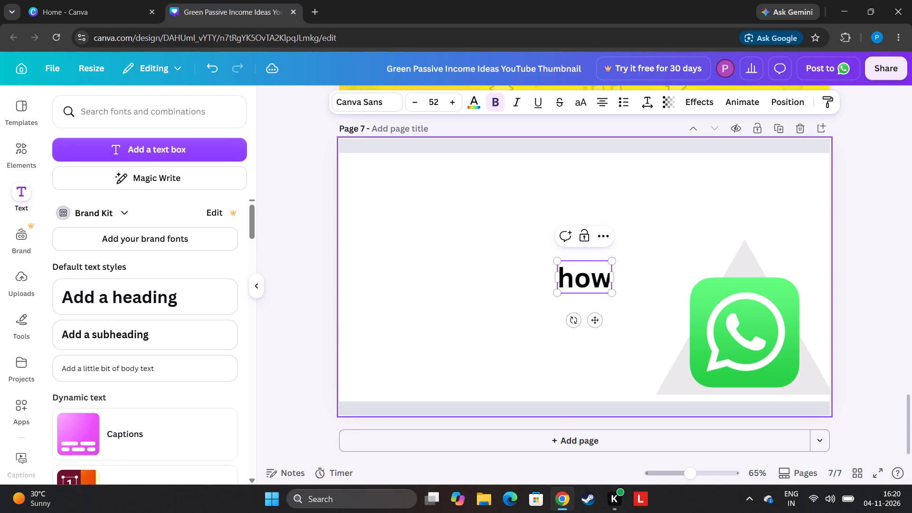
key(space)
text(v)
key(t)
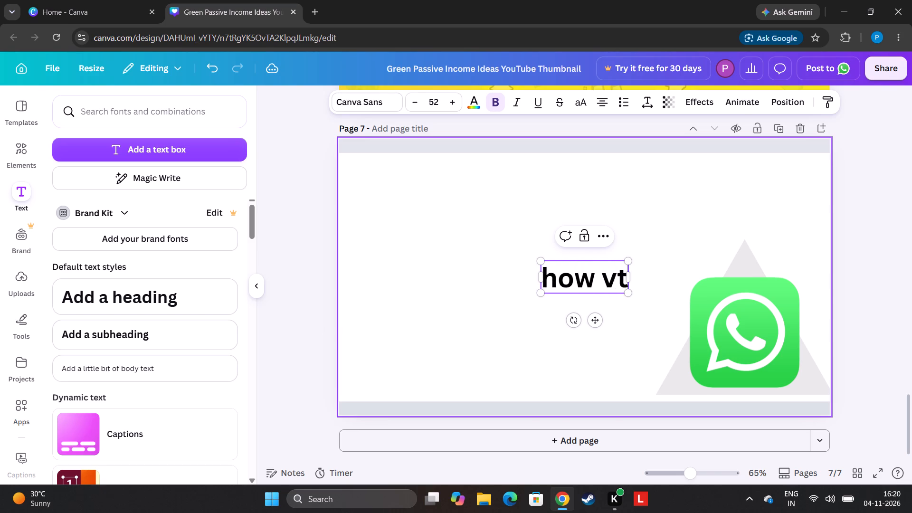
key(BackSpace)
key(BackSpace)
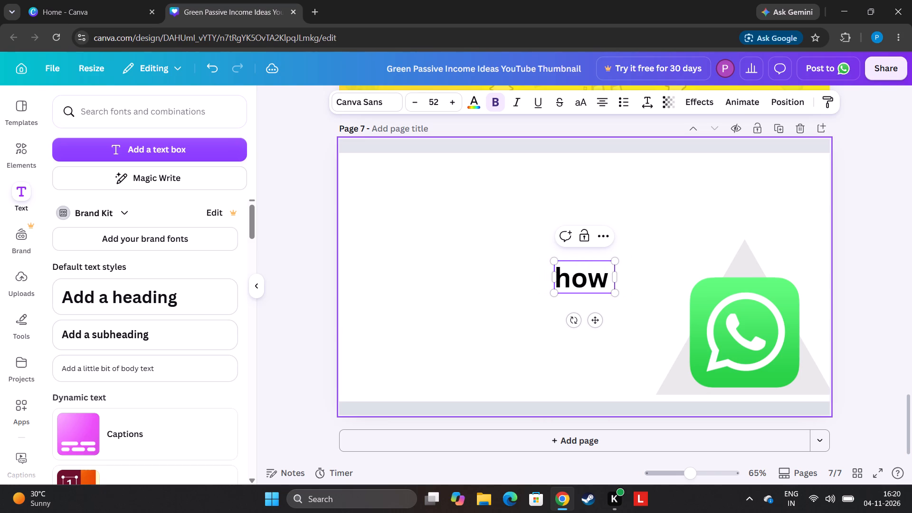
key(t)
key(o)
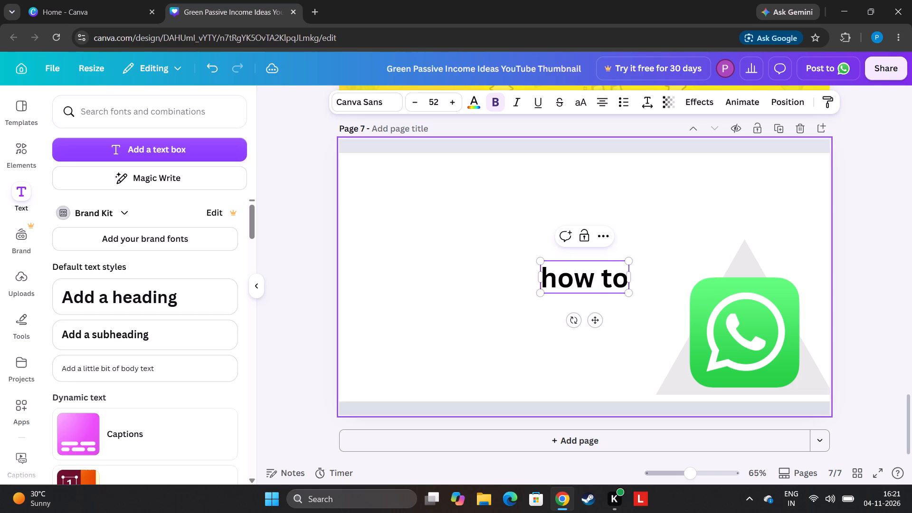
text(n)
key(space)
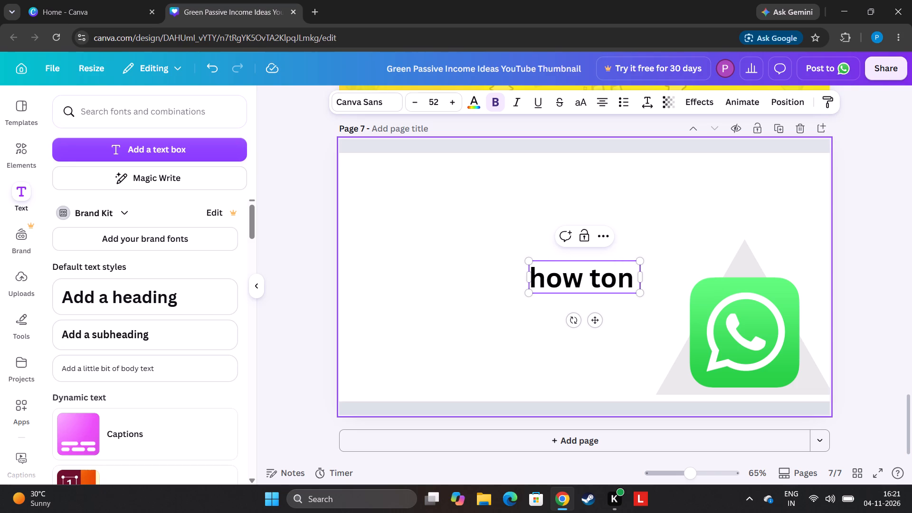
key(BackSpace)
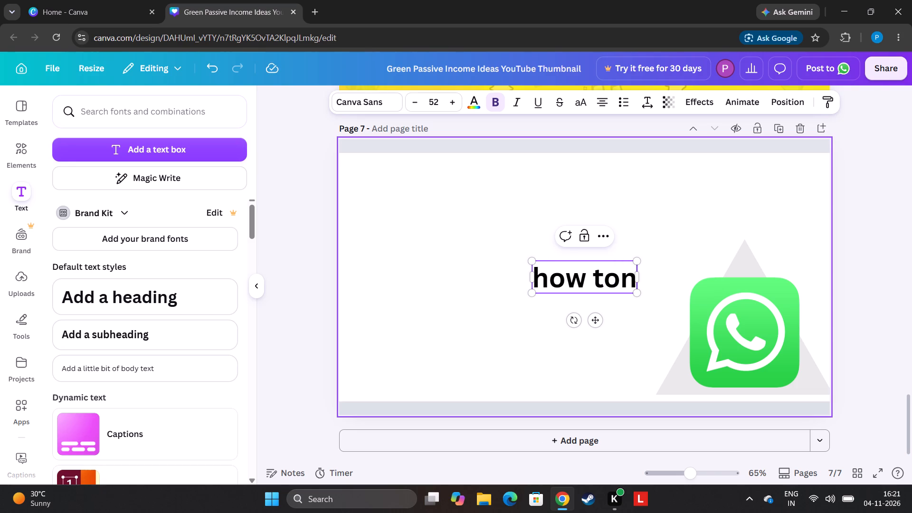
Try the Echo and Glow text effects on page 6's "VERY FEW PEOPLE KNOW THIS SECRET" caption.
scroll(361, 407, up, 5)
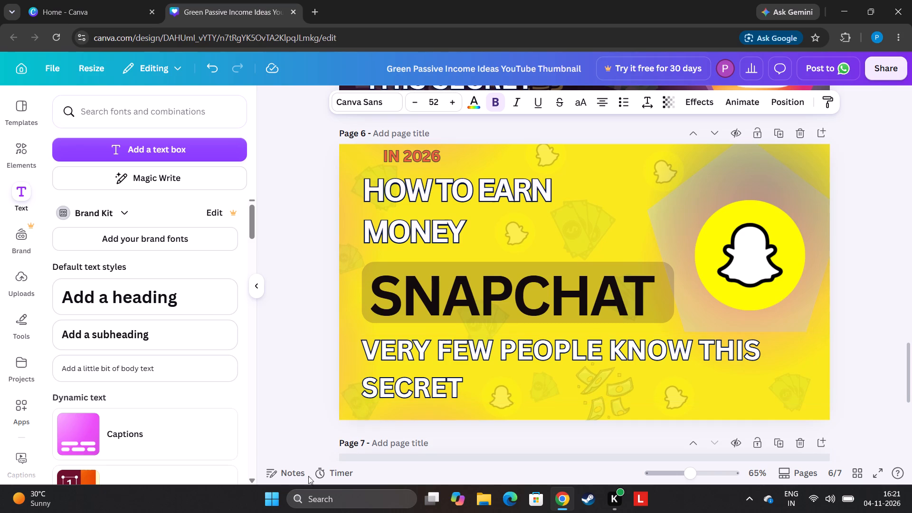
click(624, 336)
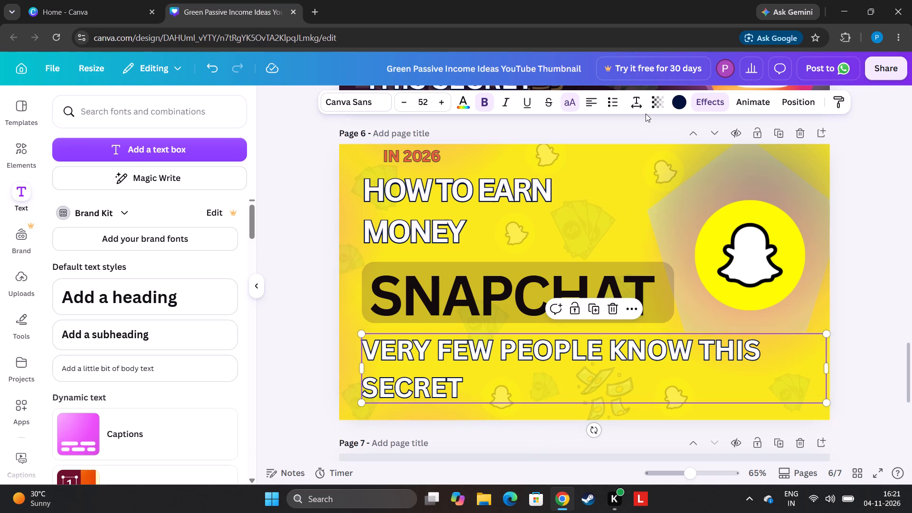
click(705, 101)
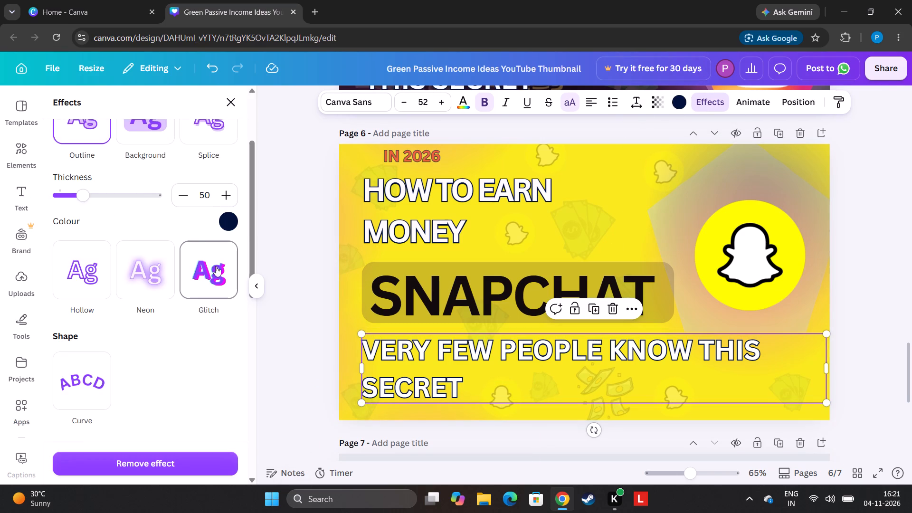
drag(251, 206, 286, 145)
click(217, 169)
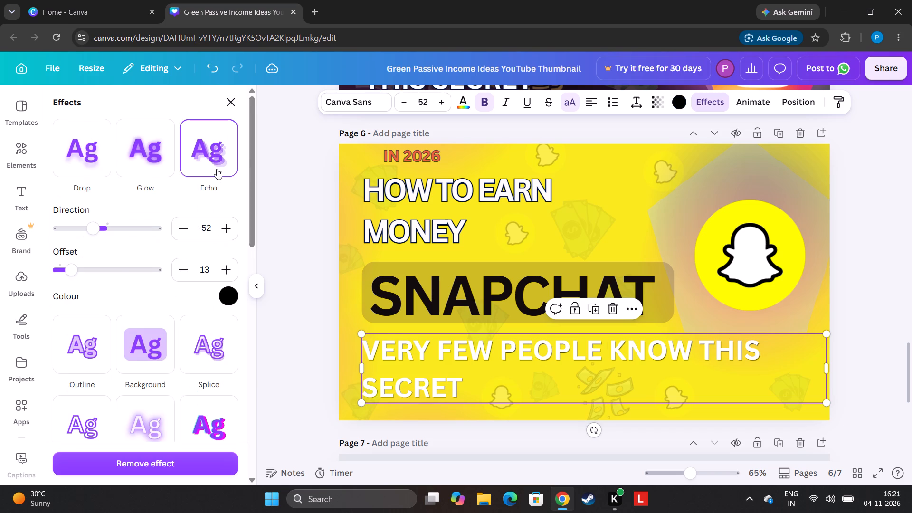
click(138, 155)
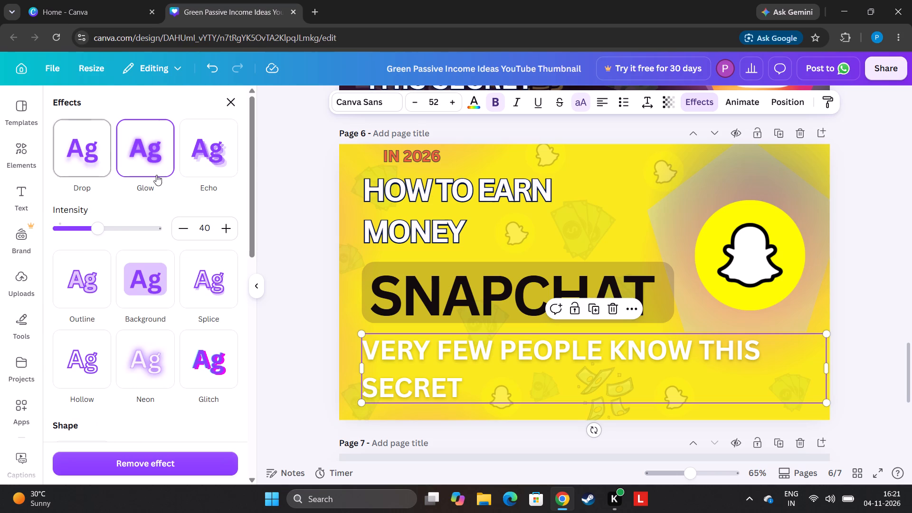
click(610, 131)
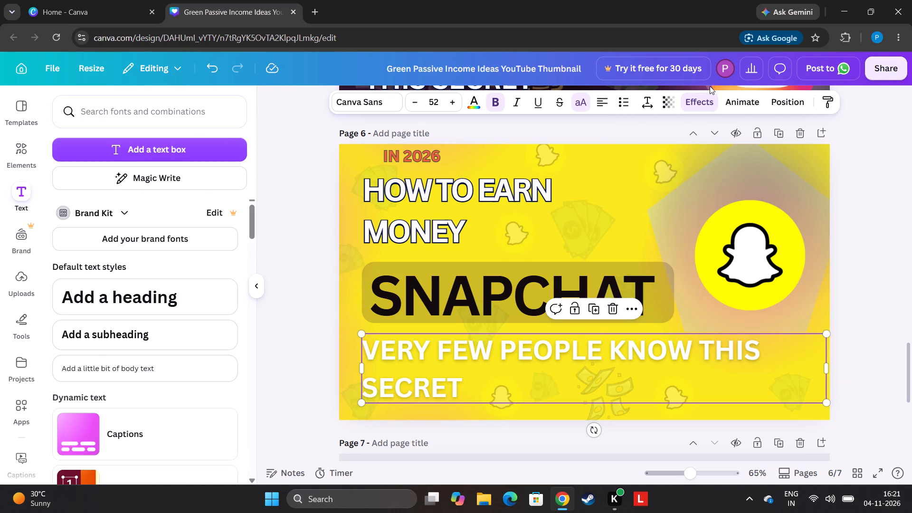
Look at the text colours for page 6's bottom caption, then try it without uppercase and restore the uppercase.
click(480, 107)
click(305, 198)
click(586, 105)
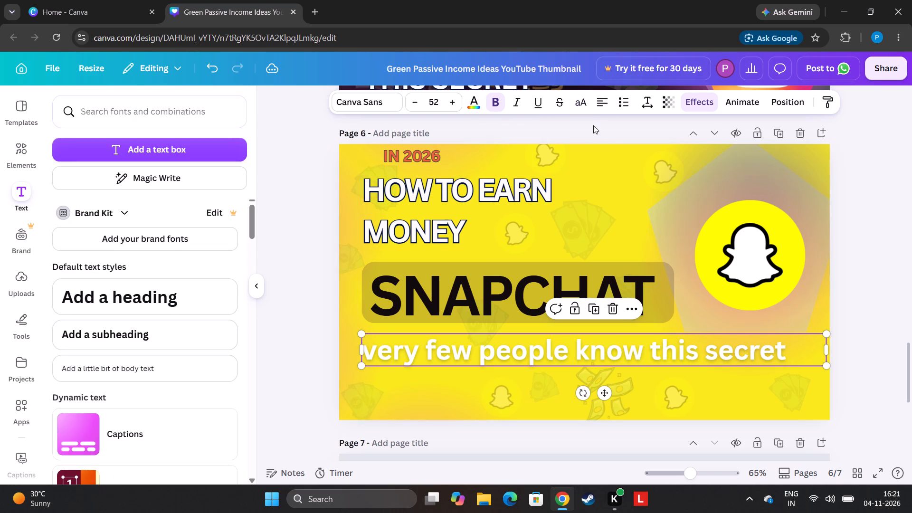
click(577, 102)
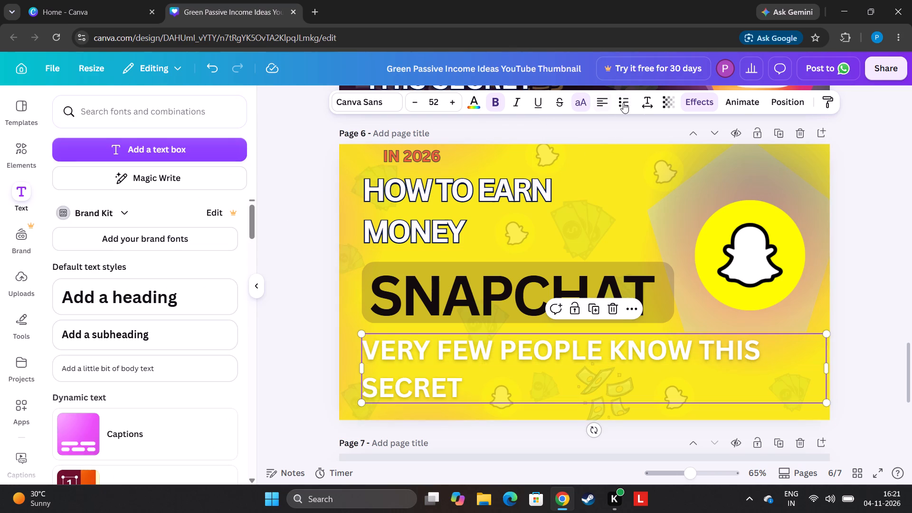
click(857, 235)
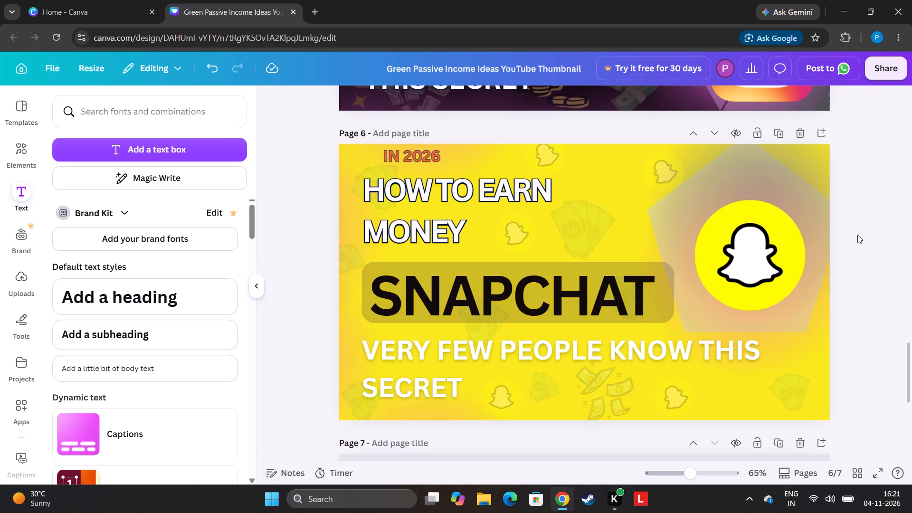
Compare the Outline, Echo and Glow effects on page 6's bottom caption and settle on Echo.
click(633, 375)
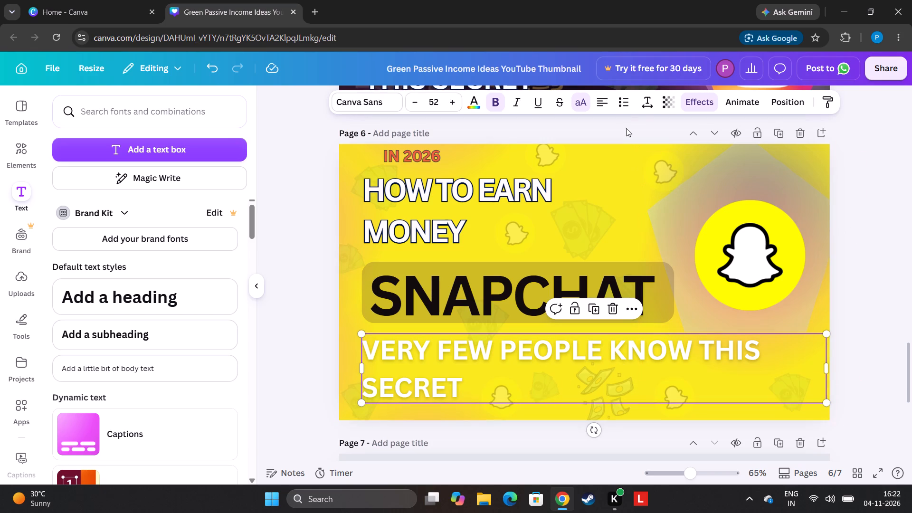
click(686, 98)
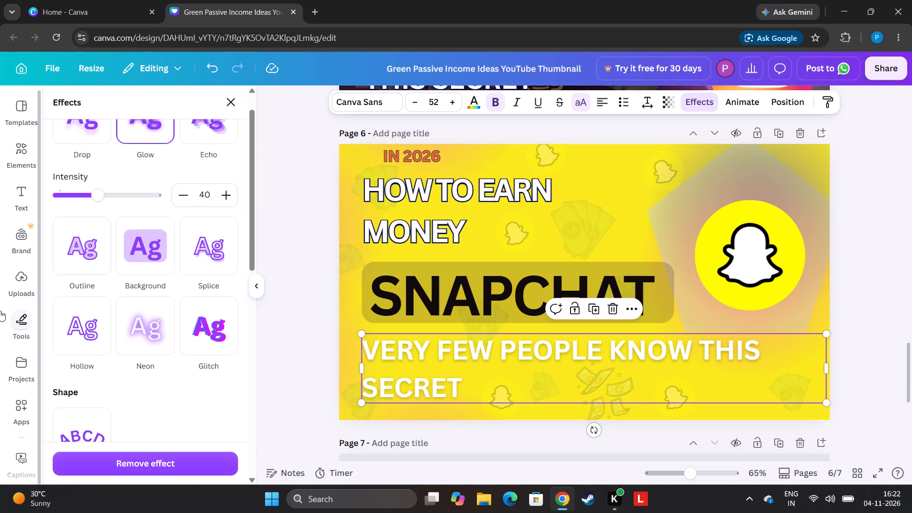
click(92, 248)
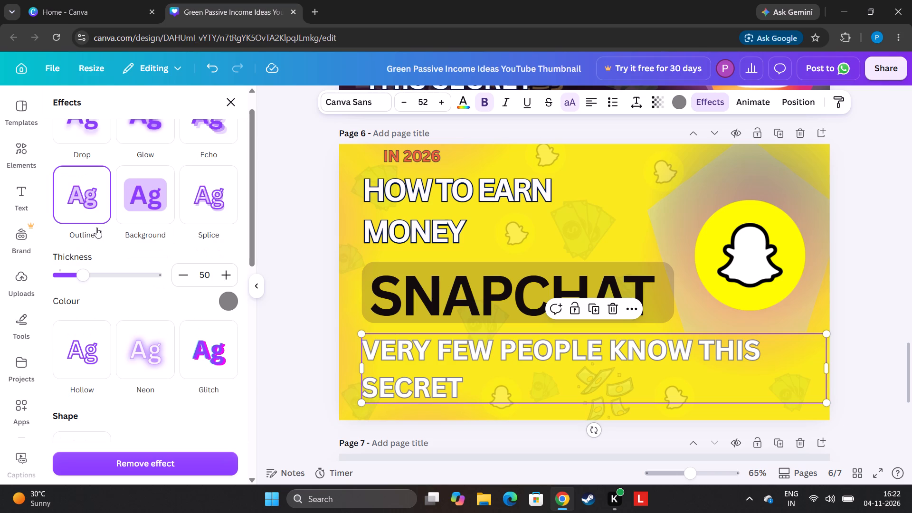
click(203, 131)
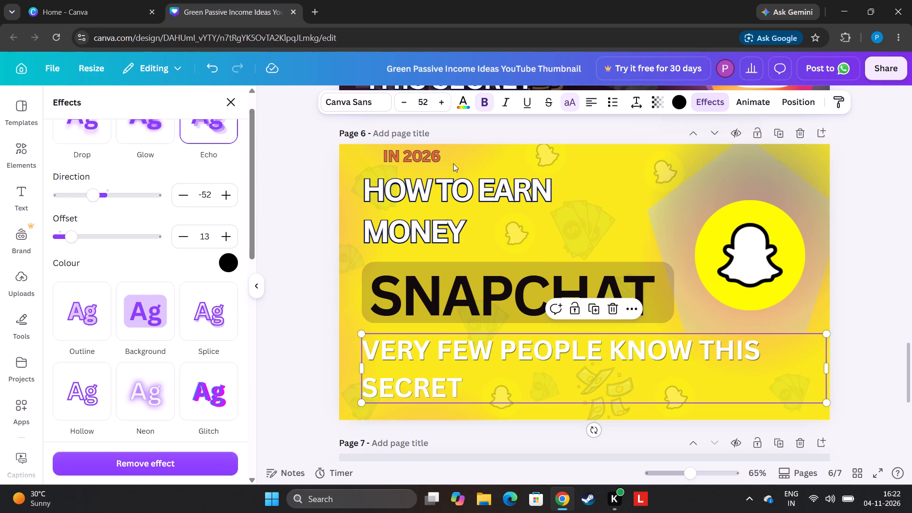
click(159, 105)
click(152, 132)
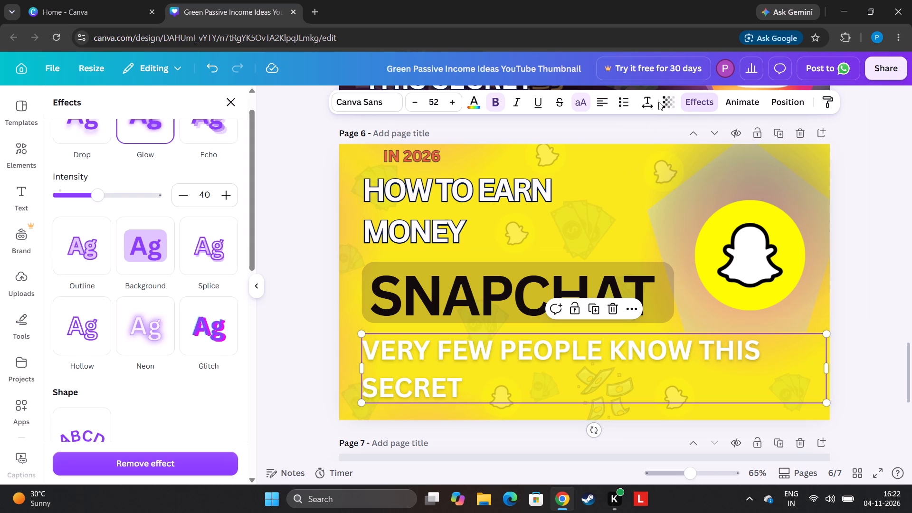
click(230, 139)
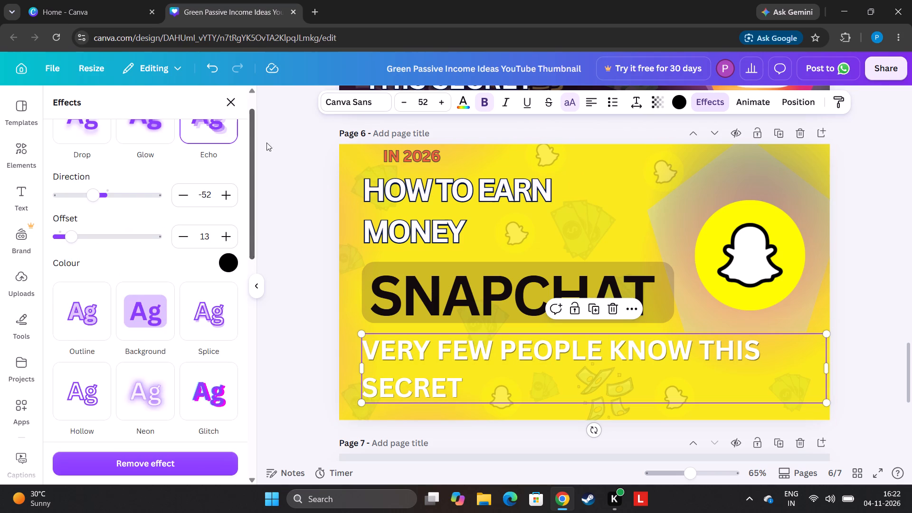
Set the Echo effect colour of page 6's bottom caption to the dark navy effect colour.
click(675, 99)
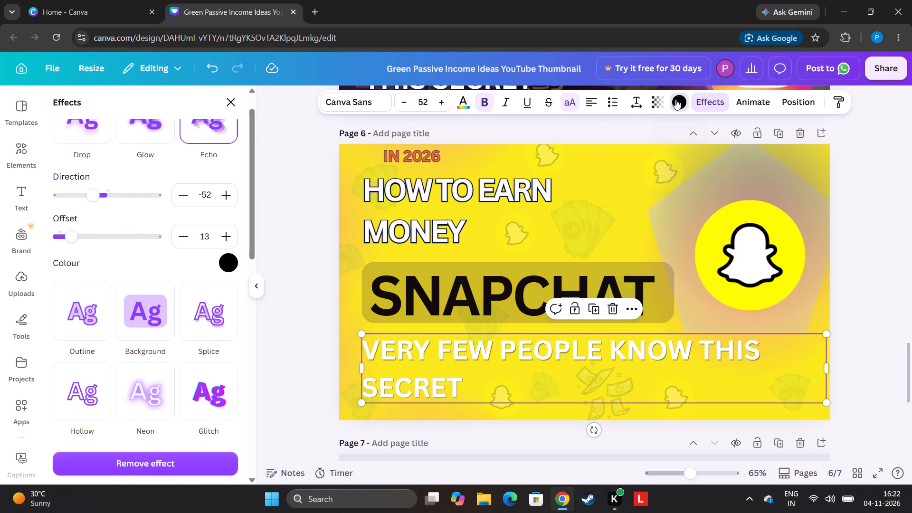
click(191, 196)
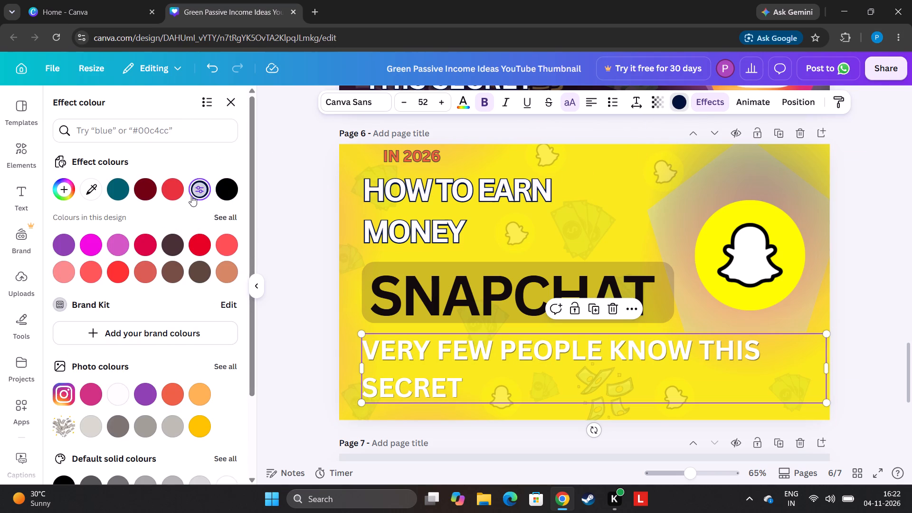
Set the Echo effect colour of page 6's bottom caption to black and return to its text effects.
click(218, 191)
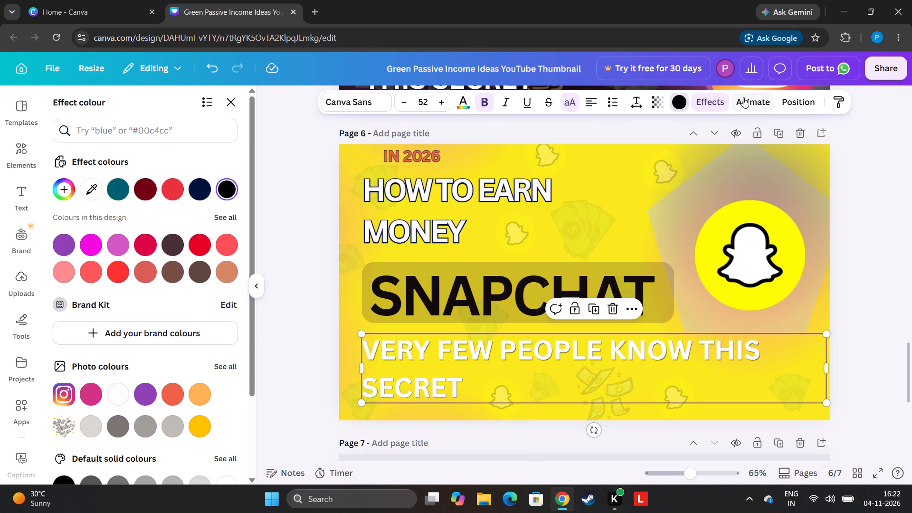
click(714, 98)
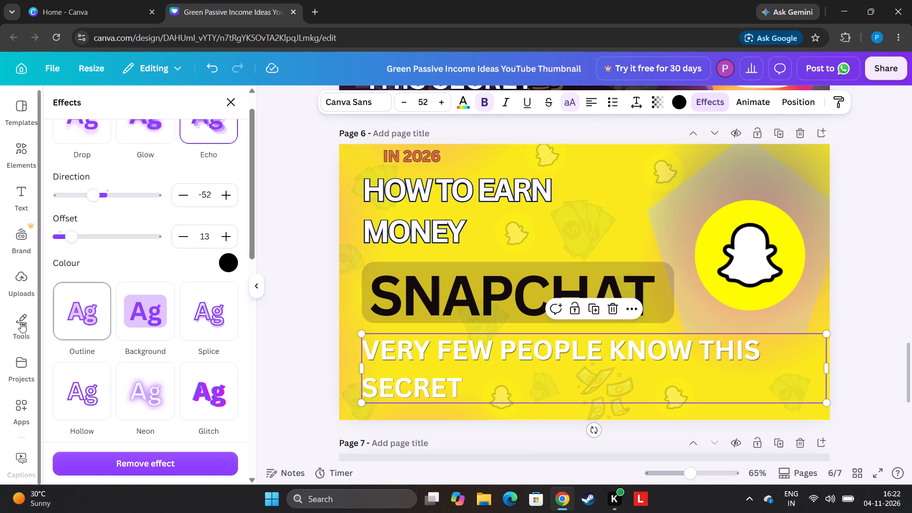
Apply the Outline effect to page 6's bottom caption and close its text effects.
click(95, 322)
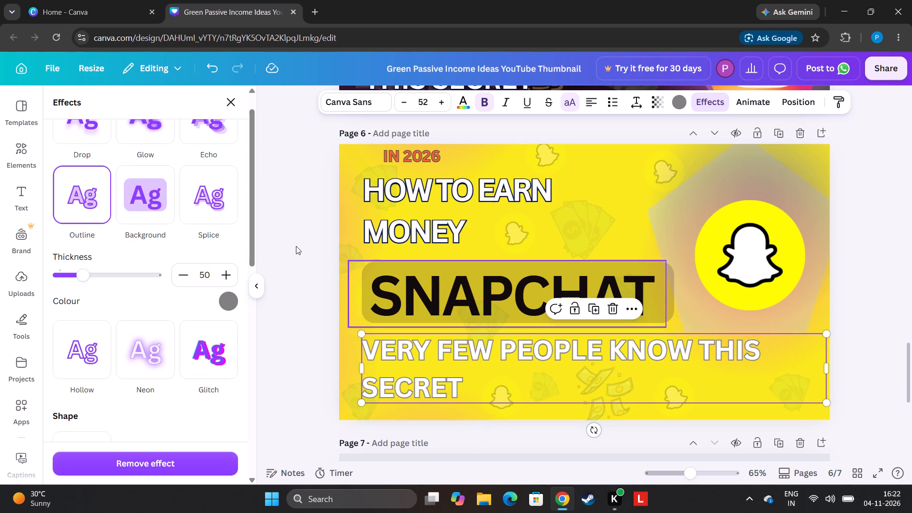
click(237, 97)
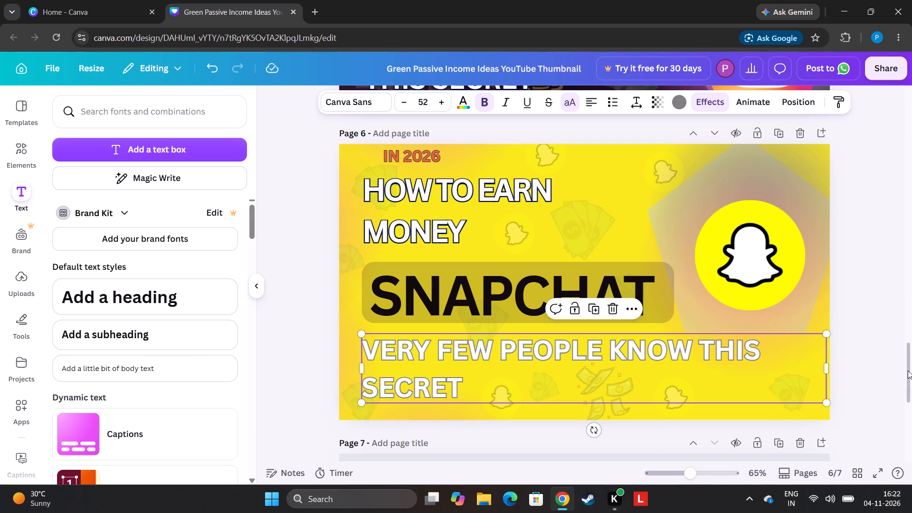
Change page 7's "how ton" text to read "how to earn mony on whatsapp".
drag(908, 370, 893, 458)
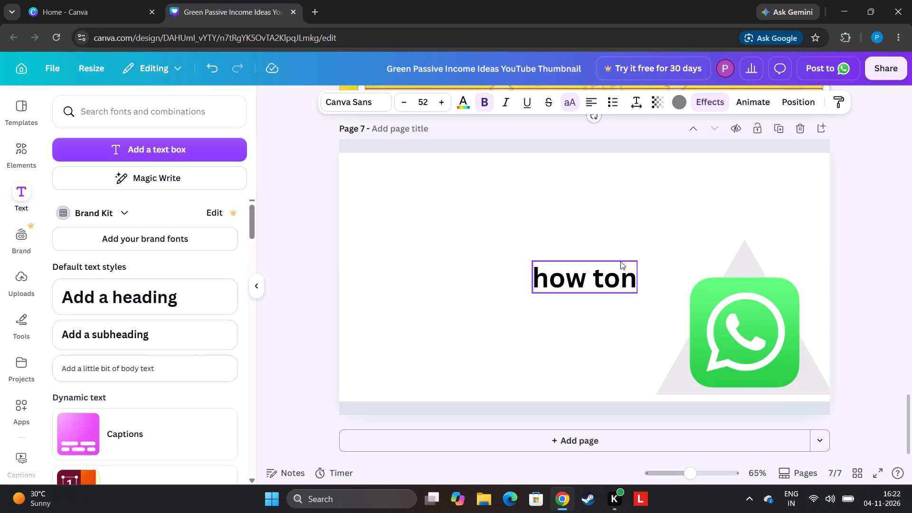
click(620, 261)
click(627, 269)
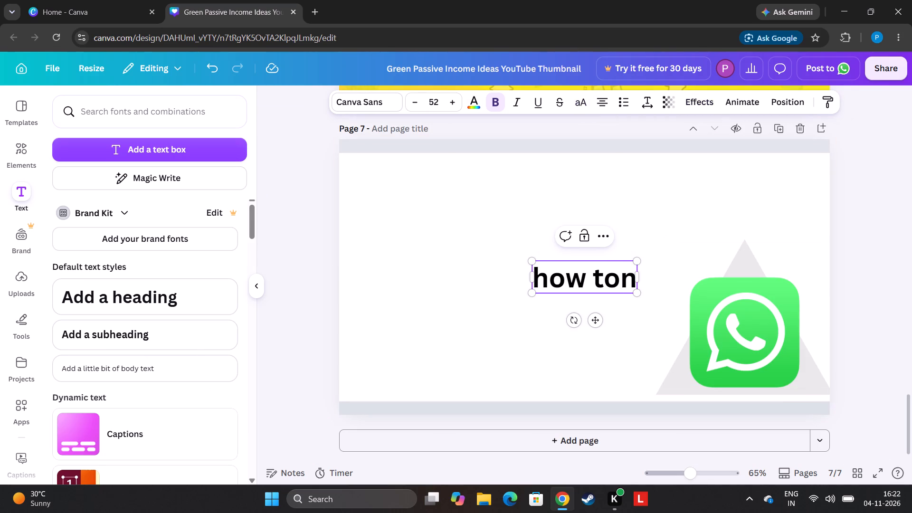
click(633, 269)
key(BackSpace)
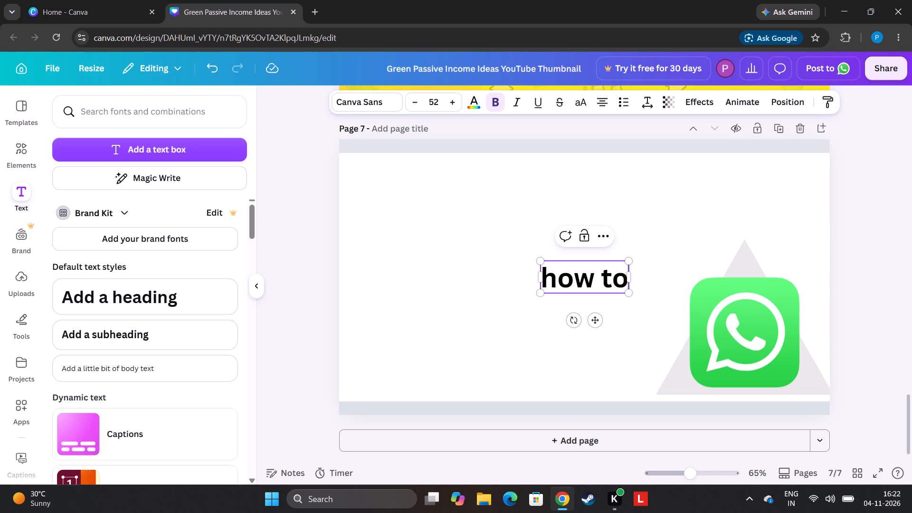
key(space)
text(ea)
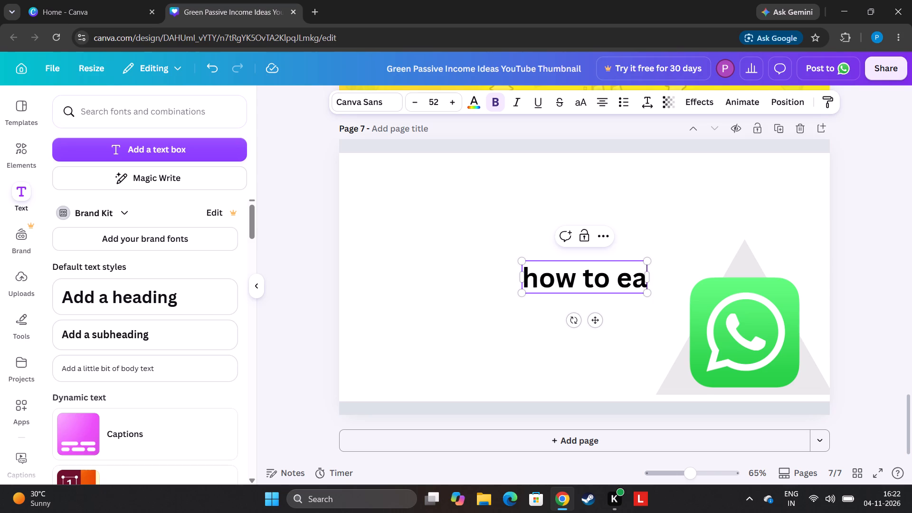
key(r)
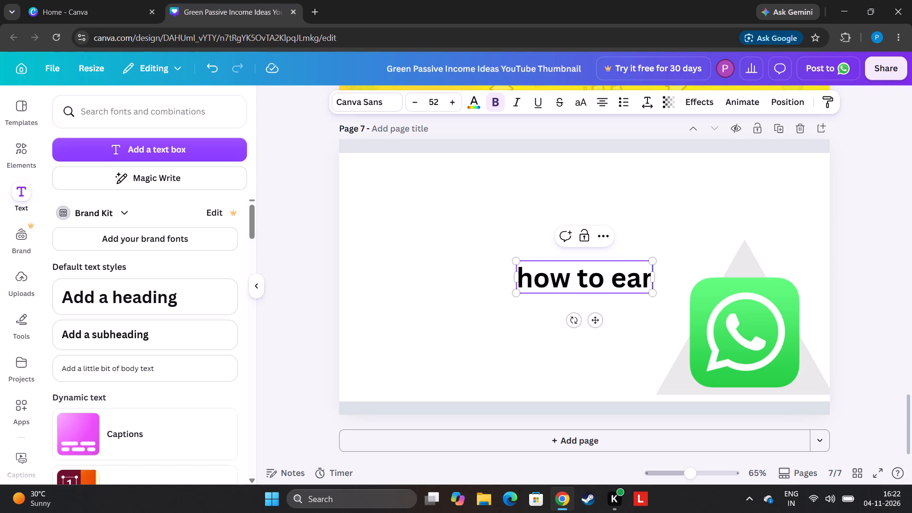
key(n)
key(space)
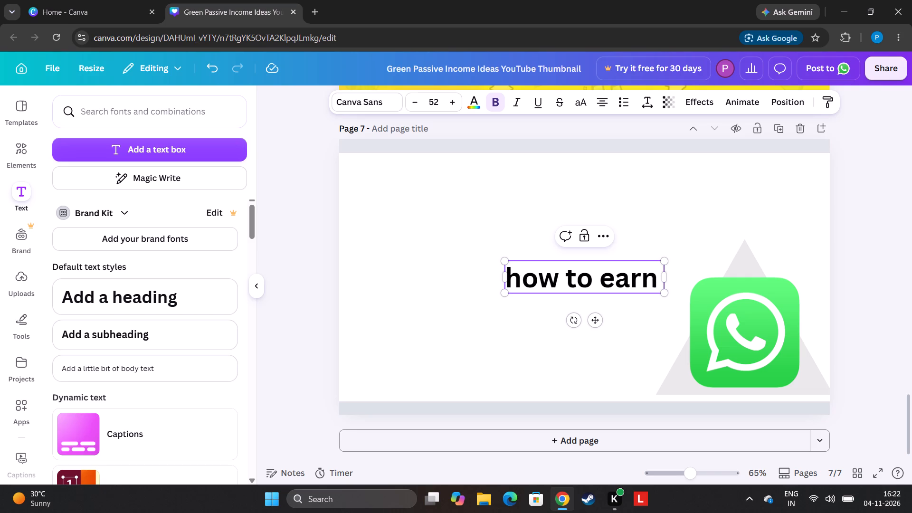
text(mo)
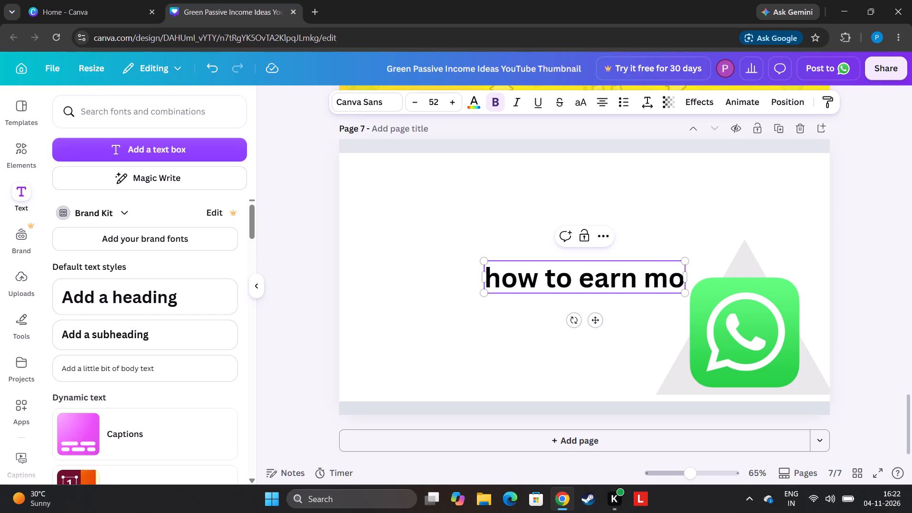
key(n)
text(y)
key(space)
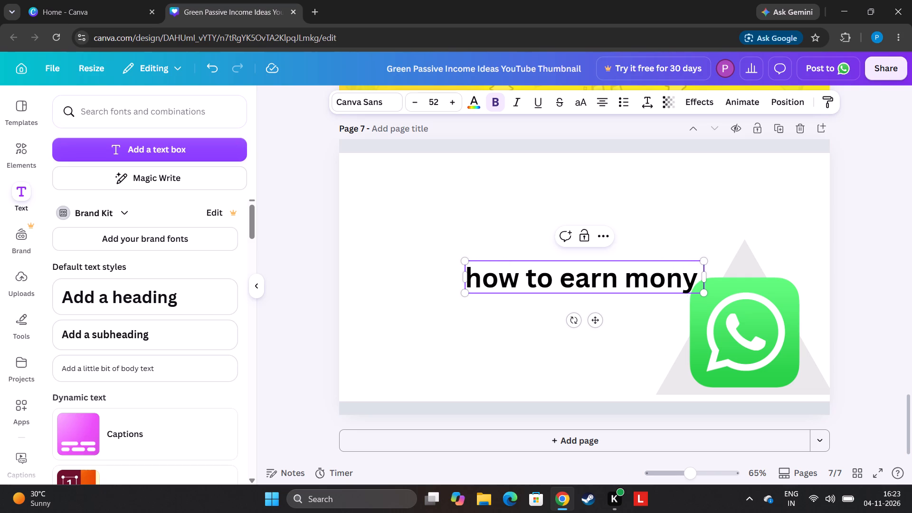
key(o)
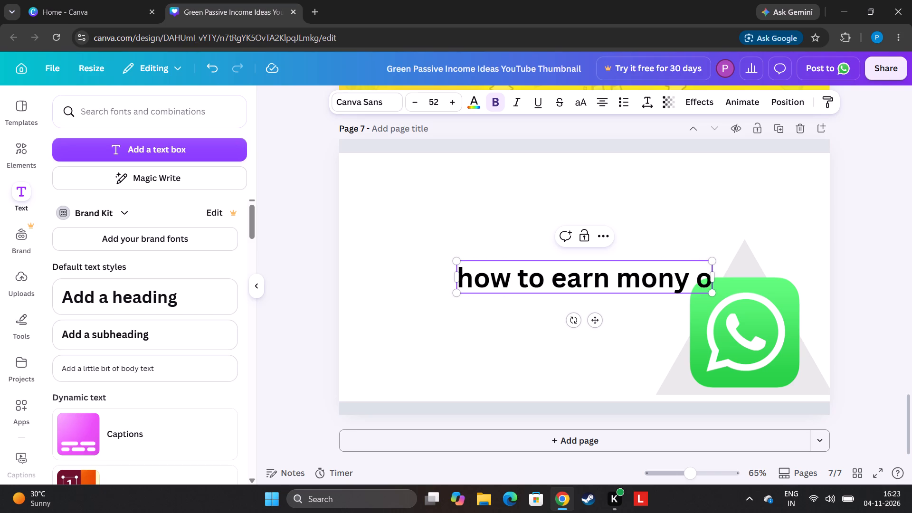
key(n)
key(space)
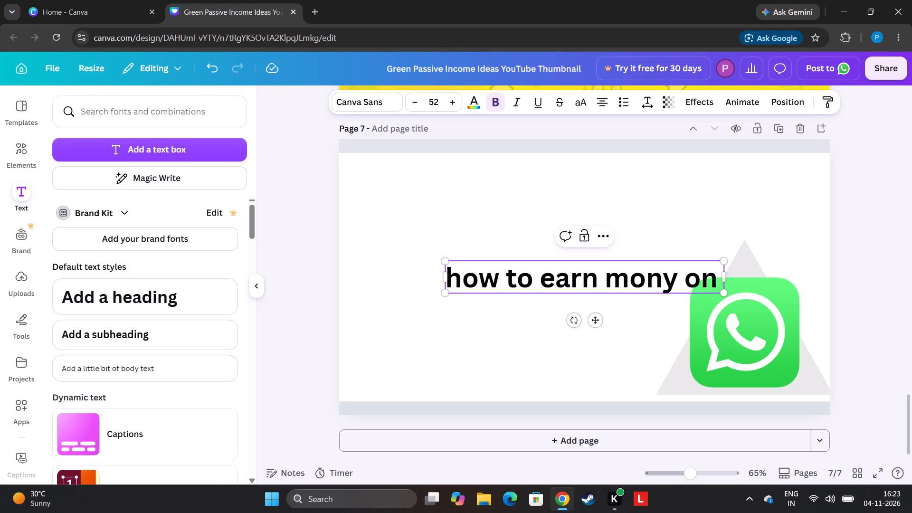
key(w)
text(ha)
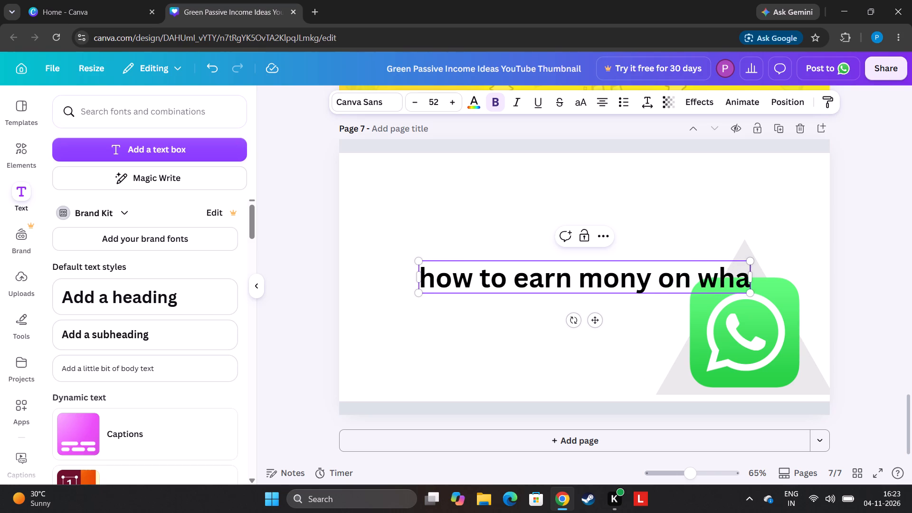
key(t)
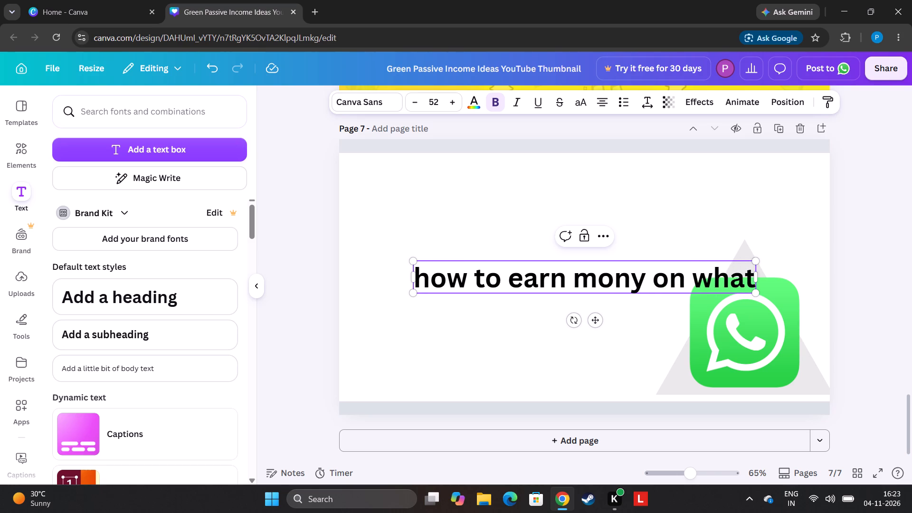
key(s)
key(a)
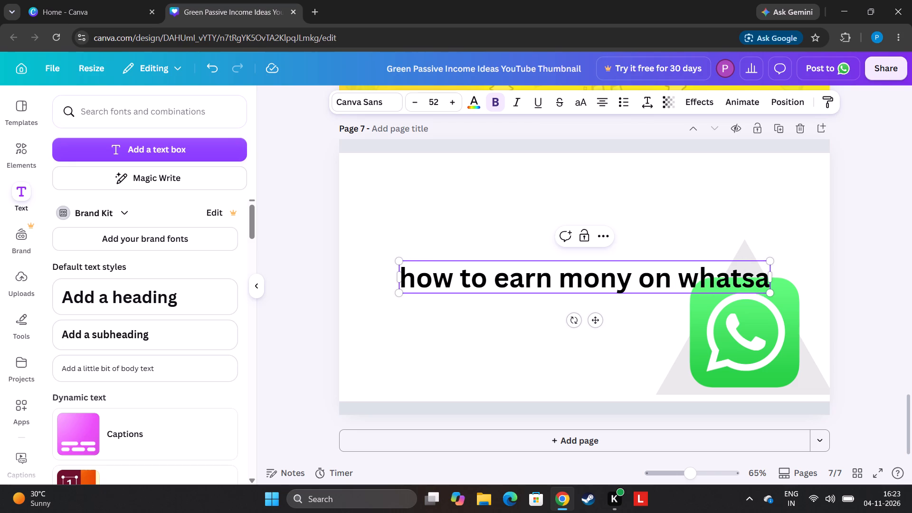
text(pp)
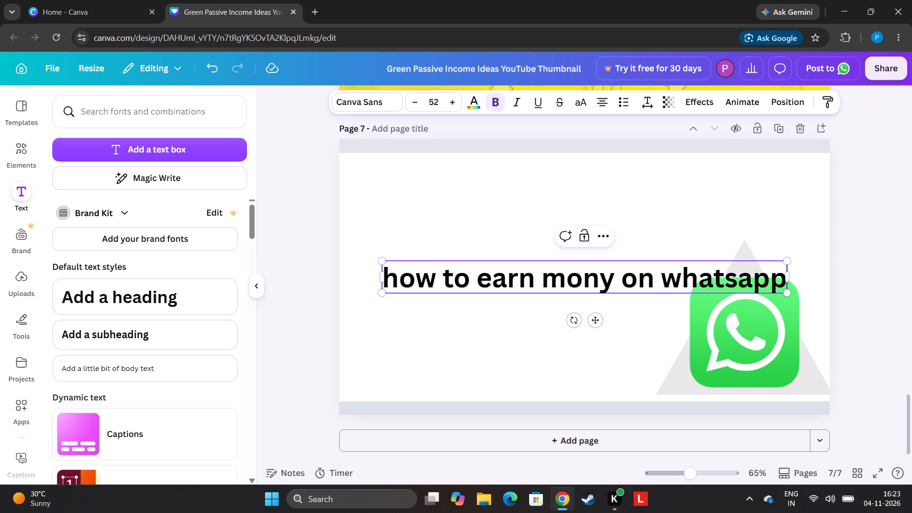
Narrow page 7's heading text box so it wraps onto several lines, and make its text uppercase.
drag(792, 277, 791, 278)
drag(791, 278, 560, 222)
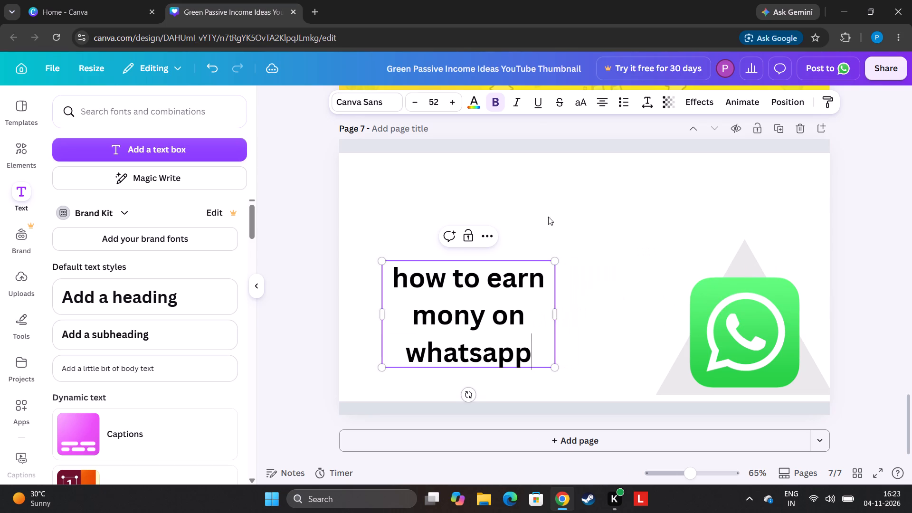
click(466, 99)
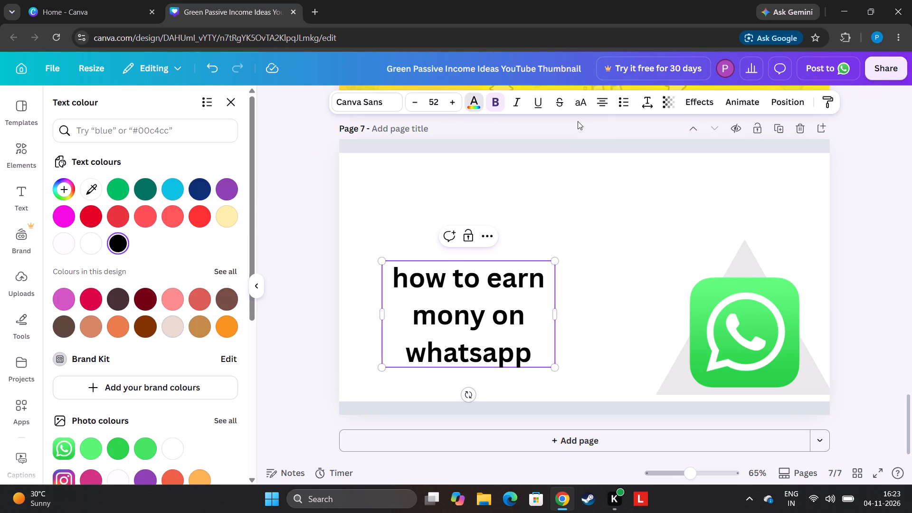
click(577, 101)
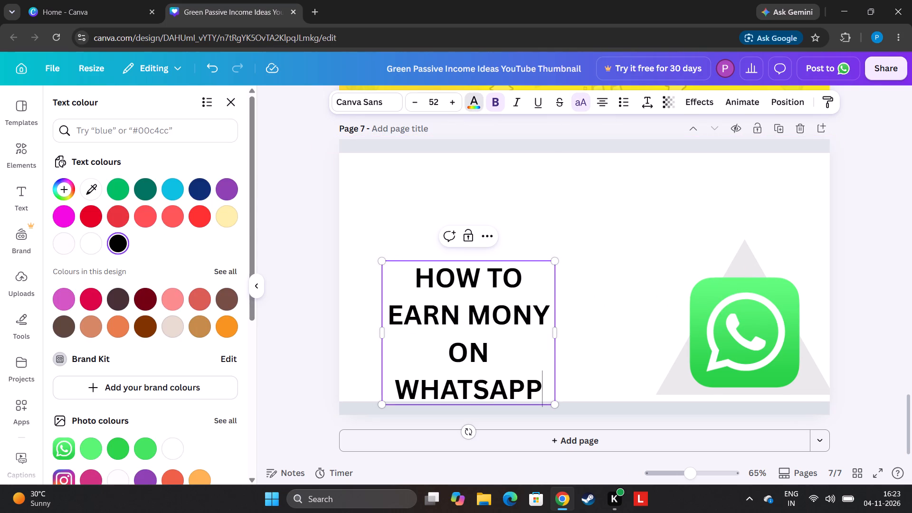
Move the heading to the upper-left area of page 7, just below the top grey bar.
click(911, 304)
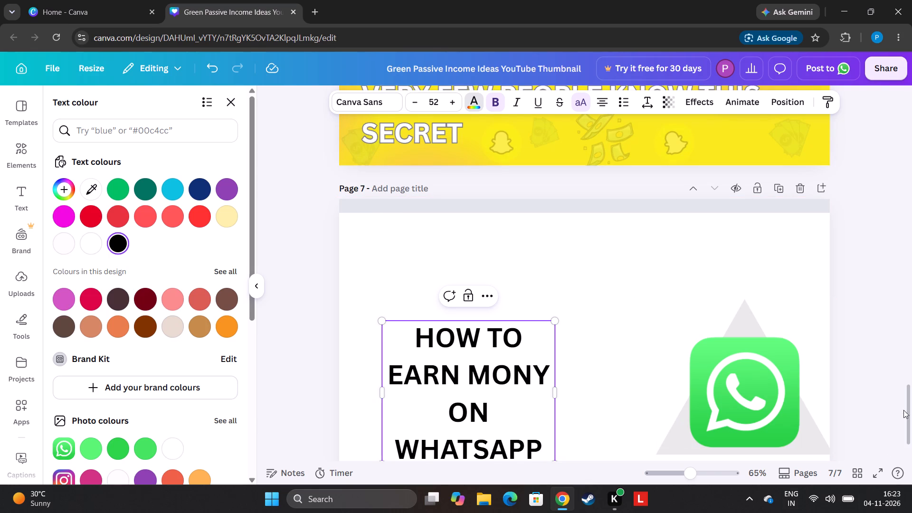
drag(902, 410, 902, 457)
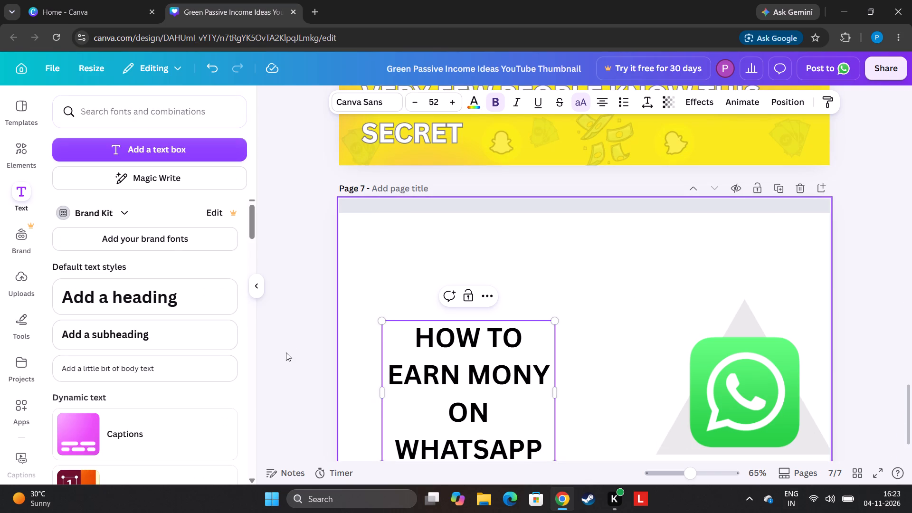
click(291, 343)
drag(484, 417, 464, 324)
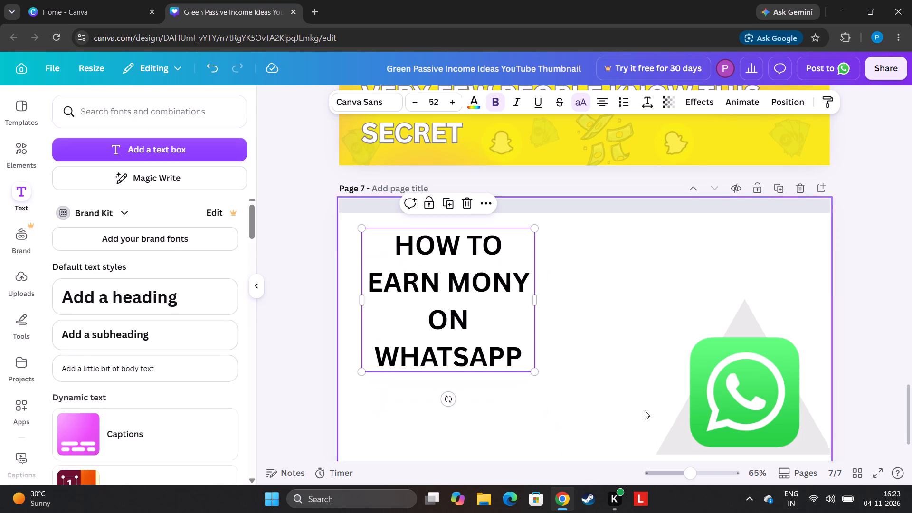
Look over the Snapchat, Instagram and Telegram thumbnails on pages 6, 5 and 4 for their text and layout.
drag(911, 427, 908, 476)
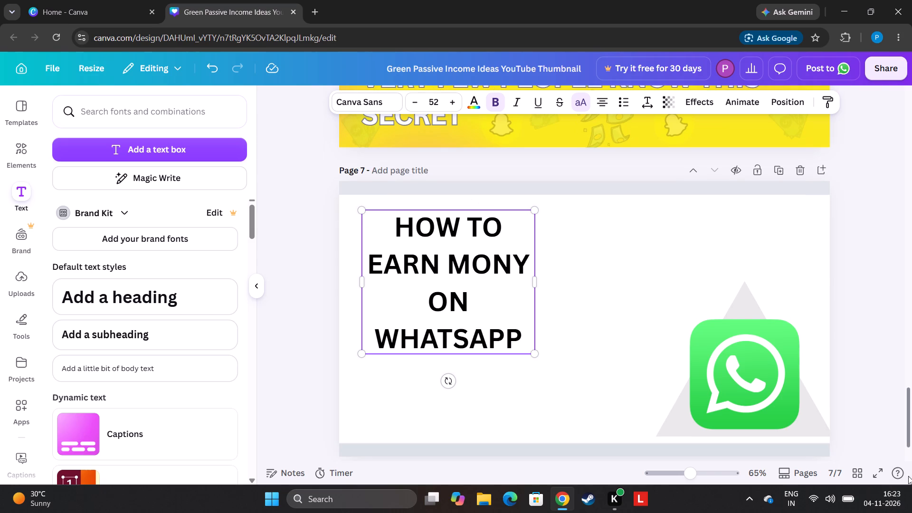
drag(908, 476, 909, 433)
drag(909, 431, 894, 385)
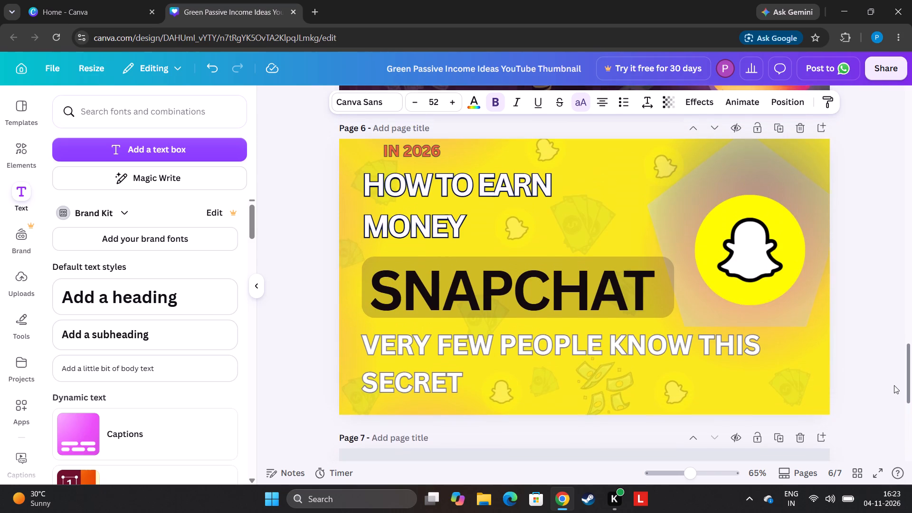
drag(894, 385, 890, 381)
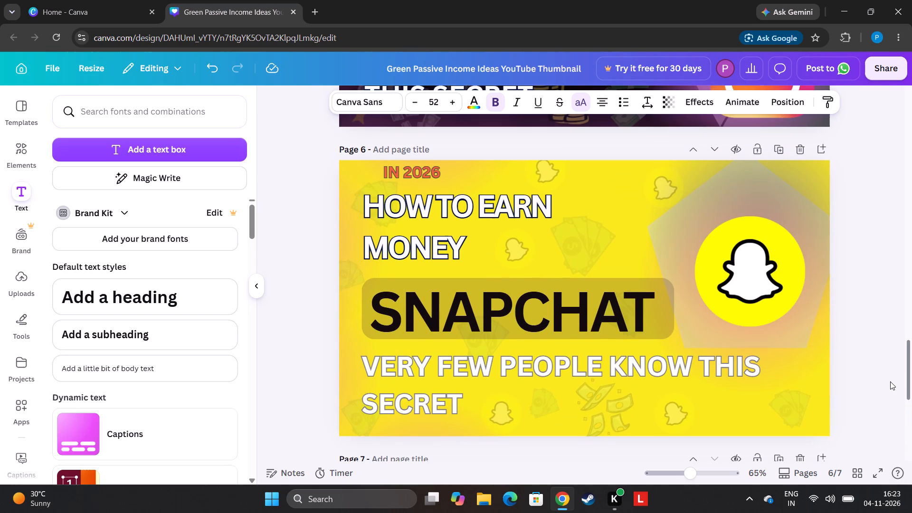
drag(890, 381, 882, 348)
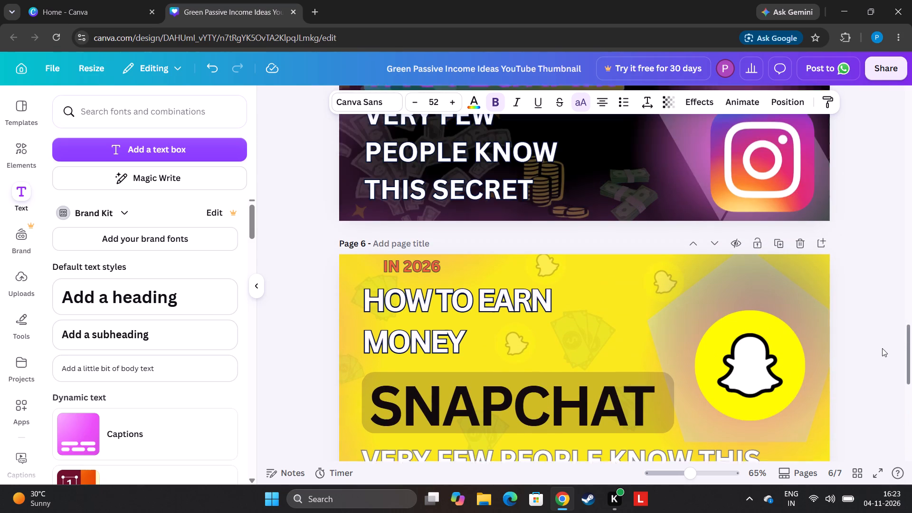
drag(882, 348, 882, 348)
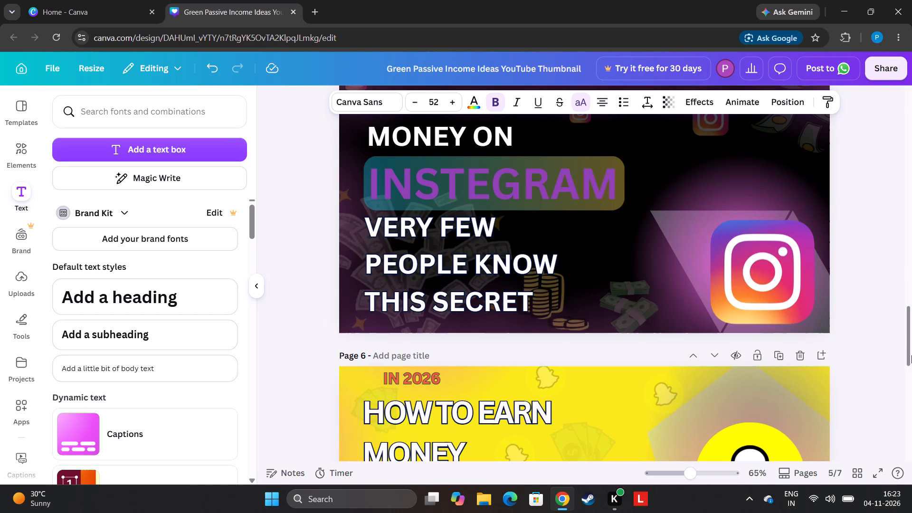
drag(911, 355, 911, 300)
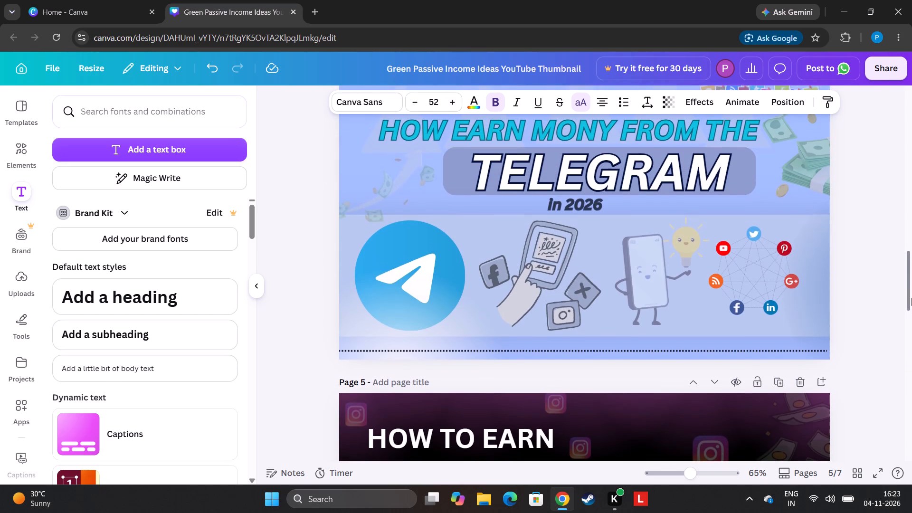
drag(911, 298, 902, 341)
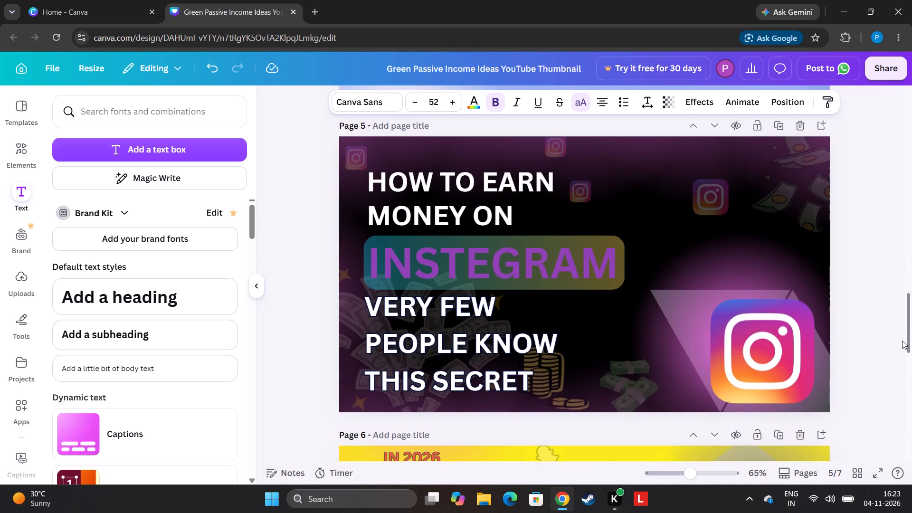
drag(902, 341, 868, 361)
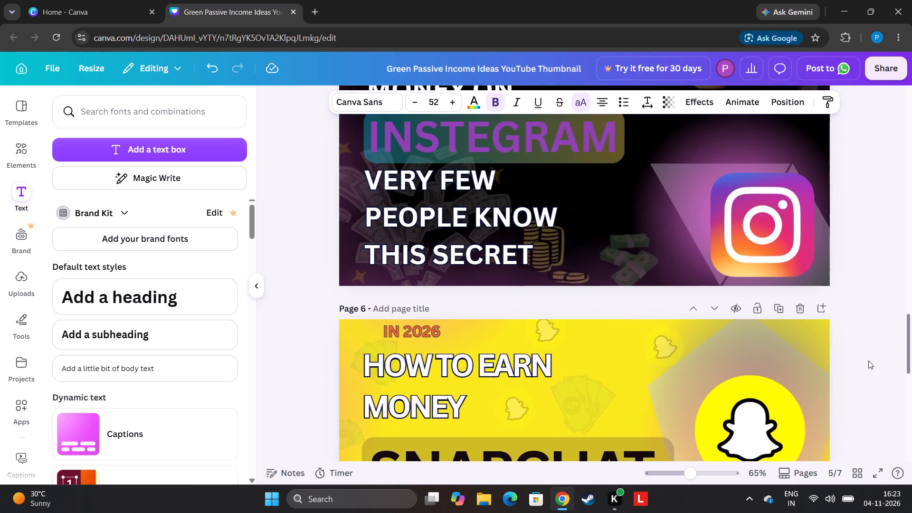
drag(868, 361, 857, 344)
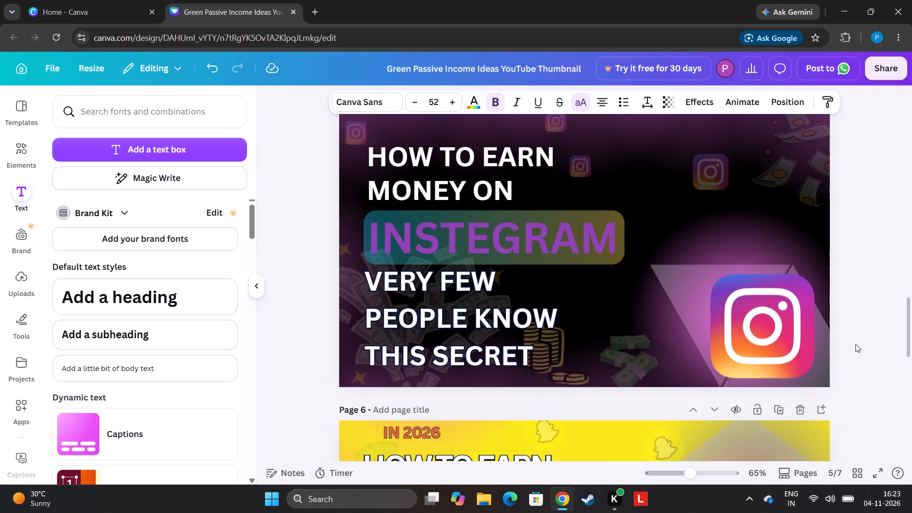
drag(855, 344, 835, 409)
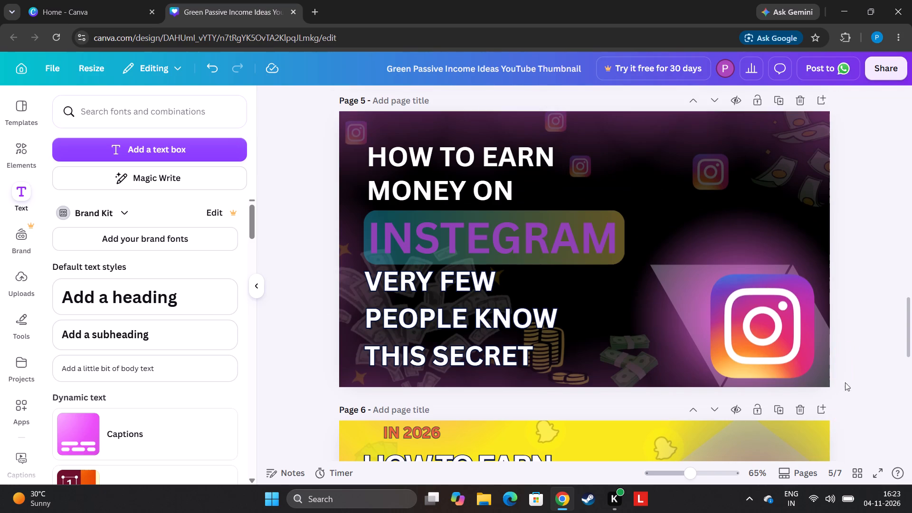
Duplicate page 7's heading and place the copy lower on the page, beside the WhatsApp logo.
drag(907, 335, 874, 512)
click(514, 269)
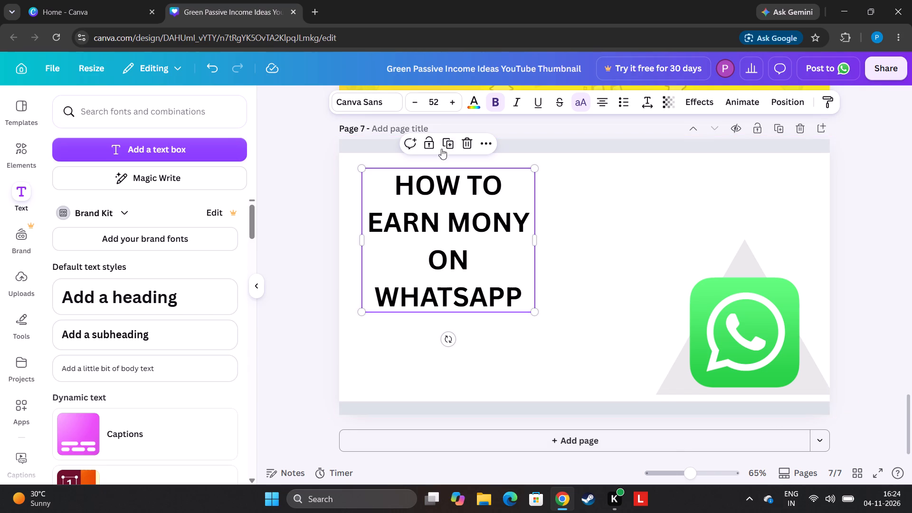
click(446, 136)
drag(509, 244, 635, 327)
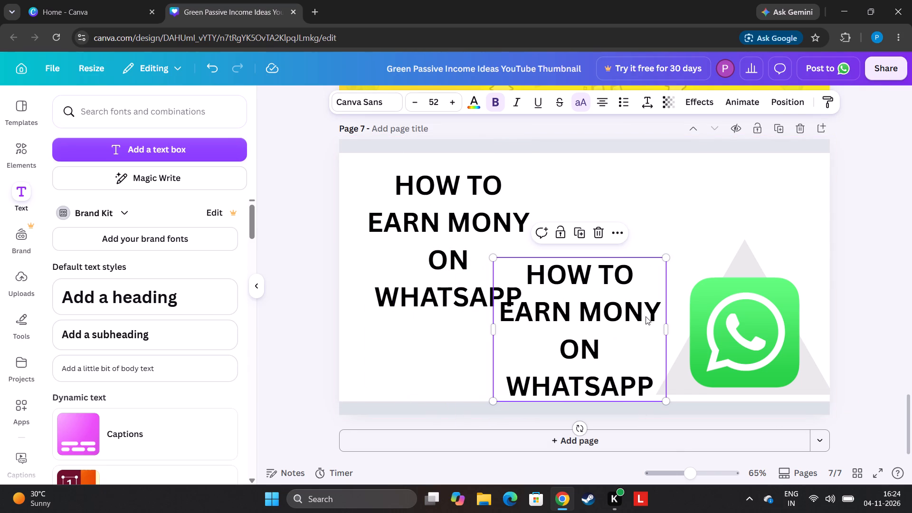
Replace the copied heading's text with "very few".
click(650, 361)
key(BackSpace)
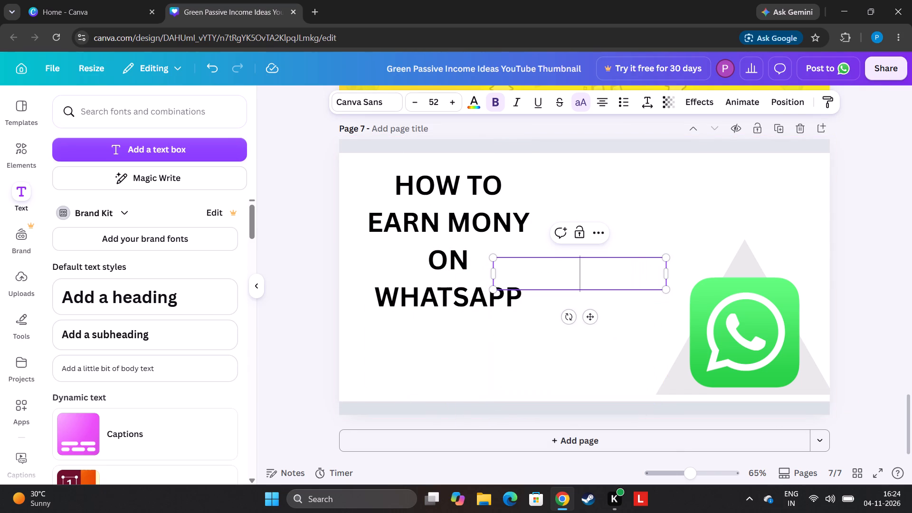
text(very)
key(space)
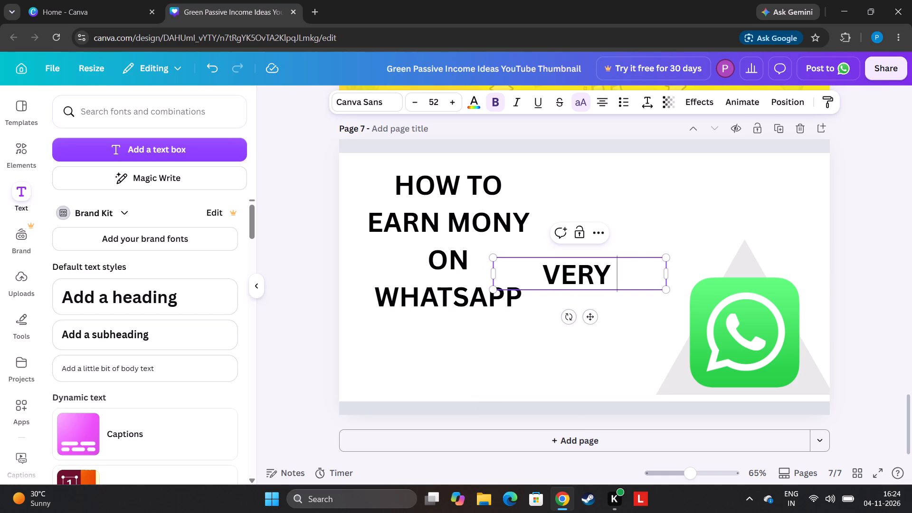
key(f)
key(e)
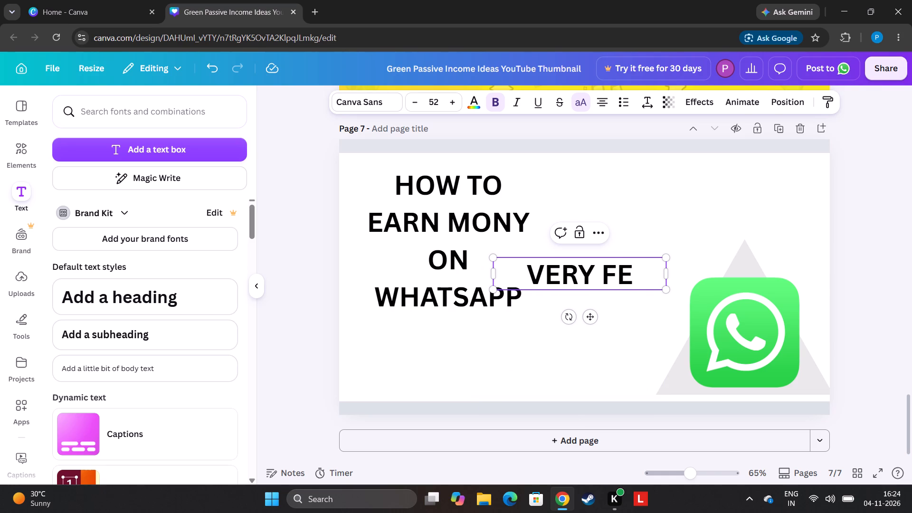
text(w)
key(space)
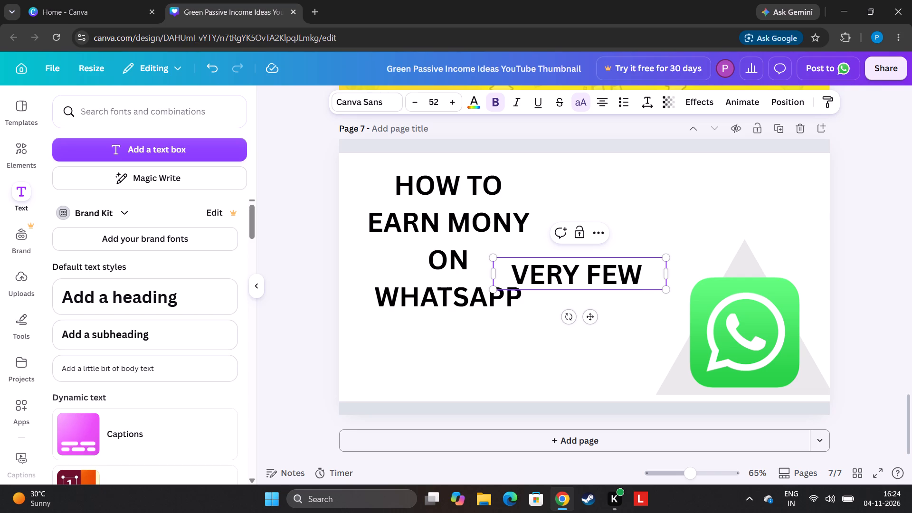
Continue page 7's "VERY FEW" caption with the words "PEOPLE KNOW ABOUT THIS".
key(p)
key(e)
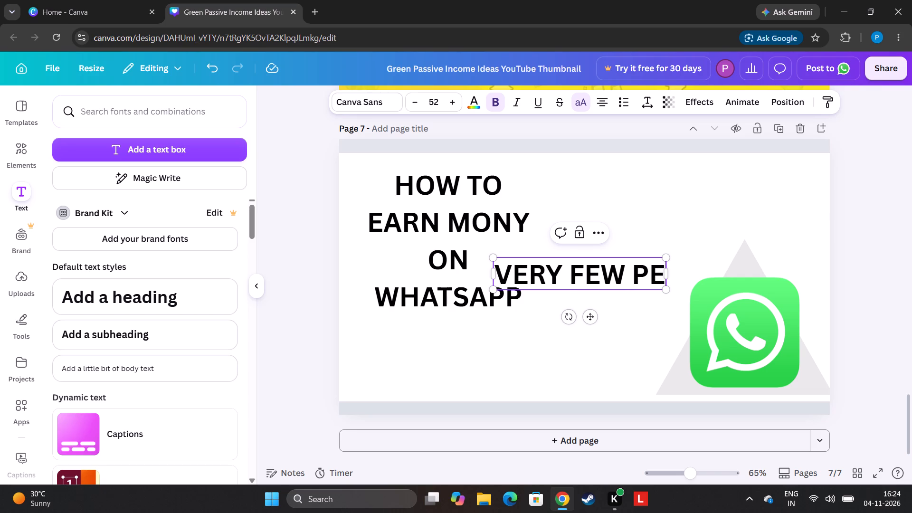
text(op)
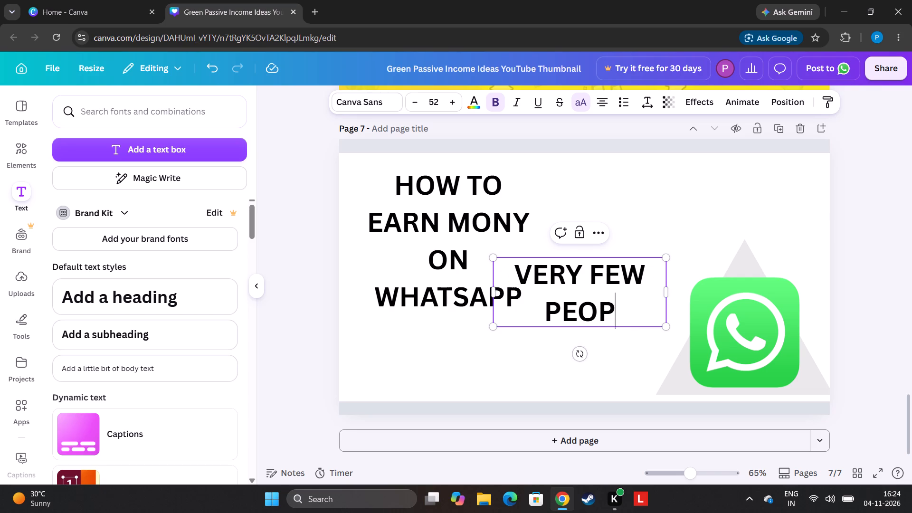
text(le)
key(space)
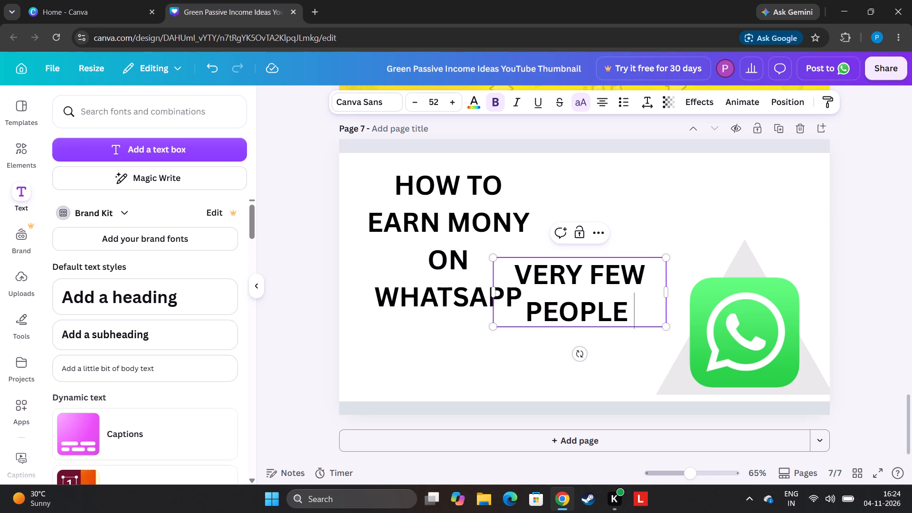
key(k)
text(no)
key(w)
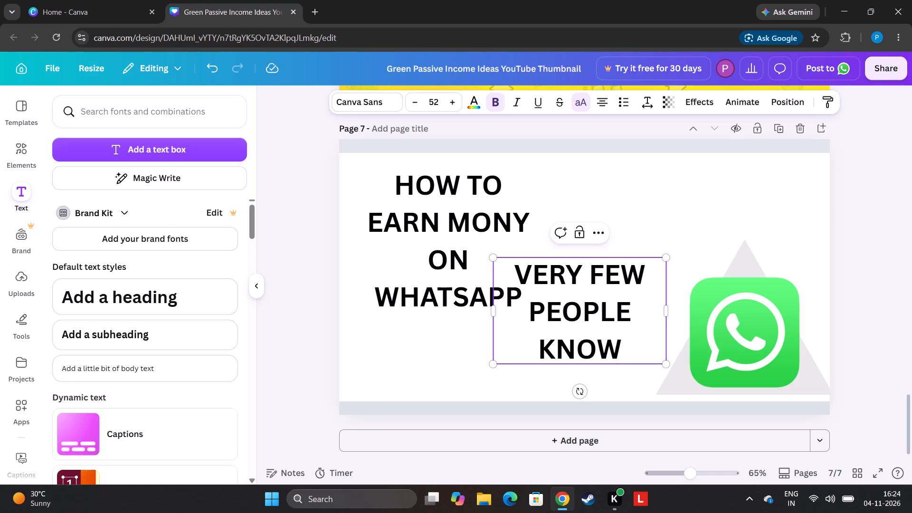
text(n)
key(space)
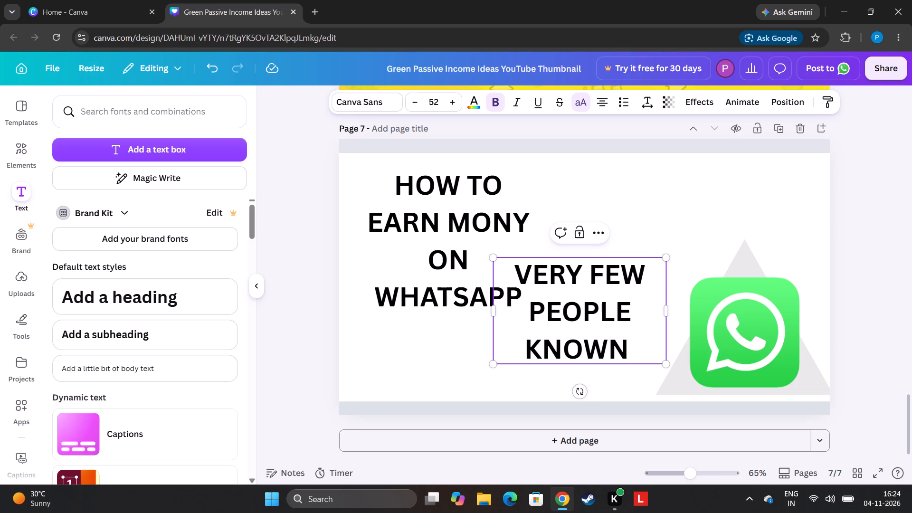
key(BackSpace)
key(BackSpace)
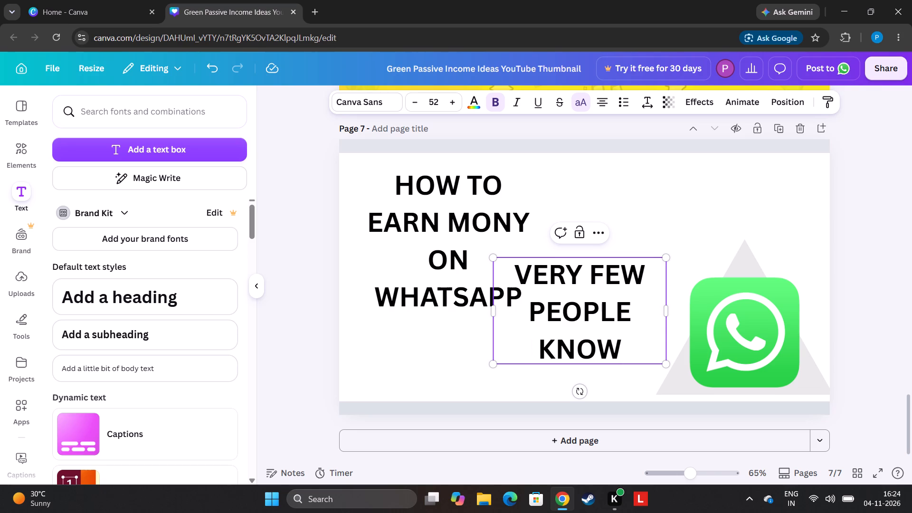
key(space)
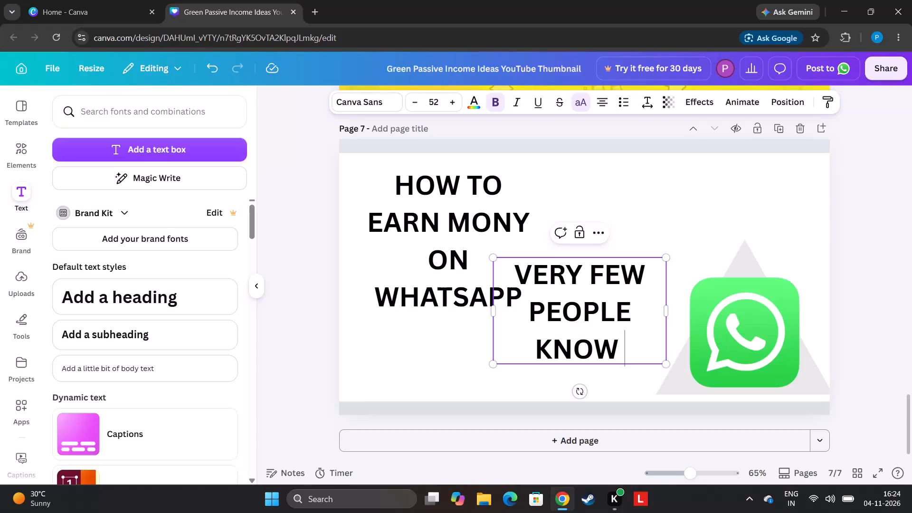
key(a)
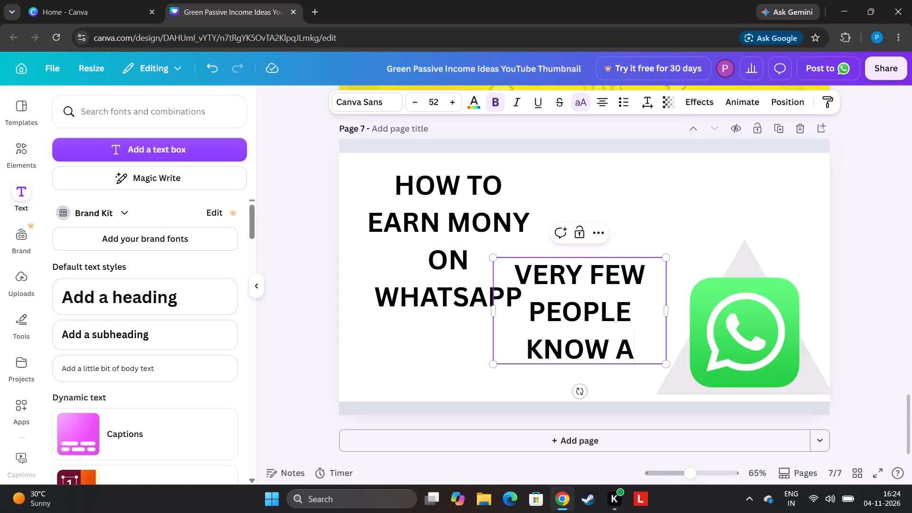
key(b)
text(out t)
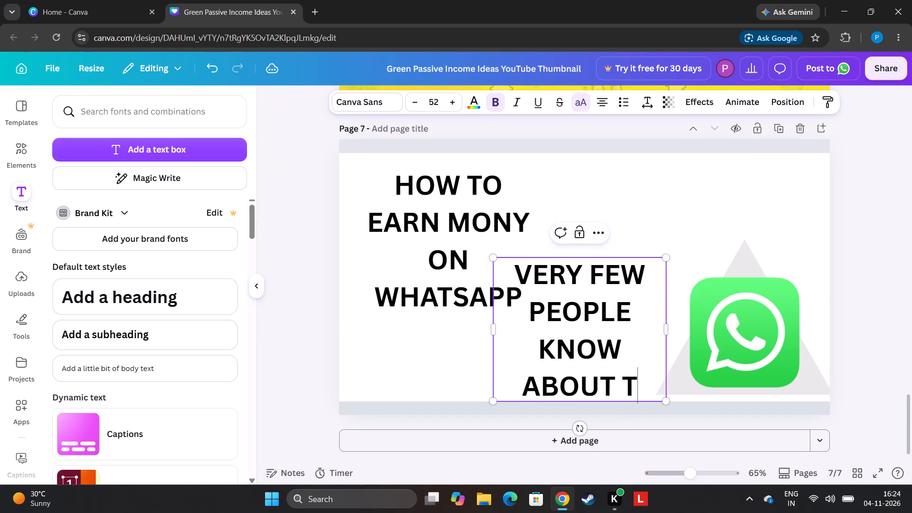
text(hi)
key(space)
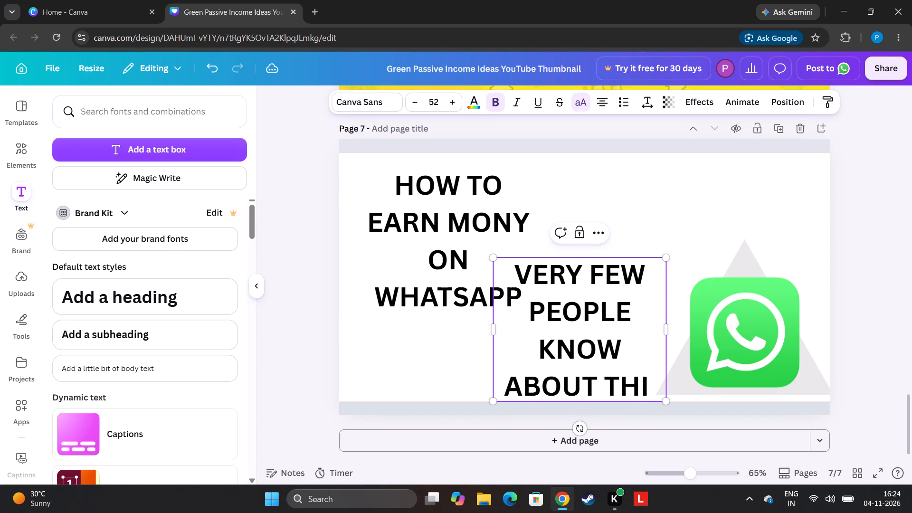
Finish page 7's caption so that it ends with the words "THIS SECRET".
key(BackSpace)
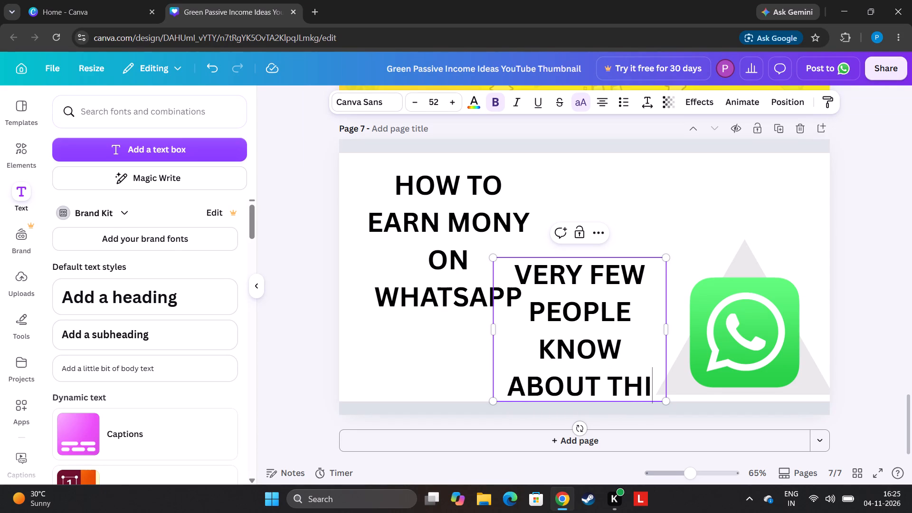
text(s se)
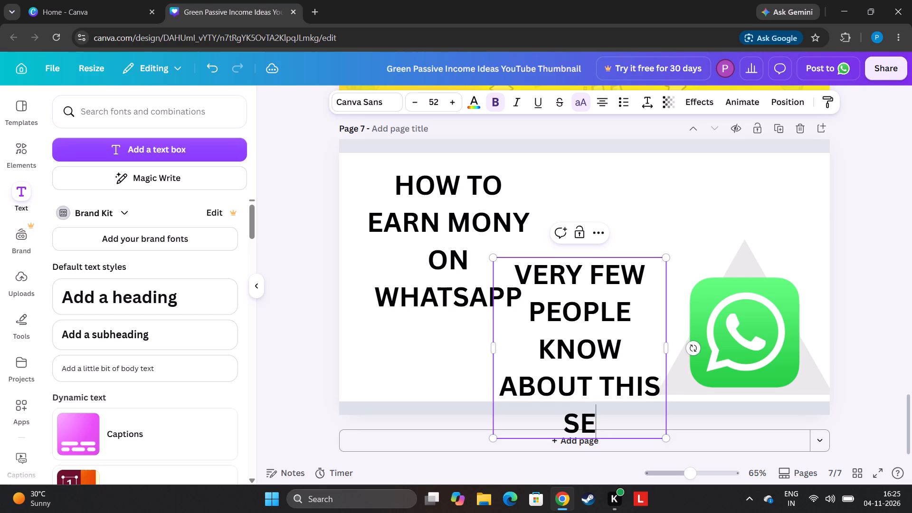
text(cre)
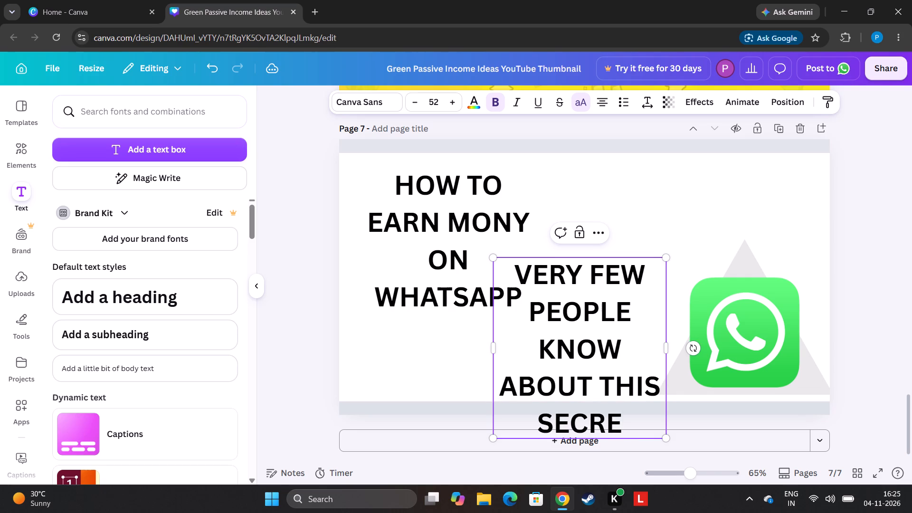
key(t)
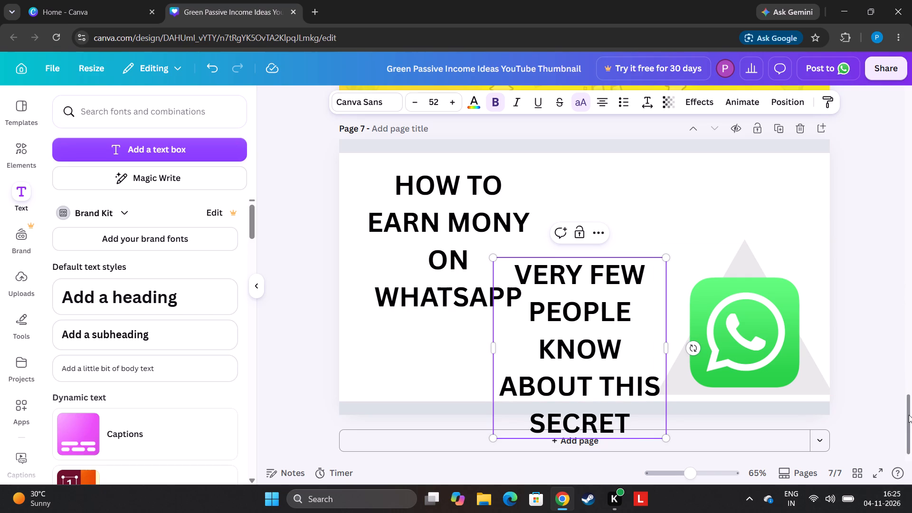
Add the word "ON" to the end of page 6's "HOW TO EARN MONEY" heading.
drag(908, 415, 911, 365)
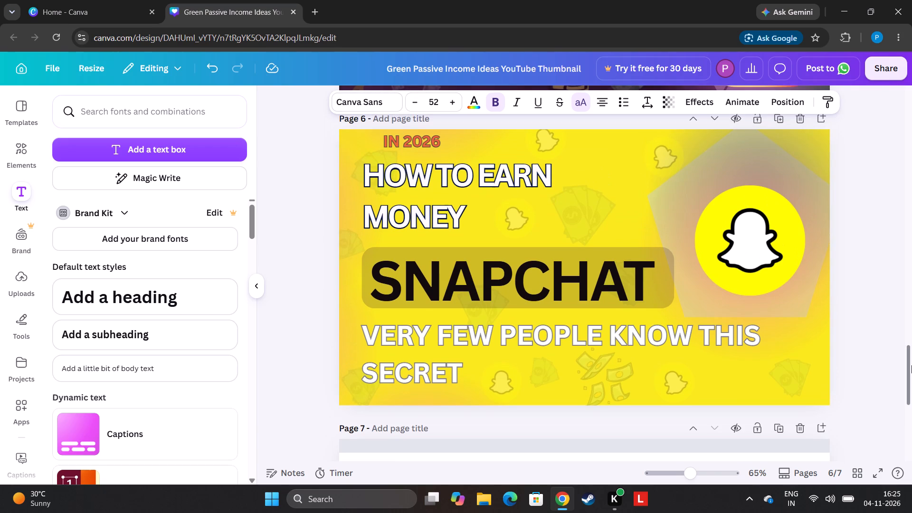
drag(911, 365, 911, 359)
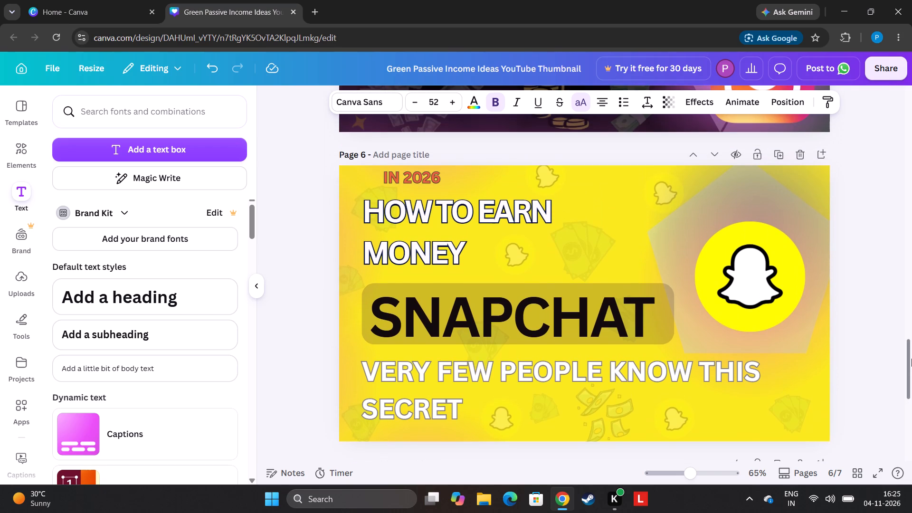
drag(911, 359, 911, 373)
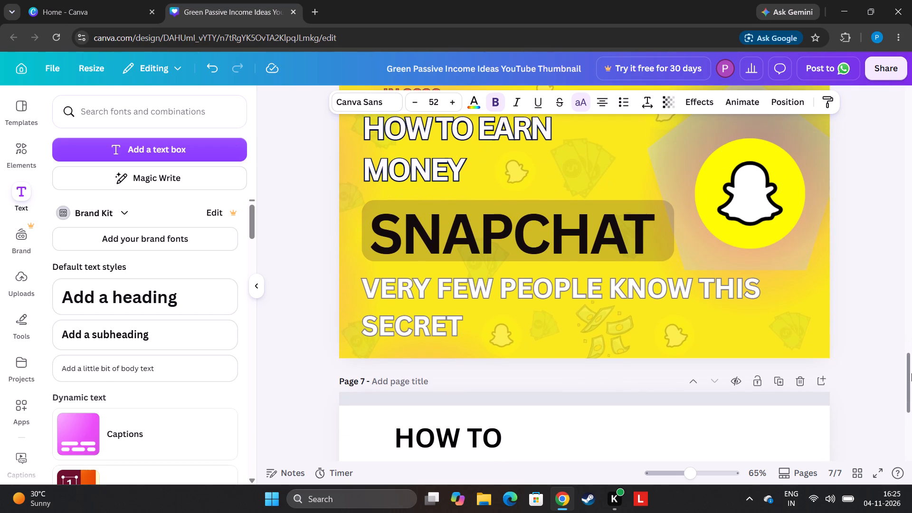
drag(911, 373, 911, 367)
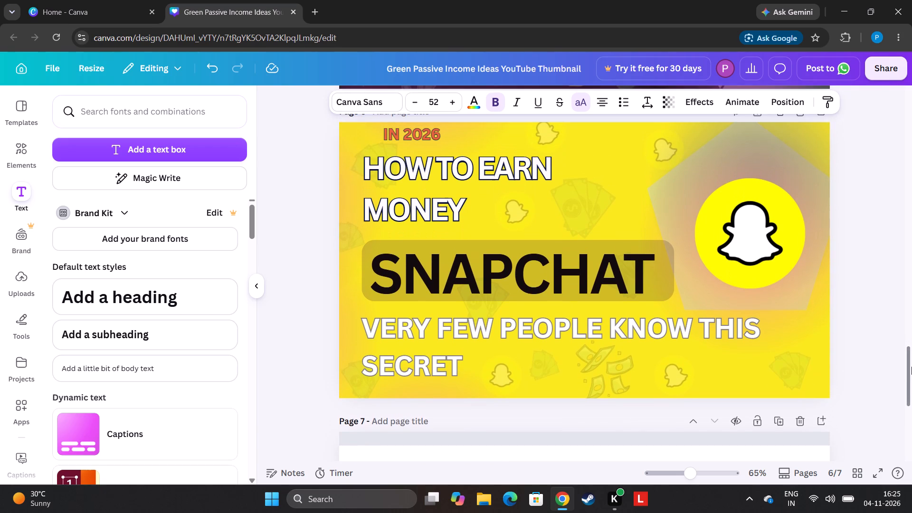
drag(911, 367, 911, 362)
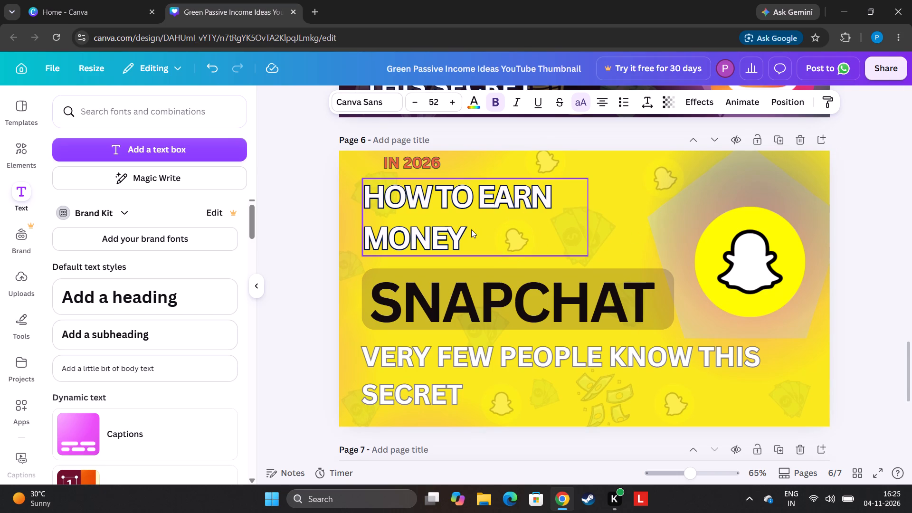
click(471, 229)
click(486, 232)
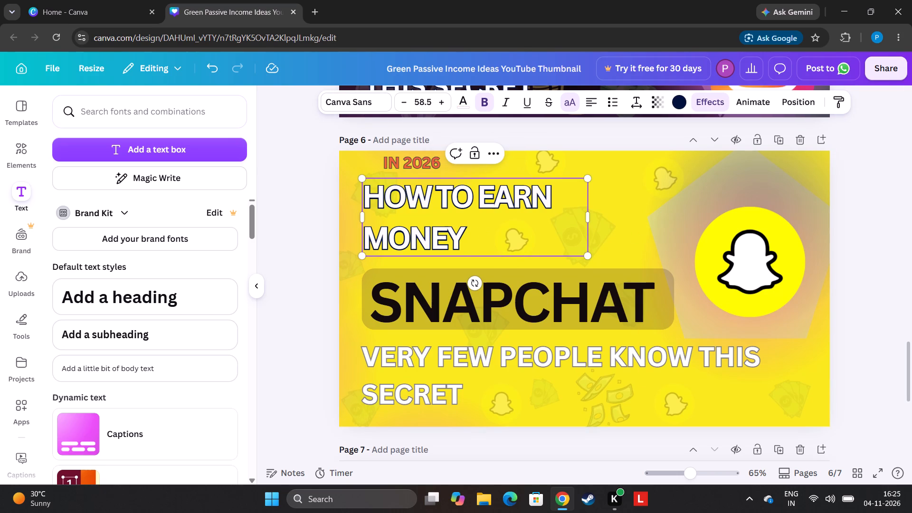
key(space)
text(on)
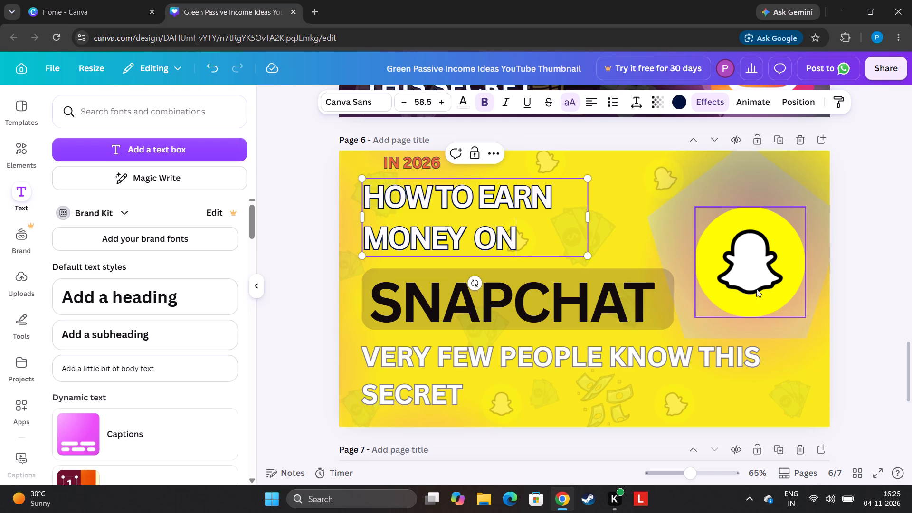
Move page 7's WhatsApp heading into the page's upper-left corner, just below the top grey bar.
drag(907, 374, 907, 375)
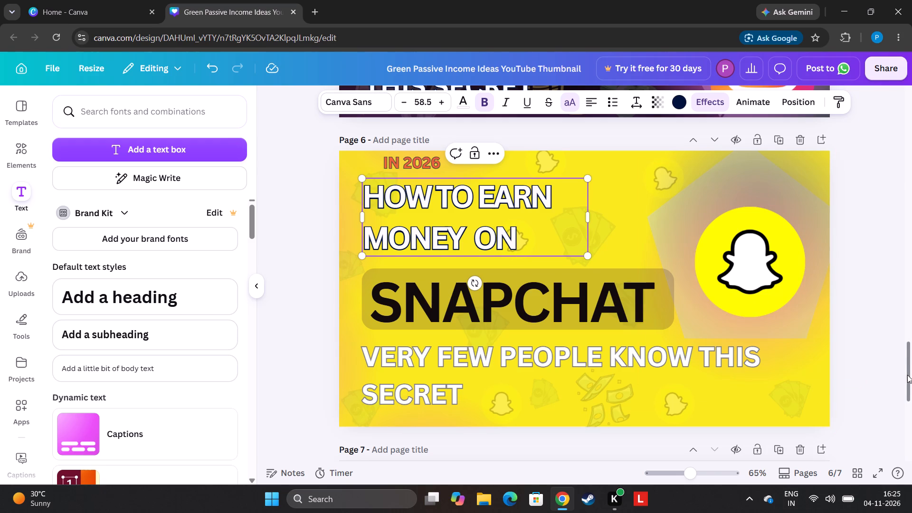
drag(907, 375, 888, 448)
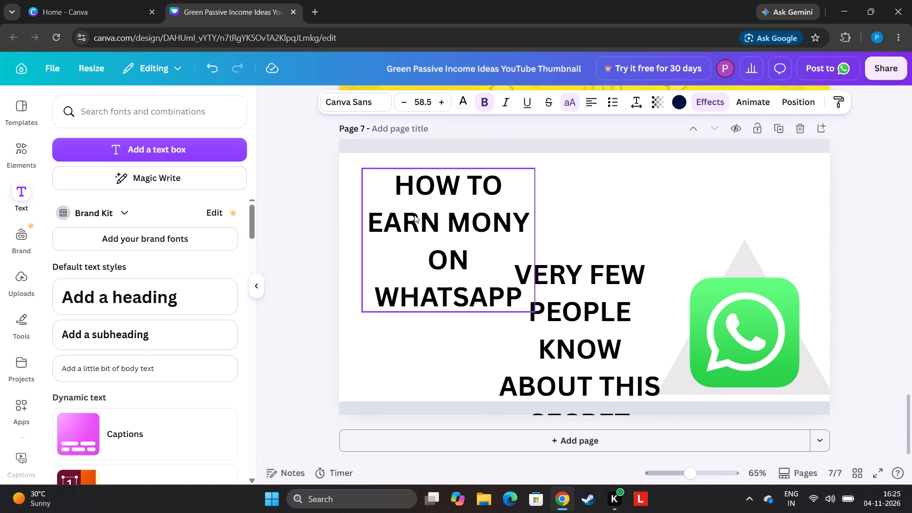
drag(414, 215, 390, 199)
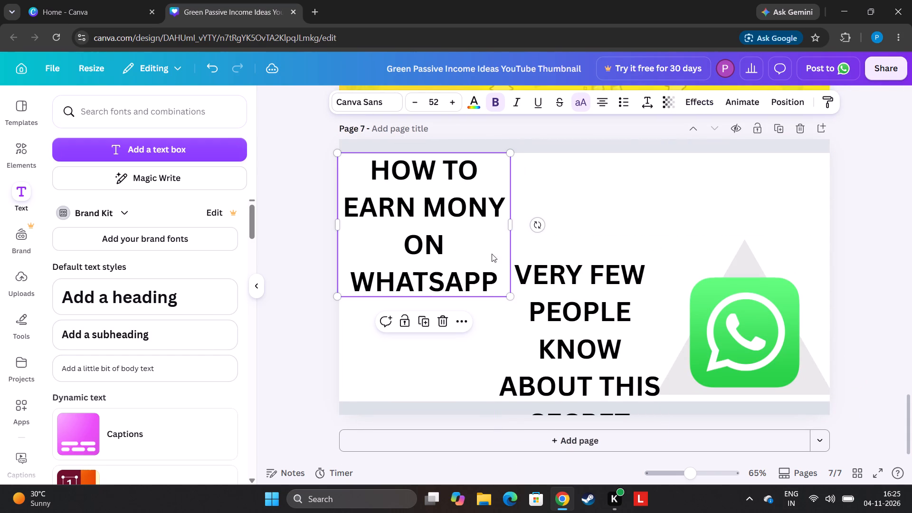
click(509, 225)
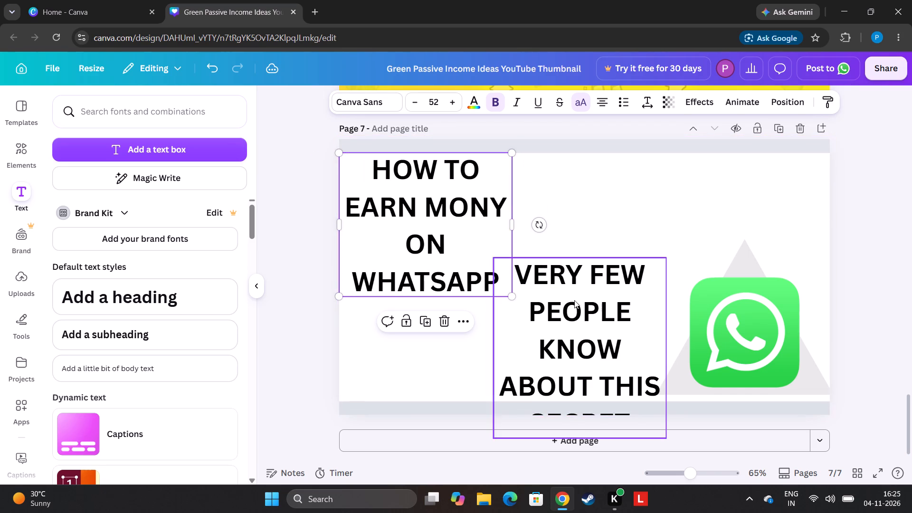
Move page 7's caption to the left edge beneath the heading and widen its text box to about 756.
drag(574, 300, 428, 330)
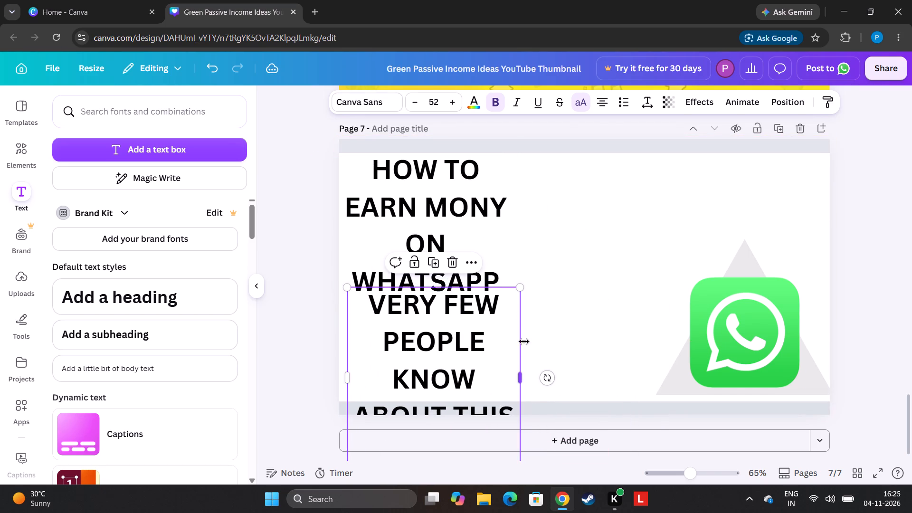
drag(519, 373, 511, 379)
drag(512, 386, 523, 383)
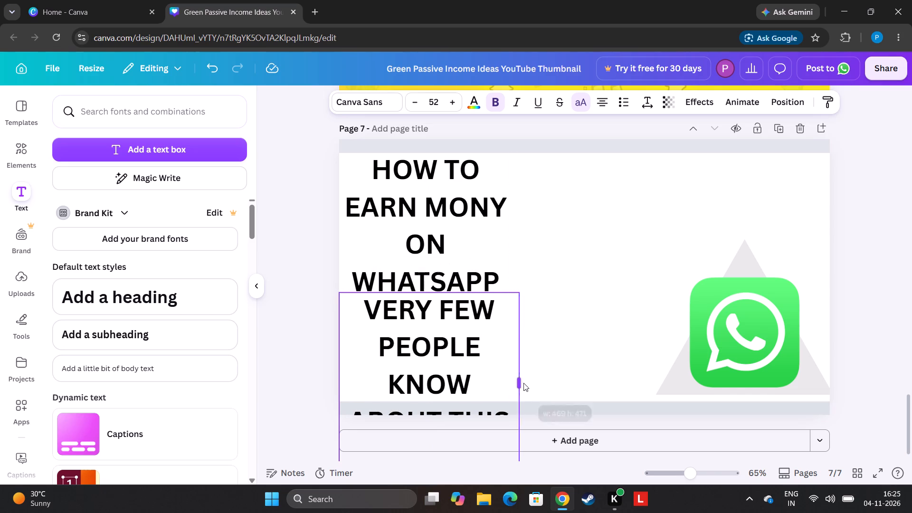
drag(523, 383, 628, 364)
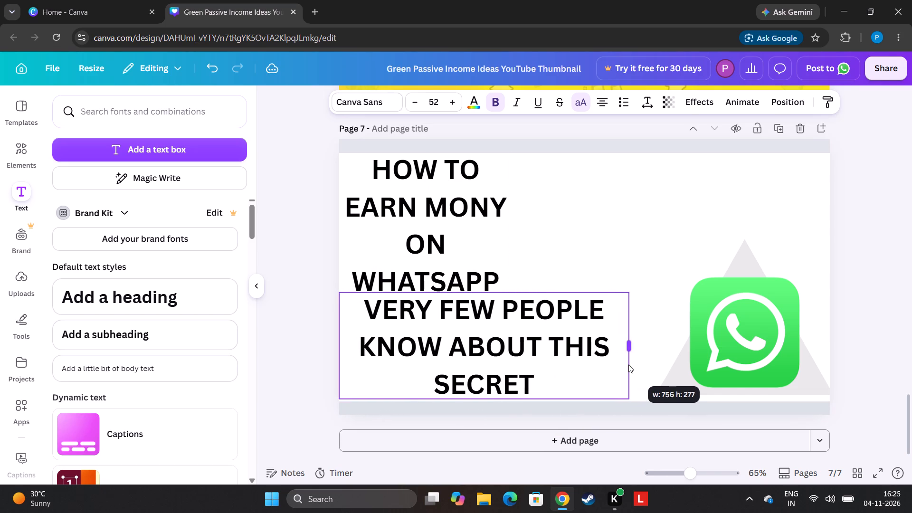
drag(628, 364, 628, 360)
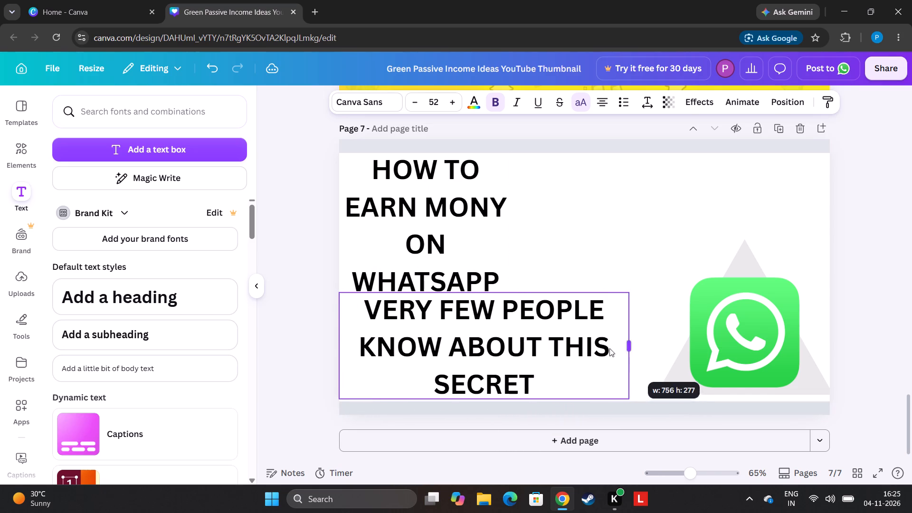
Widen page 7's heading text box until "HOW TO EARN MONY ON" fits on one line above "WHATSAPP".
click(449, 217)
drag(514, 226, 522, 228)
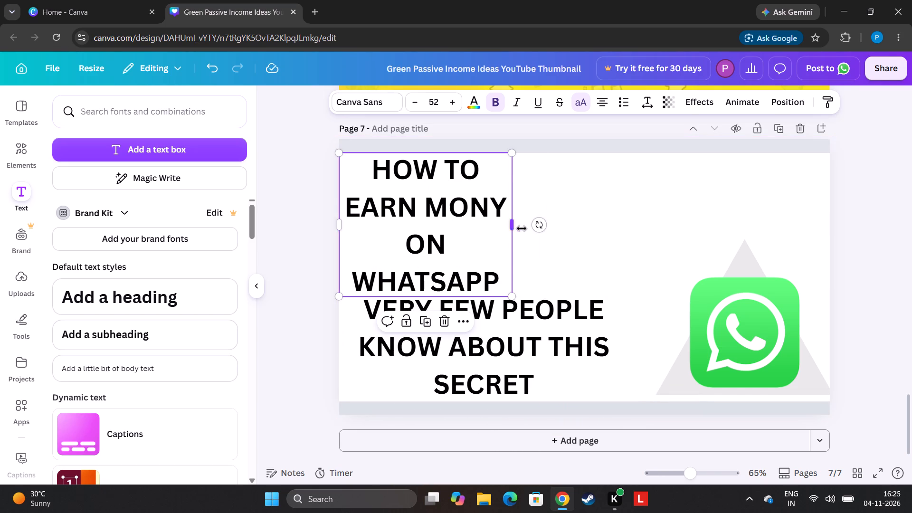
drag(522, 228, 750, 238)
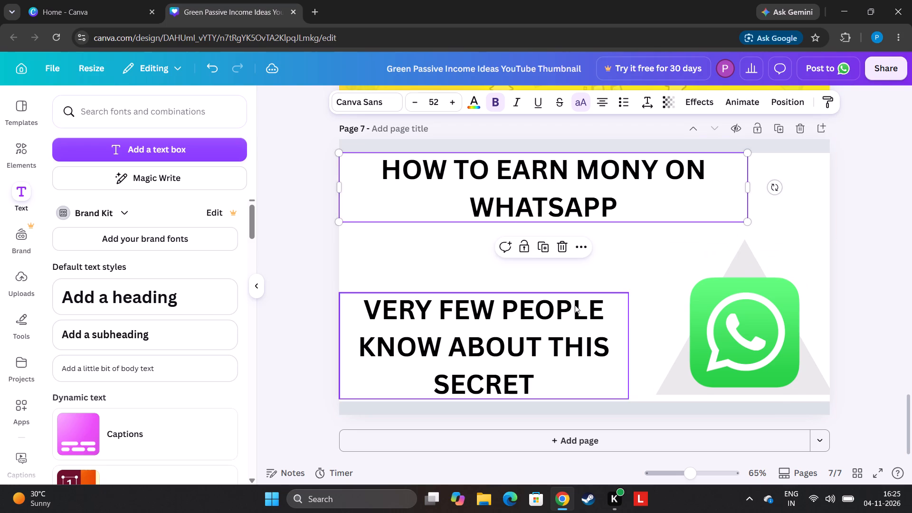
Reposition page 7's caption and heading as a stack near the page centre, left of the WhatsApp logo.
drag(547, 328, 587, 266)
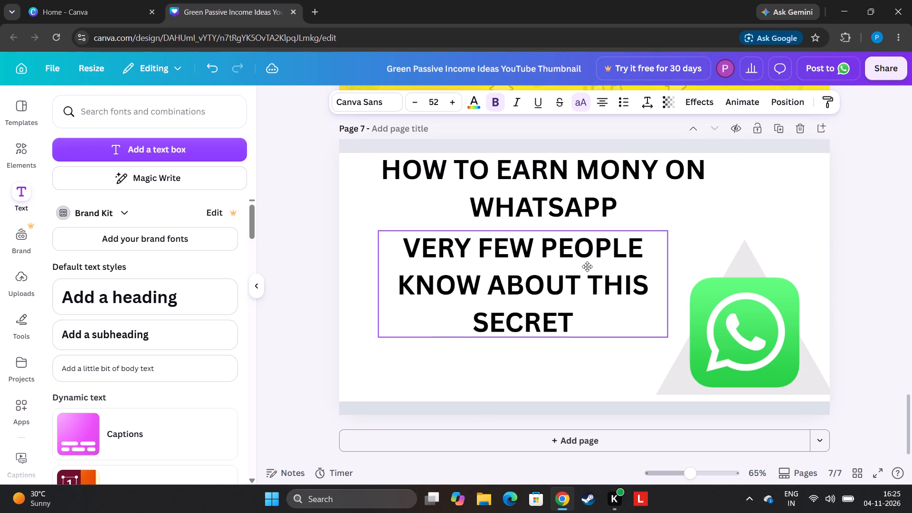
drag(587, 266, 581, 266)
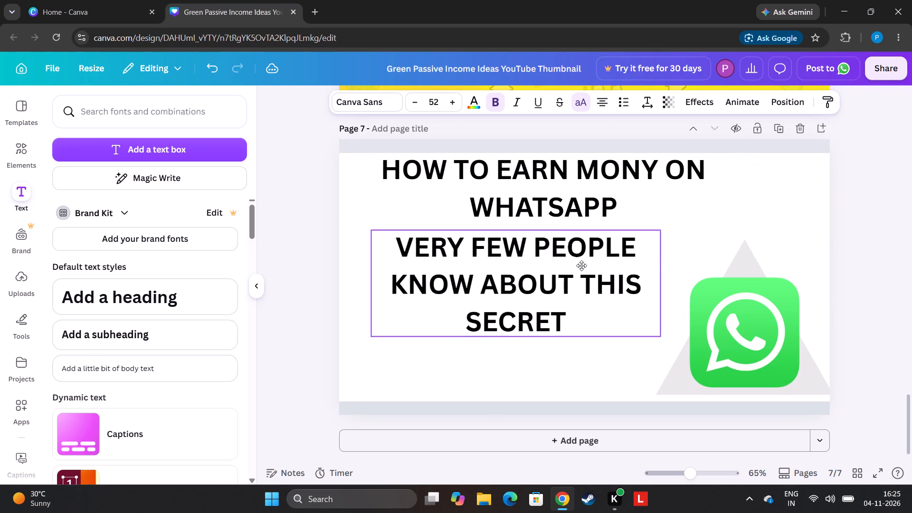
drag(581, 266, 583, 266)
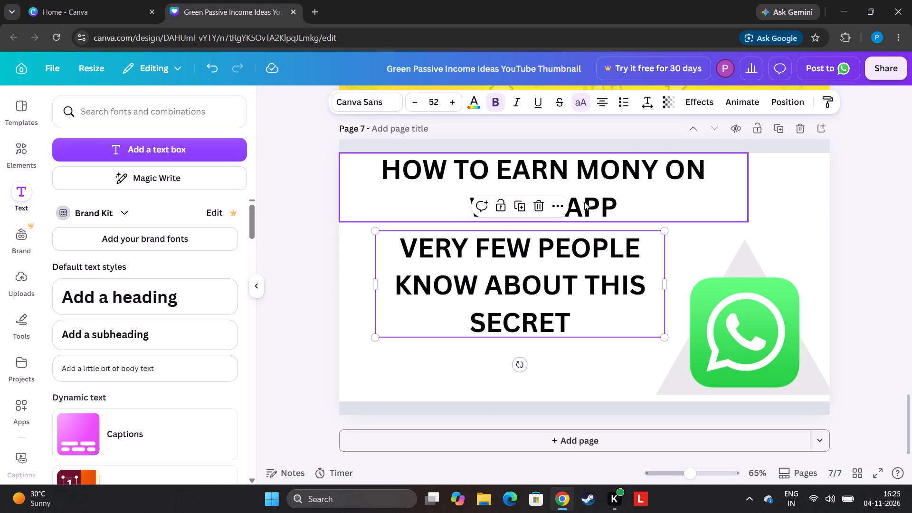
drag(584, 202, 570, 211)
drag(557, 250, 553, 267)
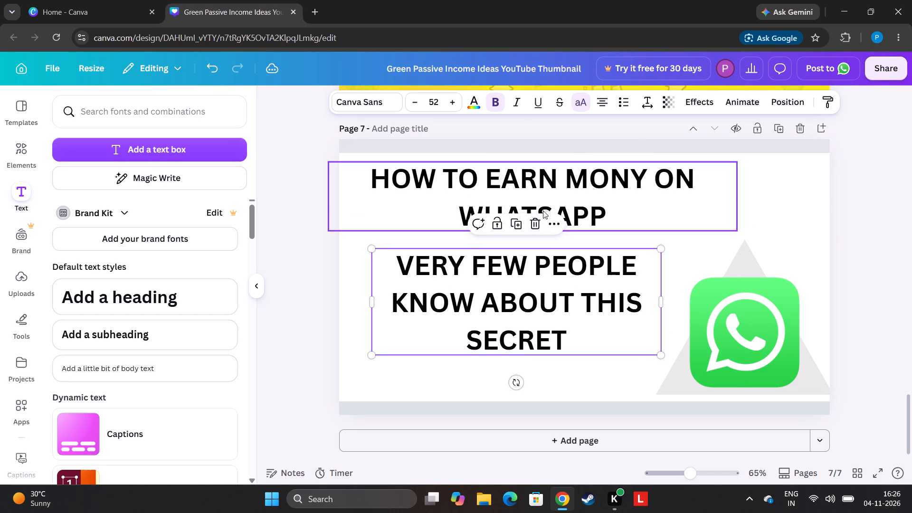
drag(543, 210, 536, 232)
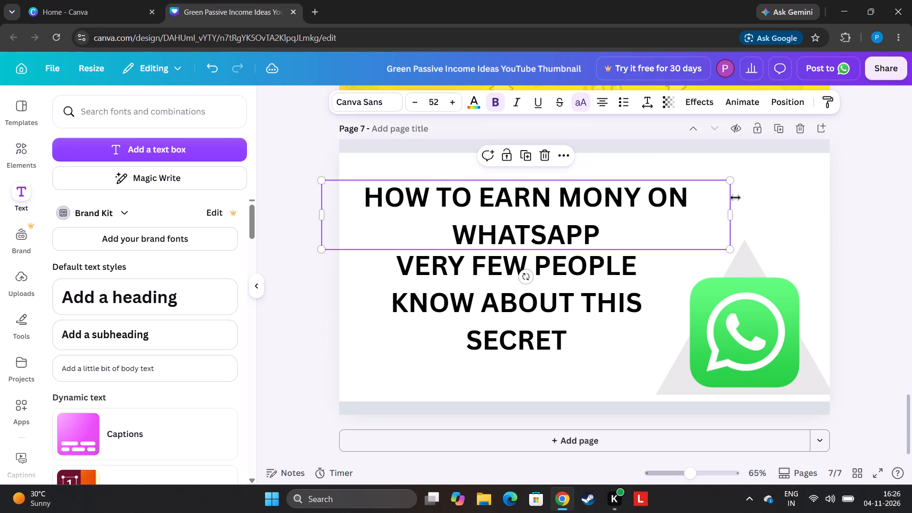
Enlarge page 7's heading to about font size 59.6 and move the caption slightly lower to clear it.
drag(730, 183, 779, 172)
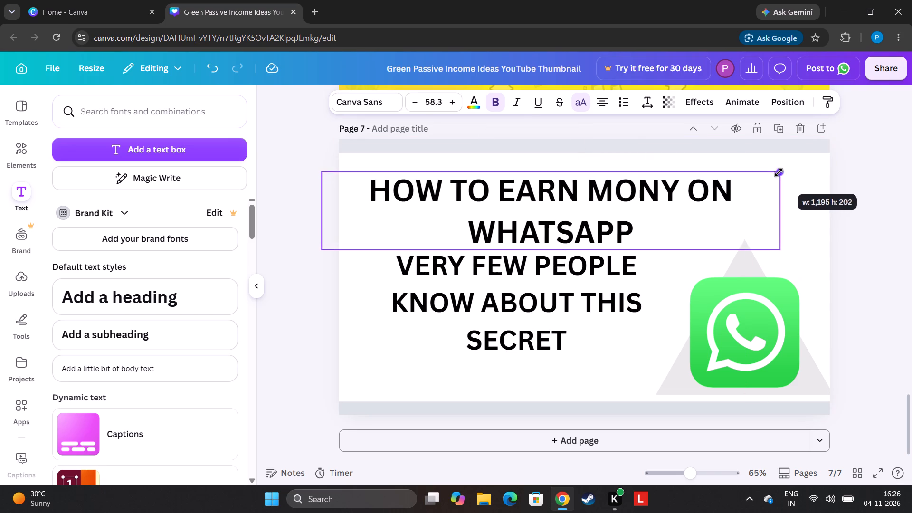
drag(779, 172, 807, 140)
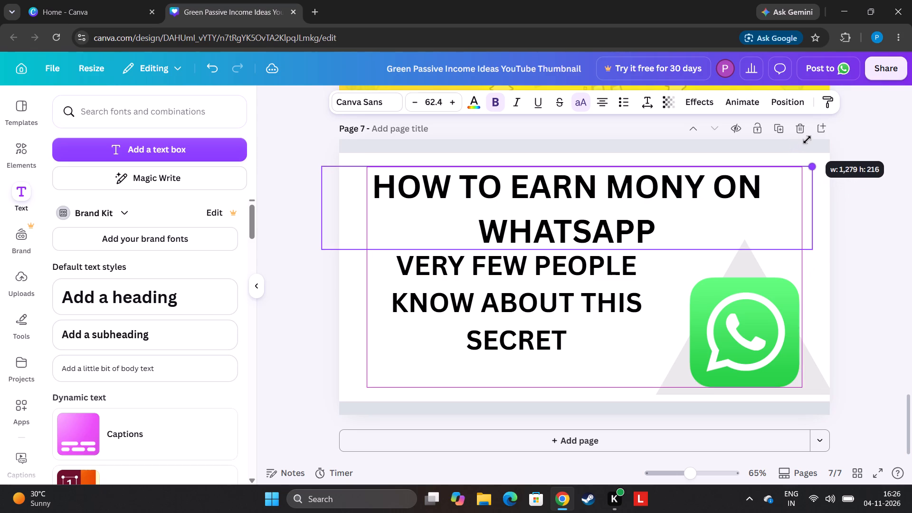
drag(807, 140, 810, 141)
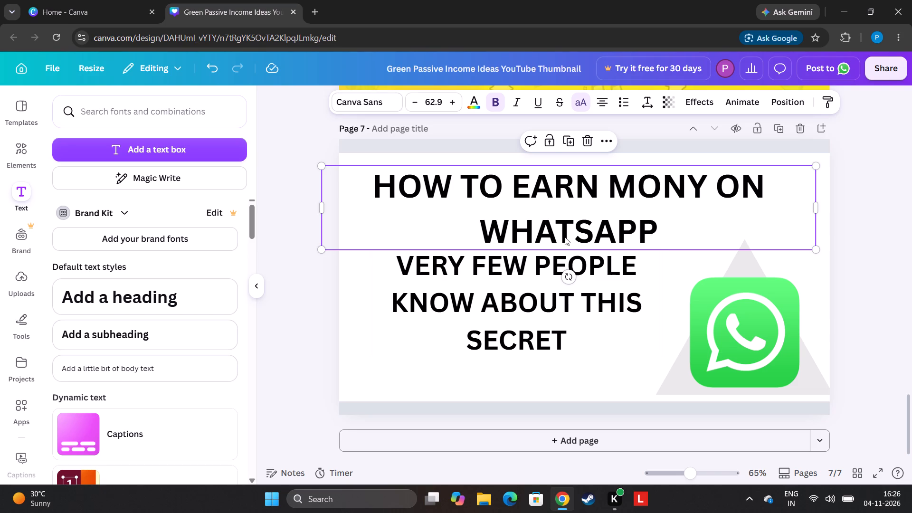
drag(534, 298, 551, 313)
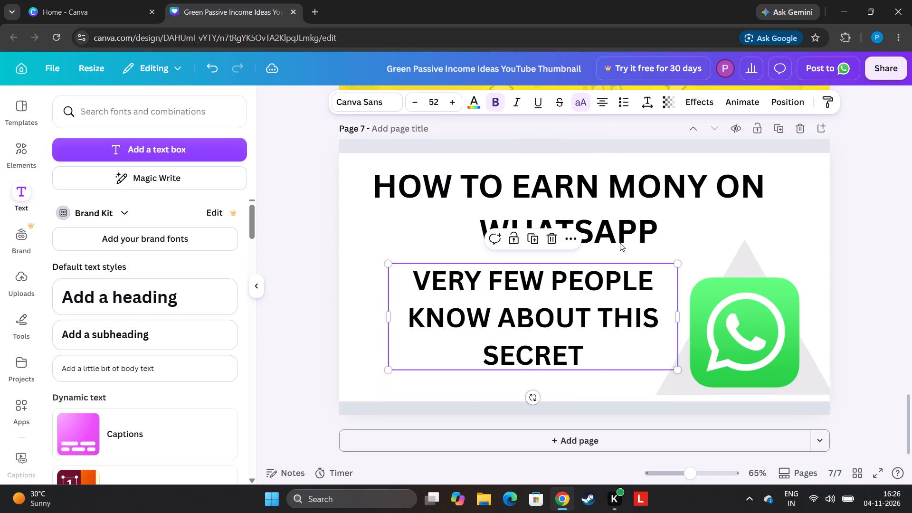
click(686, 163)
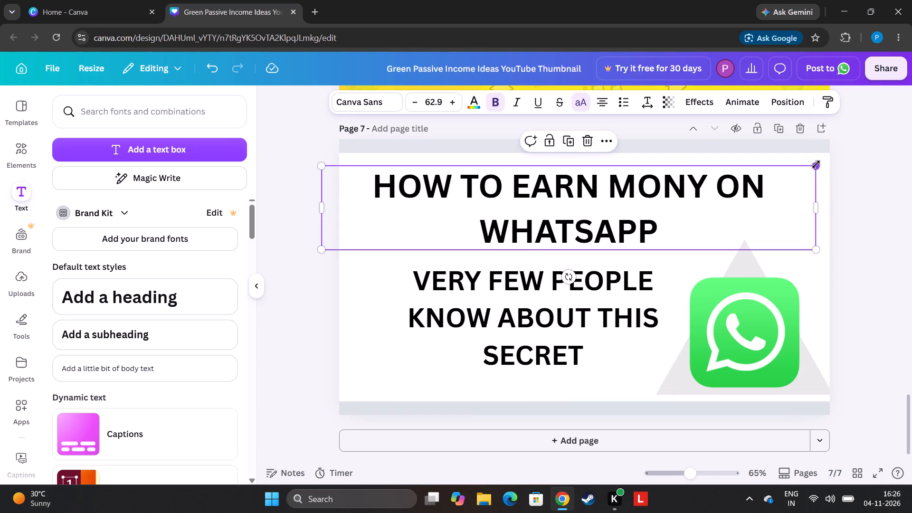
drag(816, 169, 790, 173)
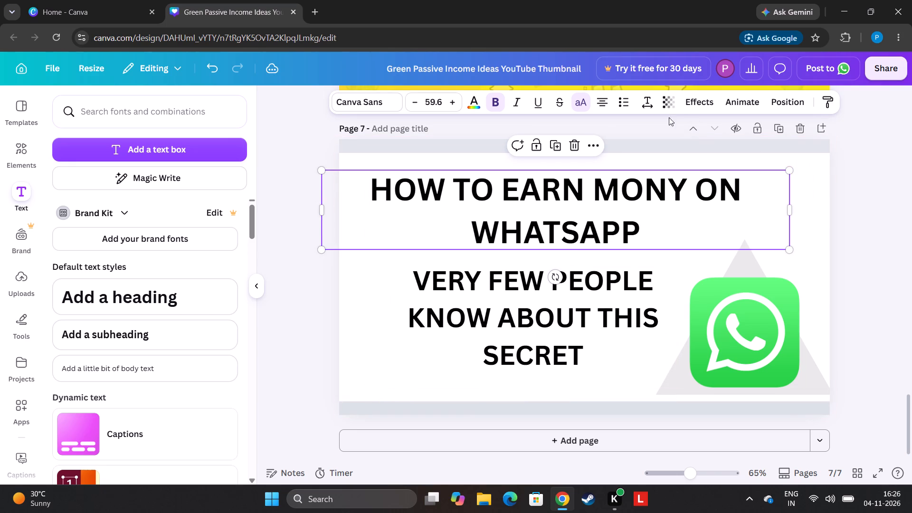
Tighten the line spacing of page 7's heading to bring its two lines closer together.
click(648, 104)
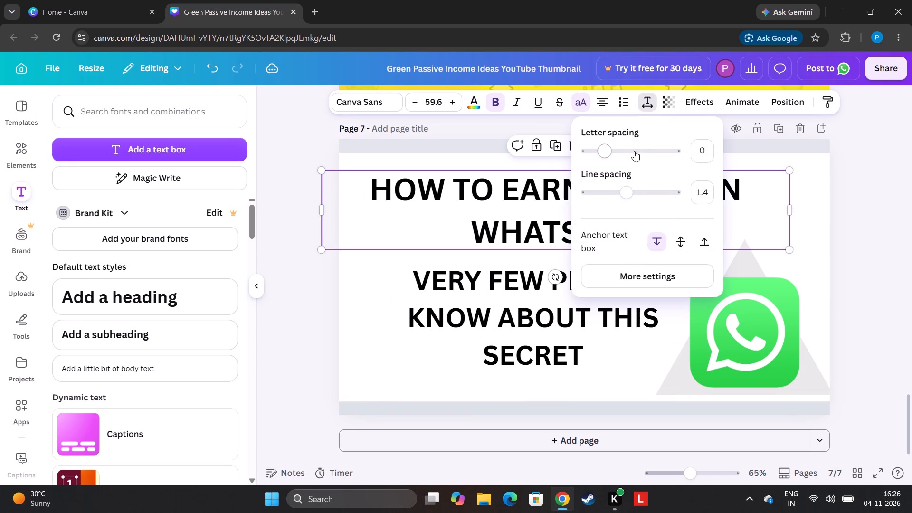
drag(624, 193, 617, 197)
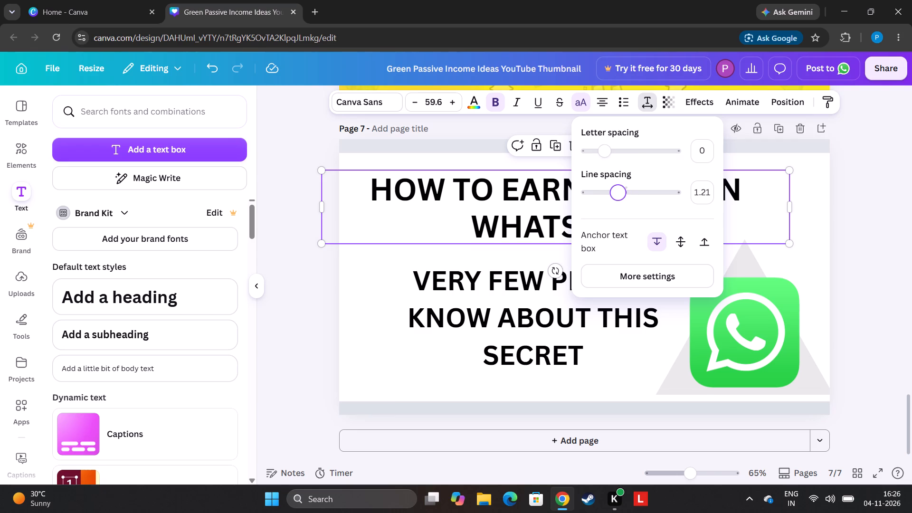
drag(617, 197, 611, 200)
click(307, 223)
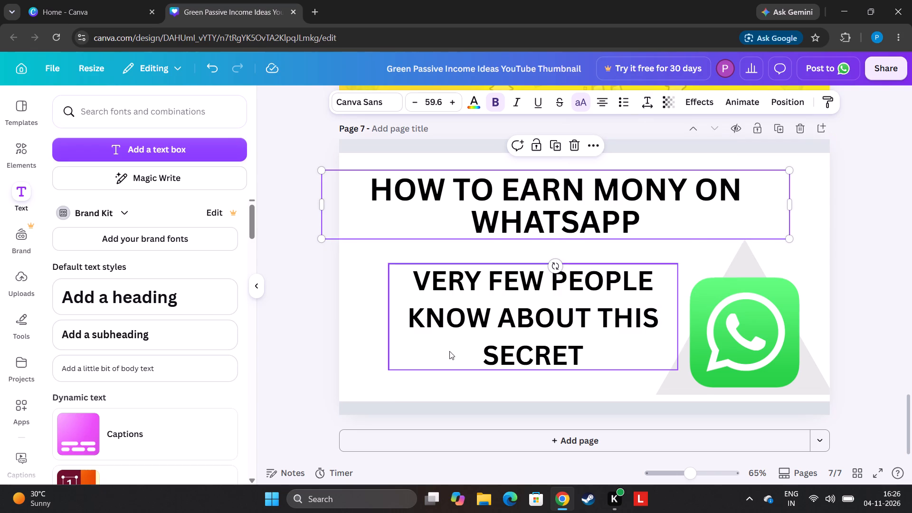
Move page 7's caption up closer beneath the heading and open its letter and line spacing settings.
drag(453, 351, 456, 334)
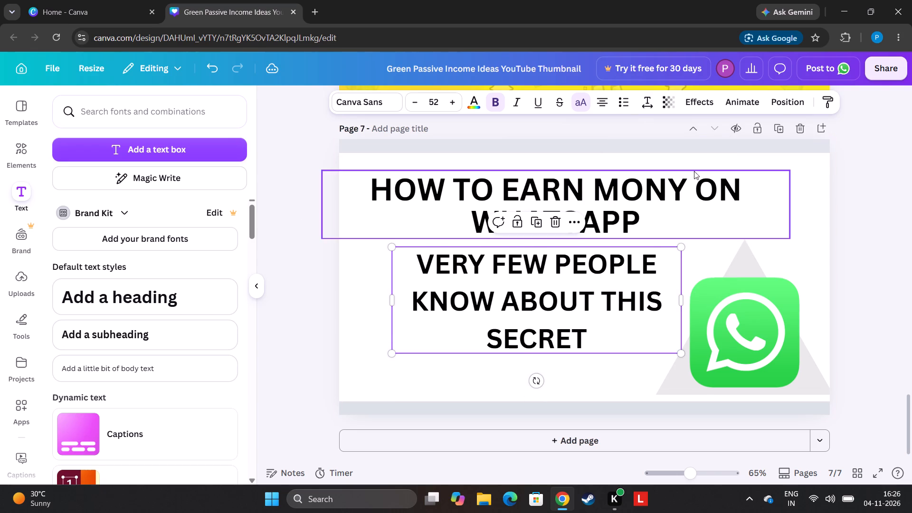
click(652, 104)
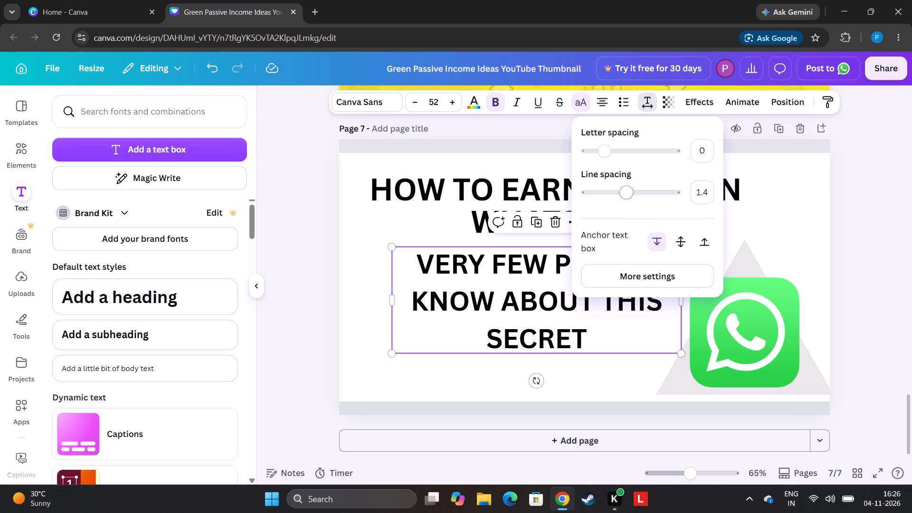
Tighten the line spacing of page 7's "VERY FEW PEOPLE KNOW ABOUT THIS SECRET" caption to slightly below 1.08.
drag(624, 195, 621, 195)
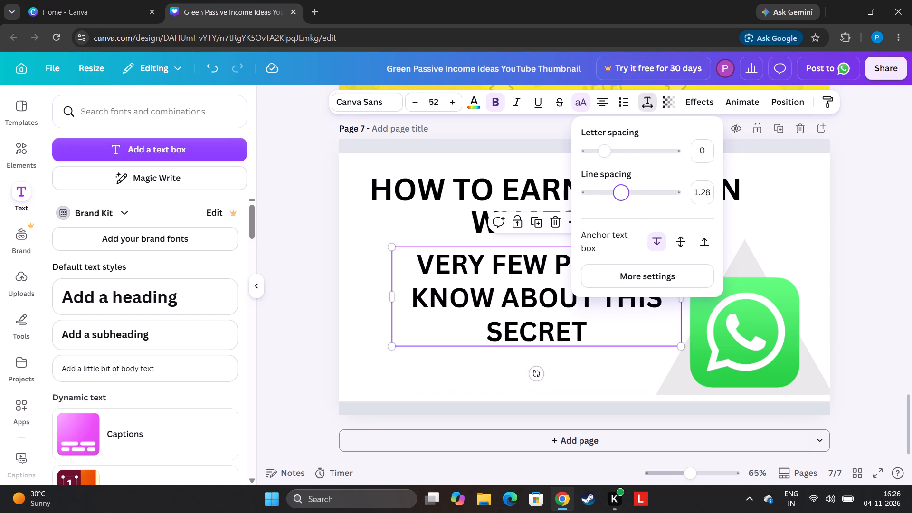
drag(621, 195, 610, 198)
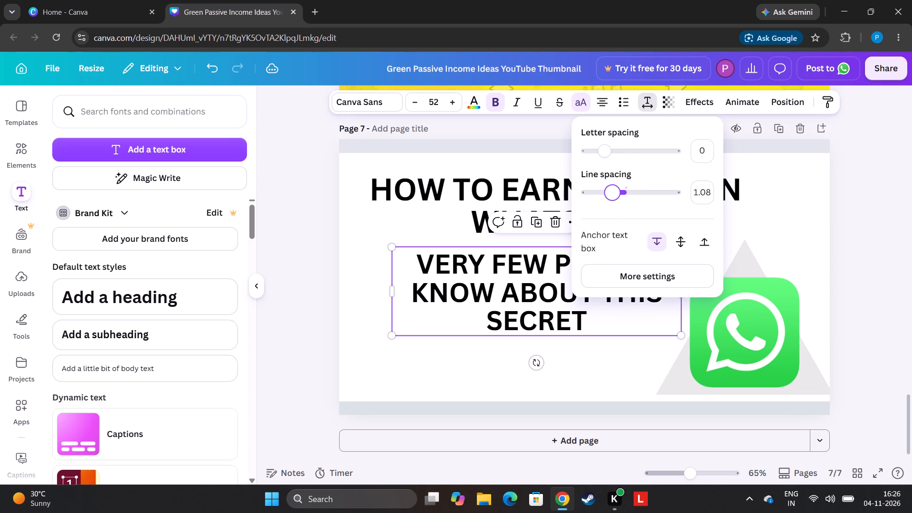
drag(610, 198, 609, 198)
click(282, 211)
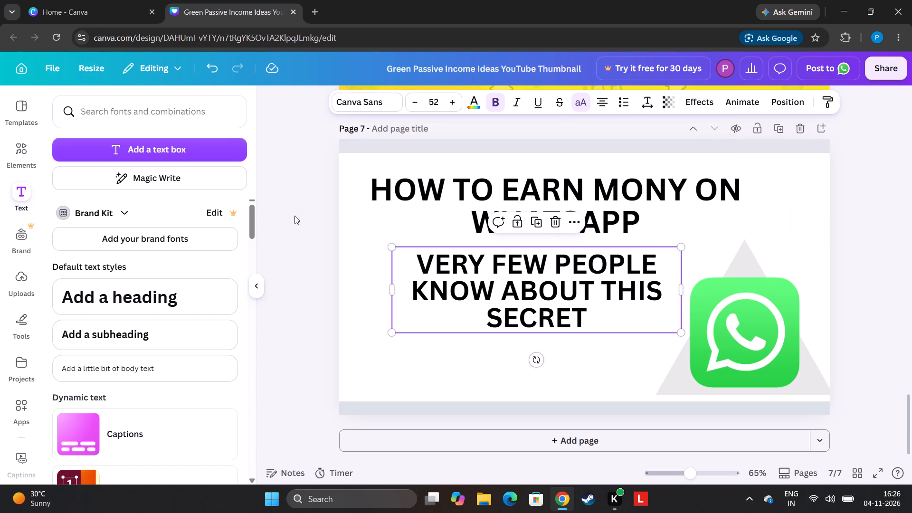
Move page 7's "VERY FEW PEOPLE KNOW ABOUT THIS SECRET" caption slightly left, away from the WhatsApp logo.
drag(506, 307, 475, 302)
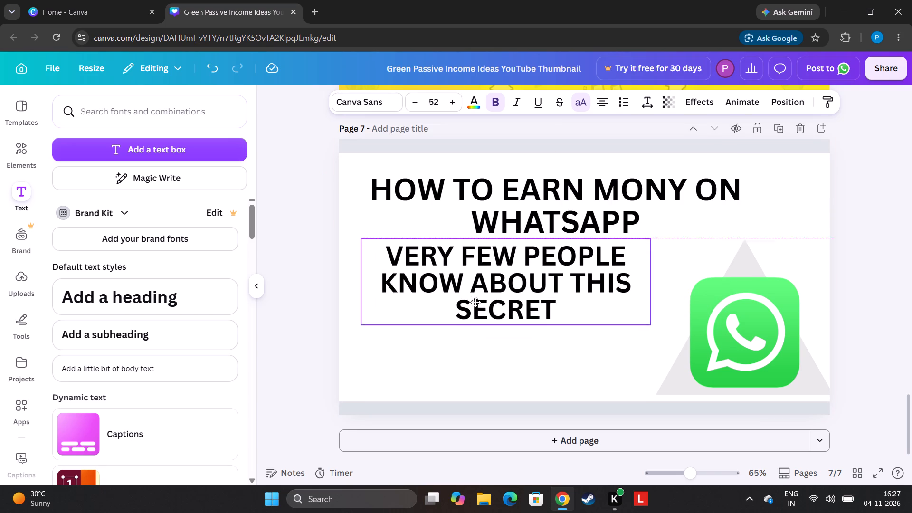
Reposition page 7's "VERY FEW PEOPLE KNOW ABOUT THIS SECRET" caption slightly lower, clear of the heading above it.
drag(475, 302, 472, 335)
drag(482, 313, 491, 263)
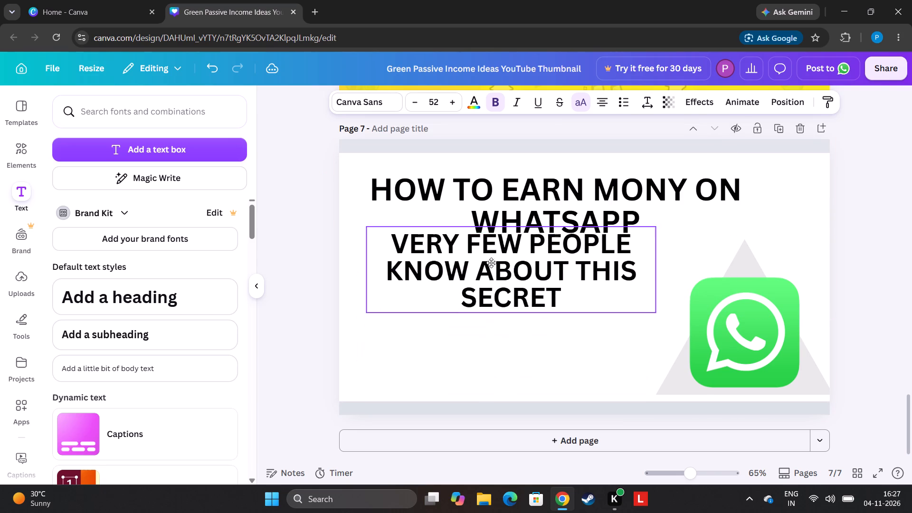
drag(491, 263, 487, 282)
Nudge page 7's "HOW TO EARN MONY ON WHATSAPP" heading up and narrow its text box to about 920 wide, wrapping "ON" onto the second line.
drag(567, 193, 560, 190)
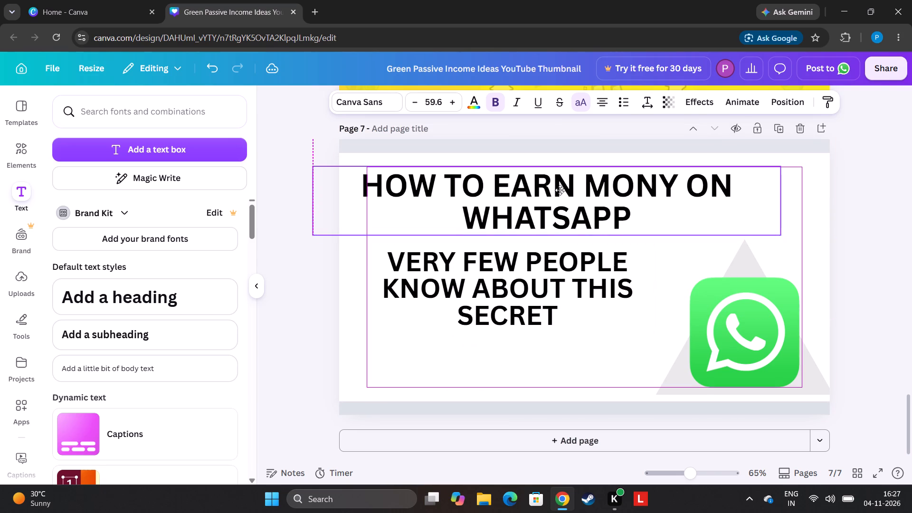
drag(560, 190, 554, 189)
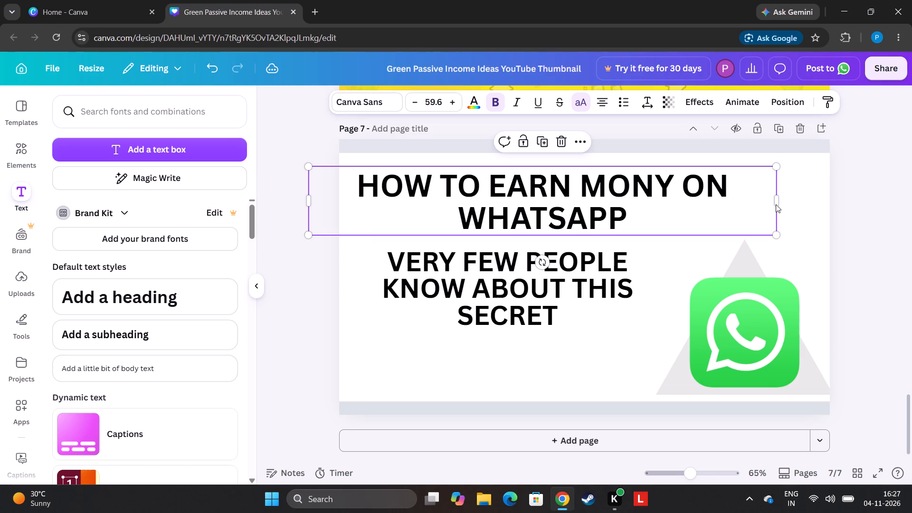
drag(776, 204, 781, 198)
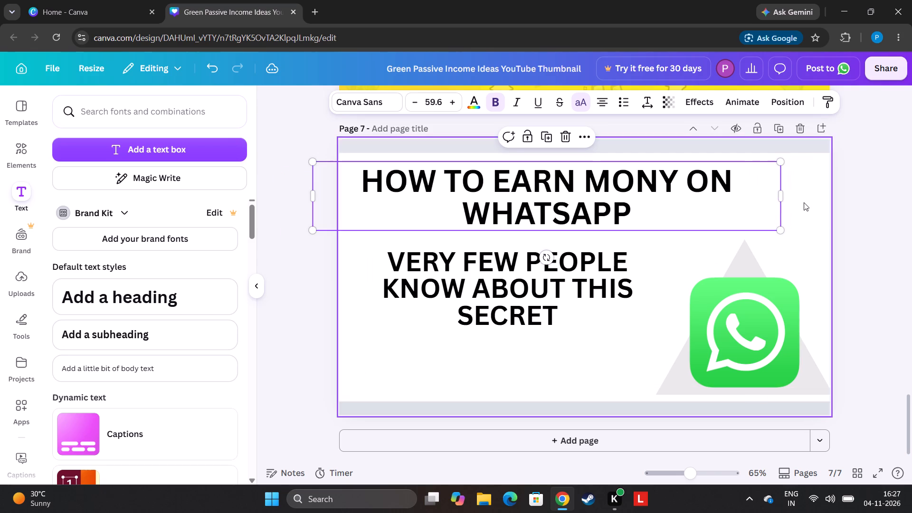
drag(781, 195, 764, 202)
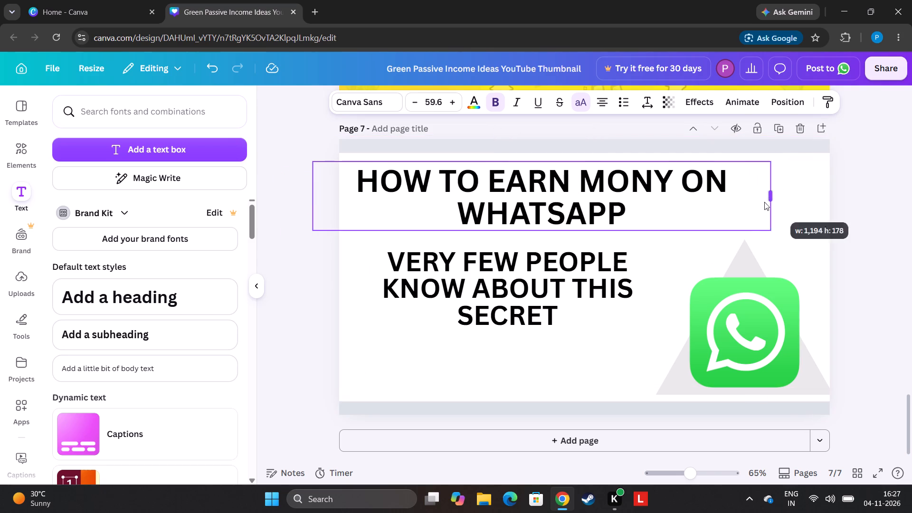
drag(764, 202, 666, 222)
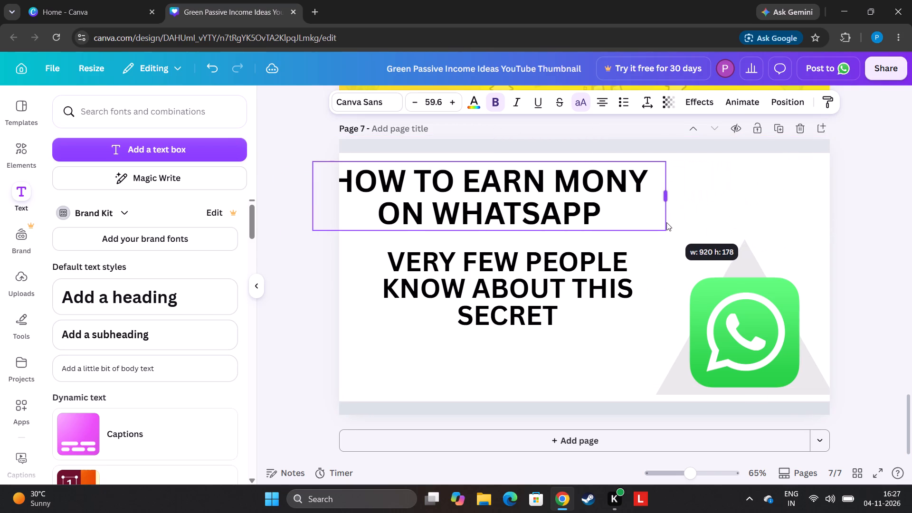
drag(666, 222, 664, 224)
Bring the narrowed heading fully inside page 7's left edge and shift the secret caption slightly left and down beneath it.
drag(555, 190, 606, 189)
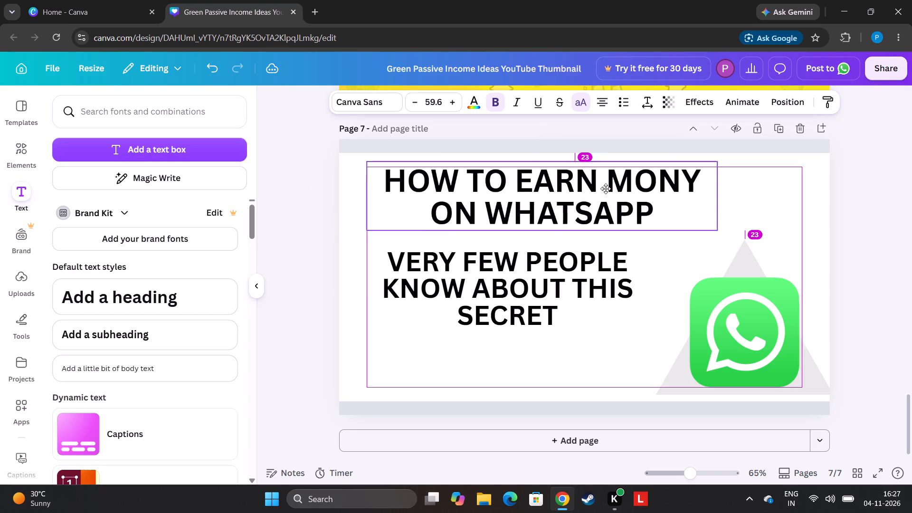
drag(606, 189, 579, 194)
drag(551, 265, 545, 269)
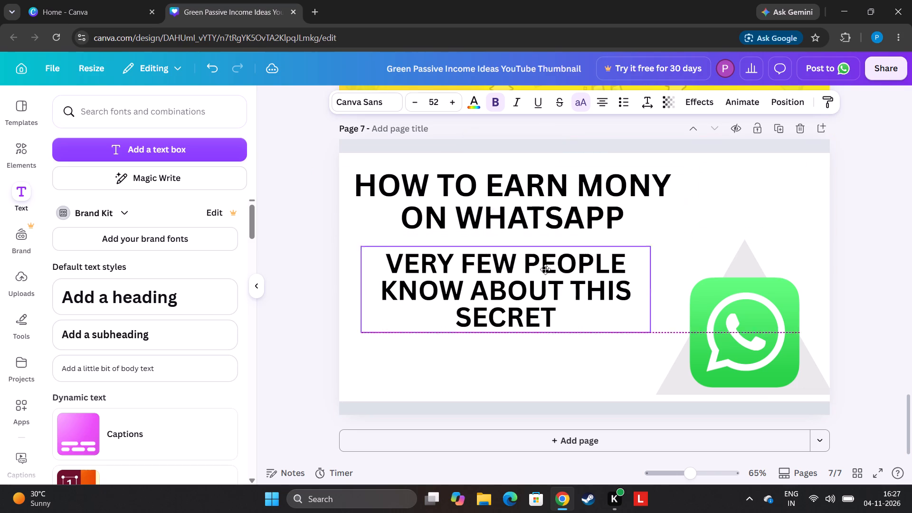
drag(545, 269, 528, 275)
Cycle page 7's heading through the list styles back to unlisted, left-aligned text and shift it slightly right and down.
click(592, 191)
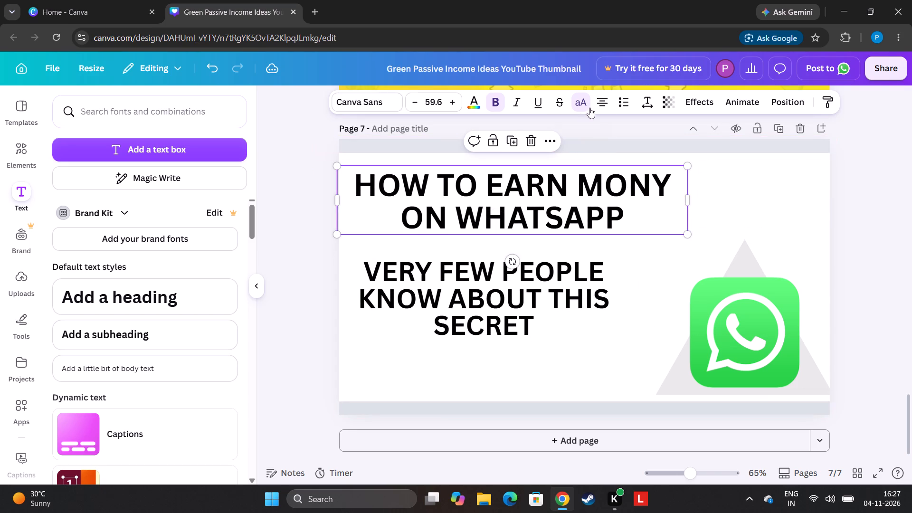
click(628, 103)
click(628, 103)
click(628, 103)
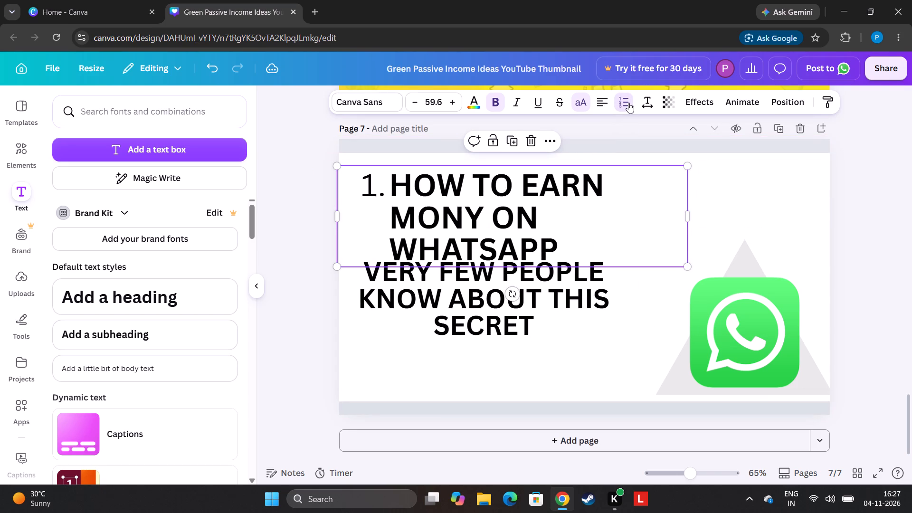
drag(558, 207, 596, 211)
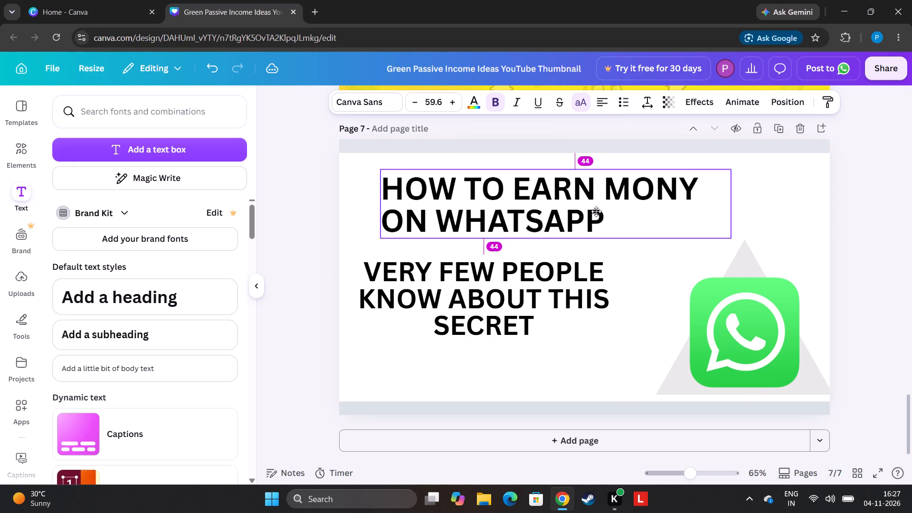
drag(596, 211, 582, 215)
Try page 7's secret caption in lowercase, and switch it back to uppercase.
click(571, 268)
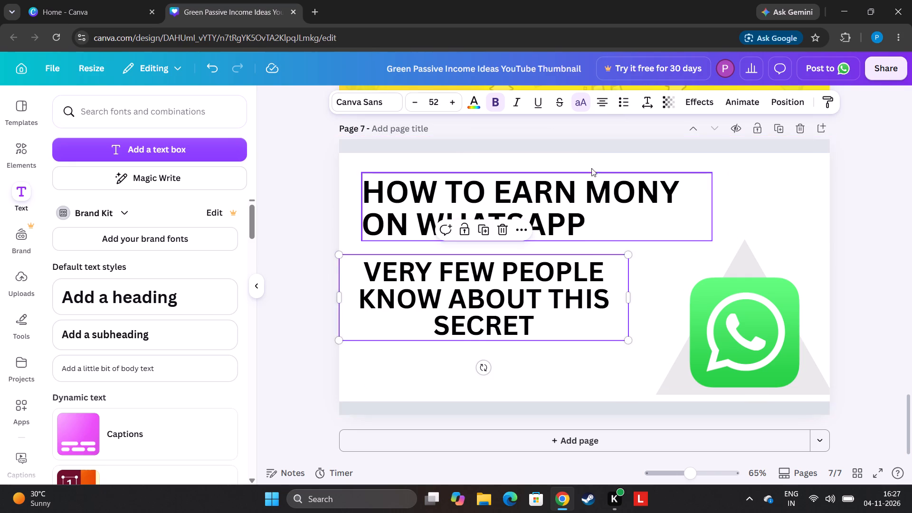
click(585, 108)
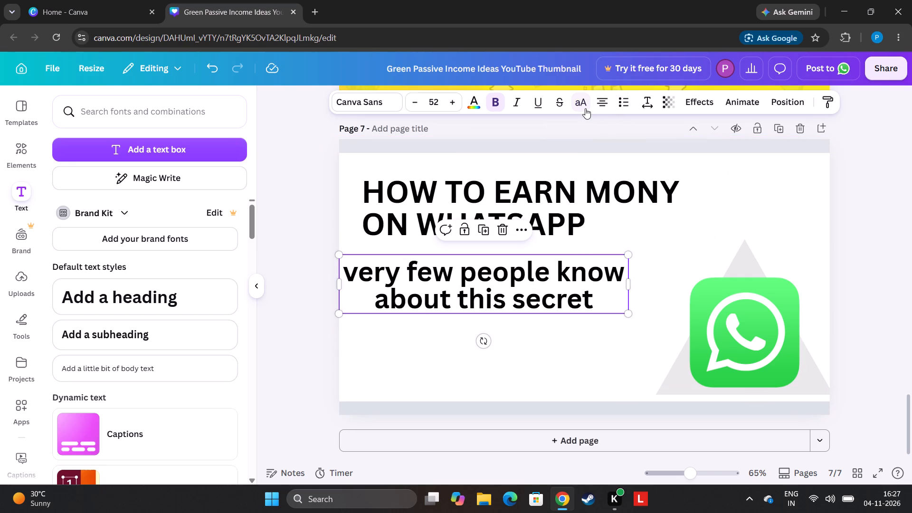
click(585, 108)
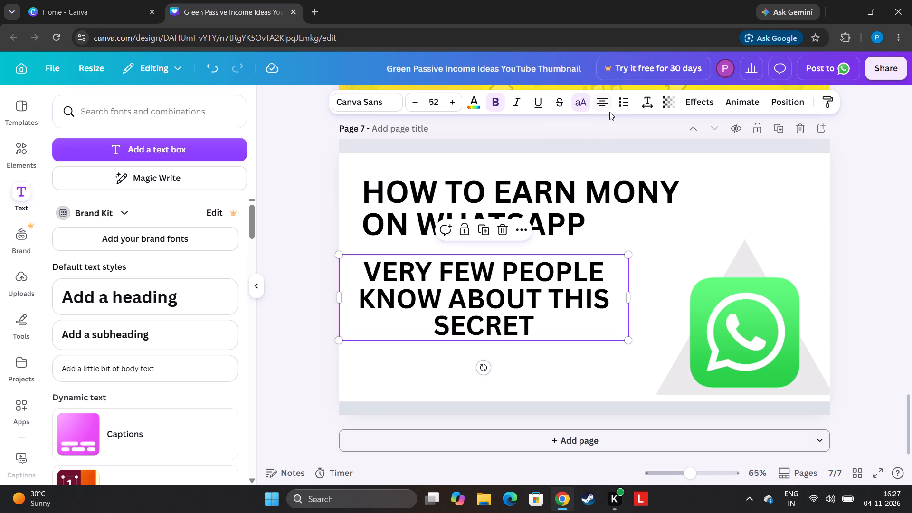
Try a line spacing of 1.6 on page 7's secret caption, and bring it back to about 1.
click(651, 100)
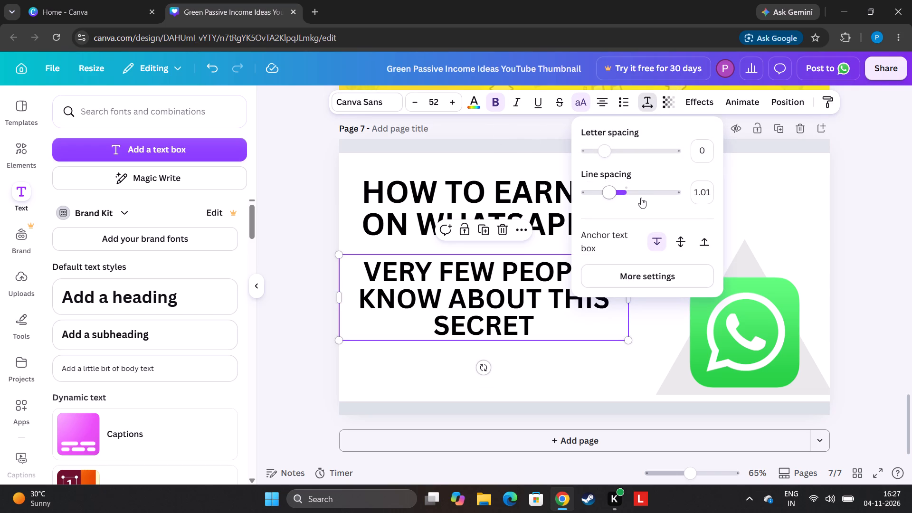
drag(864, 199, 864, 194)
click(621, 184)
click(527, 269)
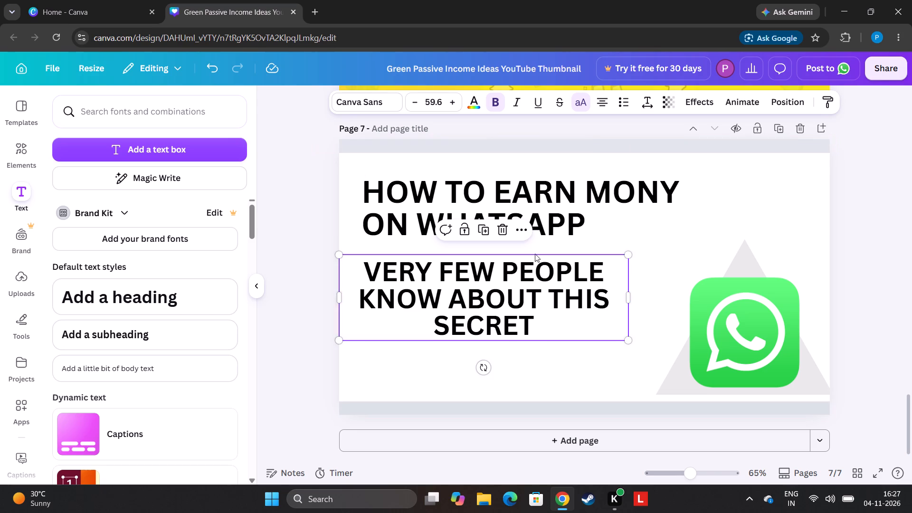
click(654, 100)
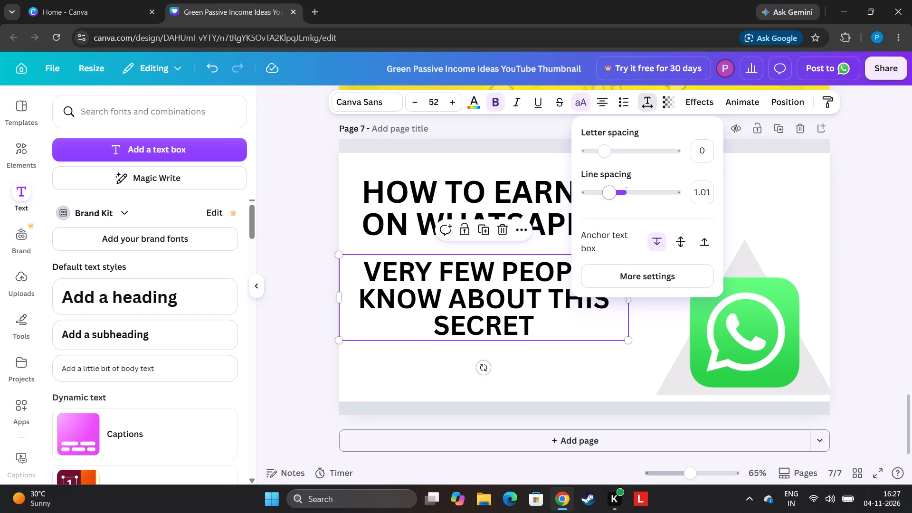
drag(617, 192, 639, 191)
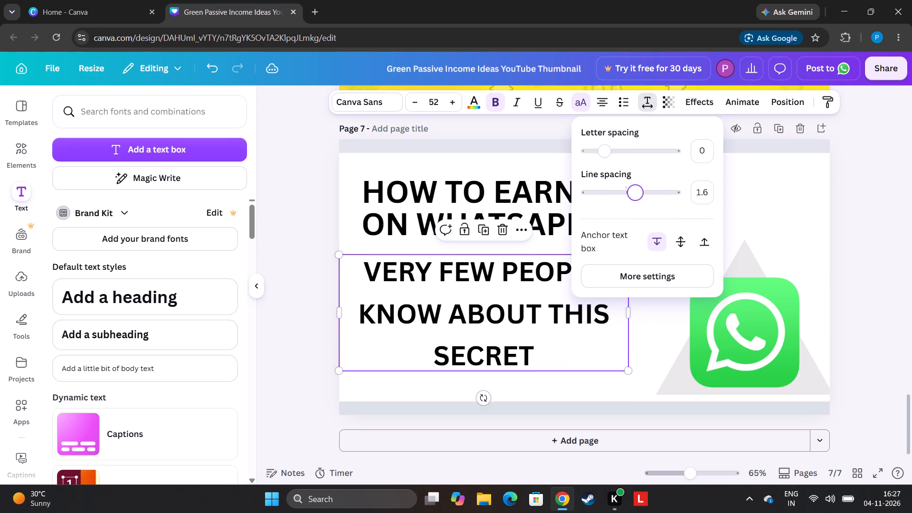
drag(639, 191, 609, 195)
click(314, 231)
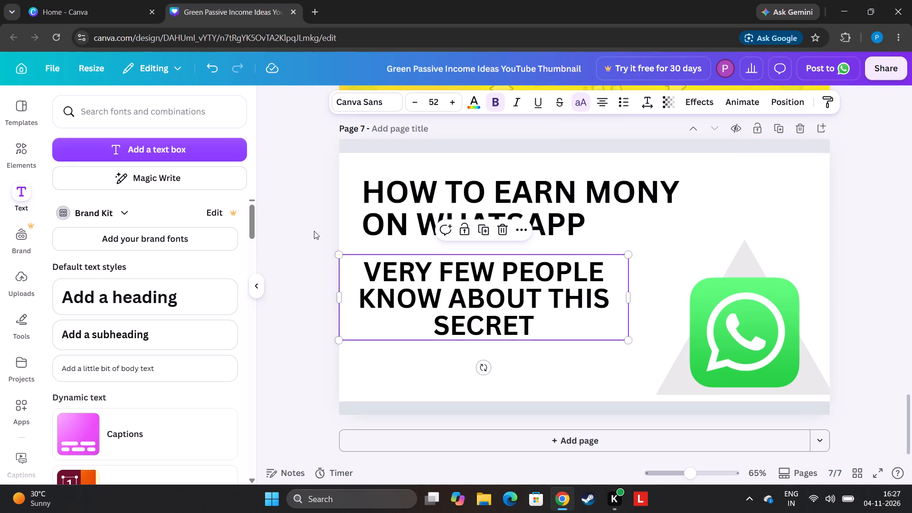
Move page 7's WhatsApp earning heading slightly down and left, directly above the secret caption.
click(537, 217)
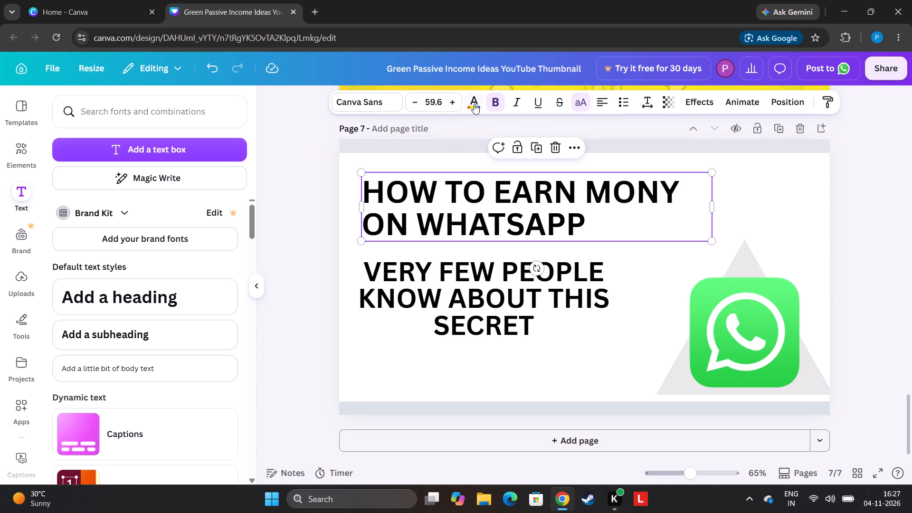
drag(484, 209, 475, 222)
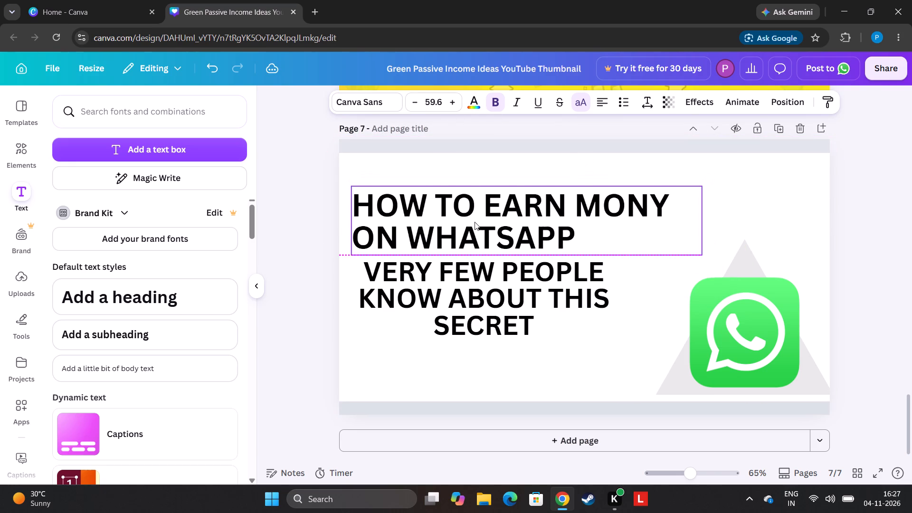
Italicise both the secret caption and the WhatsApp earning heading on page 7.
click(500, 307)
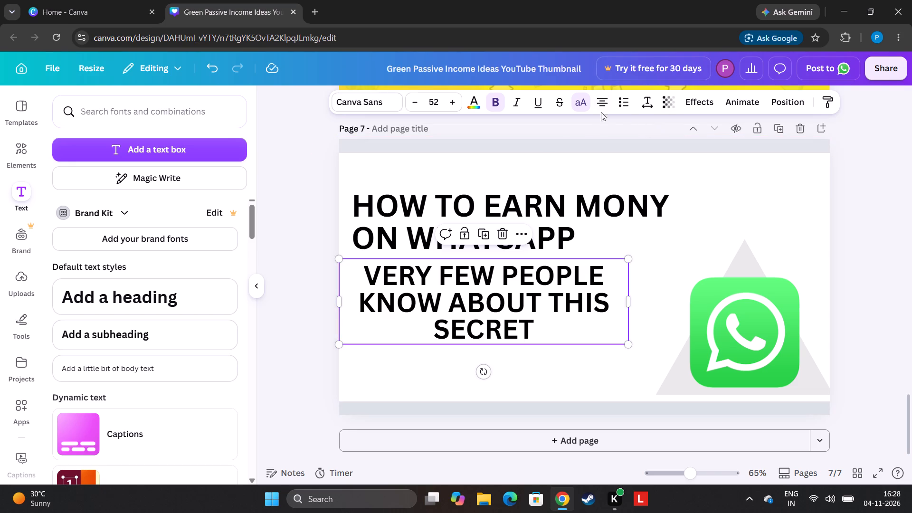
click(518, 99)
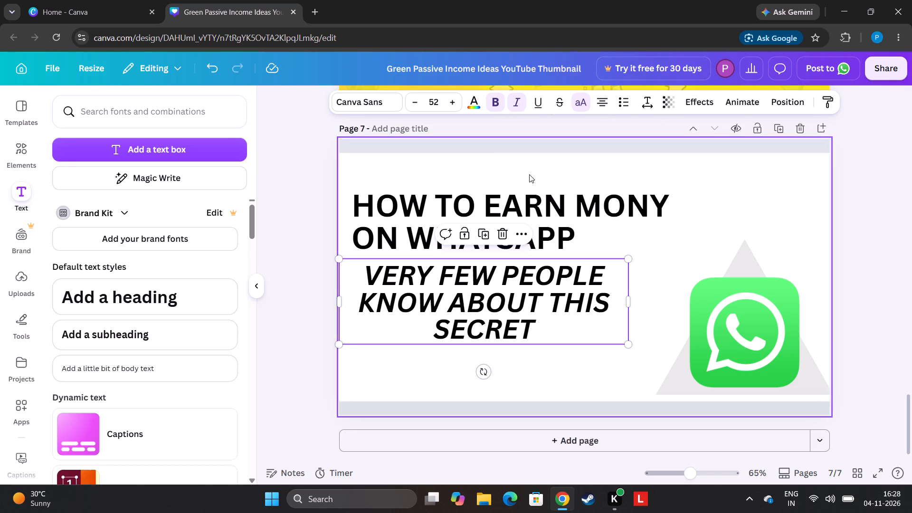
click(523, 201)
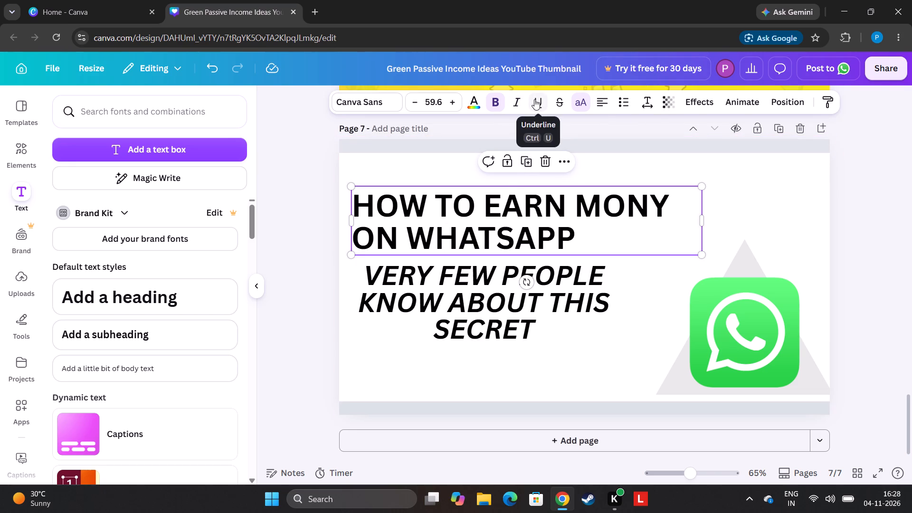
click(515, 105)
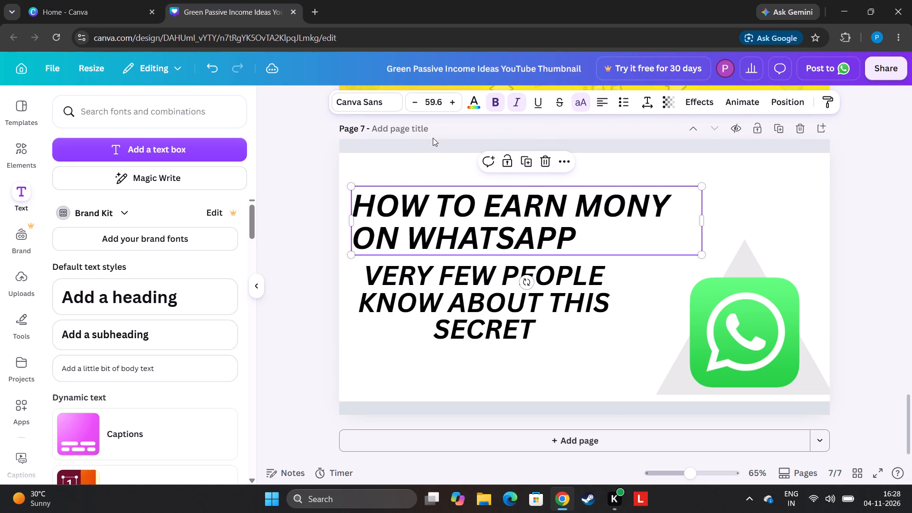
Set the text colour of page 7's "HOW TO EARN MONY ON WHATSAPP" heading to green.
click(474, 98)
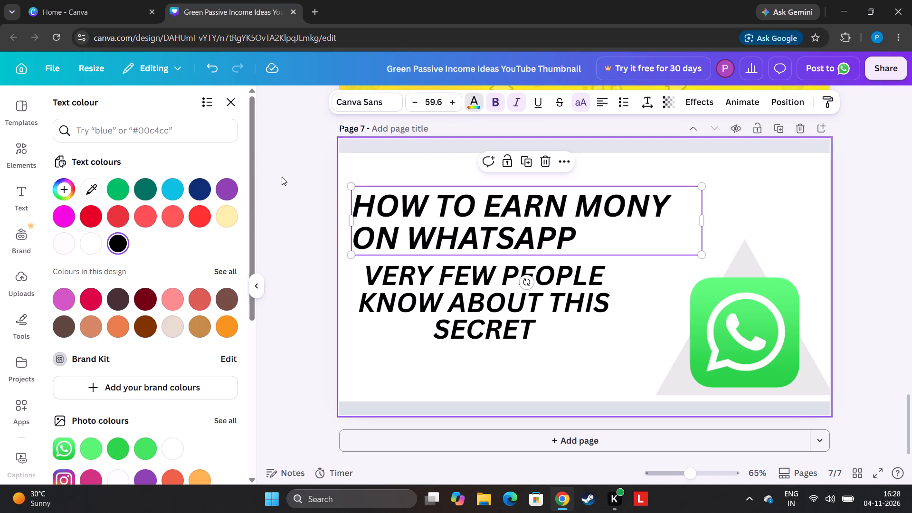
click(123, 188)
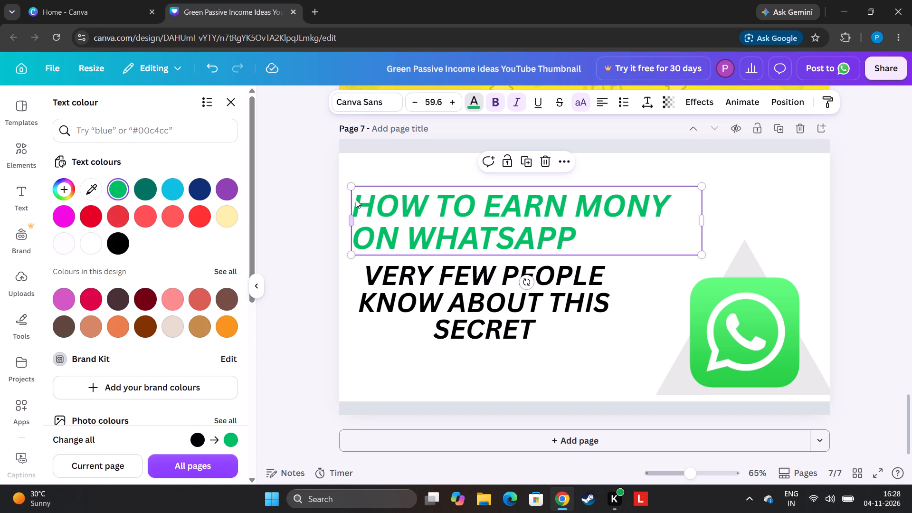
Reposition the green heading near page 7's left edge, leaving a small gap above the secret caption.
drag(356, 199, 346, 201)
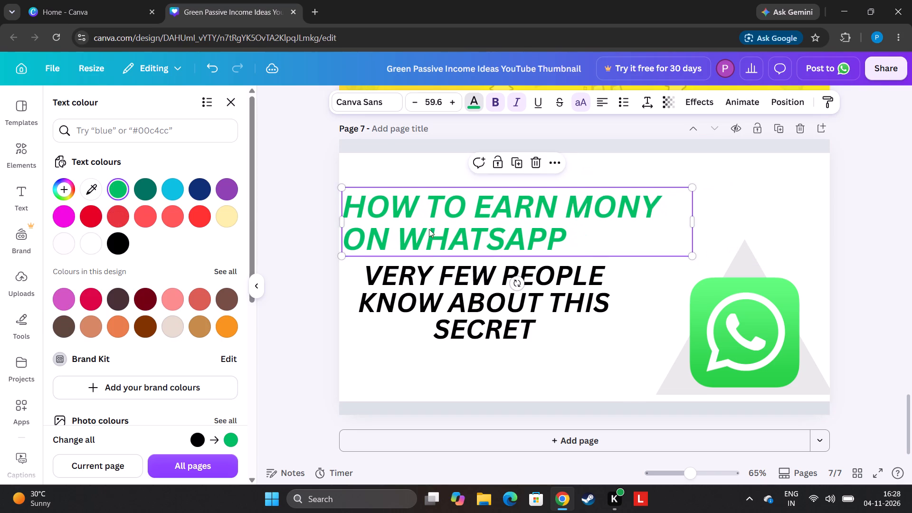
drag(430, 230, 447, 225)
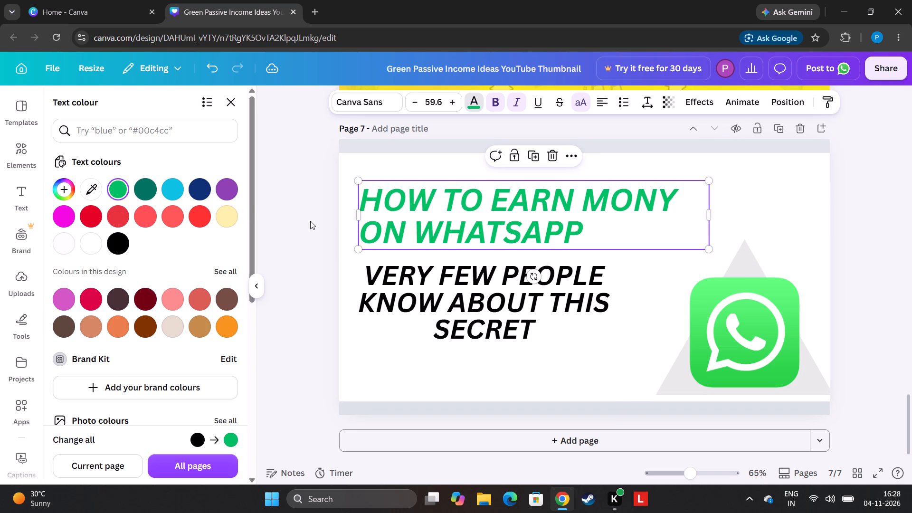
click(310, 221)
drag(418, 220, 430, 220)
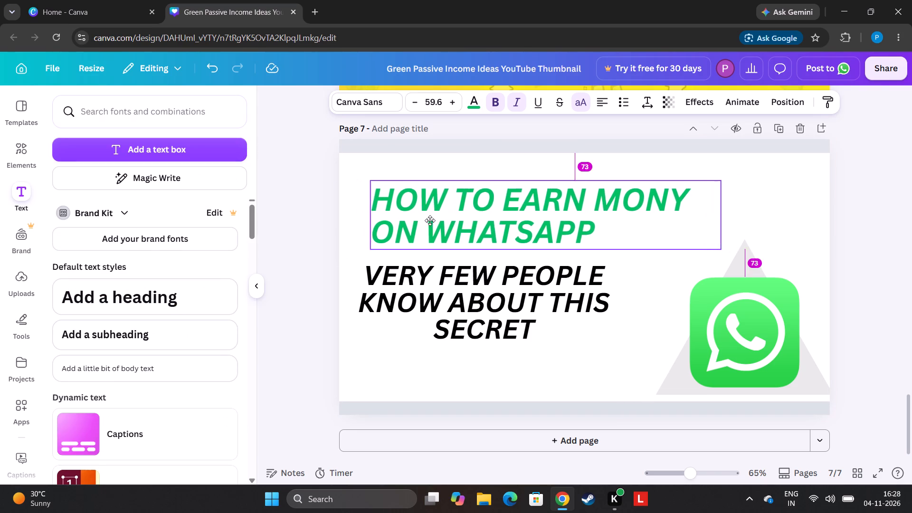
drag(430, 220, 414, 222)
drag(437, 222, 439, 222)
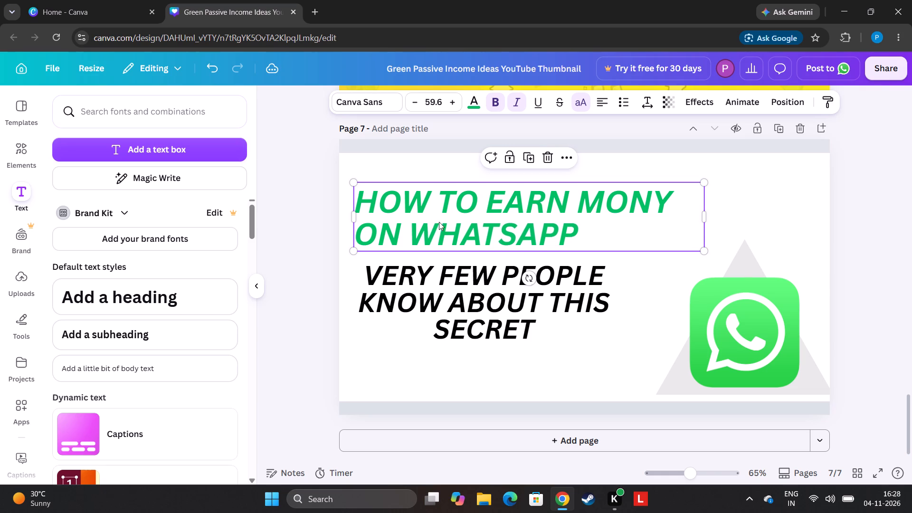
drag(439, 222, 451, 213)
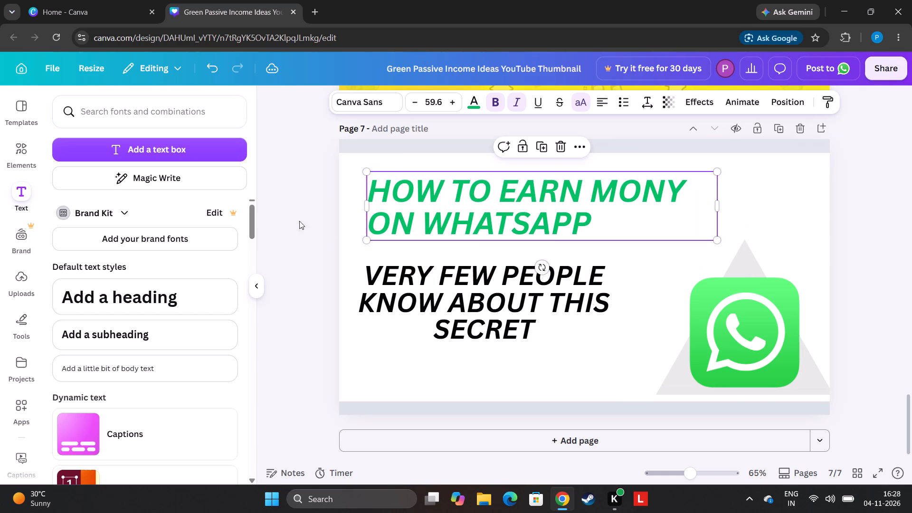
click(306, 220)
drag(421, 209, 424, 217)
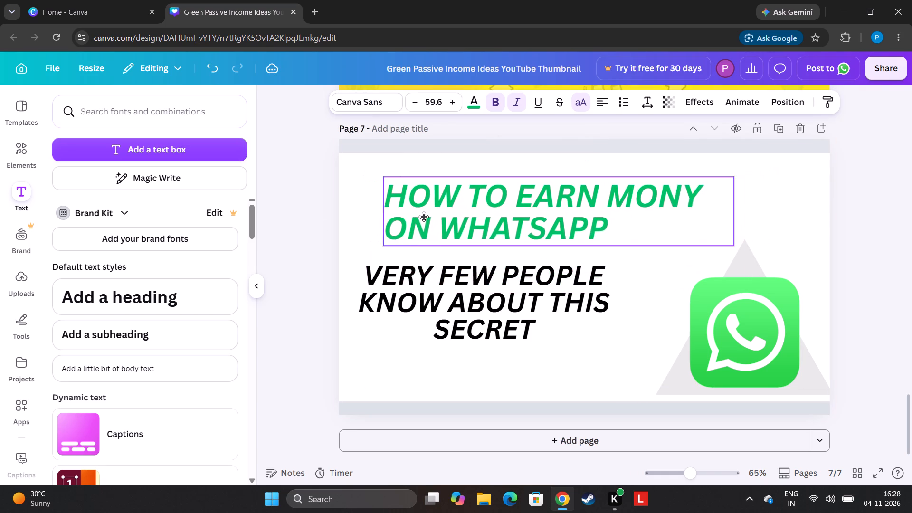
drag(424, 217, 405, 213)
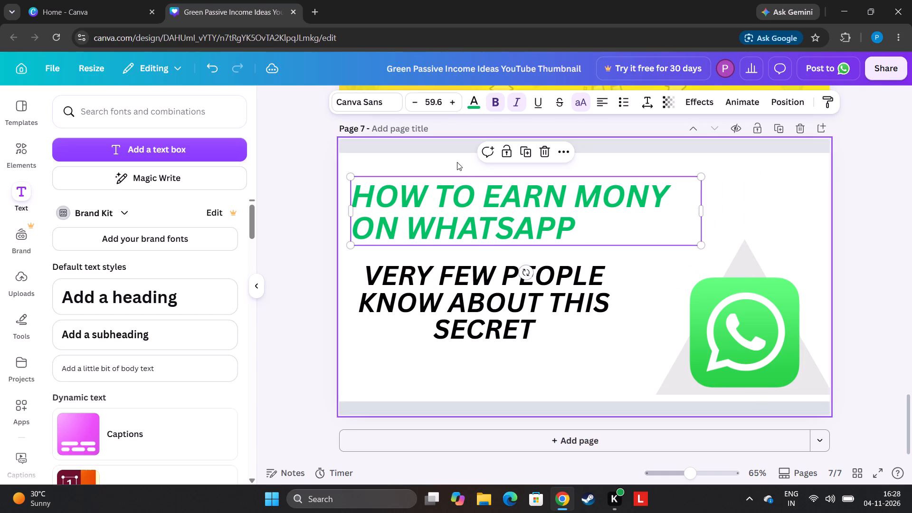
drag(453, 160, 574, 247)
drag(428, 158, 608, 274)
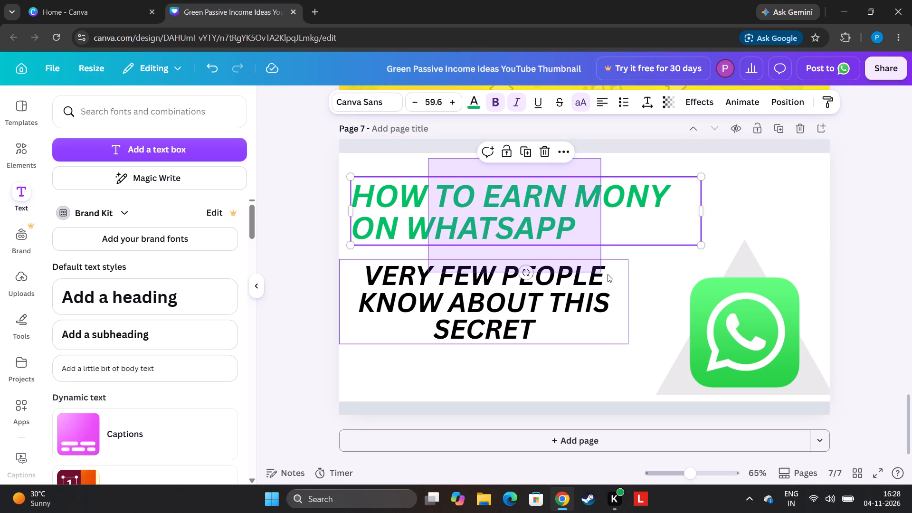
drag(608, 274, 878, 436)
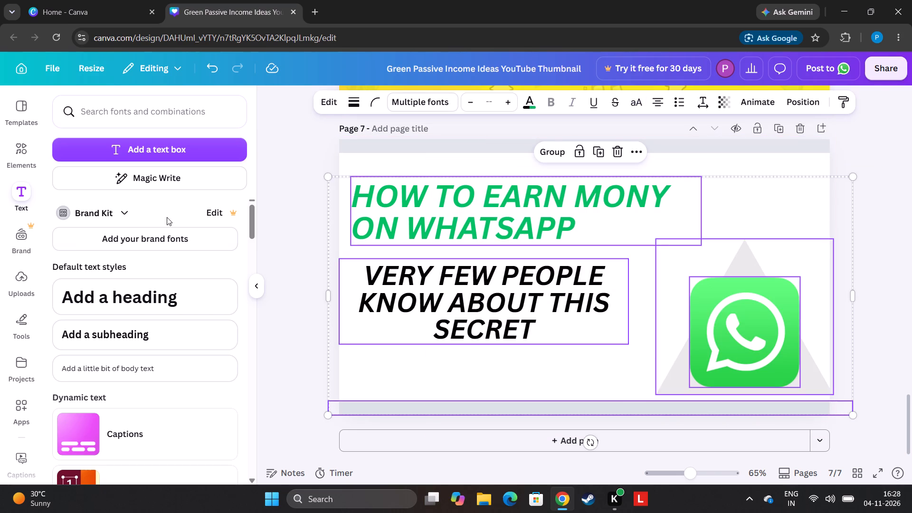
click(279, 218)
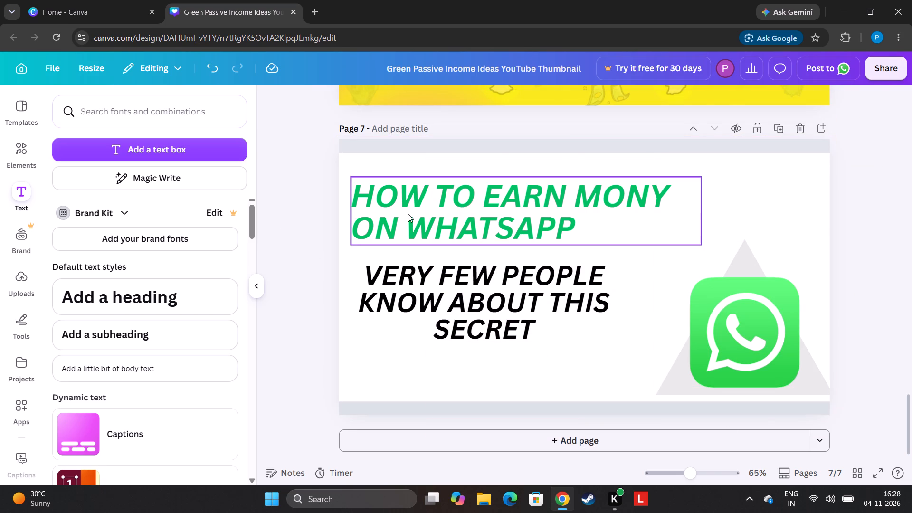
Shift page 7's green heading slightly right, and move the secret caption slightly right and down, keeping a gap below the heading.
click(408, 214)
drag(419, 306, 426, 296)
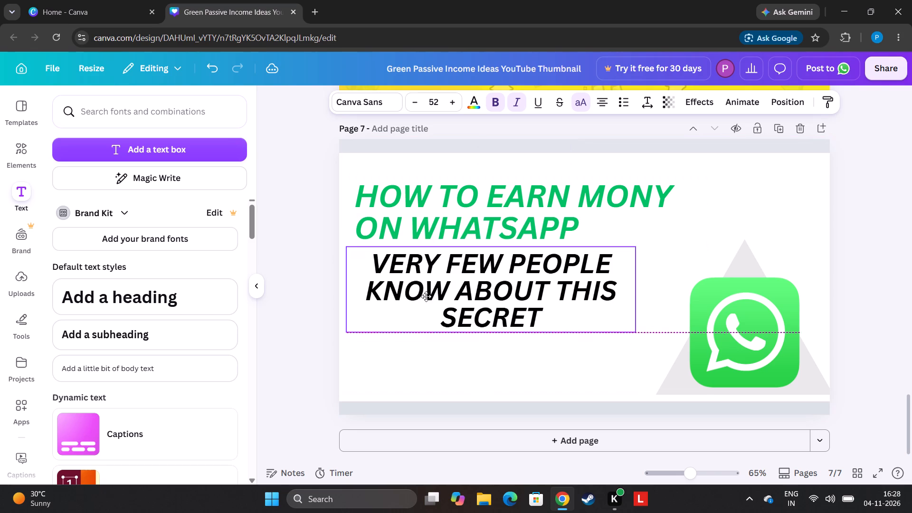
drag(426, 296, 427, 311)
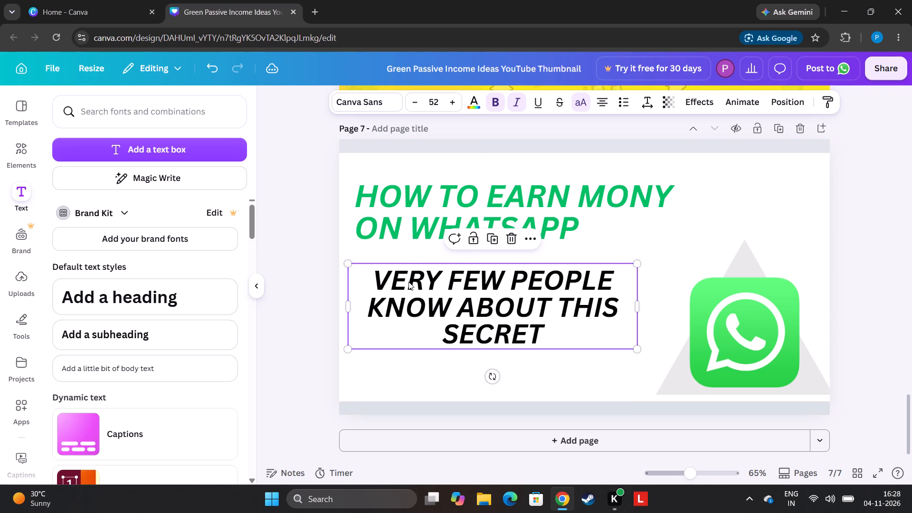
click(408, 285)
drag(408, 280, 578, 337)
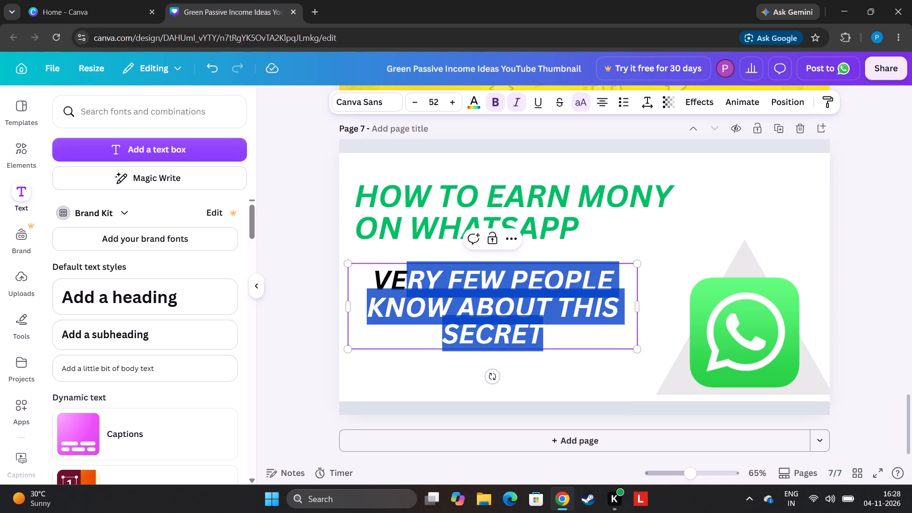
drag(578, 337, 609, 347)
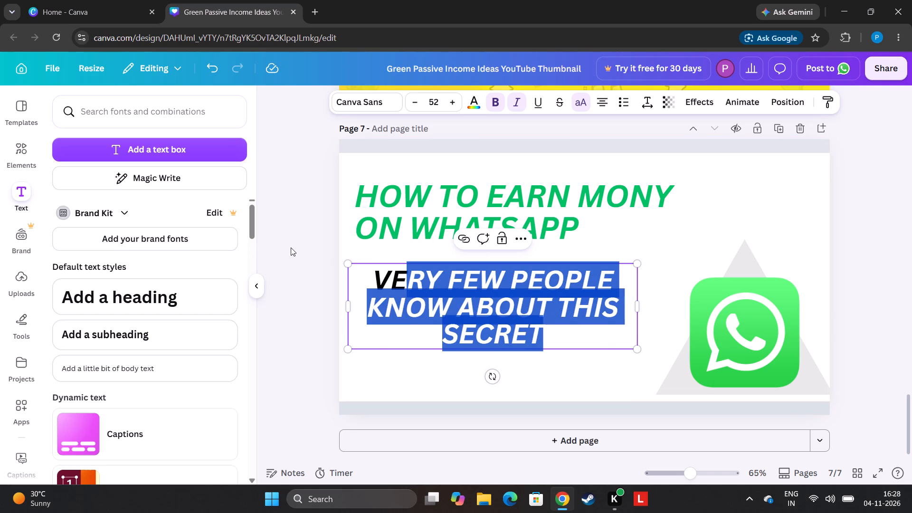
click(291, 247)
Move page 7's green heading slightly further right and down, just above the secret caption.
click(438, 221)
drag(412, 217, 417, 218)
Recolour only the word "WHATSAPP" in page 7's heading black, after trying dark turquoise, light blue, purple and brown.
click(414, 225)
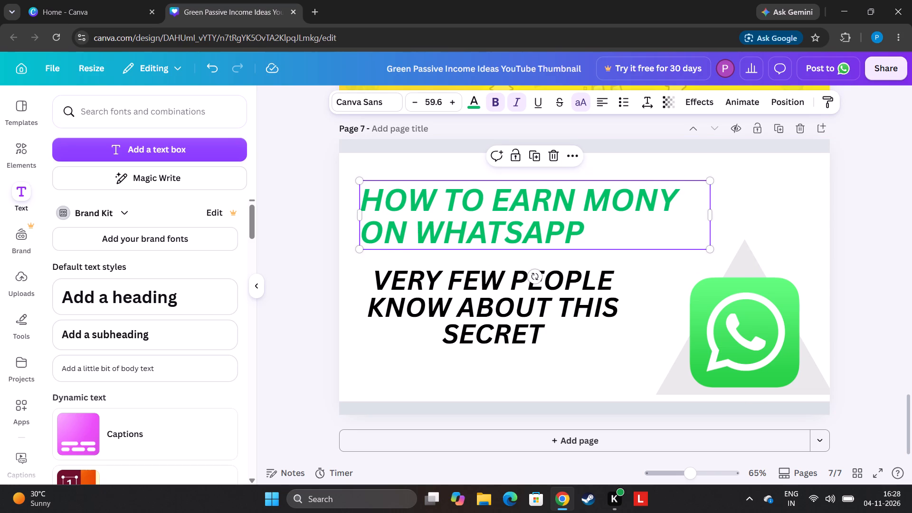
drag(413, 224, 583, 244)
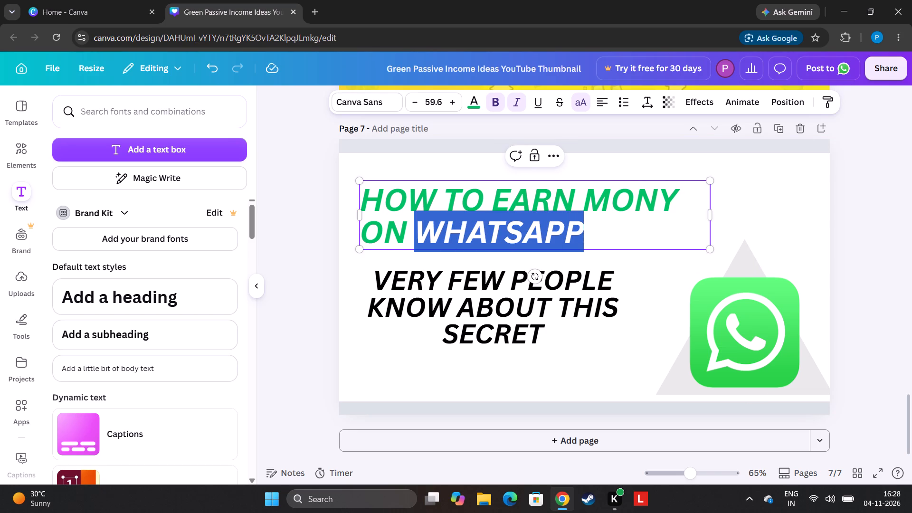
drag(583, 244, 583, 244)
click(471, 106)
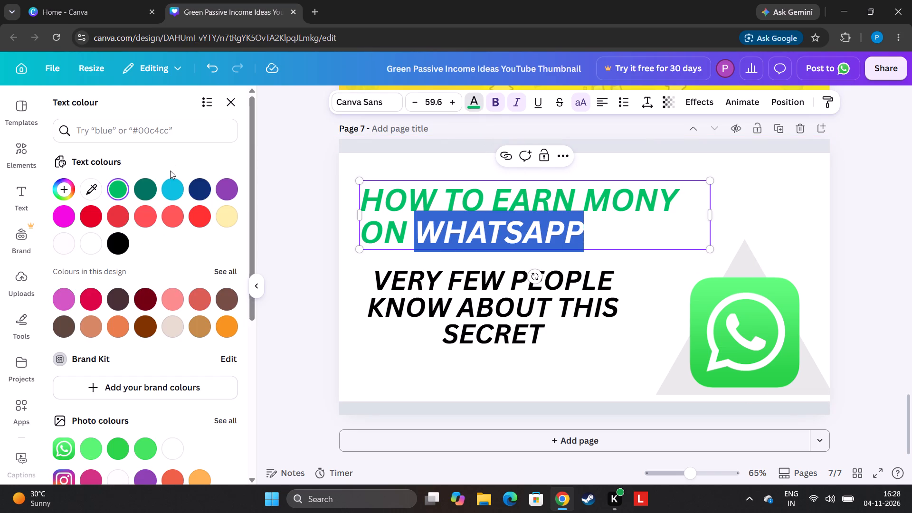
click(156, 189)
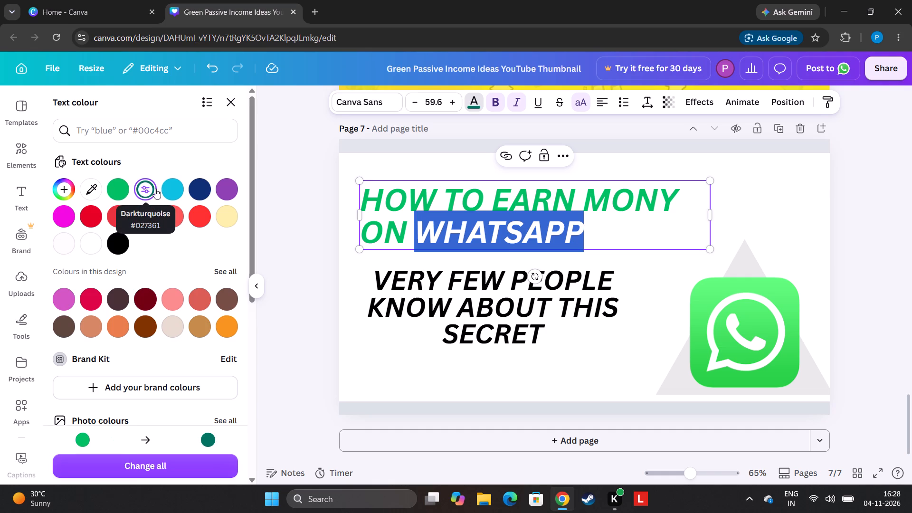
click(174, 191)
click(202, 192)
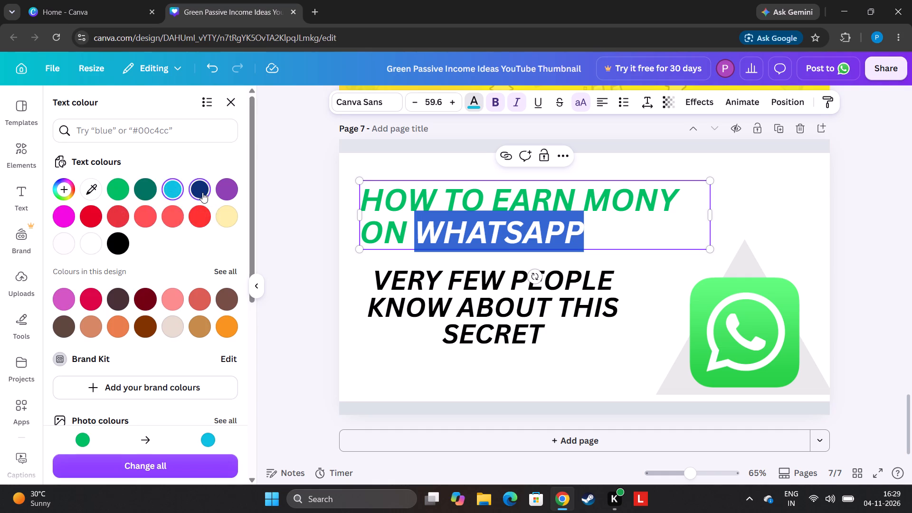
click(231, 192)
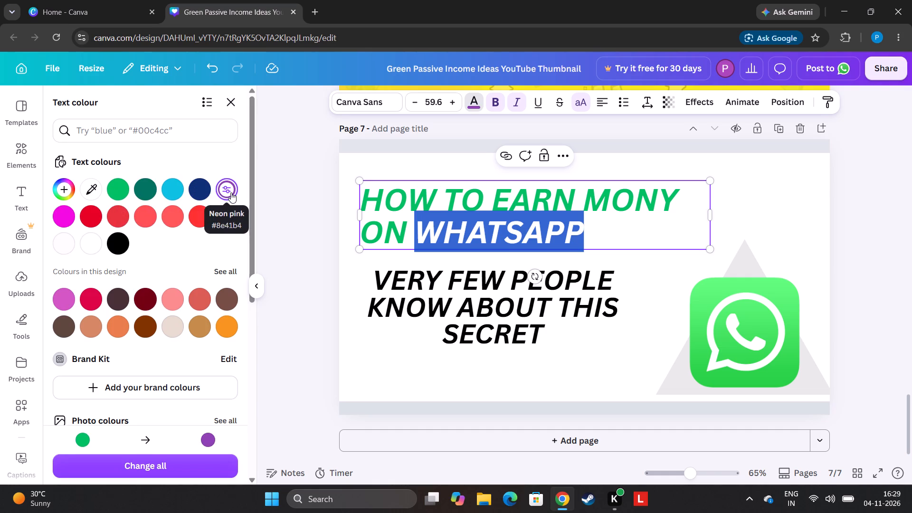
click(221, 294)
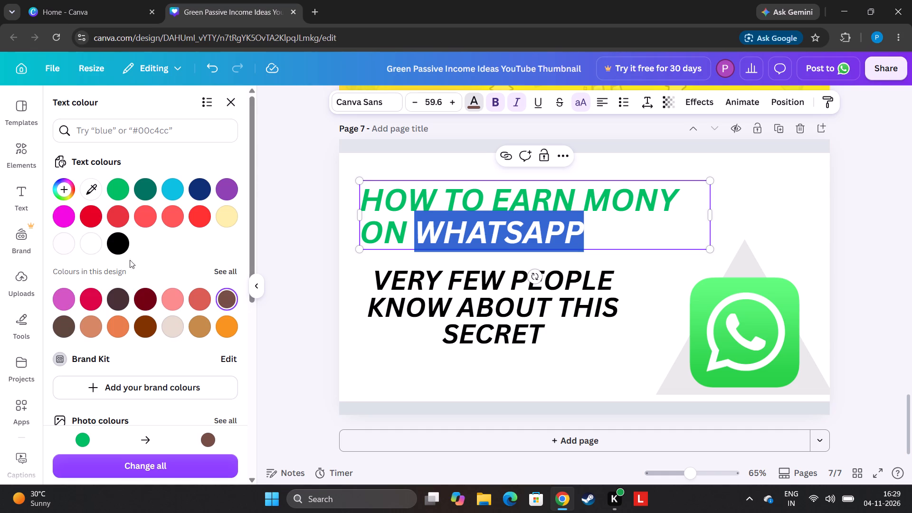
click(116, 241)
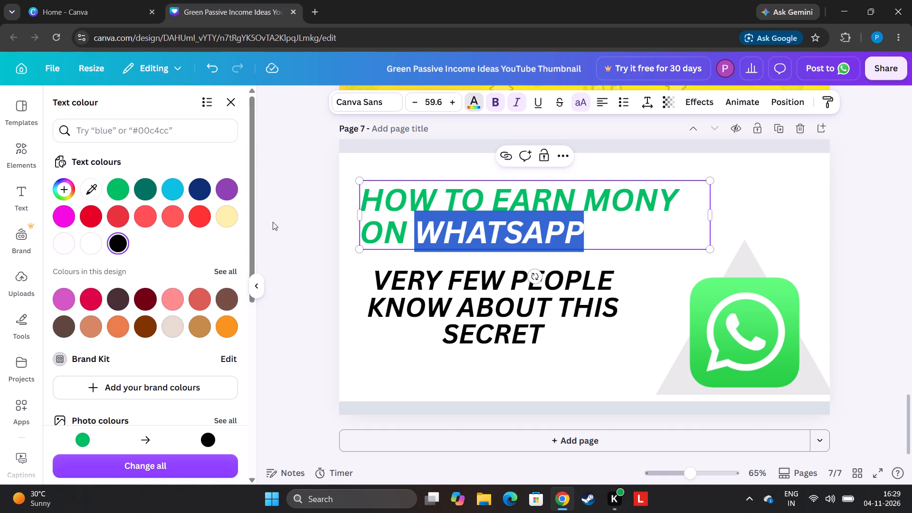
click(276, 222)
click(284, 192)
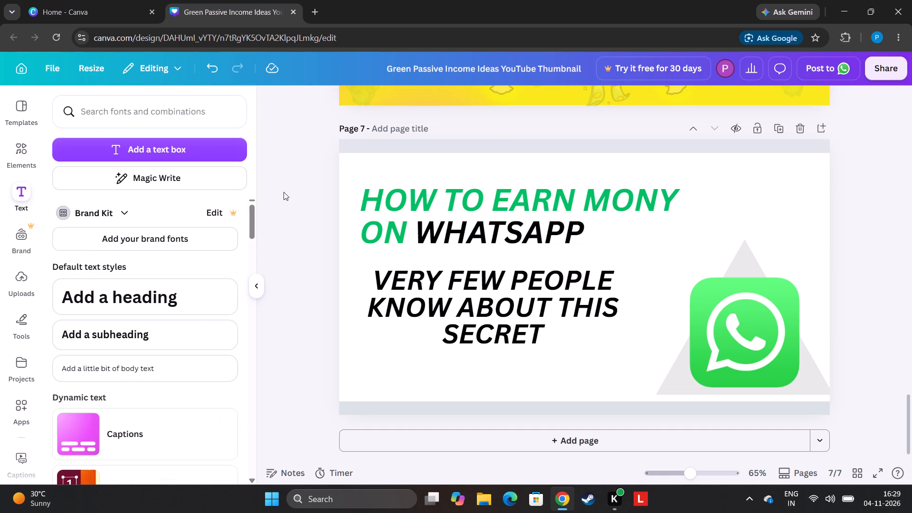
Set the secret caption's text colour to dark turquoise #027361, after trying green and bright red.
click(512, 308)
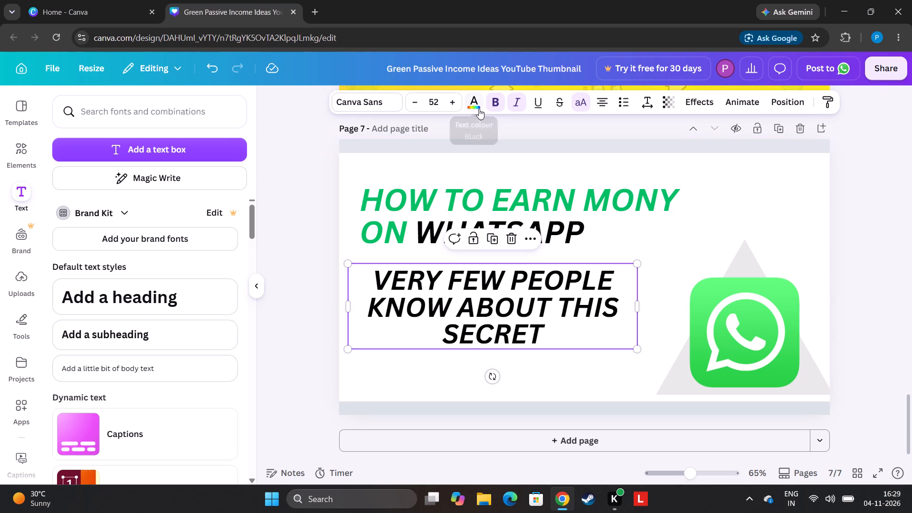
click(479, 109)
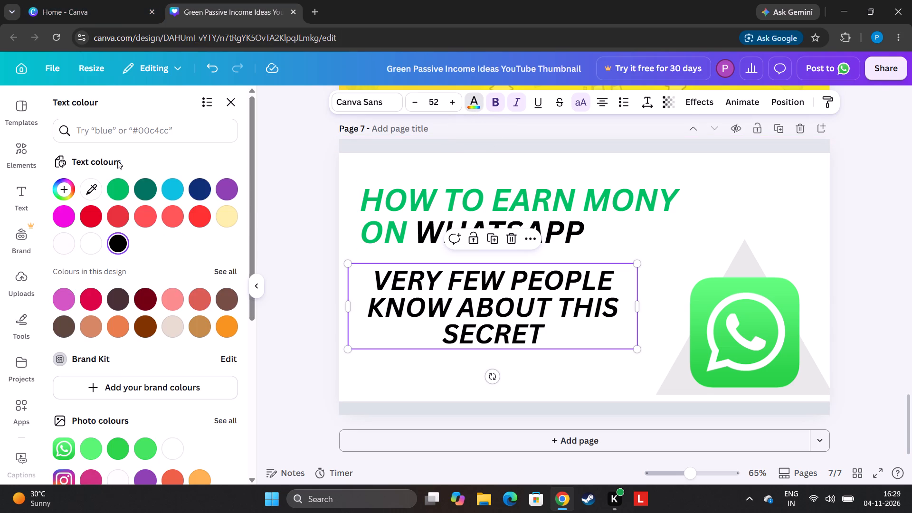
click(117, 188)
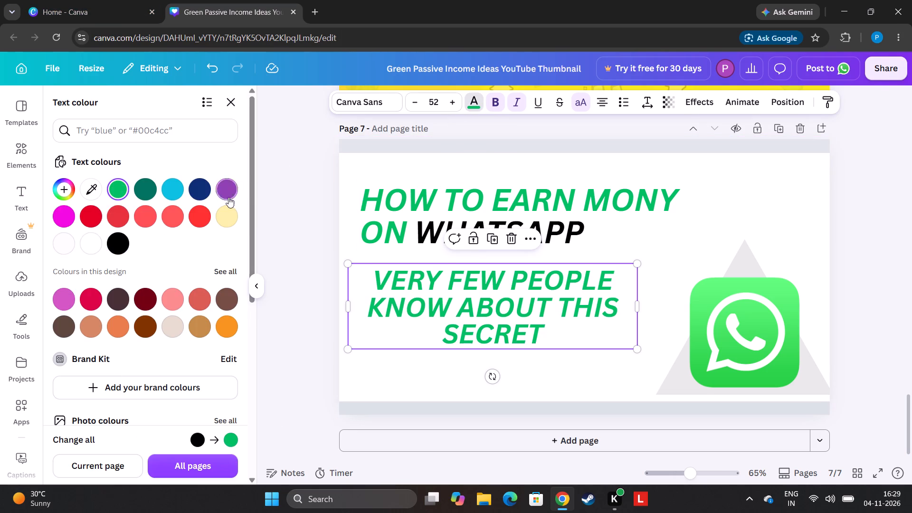
click(201, 216)
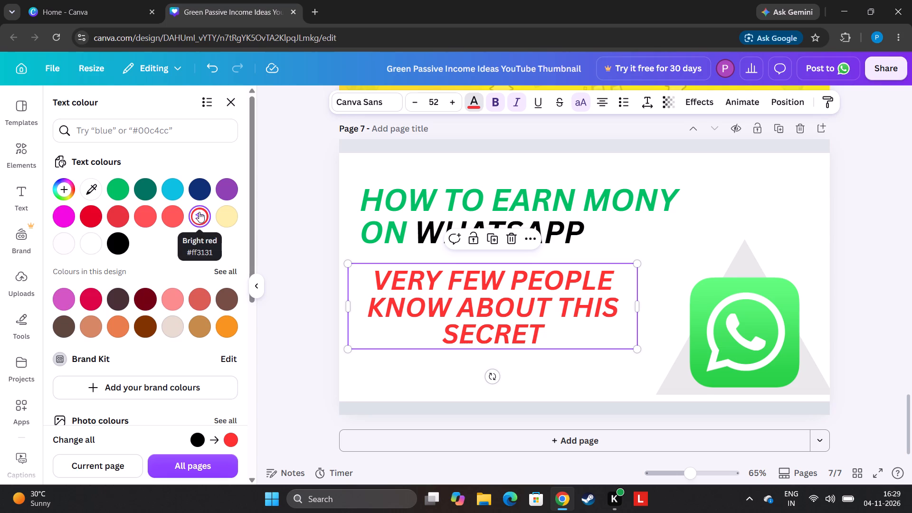
click(153, 181)
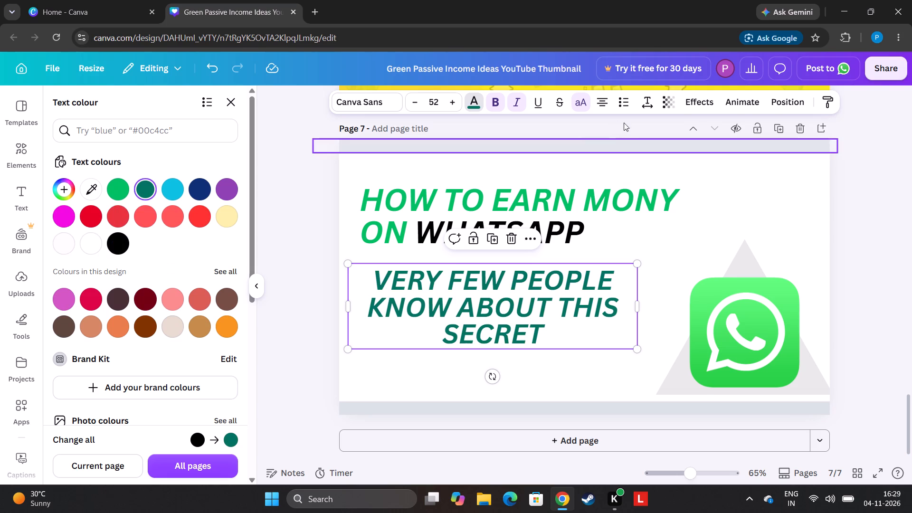
Apply the Outline text effect to page 7's WhatsApp earning heading, after trying Glow, Drop and Echo.
click(521, 225)
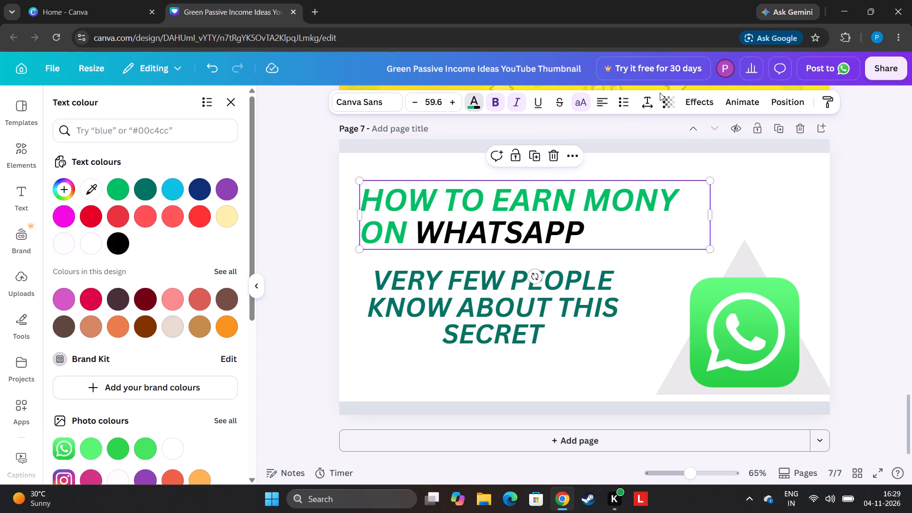
click(683, 100)
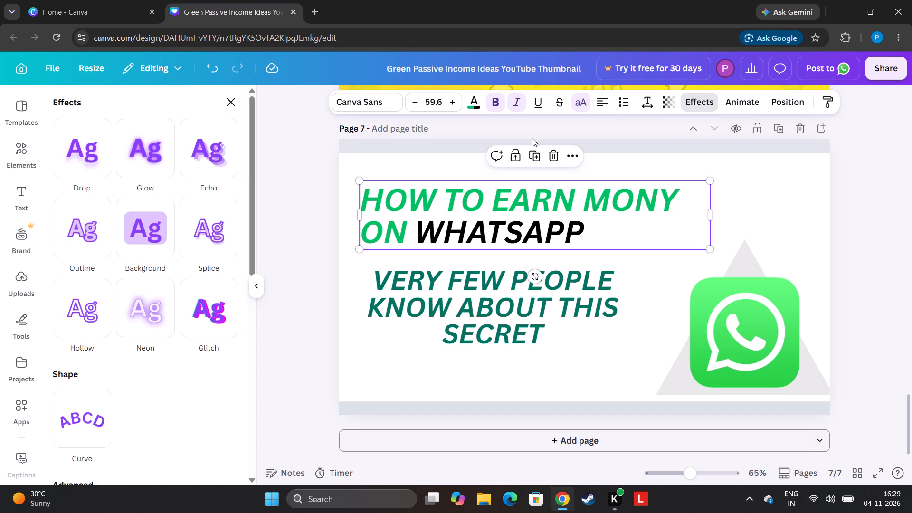
click(124, 173)
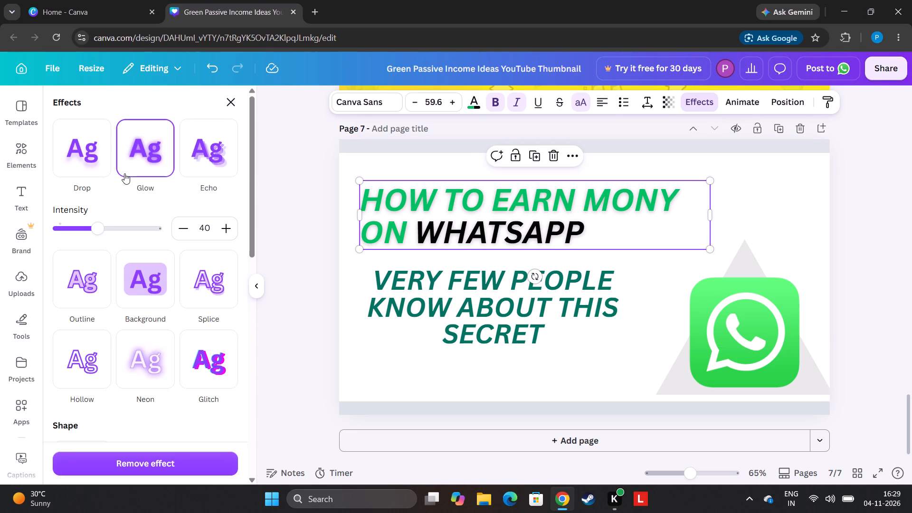
click(94, 166)
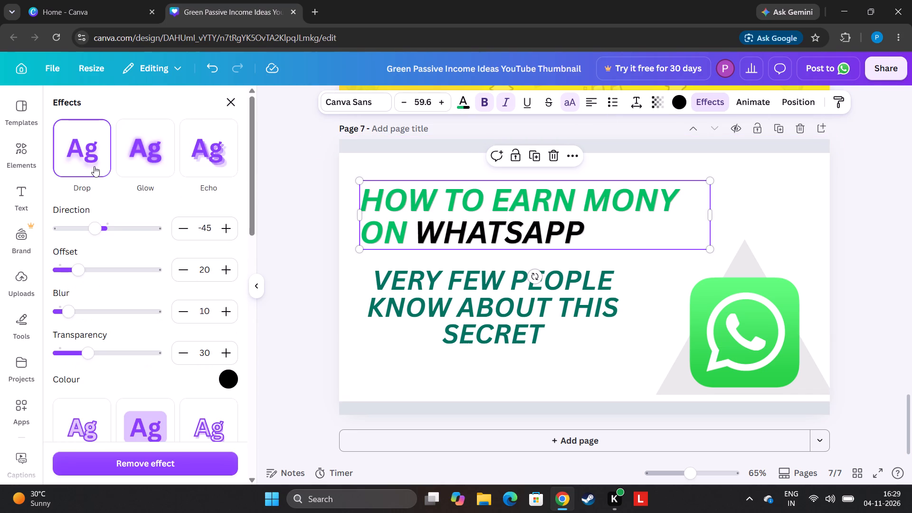
click(190, 160)
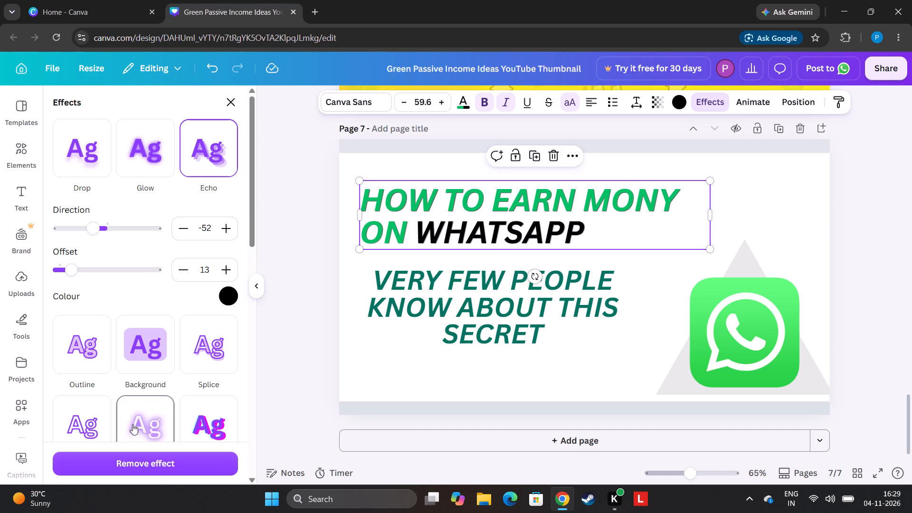
click(81, 374)
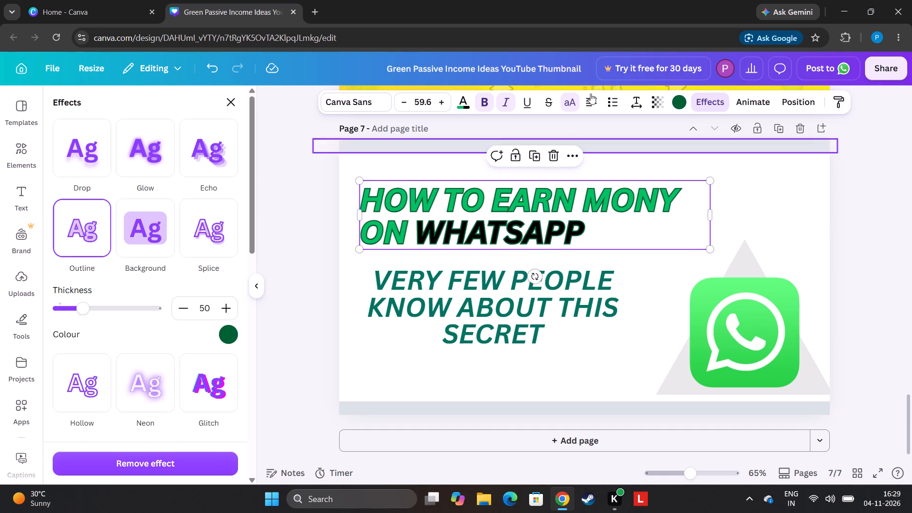
Set the heading's outline effect colour to black, after trying white.
click(677, 98)
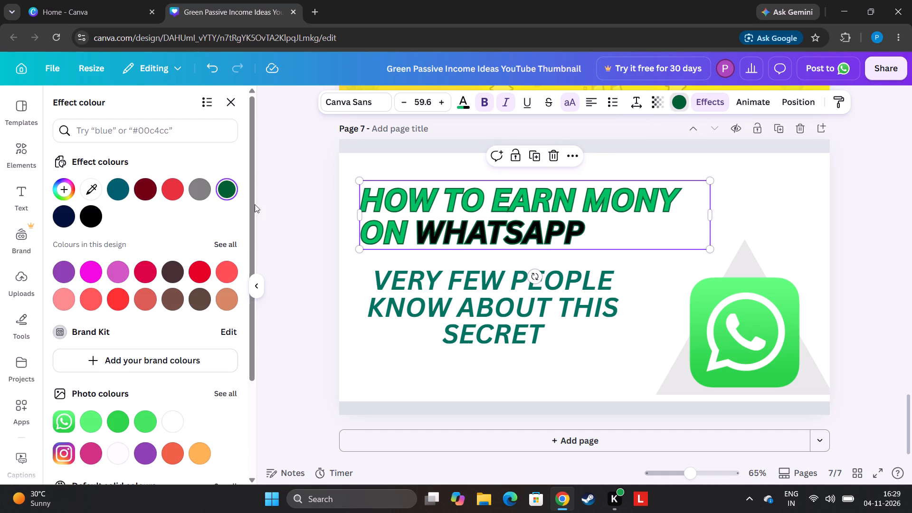
drag(249, 236, 256, 319)
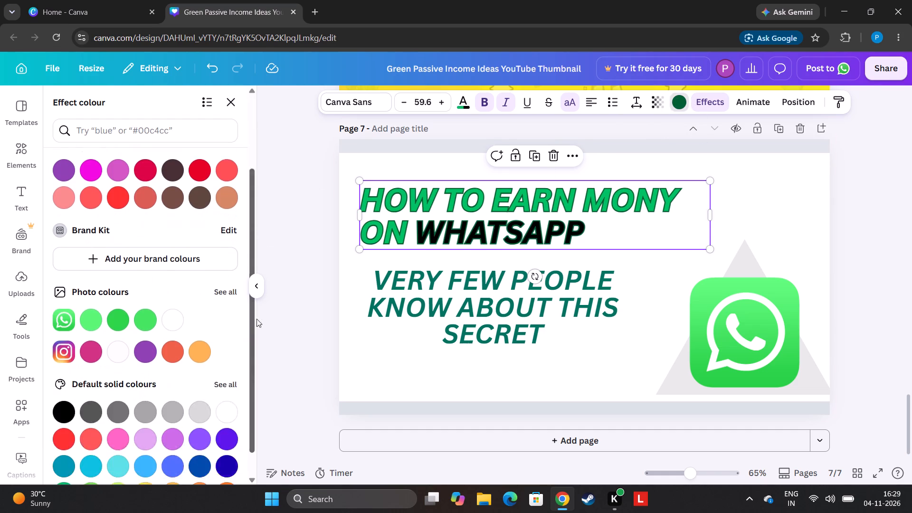
drag(256, 319, 259, 361)
click(171, 290)
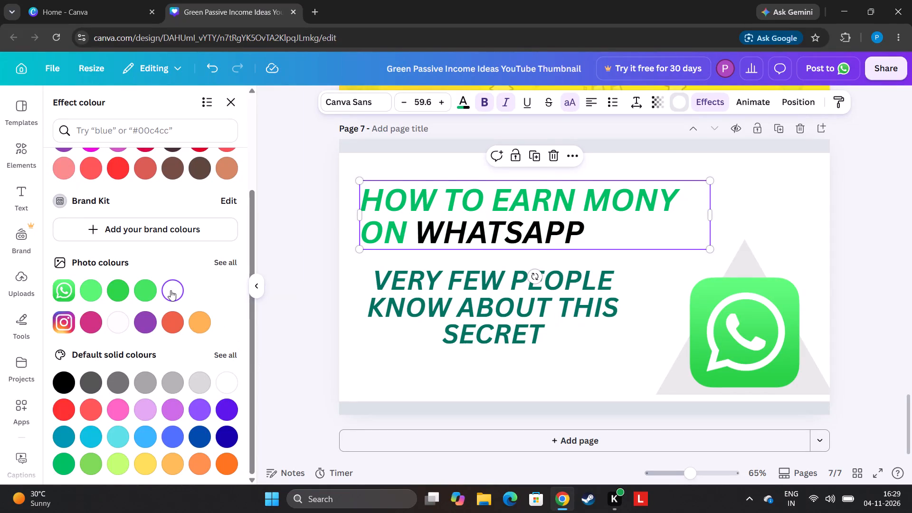
click(62, 387)
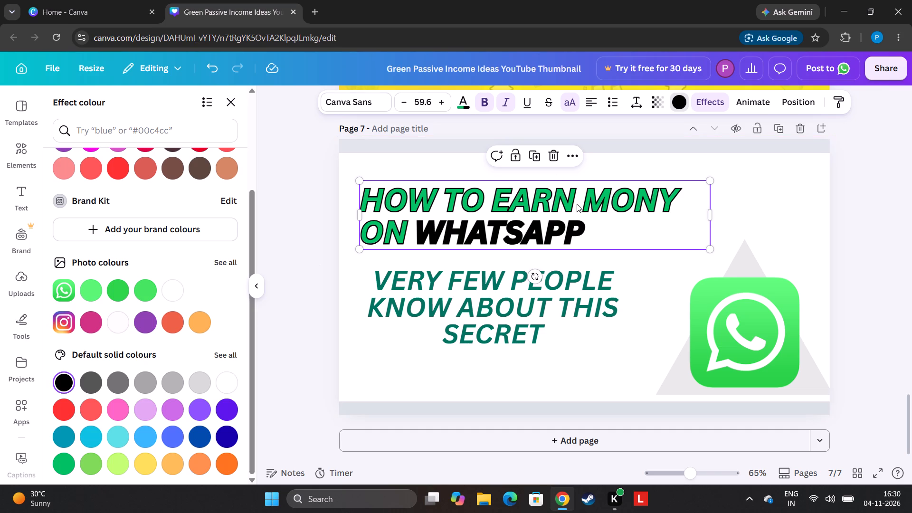
Try the Echo text effect on the secret caption, and replace it with the Glow effect.
click(517, 294)
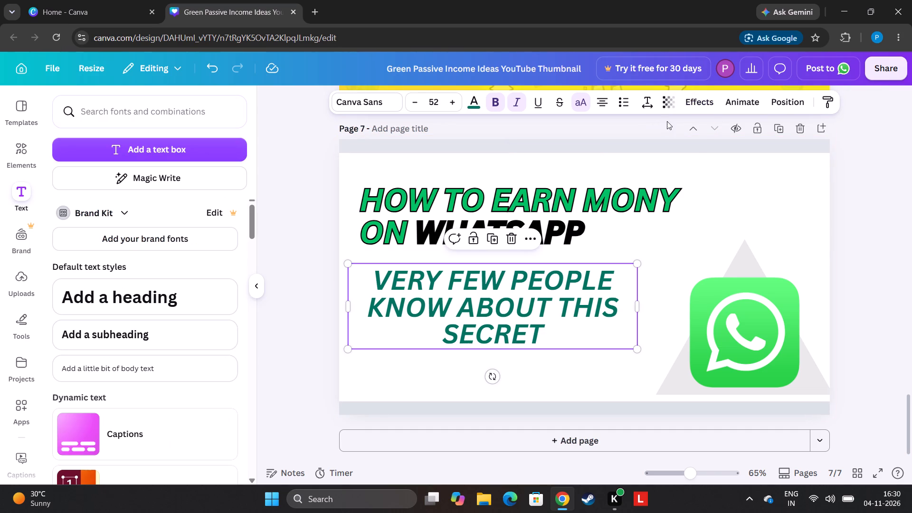
click(698, 92)
click(692, 109)
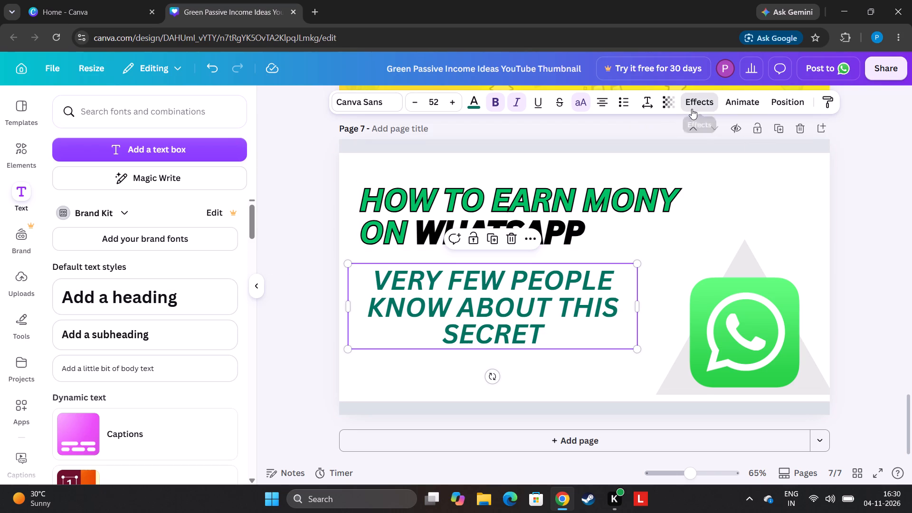
click(186, 164)
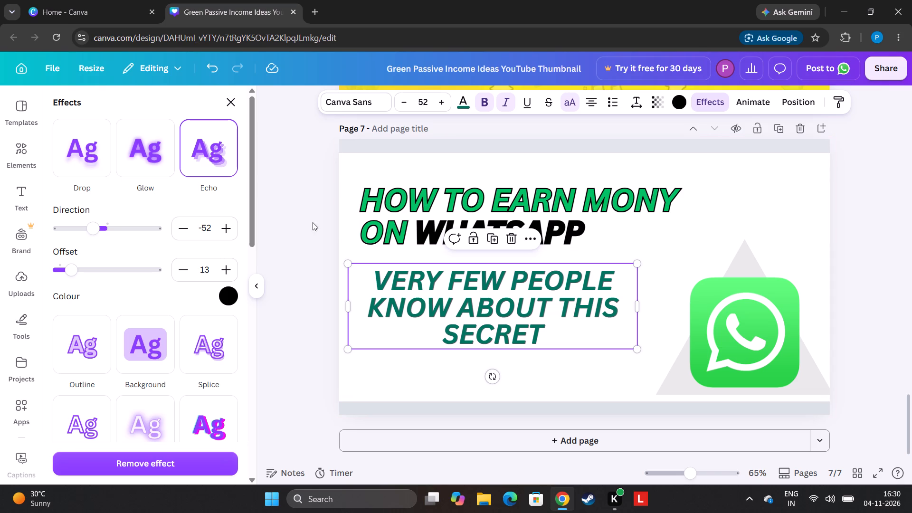
click(140, 156)
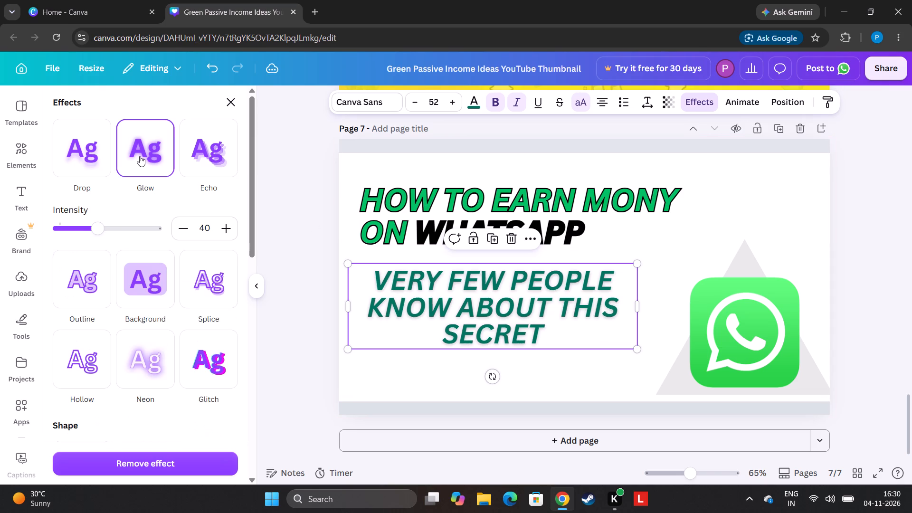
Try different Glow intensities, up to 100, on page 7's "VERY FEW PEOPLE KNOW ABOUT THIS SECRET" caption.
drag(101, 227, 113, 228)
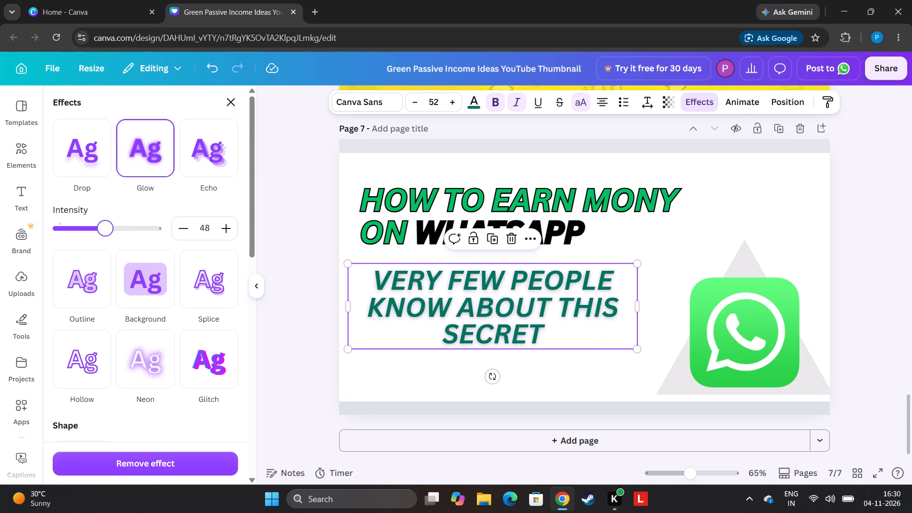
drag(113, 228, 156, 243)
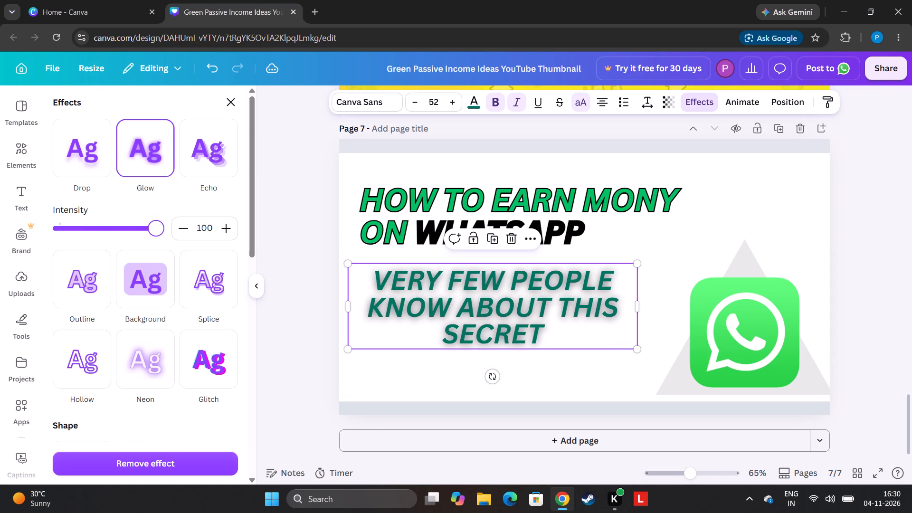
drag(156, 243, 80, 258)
Apply the Echo effect to page 7's "VERY FEW PEOPLE KNOW ABOUT THIS SECRET" caption with direction 27 and offset 55.
click(219, 160)
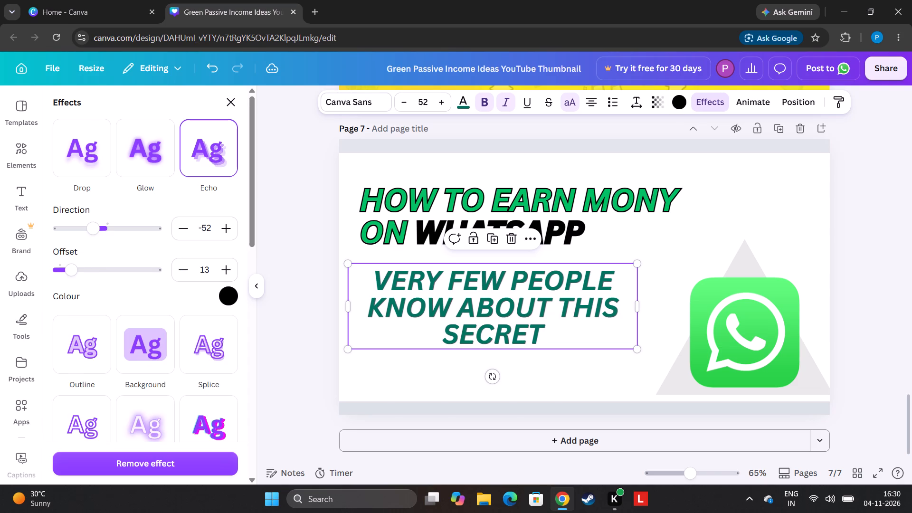
drag(89, 230, 168, 214)
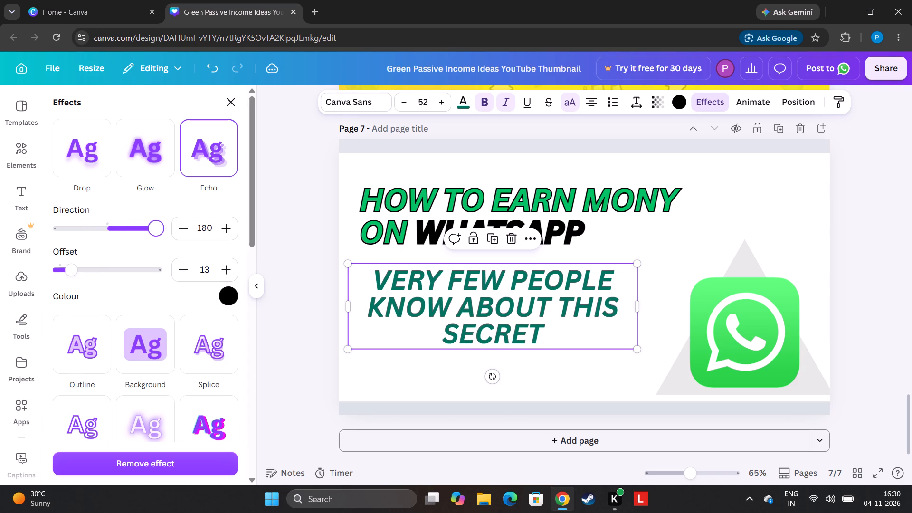
drag(168, 214, 115, 229)
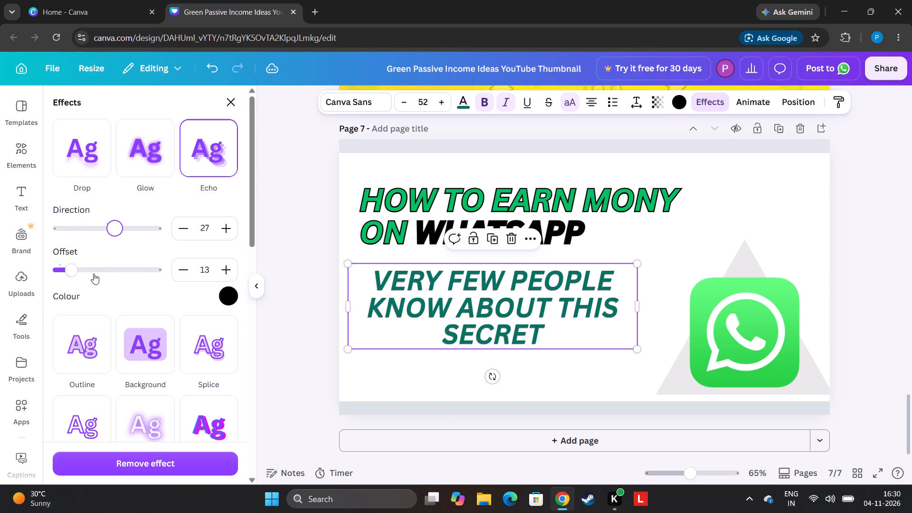
drag(77, 267, 157, 252)
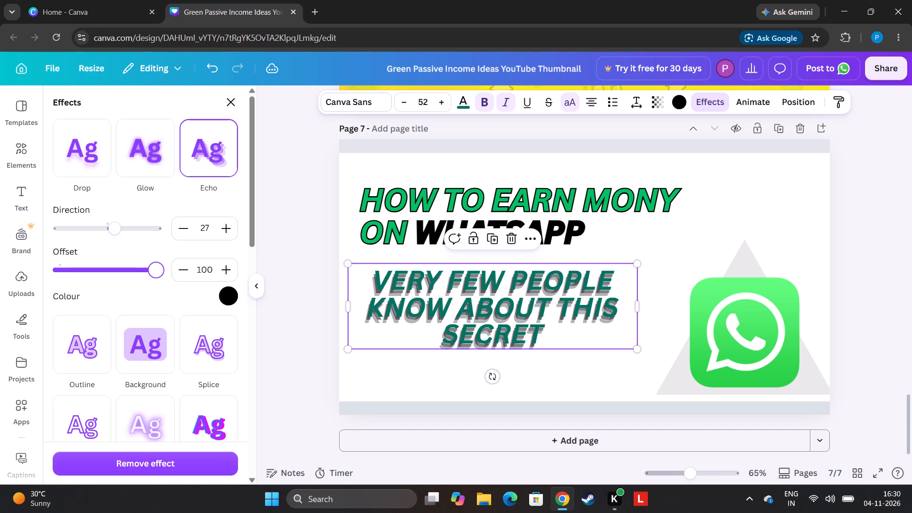
drag(157, 252, 148, 253)
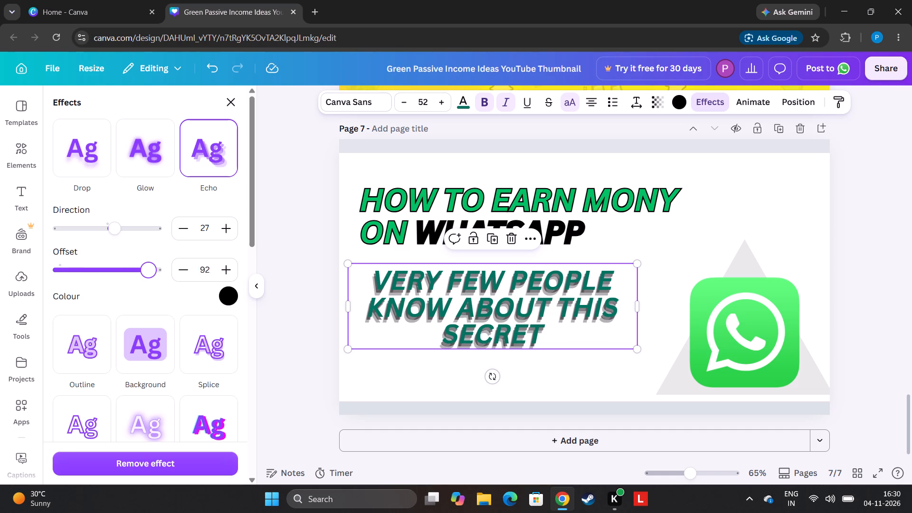
drag(148, 253, 113, 260)
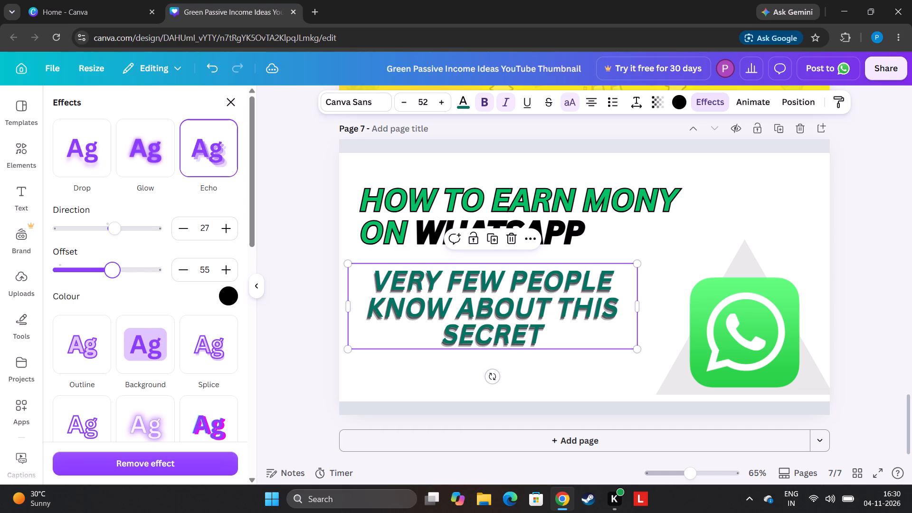
Set the Echo offset of page 7's "VERY FEW PEOPLE KNOW ABOUT THIS SECRET" caption to 60.
drag(113, 260, 117, 256)
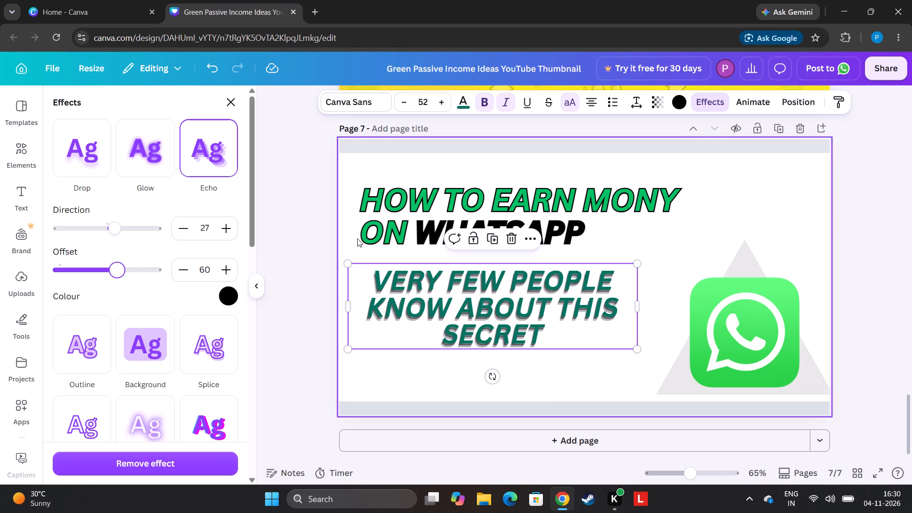
click(313, 244)
Move page 7's "VERY FEW PEOPLE KNOW ABOUT THIS SECRET" caption slightly up, closer beneath the WhatsApp heading.
drag(576, 323, 576, 302)
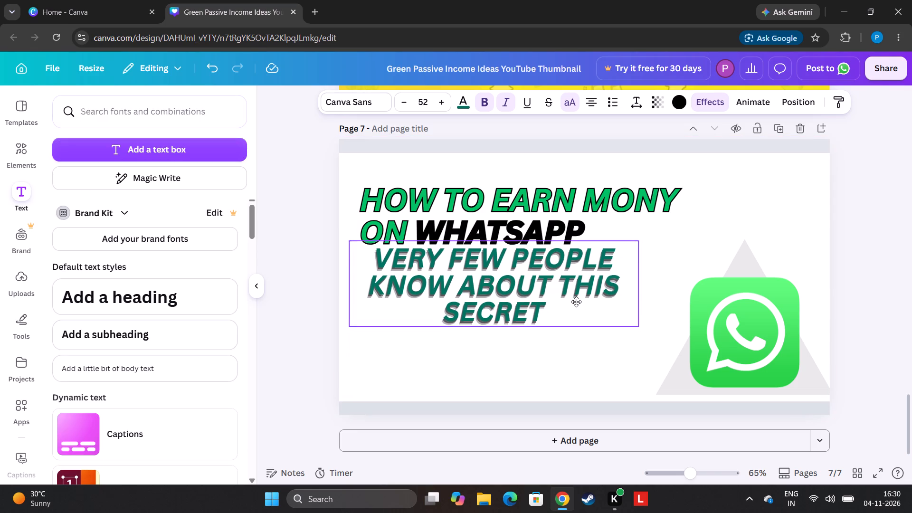
drag(576, 302, 578, 313)
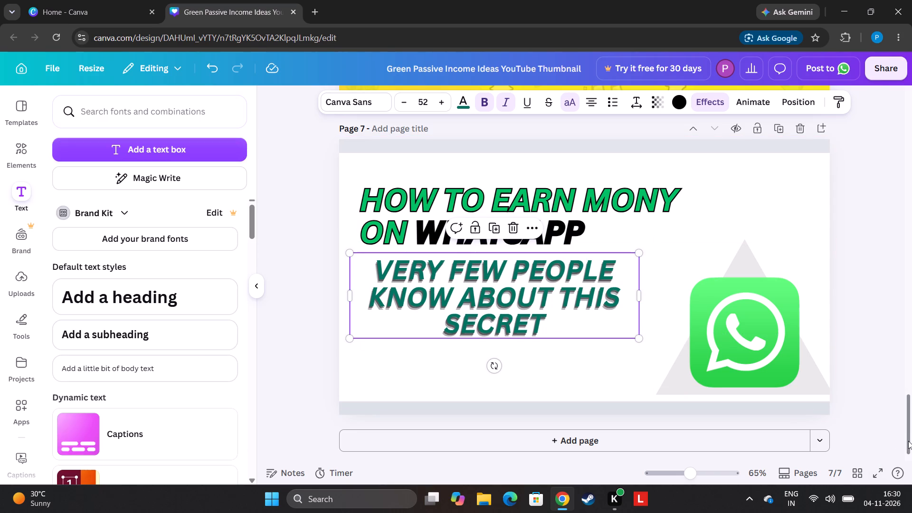
Duplicate page 6's "IN 2026" text and bring the copy onto page 7, above the "HOW TO EARN MONY ON WHATSAPP" heading.
drag(908, 441, 911, 365)
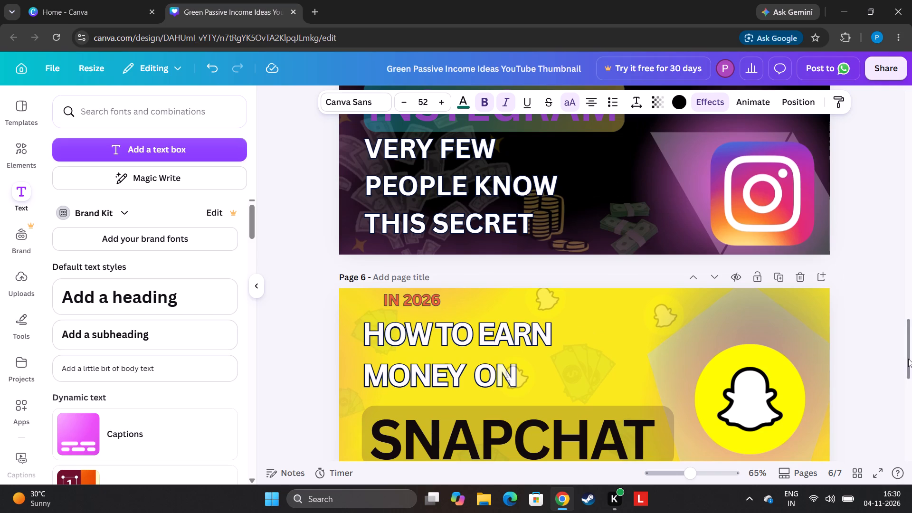
drag(908, 359, 911, 405)
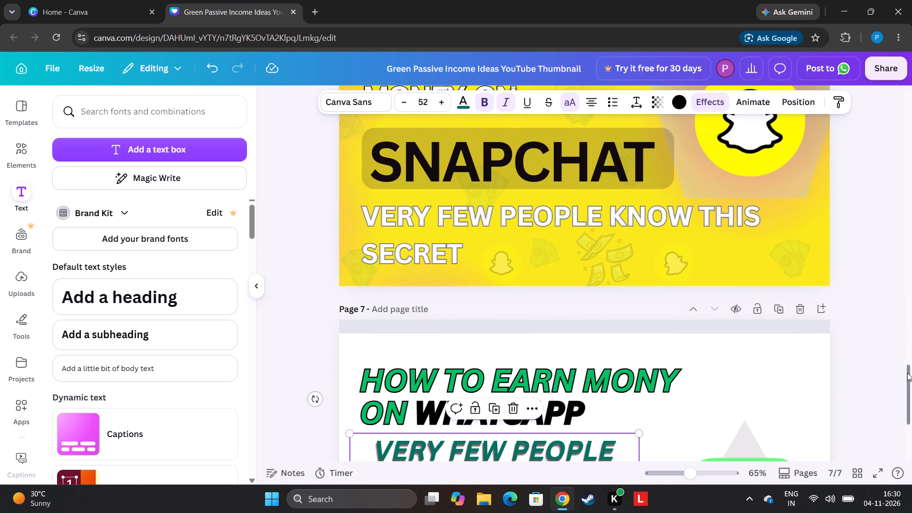
drag(911, 379, 906, 325)
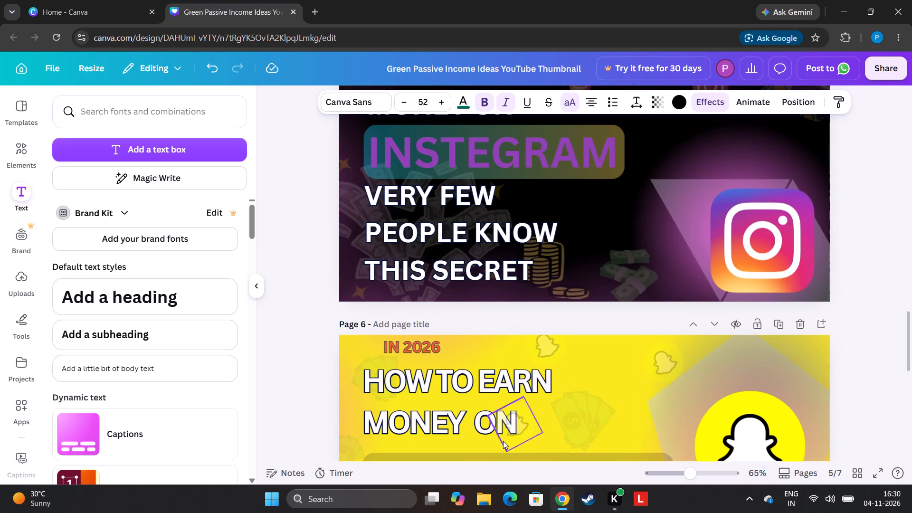
click(427, 357)
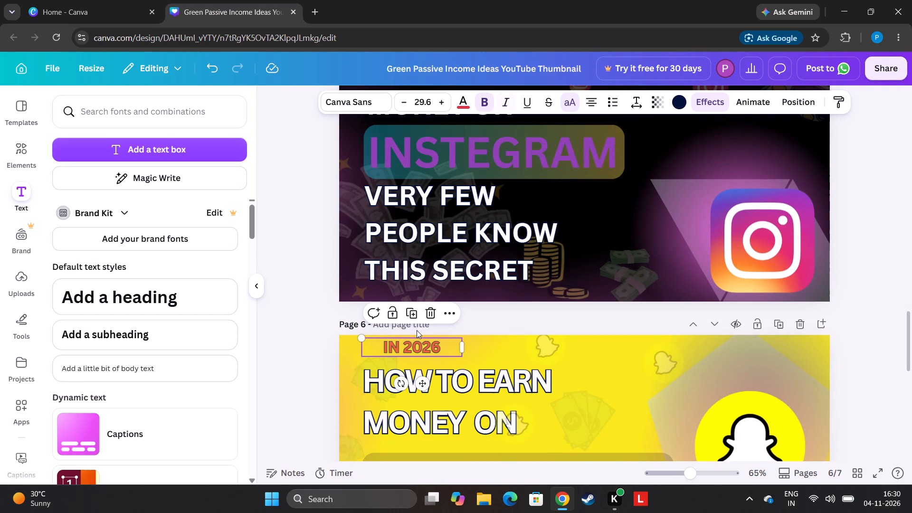
click(408, 311)
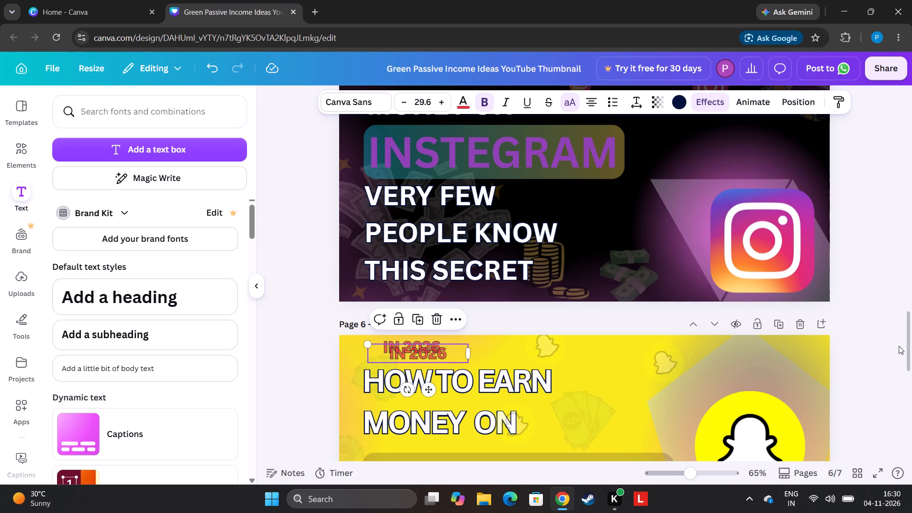
drag(910, 353, 909, 361)
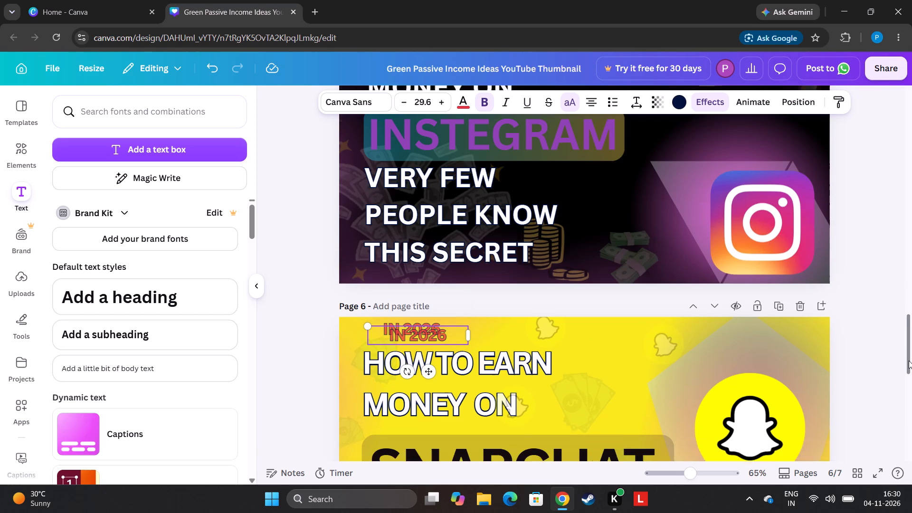
drag(909, 361, 907, 366)
drag(434, 265, 631, 426)
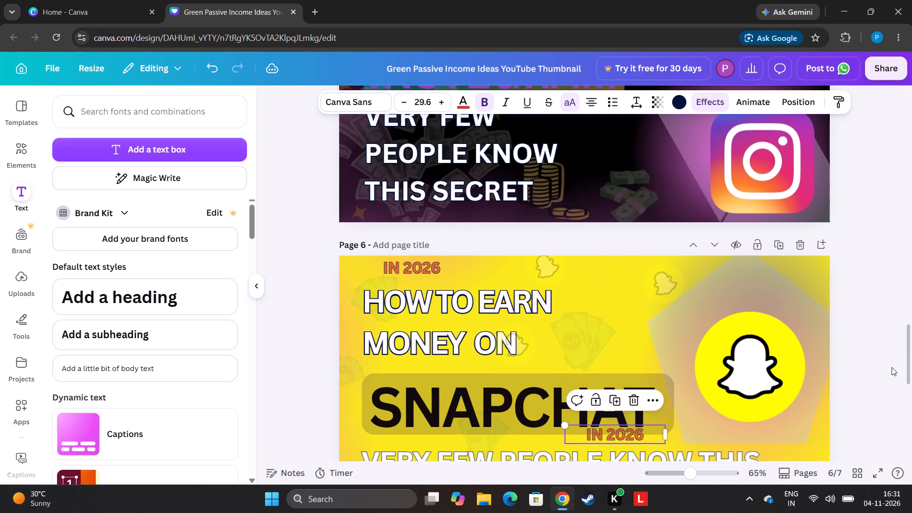
drag(906, 360, 905, 403)
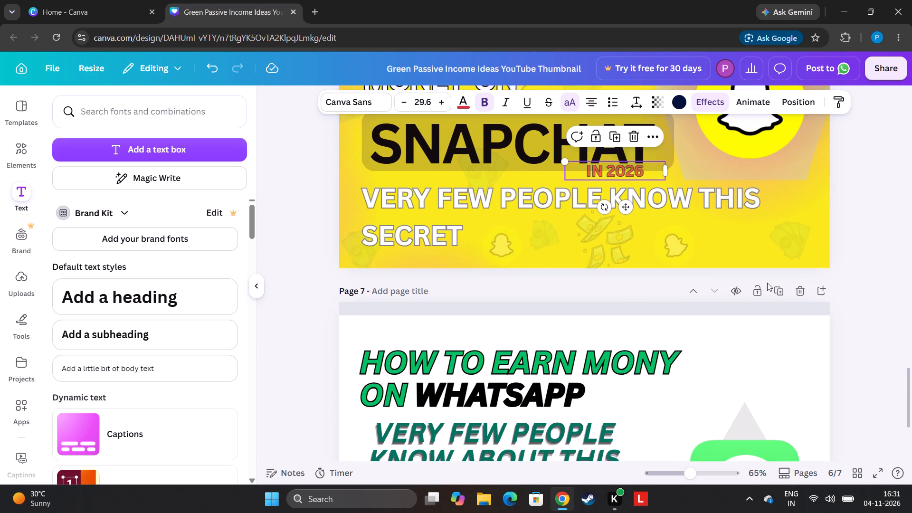
drag(607, 171, 541, 288)
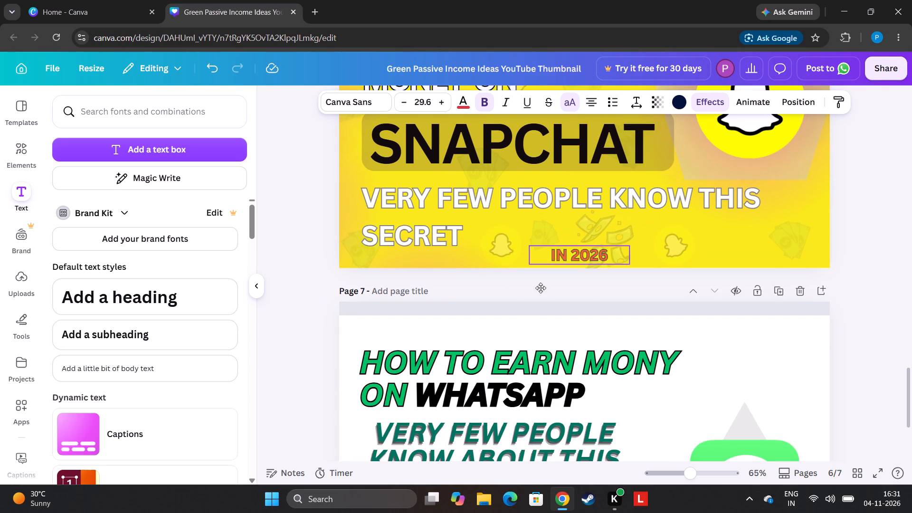
drag(541, 288, 454, 332)
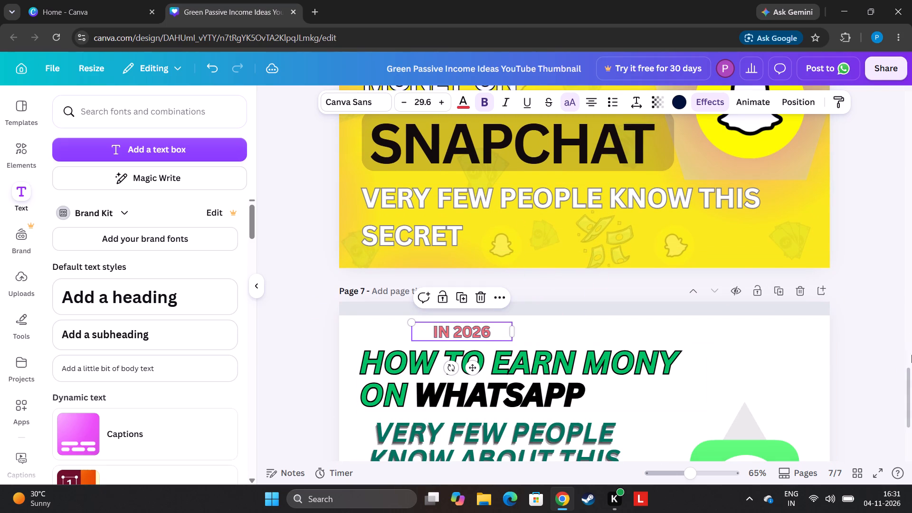
Reposition page 7's "IN 2026" text below the "VERY FEW PEOPLE KNOW ABOUT THIS SECRET" caption.
drag(908, 376, 911, 399)
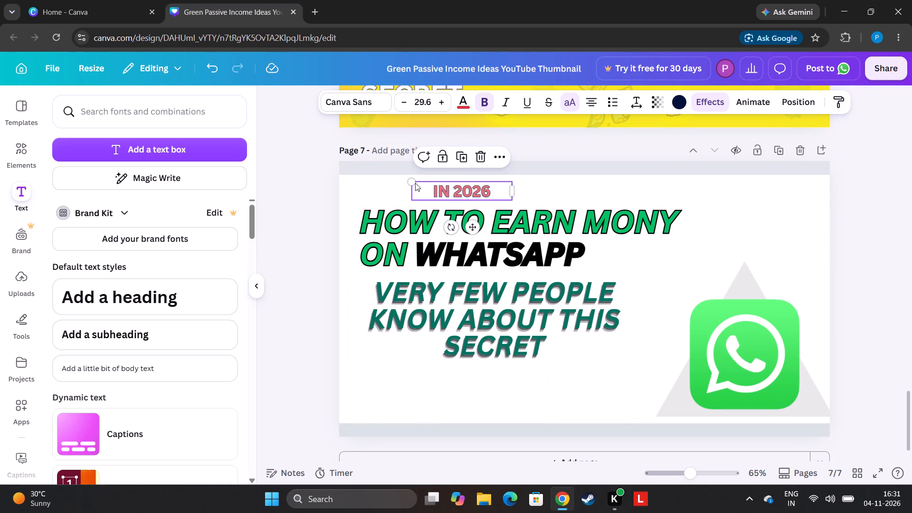
drag(491, 185, 514, 369)
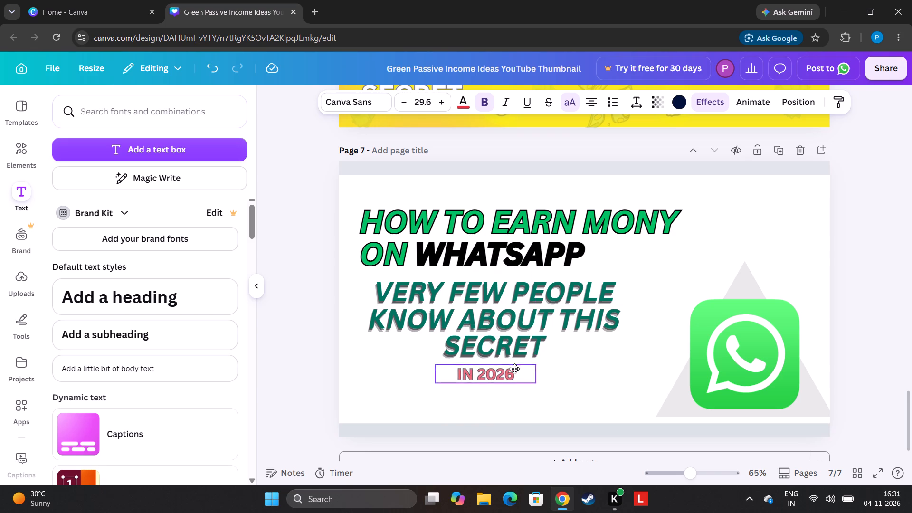
drag(514, 369, 478, 374)
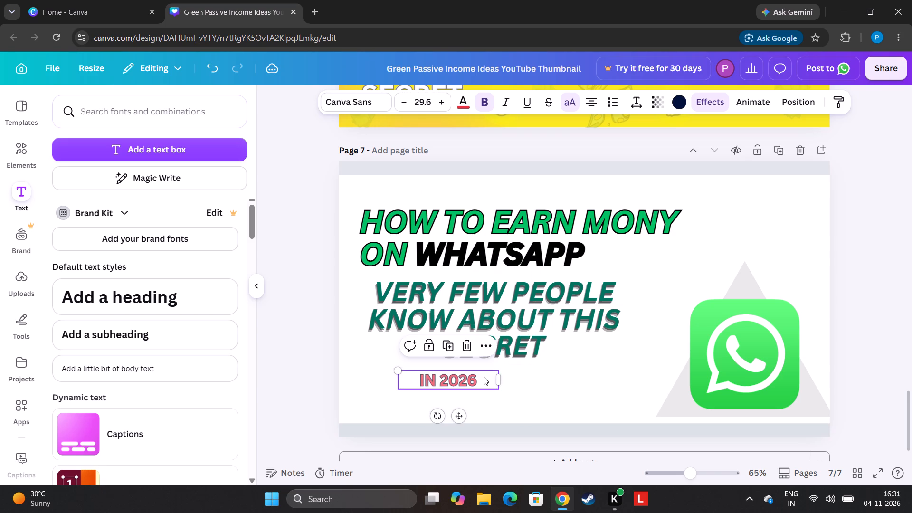
Recolour page 7's "IN 2026" text to the dark maroon already used in the design.
click(484, 377)
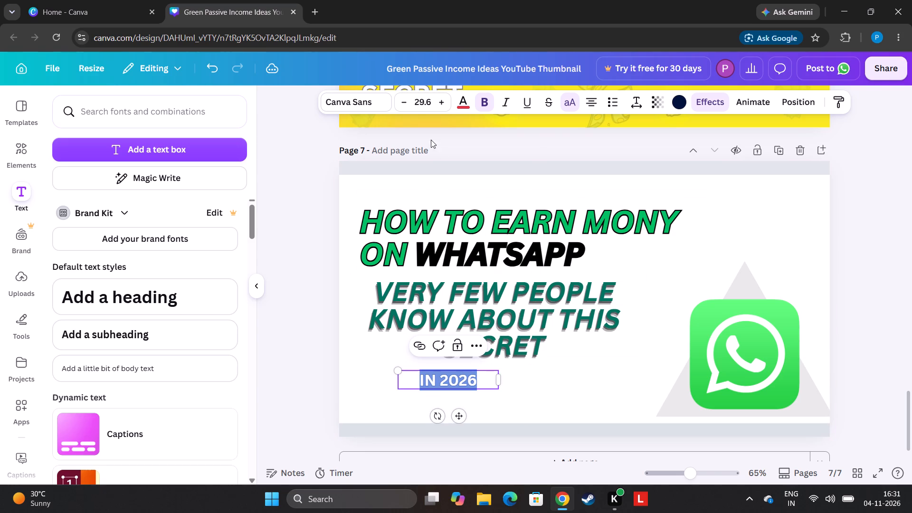
click(464, 104)
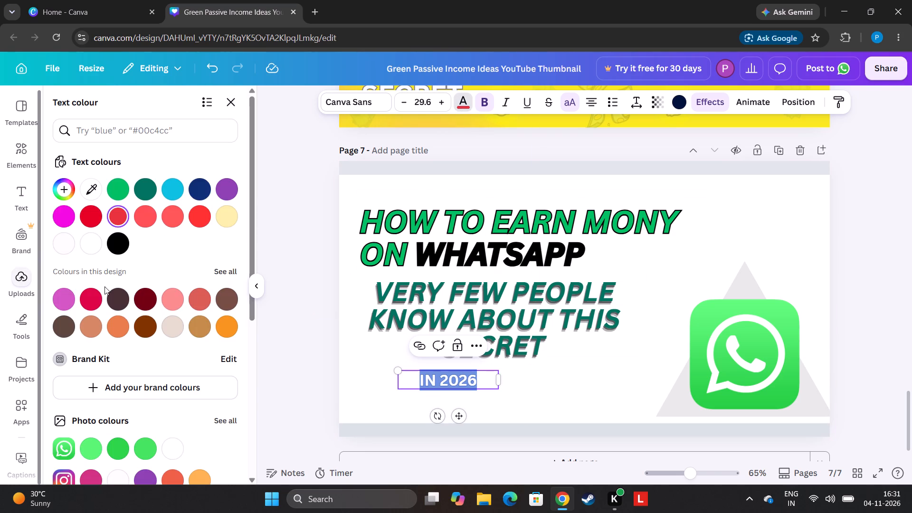
click(103, 289)
click(111, 298)
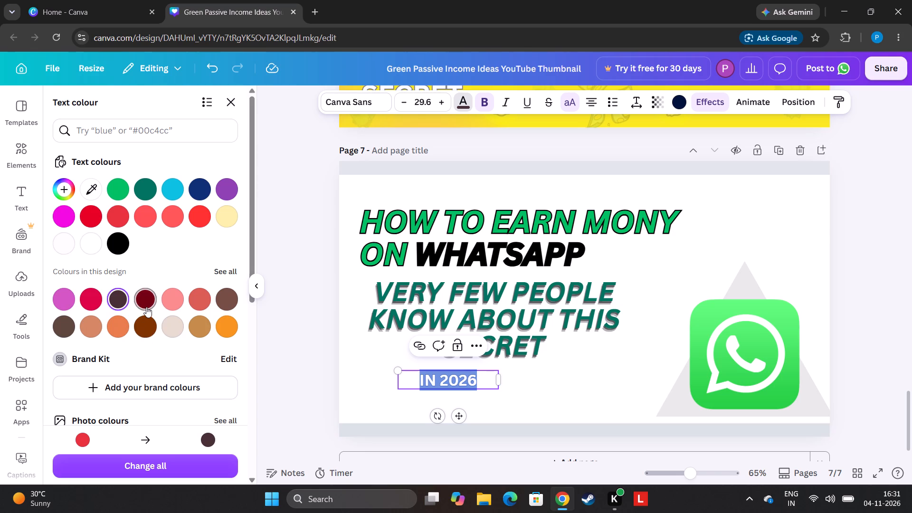
click(147, 306)
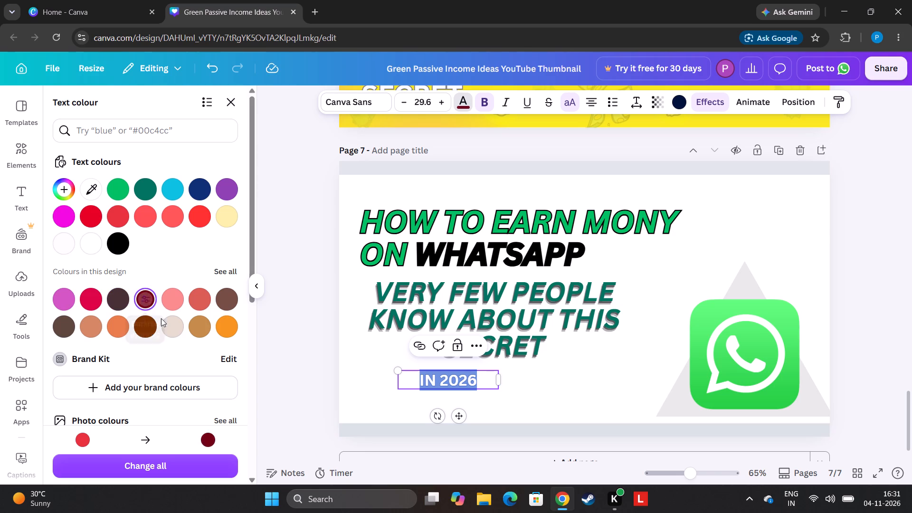
click(291, 289)
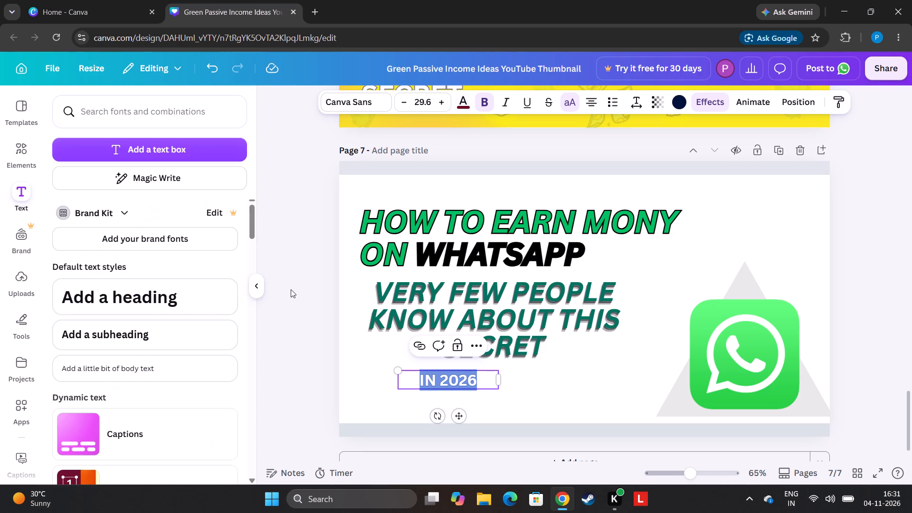
click(293, 290)
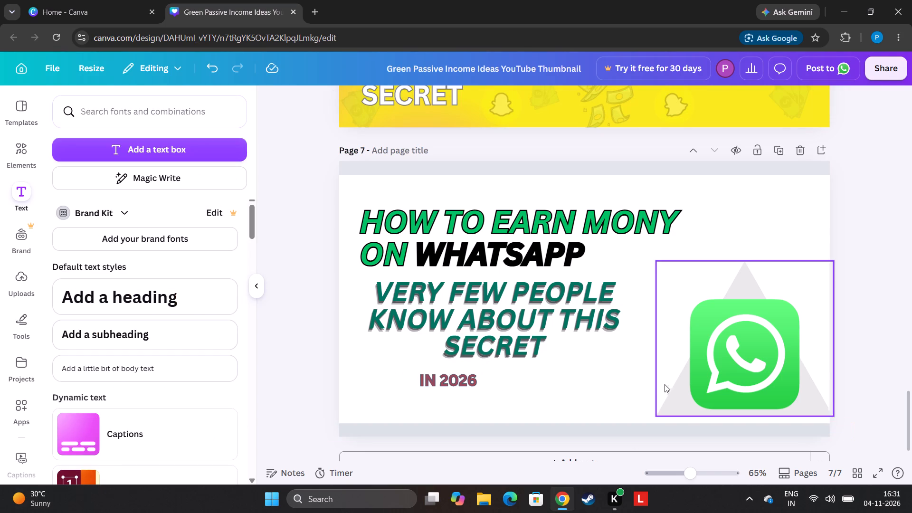
Shift page 7's "IN 2026" text slightly right so it sits more centrally beneath the secret caption.
drag(466, 379, 492, 379)
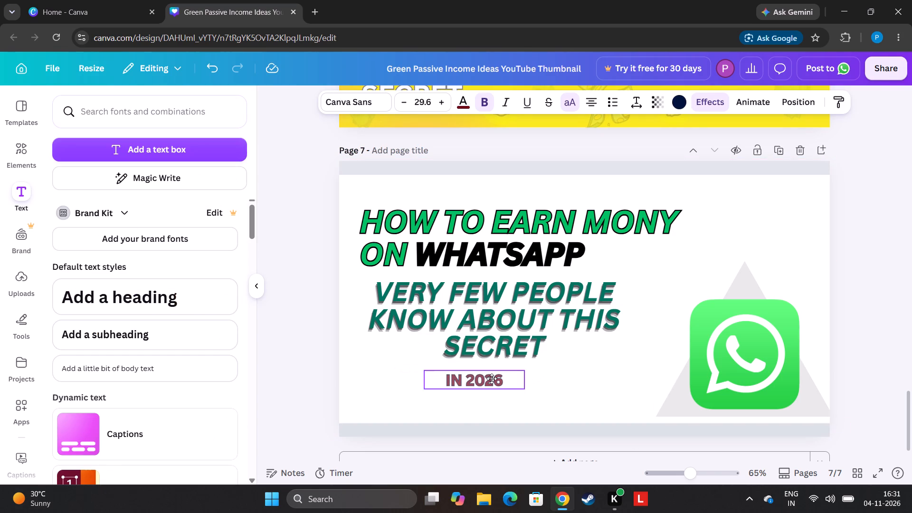
drag(492, 379, 489, 379)
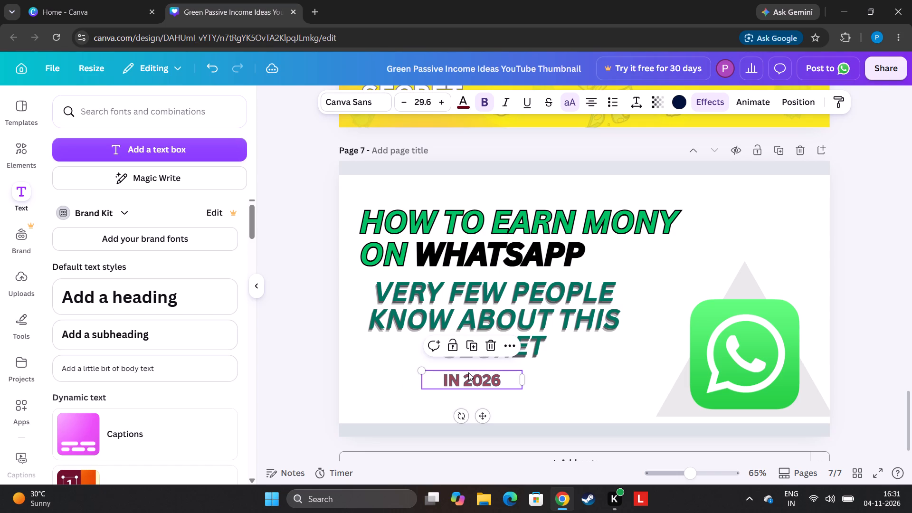
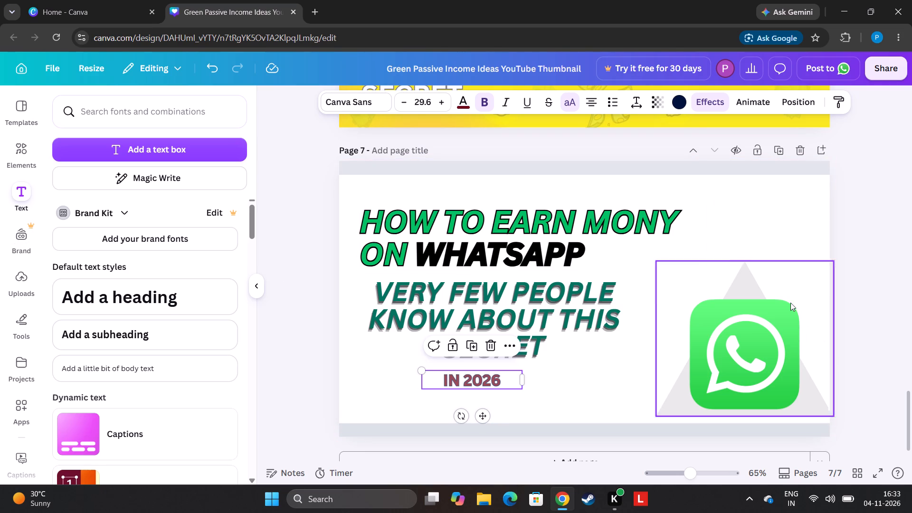
Duplicate page 7's large WhatsApp logo, shrink the copy to a small icon and place it in the page's upper-right corner.
click(722, 342)
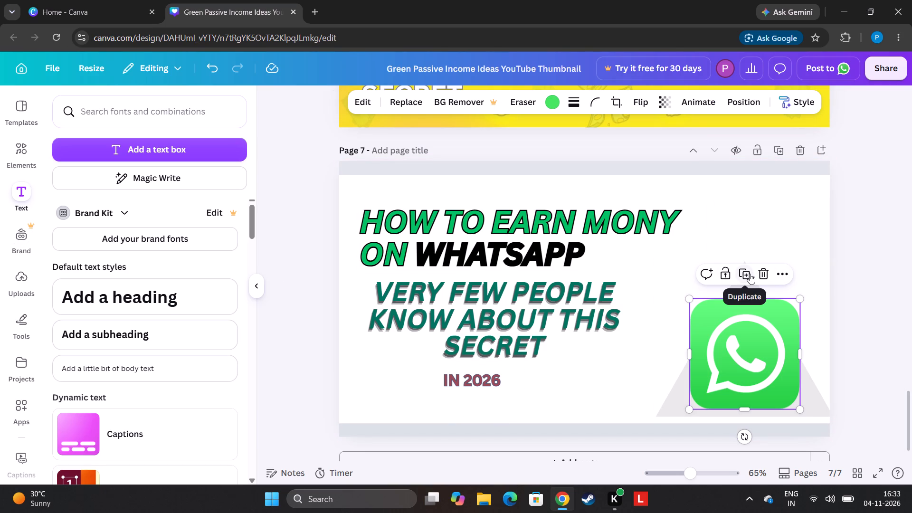
click(746, 274)
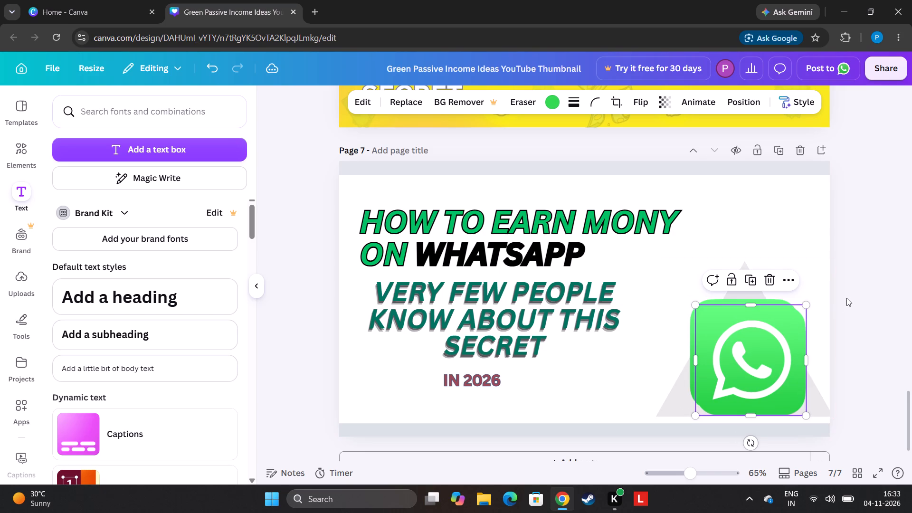
drag(807, 304, 736, 396)
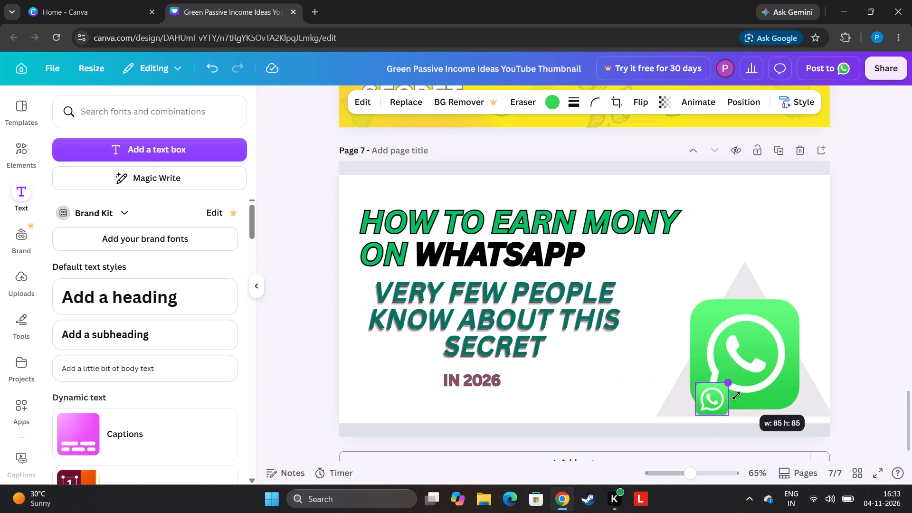
drag(736, 396, 735, 397)
drag(710, 398, 799, 199)
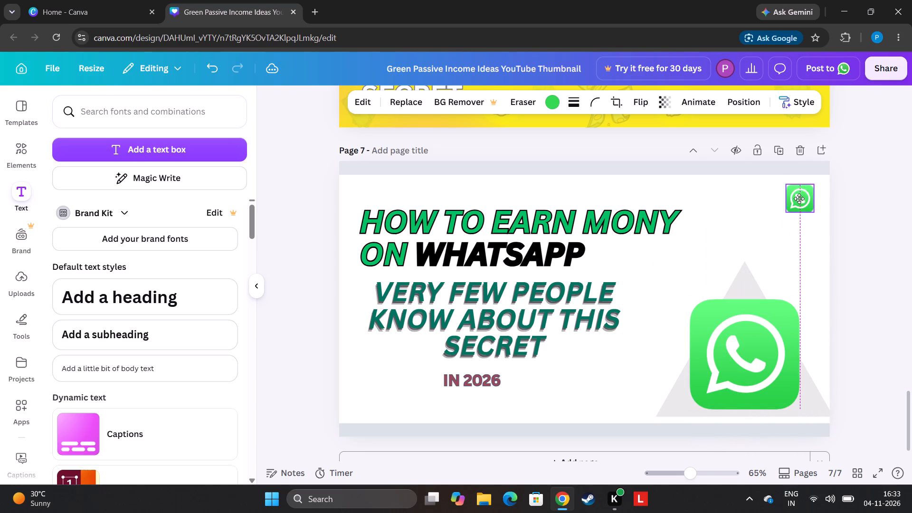
drag(799, 199, 799, 201)
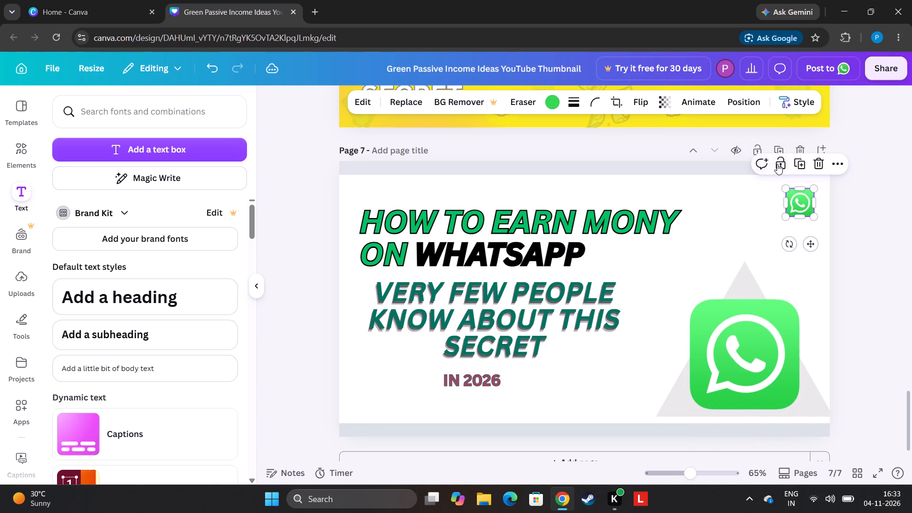
Set the small WhatsApp icon's transparency to 36.
click(661, 102)
click(648, 147)
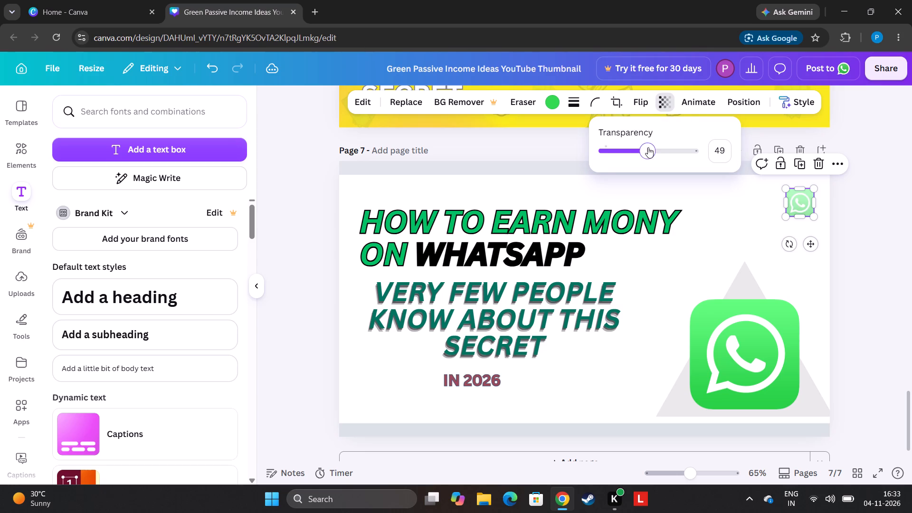
click(636, 155)
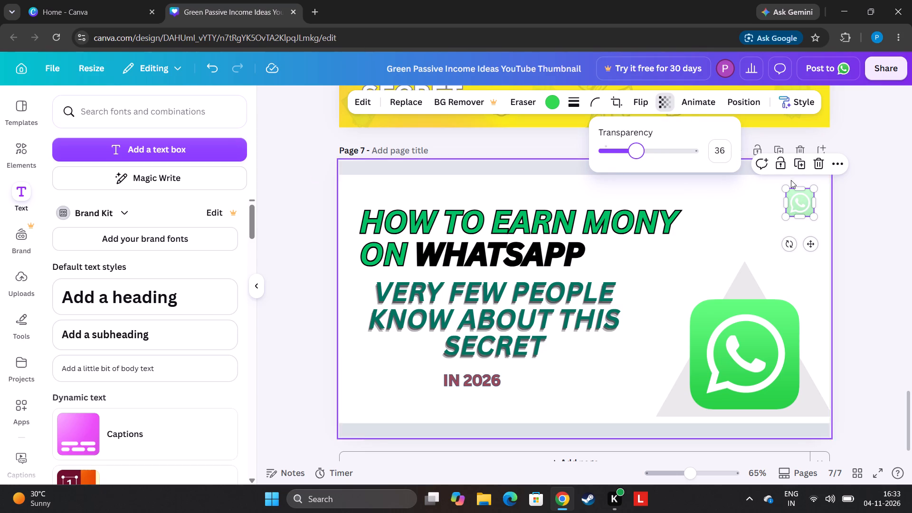
Duplicate the faded WhatsApp icon, tilt the copy slightly clockwise and place it in page 7's lower-left corner beside "IN 2026".
click(802, 160)
drag(810, 202, 698, 289)
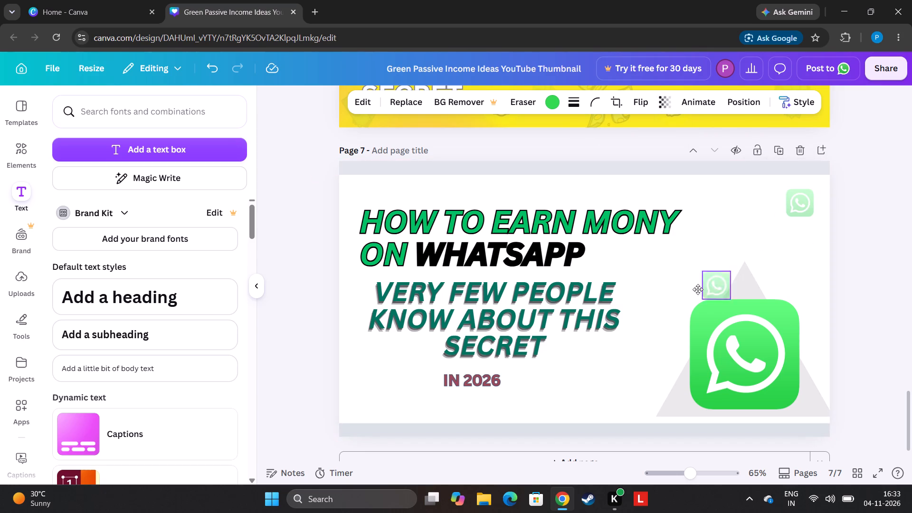
drag(698, 289, 569, 393)
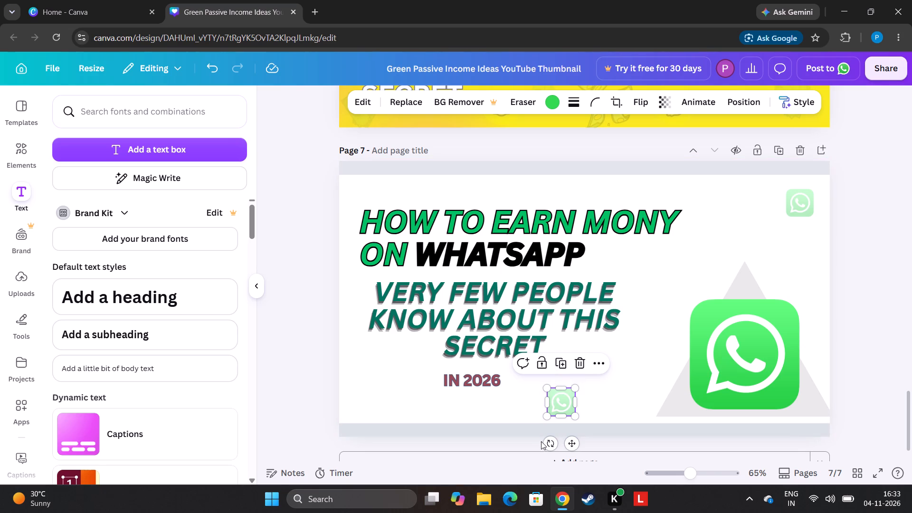
drag(552, 441, 551, 434)
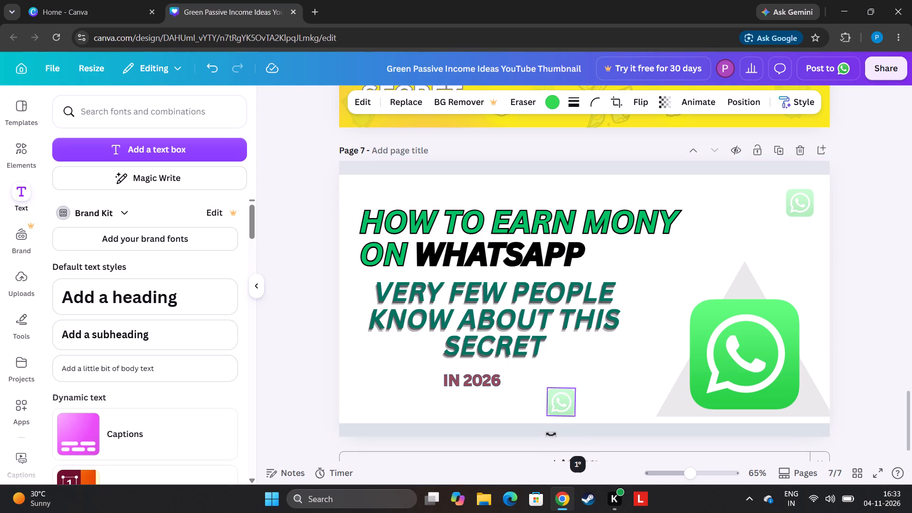
drag(551, 434, 546, 436)
drag(558, 400, 337, 302)
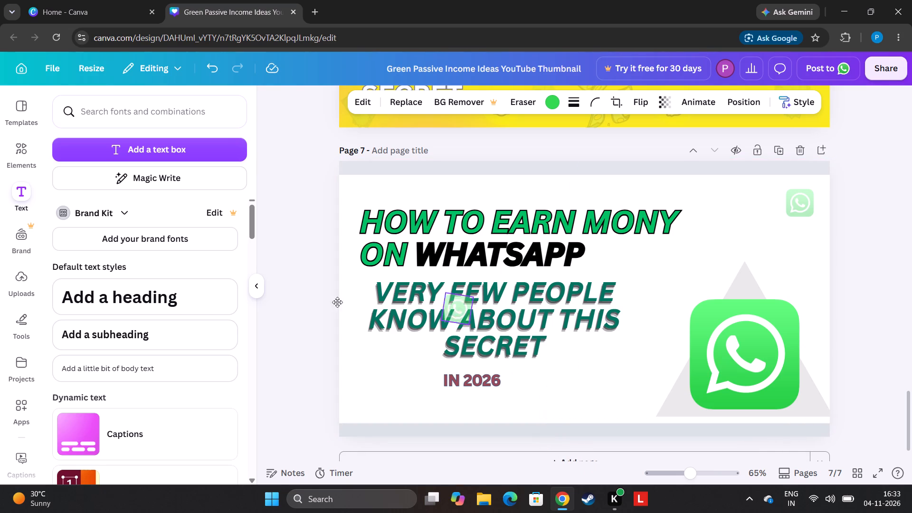
drag(337, 302, 371, 378)
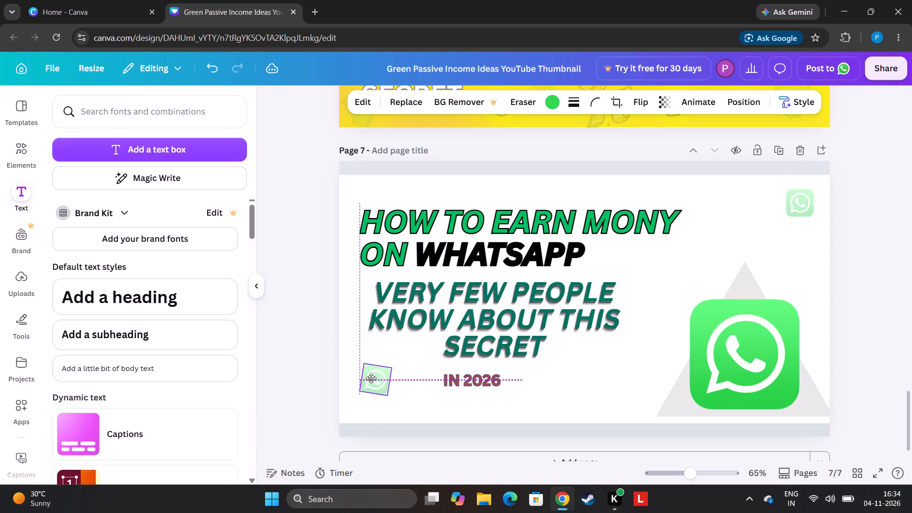
drag(371, 378, 361, 391)
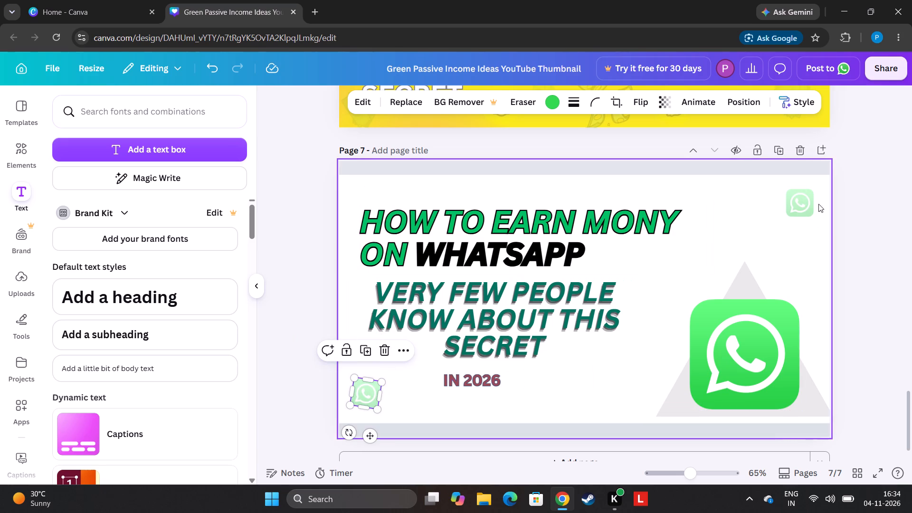
Shift page 7's upper-right WhatsApp icon slightly inward and rotate it to about -60°.
drag(801, 203, 795, 209)
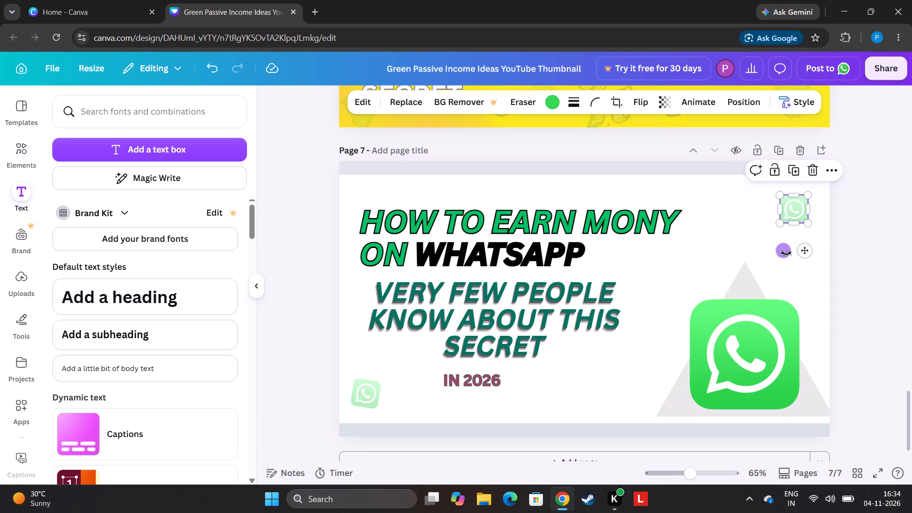
drag(786, 253, 841, 245)
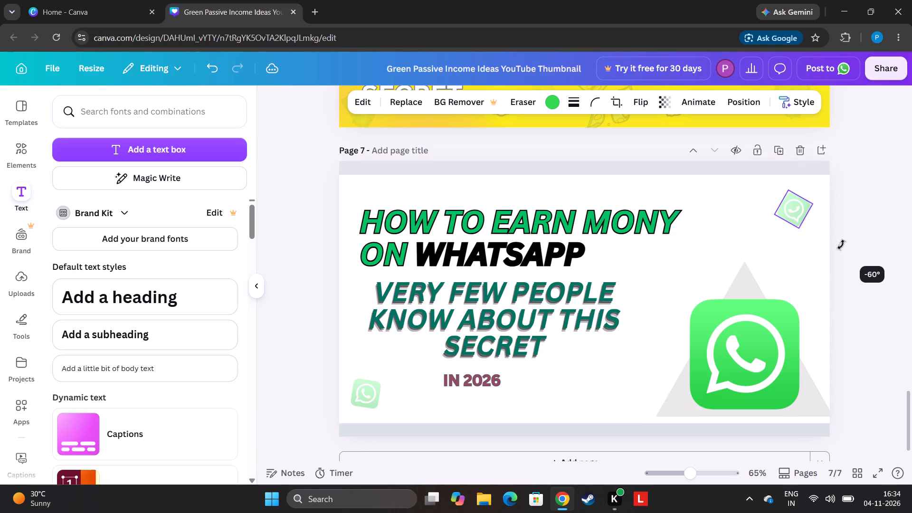
drag(841, 245, 841, 244)
Place two copies of the tilted icon: one between "IN 2026" and the large logo, one above the heading's "HOW TO".
click(798, 157)
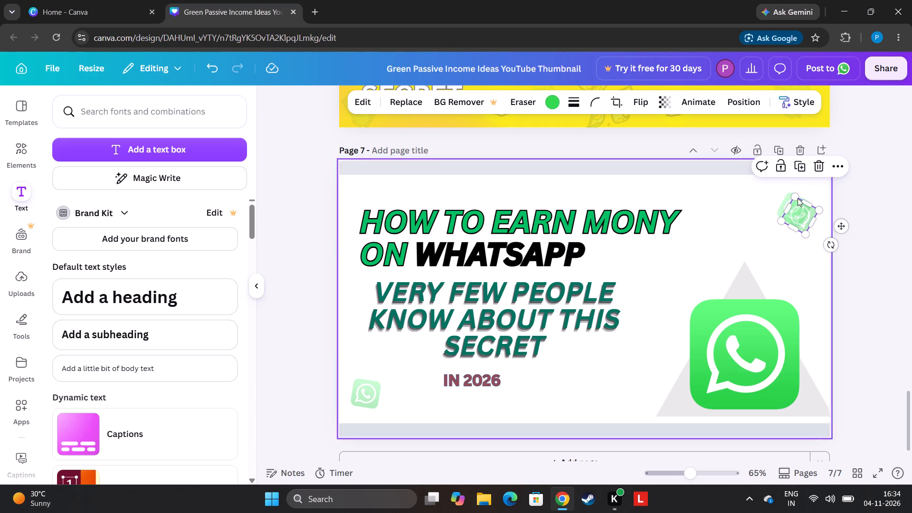
drag(799, 213, 619, 378)
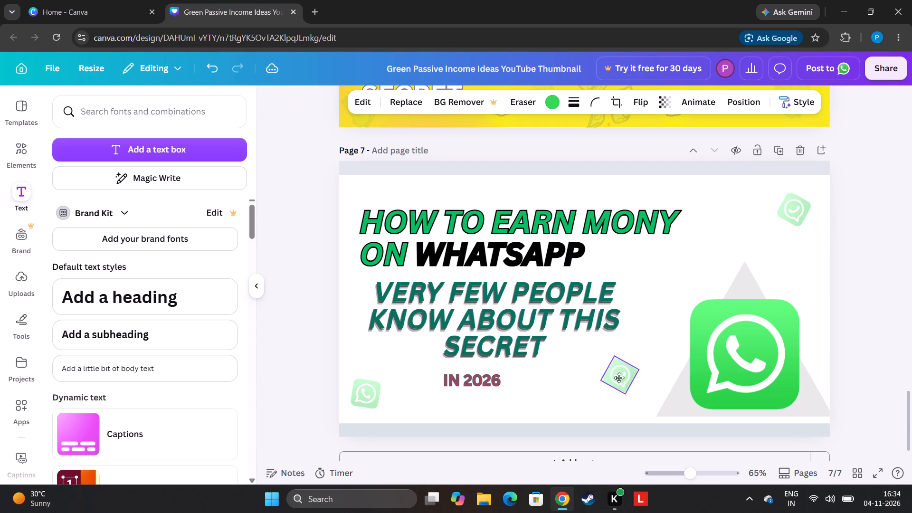
drag(619, 378, 619, 390)
click(625, 346)
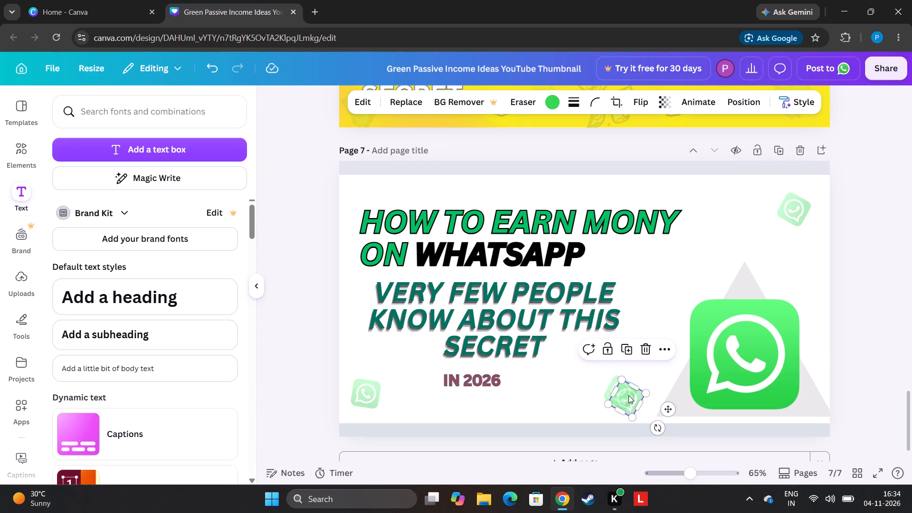
drag(628, 395, 423, 185)
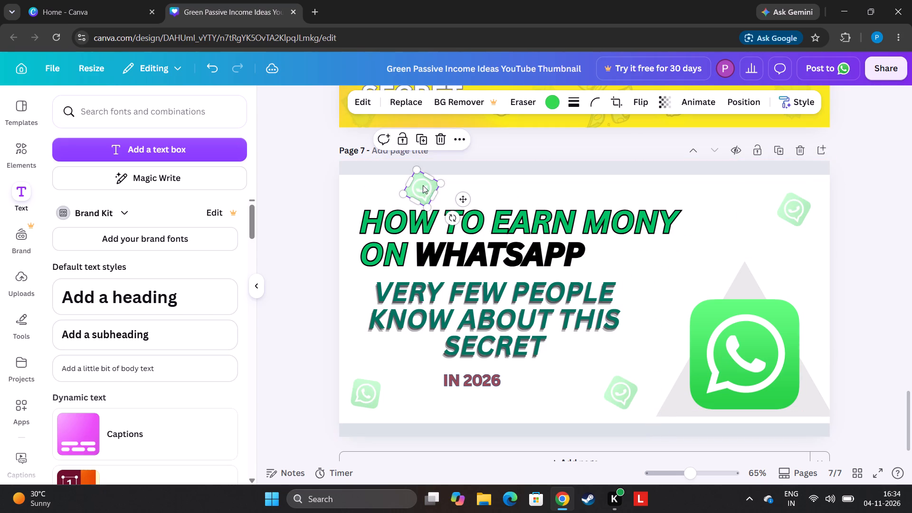
Duplicate the icon above the heading, place the copy just after "WHATSAPP", and make one more copy of it.
click(420, 141)
drag(433, 190, 711, 252)
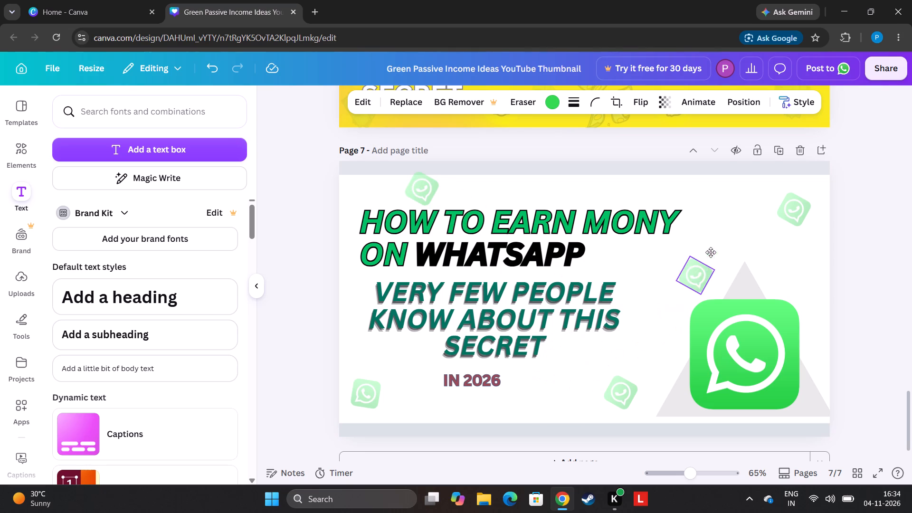
drag(711, 252, 597, 234)
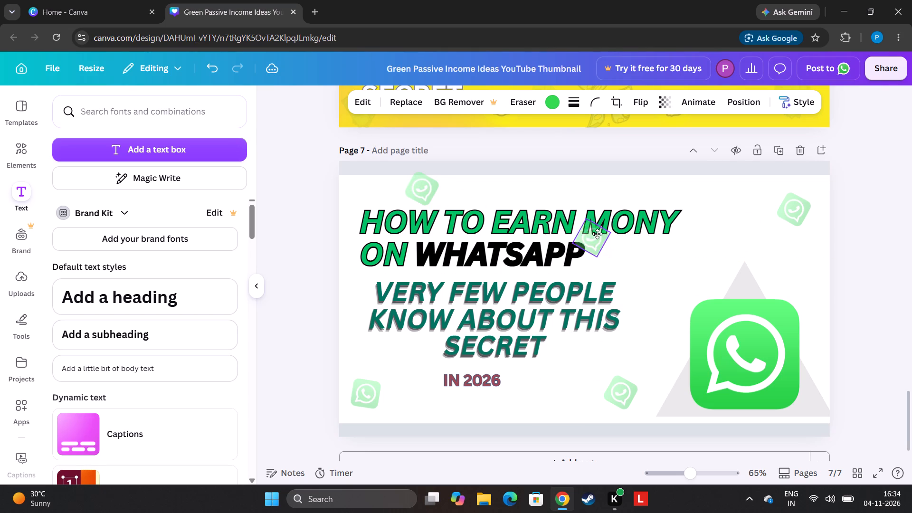
drag(597, 234, 605, 256)
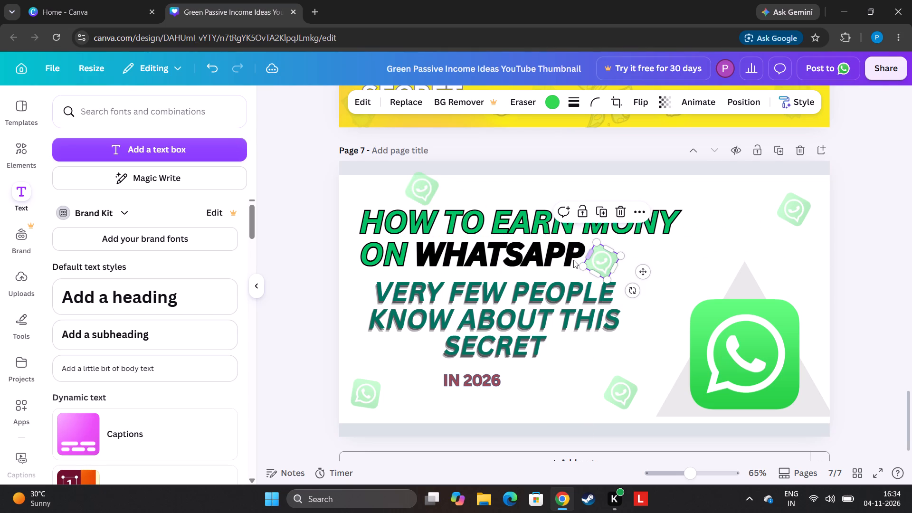
click(605, 210)
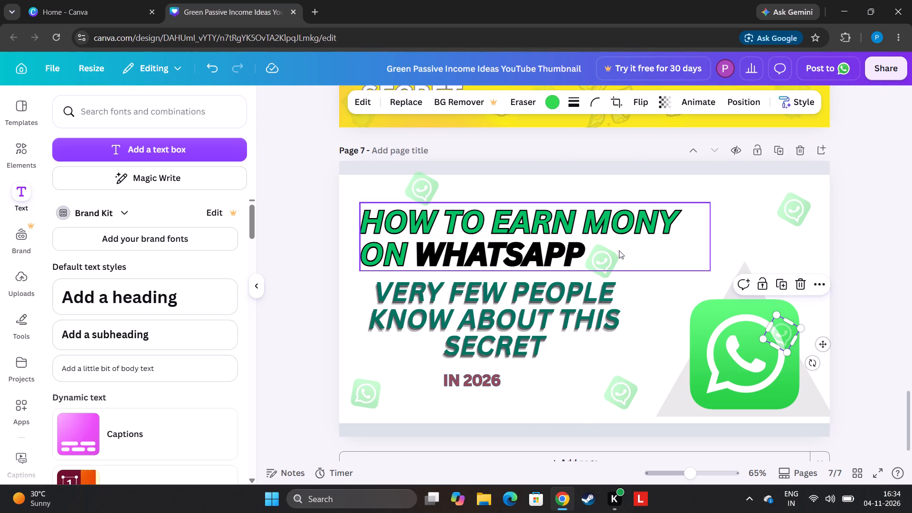
Duplicate page 7's upper-right WhatsApp icon and place the copy near the bottom edge, just below and right of "IN 2026".
drag(813, 209, 808, 206)
click(798, 206)
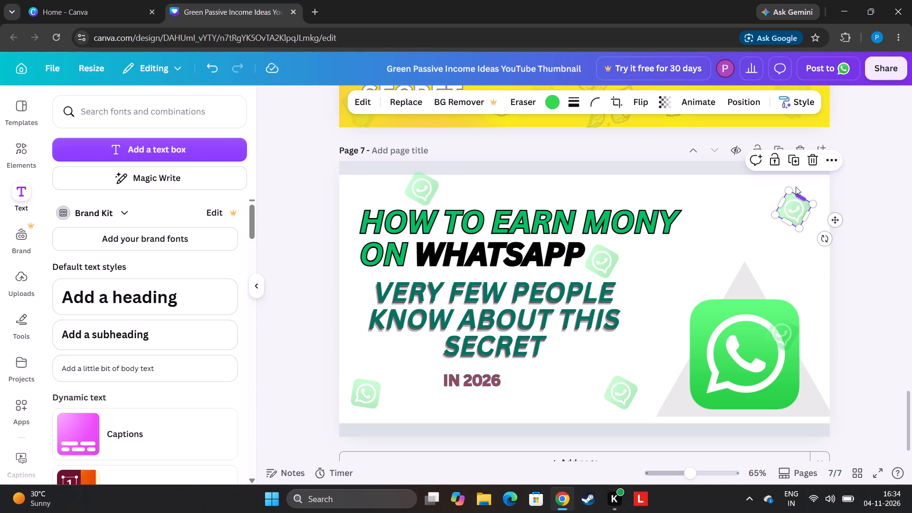
click(785, 206)
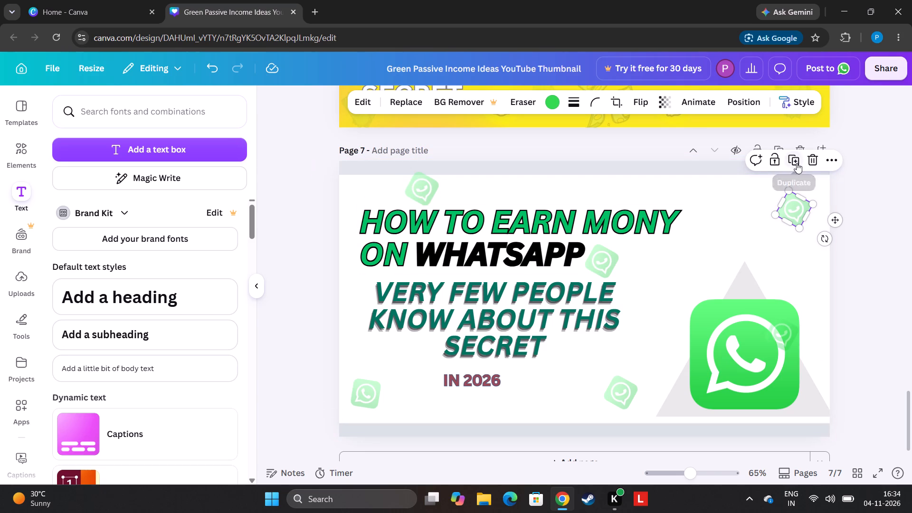
click(797, 163)
click(793, 204)
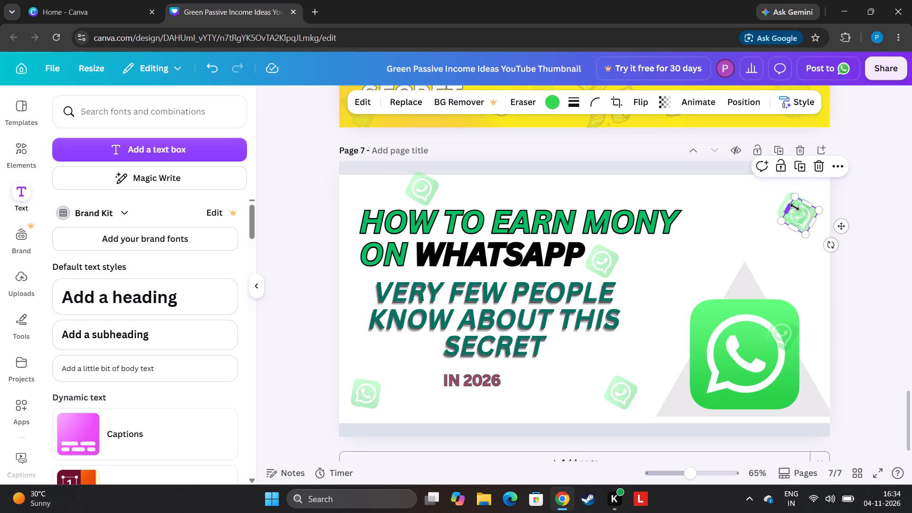
click(851, 251)
drag(802, 209, 801, 214)
drag(801, 214, 622, 282)
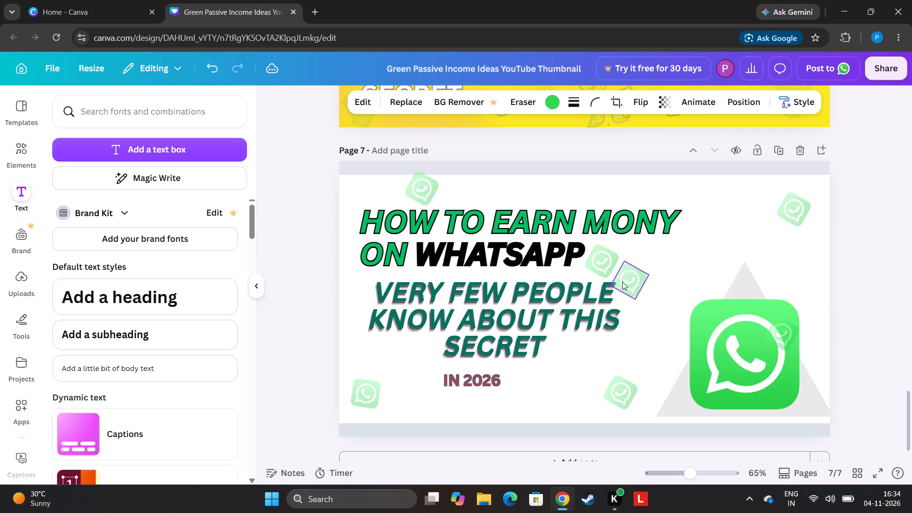
drag(622, 282, 526, 400)
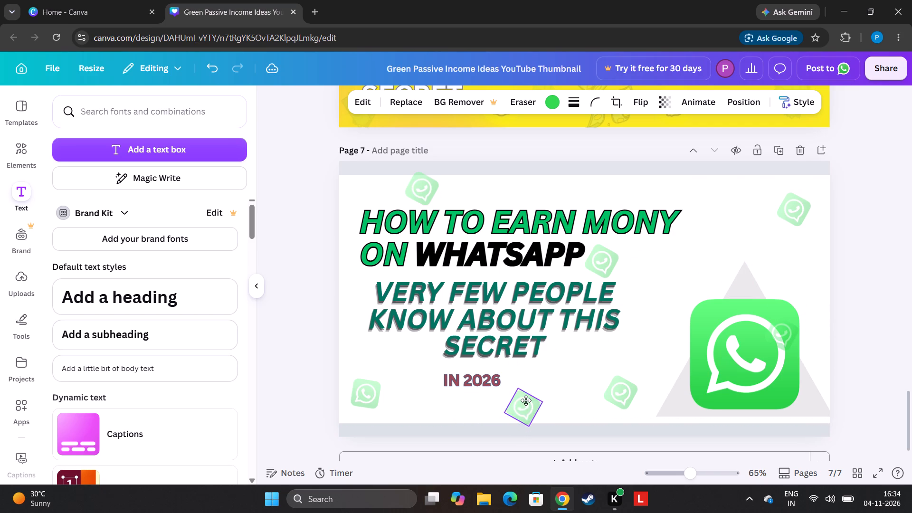
drag(526, 400, 533, 403)
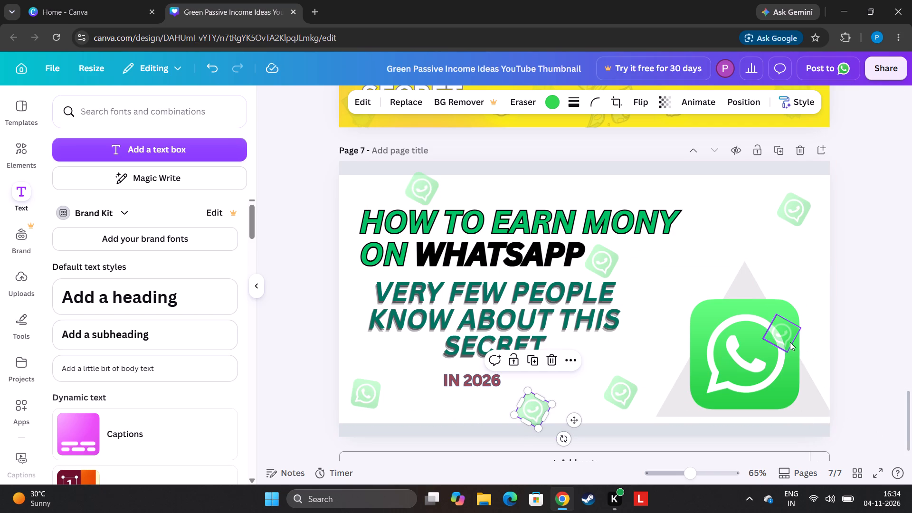
Move the small icon lying over the large WhatsApp logo to above the heading's word "EARN".
drag(790, 339, 565, 195)
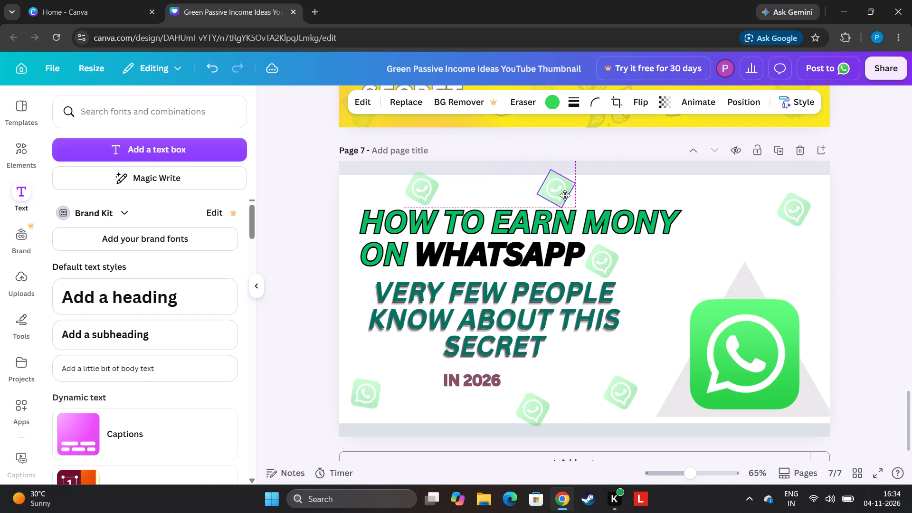
drag(565, 195, 536, 189)
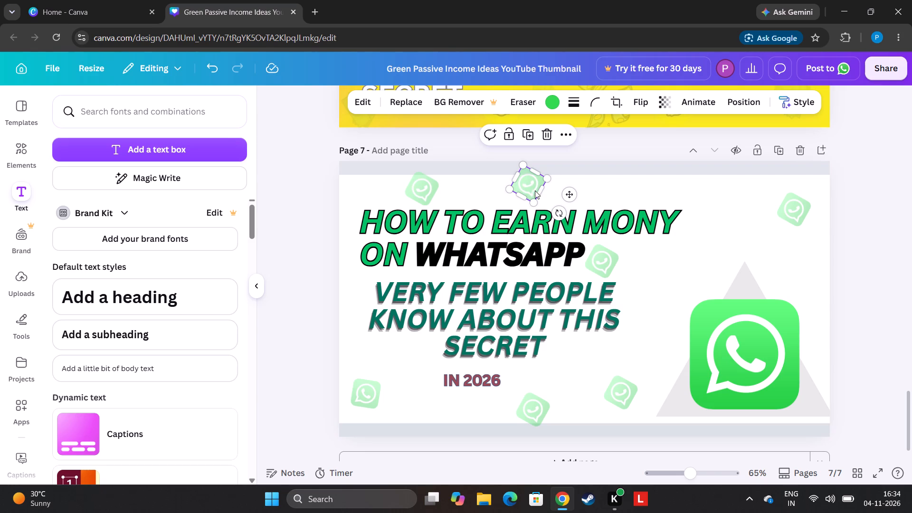
Duplicate the small icon left of the large logo and place the copy at page 7's right edge beside the logo's top.
click(621, 398)
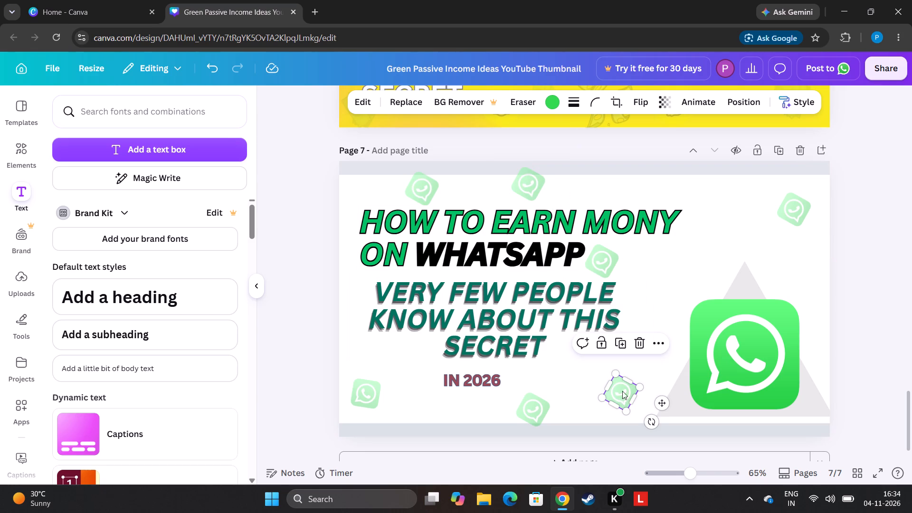
click(622, 343)
drag(634, 398, 652, 376)
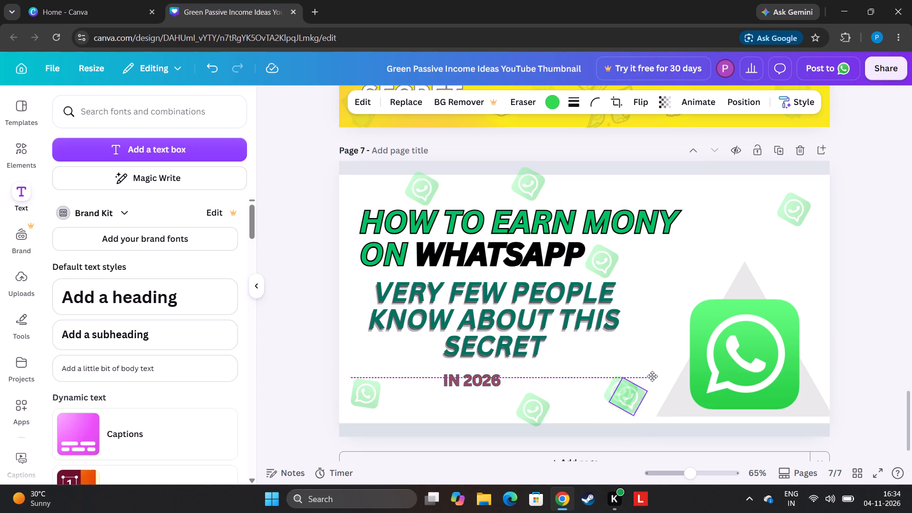
drag(652, 376, 831, 298)
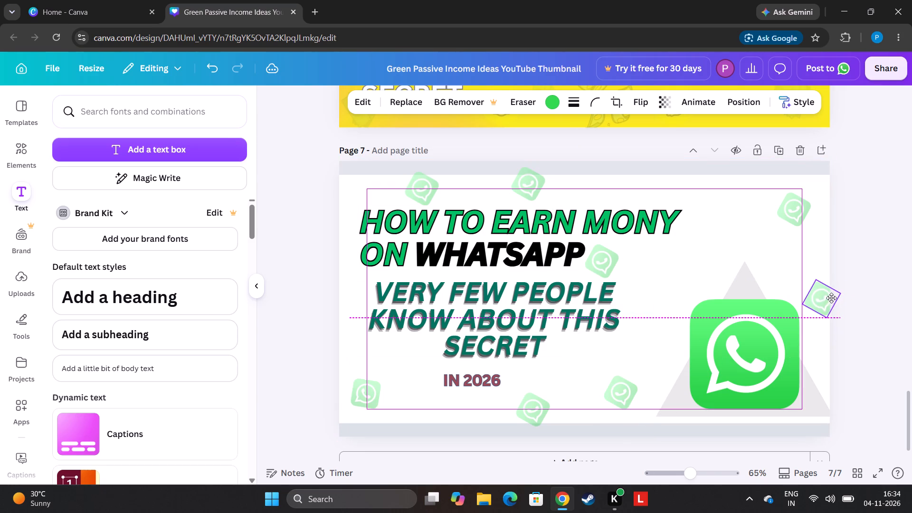
drag(831, 298, 831, 295)
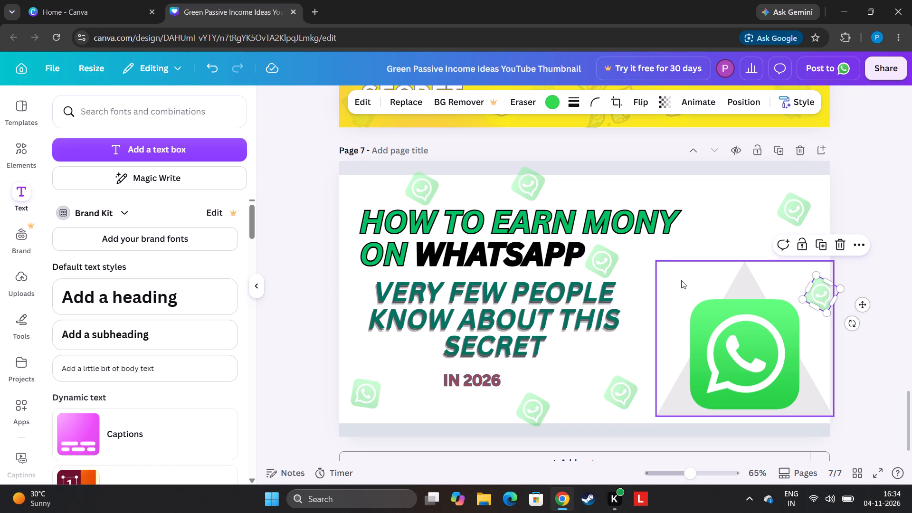
Duplicate the faded WhatsApp icon after "WHATSAPP", place the copy just beyond "MONY" above the grey triangle, and shrink it.
click(592, 258)
click(607, 209)
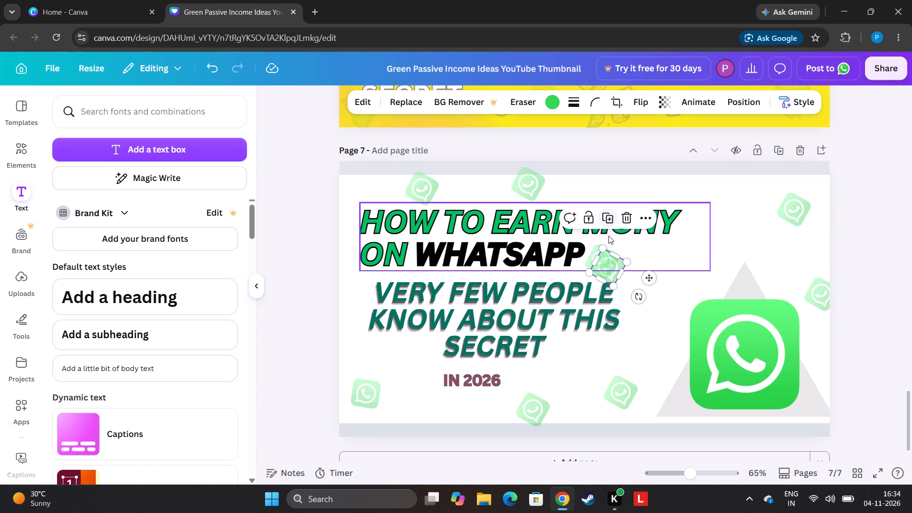
drag(610, 265, 730, 197)
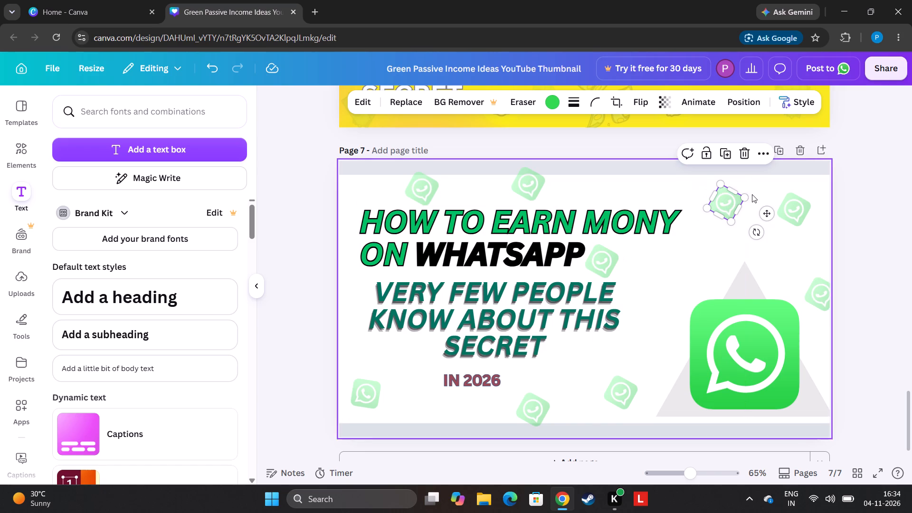
drag(746, 196, 735, 214)
Slightly shrink the faded icons at page 7's right edge, just after "WHATSAPP", and above "EARN".
click(826, 293)
drag(818, 278, 825, 286)
click(607, 258)
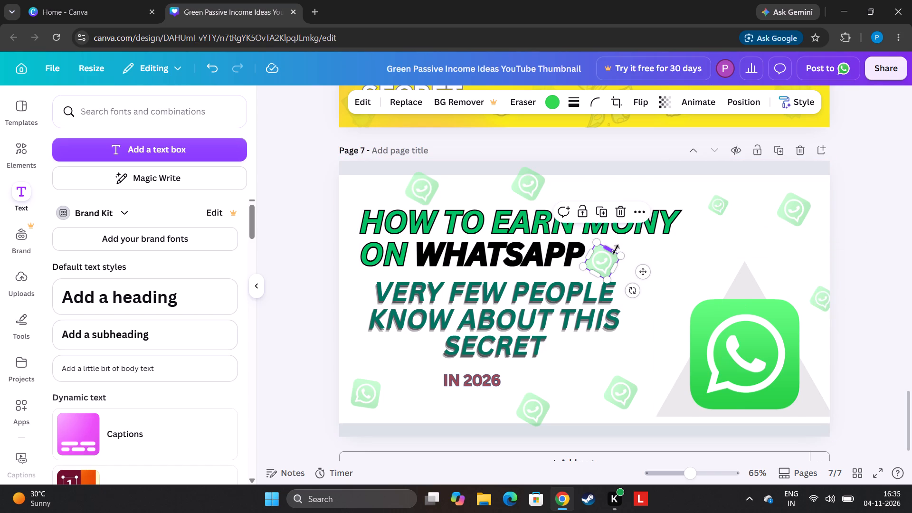
drag(621, 255, 615, 260)
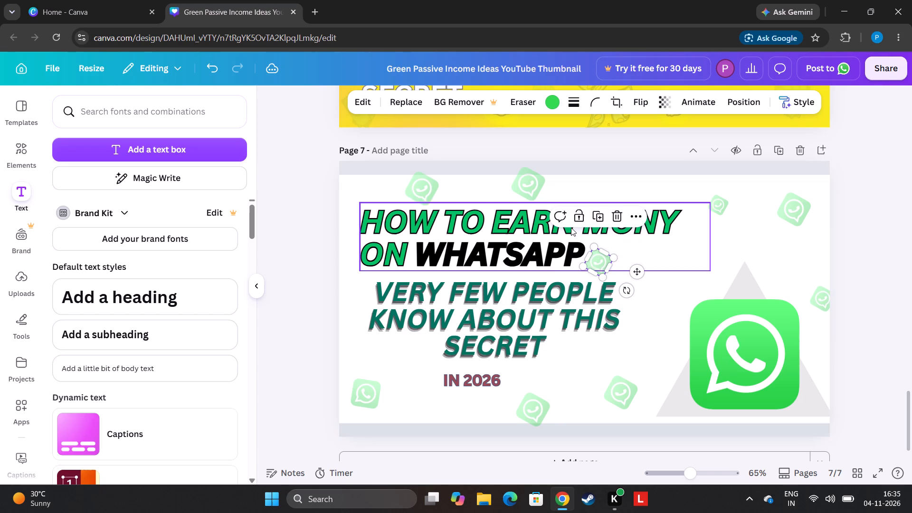
click(542, 195)
click(534, 186)
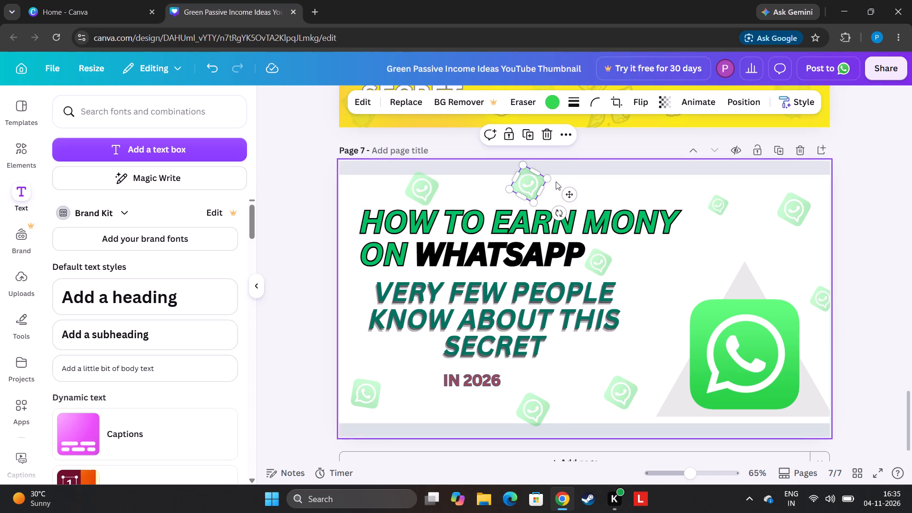
drag(551, 178, 544, 182)
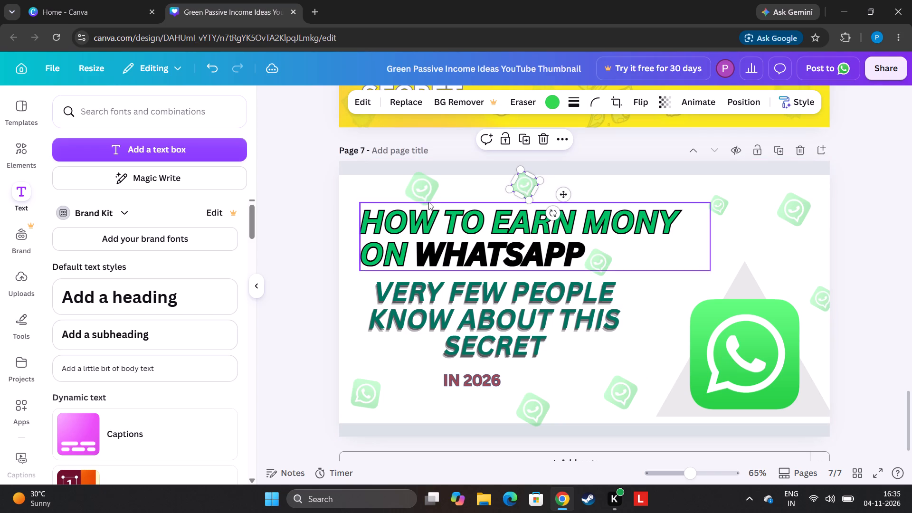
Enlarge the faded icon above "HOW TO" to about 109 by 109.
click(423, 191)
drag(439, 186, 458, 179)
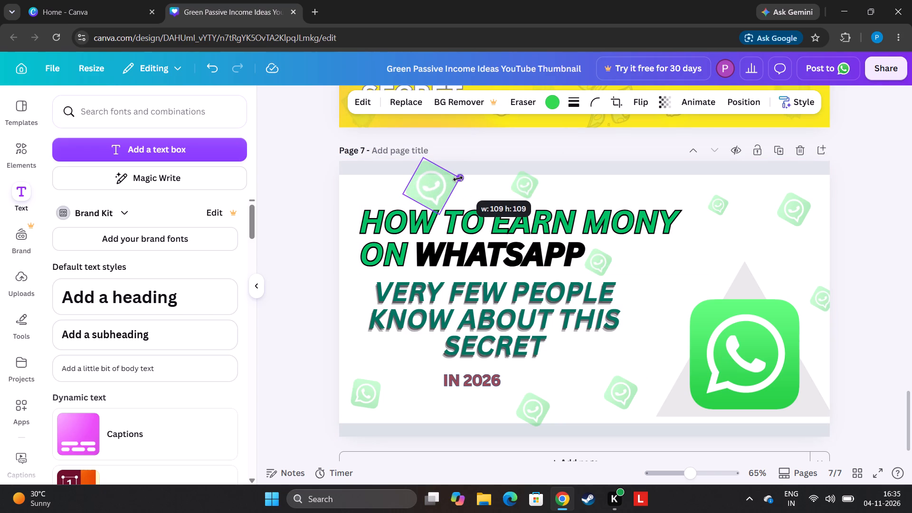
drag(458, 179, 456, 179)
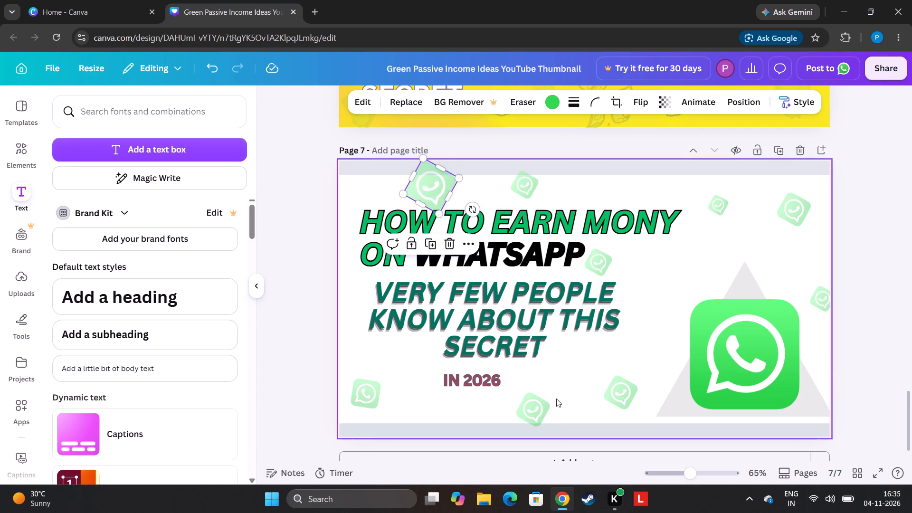
Enlarge the faded icon near the bottom edge, just below and right of "IN 2026".
click(543, 403)
drag(554, 406, 564, 394)
Tilt the faded icon in page 7's lower-left corner further clockwise and shrink it slightly.
click(371, 397)
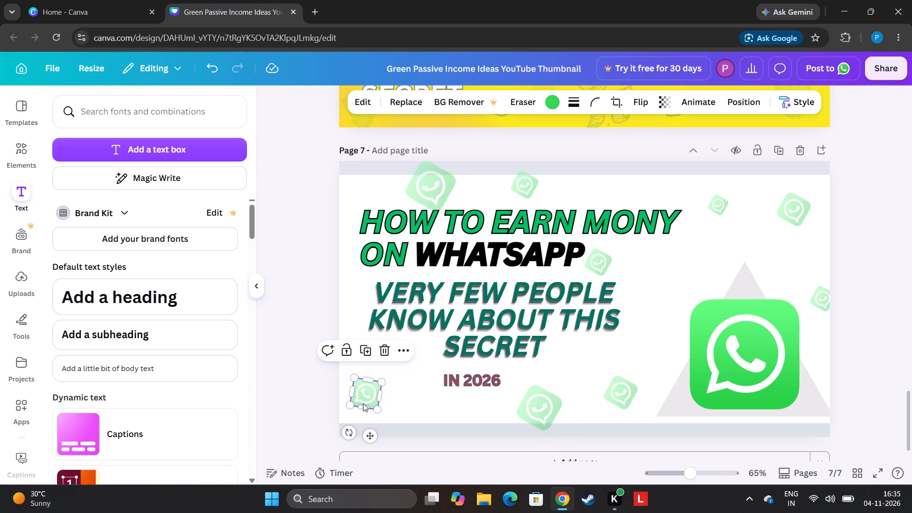
drag(351, 431, 339, 420)
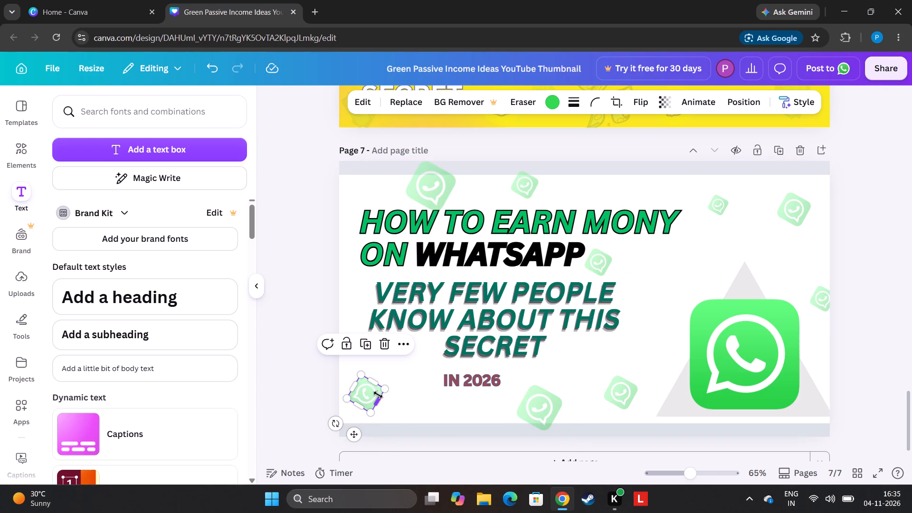
drag(385, 390, 379, 394)
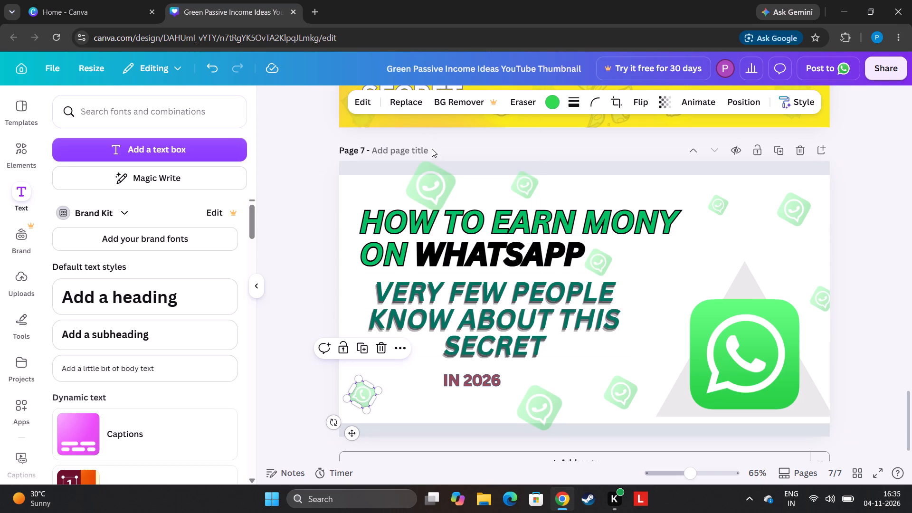
Shrink the faded icon above "HOW TO" and move it up to the page's top edge, clear of the heading.
click(437, 179)
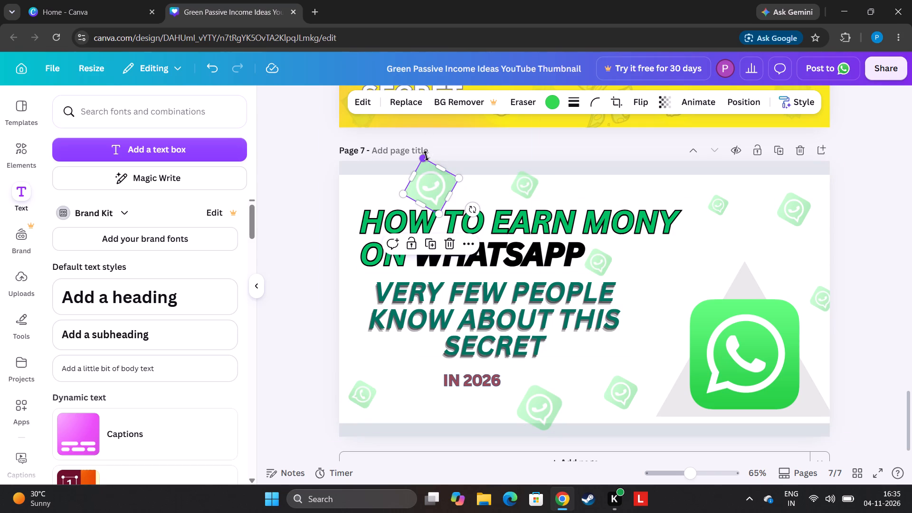
drag(426, 156, 435, 173)
drag(437, 193, 436, 183)
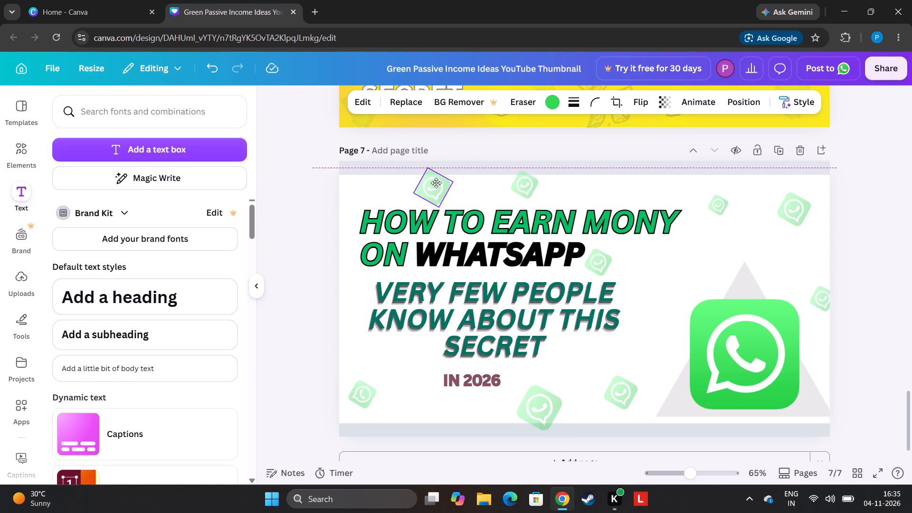
drag(436, 183, 435, 180)
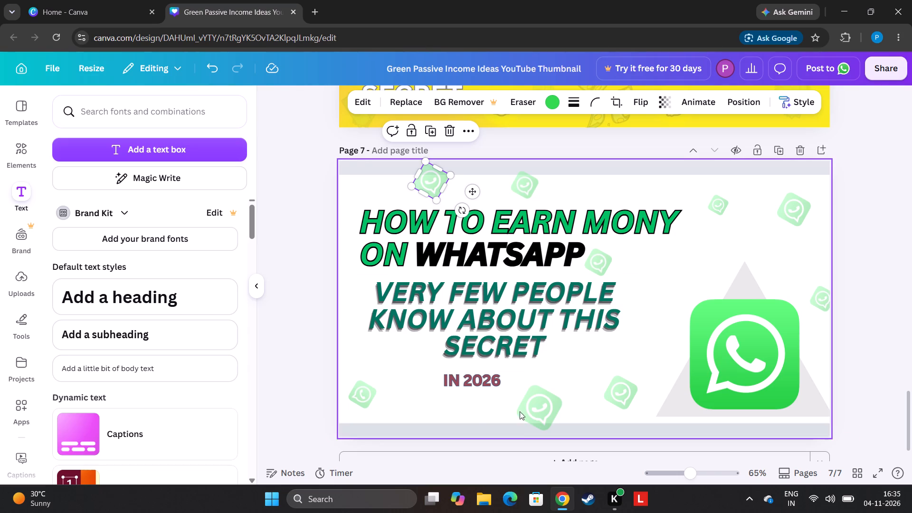
Slightly enlarge the faded icon in page 7's lower-left corner.
click(360, 390)
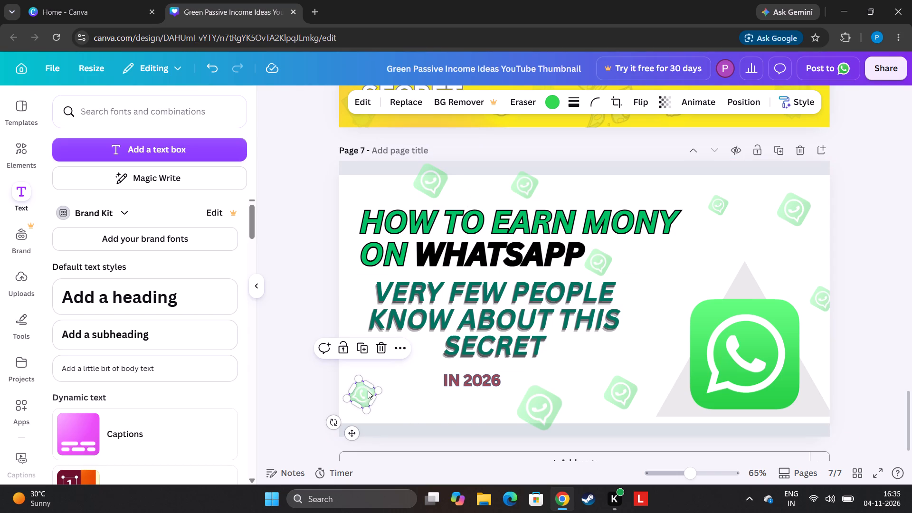
click(380, 389)
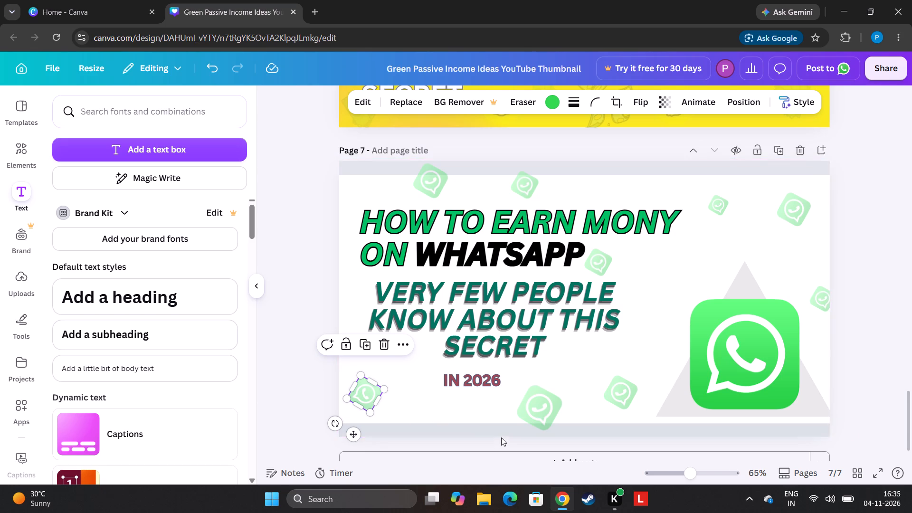
Duplicate the upper-right faded icon, place the copy beside the large WhatsApp logo's upper-left corner, and shrink it to a small accent.
click(807, 207)
click(798, 161)
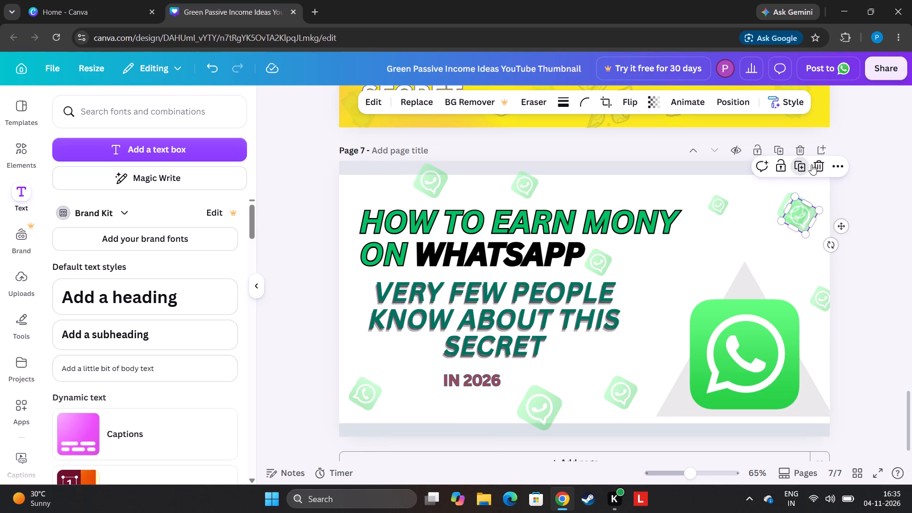
drag(803, 213, 681, 264)
drag(681, 264, 684, 271)
drag(676, 255, 677, 270)
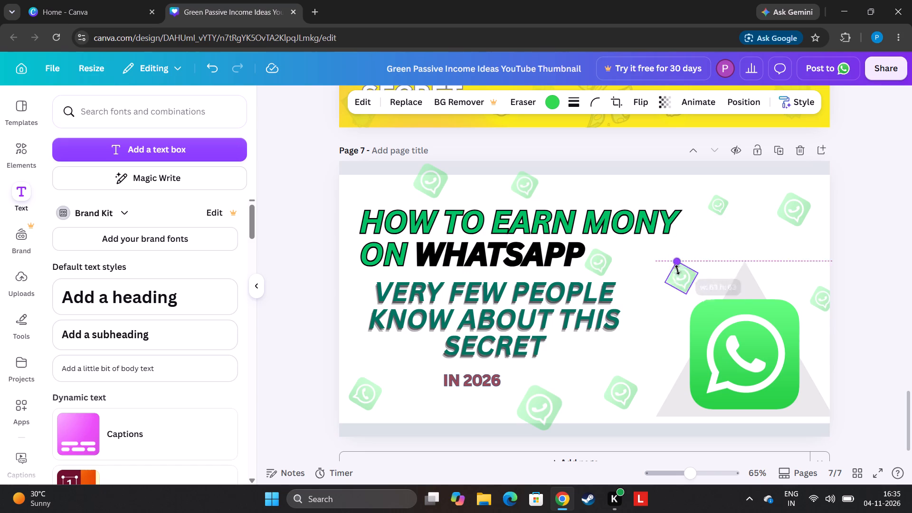
drag(677, 270, 686, 274)
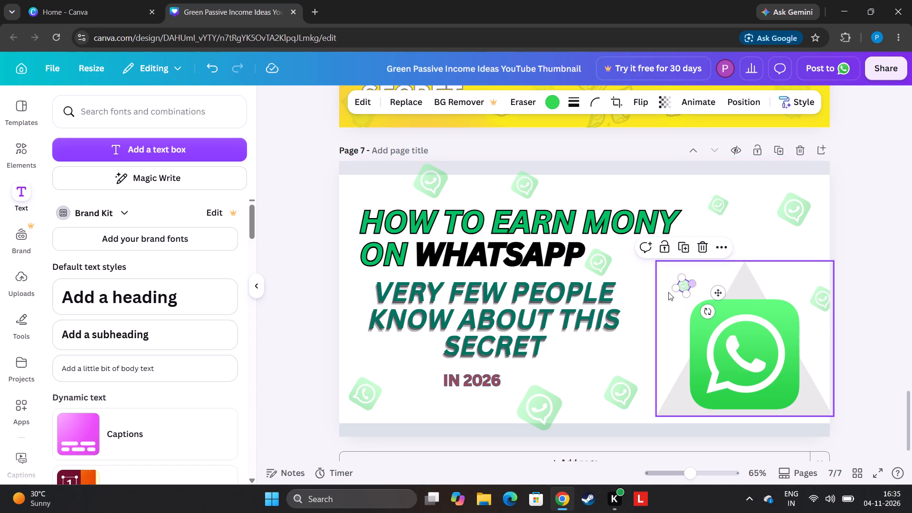
drag(675, 286, 673, 291)
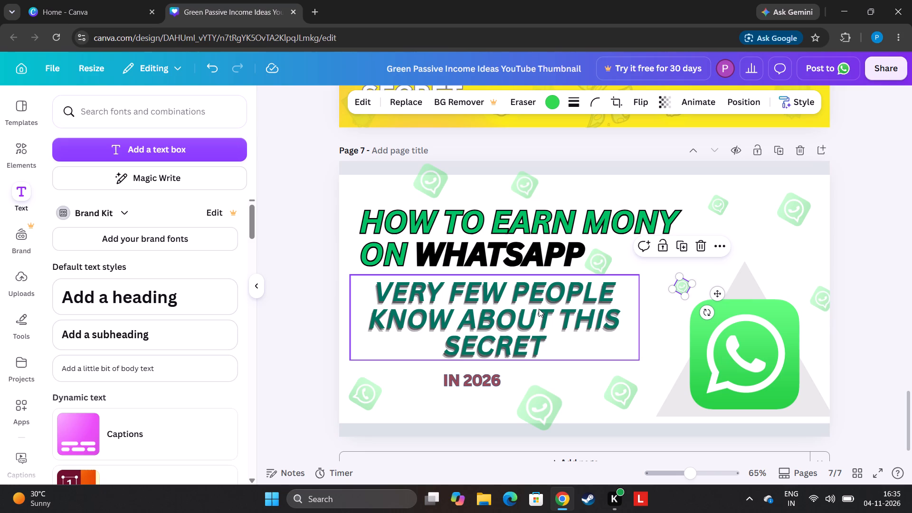
drag(674, 289, 674, 290)
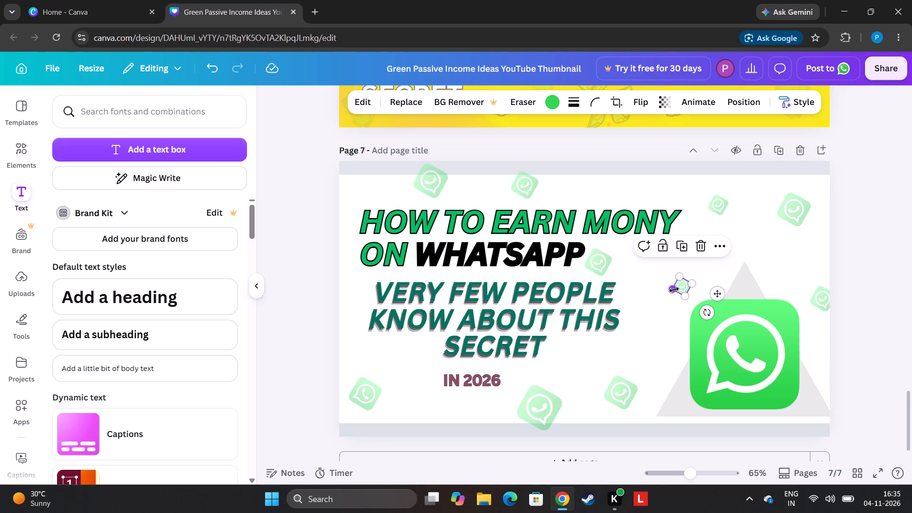
drag(674, 290, 667, 287)
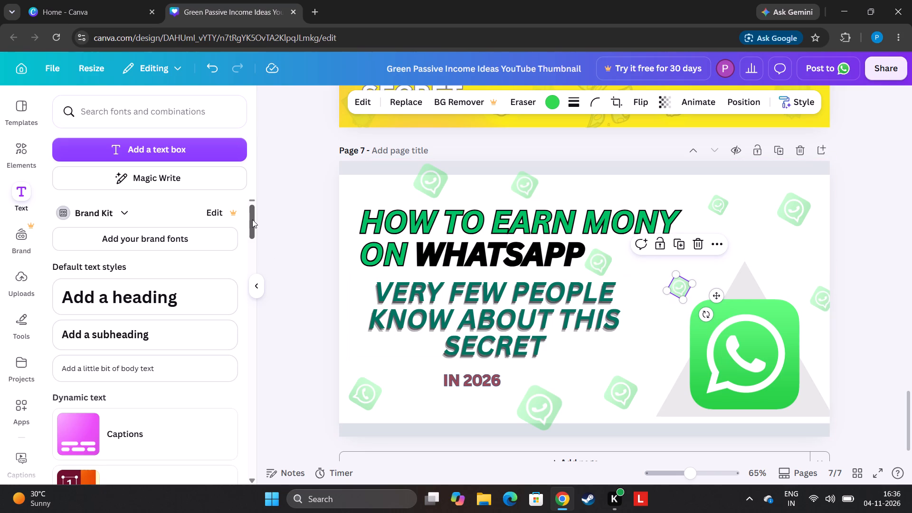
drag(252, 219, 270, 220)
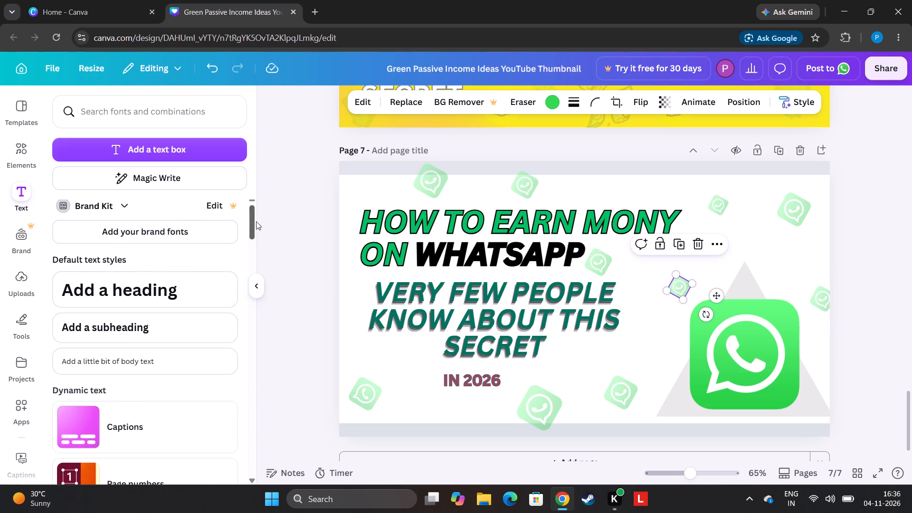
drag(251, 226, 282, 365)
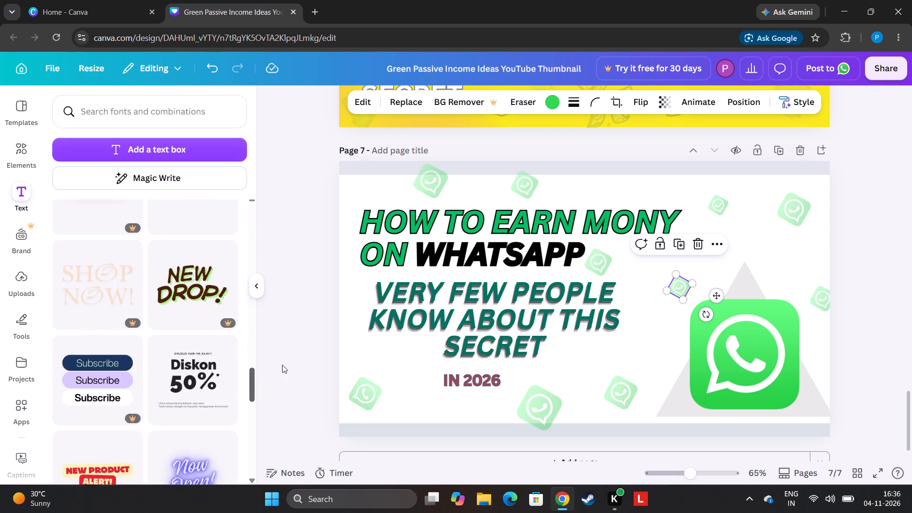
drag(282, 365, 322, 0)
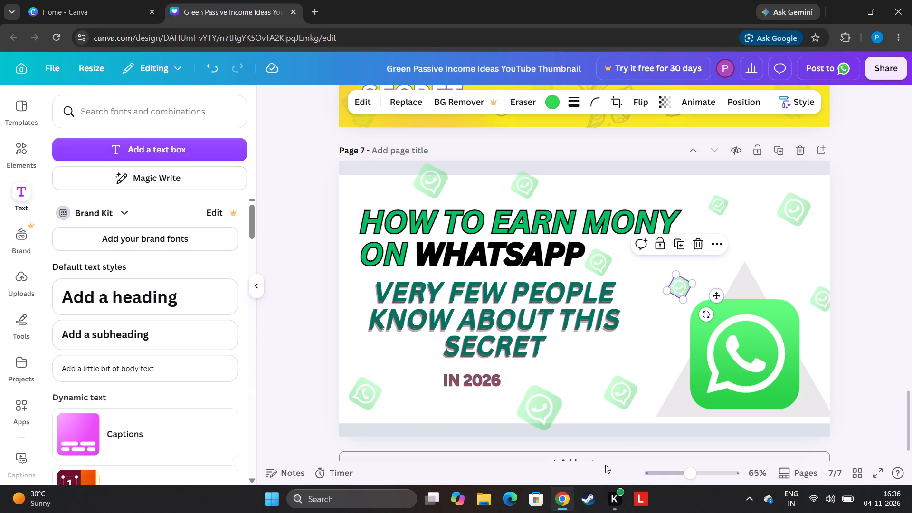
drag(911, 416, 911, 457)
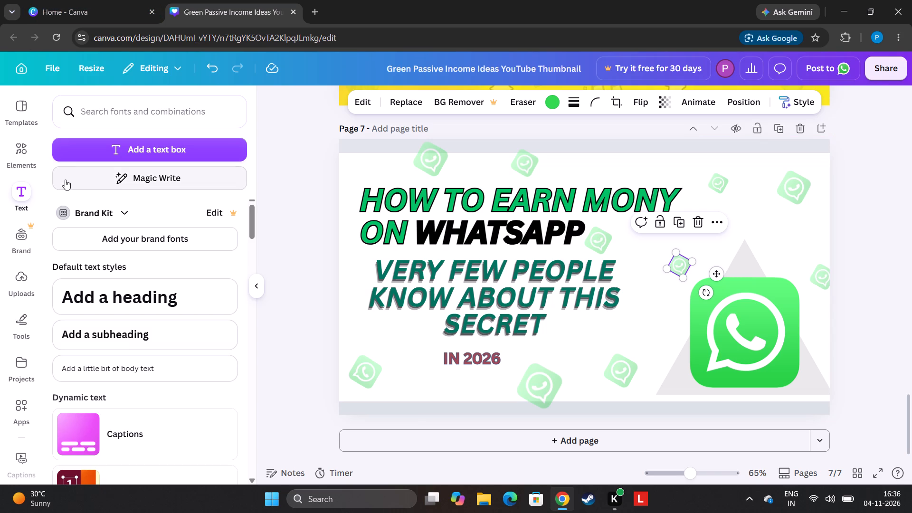
Insert the black WhatsApp logo with wordmark from the recommended elements, shrink it, and place it just left of and below "IN 2026".
click(19, 163)
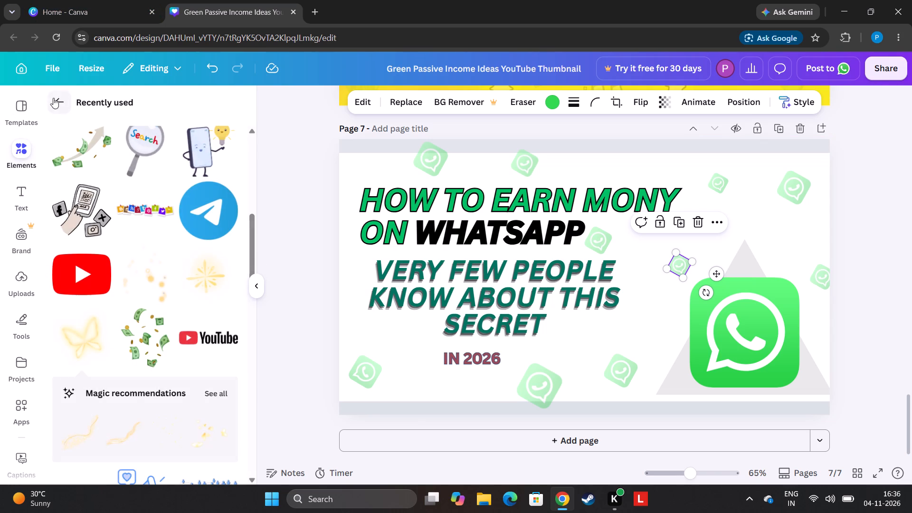
click(57, 98)
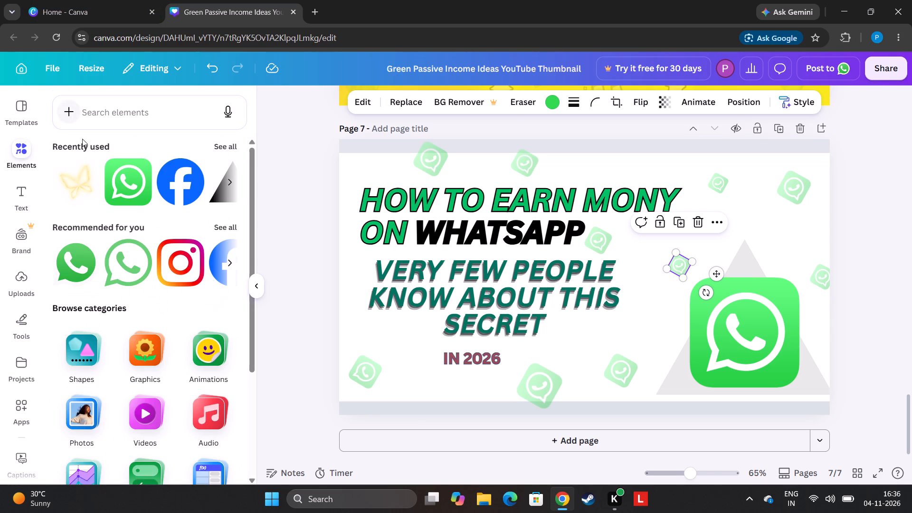
click(232, 228)
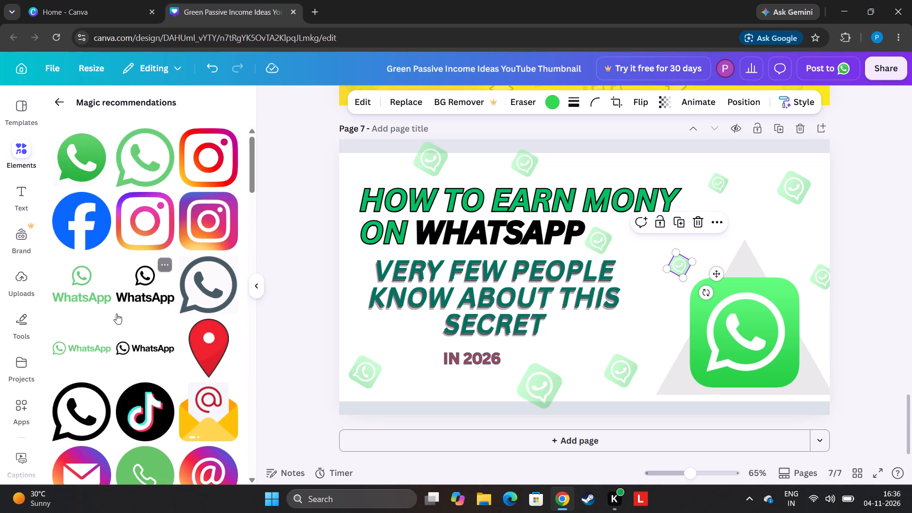
click(147, 299)
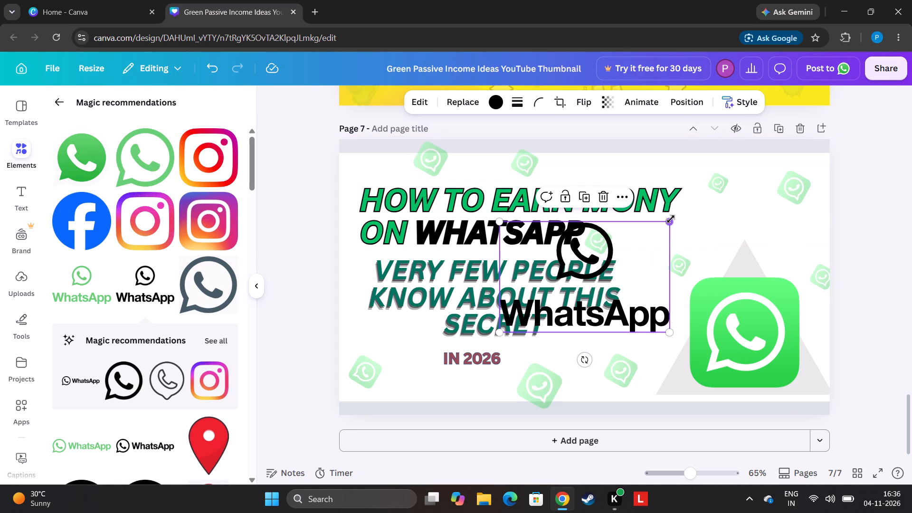
drag(671, 219, 589, 324)
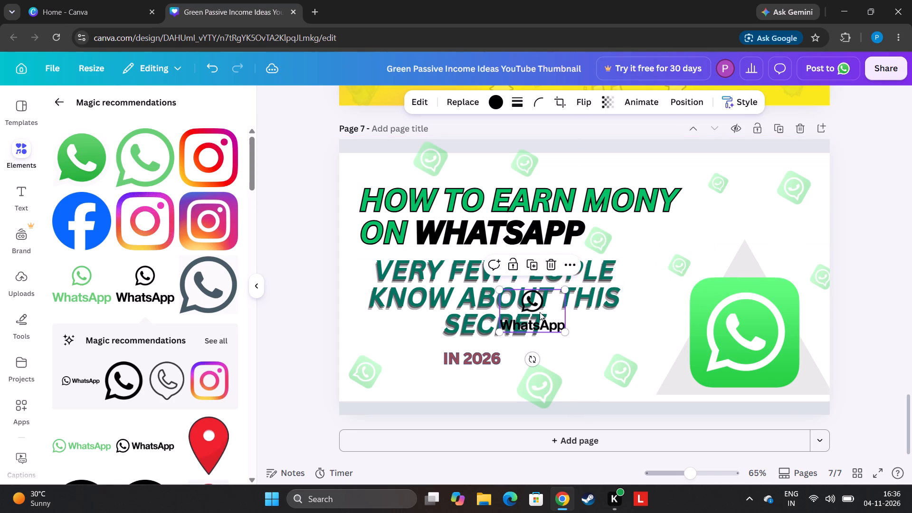
drag(537, 310, 761, 241)
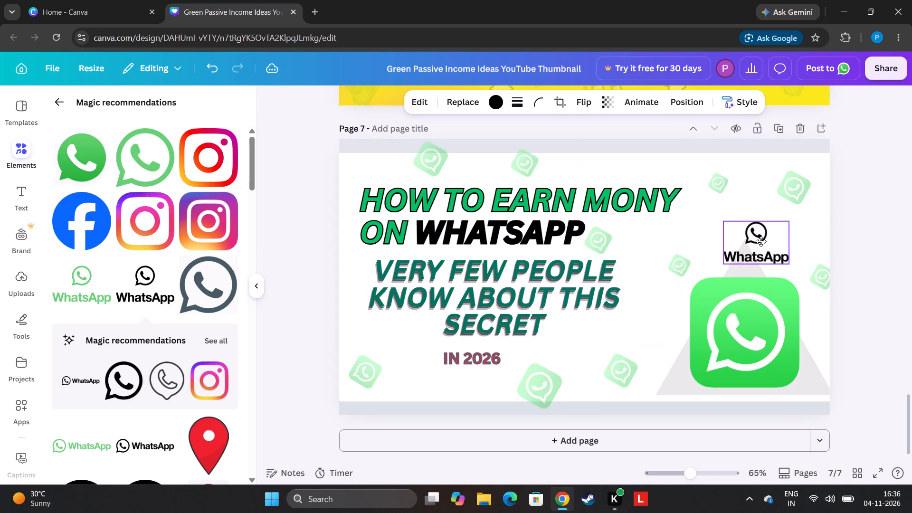
drag(761, 241, 634, 337)
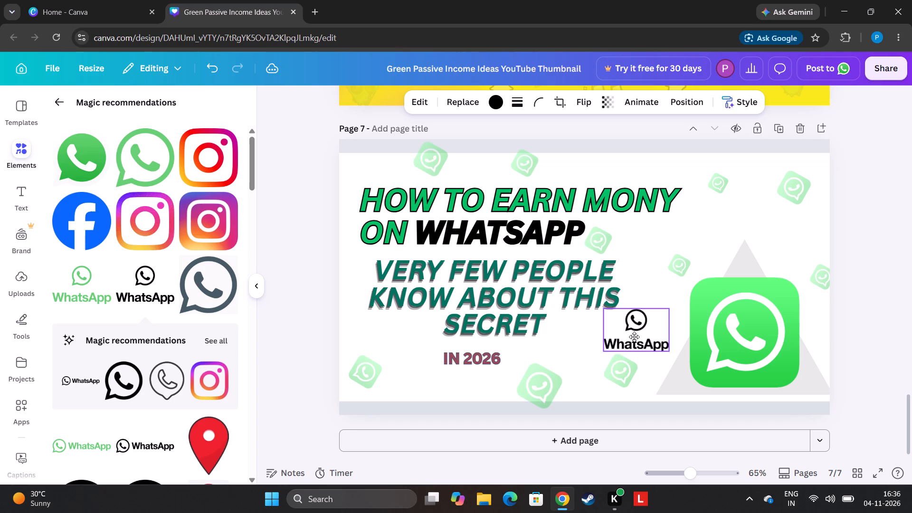
drag(634, 337, 416, 379)
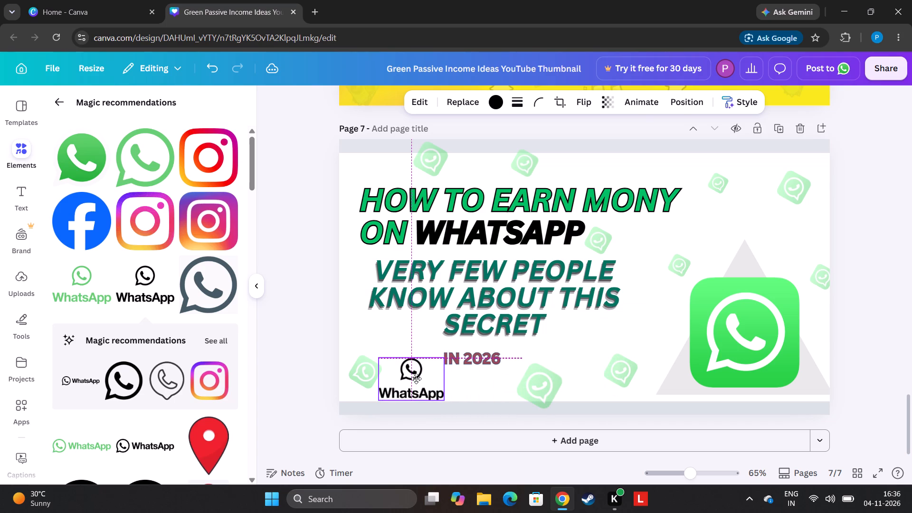
drag(416, 379, 414, 379)
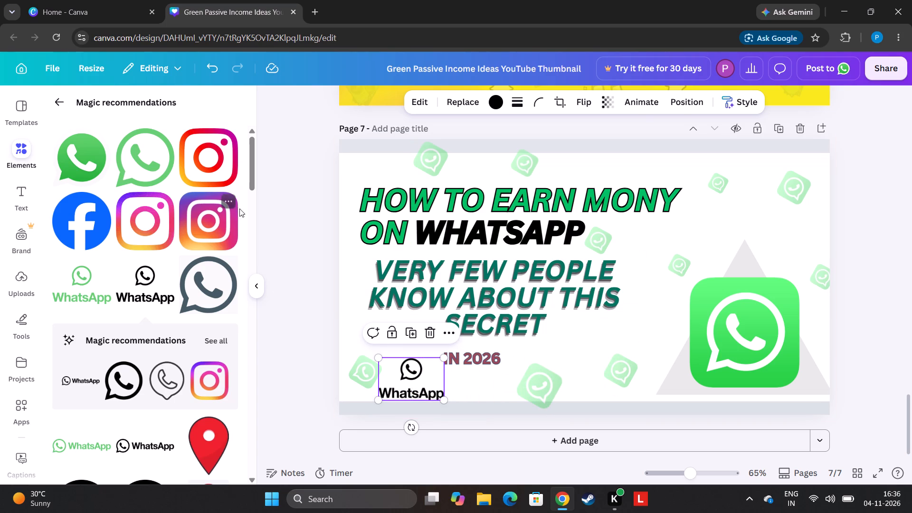
Look through the recommended elements for another graphic that could suit page 7's WhatsApp design.
drag(248, 181, 244, 224)
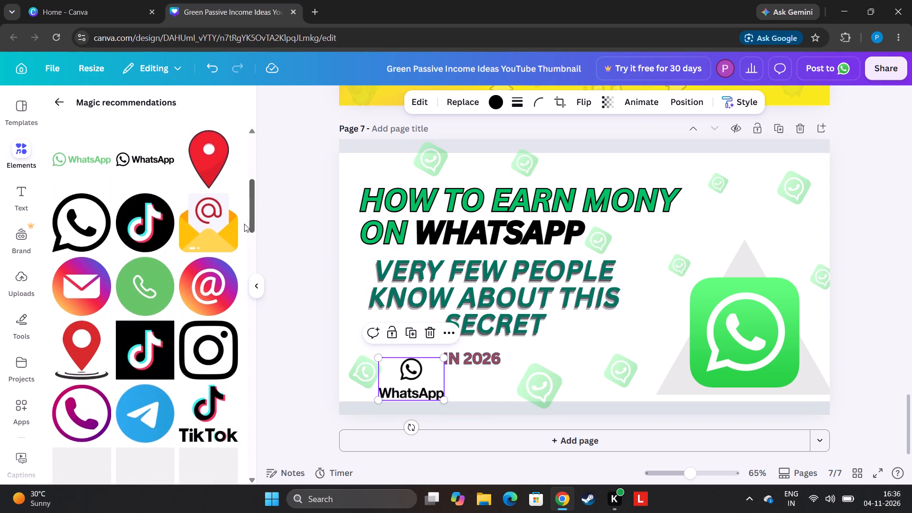
drag(244, 224, 241, 243)
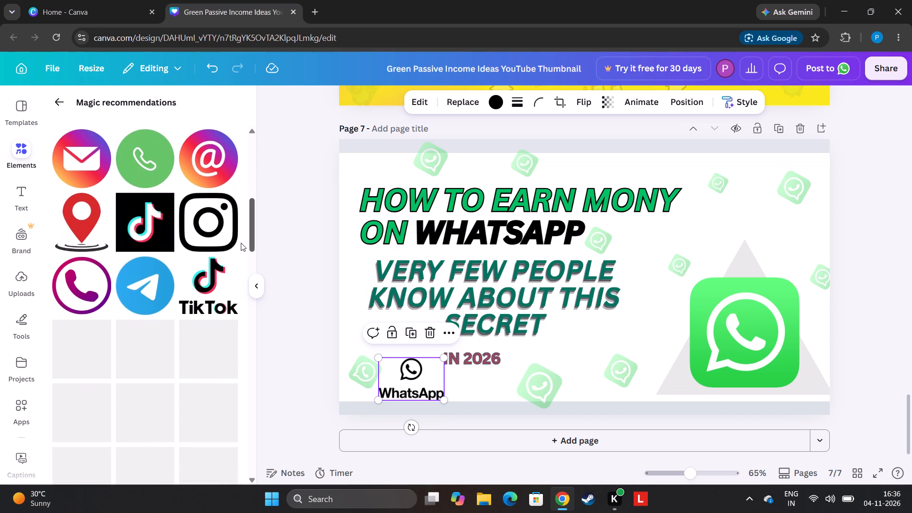
drag(241, 243, 240, 250)
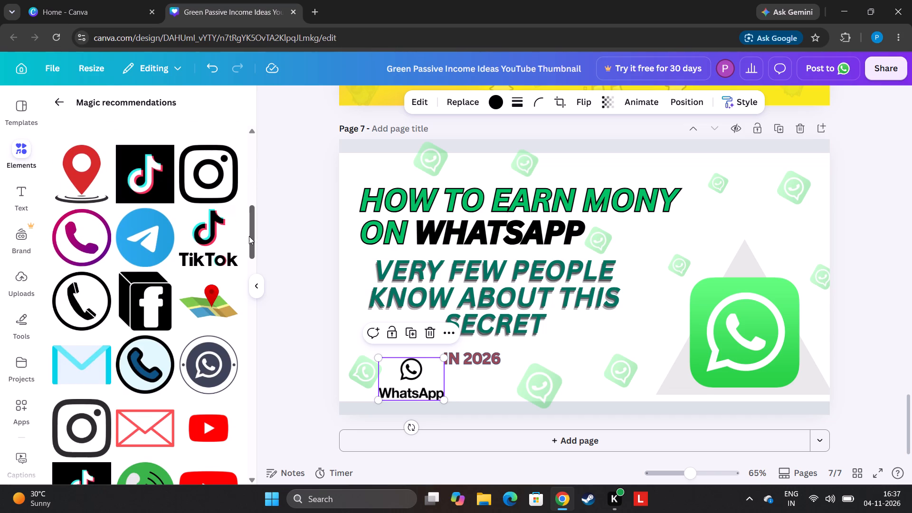
drag(249, 236, 237, 284)
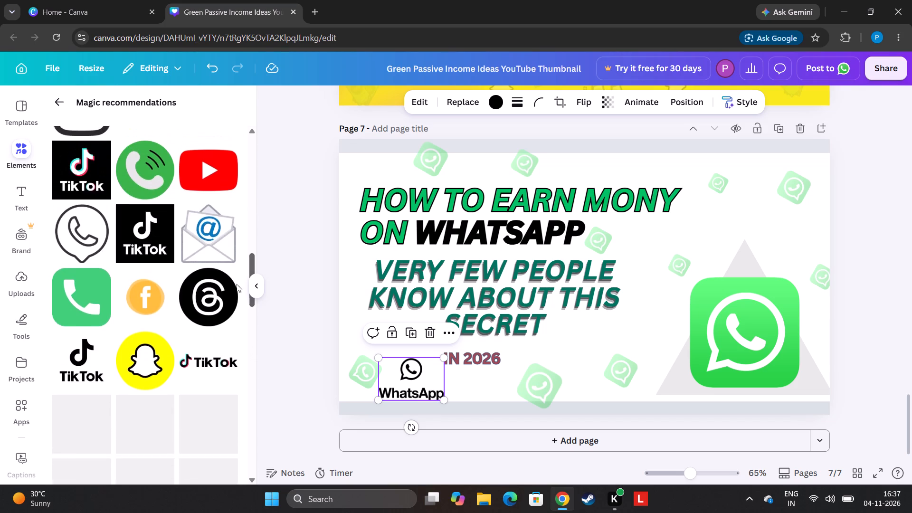
drag(237, 284, 247, 333)
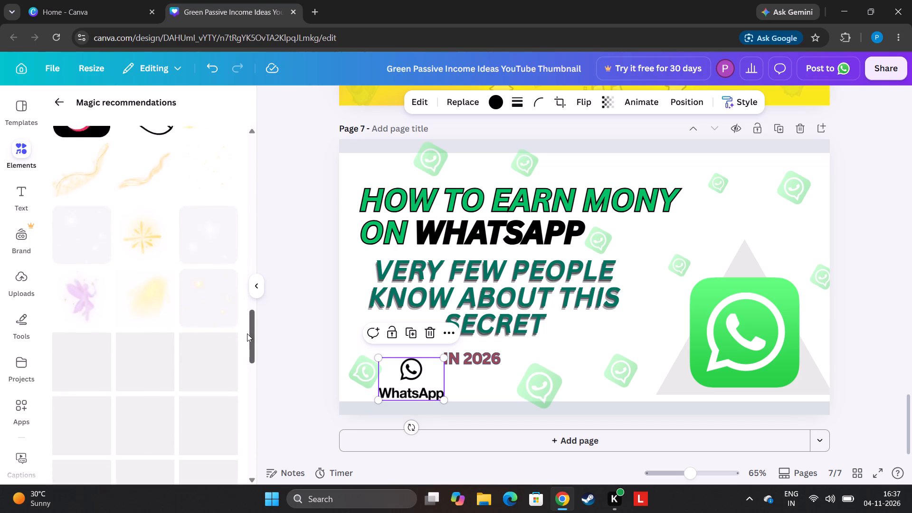
drag(247, 333, 246, 325)
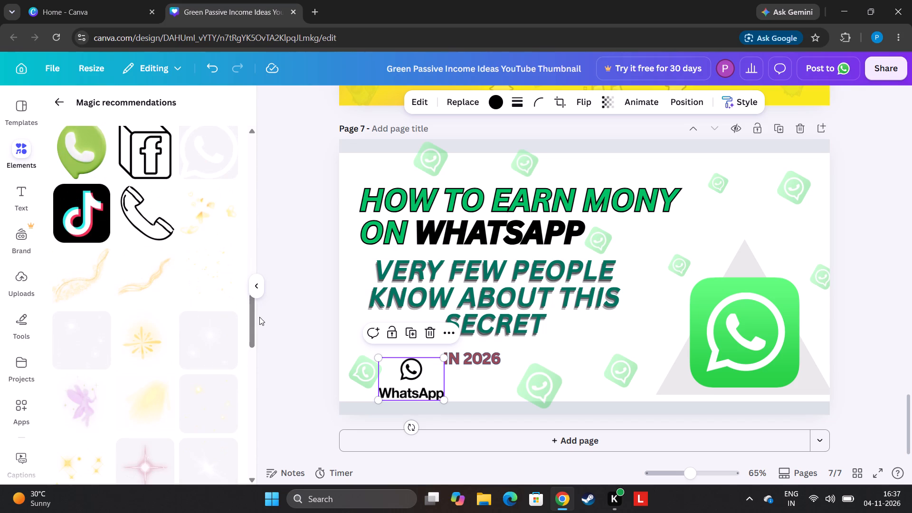
drag(256, 318, 248, 0)
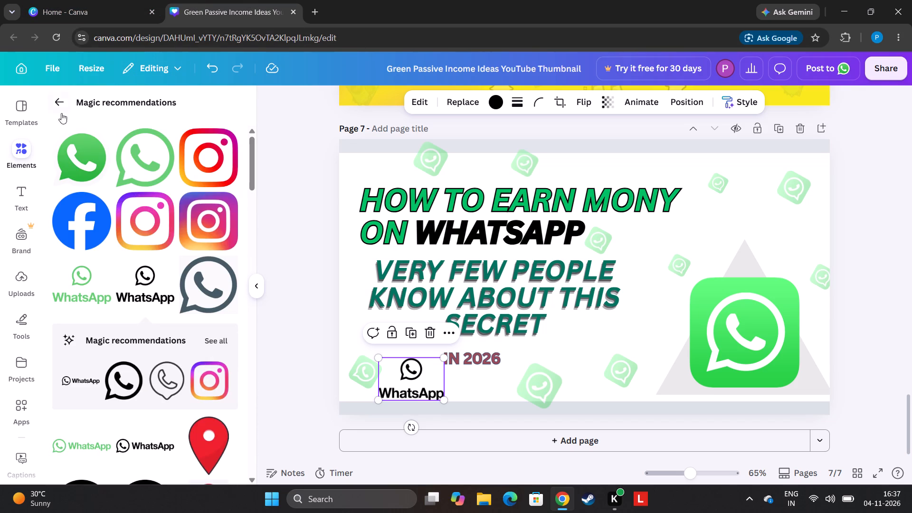
click(66, 104)
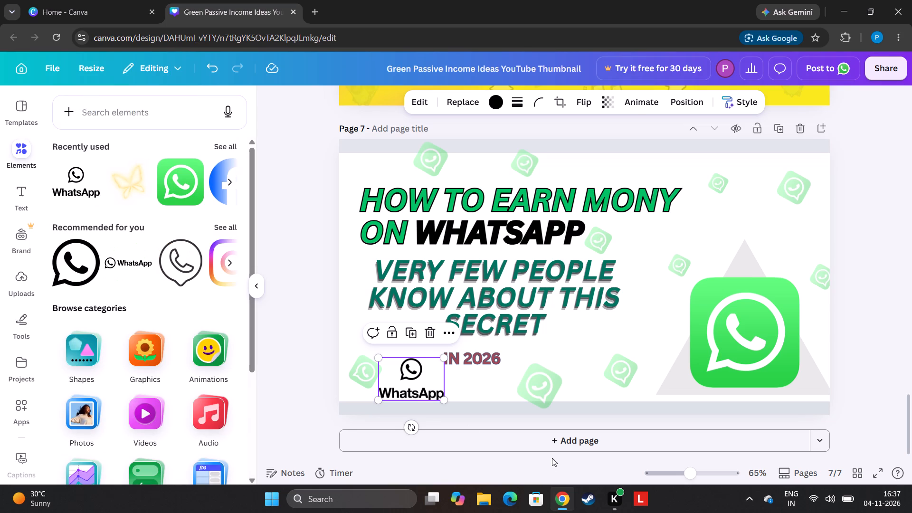
Add a new blank page 8 after the WhatsApp thumbnail on page 7.
click(552, 445)
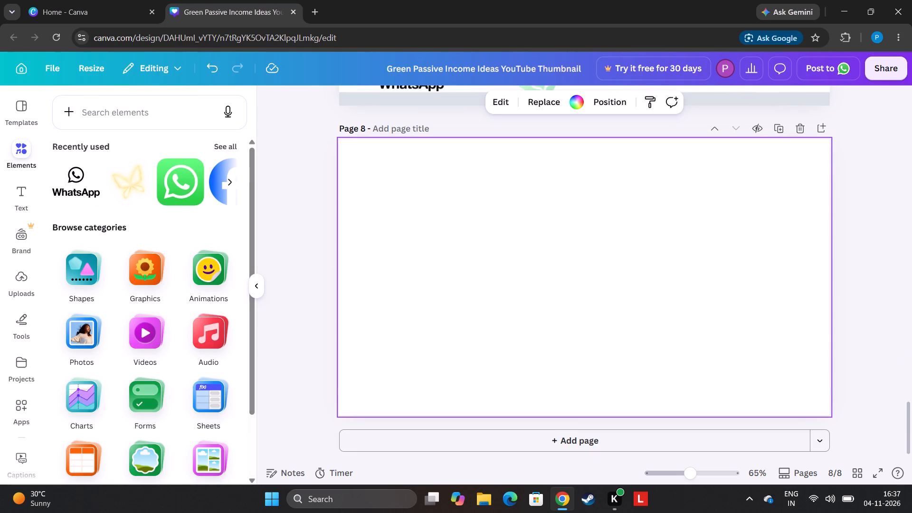
Begin an elements search for page 8 with the partial term "goog".
click(130, 106)
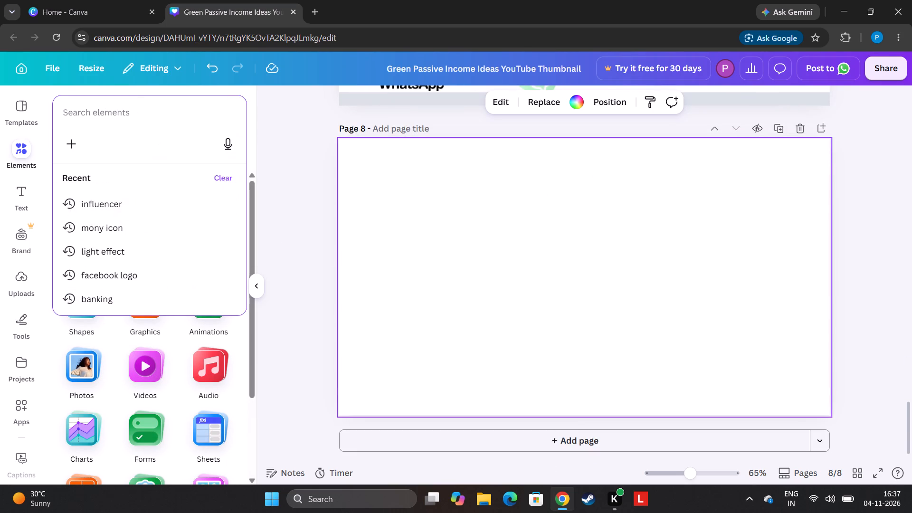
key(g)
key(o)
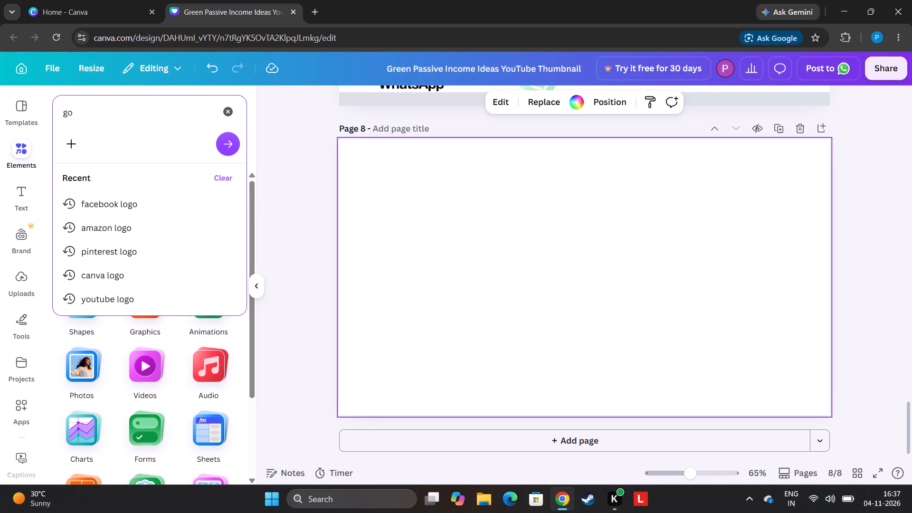
click(85, 110)
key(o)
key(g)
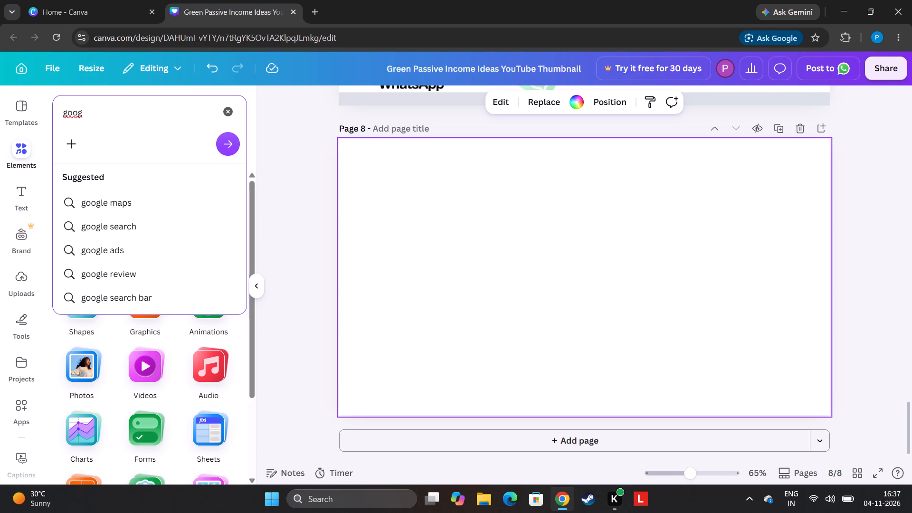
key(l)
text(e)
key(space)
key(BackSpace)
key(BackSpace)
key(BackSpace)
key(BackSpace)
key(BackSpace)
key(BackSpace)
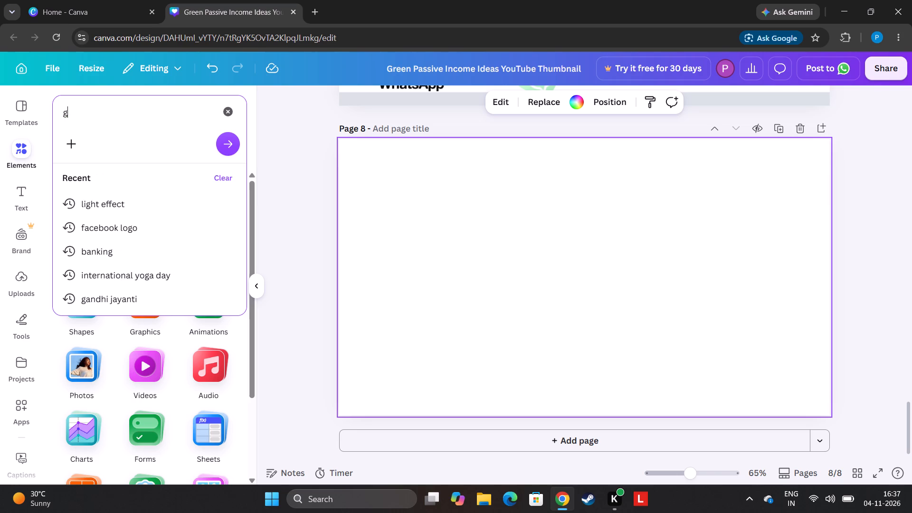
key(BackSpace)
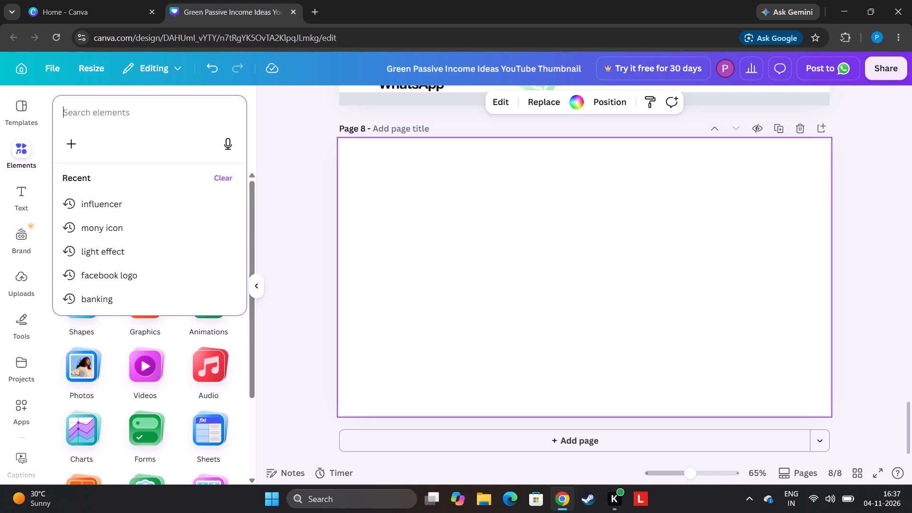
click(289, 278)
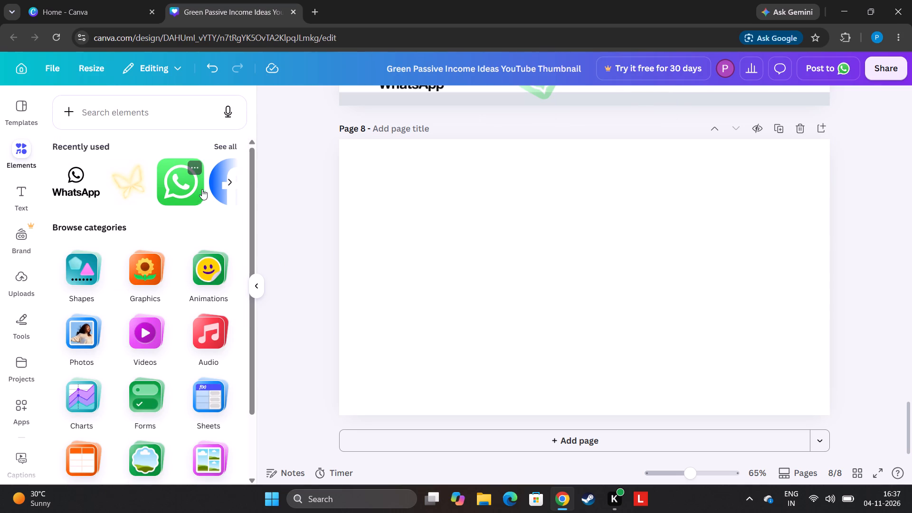
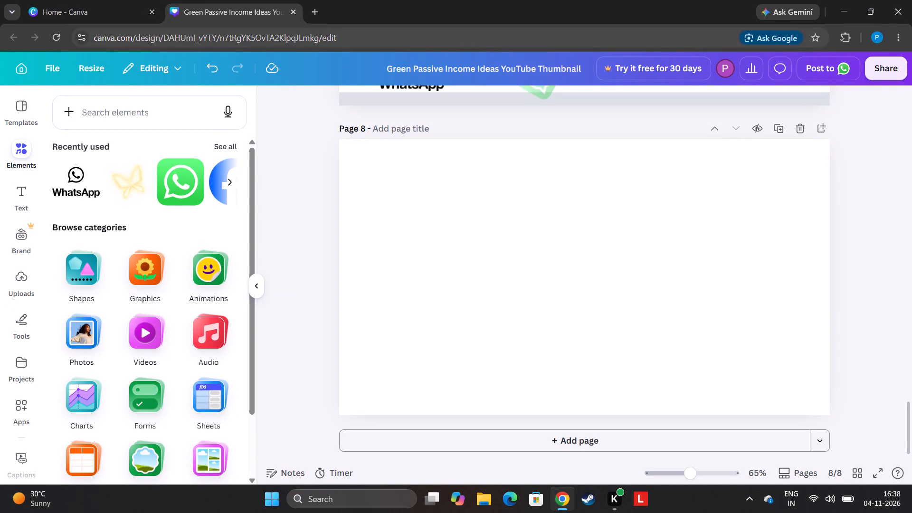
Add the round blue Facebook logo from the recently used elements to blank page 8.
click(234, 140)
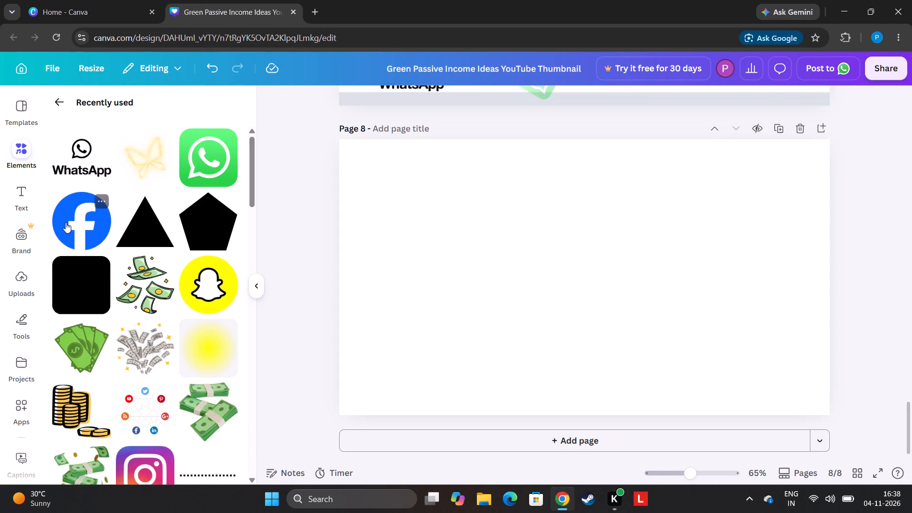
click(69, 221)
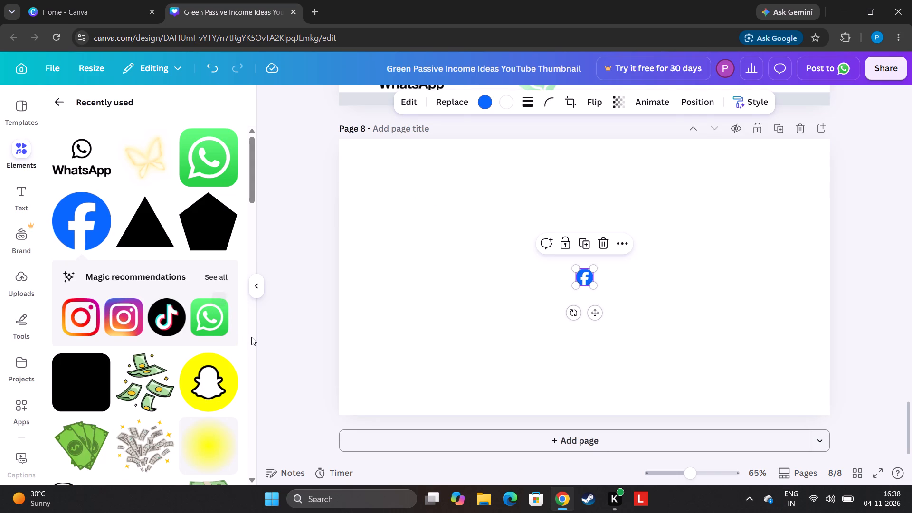
Add the round black TikTok logo from the Facebook logo's Magic recommendations and place it in page 8's lower-right corner.
click(215, 278)
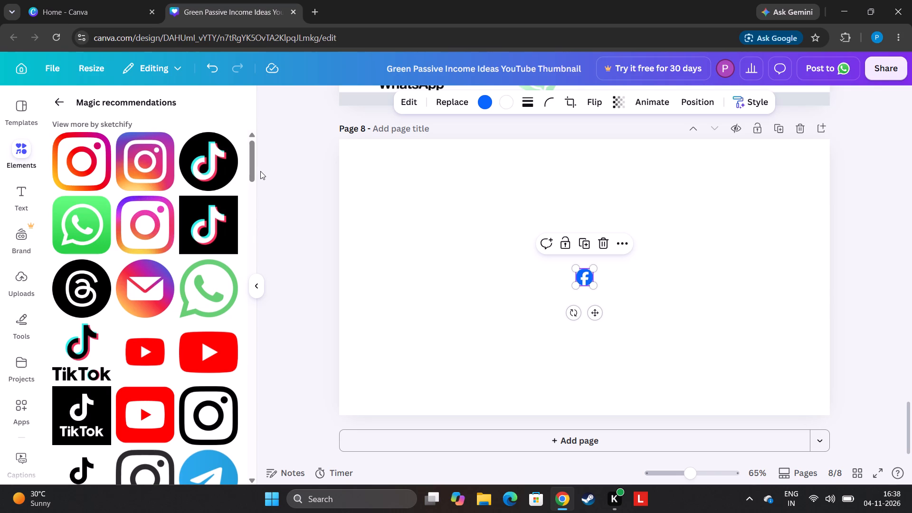
drag(254, 159, 244, 190)
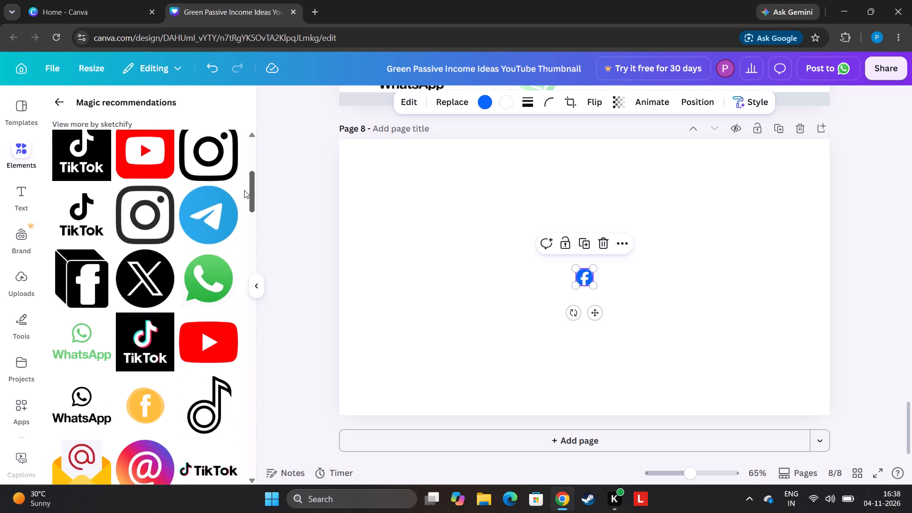
drag(244, 190, 241, 285)
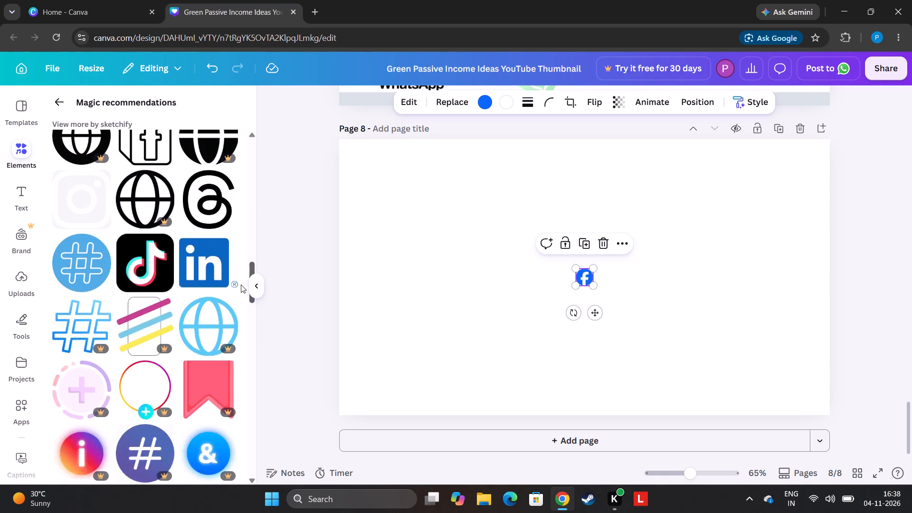
drag(241, 285, 285, 467)
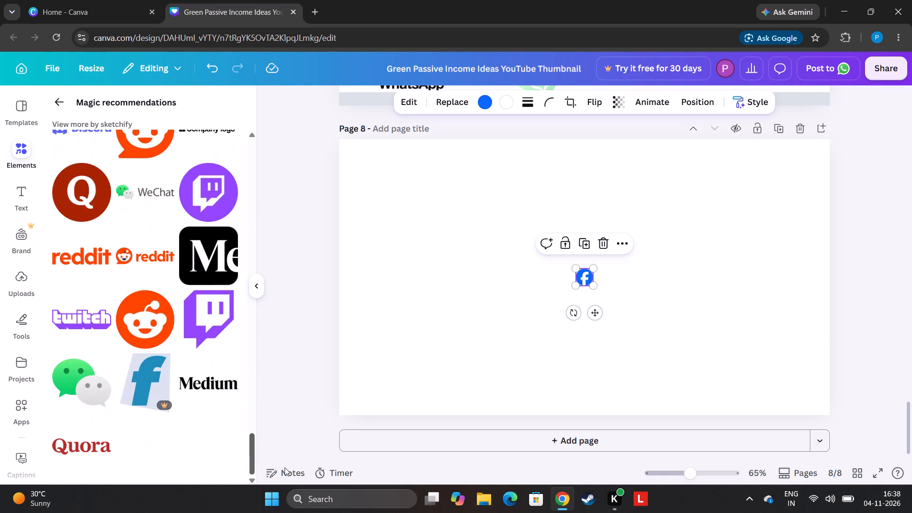
drag(285, 467, 308, 269)
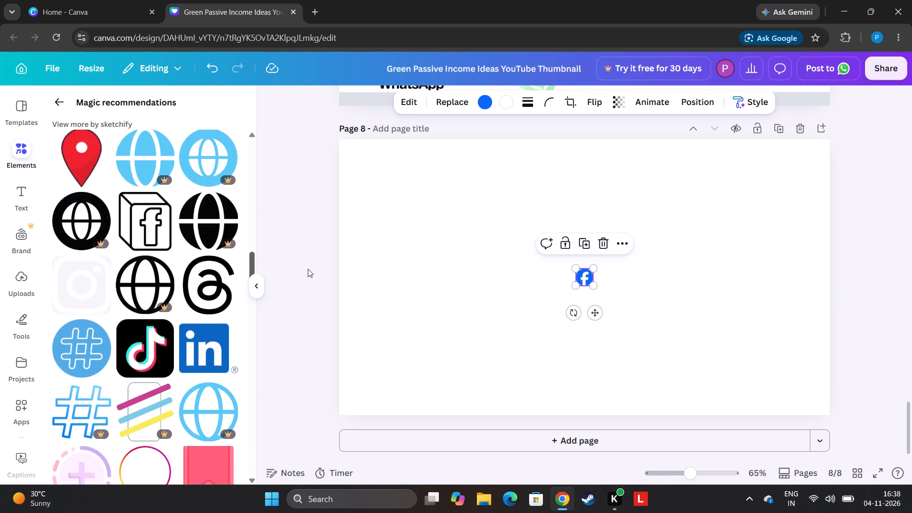
drag(308, 269, 338, 195)
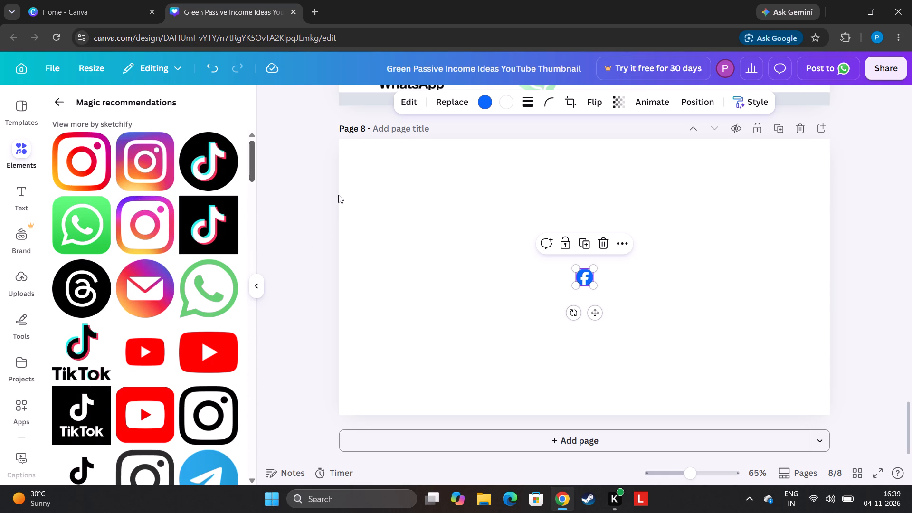
drag(338, 195, 344, 274)
drag(344, 274, 351, 317)
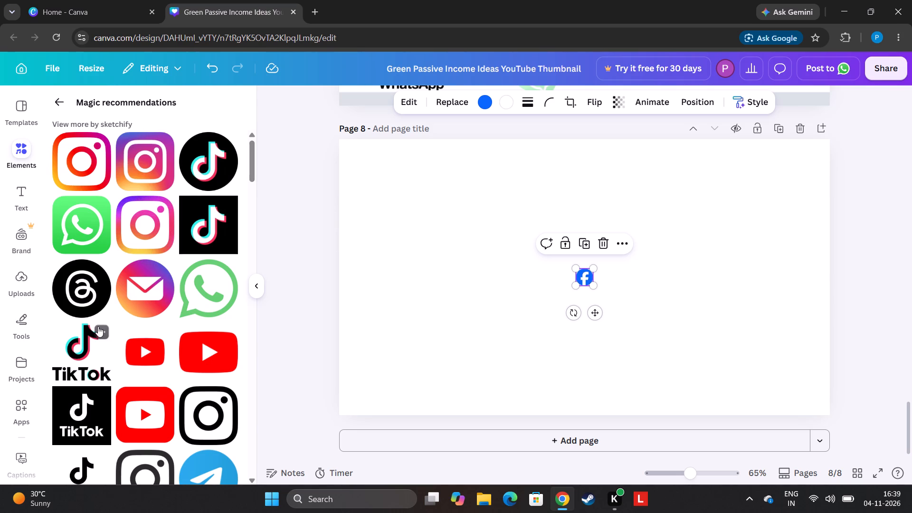
click(219, 151)
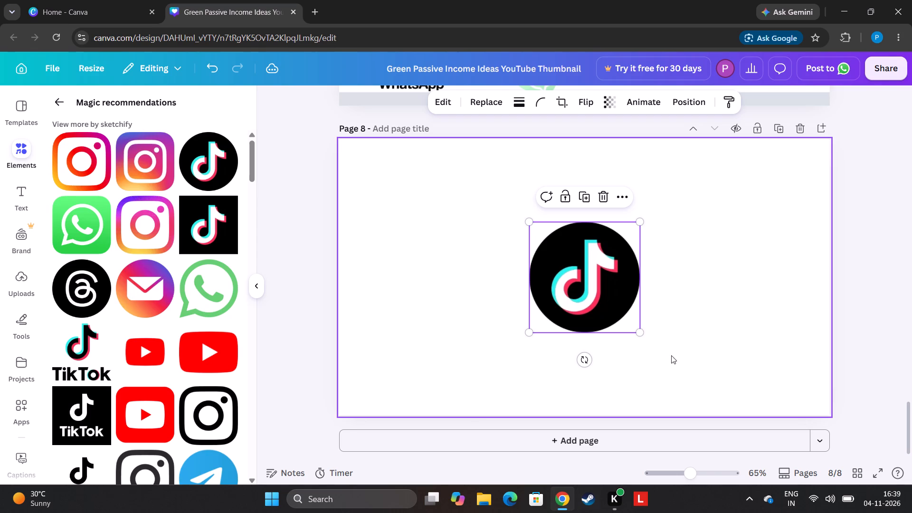
drag(612, 284, 619, 305)
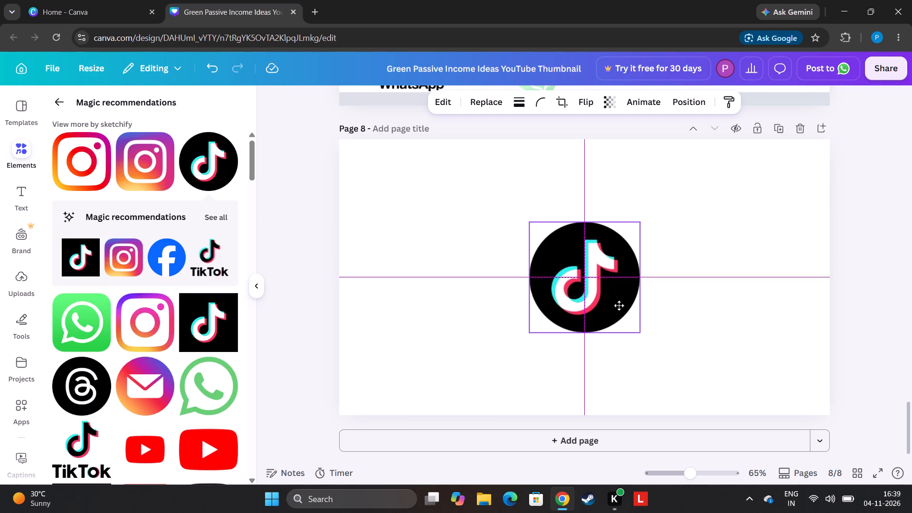
drag(619, 305, 798, 359)
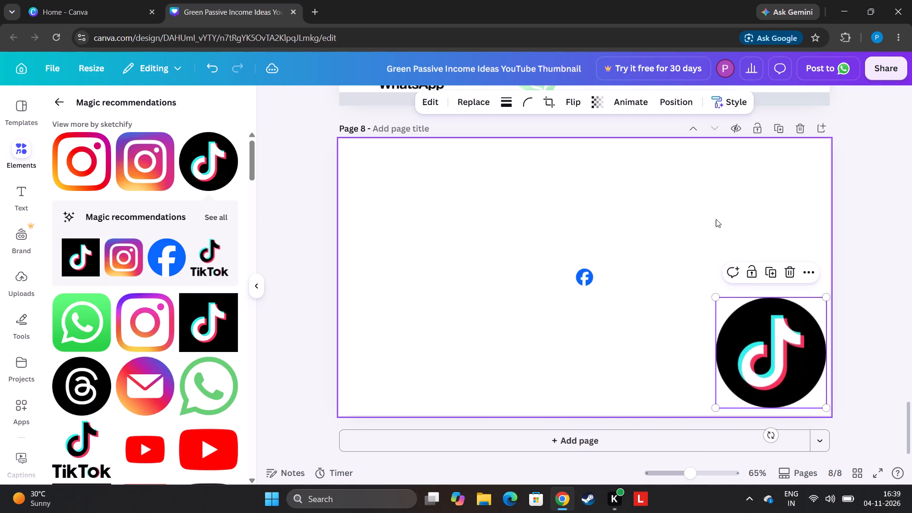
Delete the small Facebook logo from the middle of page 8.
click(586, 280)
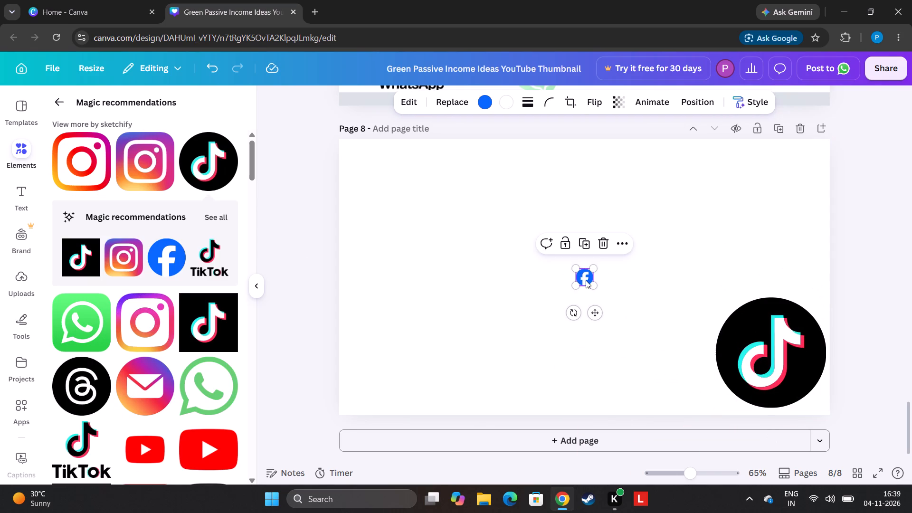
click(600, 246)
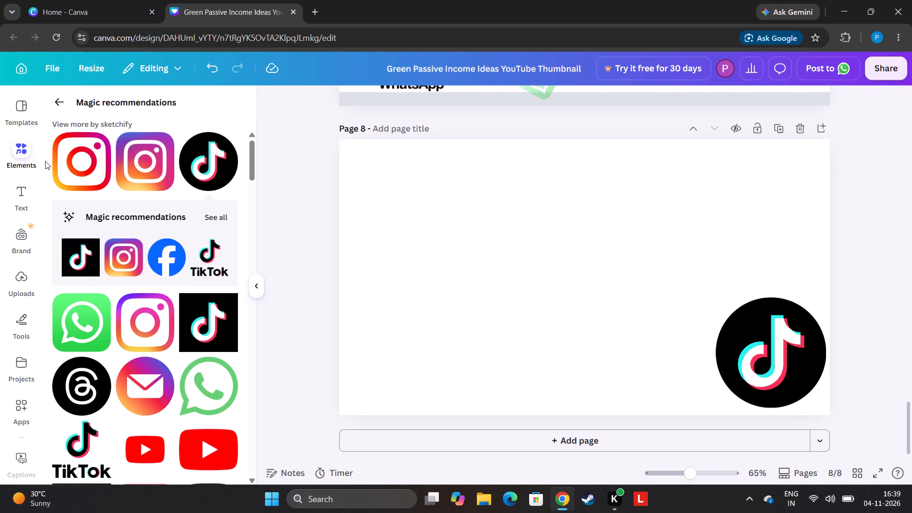
Return from the Magic recommendations to the recently used elements.
drag(58, 89, 61, 105)
click(61, 105)
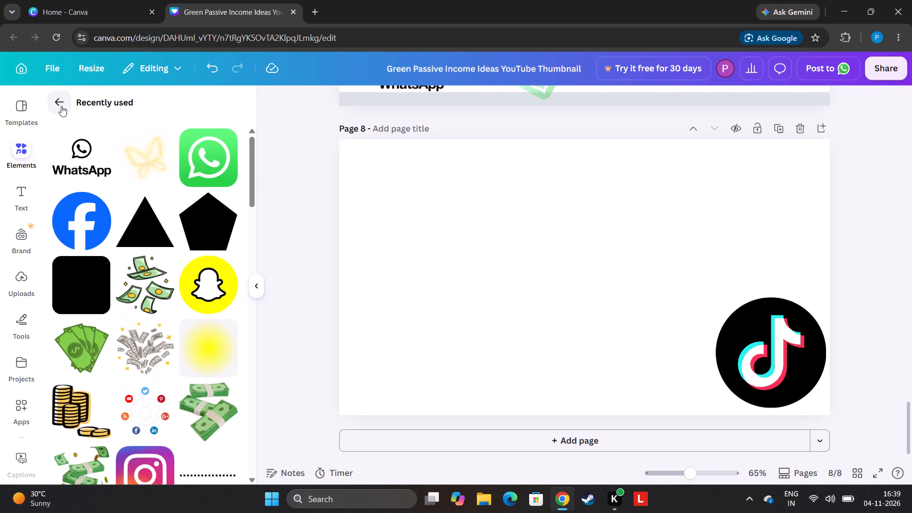
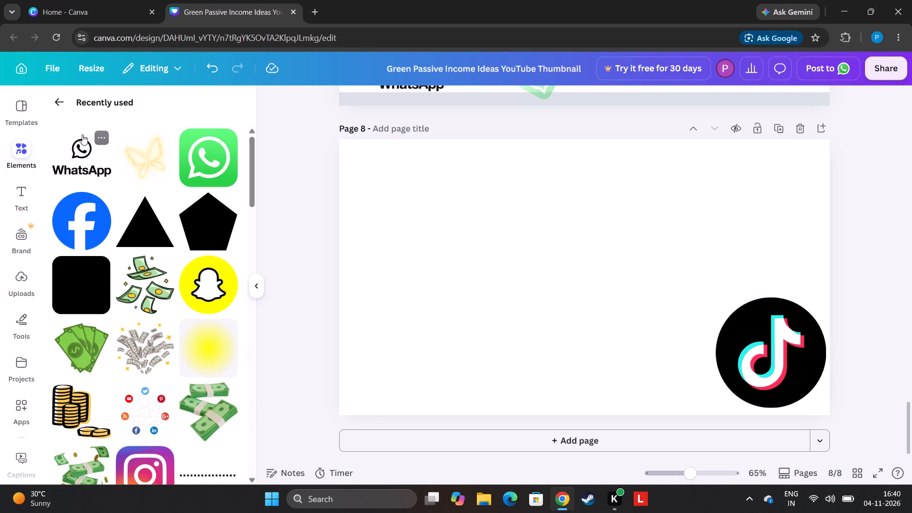
Leave the recently used graphics and return to the main elements library for page 8.
click(62, 111)
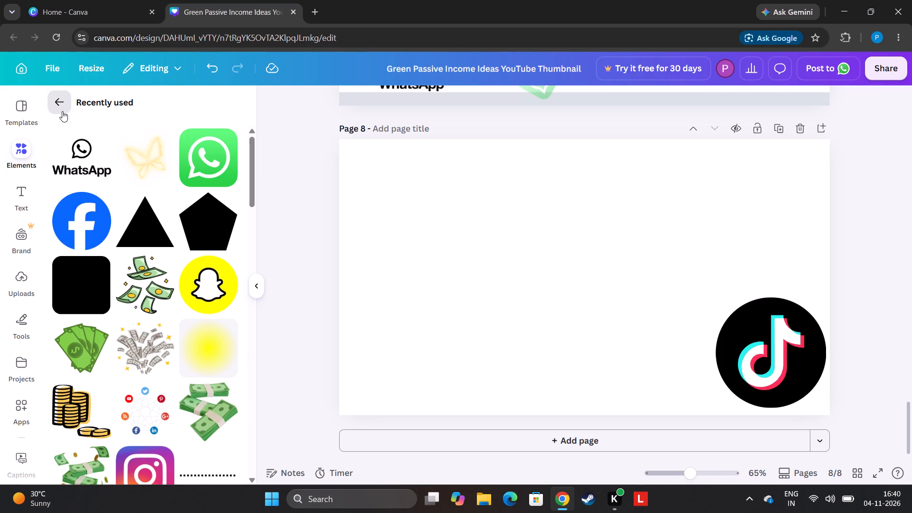
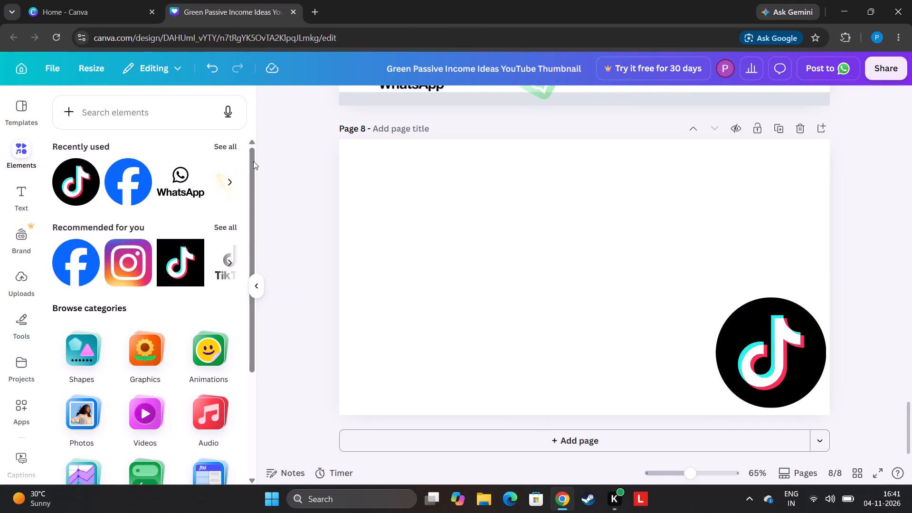
Add the recommended TikTok logo with the wordmark to page 8 and shrink it to a small icon near the page's centre.
click(228, 258)
click(125, 279)
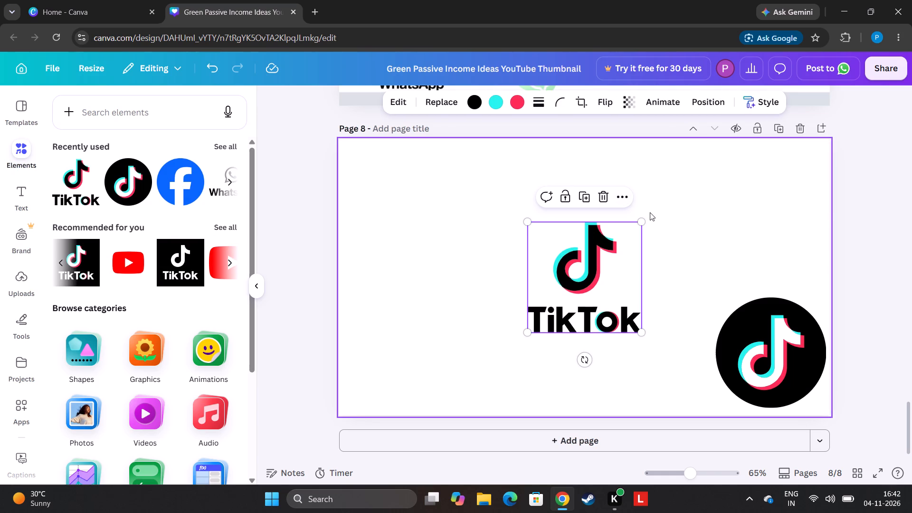
click(642, 230)
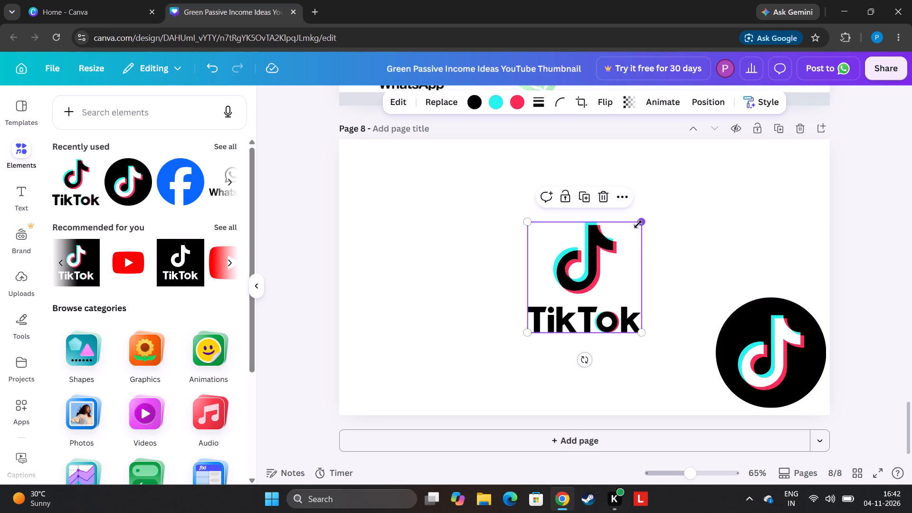
drag(639, 224, 579, 345)
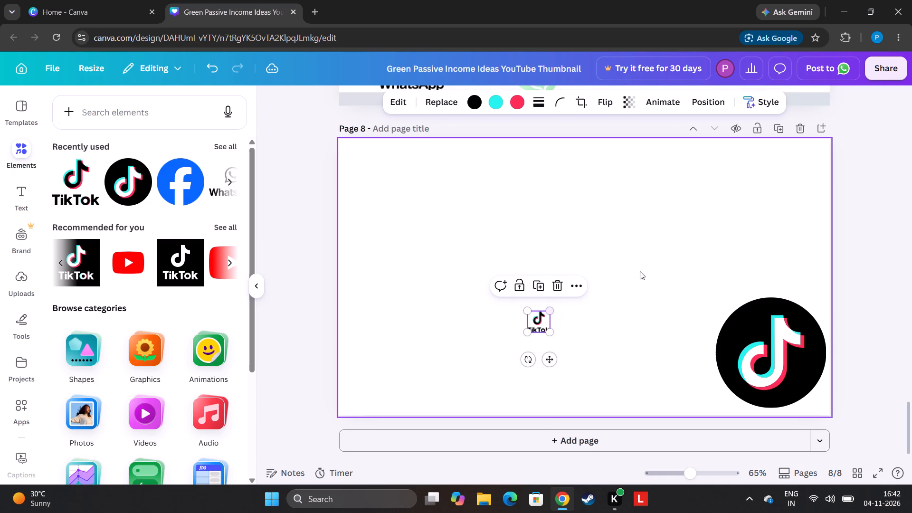
Select page 8's blank background and open its colour choices.
click(653, 246)
click(648, 247)
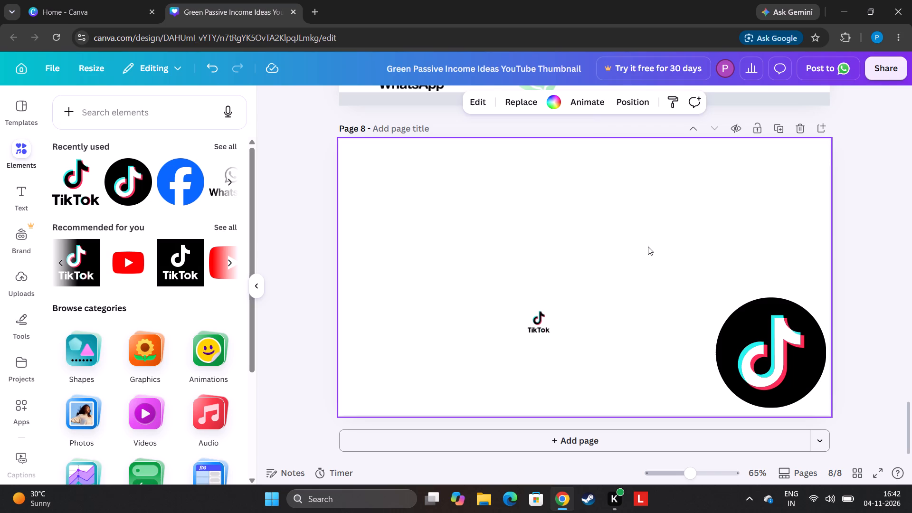
click(623, 203)
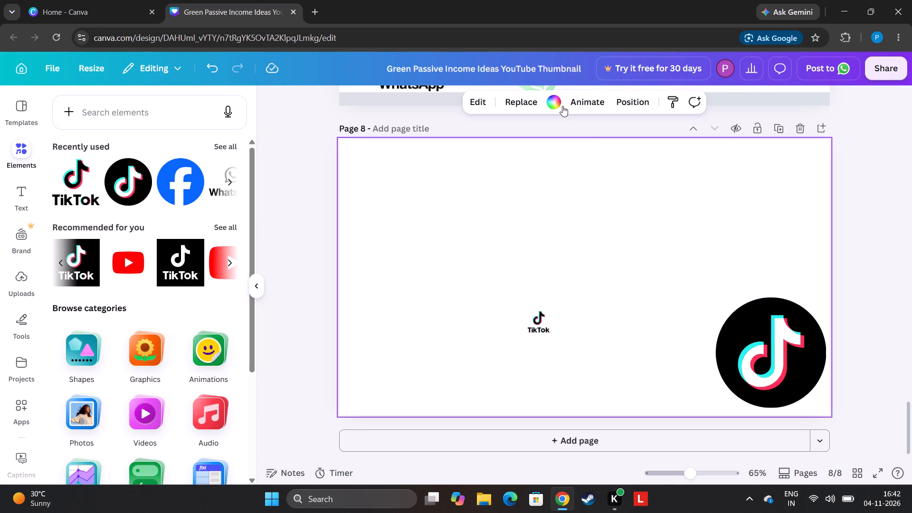
click(562, 106)
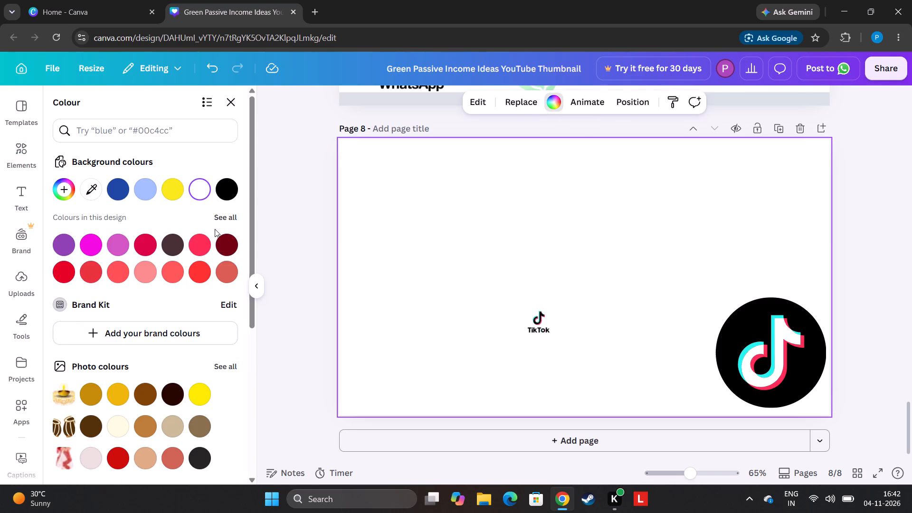
Fill page 8's background with a muted crimson, about #C02F4C, starting from the design's vivid crimson #FE2C55.
click(207, 240)
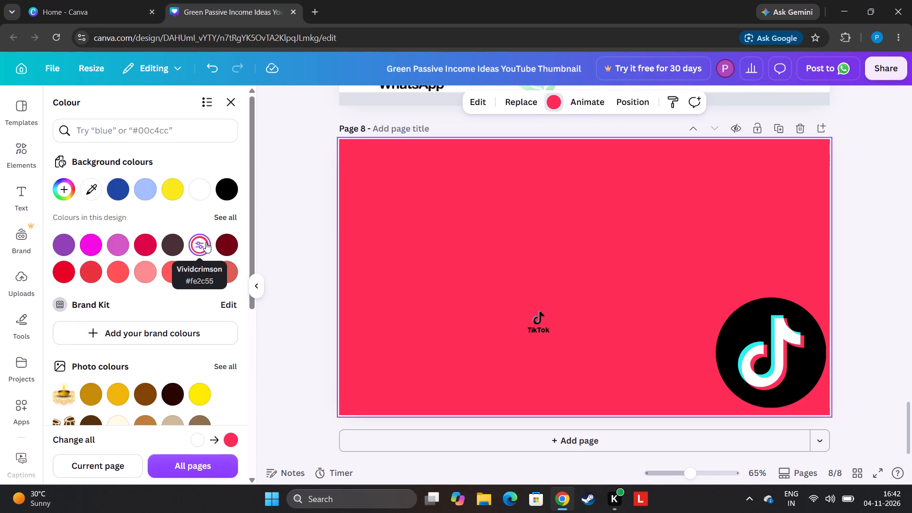
click(59, 188)
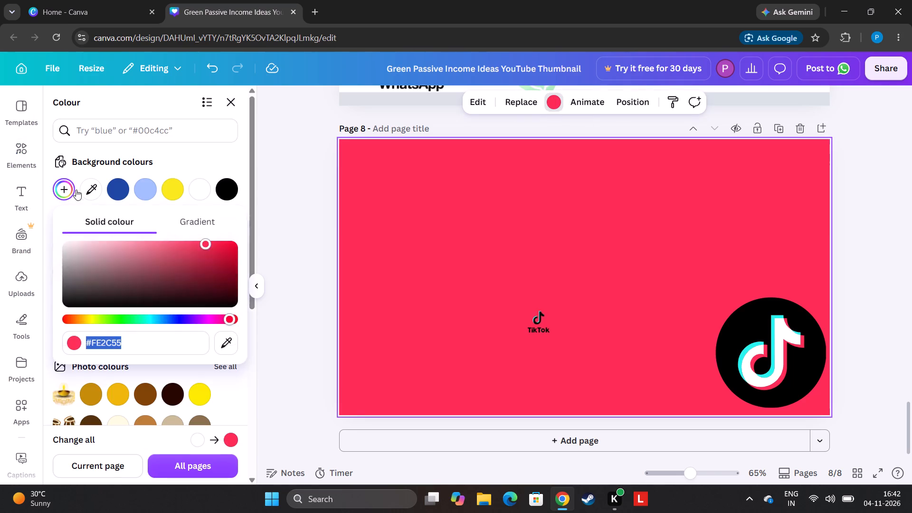
drag(207, 243, 178, 251)
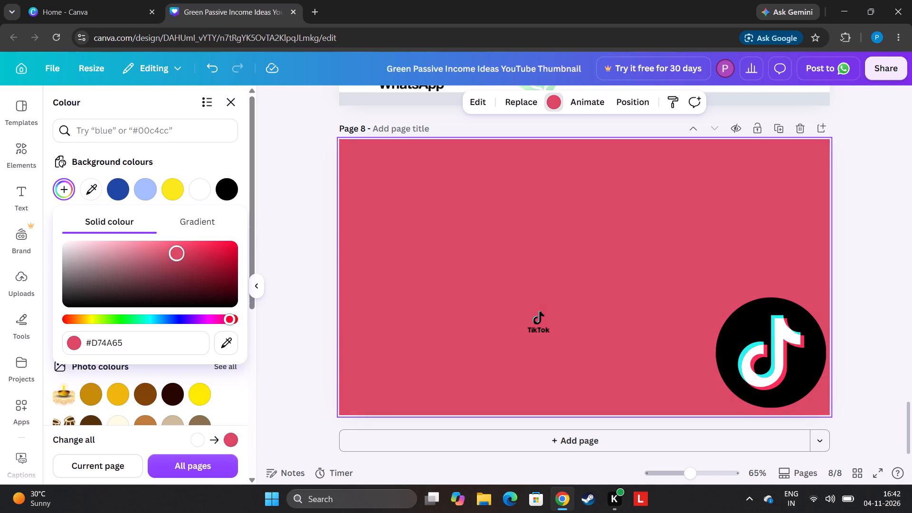
drag(178, 251, 166, 266)
drag(166, 267, 174, 269)
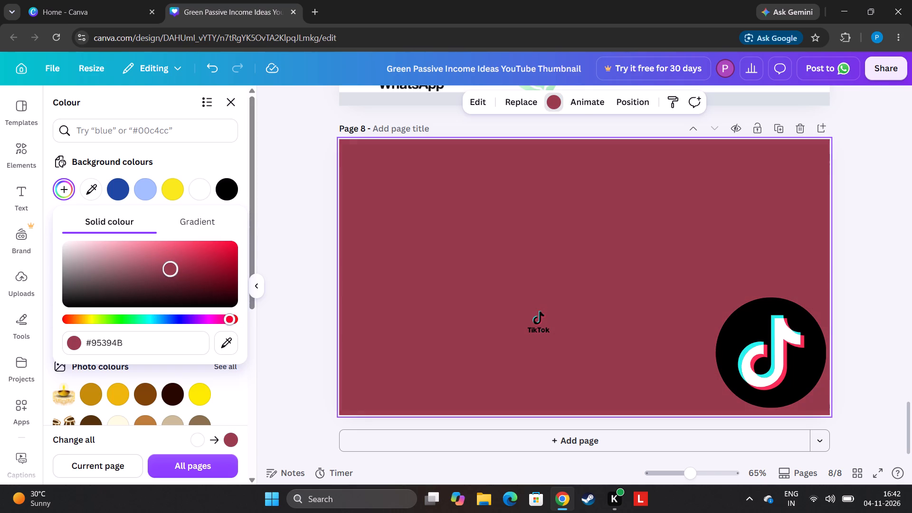
drag(174, 269, 195, 258)
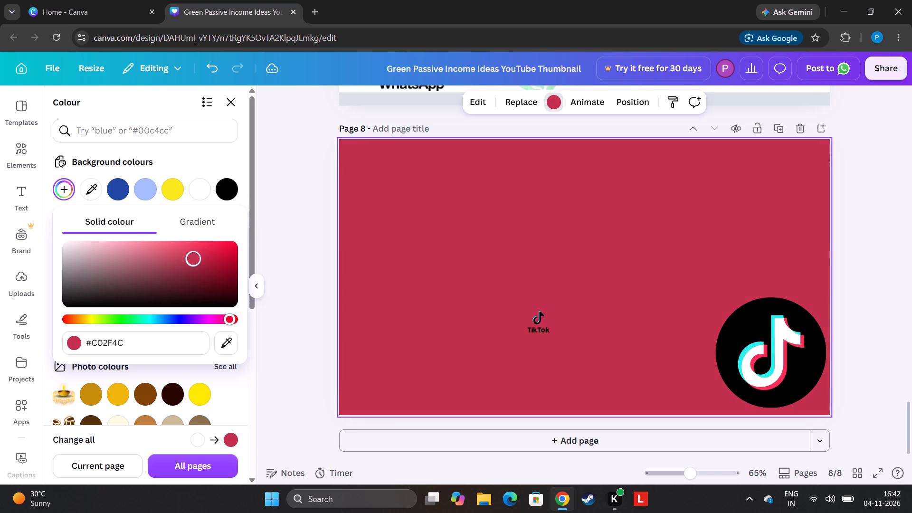
drag(195, 258, 195, 259)
click(279, 257)
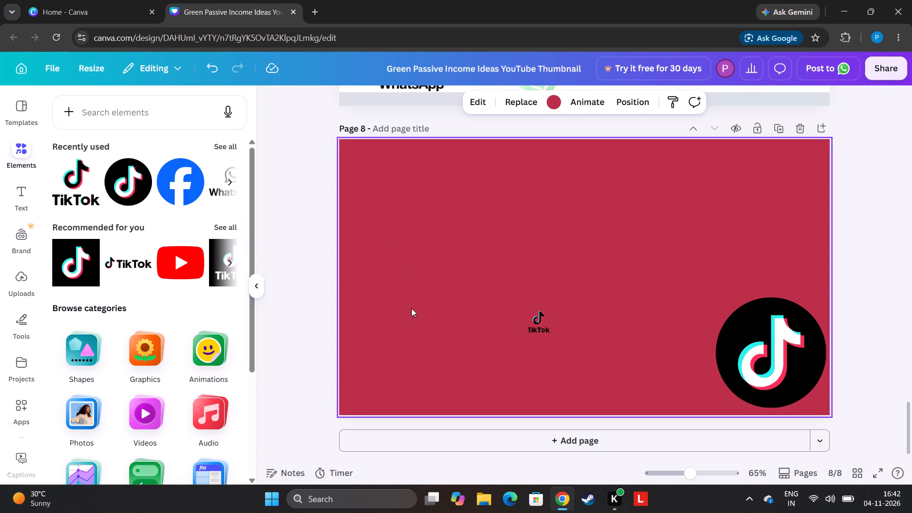
Move the small TikTok wordmark logo to page 8's upper-right area and enlarge it.
drag(540, 323, 793, 156)
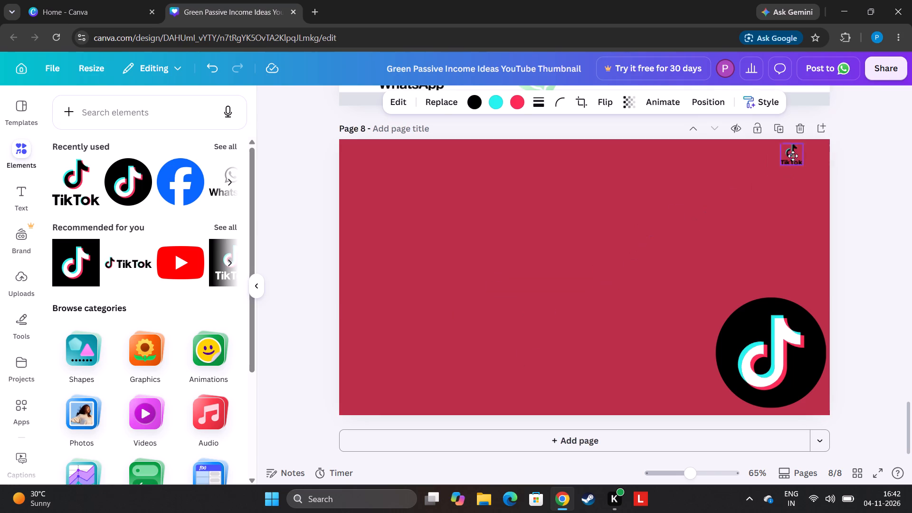
drag(793, 156, 773, 173)
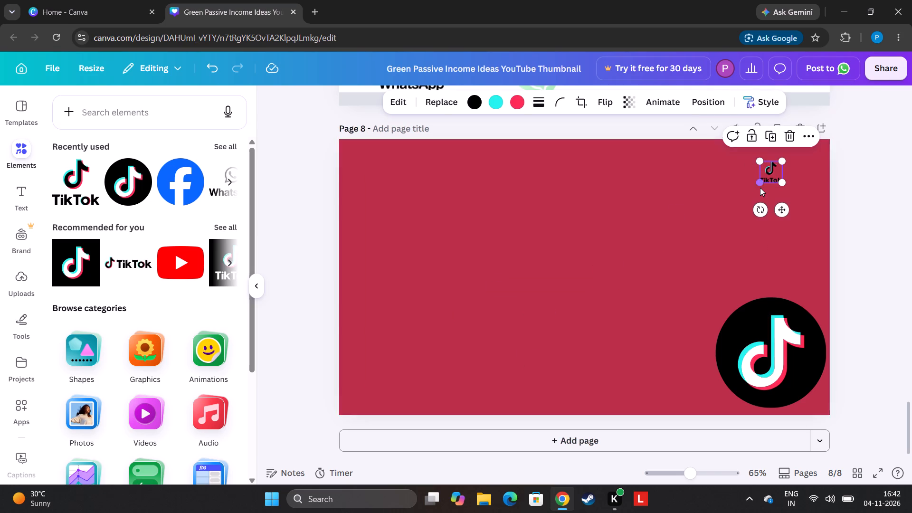
drag(761, 182, 744, 198)
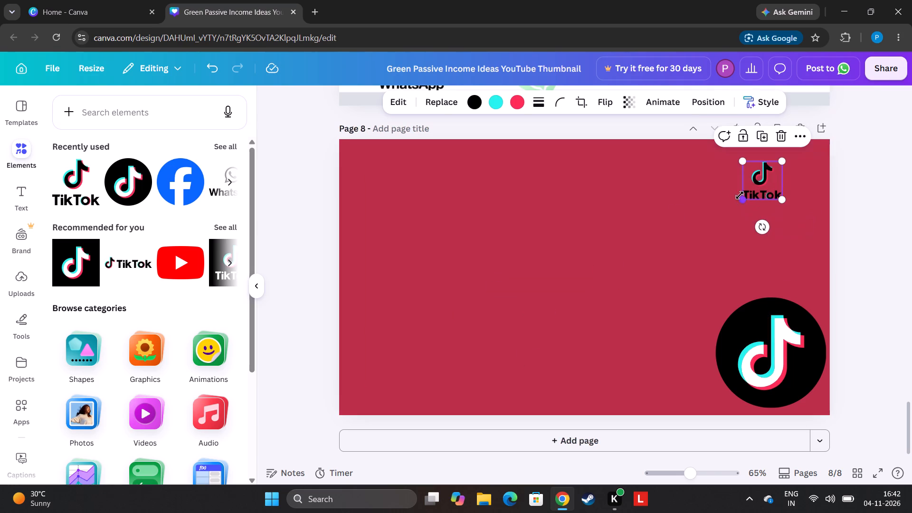
Set the TikTok wordmark logo's transparency to 22.
click(635, 102)
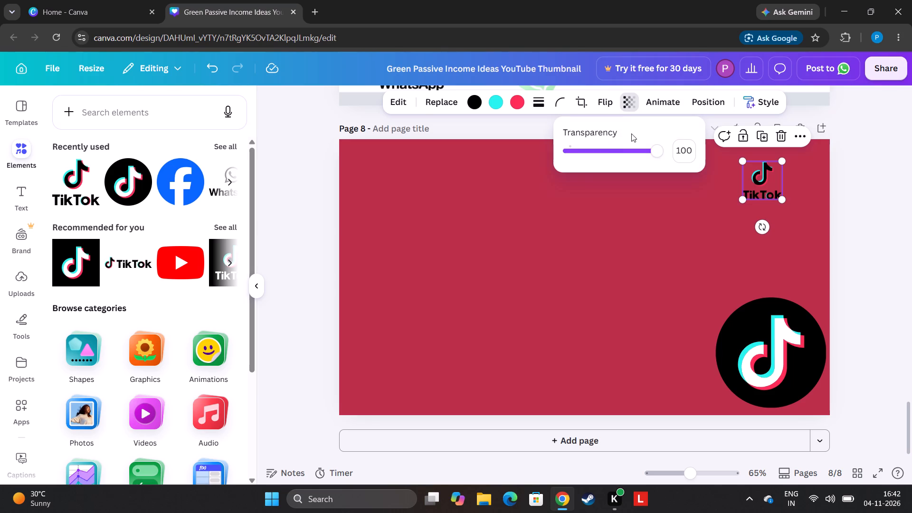
click(609, 156)
click(609, 156)
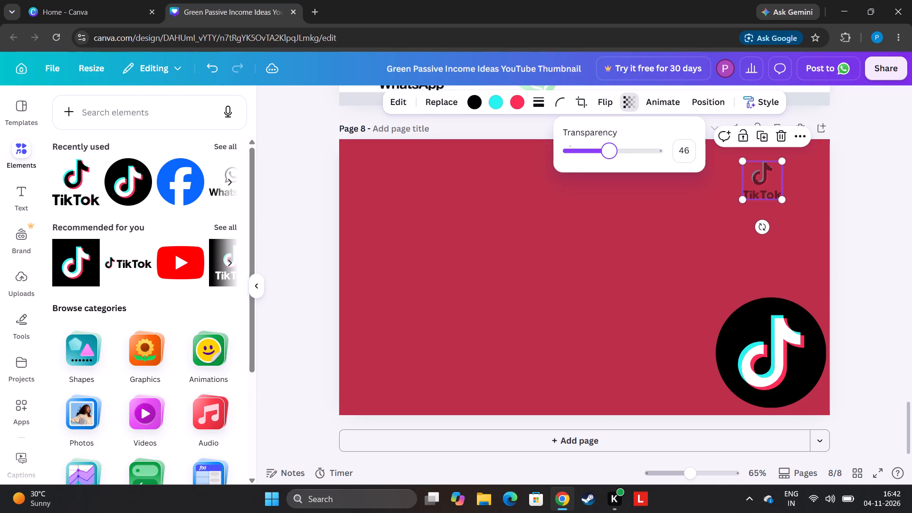
click(587, 150)
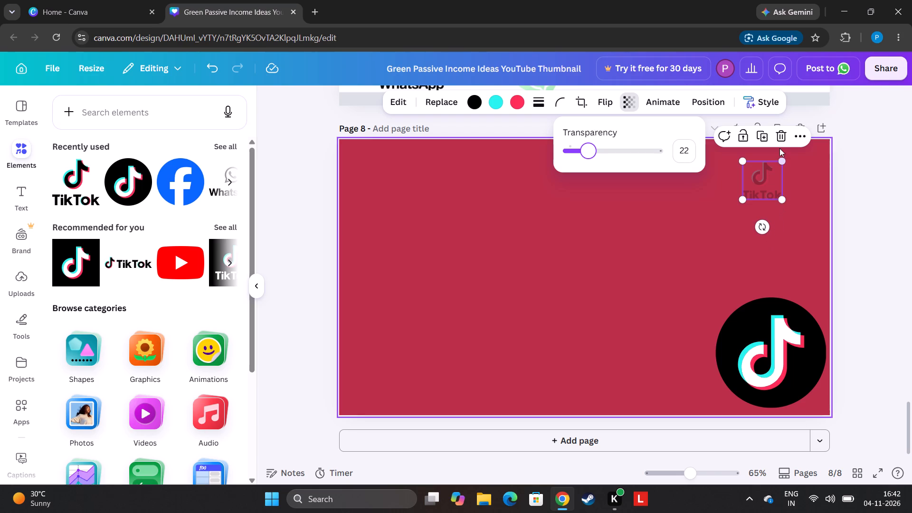
Duplicate the large round TikTok logo, move the copy to the page's lower-left part and shrink it to a small icon.
click(816, 374)
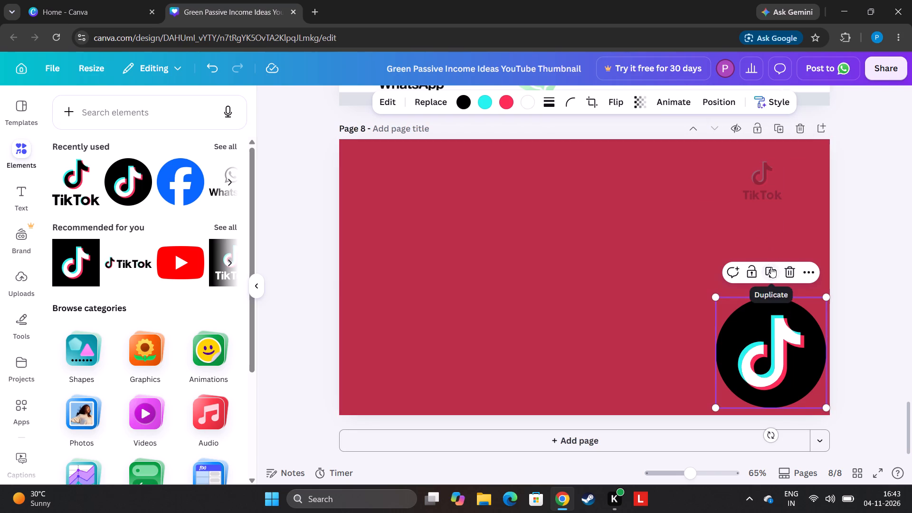
click(774, 267)
drag(779, 351, 510, 314)
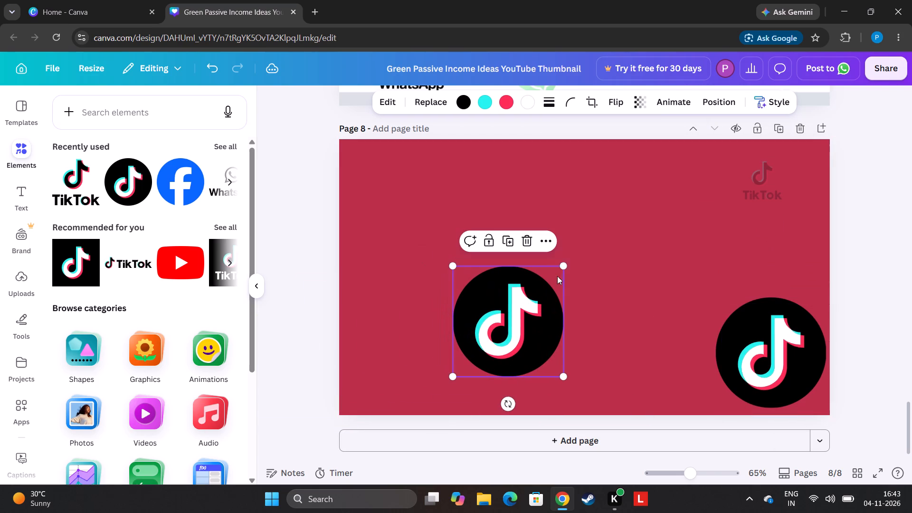
drag(564, 266, 483, 334)
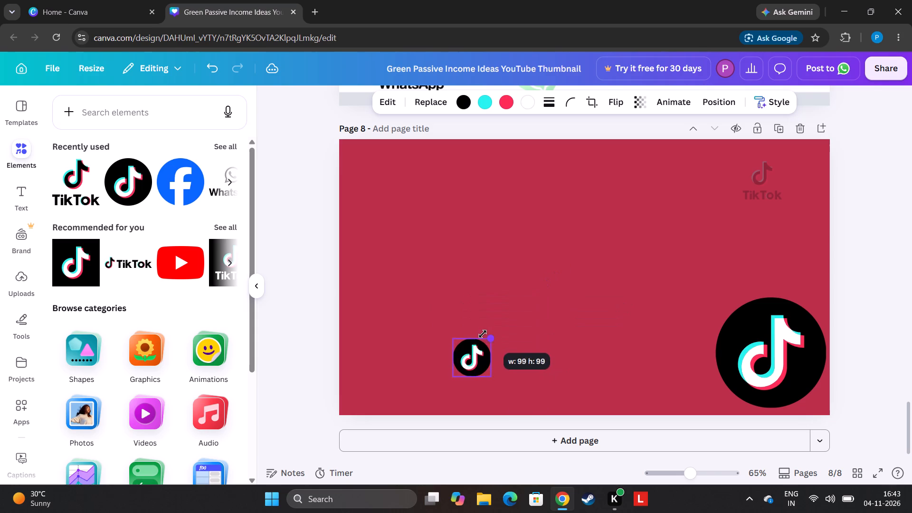
drag(483, 334, 475, 348)
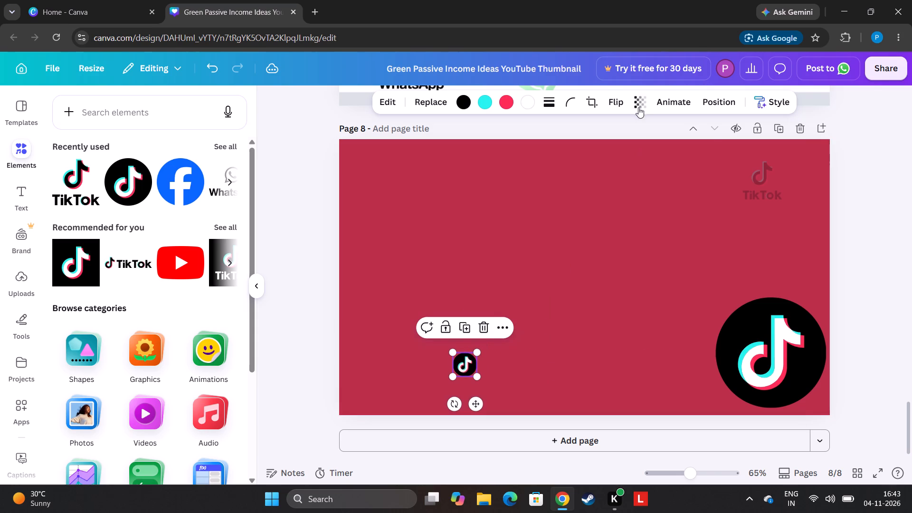
Set the small round TikTok icon's transparency to 12 and tilt it slightly.
click(641, 103)
click(610, 148)
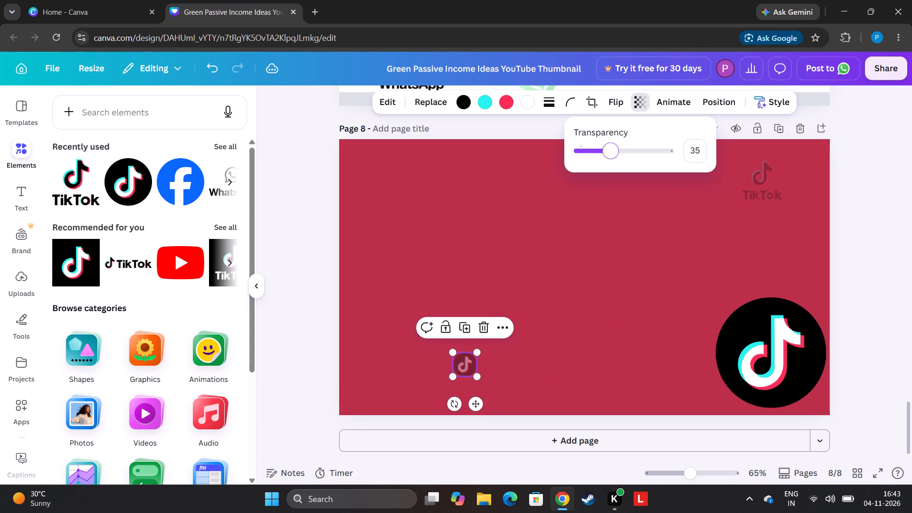
click(610, 159)
drag(610, 159, 589, 159)
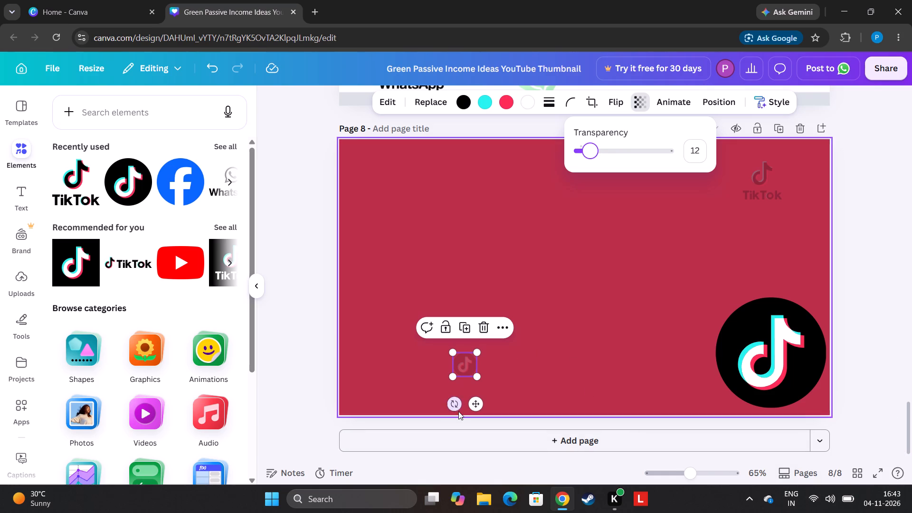
drag(457, 405, 475, 428)
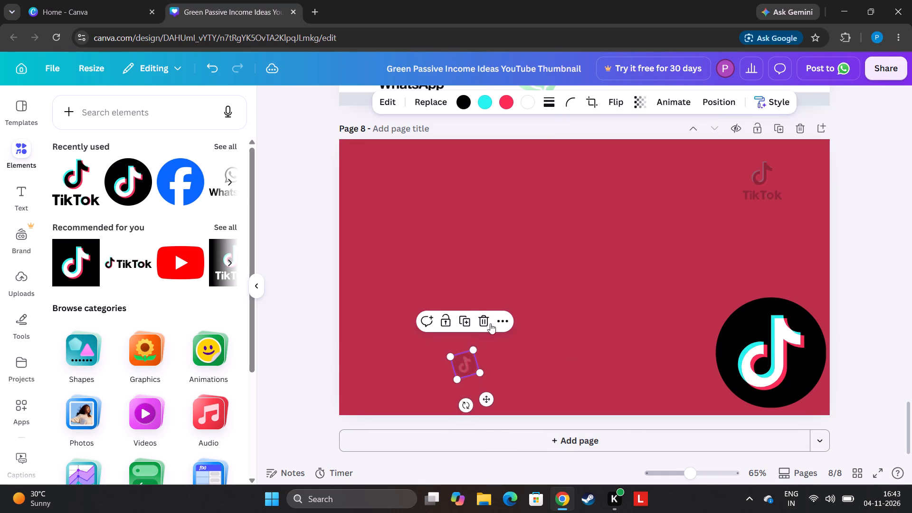
Duplicate the faded TikTok icon, place the copy near the page's bottom edge left of the large logo, and enlarge it.
click(469, 322)
drag(472, 370, 625, 340)
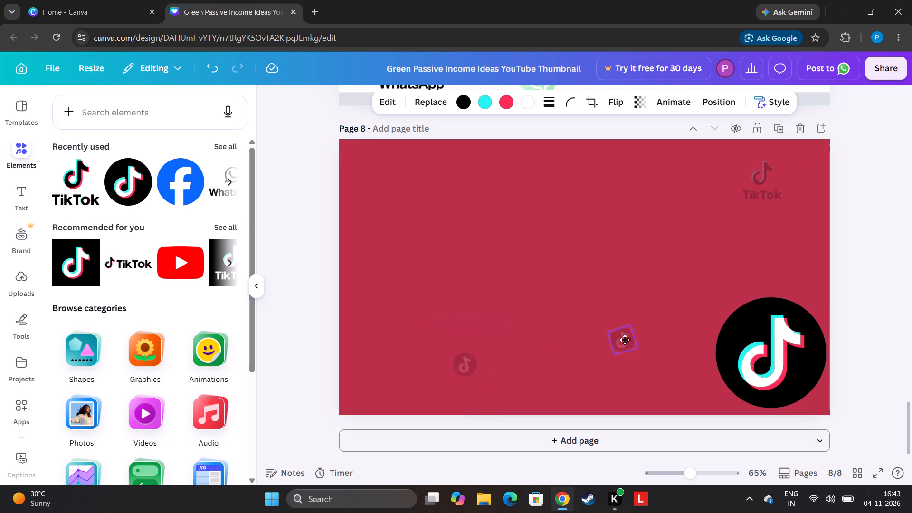
drag(625, 340, 620, 361)
drag(636, 368, 652, 370)
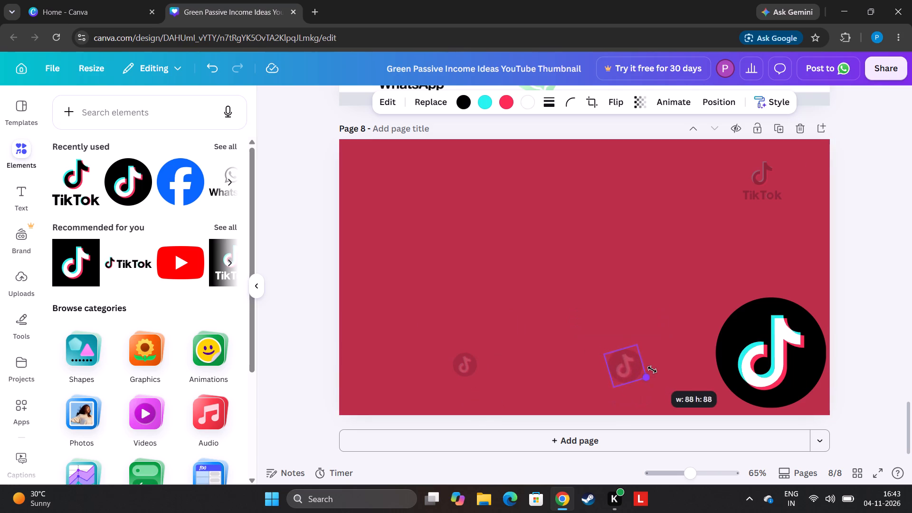
drag(652, 370, 657, 375)
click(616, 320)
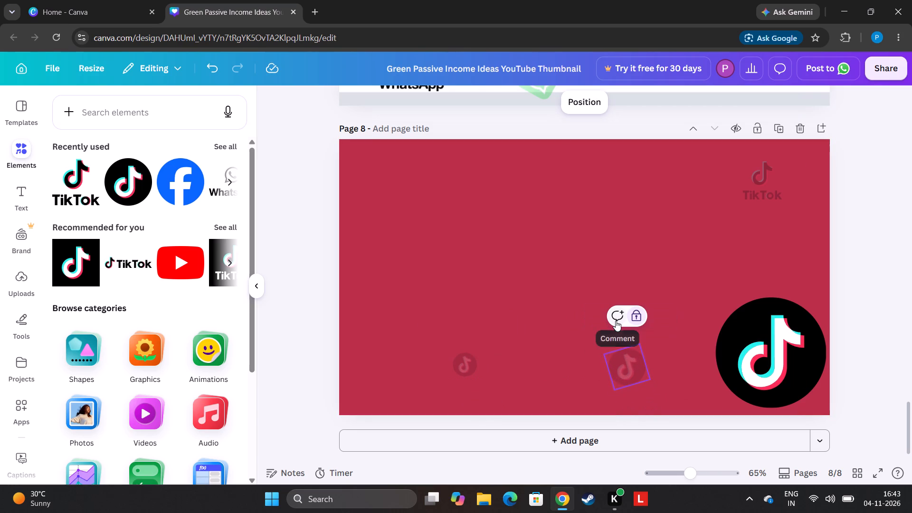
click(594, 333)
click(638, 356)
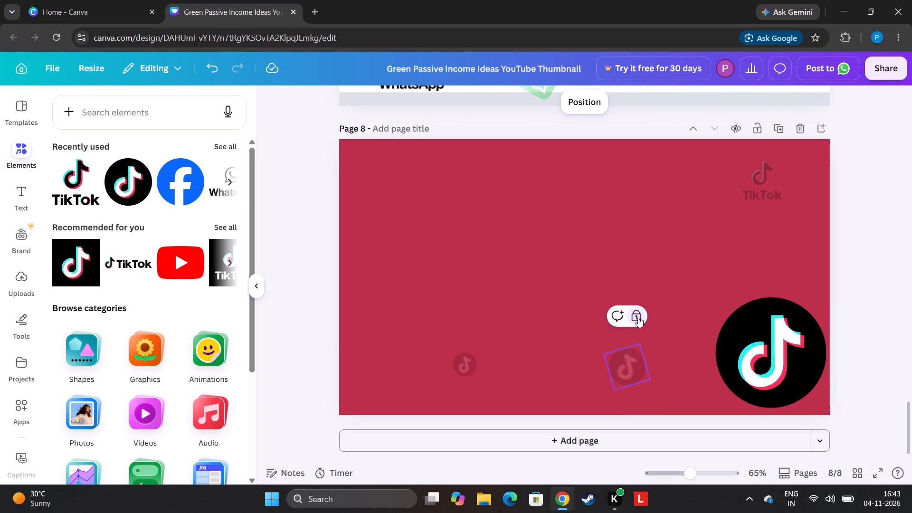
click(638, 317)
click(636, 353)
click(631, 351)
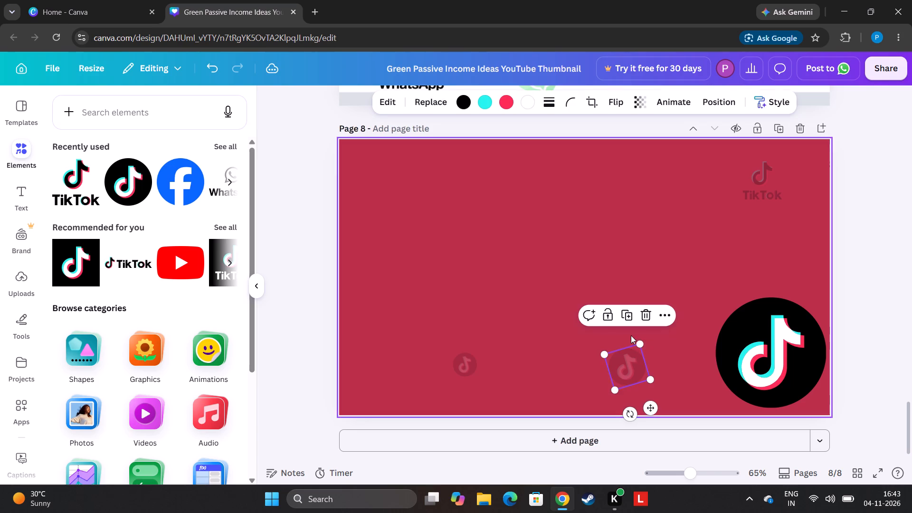
Duplicate the enlarged faded TikTok icon twice, moving one copy to the page's top edge, left of the TikTok wordmark.
click(633, 318)
click(633, 370)
click(631, 319)
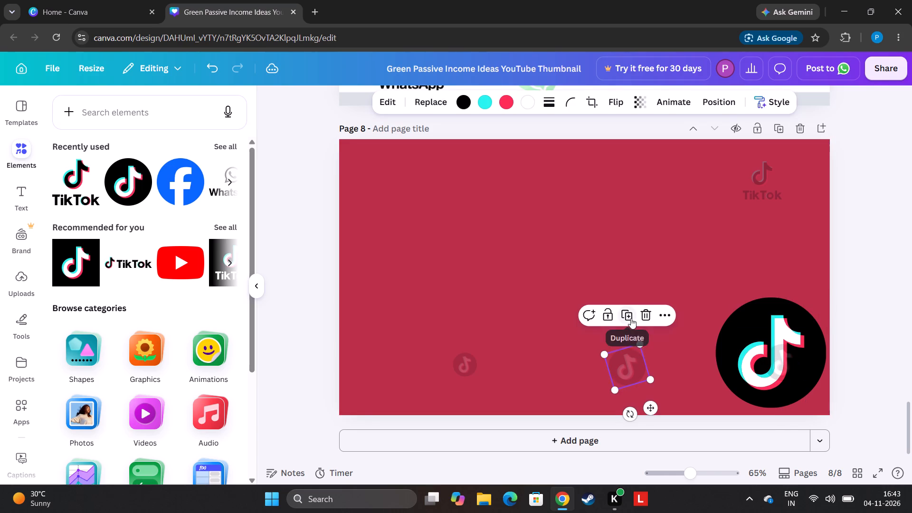
drag(646, 370, 662, 194)
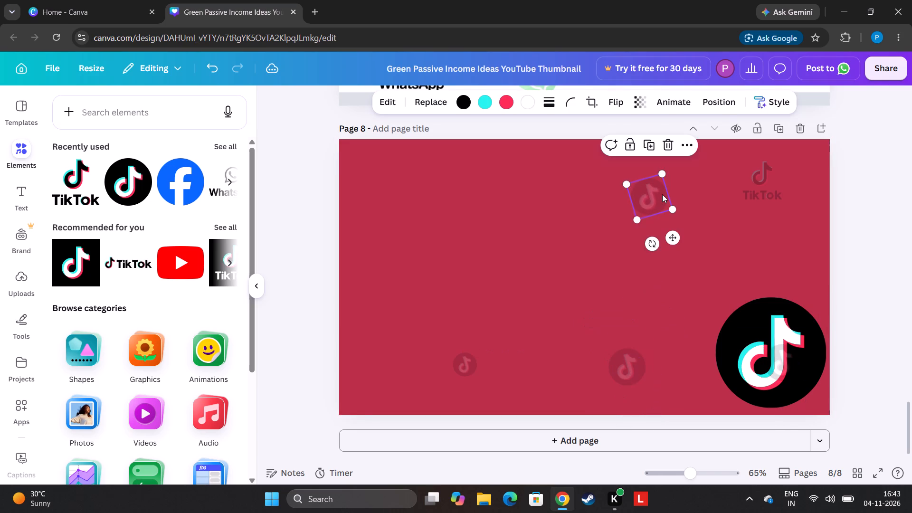
drag(662, 194, 671, 167)
Duplicate the enlarged faded TikTok icon at the page's bottom and move the copy to the lower-left corner area.
drag(652, 369, 637, 372)
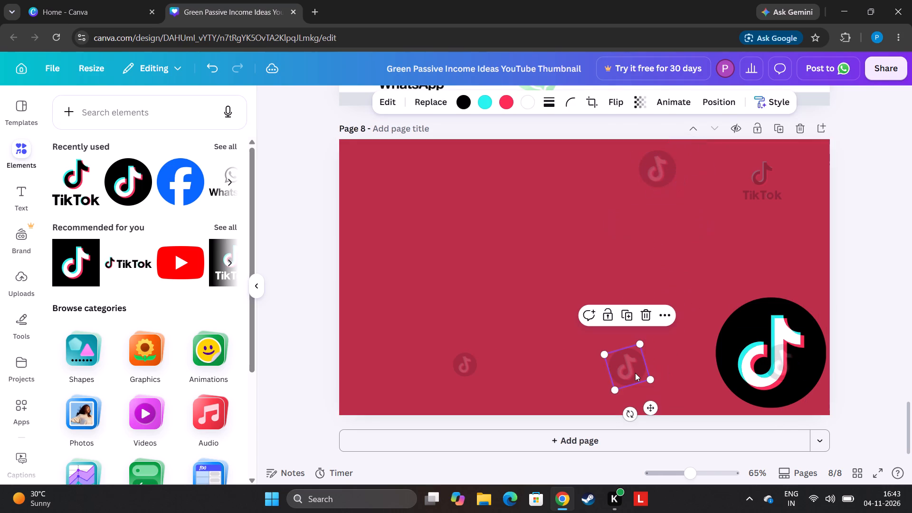
click(635, 373)
click(627, 356)
click(631, 319)
drag(628, 378, 370, 354)
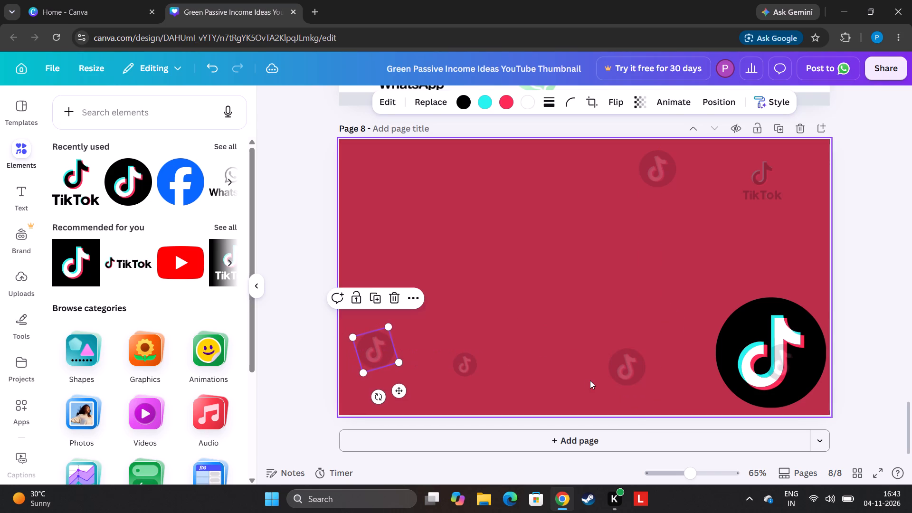
Add two more copies of the enlarged faded TikTok icon, one below the TikTok wordmark and one right of the page's centre.
click(618, 359)
click(627, 309)
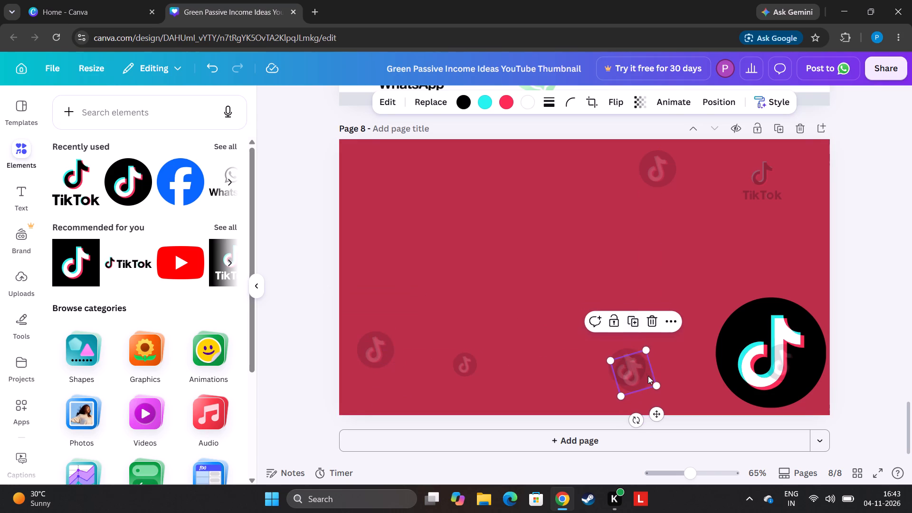
drag(648, 379, 791, 239)
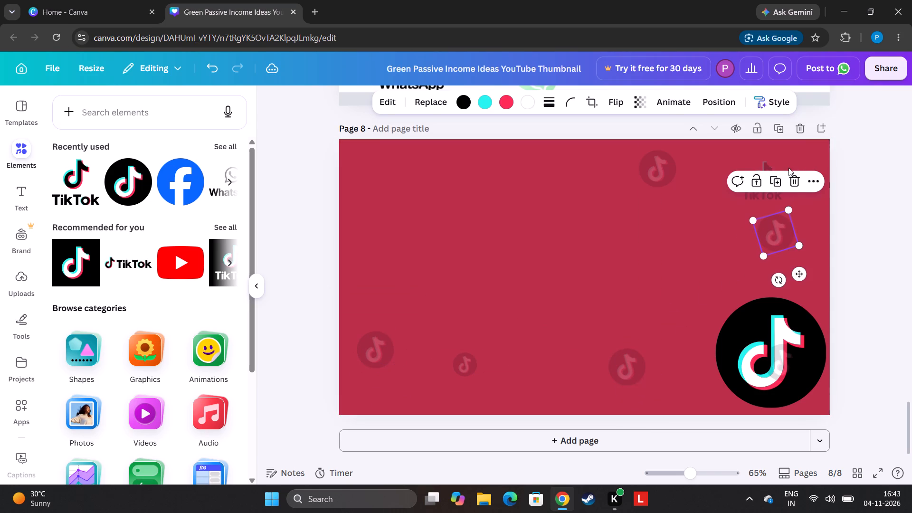
click(777, 181)
drag(787, 236, 644, 262)
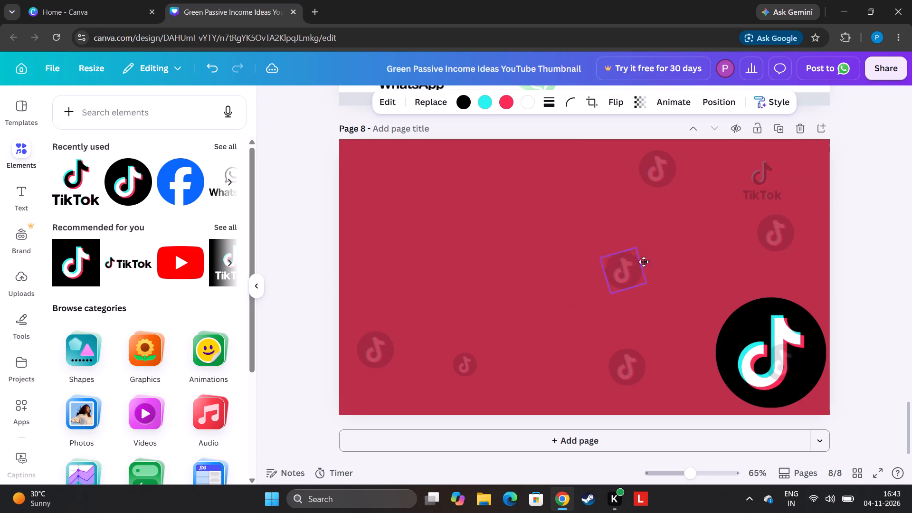
drag(644, 262, 646, 260)
Duplicate the faded TikTok icon right of centre and move the copy to the page's top edge, toward the left corner.
click(643, 211)
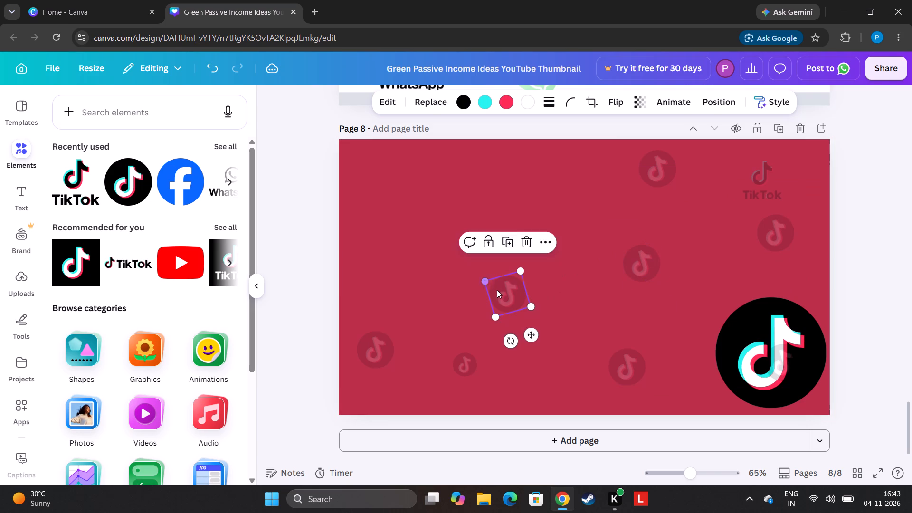
drag(502, 290, 383, 133)
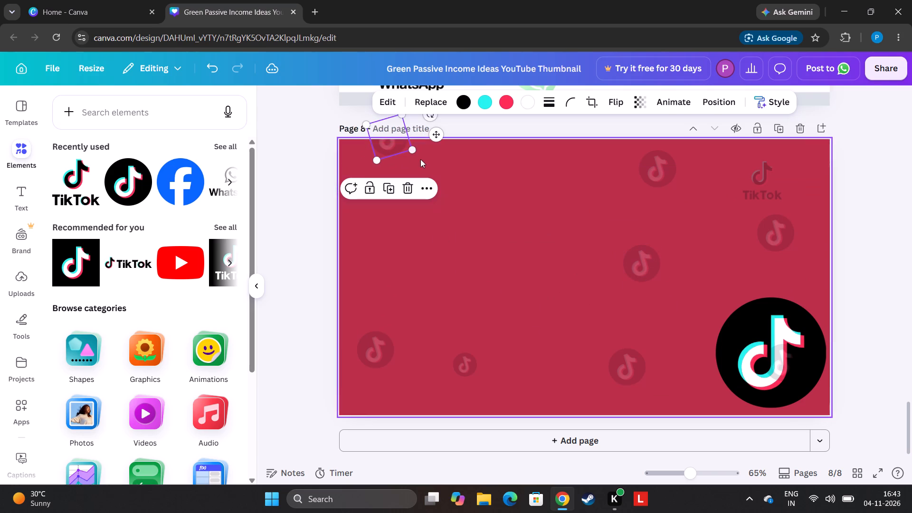
drag(397, 145, 440, 158)
Spread out three faded TikTok icons: lower-left one to the top edge, small one near centre, one behind the large logo beneath the wordmark.
drag(382, 342, 385, 341)
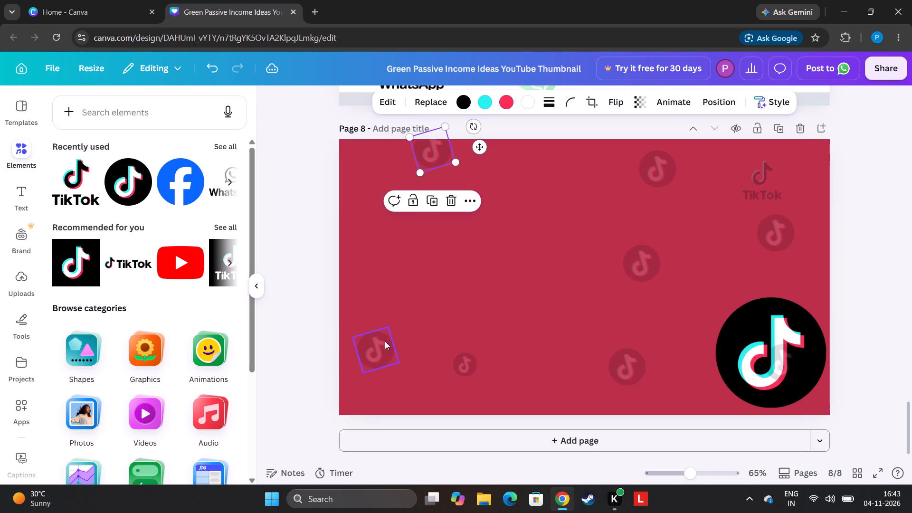
drag(385, 341, 619, 171)
drag(615, 179, 559, 168)
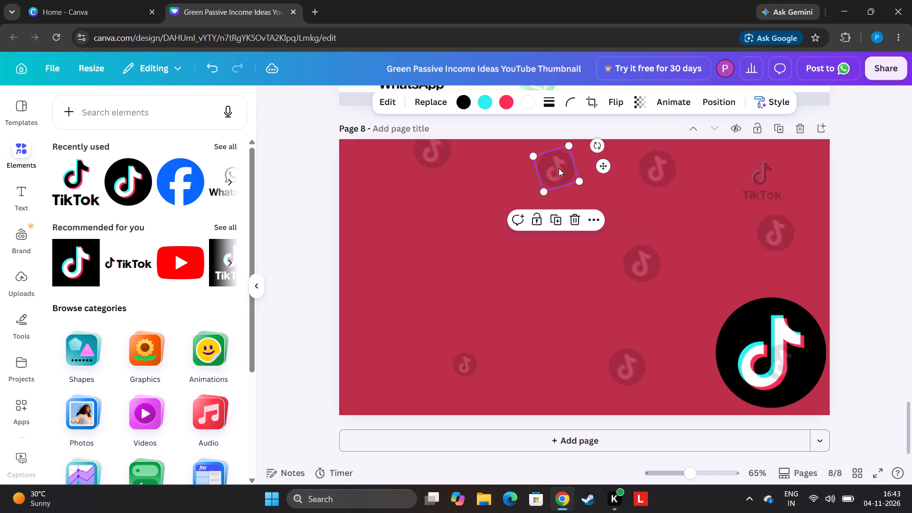
drag(465, 359, 581, 289)
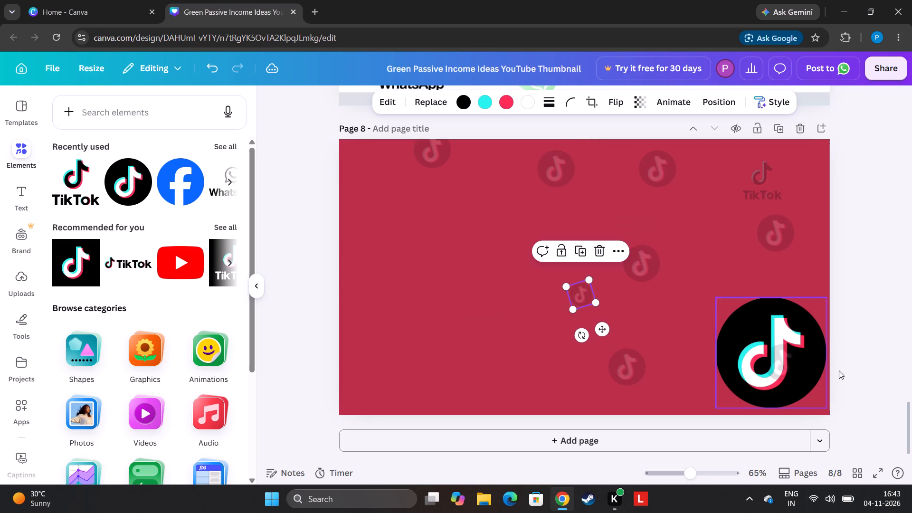
drag(779, 369, 726, 293)
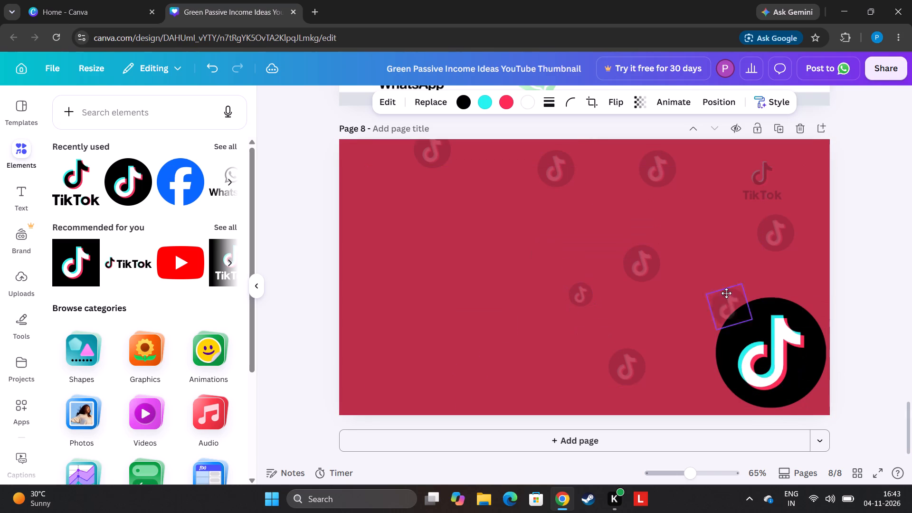
drag(726, 293, 765, 241)
Move the large TikTok logo to the page's lower-left area and one overlapping faded icon from beneath the wordmark to the page's right edge.
drag(788, 332, 443, 316)
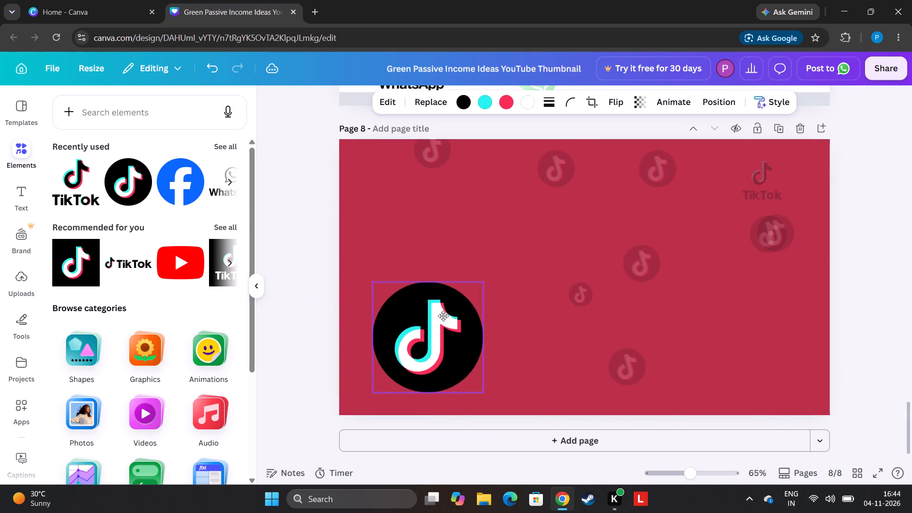
drag(443, 316, 442, 323)
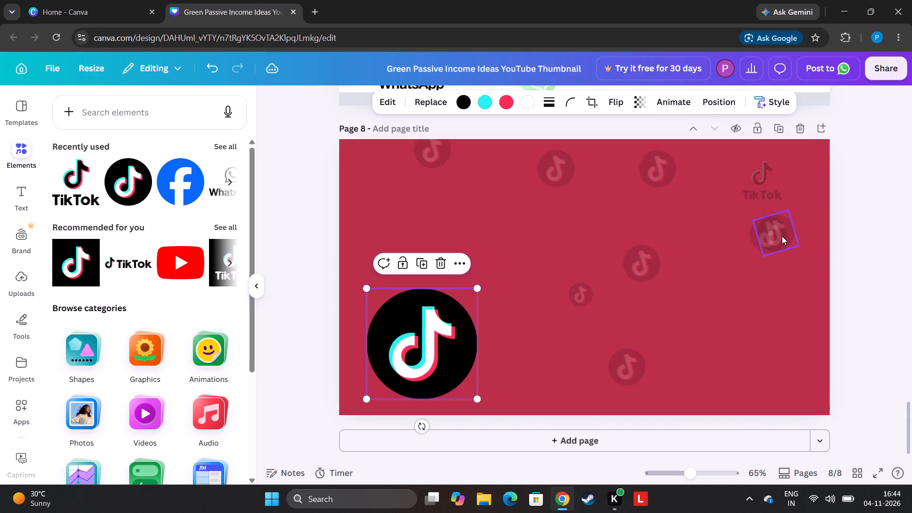
drag(782, 235, 818, 314)
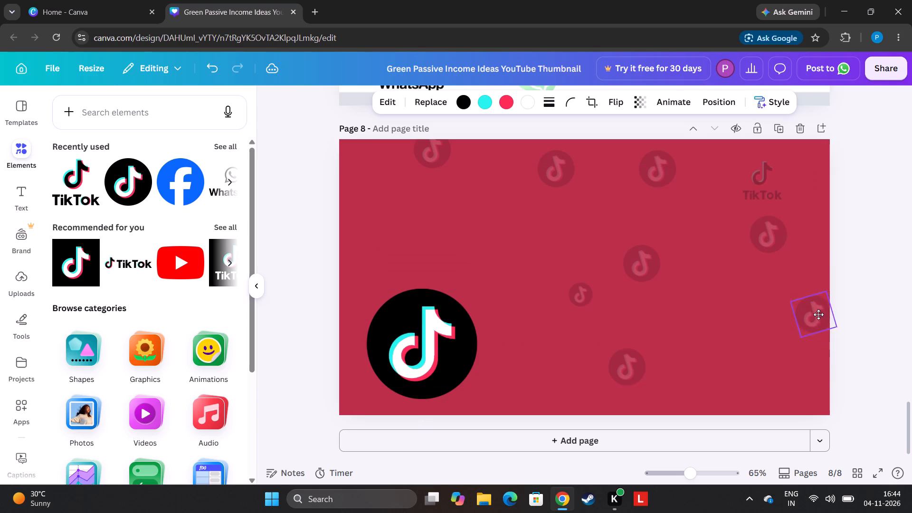
drag(818, 314, 818, 314)
Move the faded icon right of the page's centre to the left side above the large TikTok logo and shrink it slightly.
drag(635, 261, 375, 235)
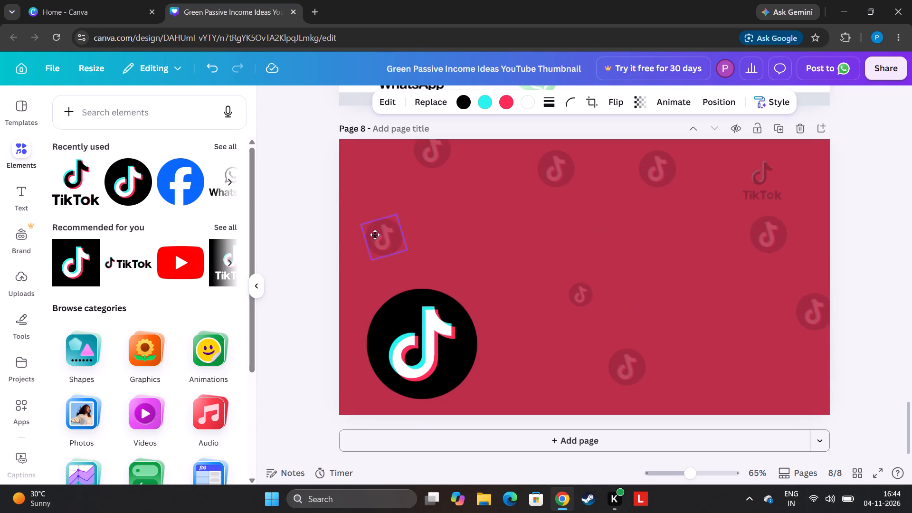
drag(375, 235, 377, 230)
drag(398, 210, 397, 210)
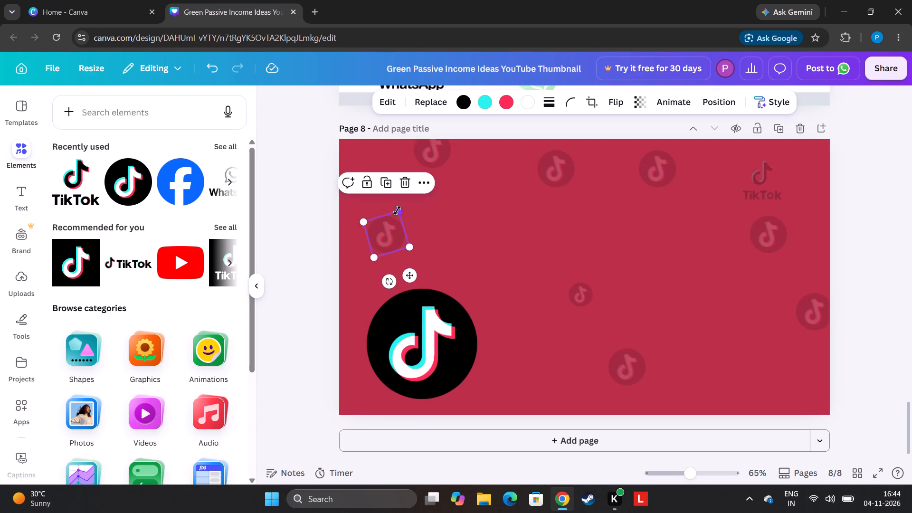
drag(397, 210, 389, 220)
Reposition two faded icons from the page's top, one in the top-left corner and one above the large logo's upper right.
drag(567, 169, 445, 212)
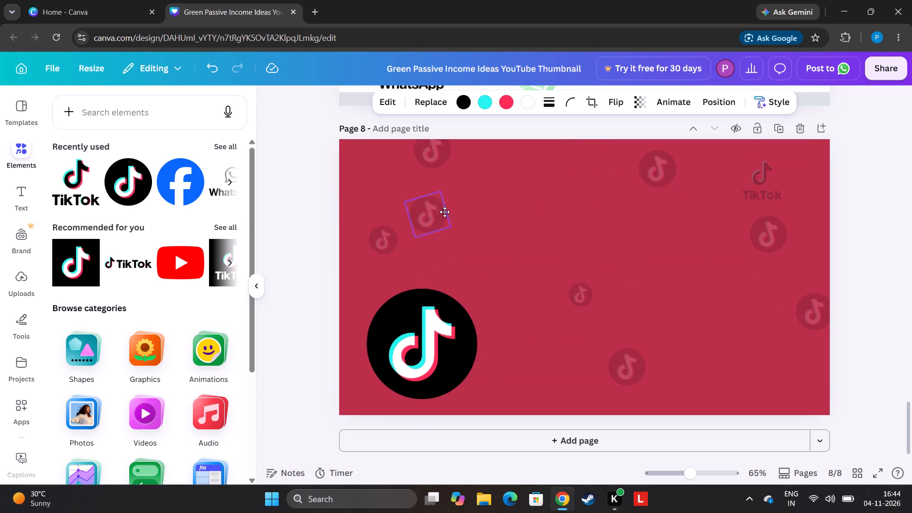
drag(445, 212, 506, 182)
drag(432, 156, 398, 170)
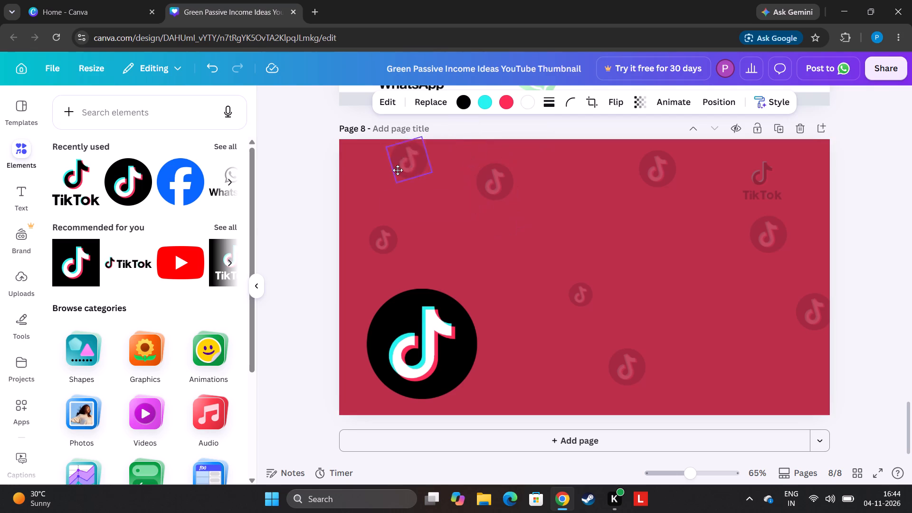
drag(398, 170, 373, 150)
drag(503, 181, 484, 199)
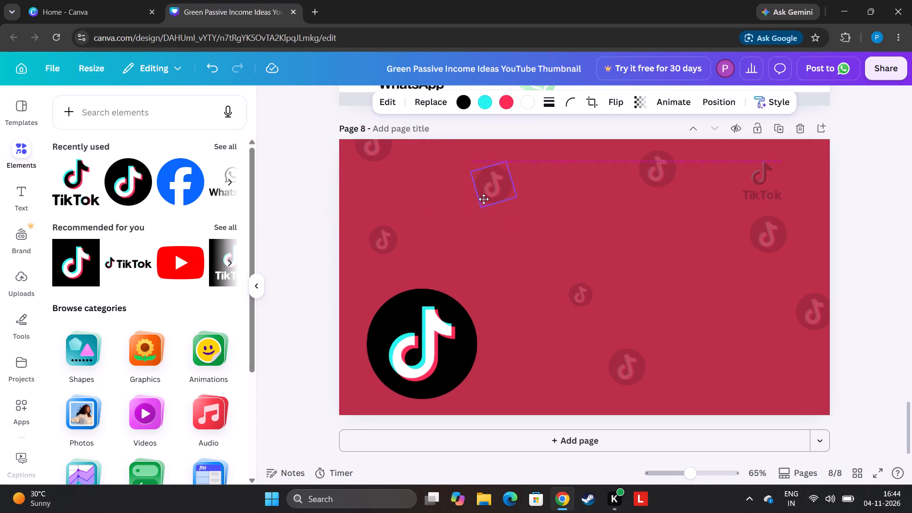
drag(484, 199, 452, 209)
Move the faded icon left of the TikTok wordmark to the page's top centre and shrink it slightly.
drag(655, 174, 564, 171)
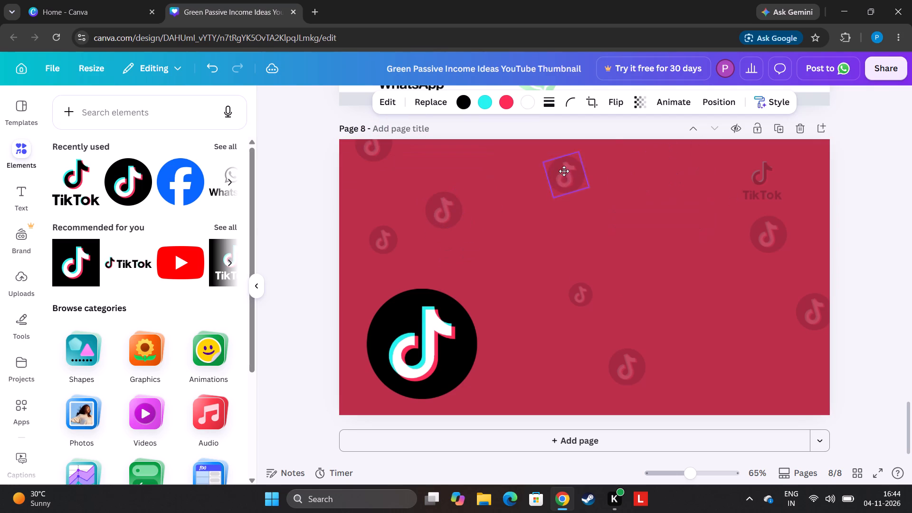
drag(564, 171, 564, 169)
drag(589, 179, 581, 175)
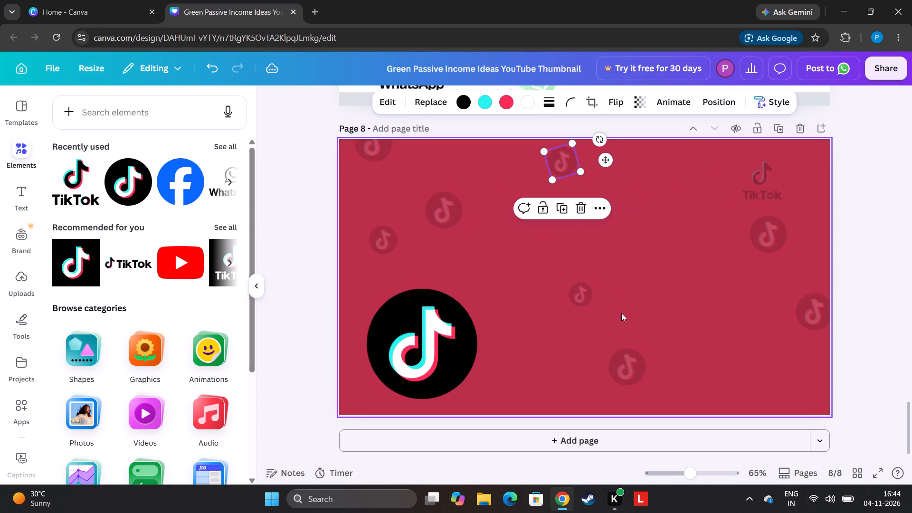
Shift the smallest faded icon to just left of the page's centre and lower the bottom icon closer to the page's bottom edge.
drag(585, 294, 561, 256)
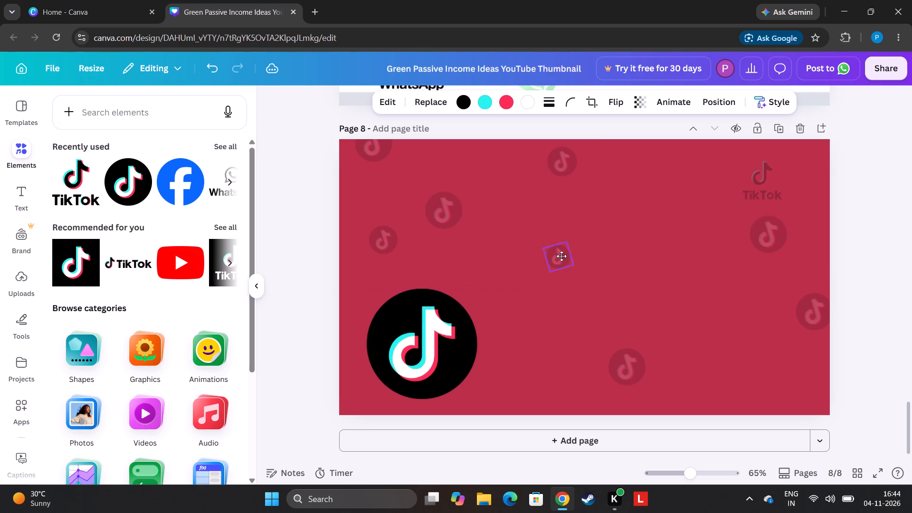
drag(561, 256, 537, 280)
drag(633, 378, 617, 379)
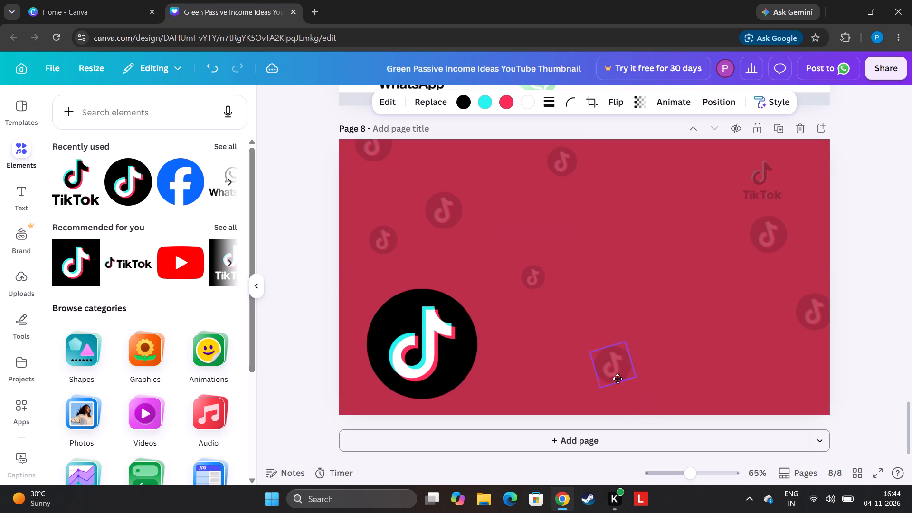
drag(617, 379, 617, 398)
Move the faded icon below the wordmark to the page's bottom, and place the right-edge icon higher and partly off the page.
drag(773, 240, 741, 373)
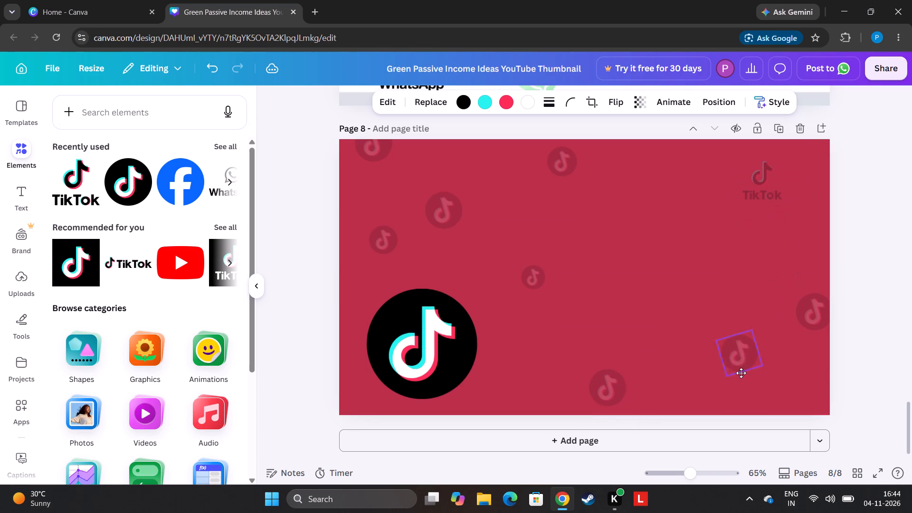
drag(741, 373, 723, 396)
drag(823, 302, 836, 270)
Move the faded TikTok wordmark to the page's lower-right corner area, beside the bottom faded icon.
drag(773, 175, 818, 325)
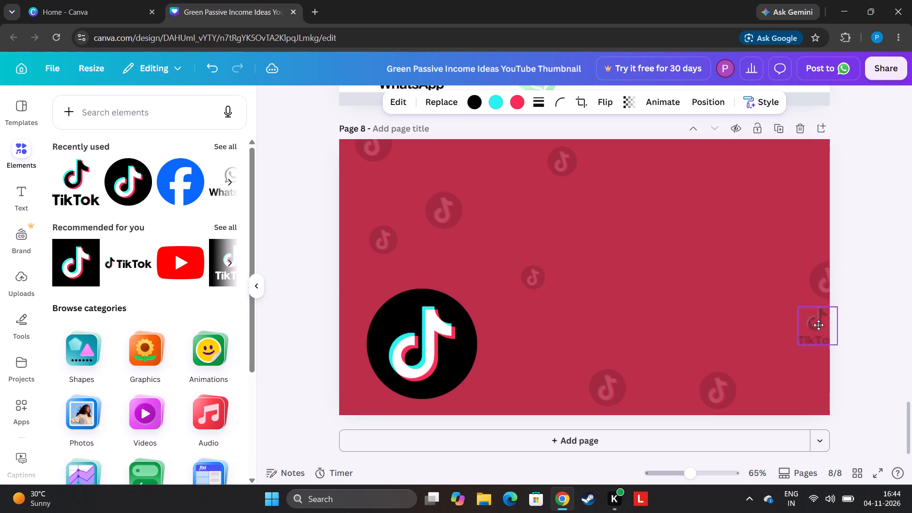
drag(818, 325, 788, 358)
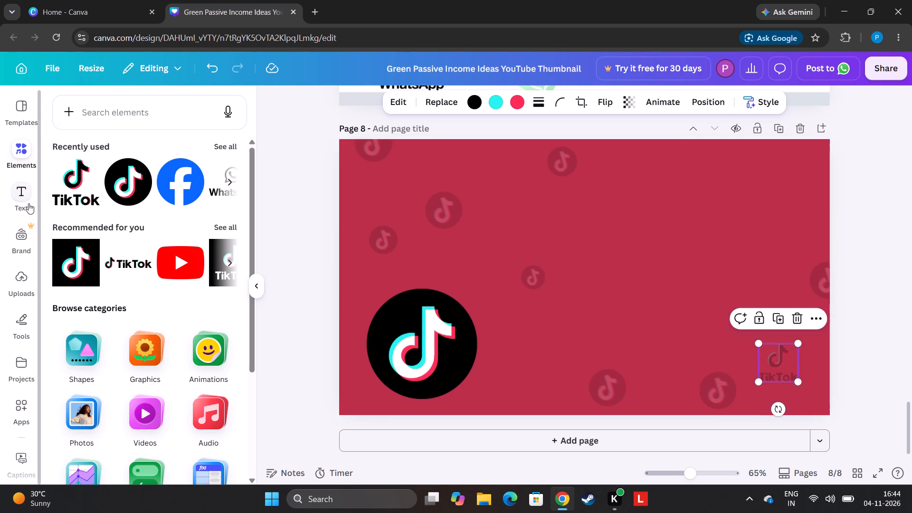
Add an octagon shape and place it in the page's lower-left corner area, over the large TikTok logo.
click(100, 359)
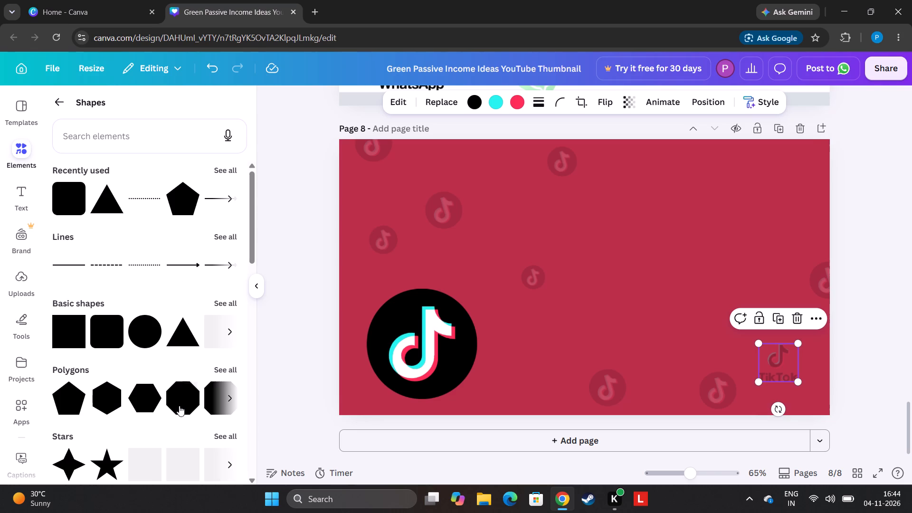
click(179, 408)
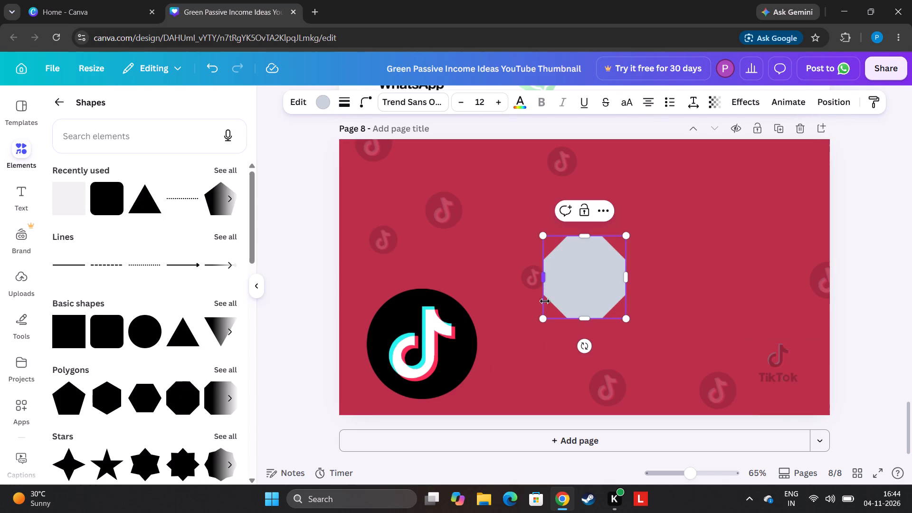
drag(576, 283, 386, 400)
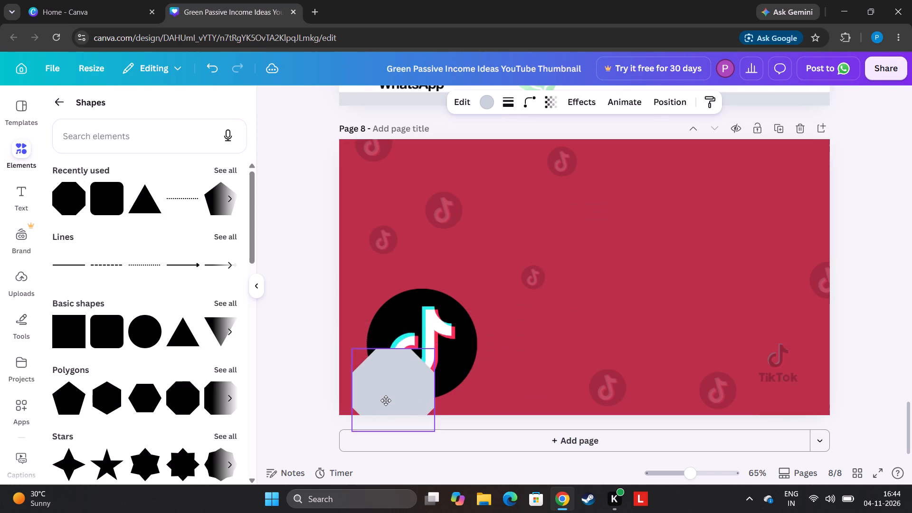
drag(386, 400, 386, 400)
Move the large TikTok logo to the page's right side, above the faded TikTok wordmark.
drag(446, 306, 790, 244)
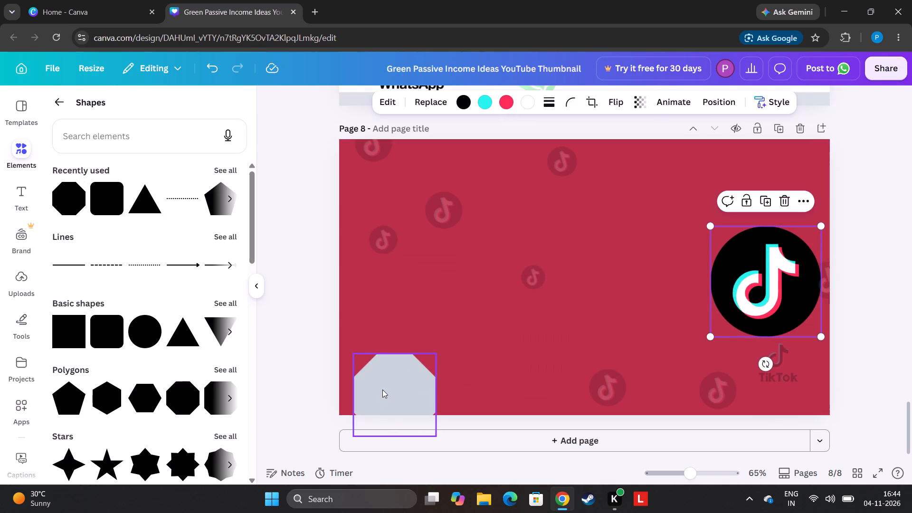
Raise the octagon to rest on the page's bottom edge and enlarge it to about half the page's height.
drag(395, 379, 401, 358)
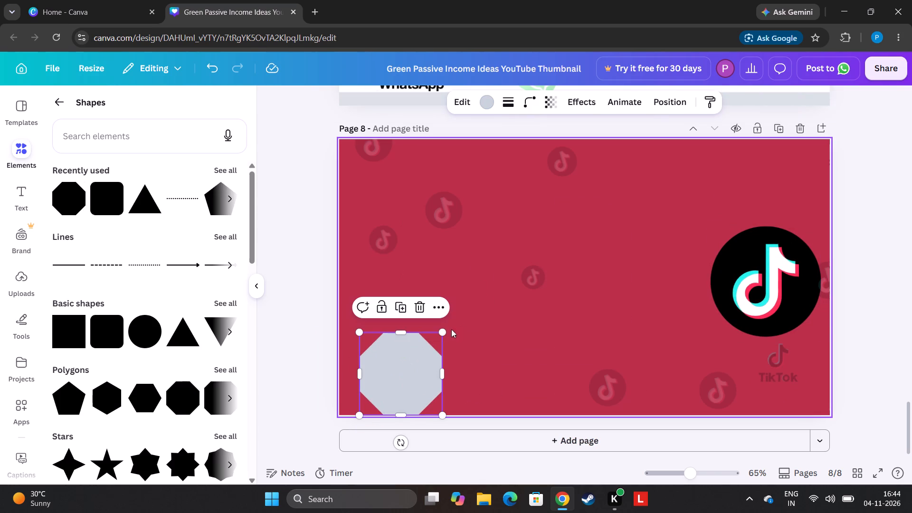
drag(445, 332, 476, 256)
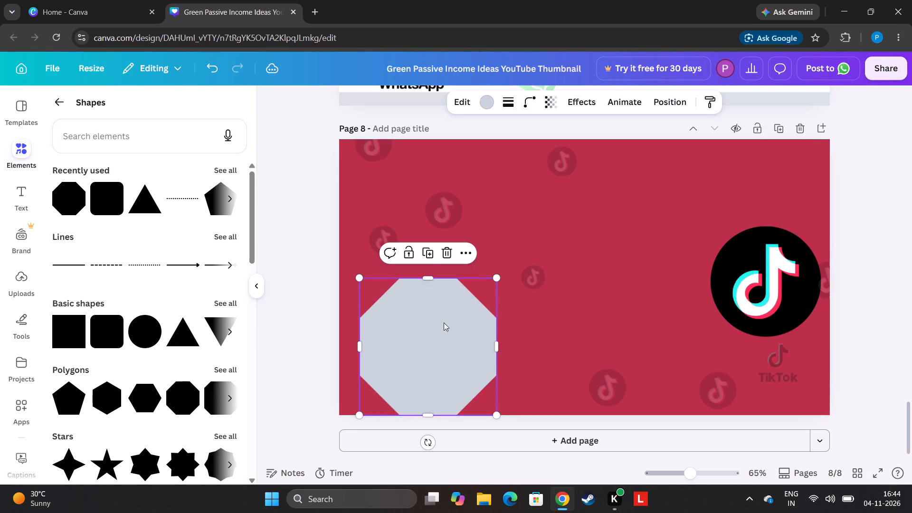
Set the octagon's transparency to 54.
click(489, 106)
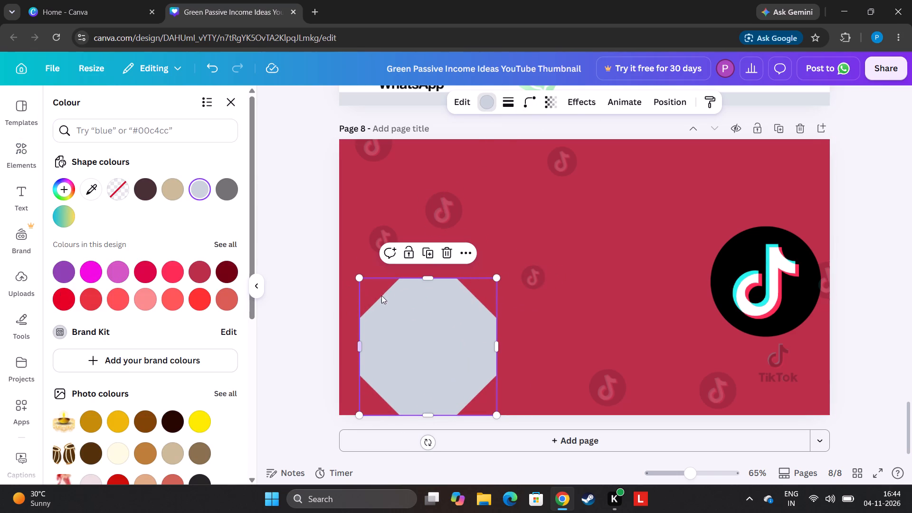
click(550, 93)
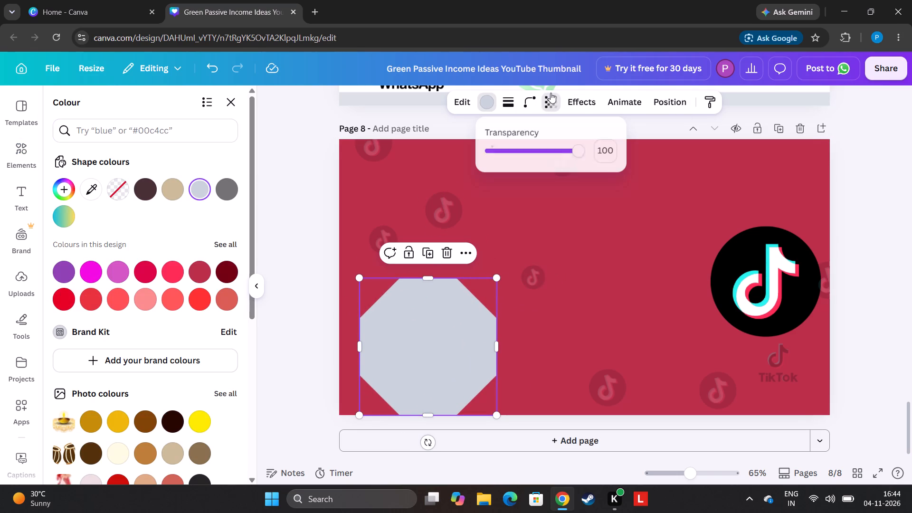
drag(518, 135, 518, 140)
click(520, 147)
click(538, 151)
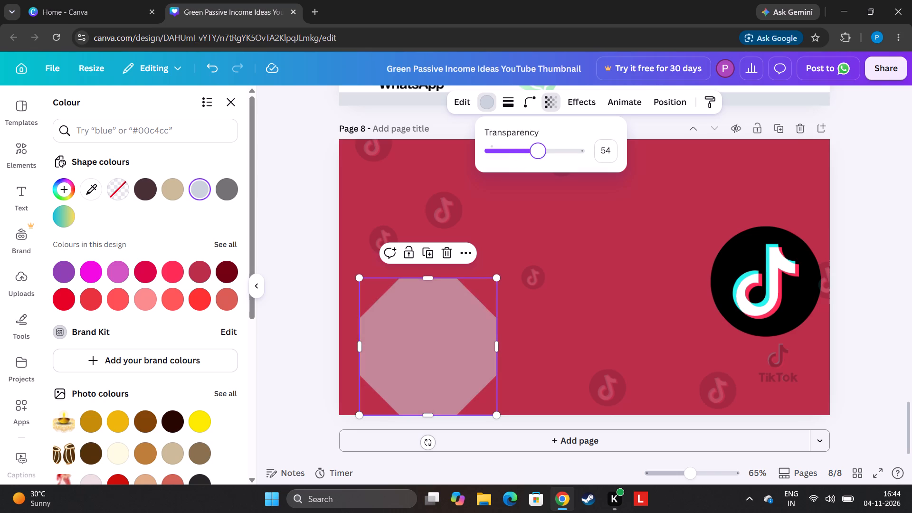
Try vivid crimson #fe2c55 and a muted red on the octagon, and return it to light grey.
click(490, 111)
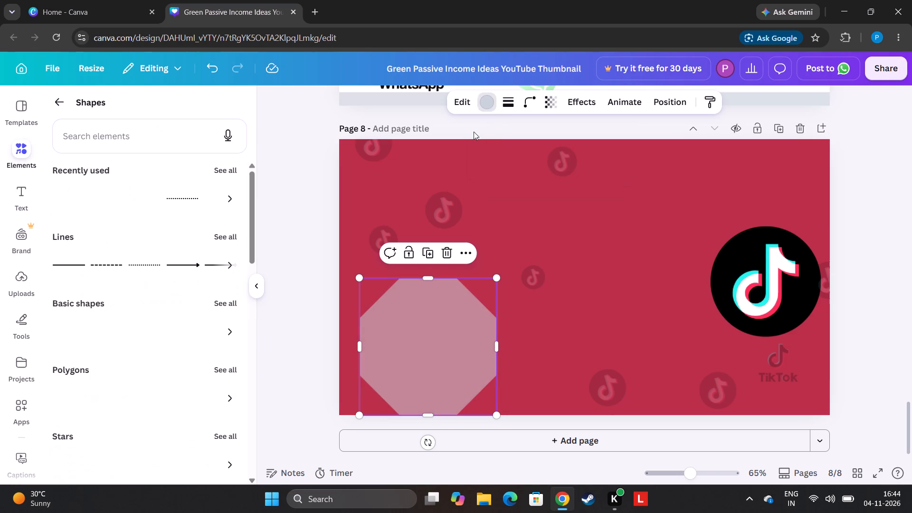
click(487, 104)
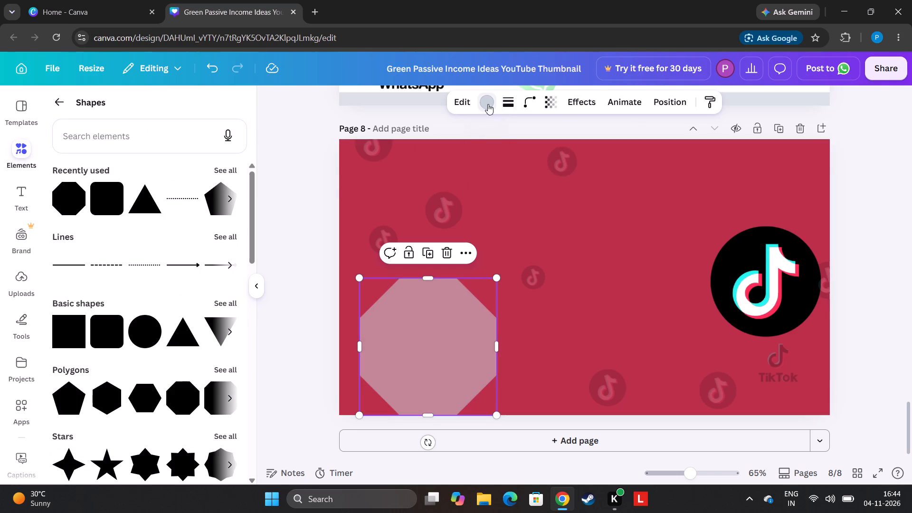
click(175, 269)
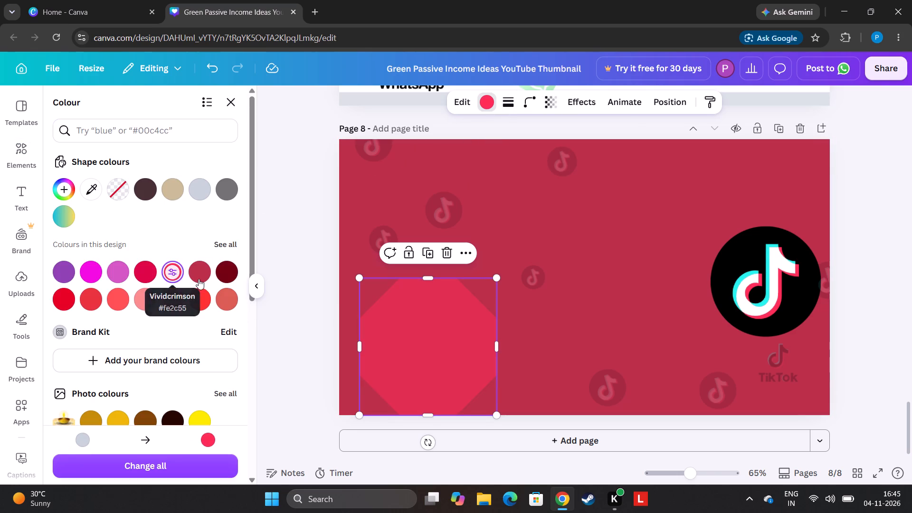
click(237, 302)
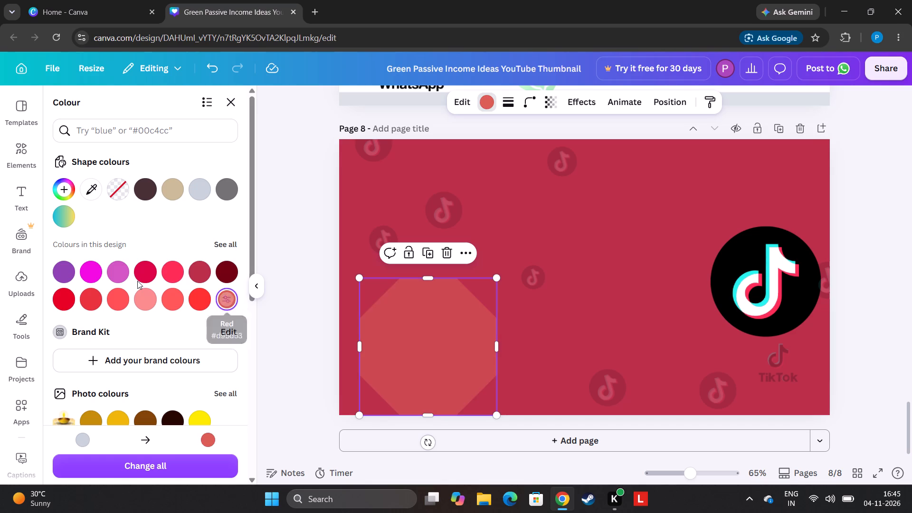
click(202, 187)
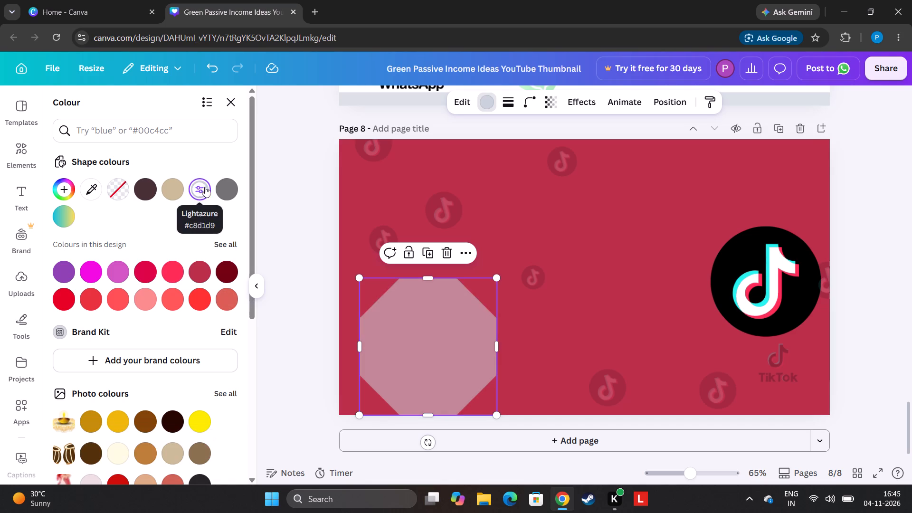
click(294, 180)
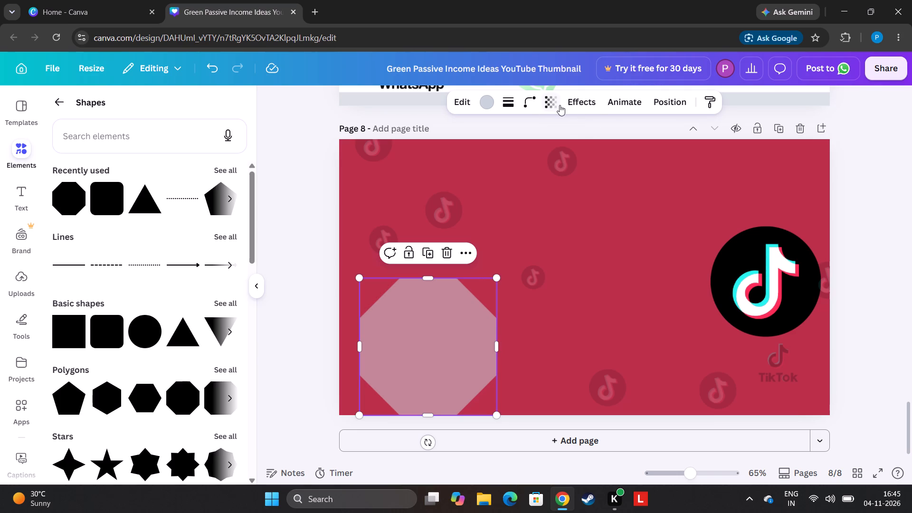
Set the octagon's transparency to 31.
click(560, 105)
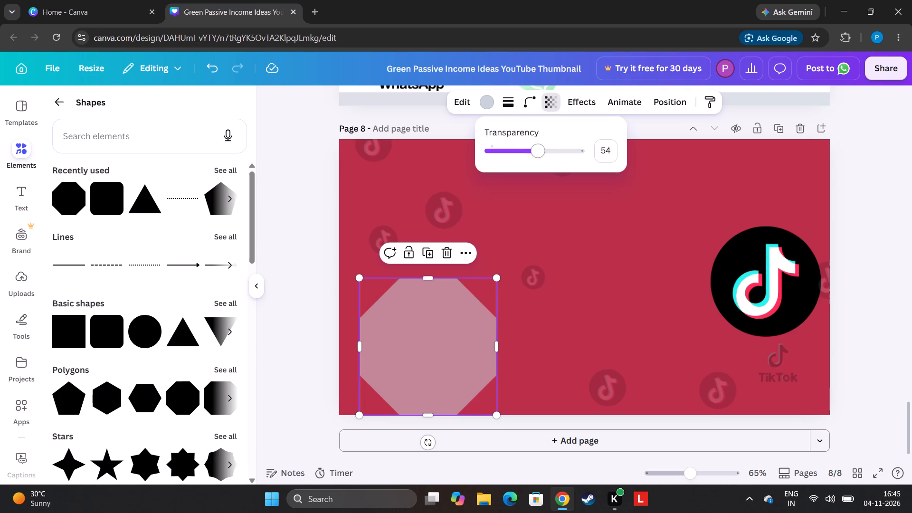
drag(537, 155, 517, 153)
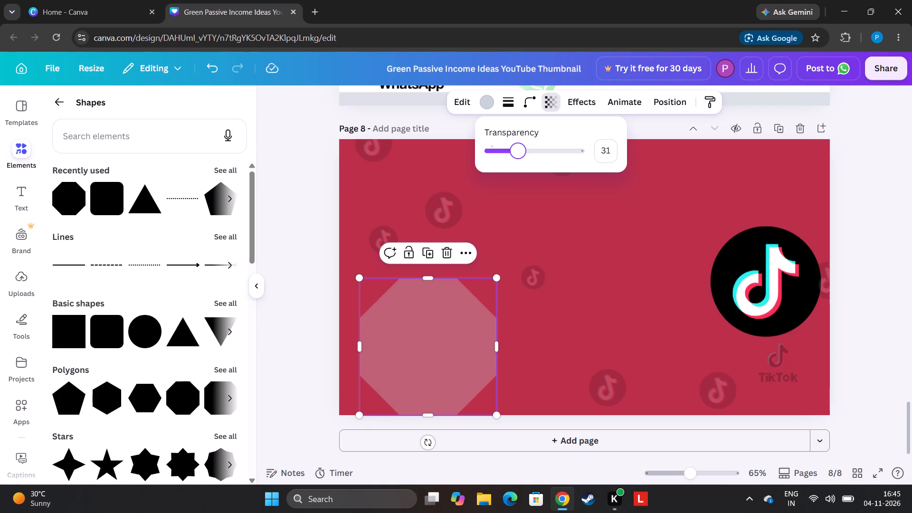
drag(517, 153, 518, 152)
Duplicate the large TikTok logo and place the copy over the octagon in the page's lower-left area.
drag(761, 260, 567, 352)
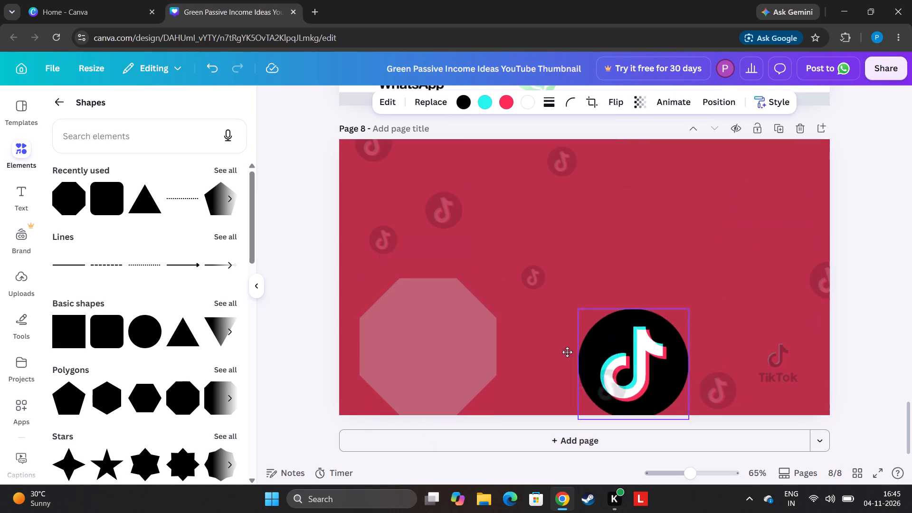
drag(567, 352, 676, 247)
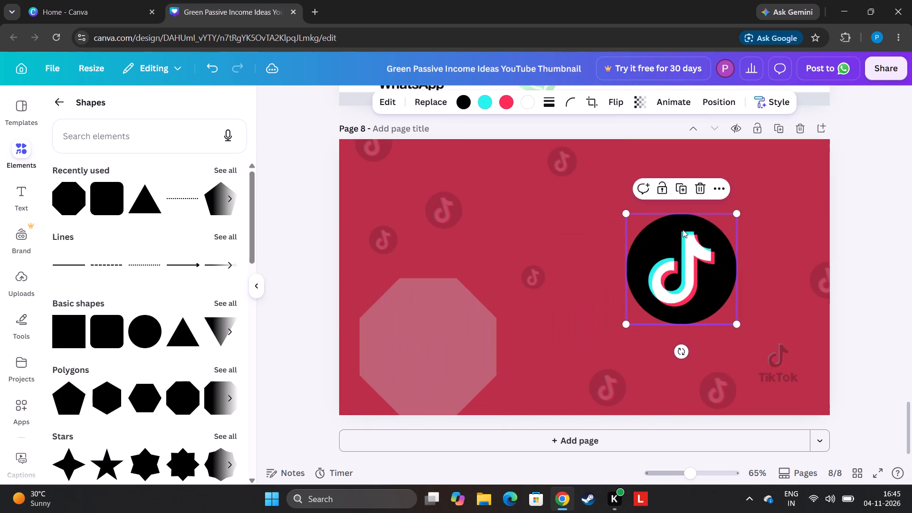
click(685, 189)
drag(713, 269, 698, 275)
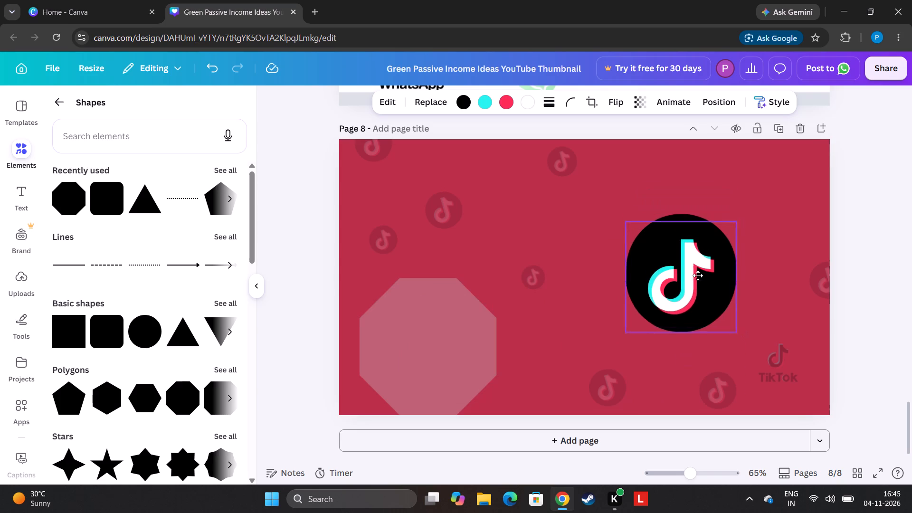
drag(698, 275, 542, 342)
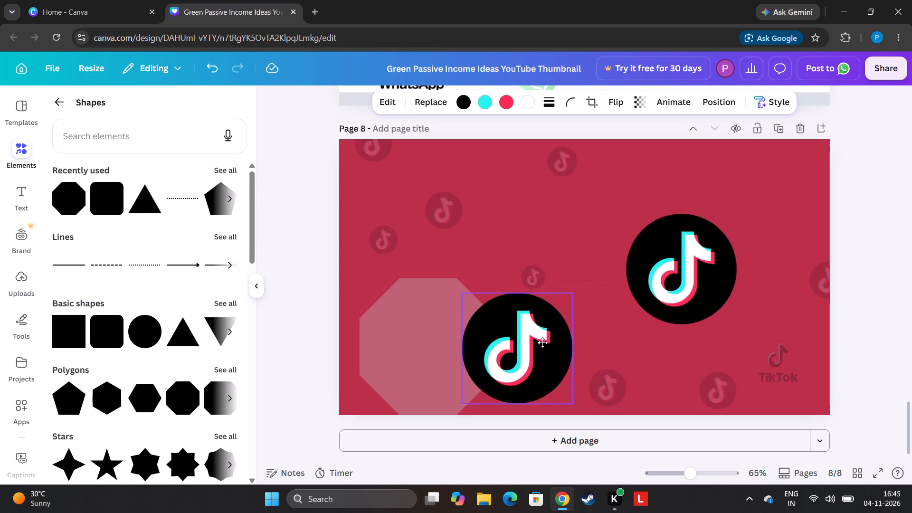
drag(542, 342, 457, 346)
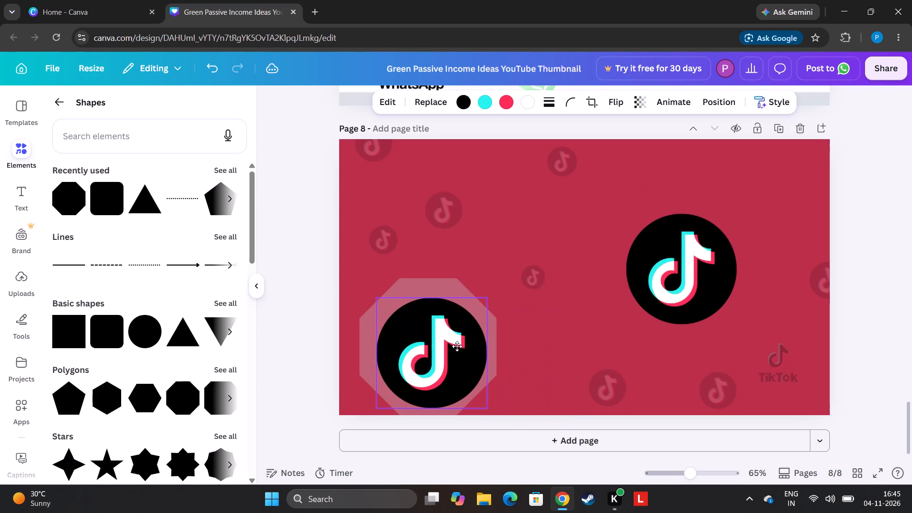
drag(457, 346, 452, 354)
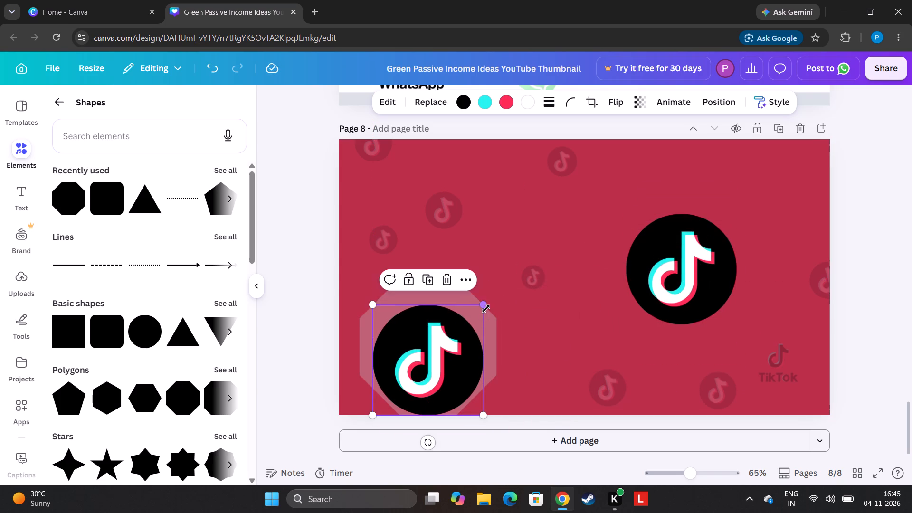
Enlarge the copied TikTok logo until it nearly fills the octagon, and centre it on the shape.
drag(485, 305, 473, 282)
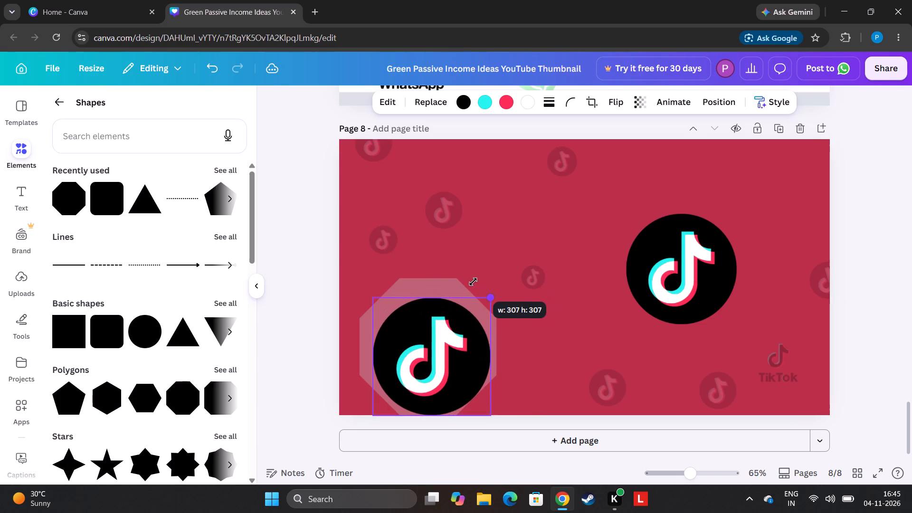
drag(473, 282, 474, 267)
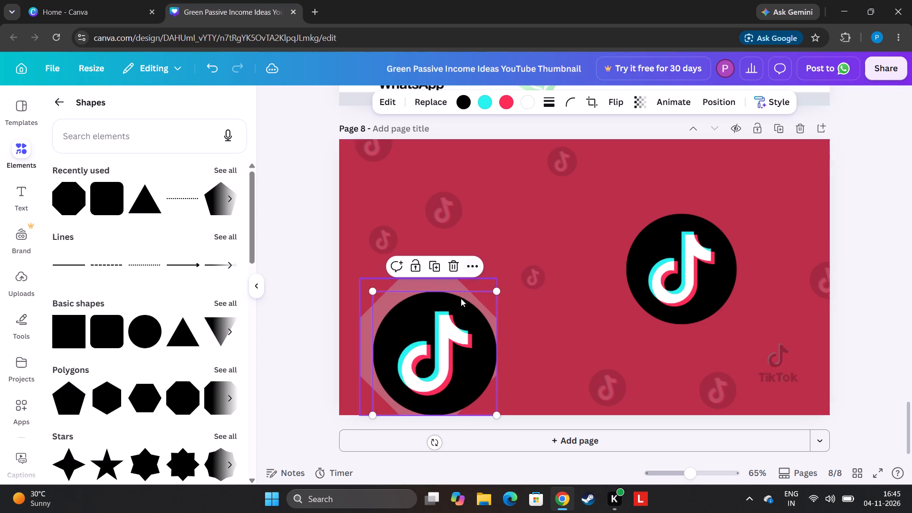
drag(447, 345, 440, 340)
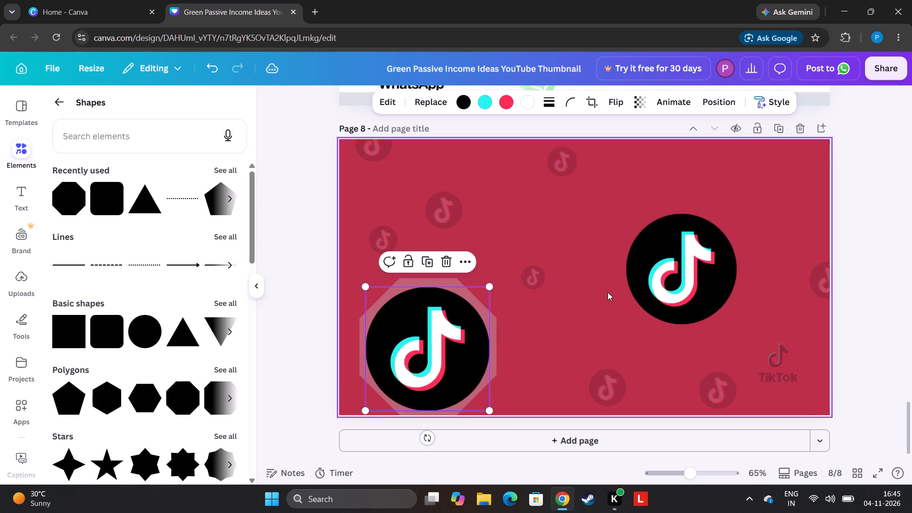
Delete the original large TikTok logo from the page's right half.
click(646, 270)
click(705, 190)
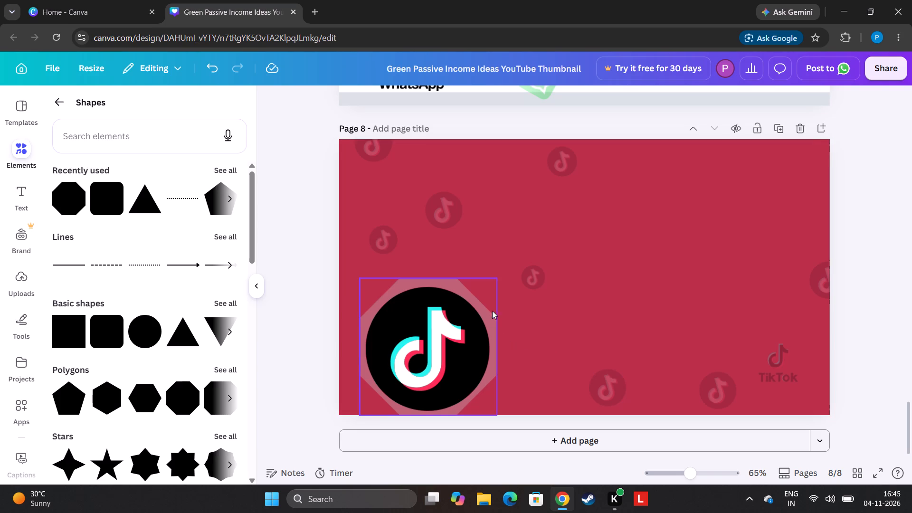
Enlarge the octagon to about 415 px wide, keeping it on the page's bottom edge, so it frames the logo more generously.
click(497, 306)
click(497, 301)
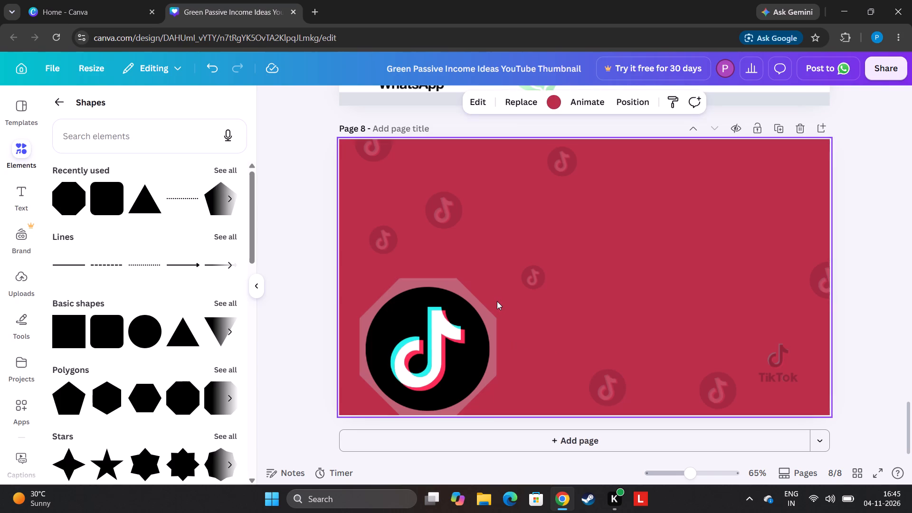
click(491, 306)
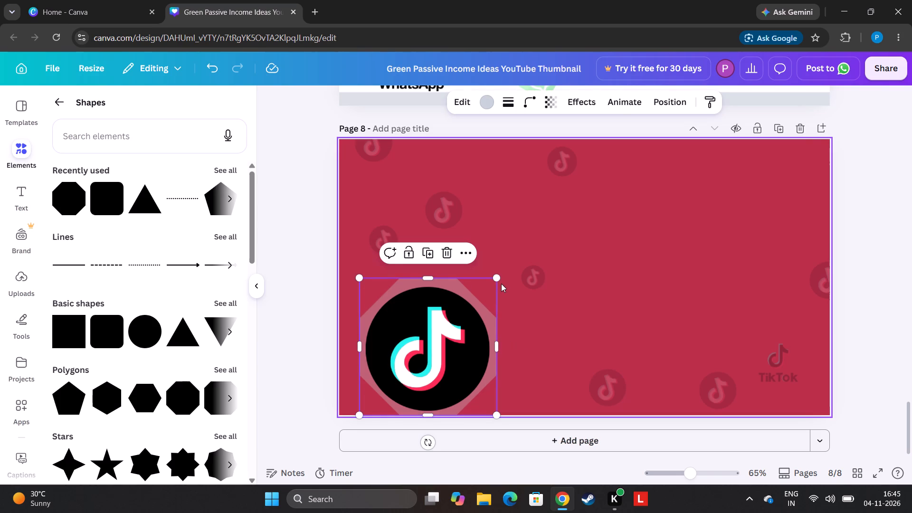
drag(499, 279, 484, 250)
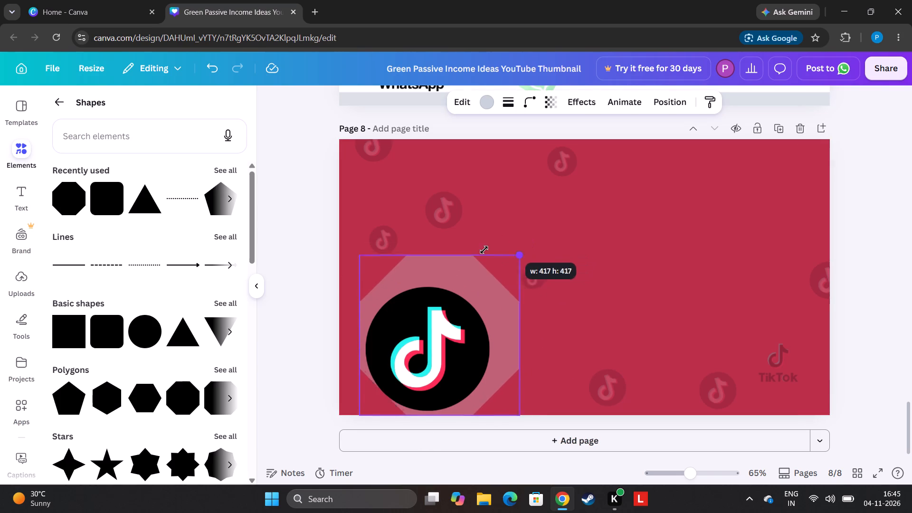
drag(484, 250, 498, 235)
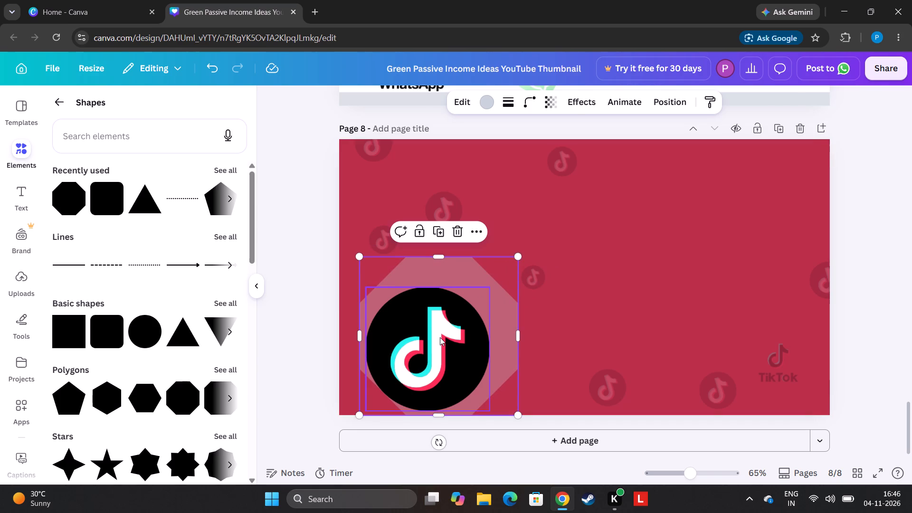
Recentre the large TikTok logo on the enlarged octagon.
drag(440, 338, 452, 331)
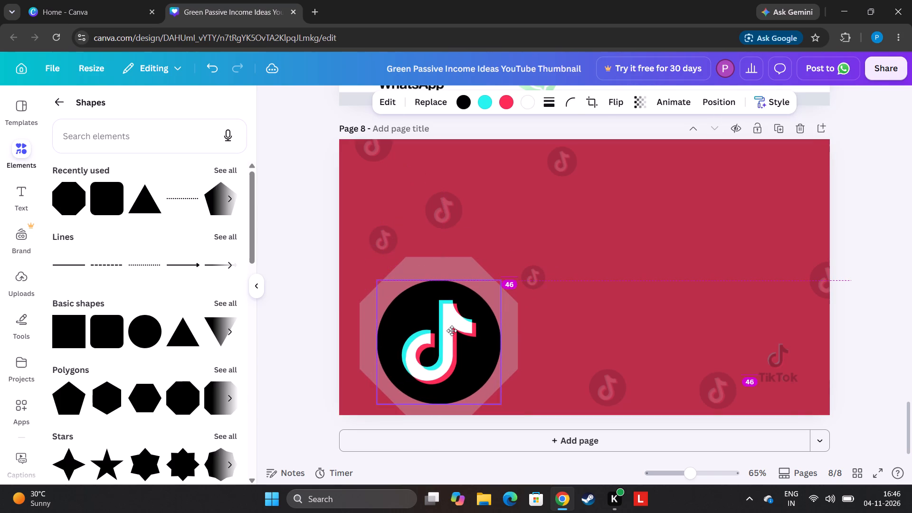
drag(452, 331, 451, 331)
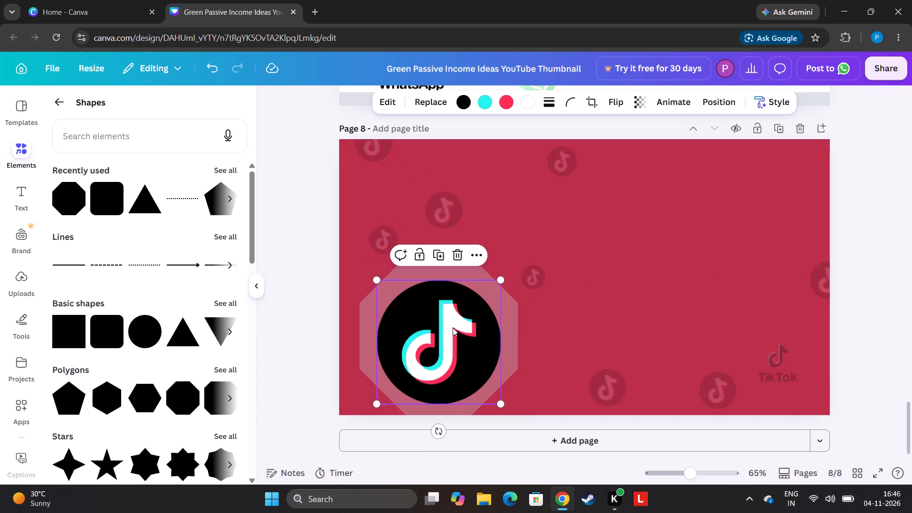
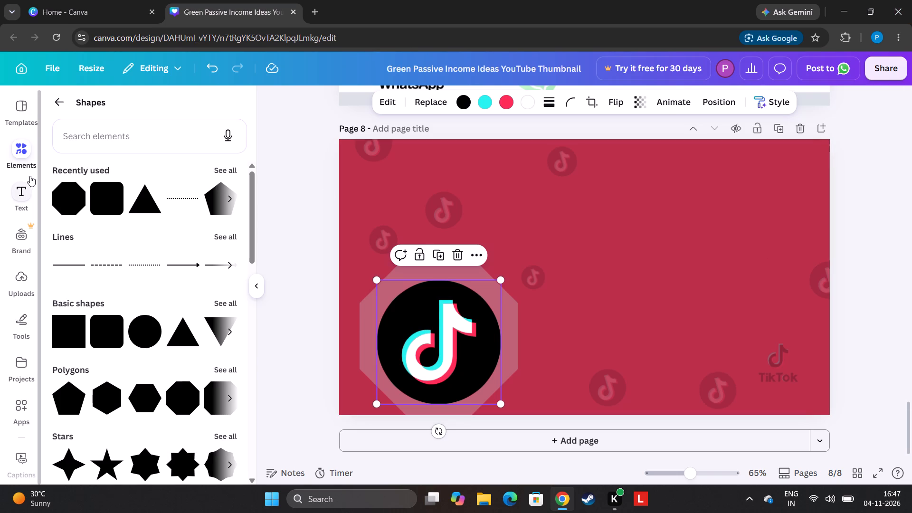
Add a heading to page 8 reading "how to earn money on tiktok without doing anything".
click(14, 190)
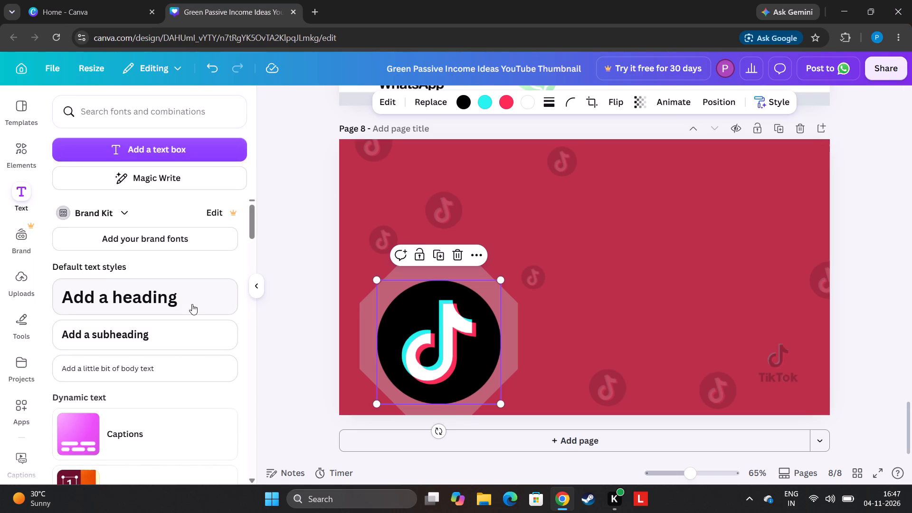
click(192, 304)
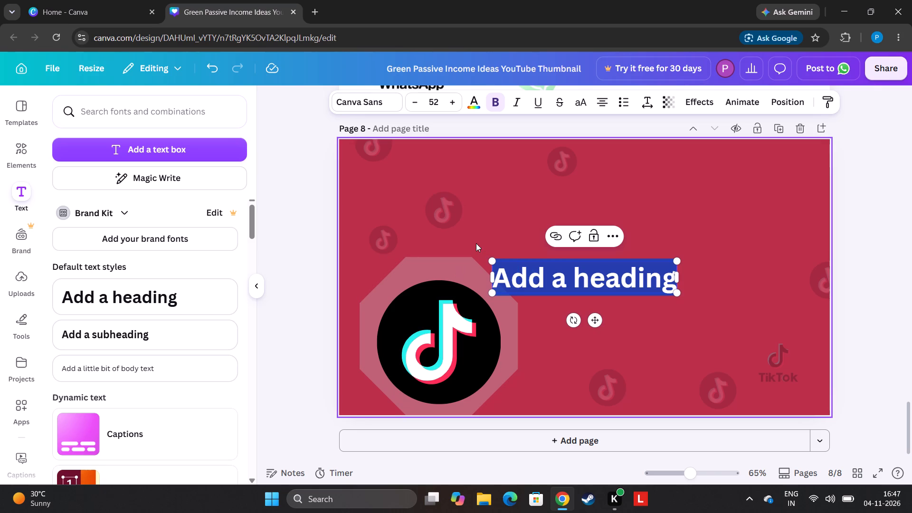
key(BackSpace)
key(h)
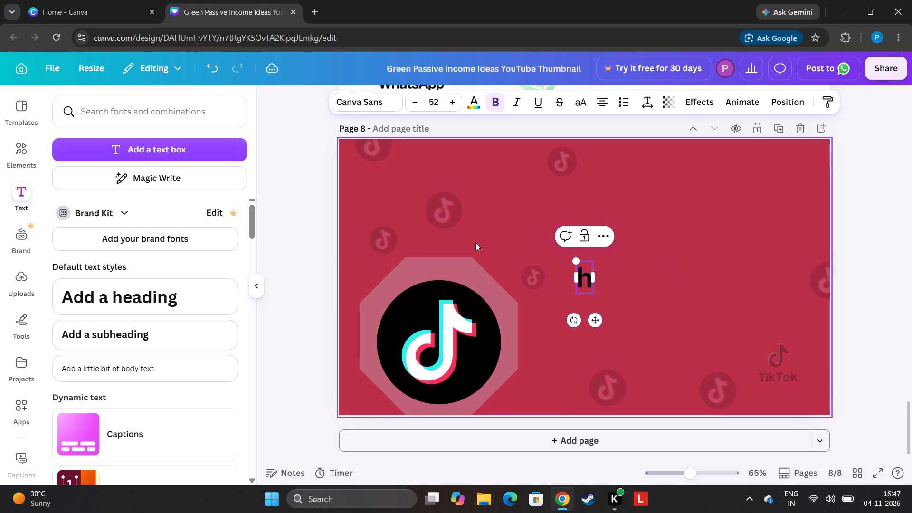
key(o)
text(w to ea)
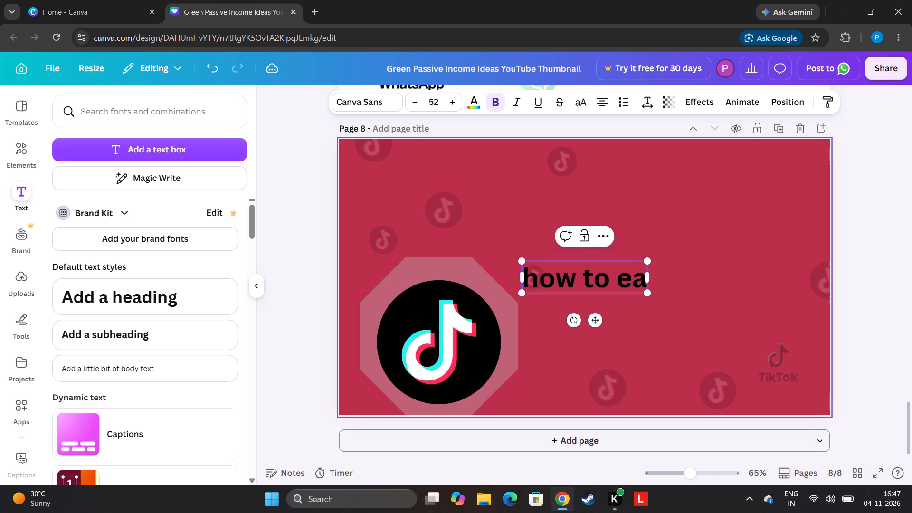
key(r)
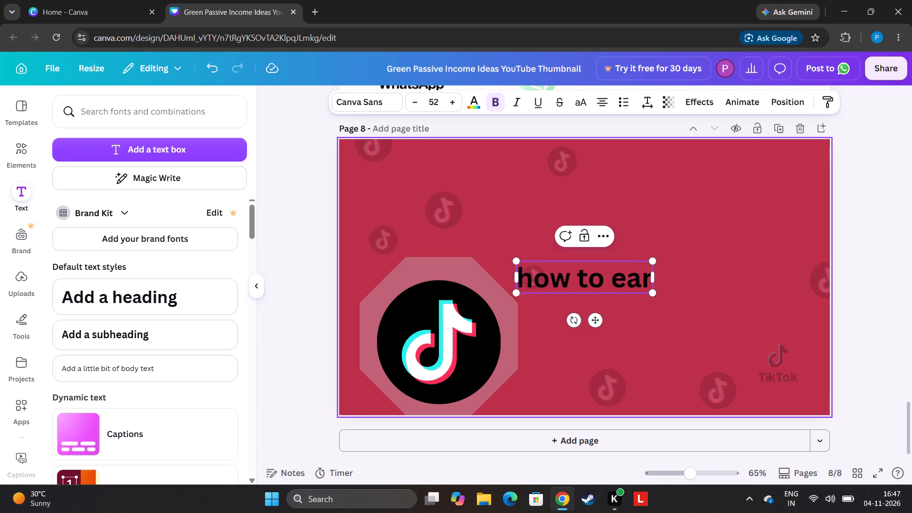
key(n)
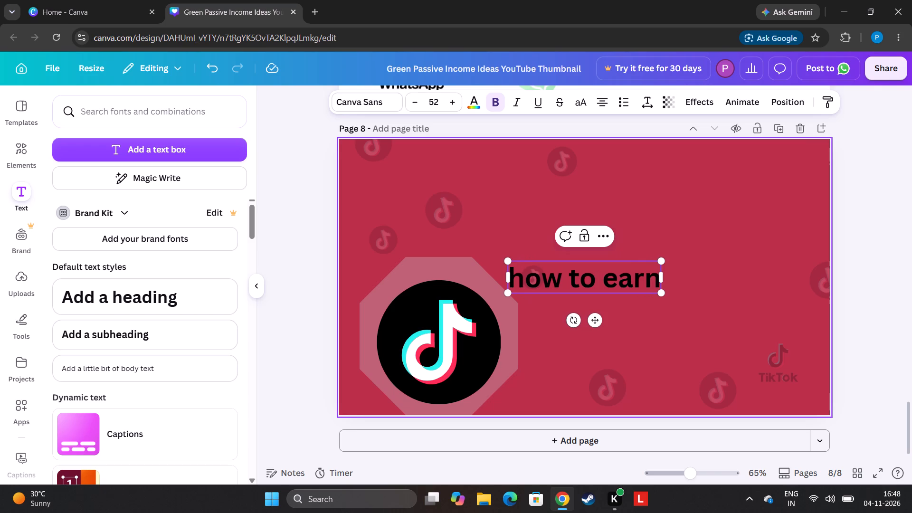
key(space)
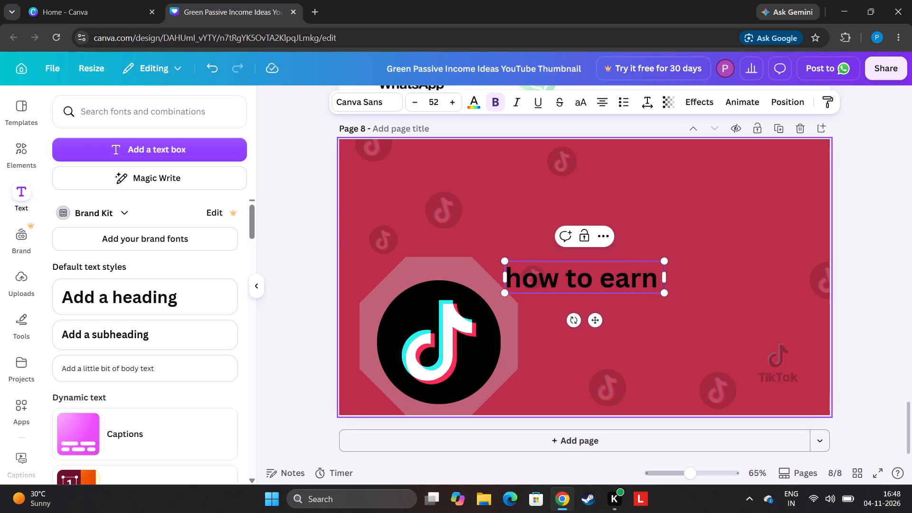
text(mo)
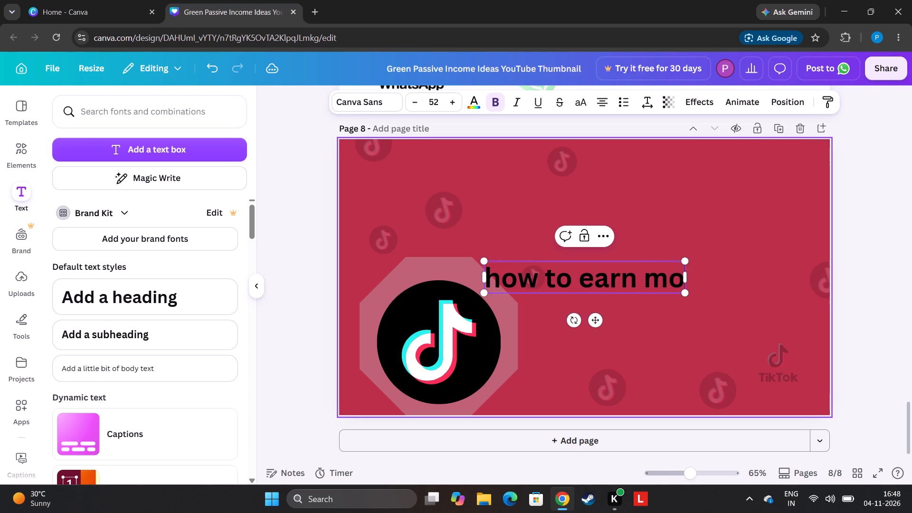
text(ne)
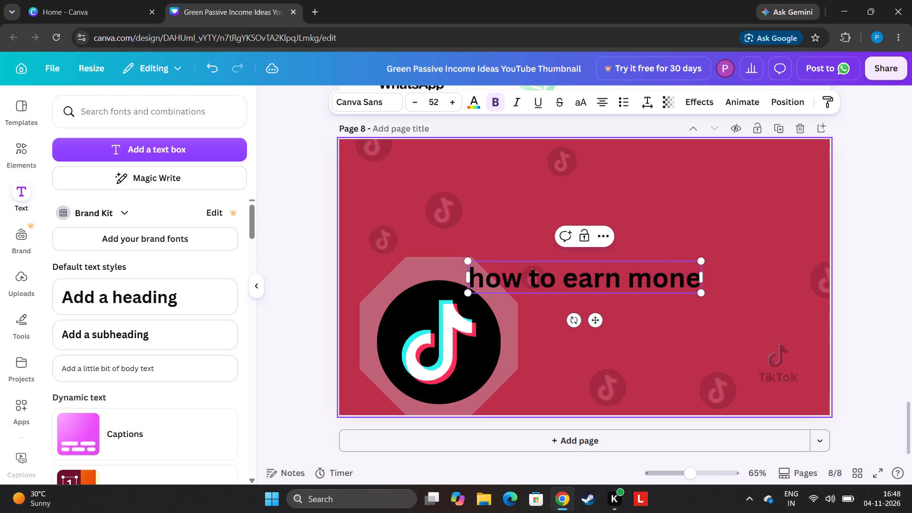
text(y)
key(space)
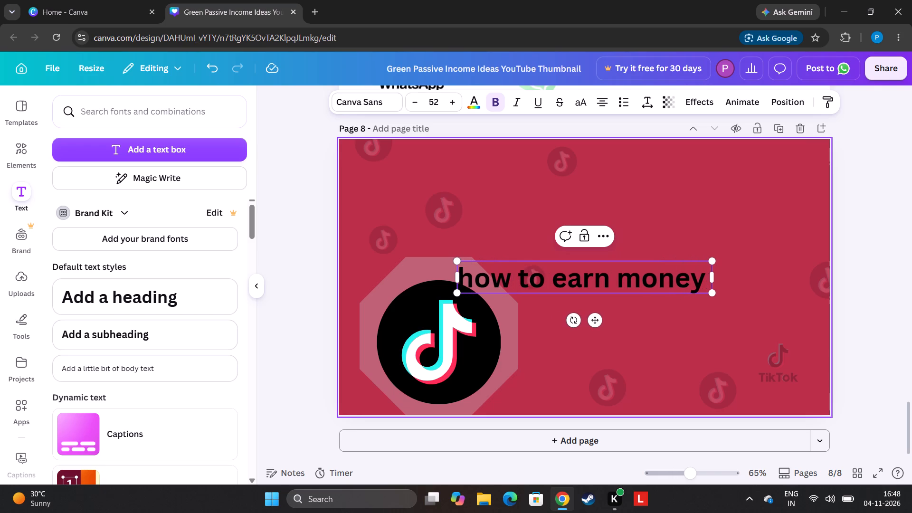
text(on tik)
text(tok)
key(space)
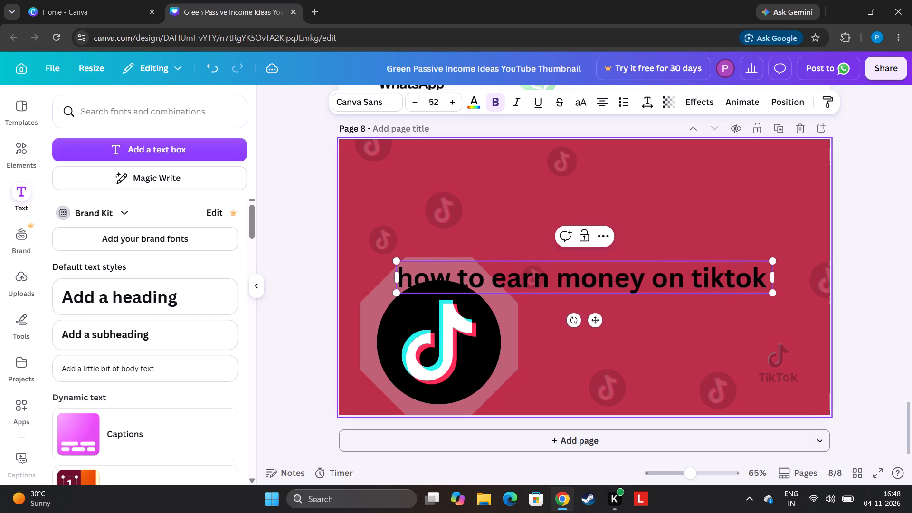
key(w)
key(i)
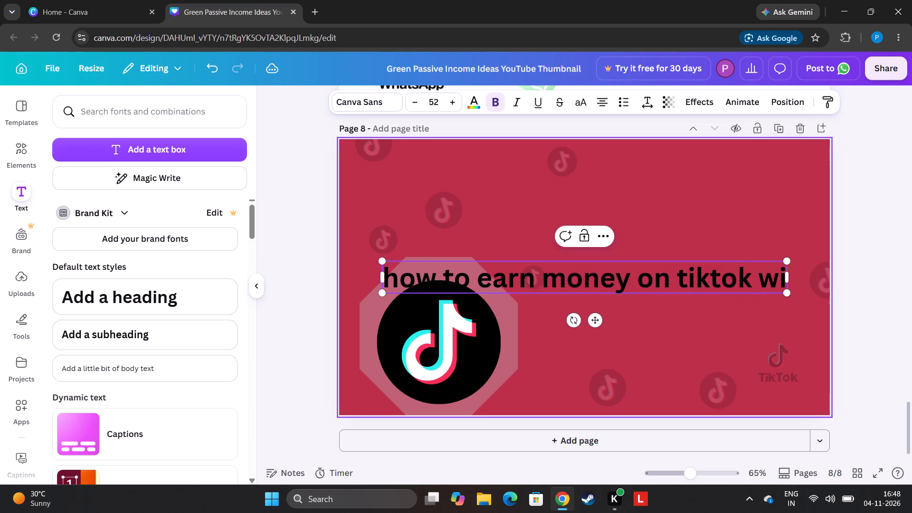
text(th)
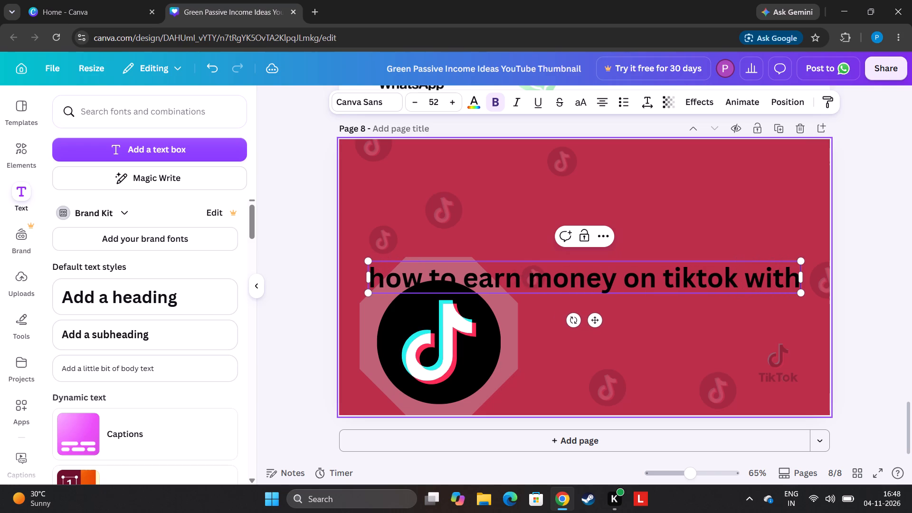
text(out)
key(space)
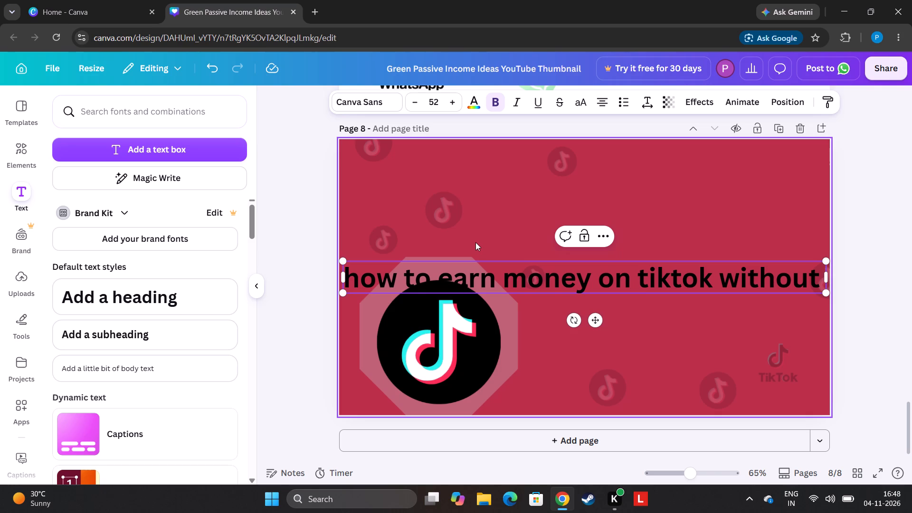
key(a)
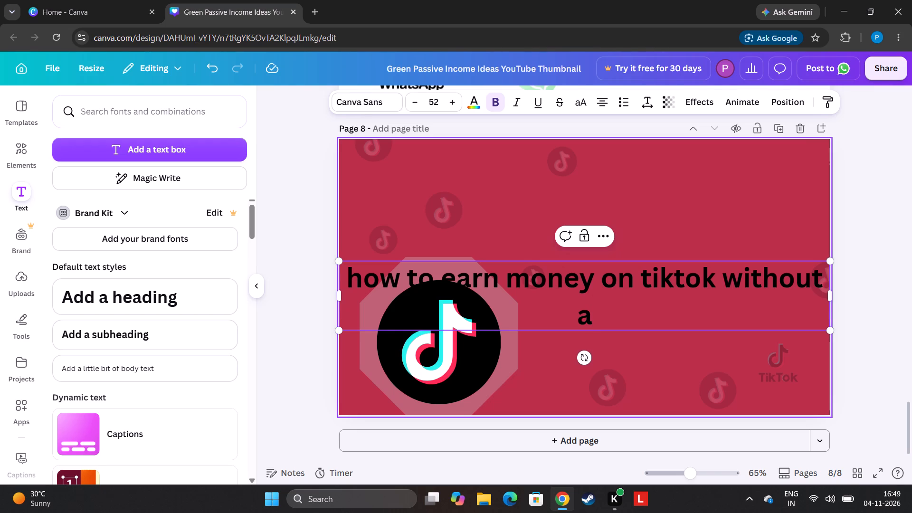
key(BackSpace)
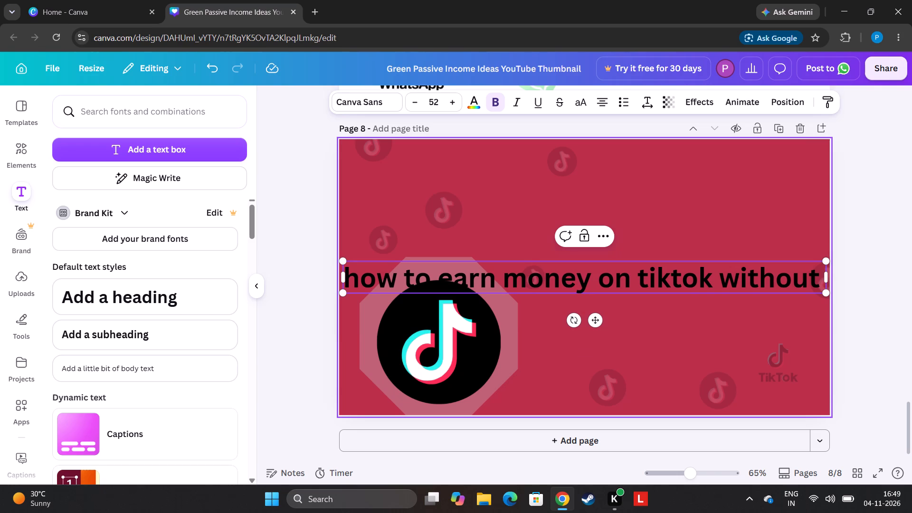
text(doi)
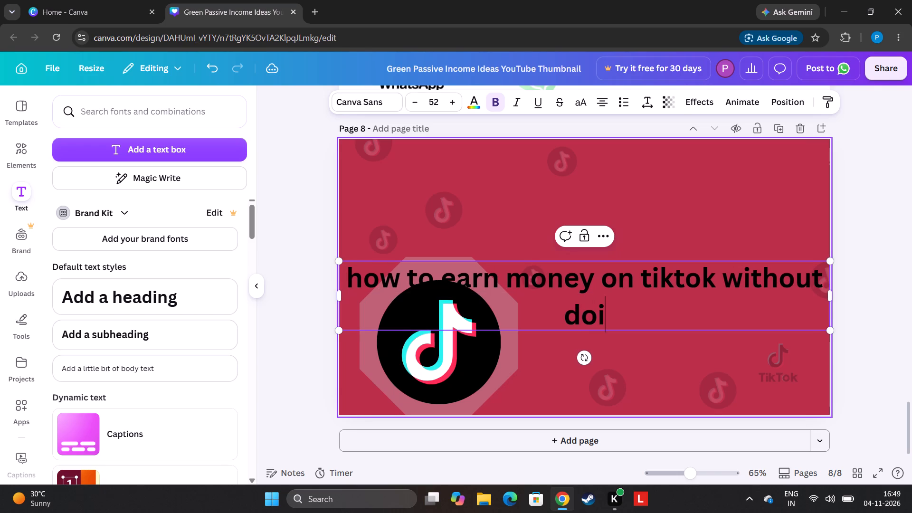
key(n)
text(g)
key(space)
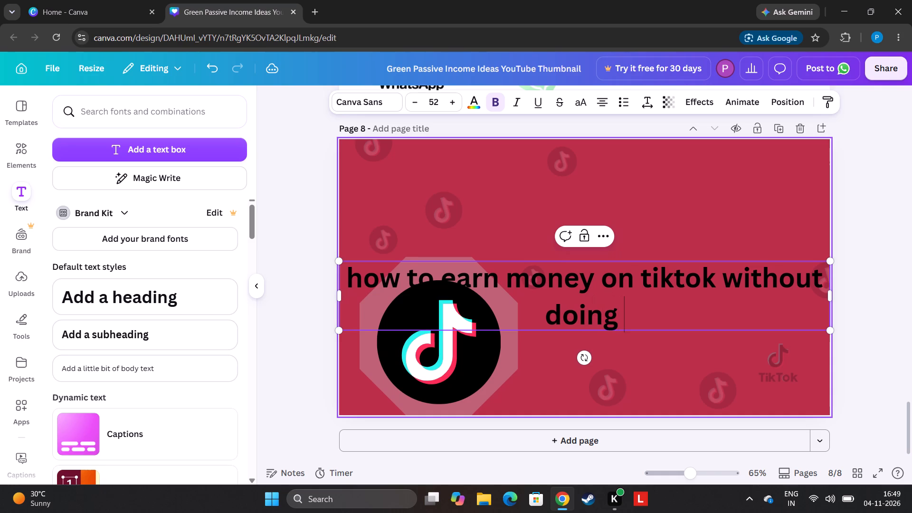
key(a)
text(ni)
key(t)
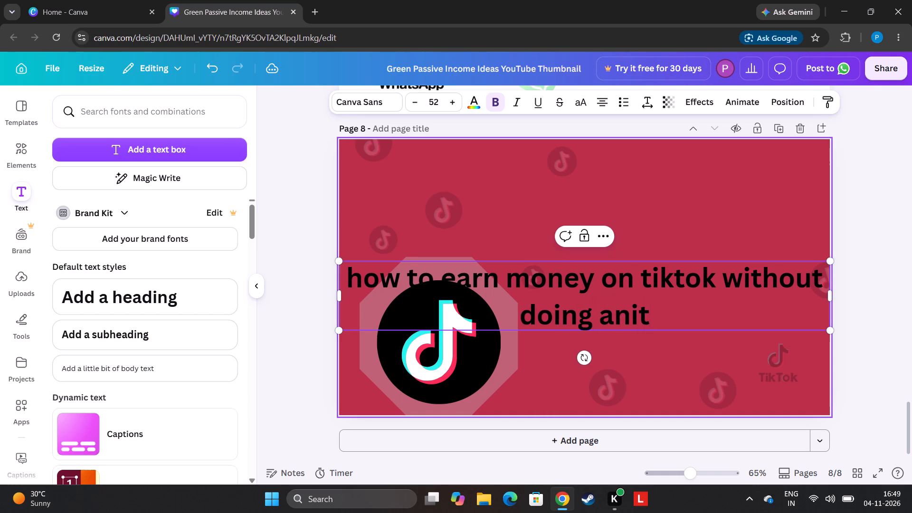
key(h)
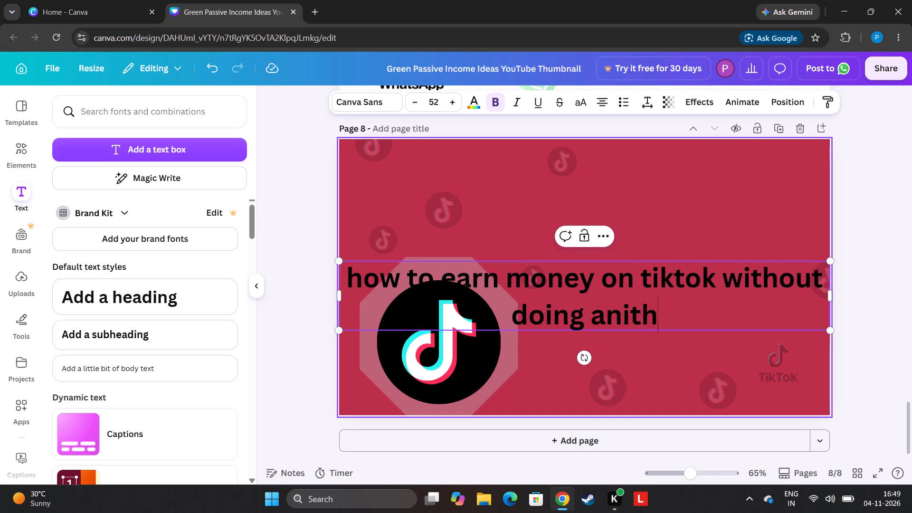
key(i)
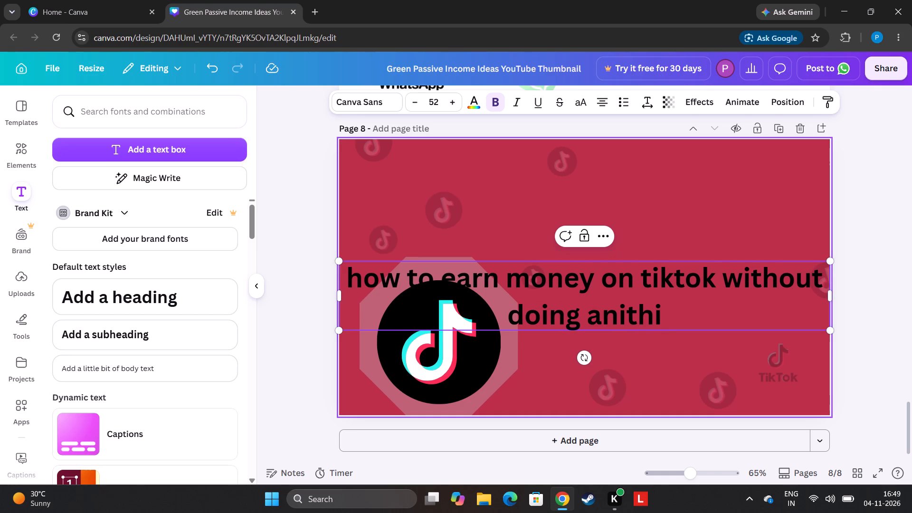
key(BackSpace)
key(BackSpace)
key(BackSpace)
key(BackSpace)
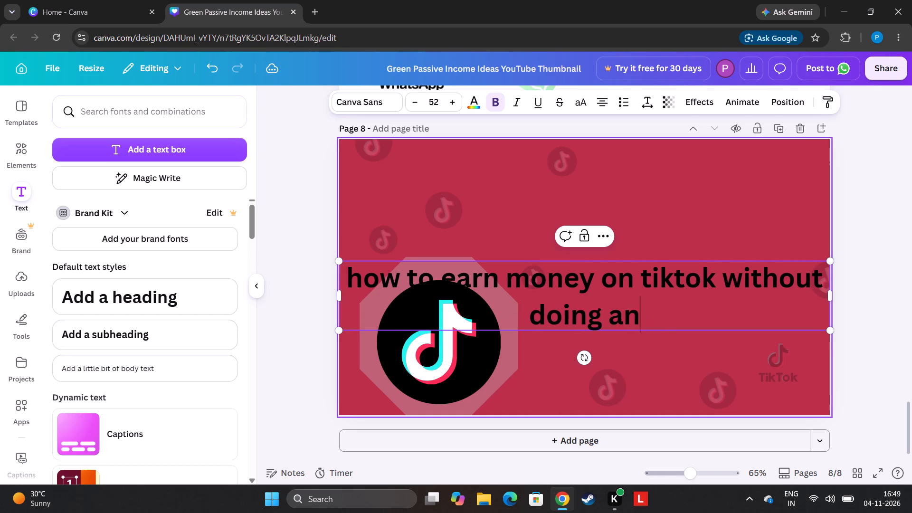
text(ythin)
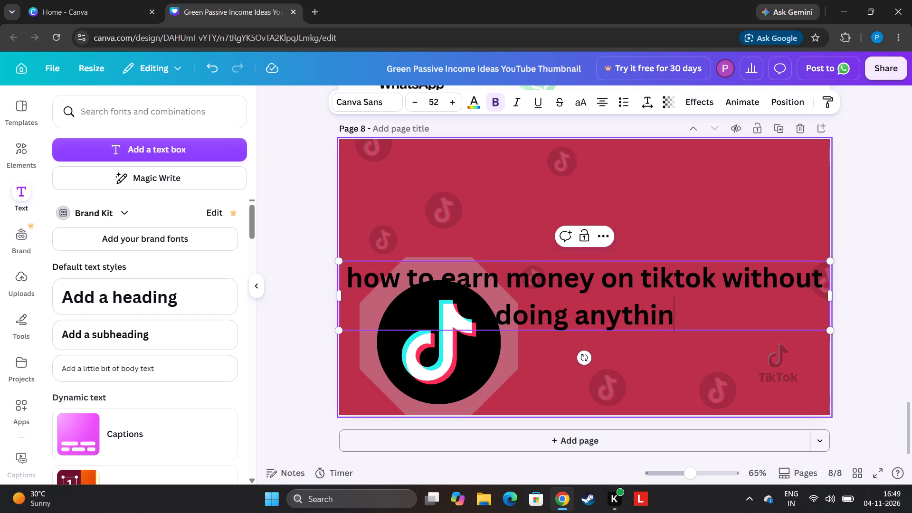
key(g)
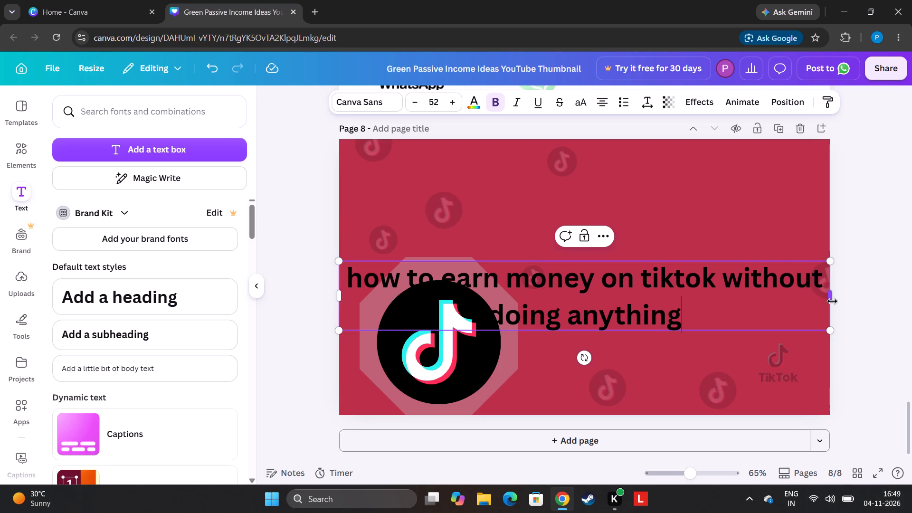
Narrow the heading's text box to about 470 px wide so its text wraps into a tall column.
drag(832, 301, 736, 350)
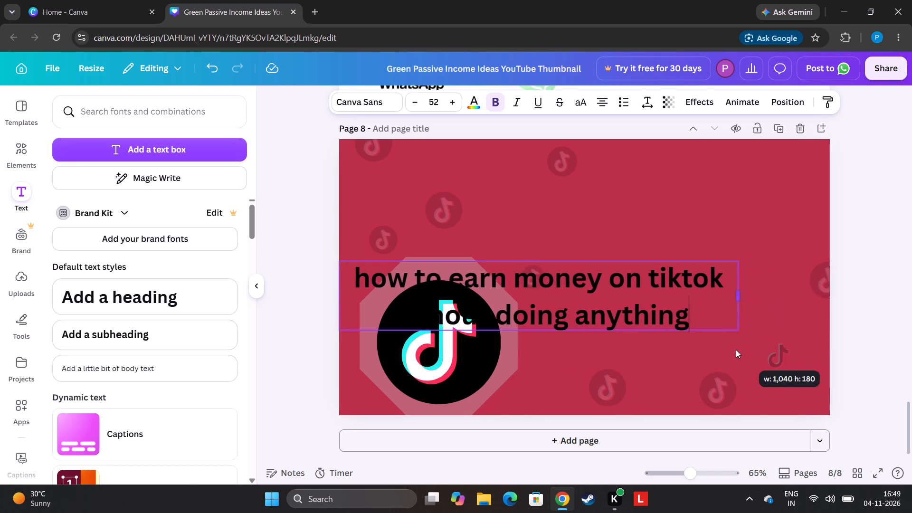
drag(736, 350, 523, 330)
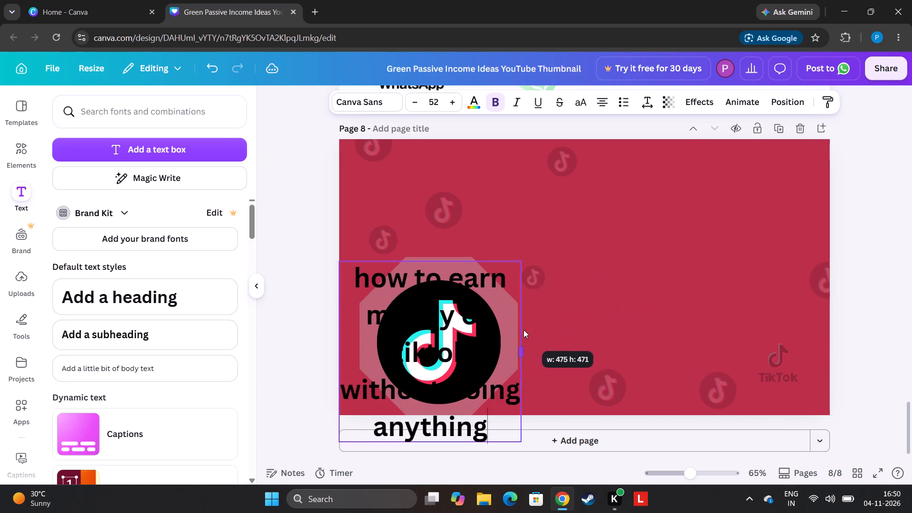
drag(523, 330, 521, 331)
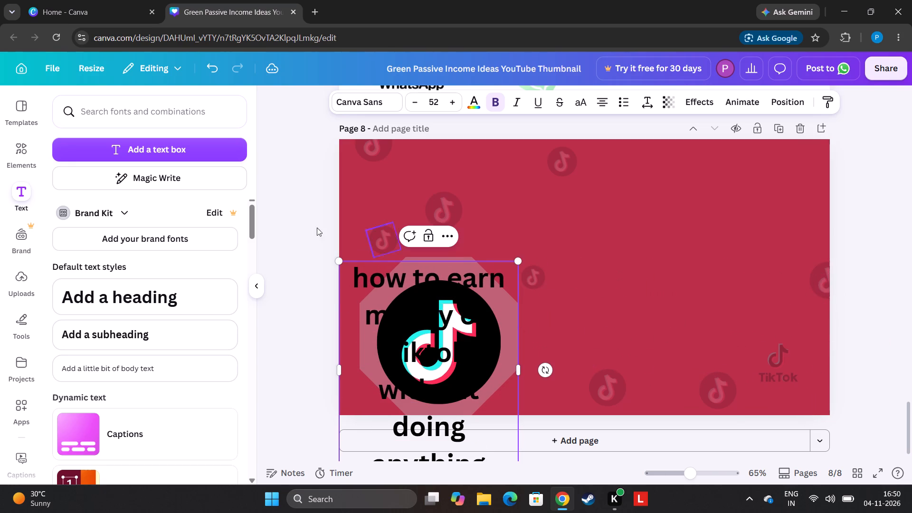
click(298, 221)
Move the heading off the TikTok logo into the open area of the page's right half.
drag(387, 283, 572, 203)
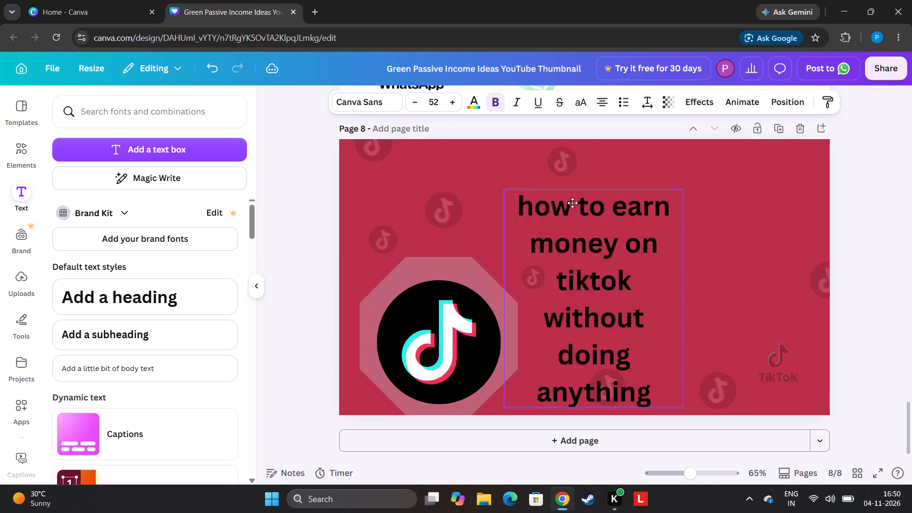
drag(572, 203, 664, 183)
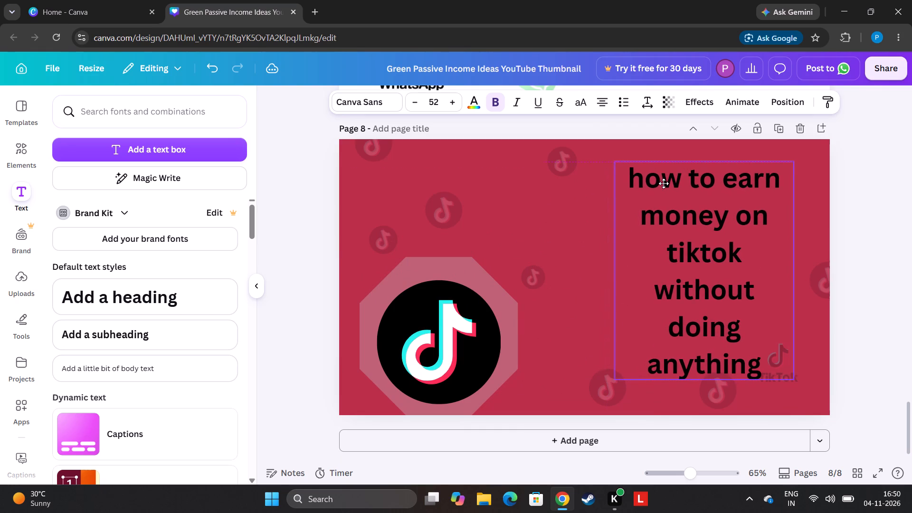
drag(664, 183, 646, 193)
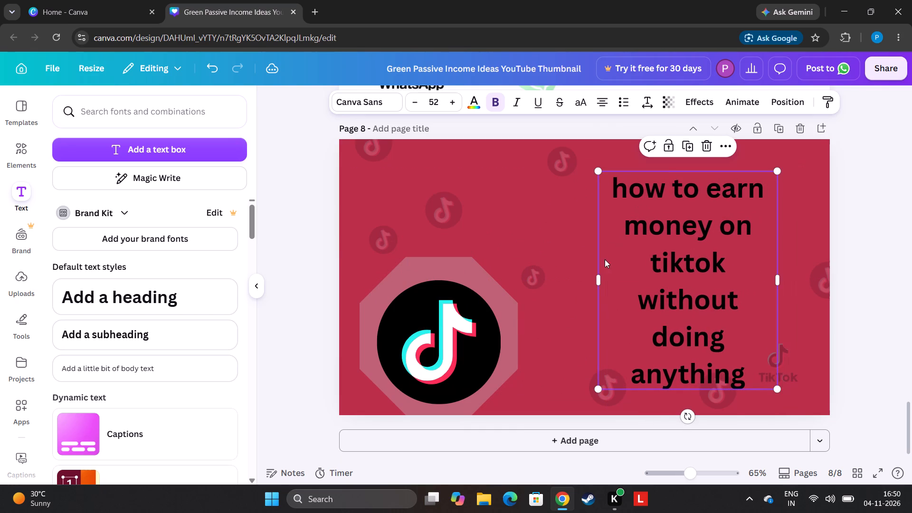
Widen the heading's text box leftward to about 675 px so the text wraps onto three lines.
drag(598, 274, 559, 291)
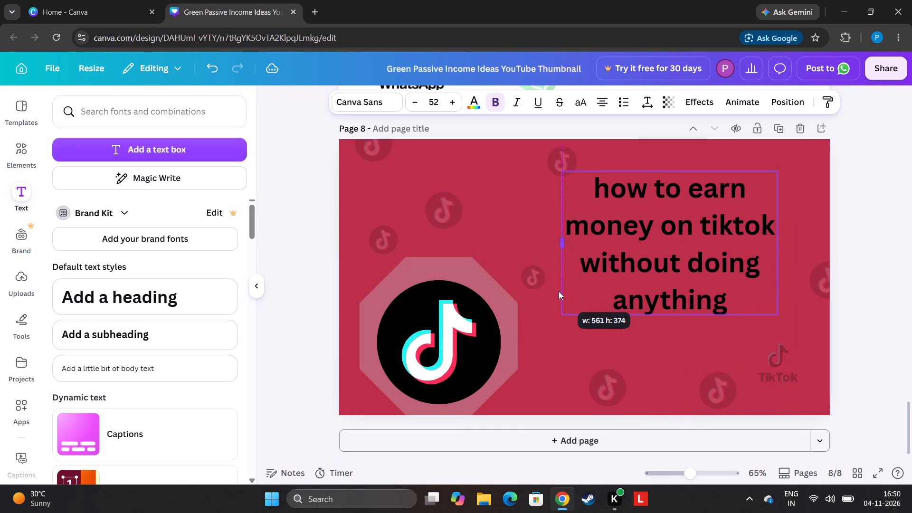
drag(559, 291, 520, 291)
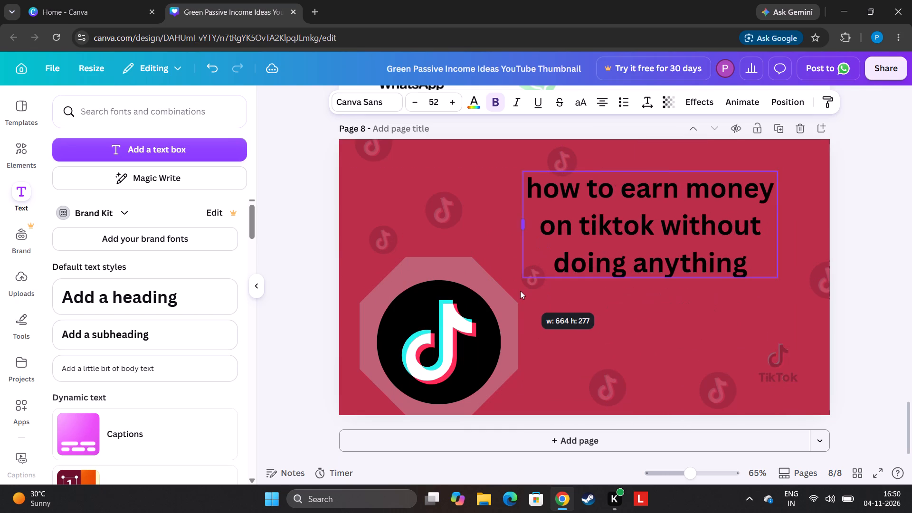
drag(520, 291, 521, 279)
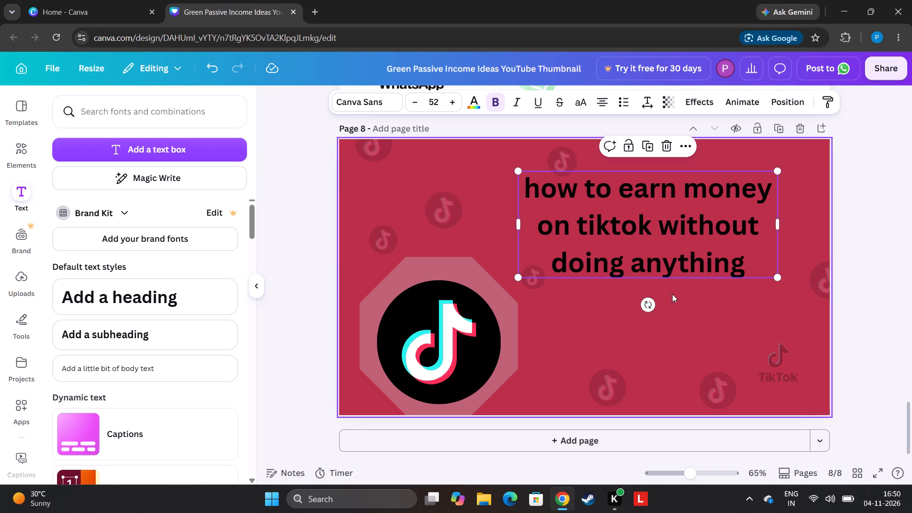
drag(716, 279, 725, 243)
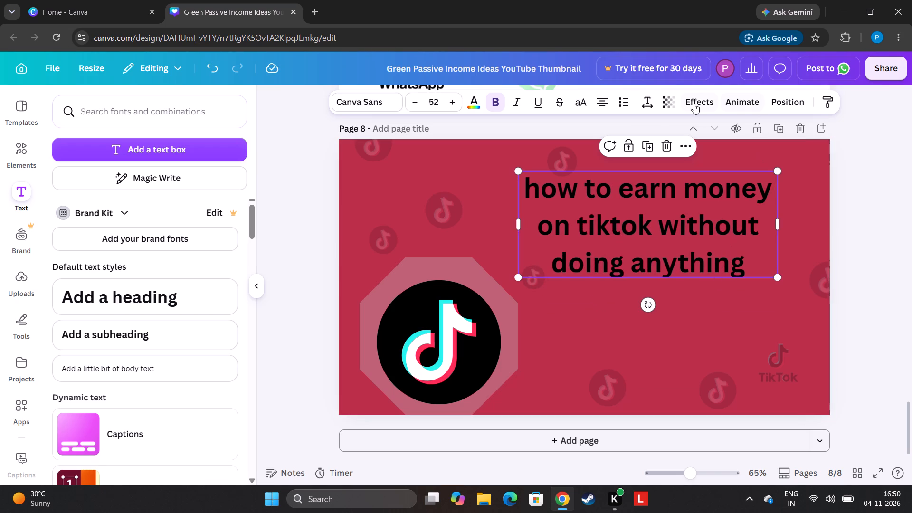
Tighten the heading's line spacing to 0.89.
click(642, 94)
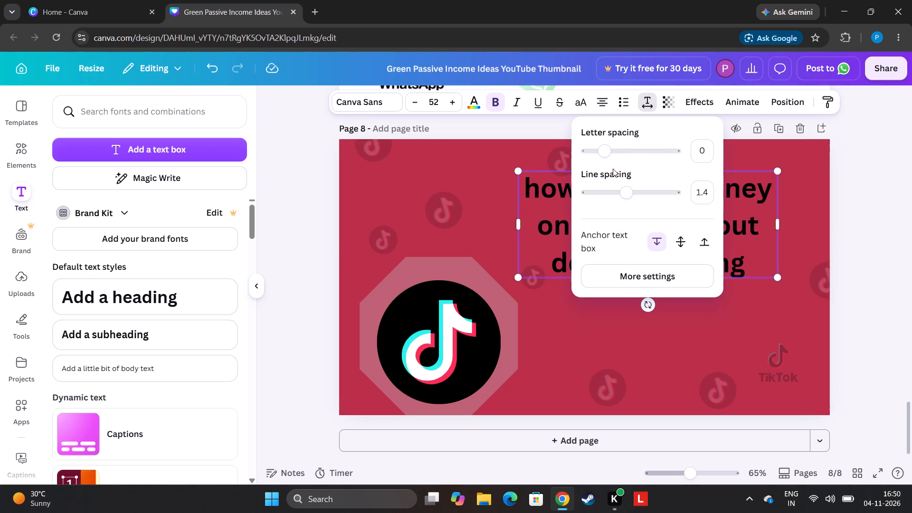
click(616, 185)
click(614, 191)
drag(608, 198, 596, 206)
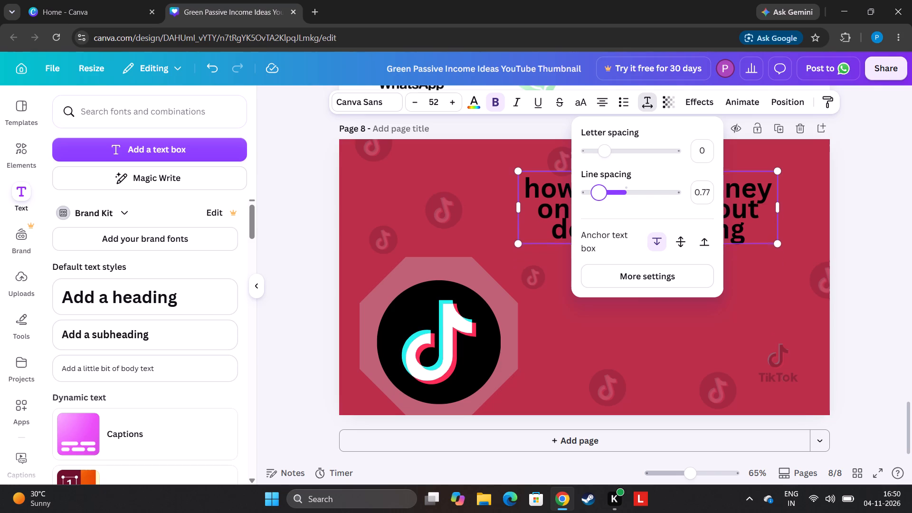
drag(596, 206, 603, 200)
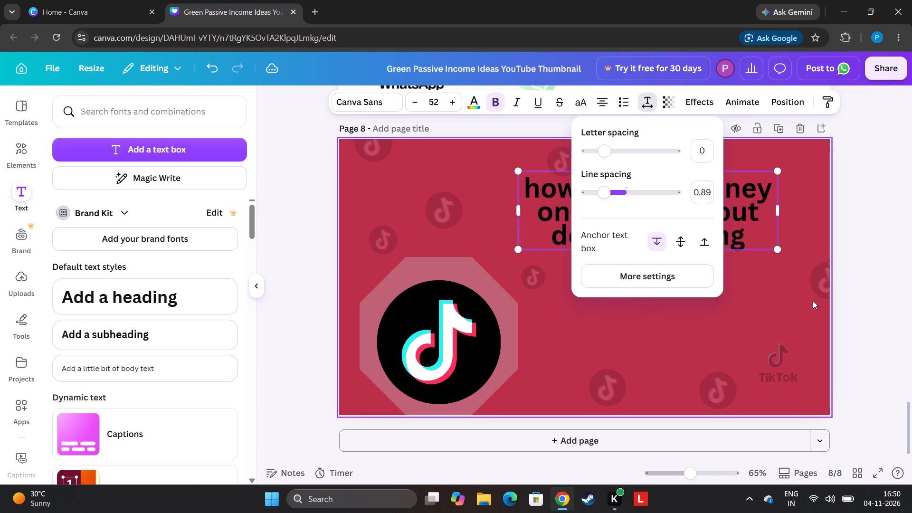
click(826, 306)
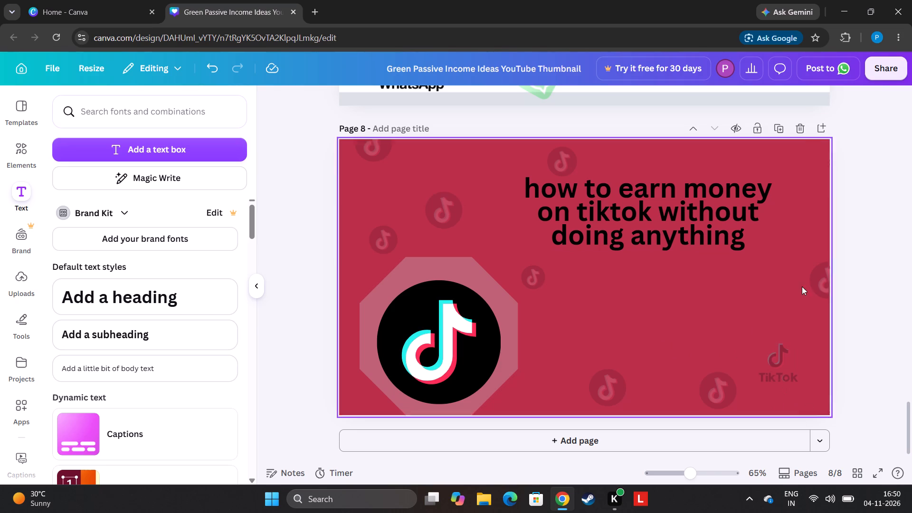
Convert the heading on page 8 to all uppercase.
click(638, 171)
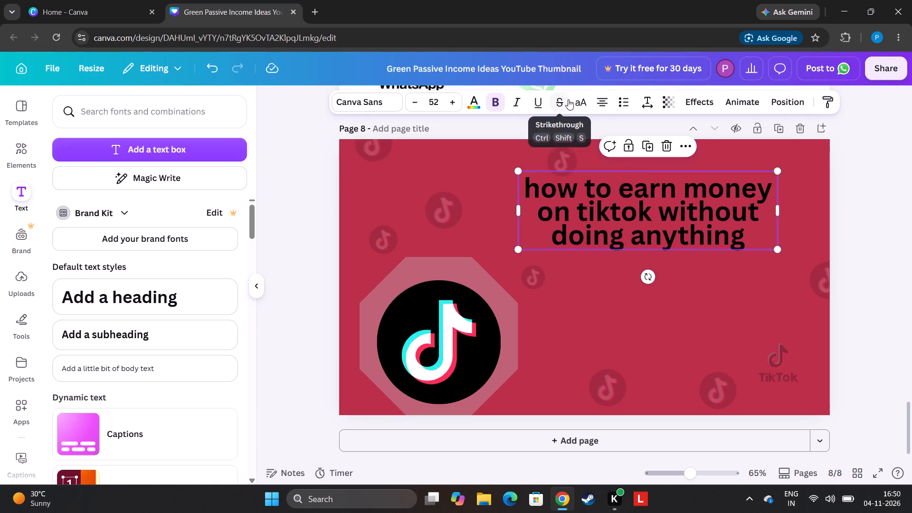
click(582, 96)
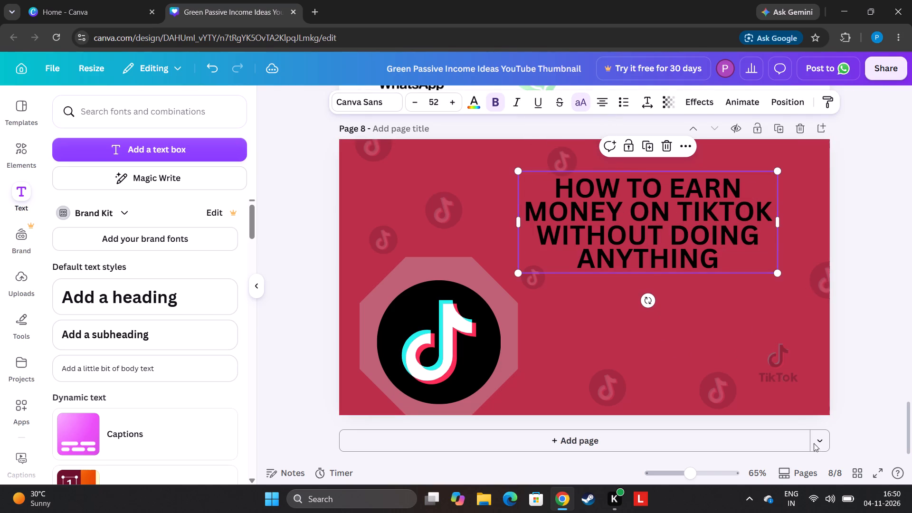
Duplicate the uppercase heading and place the copy just below the original, beside the octagon-framed logo.
drag(908, 423, 902, 388)
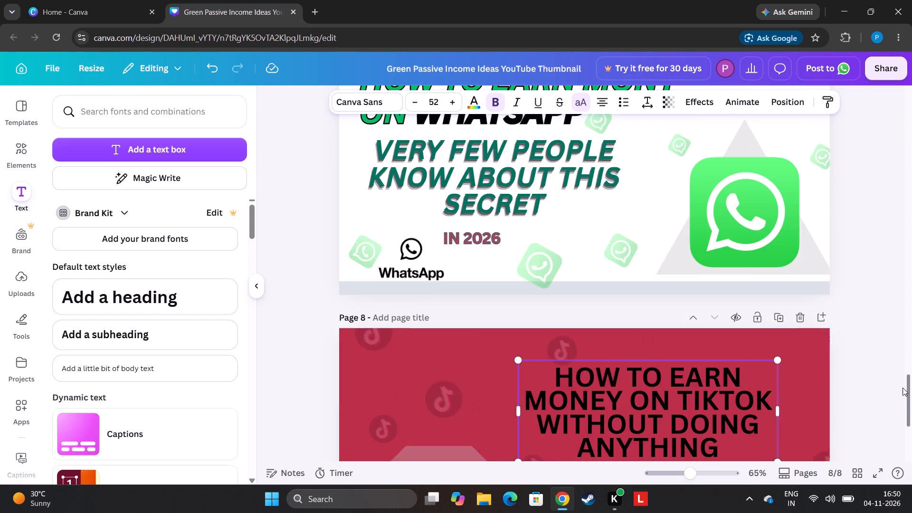
drag(902, 388, 911, 397)
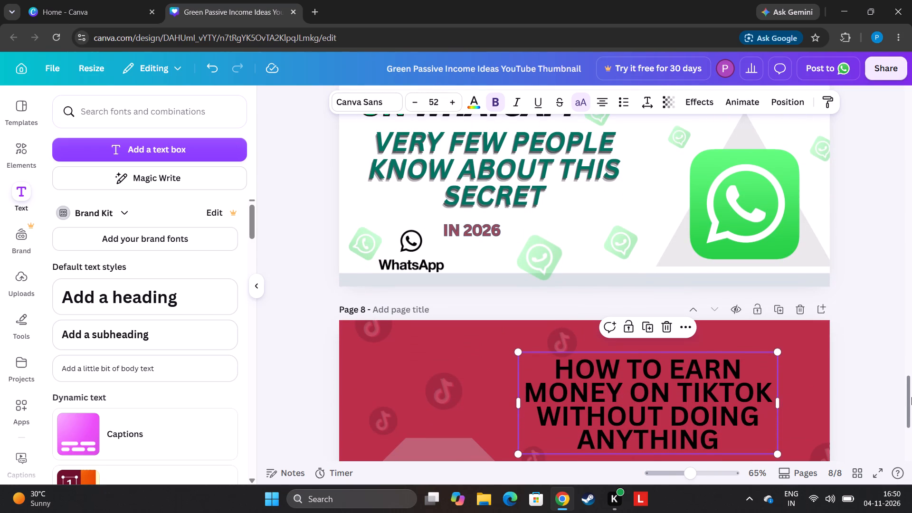
drag(911, 397, 911, 432)
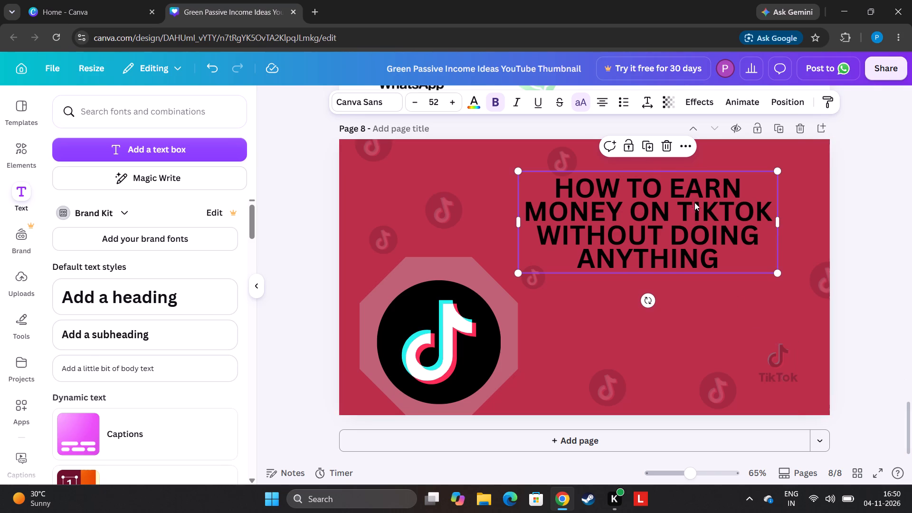
click(651, 147)
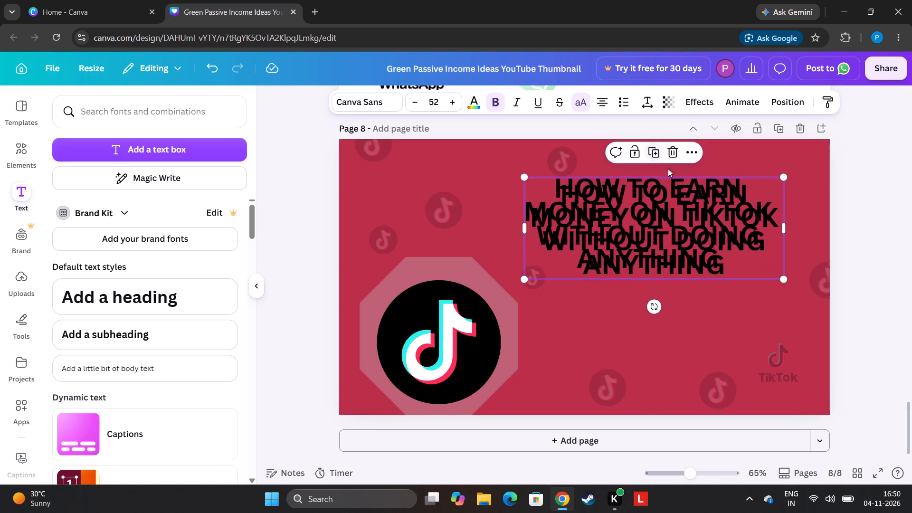
drag(686, 215, 690, 305)
Replace the copied heading's text with "very few people know about this secret".
click(747, 340)
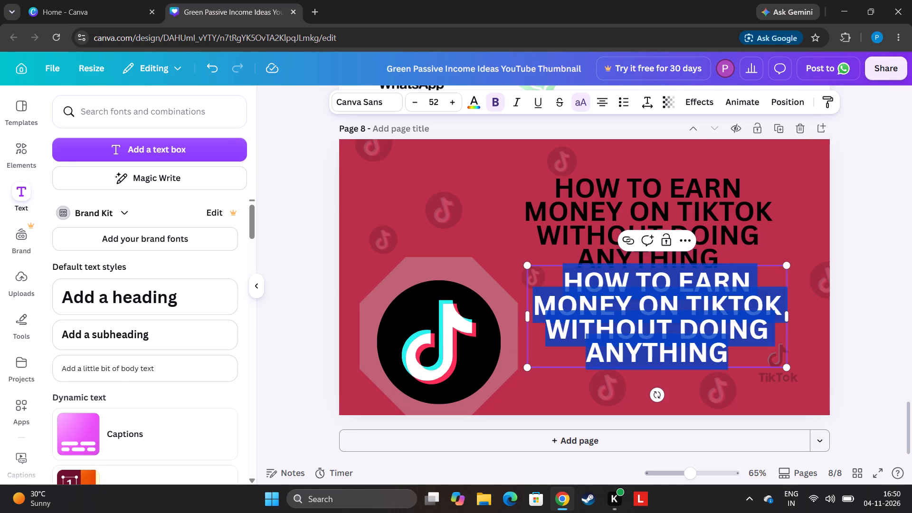
key(BackSpace)
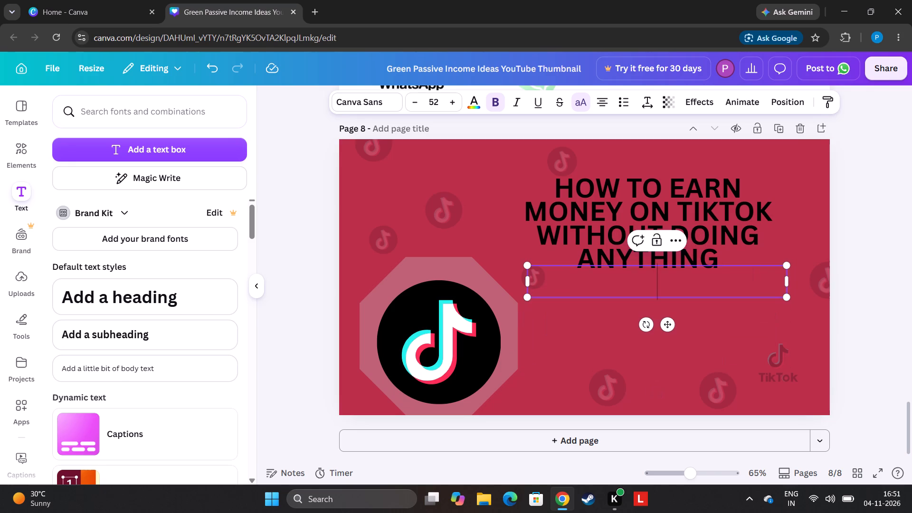
text(very few)
key(space)
text(pe)
text(opl)
key(e)
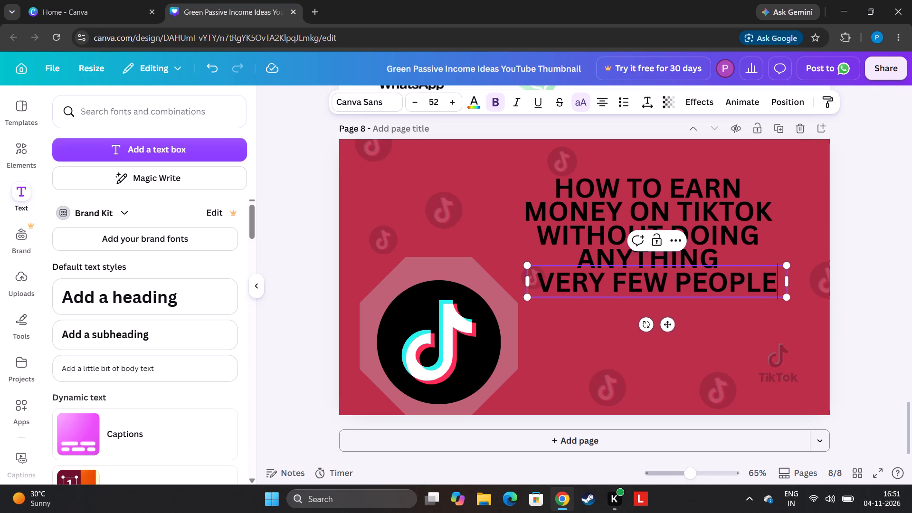
key(space)
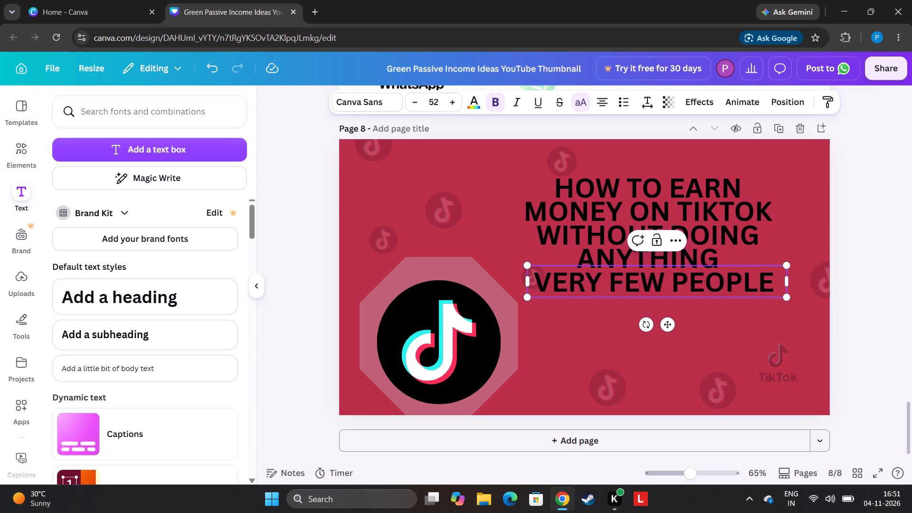
text(kno)
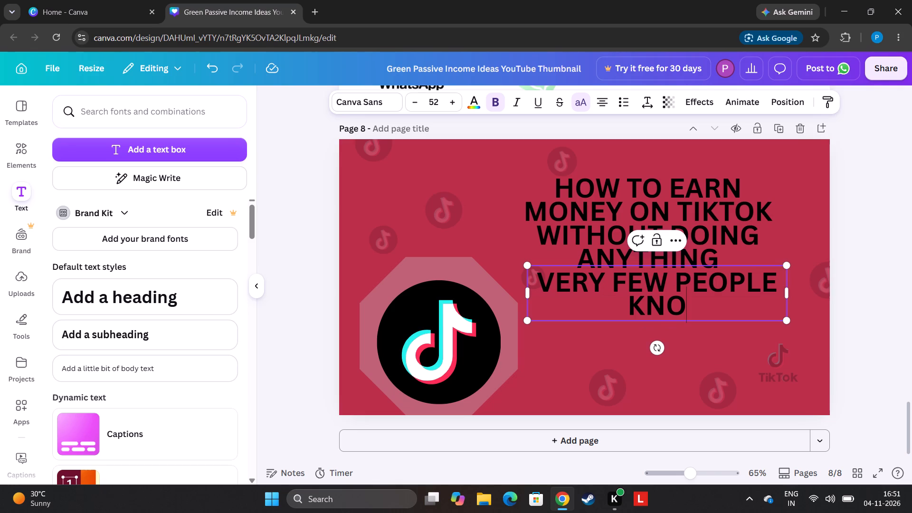
text(w)
key(space)
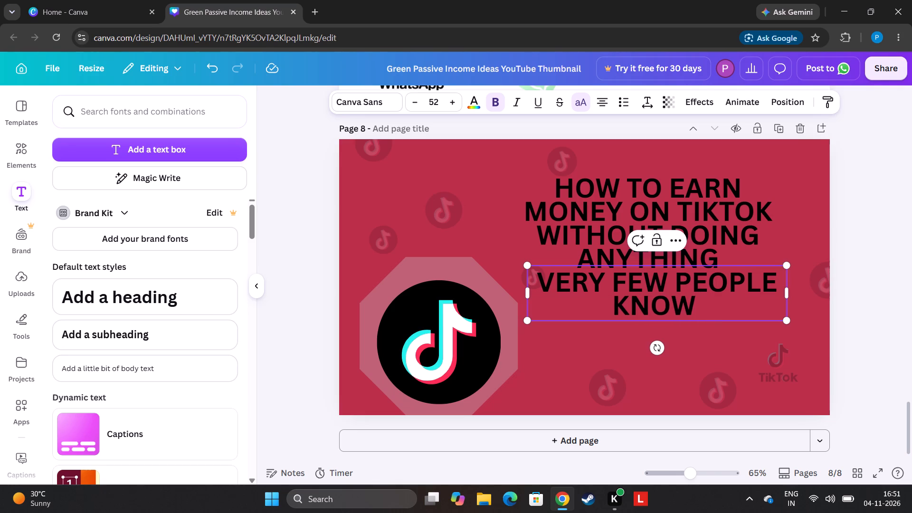
key(a)
text(bo)
text(t)
key(space)
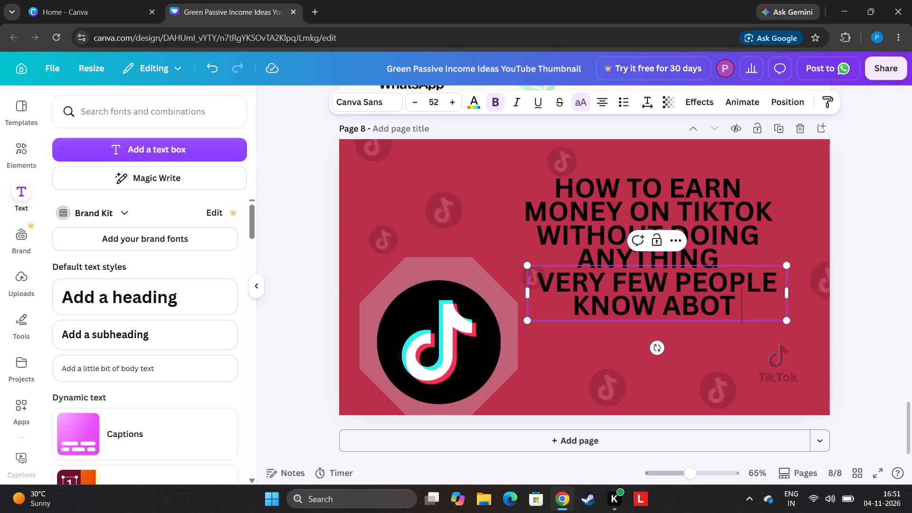
key(BackSpace)
key(BackSpace)
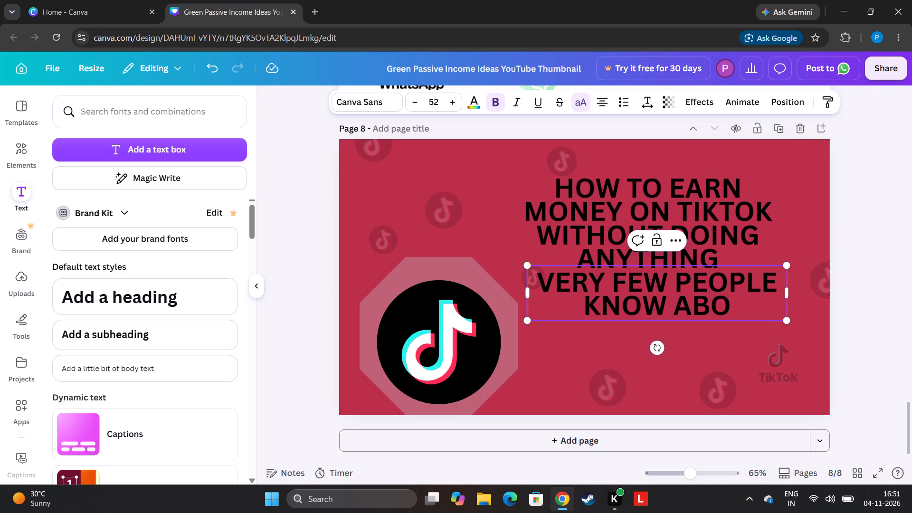
text(ut th)
key(i)
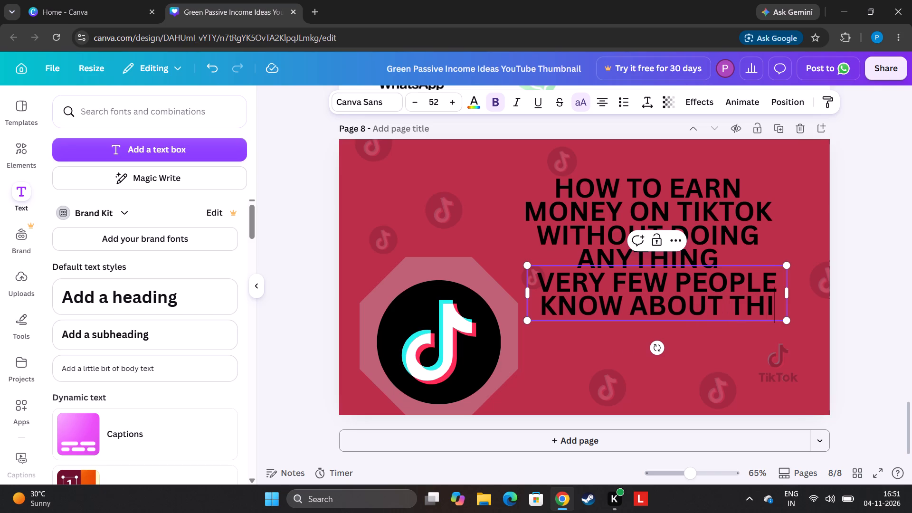
text(s)
key(space)
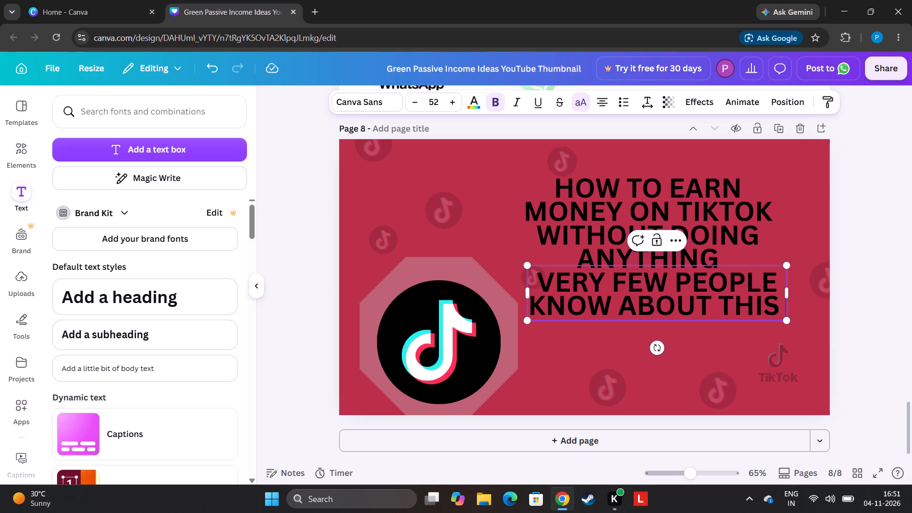
text(secret)
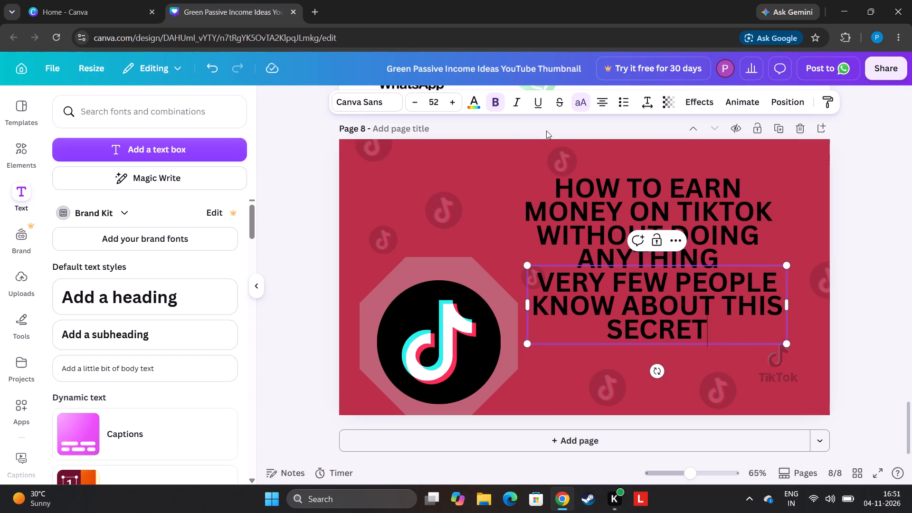
click(893, 222)
Shift the "very few people know about this secret" text slightly downward to leave a gap beneath the main heading.
drag(690, 304, 695, 328)
drag(695, 325, 697, 313)
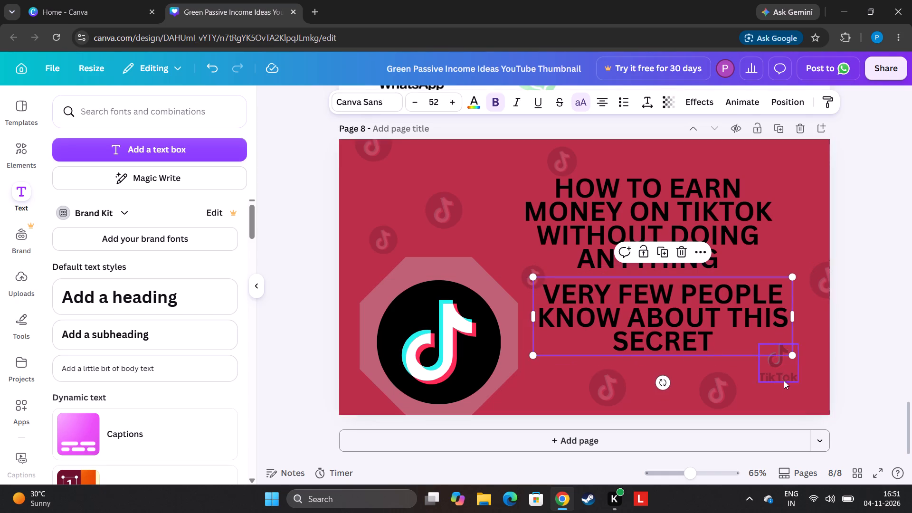
Move the faded TikTok wordmark logo away from the secondary text, closer to the page's bottom-right corner.
drag(788, 383, 789, 364)
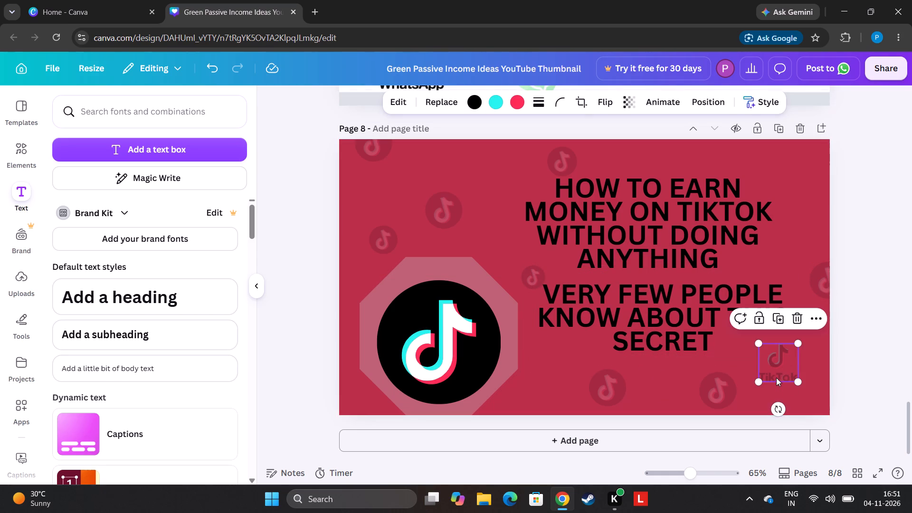
drag(788, 360, 805, 377)
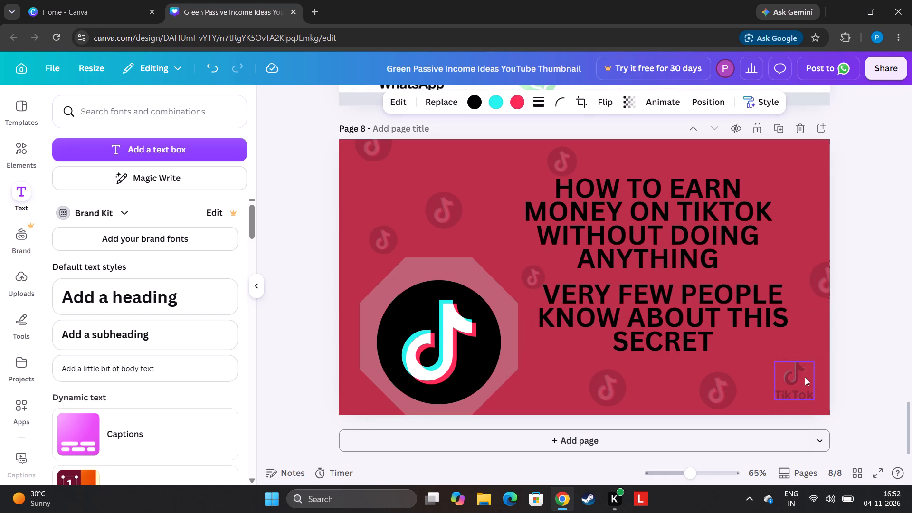
Place a duplicate of the faded TikTok wordmark logo near the page's top-left area, above the octagon, tilted slightly clockwise.
click(801, 338)
drag(798, 388, 417, 171)
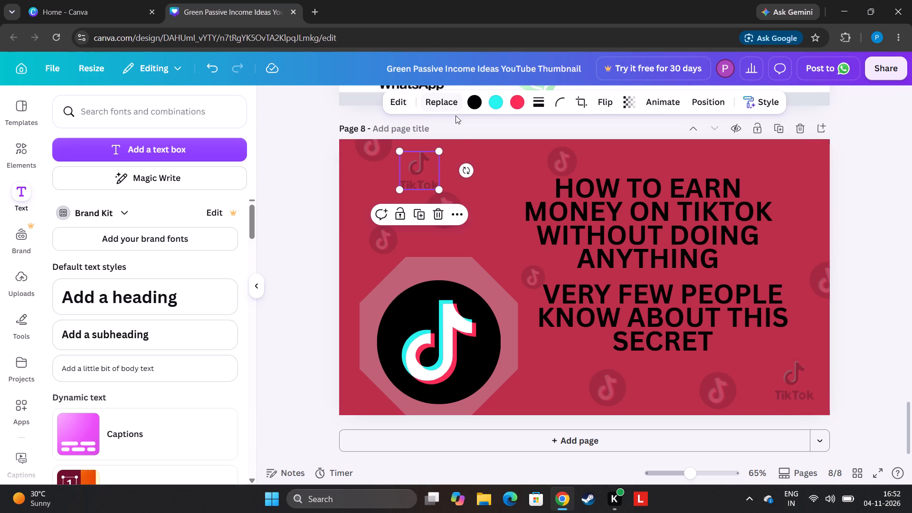
drag(469, 177, 456, 187)
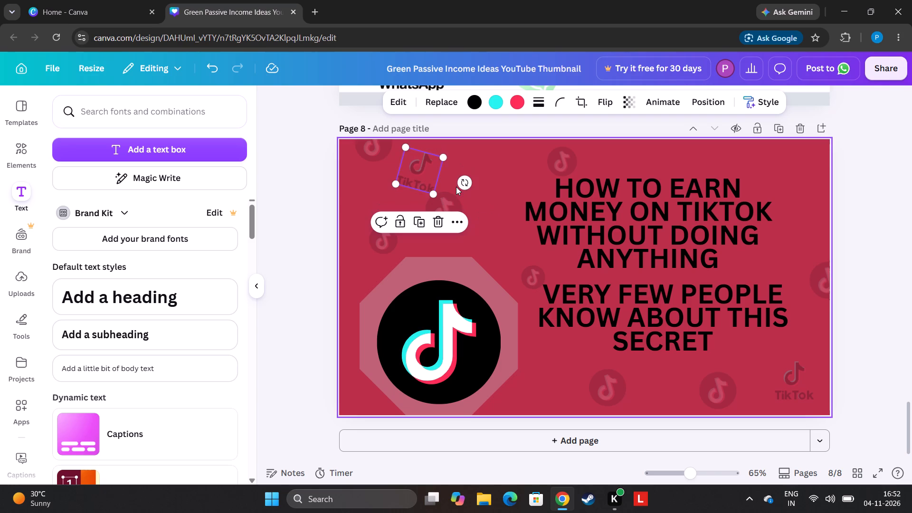
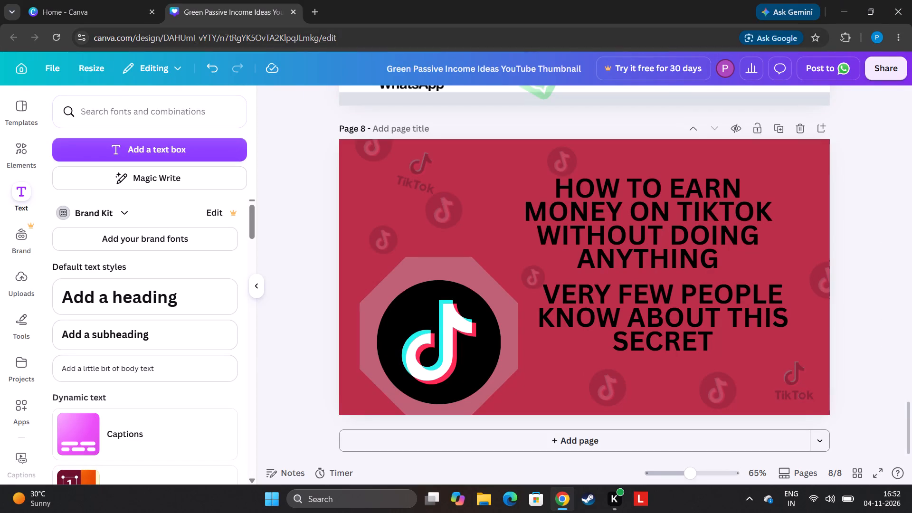
Recolour the main "HOW TO EARN MONEY ON TIKTOK" heading pale beige (Lightorange), after trying navy, light blue and bright red.
click(566, 215)
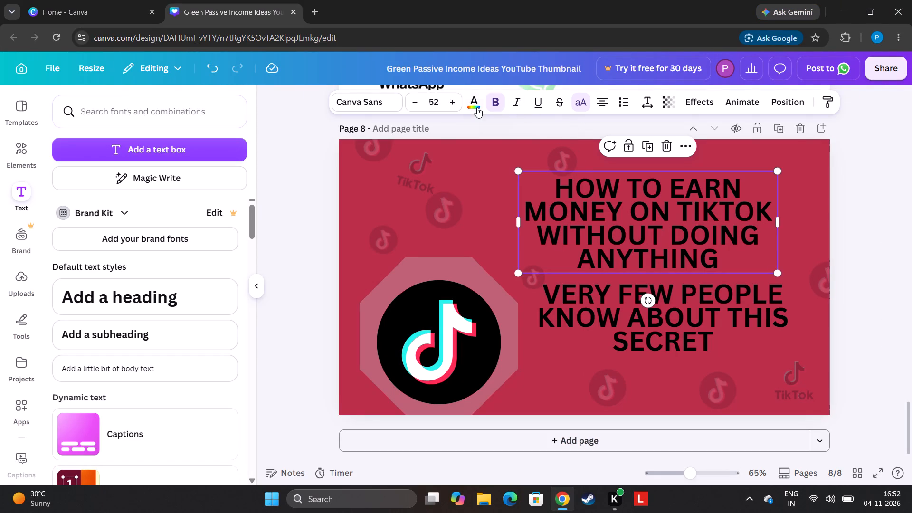
click(475, 107)
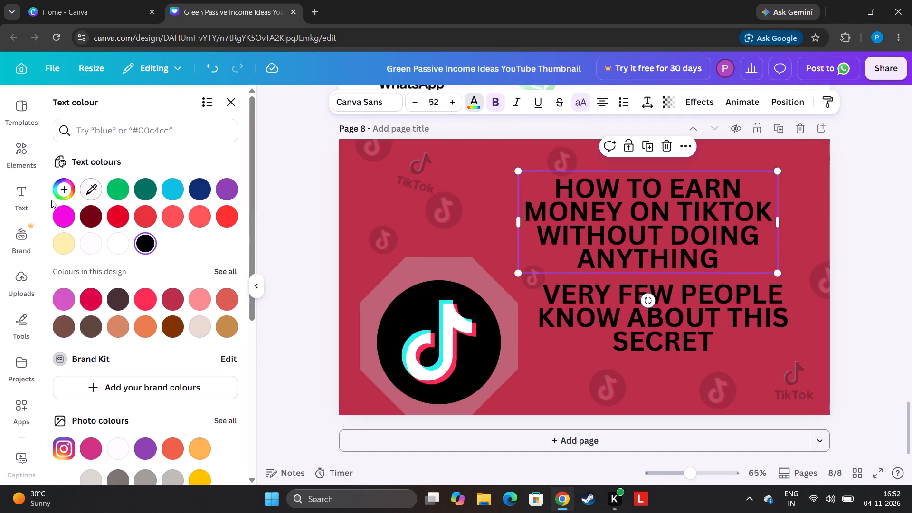
click(204, 188)
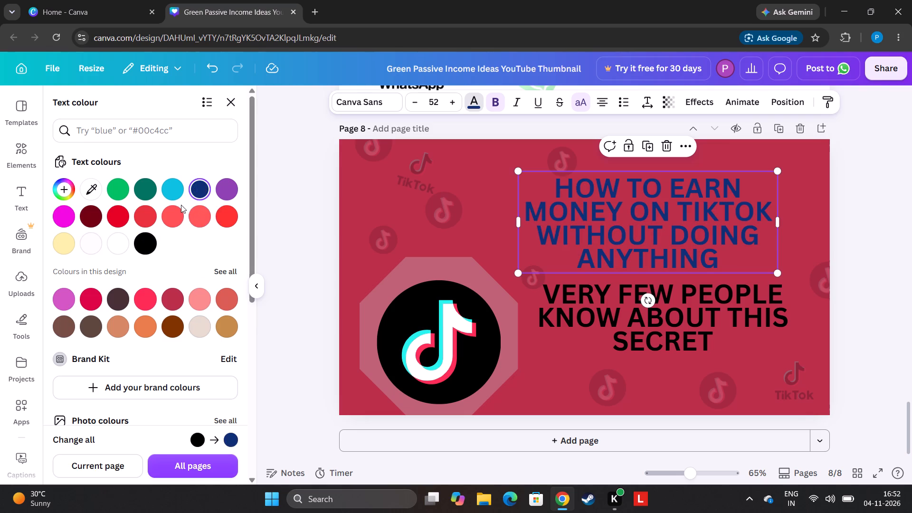
click(181, 191)
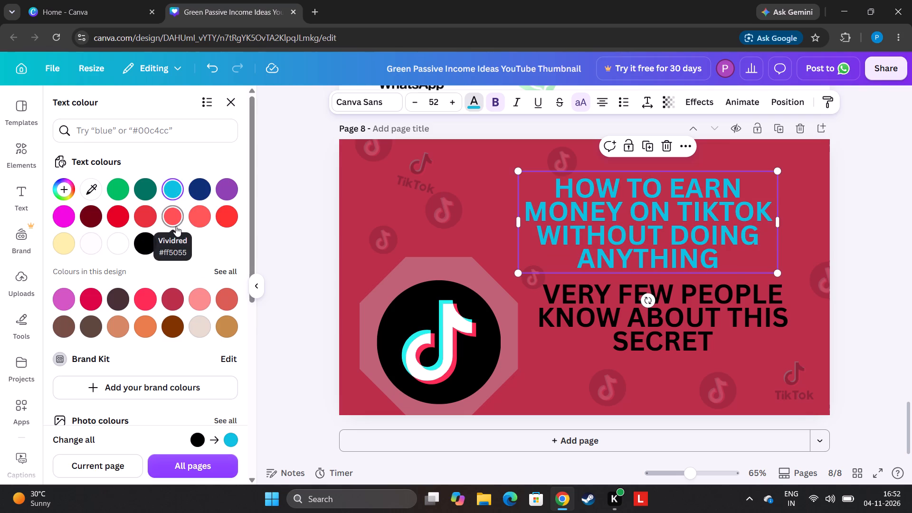
click(236, 221)
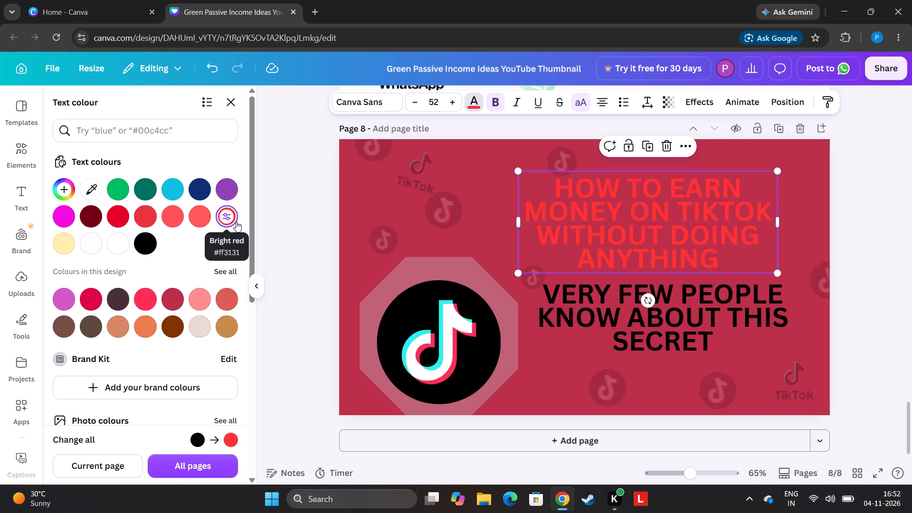
click(199, 332)
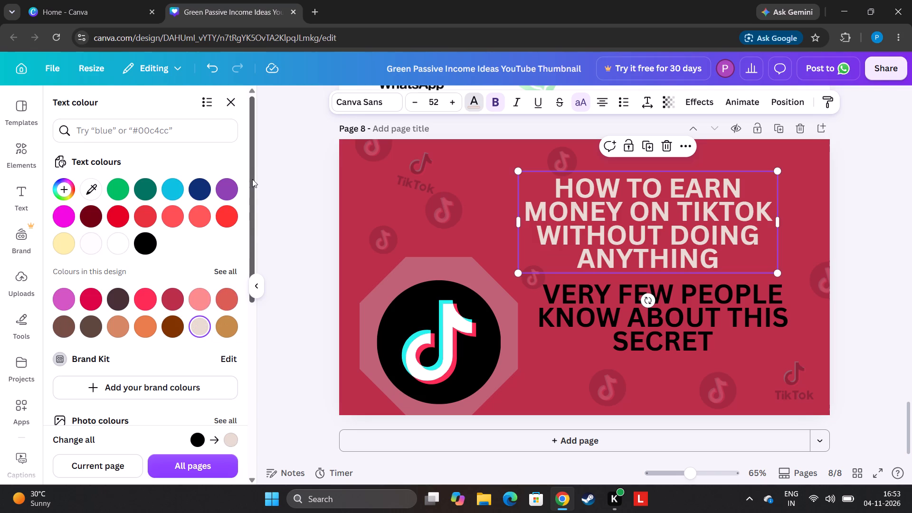
Recolour the "VERY FEW PEOPLE KNOW ABOUT THIS SECRET" text golden yellow from the photo colours, after trying white.
drag(251, 183, 241, 290)
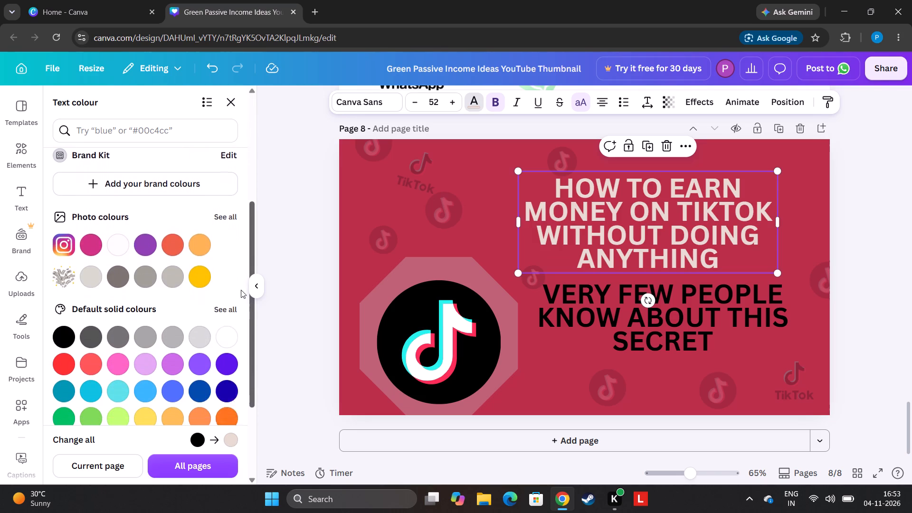
drag(241, 290, 225, 361)
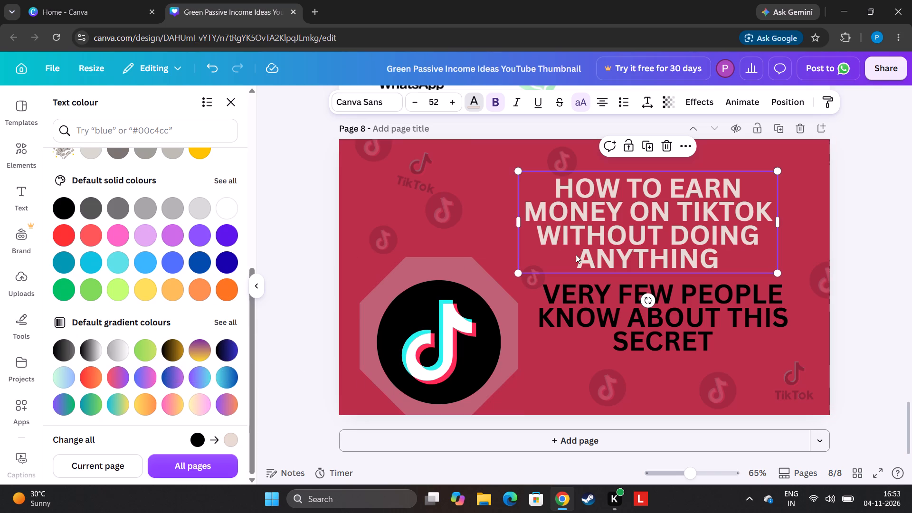
click(570, 295)
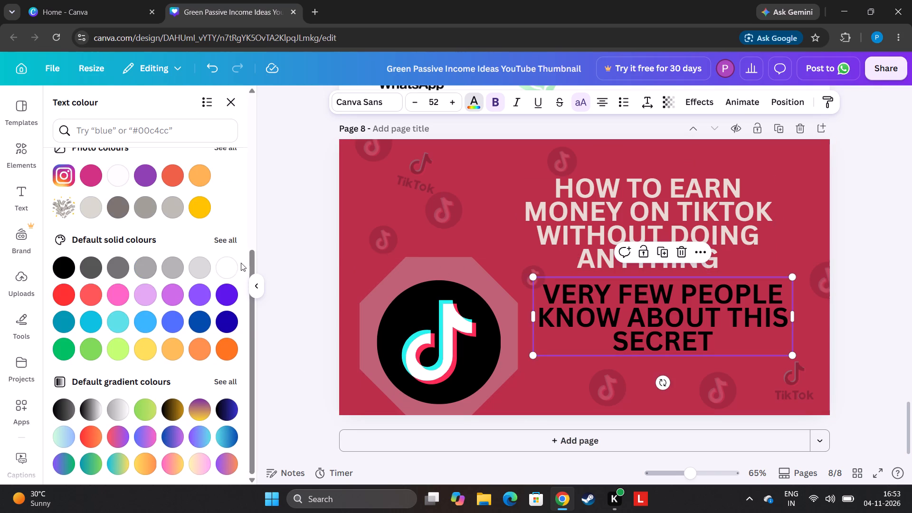
click(232, 265)
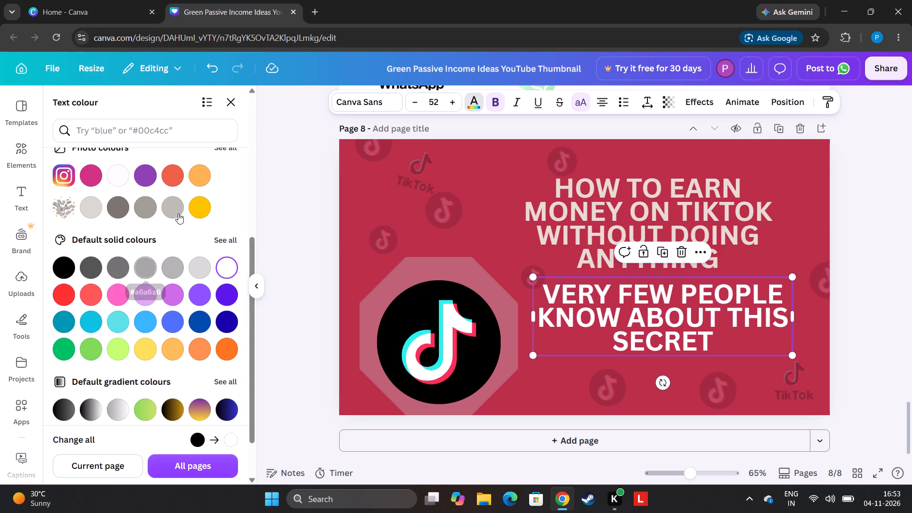
click(203, 200)
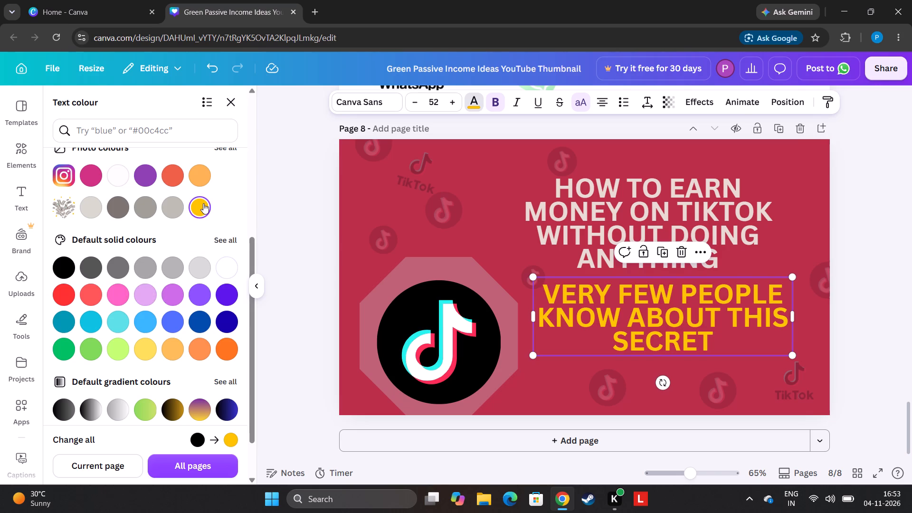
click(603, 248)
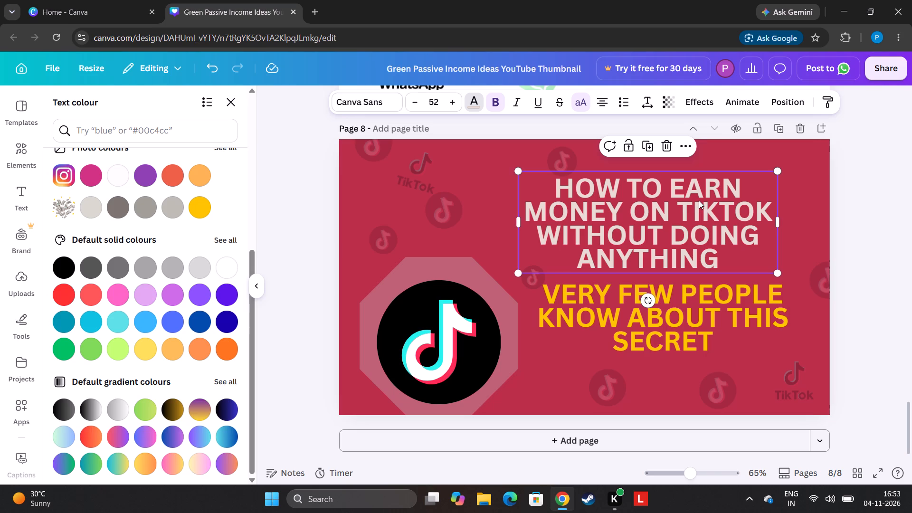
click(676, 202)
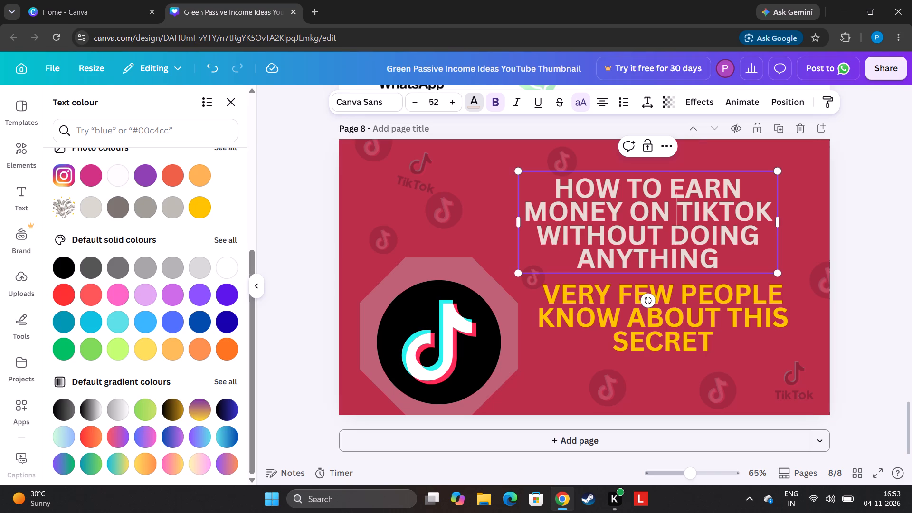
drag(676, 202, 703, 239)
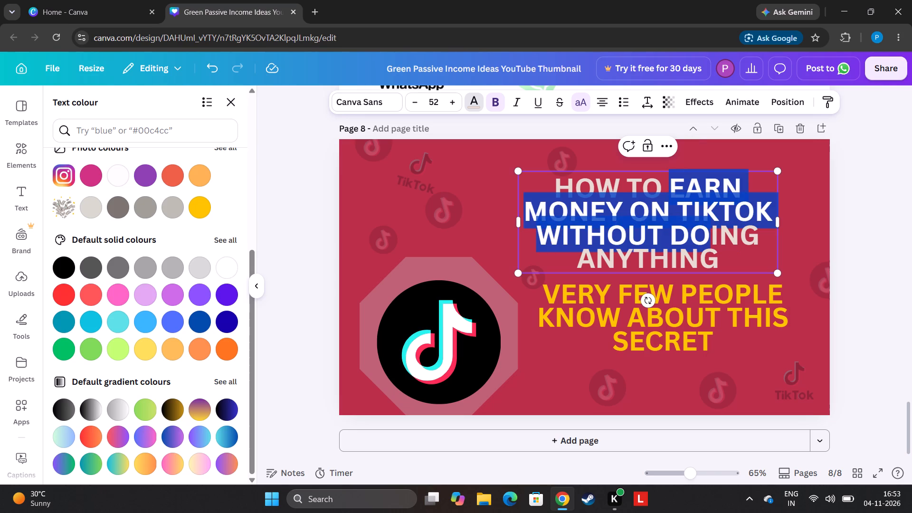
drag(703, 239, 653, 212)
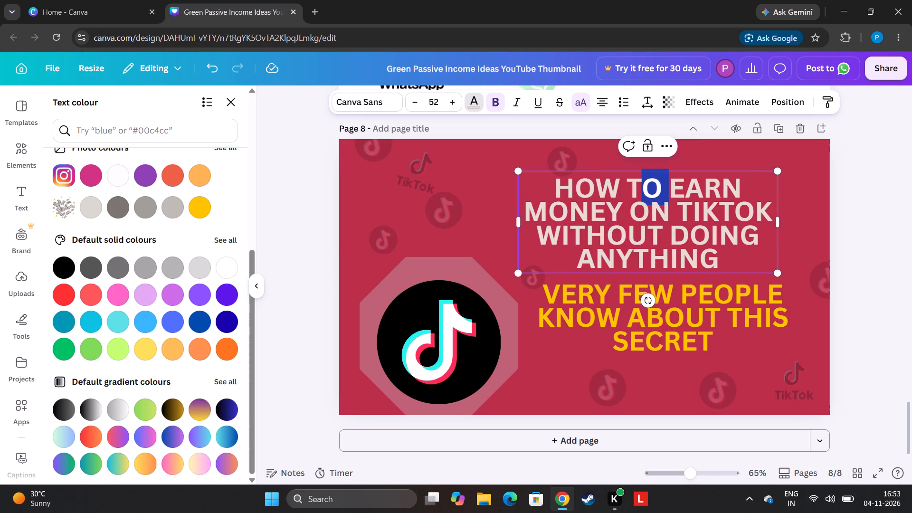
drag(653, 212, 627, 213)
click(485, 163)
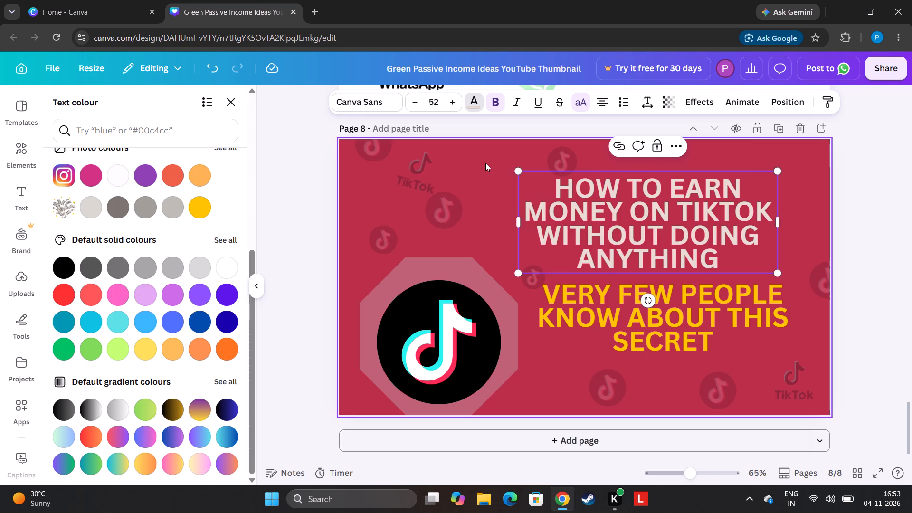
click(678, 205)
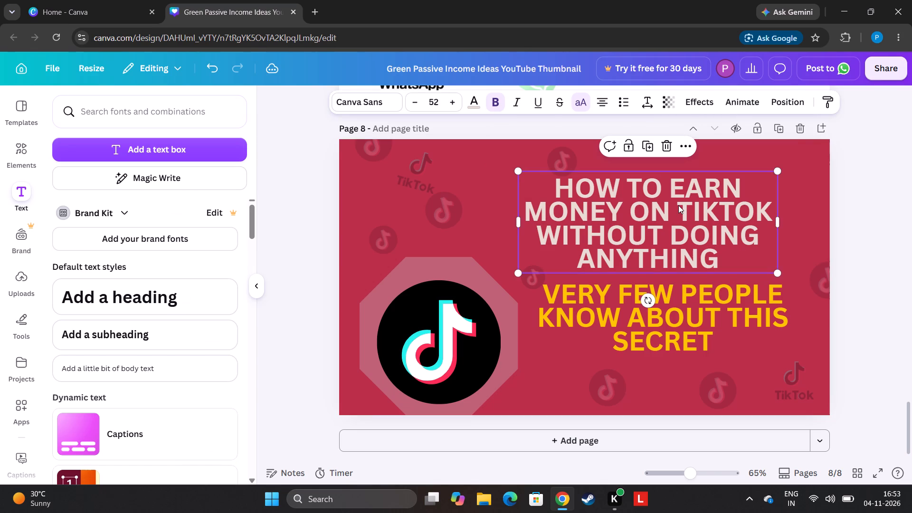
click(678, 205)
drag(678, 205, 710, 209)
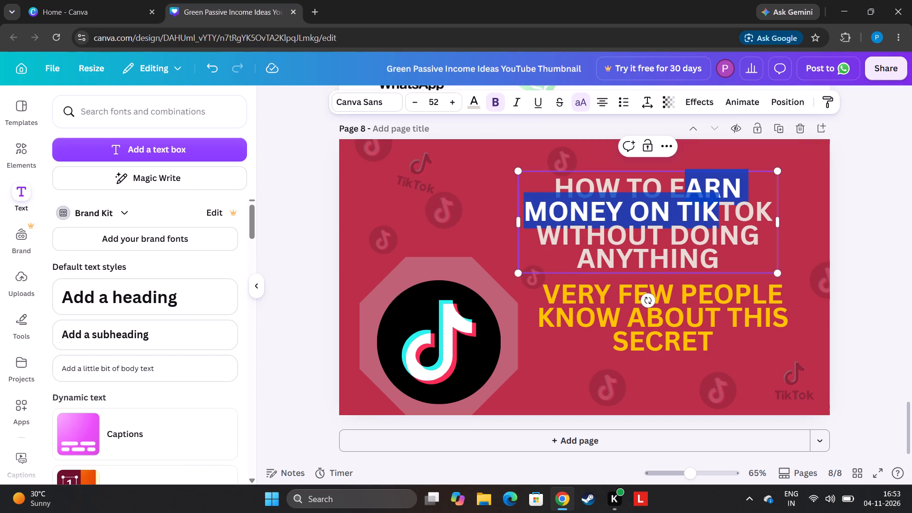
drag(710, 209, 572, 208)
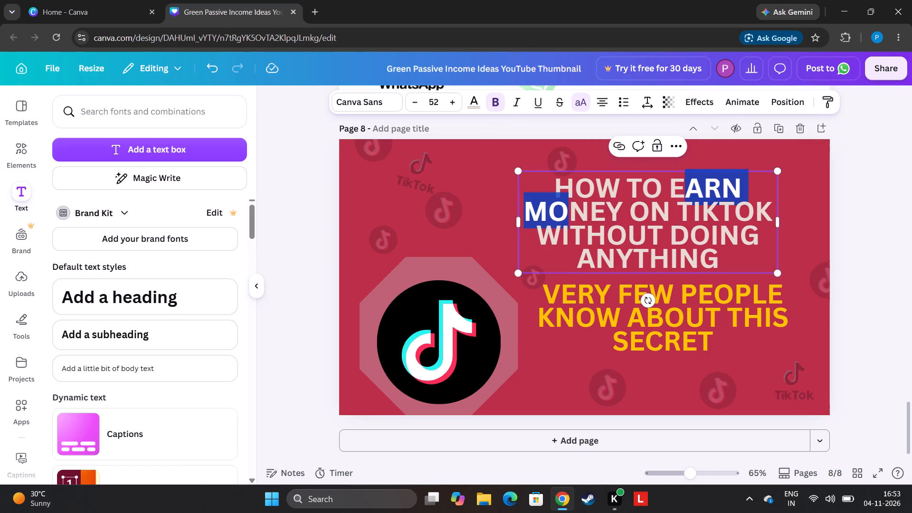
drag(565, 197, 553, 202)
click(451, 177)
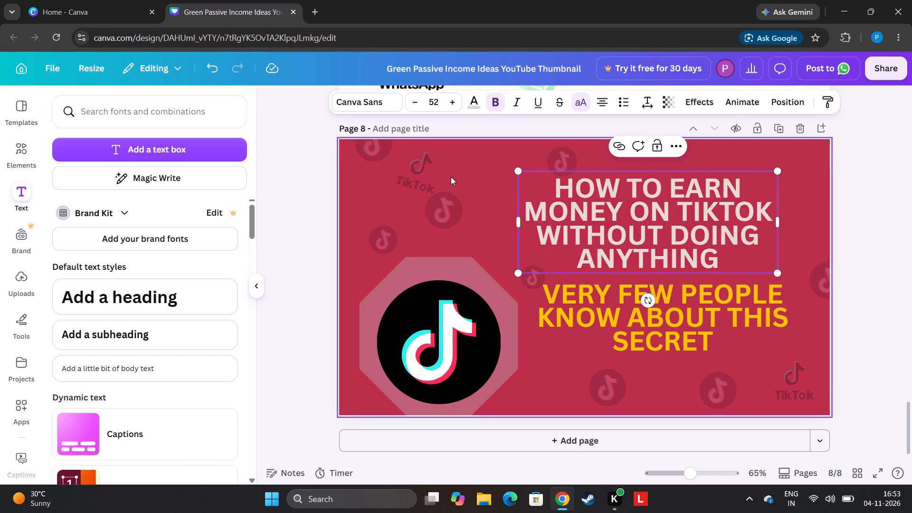
Nudge the main heading slightly down and to the right, closer to the yellow text.
click(676, 211)
drag(684, 207, 693, 213)
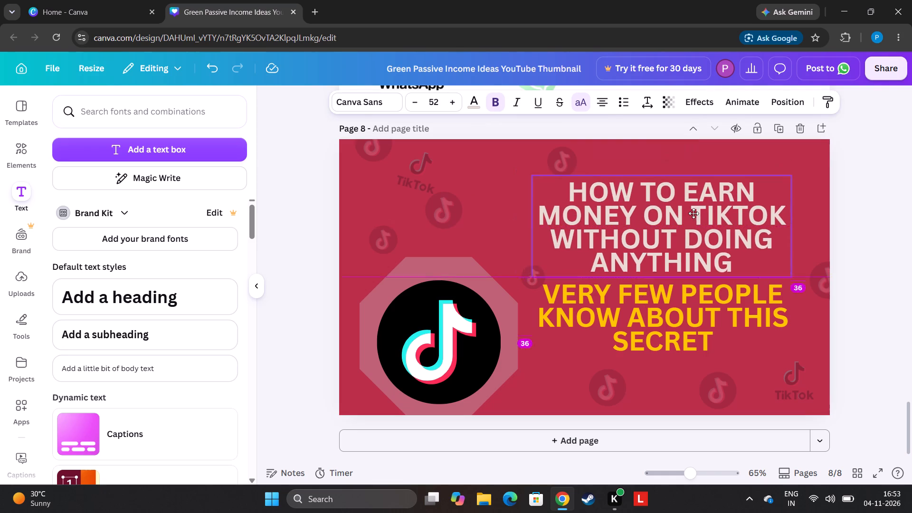
drag(693, 213, 688, 211)
Recolour only the word "TIKTOK" in the main heading dark brown, using one of the design's colours.
click(683, 211)
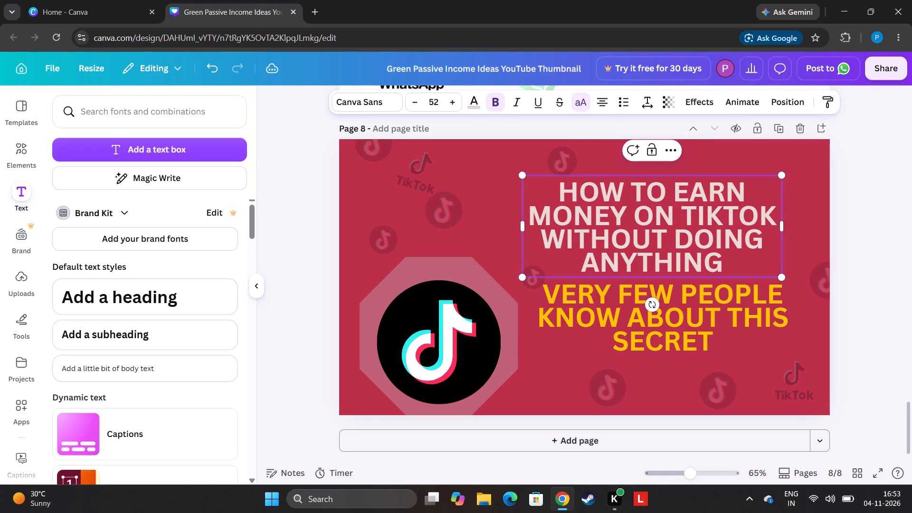
drag(684, 218, 759, 221)
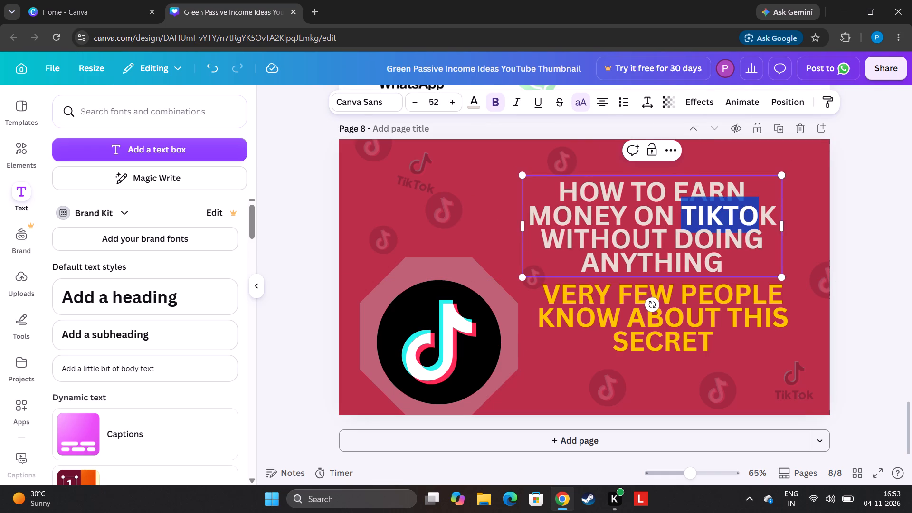
drag(759, 221, 771, 222)
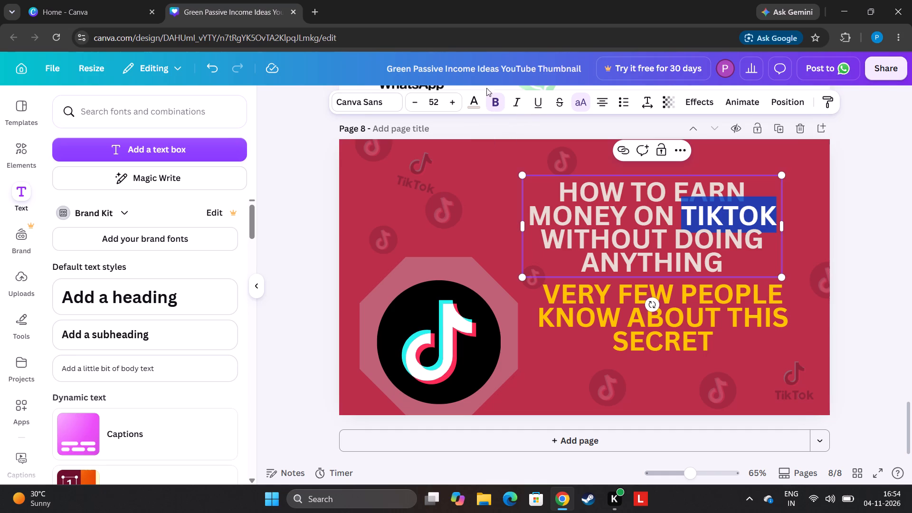
click(468, 104)
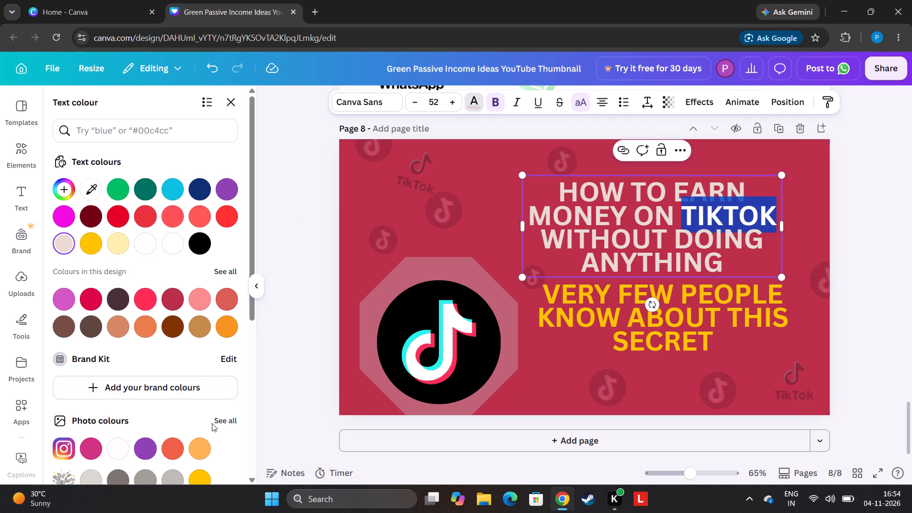
click(114, 301)
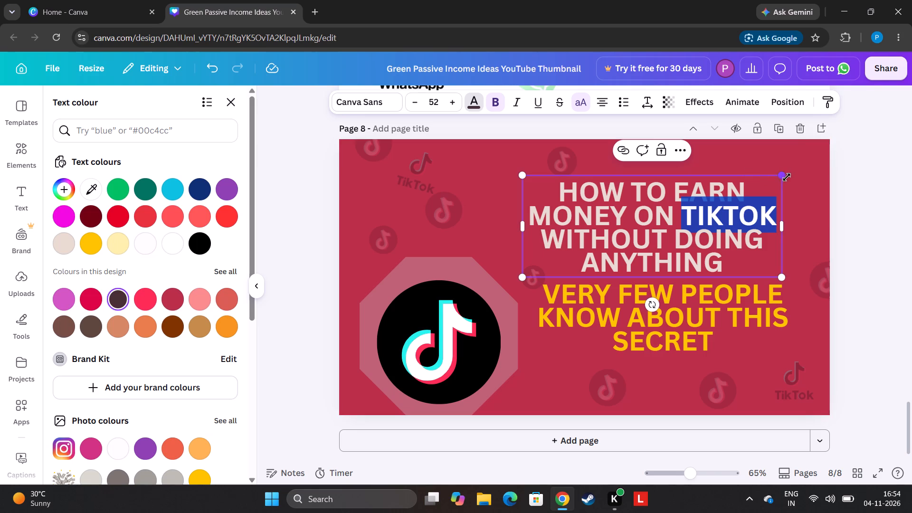
Enlarge the main heading to a font size of about 60.6, extending it toward the page's top-right corner.
drag(786, 177, 817, 157)
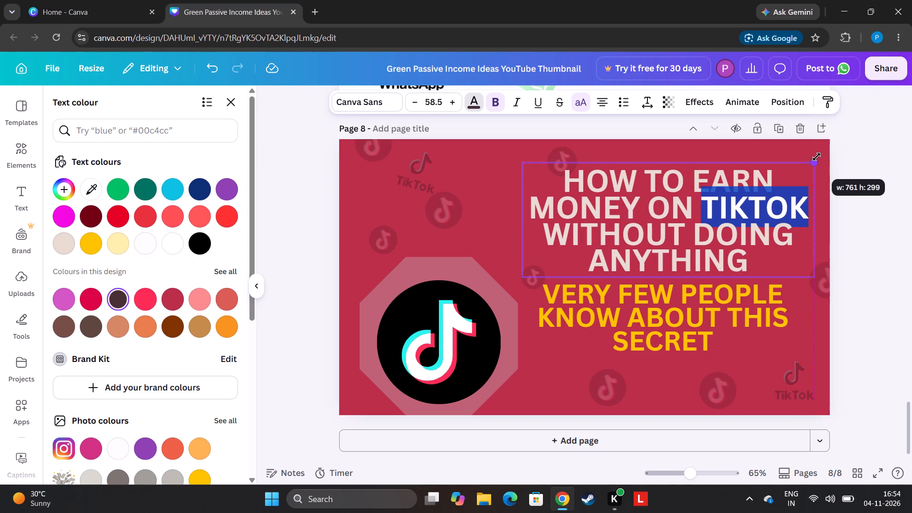
drag(817, 157, 827, 156)
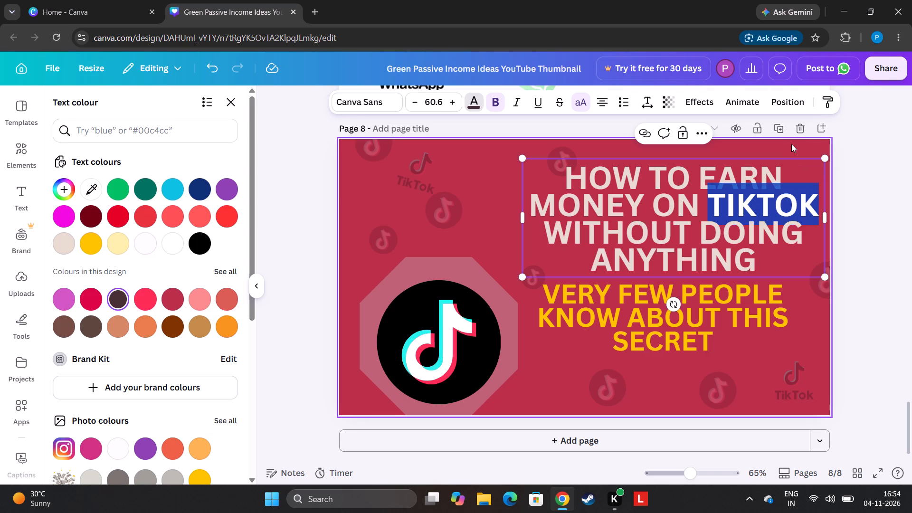
Move the yellow secondary text down to leave a clear gap beneath the enlarged heading.
drag(745, 352, 745, 351)
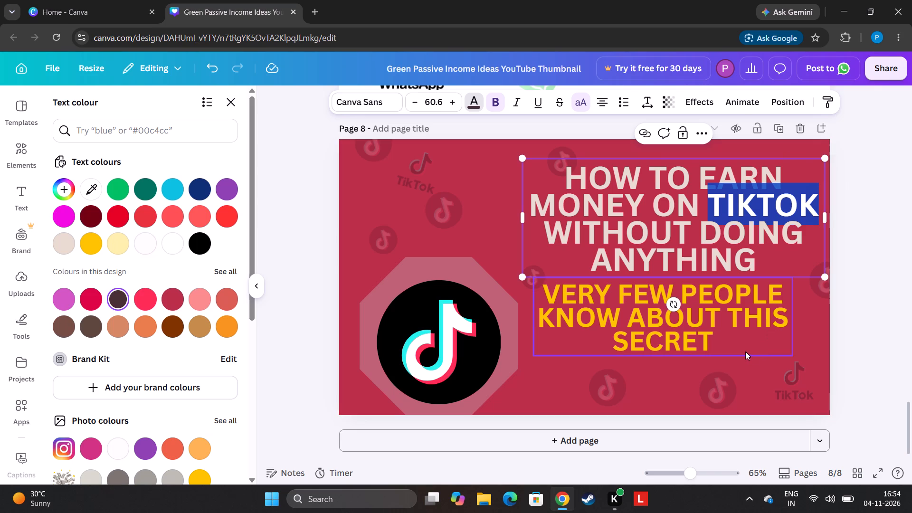
drag(745, 351, 746, 347)
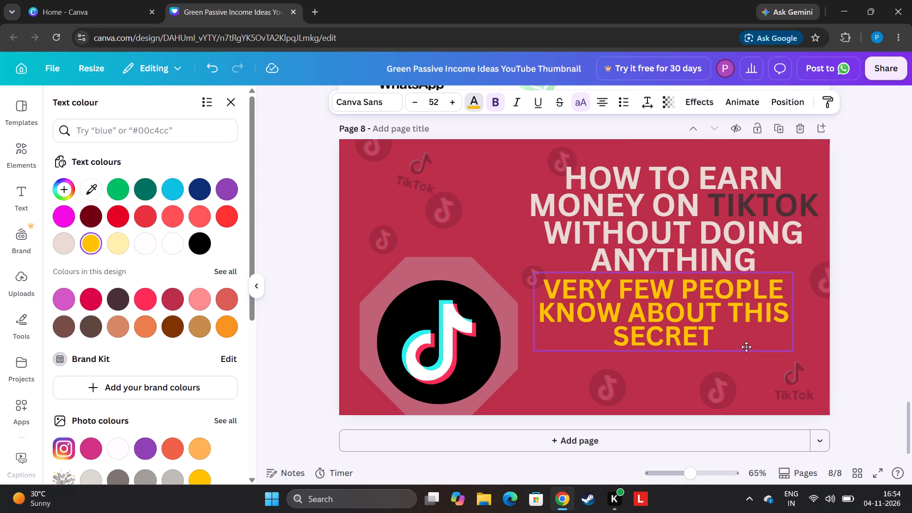
drag(746, 347, 752, 370)
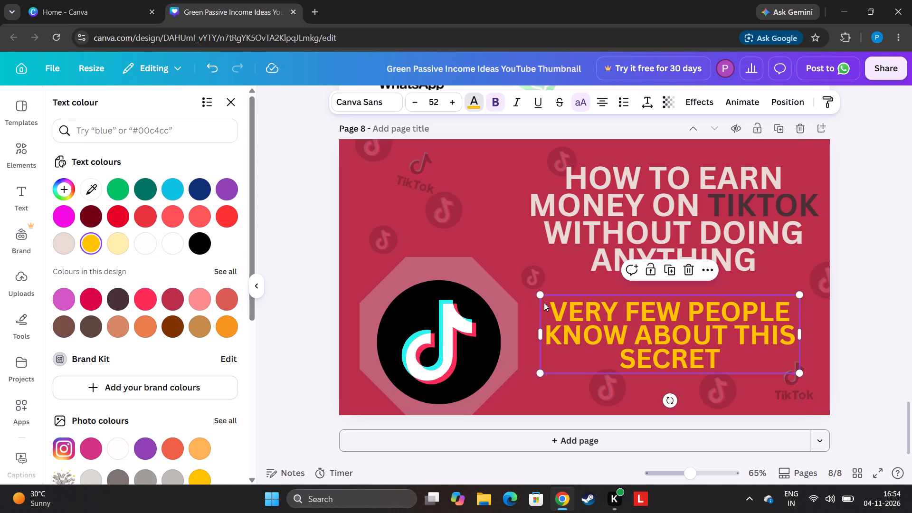
Enlarge the yellow secondary text to a font size of about 57.3, extending it toward the octagon.
drag(542, 293, 534, 256)
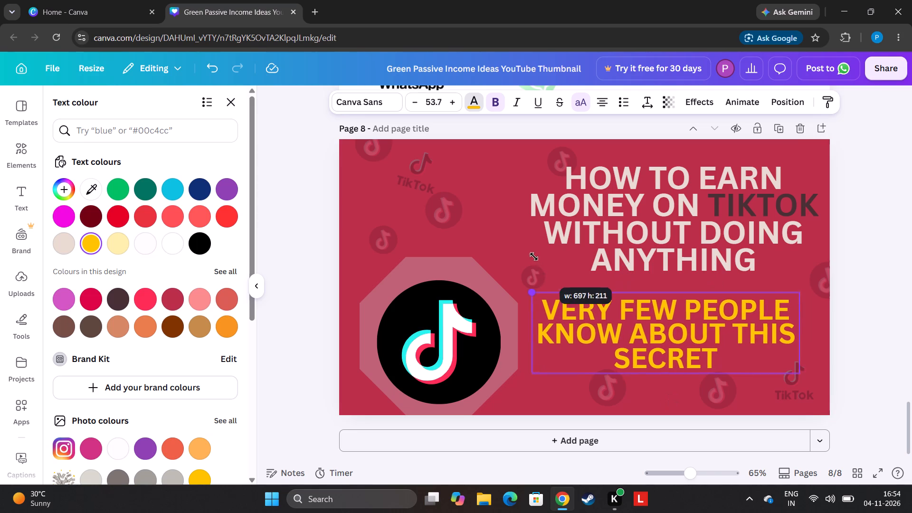
drag(534, 256, 528, 245)
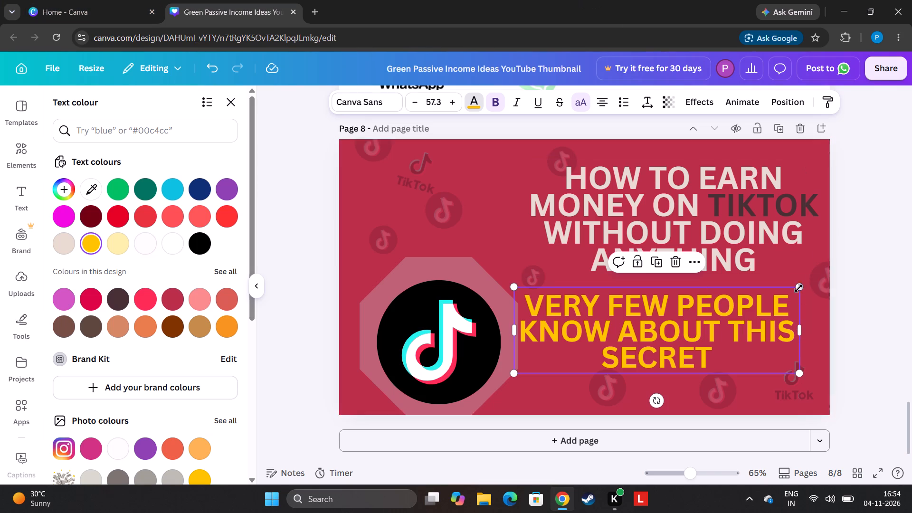
Narrow the yellow secondary text box to about 680 wide, wrapping it onto four lines, and position it directly beneath the main heading.
drag(804, 328, 803, 329)
drag(803, 329, 779, 331)
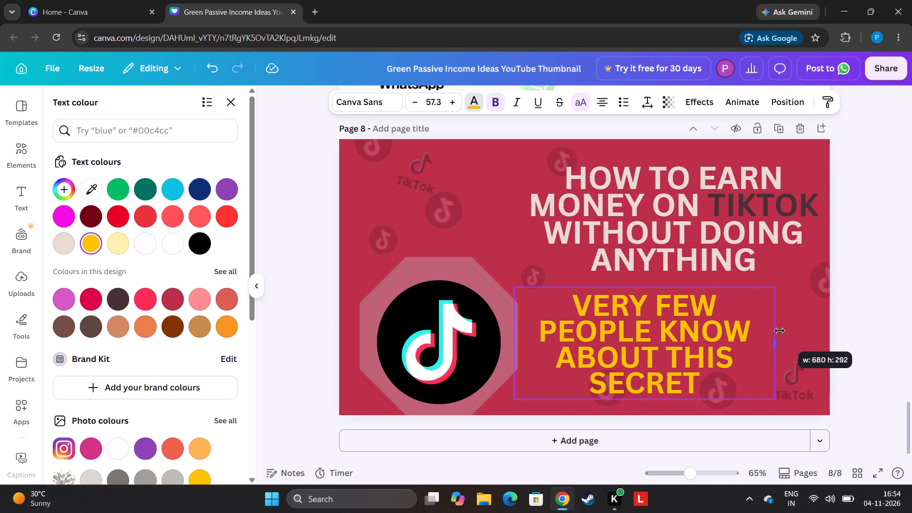
drag(705, 346, 739, 332)
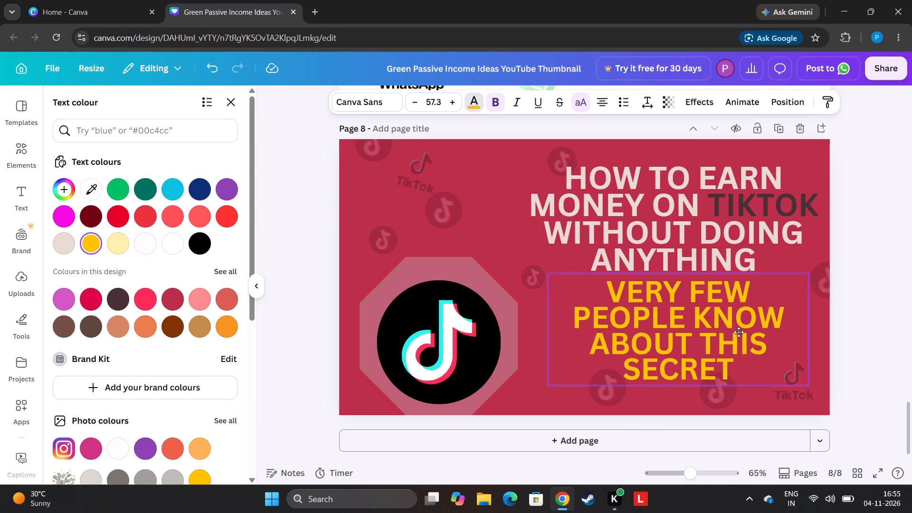
drag(739, 332, 739, 334)
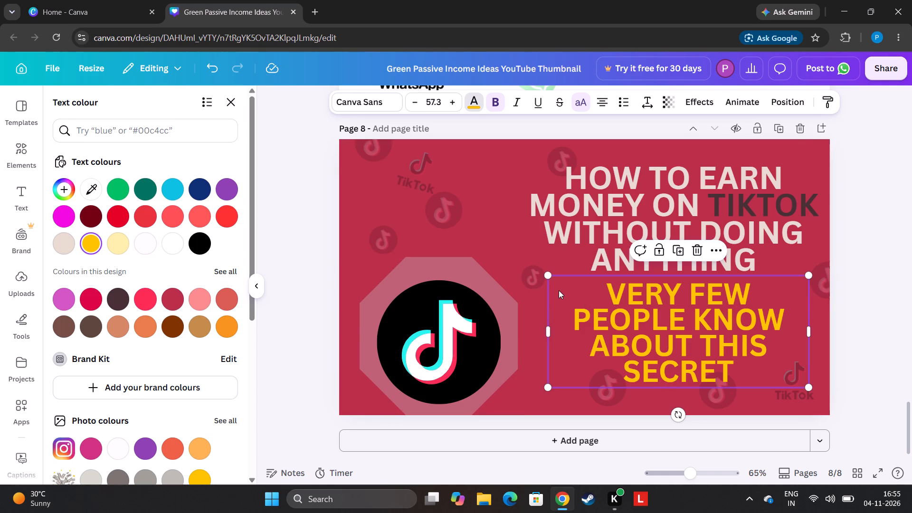
Enlarge the four-line yellow secondary text to a font size of about 60.9, extending it toward the heading and octagon.
drag(546, 275, 539, 274)
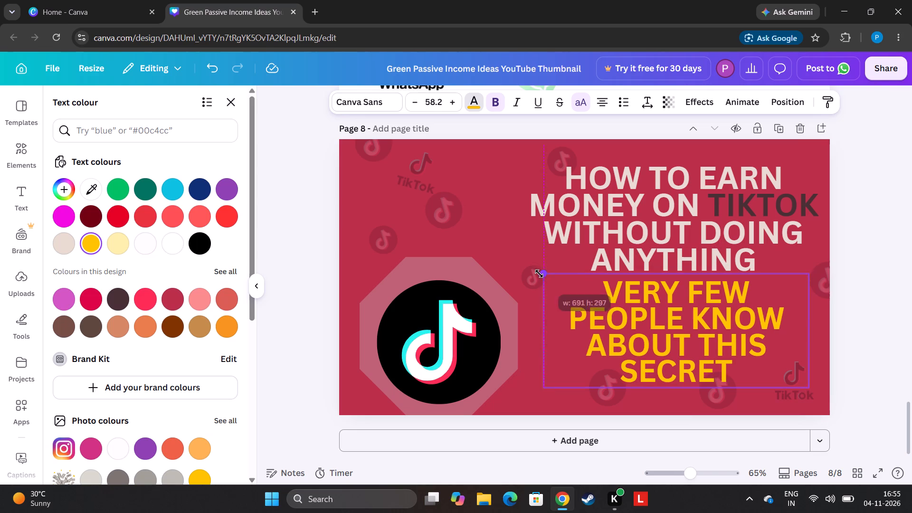
drag(539, 274, 528, 284)
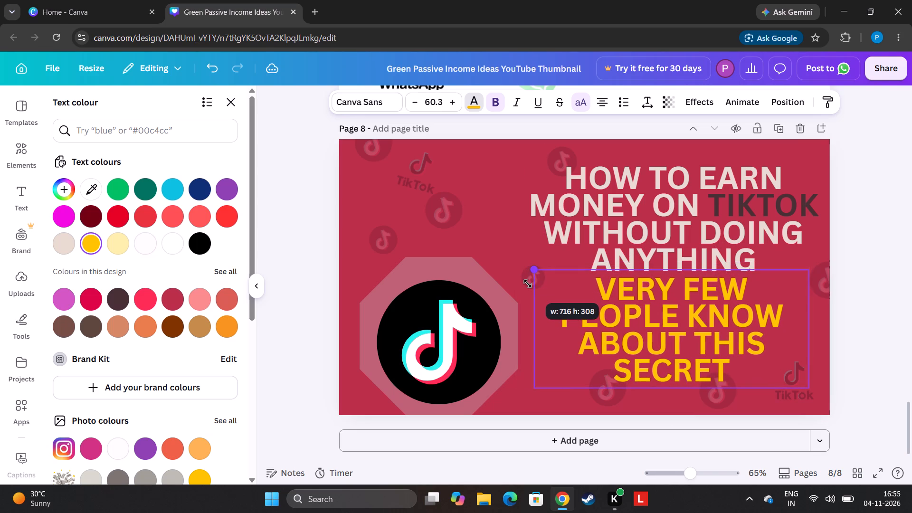
drag(528, 284, 527, 273)
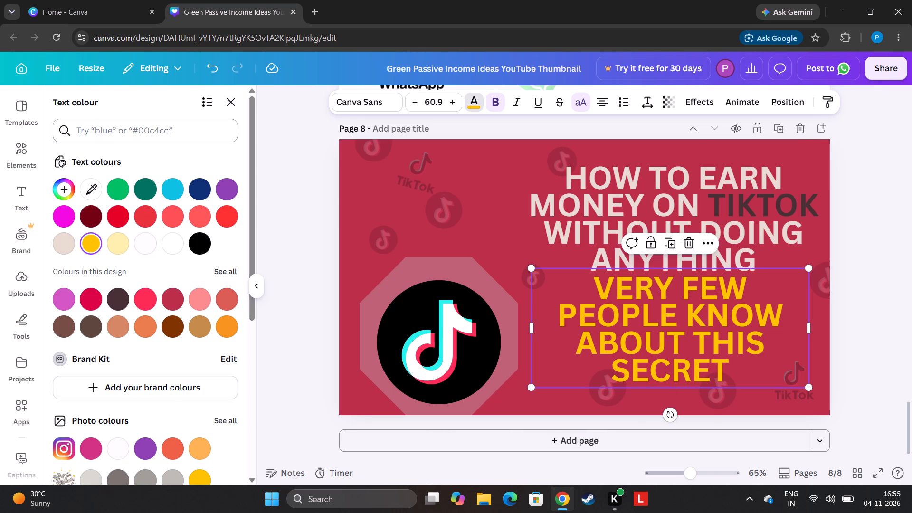
Insert a dotted line from the shapes collection and colour it black.
click(232, 110)
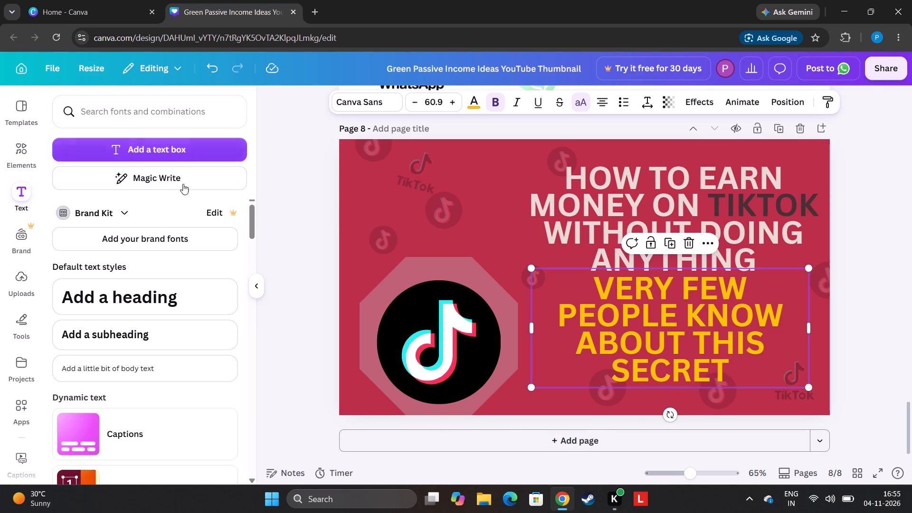
click(7, 160)
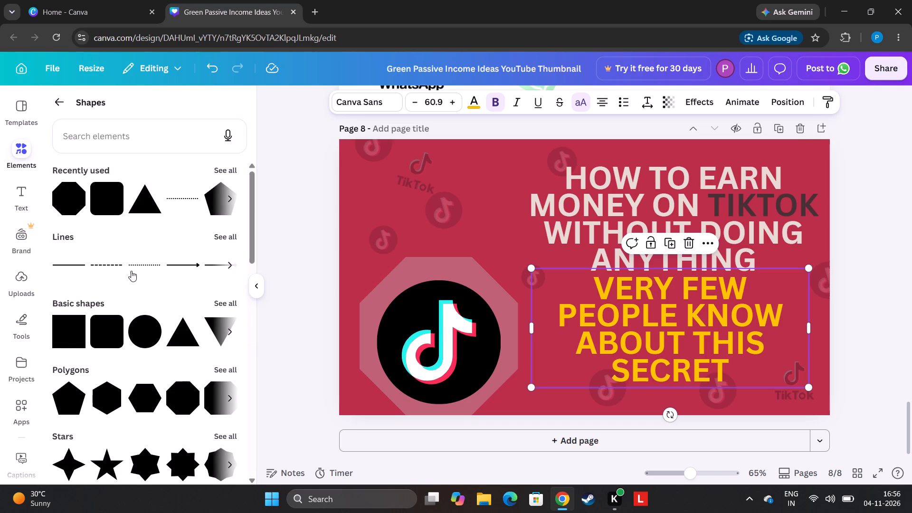
click(147, 267)
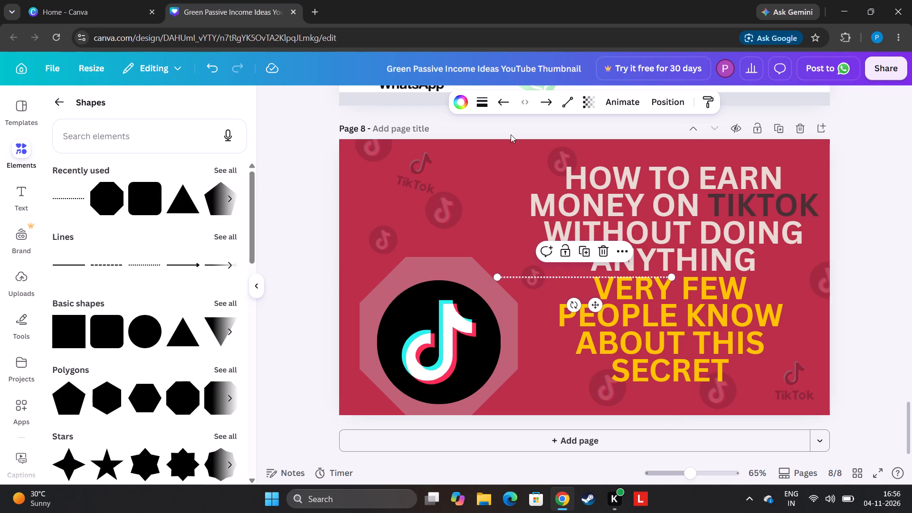
click(461, 106)
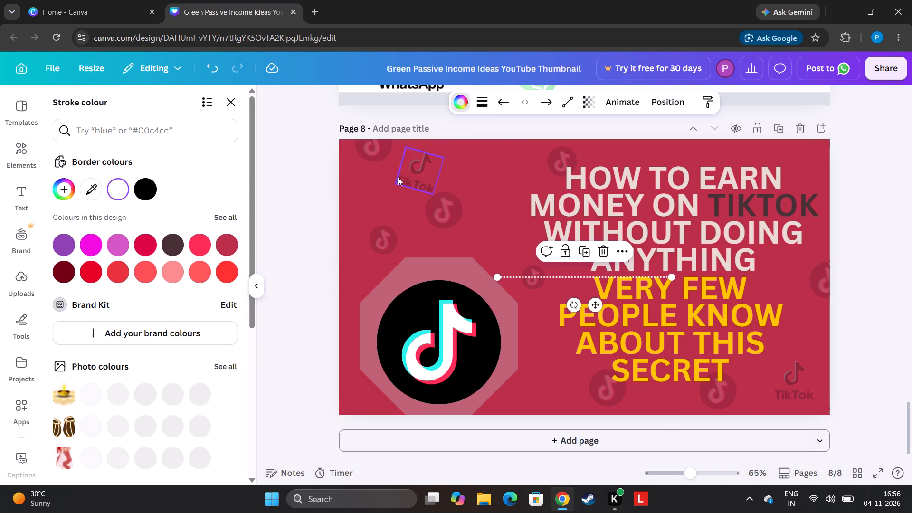
click(144, 191)
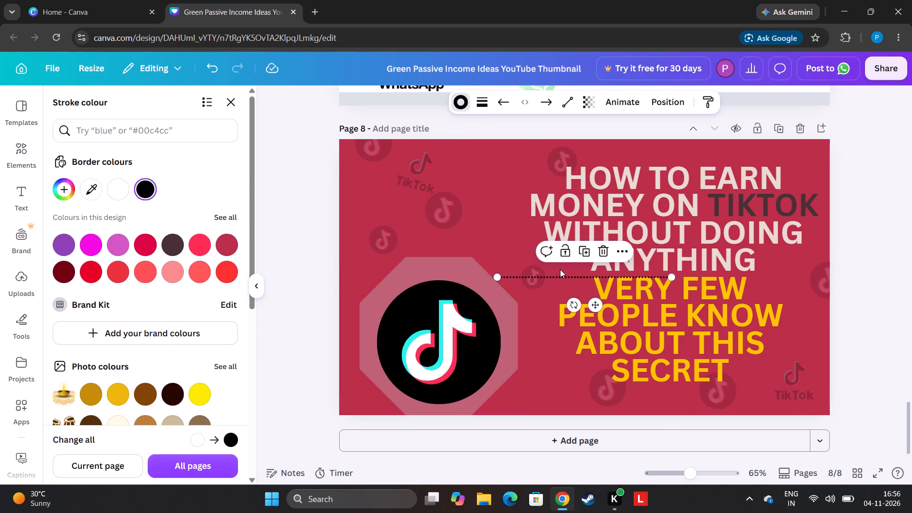
Place the black dotted line just above the main heading, near the page's top edge.
drag(568, 275, 423, 197)
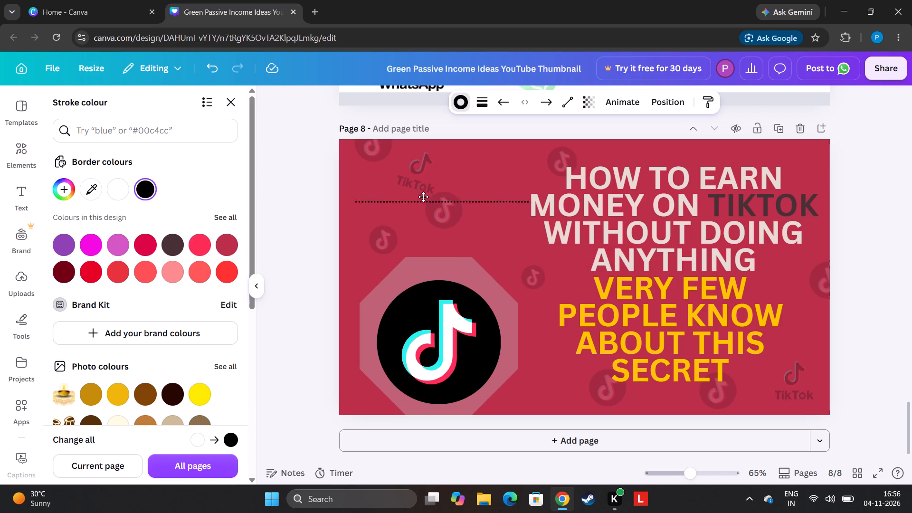
drag(423, 197, 460, 305)
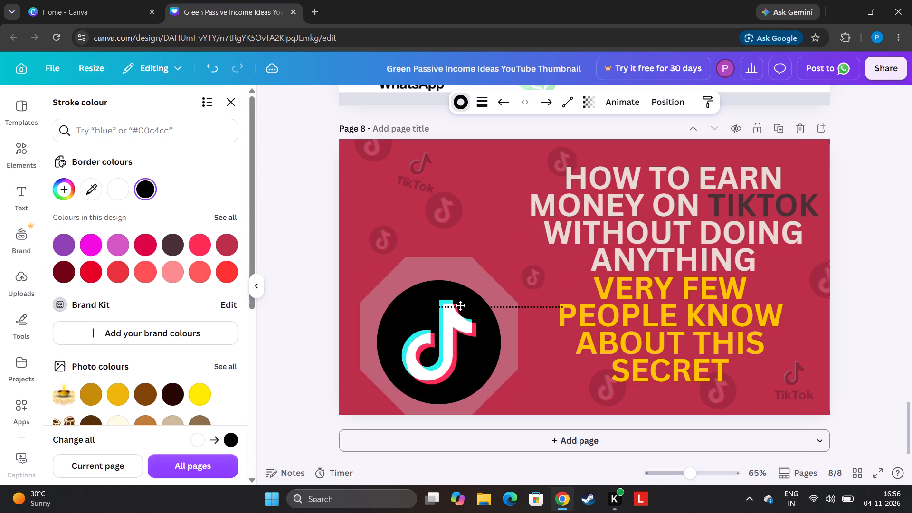
drag(460, 305, 673, 152)
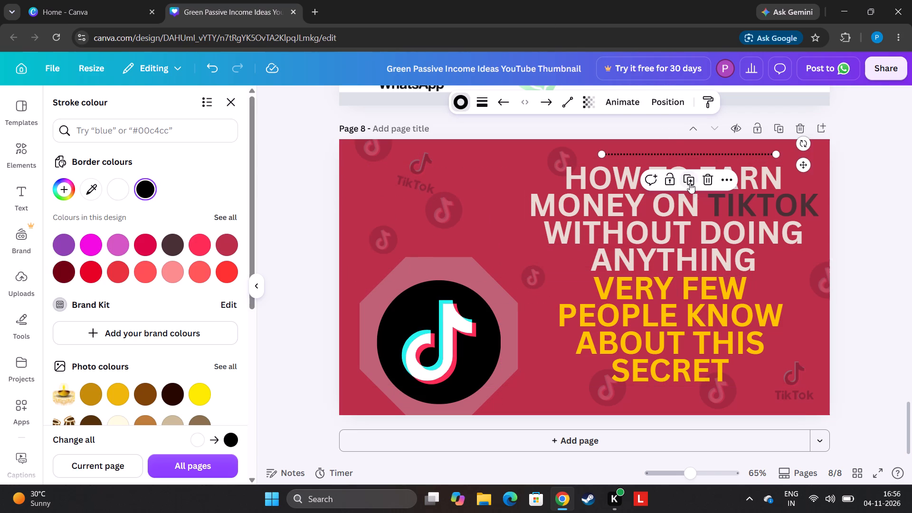
Duplicate the dotted line and place the copy beneath the yellow text, near the page's bottom edge.
click(688, 178)
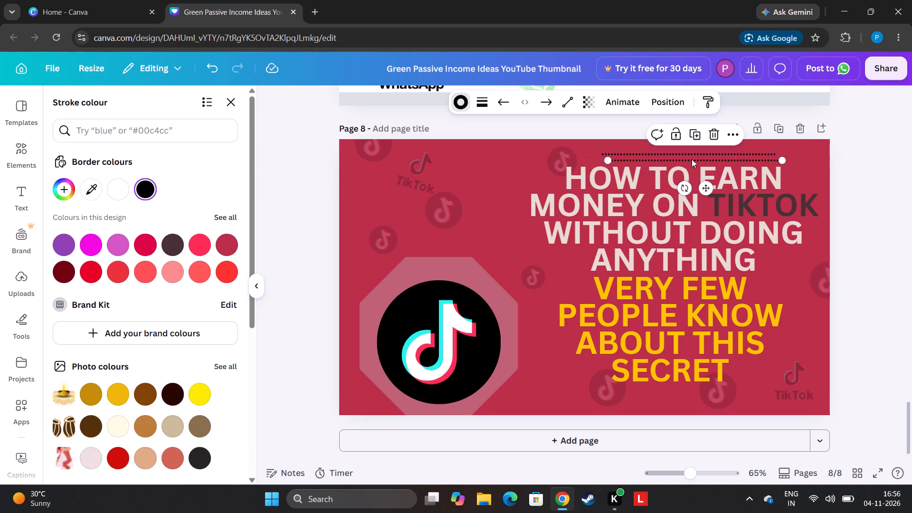
drag(692, 158, 764, 411)
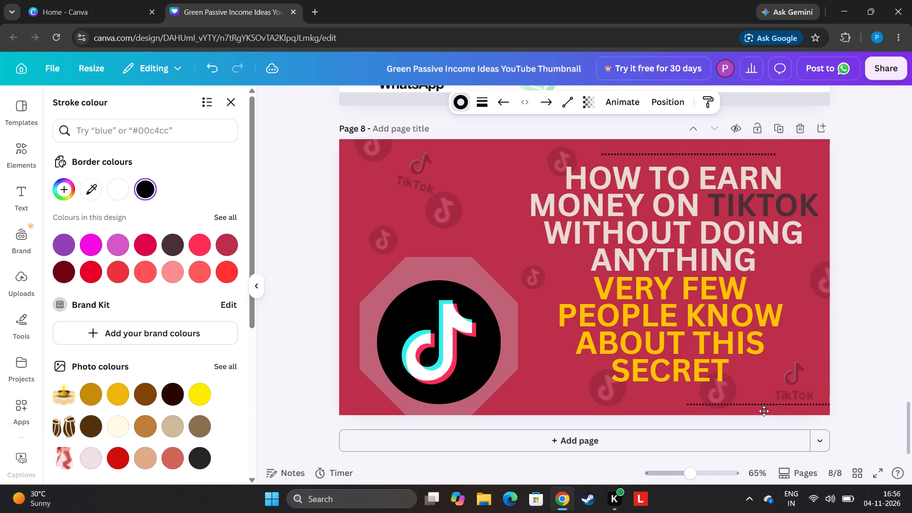
drag(764, 411, 667, 398)
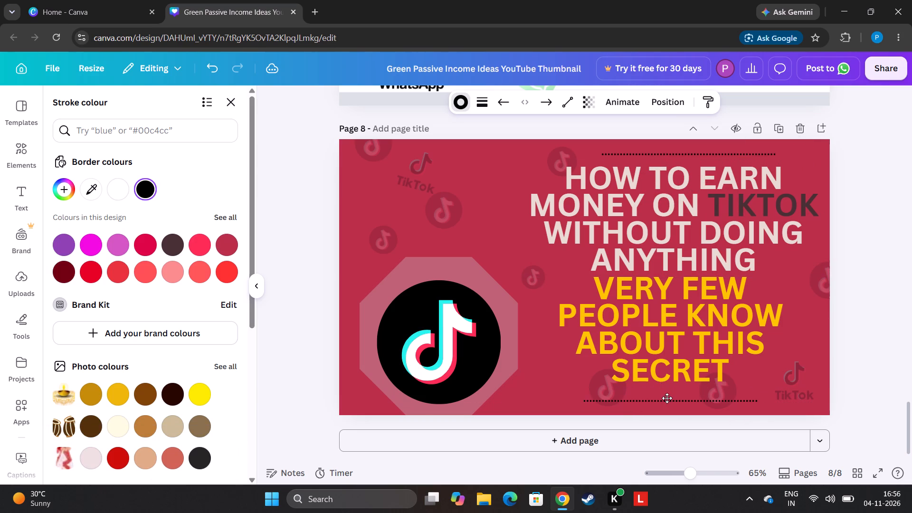
drag(667, 398, 667, 398)
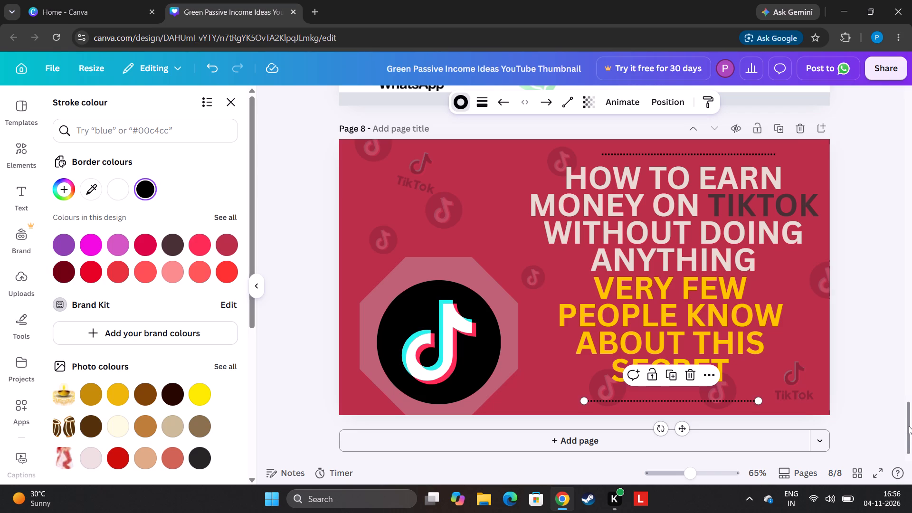
Duplicate the yellow secondary text and move the copy to the page's upper-left area, above the TikTok octagon.
click(743, 295)
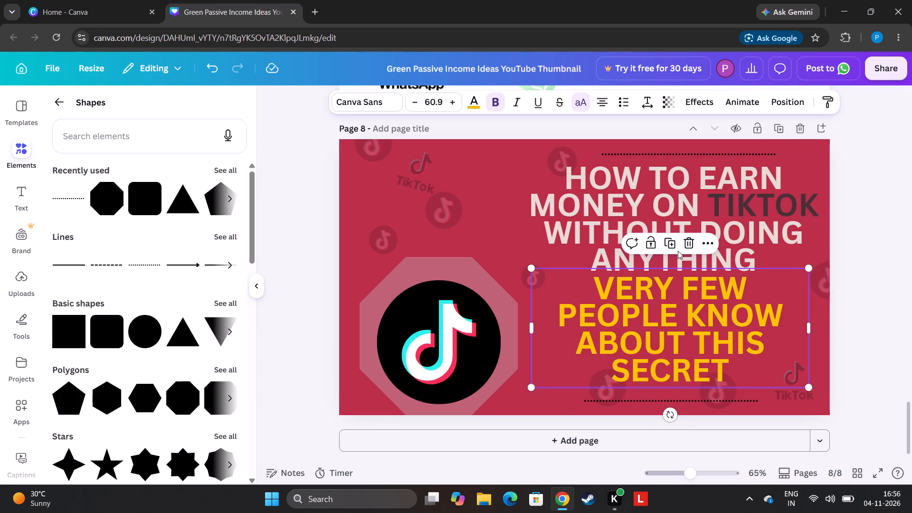
click(675, 249)
drag(772, 380, 720, 346)
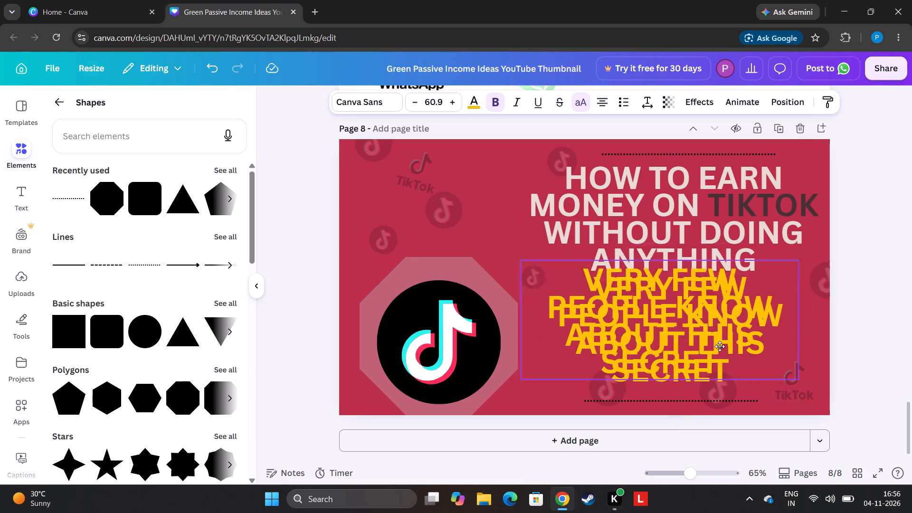
drag(720, 346, 552, 246)
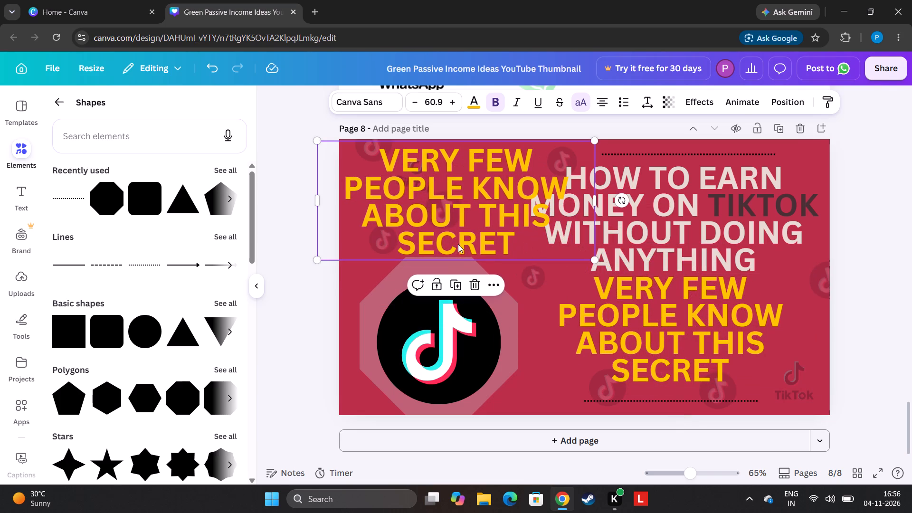
click(533, 244)
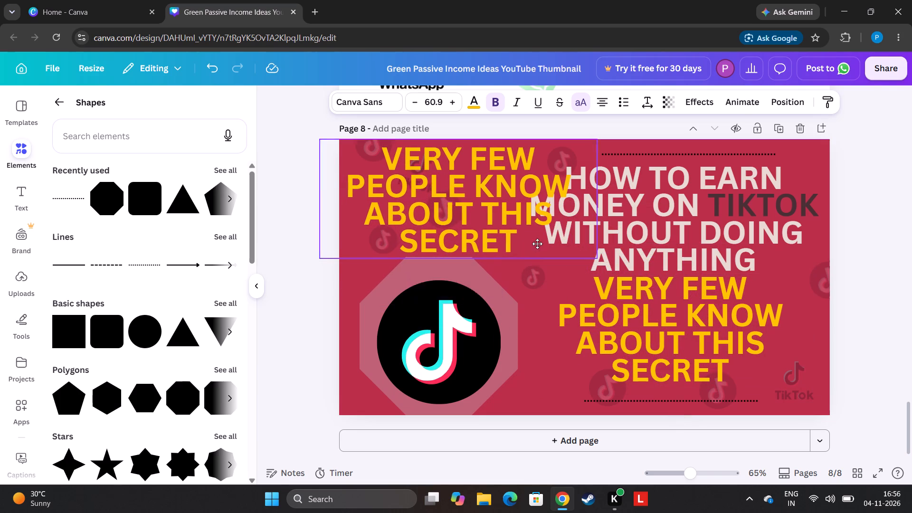
Replace the wording of the copied yellow text above the octagon with "IN 2026".
click(514, 237)
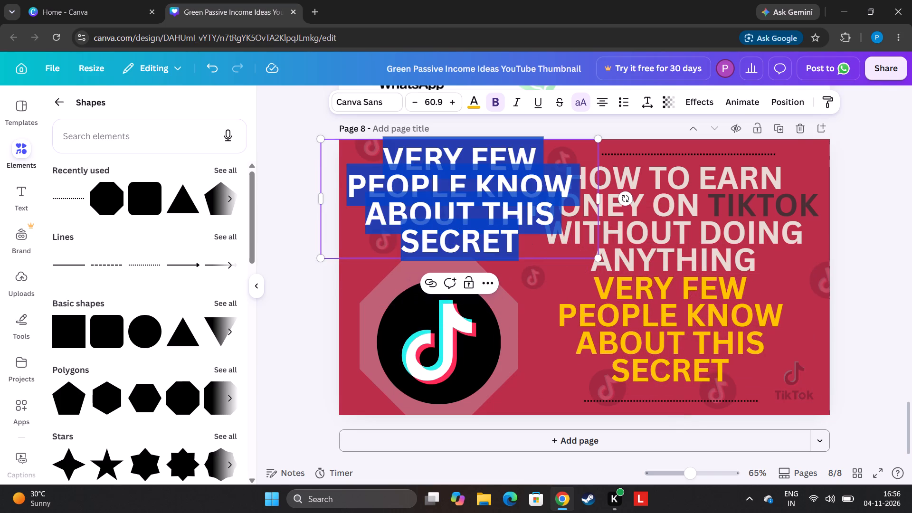
key(semicolon)
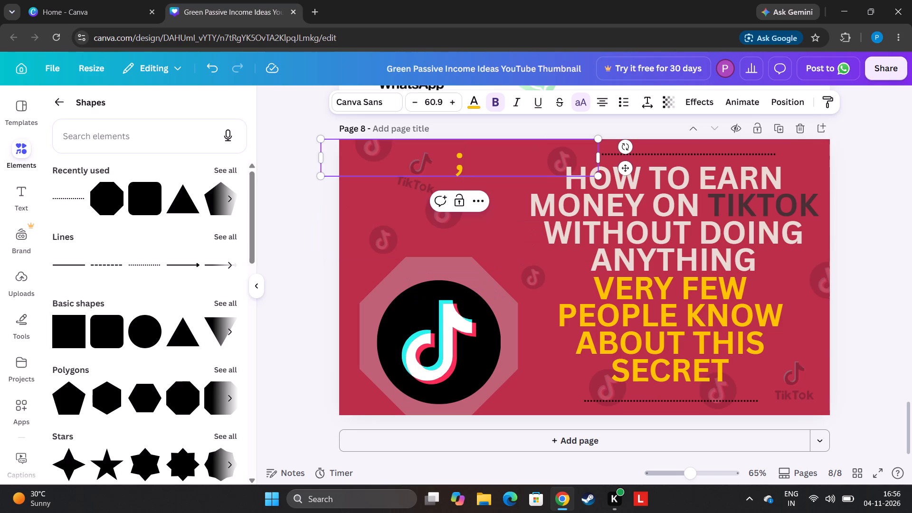
key(BackSpace)
key(i)
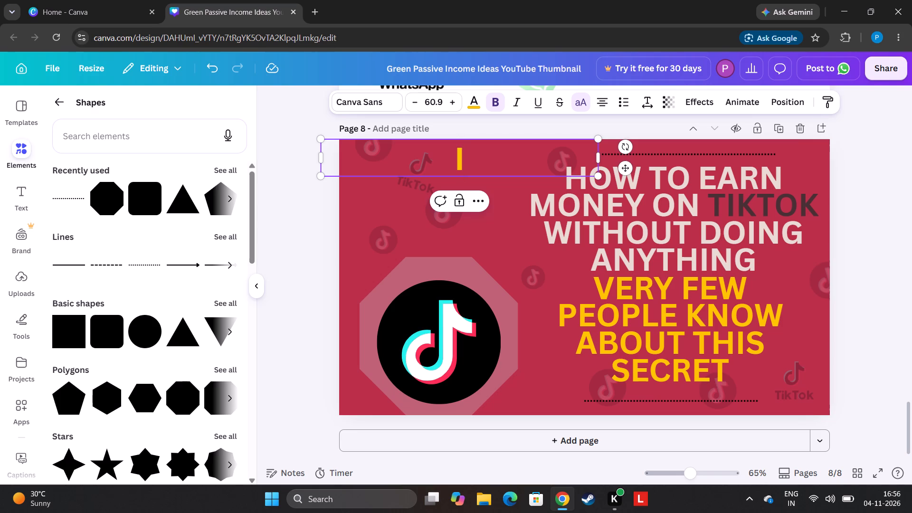
key(n)
key(space)
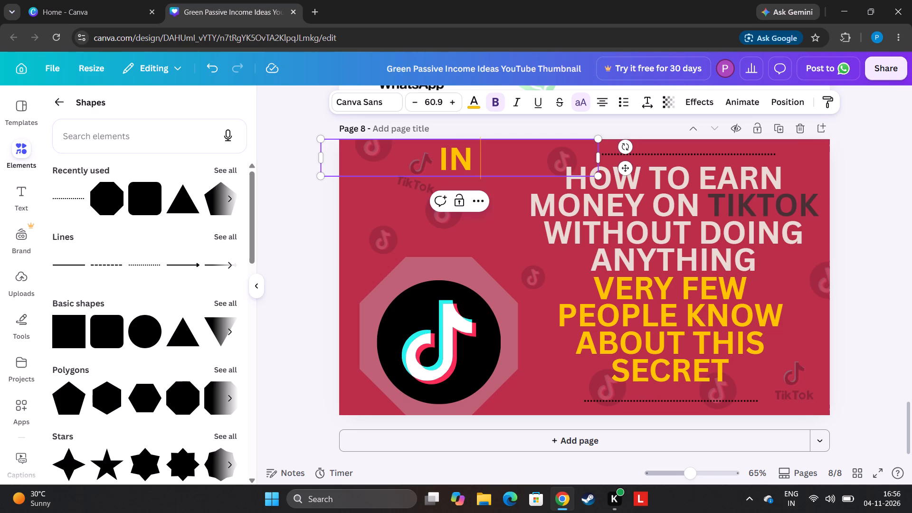
key(2)
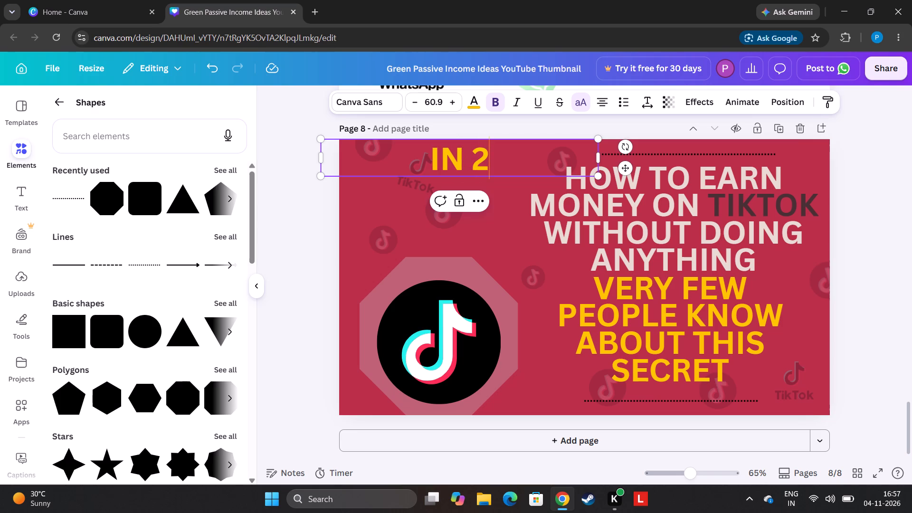
key(0)
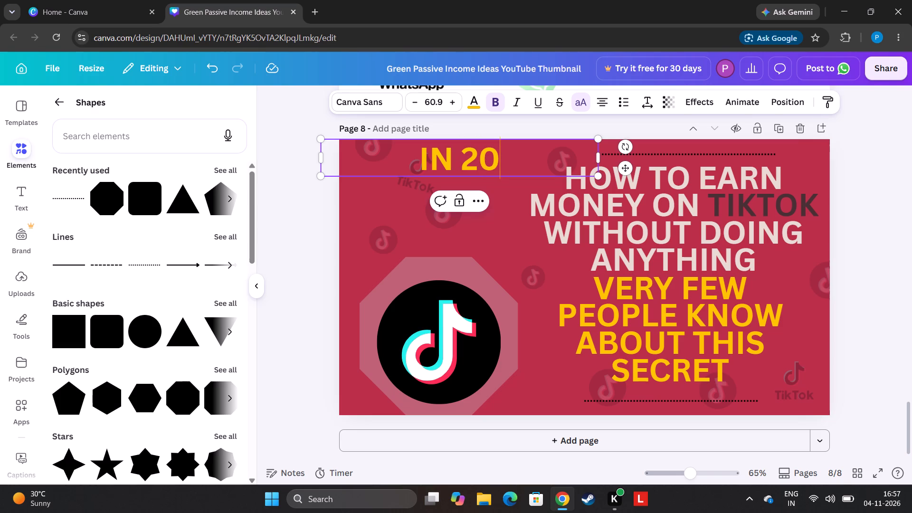
key(2)
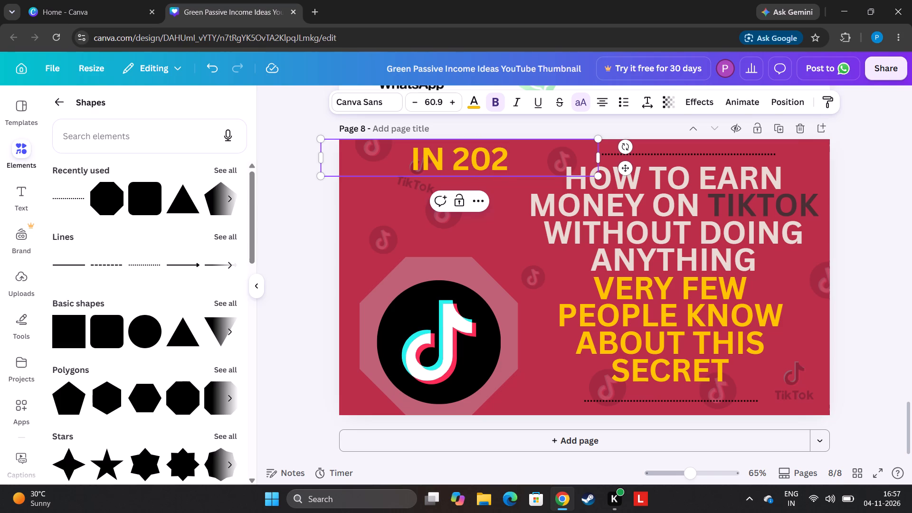
key(6)
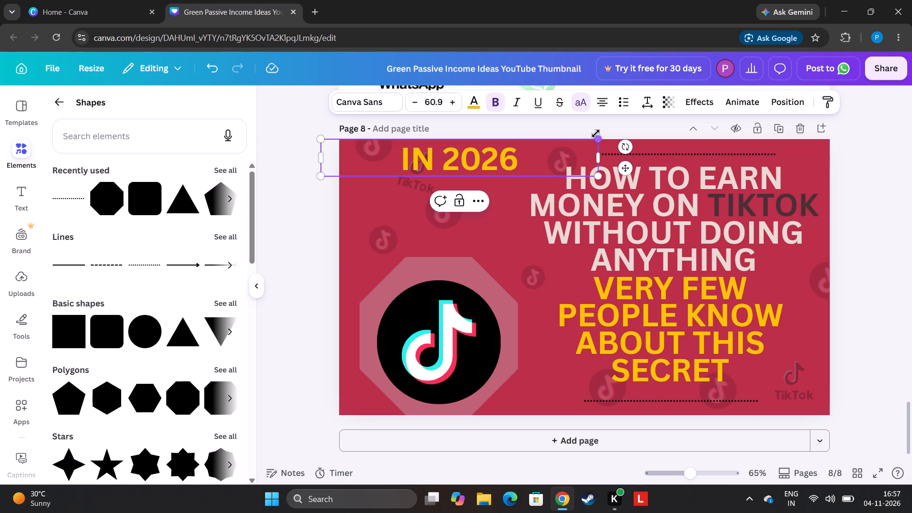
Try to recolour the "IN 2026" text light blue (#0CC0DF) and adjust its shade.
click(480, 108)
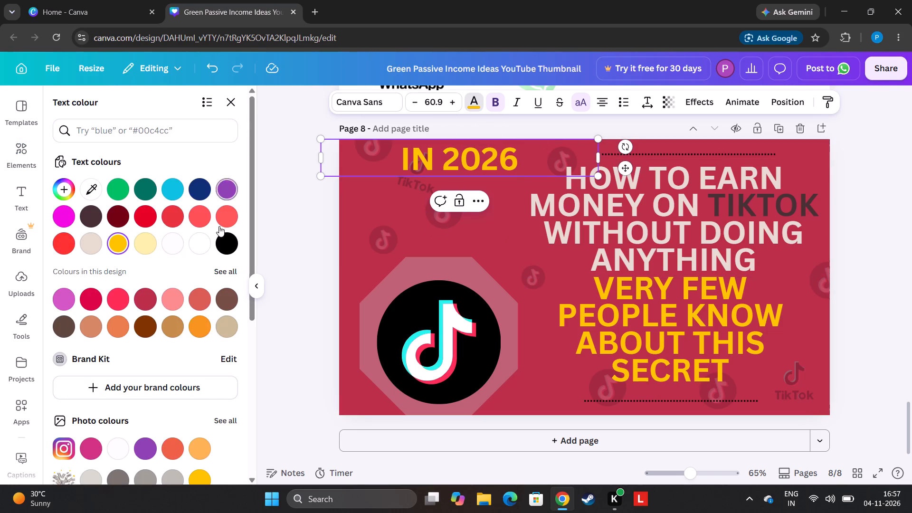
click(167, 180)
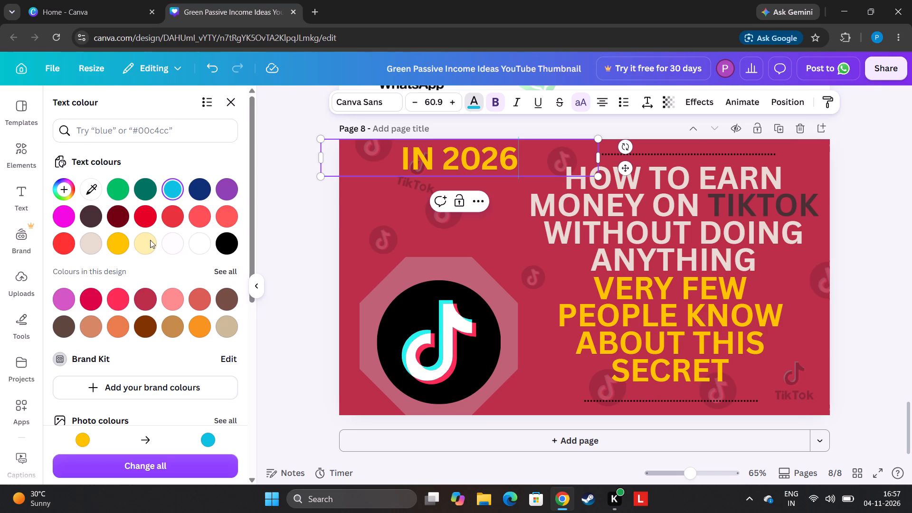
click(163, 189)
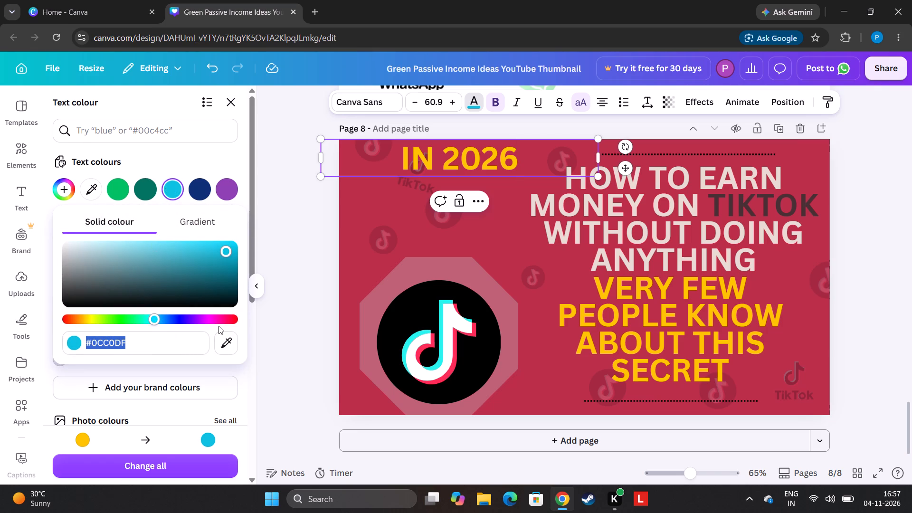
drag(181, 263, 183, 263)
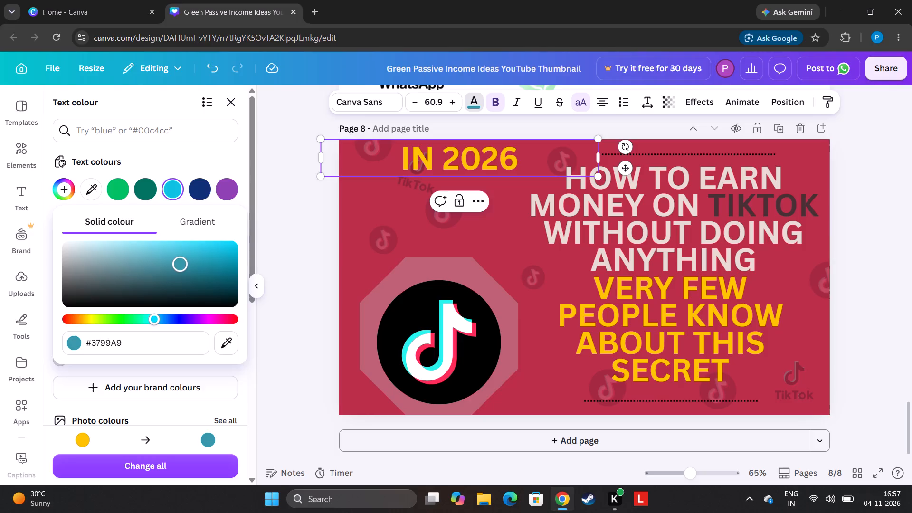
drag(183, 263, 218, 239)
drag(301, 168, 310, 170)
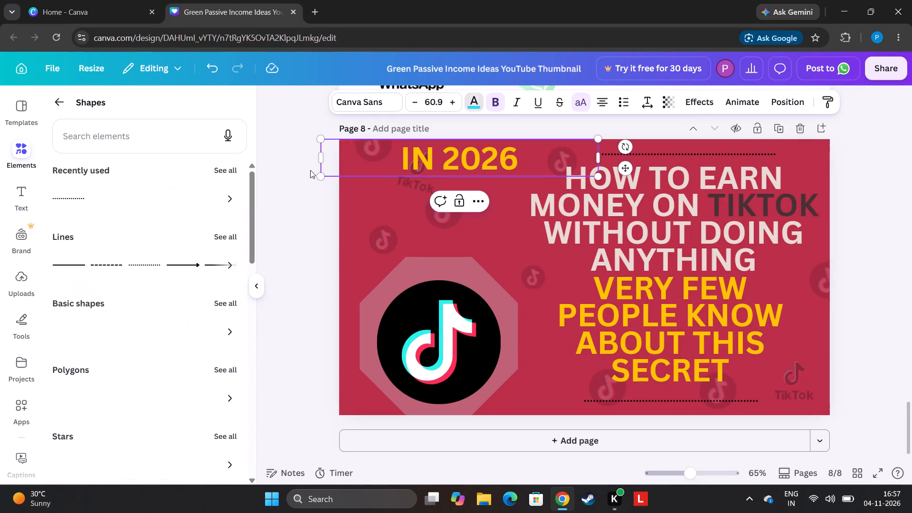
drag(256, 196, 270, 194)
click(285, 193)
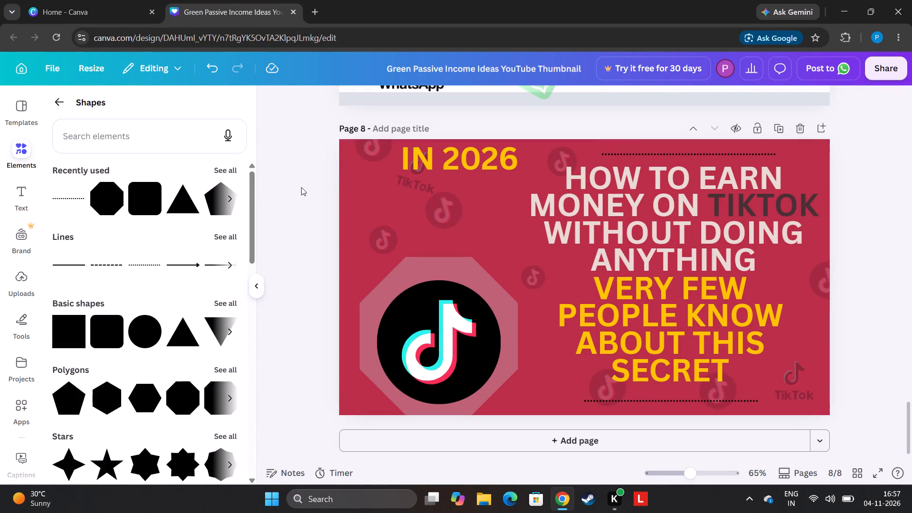
Select the whole "IN 2026" text and change its colour to light blue.
click(443, 164)
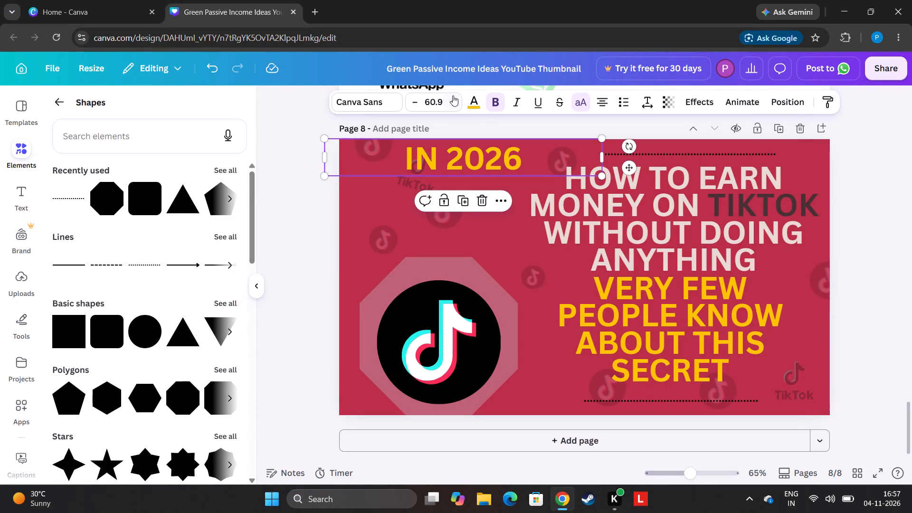
click(472, 106)
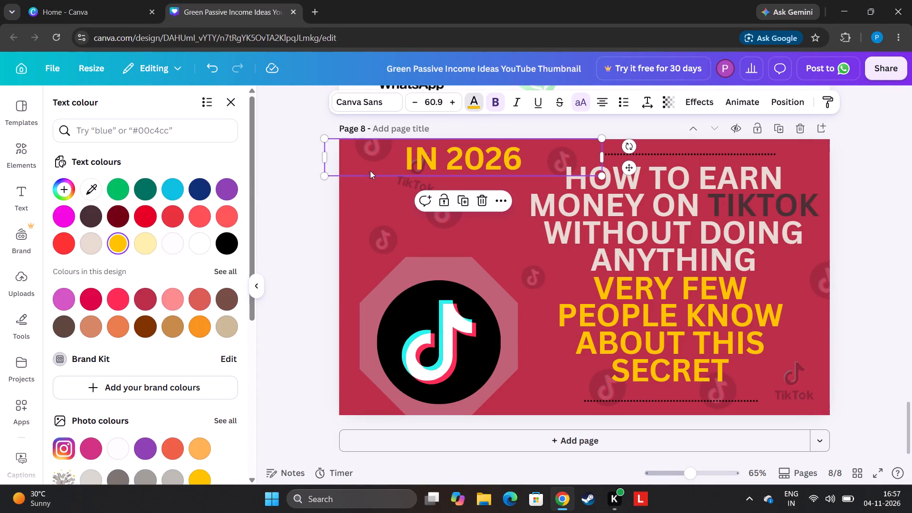
click(172, 187)
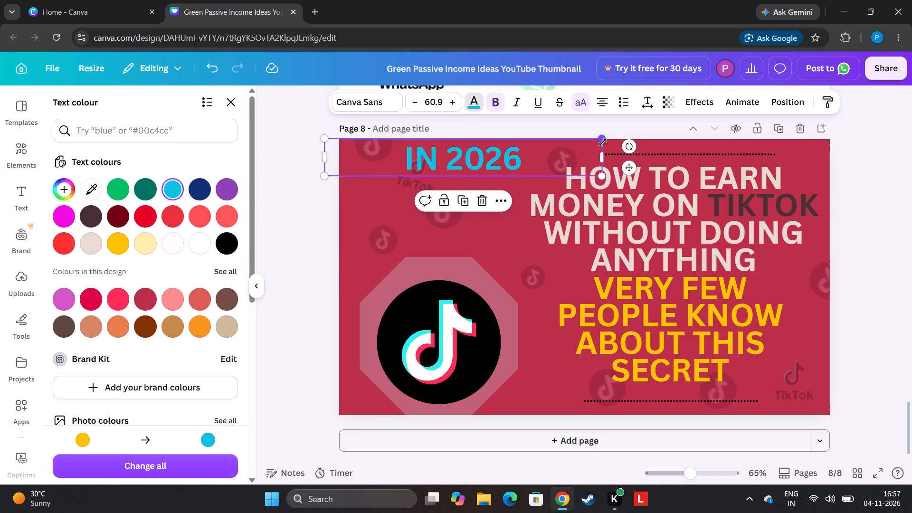
Apply the Echo effect to the "IN 2026" text.
click(697, 106)
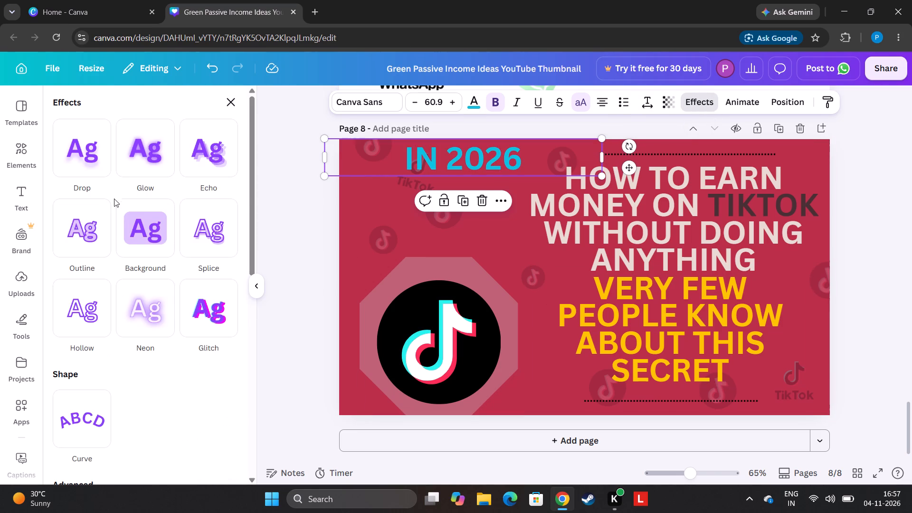
drag(211, 166, 216, 166)
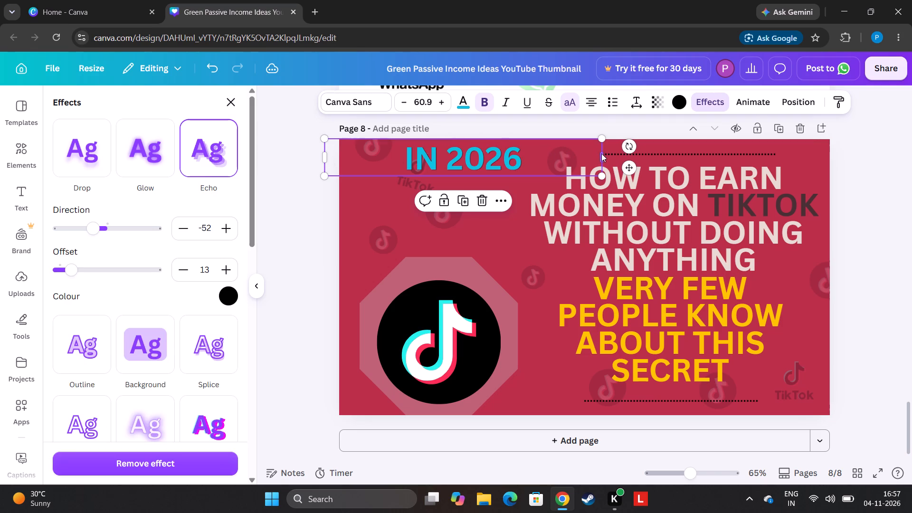
Narrow the "IN 2026" text box from both sides to about 310 wide so it fits tightly around the wording.
drag(601, 153, 552, 161)
drag(555, 170, 477, 190)
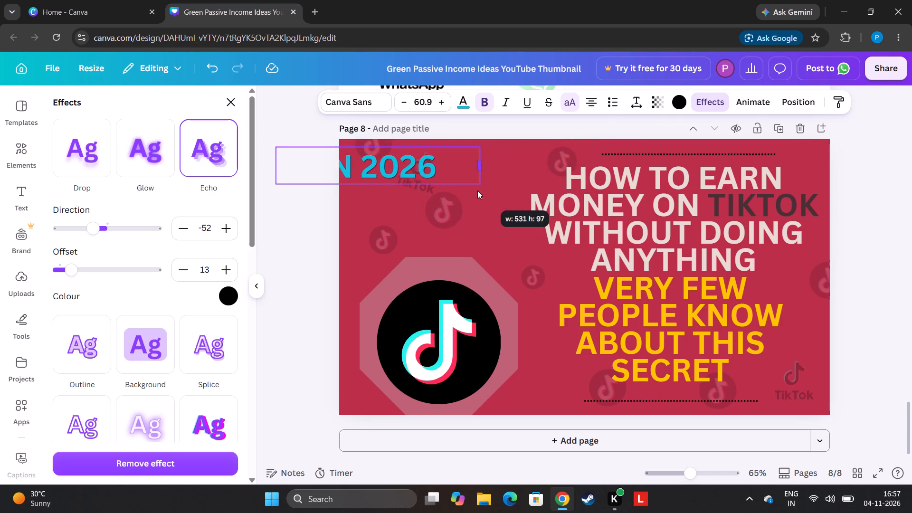
drag(477, 190, 412, 182)
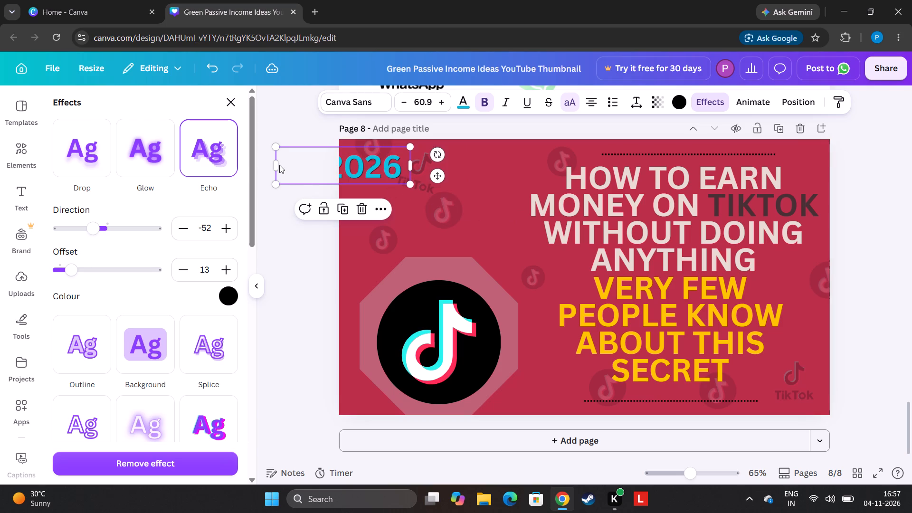
drag(274, 164, 293, 161)
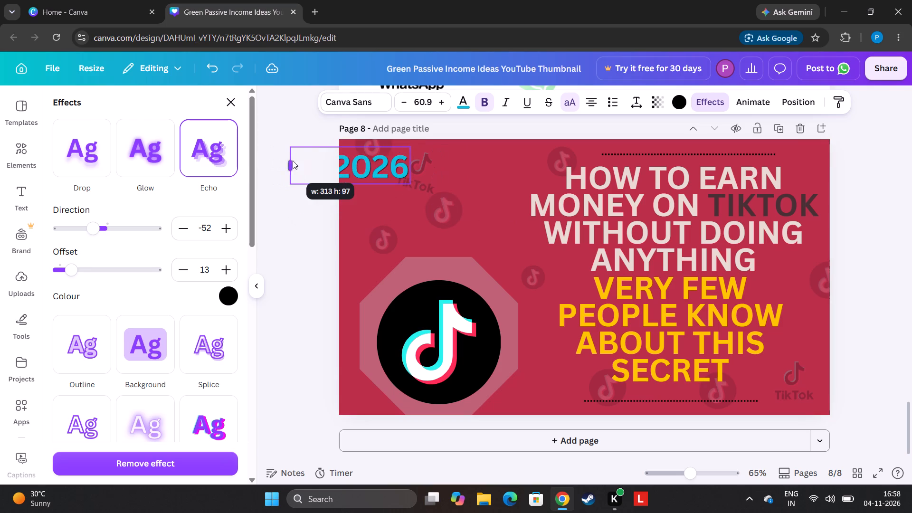
drag(293, 161, 296, 160)
drag(302, 175, 297, 169)
drag(294, 170, 286, 168)
click(301, 239)
click(308, 232)
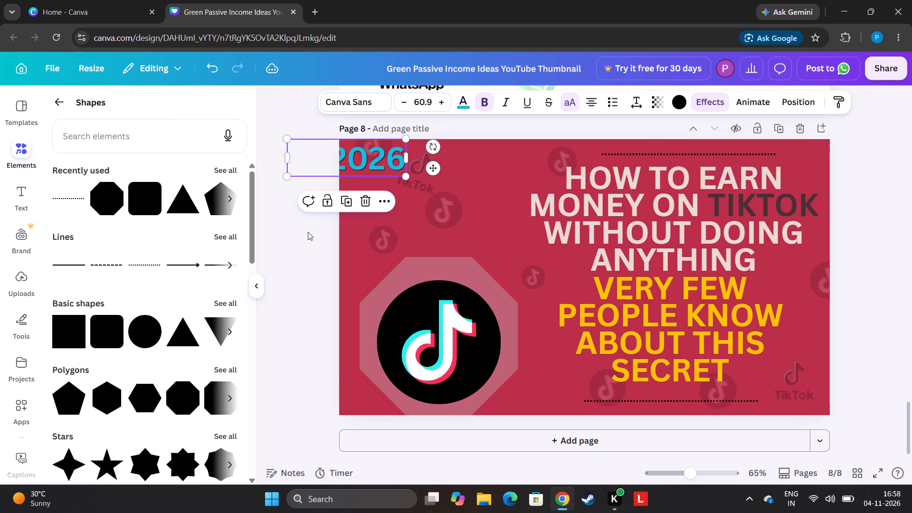
Move the "IN 2026" text fully onto page 8, near its upper-left corner above the TikTok octagon.
drag(371, 166, 449, 184)
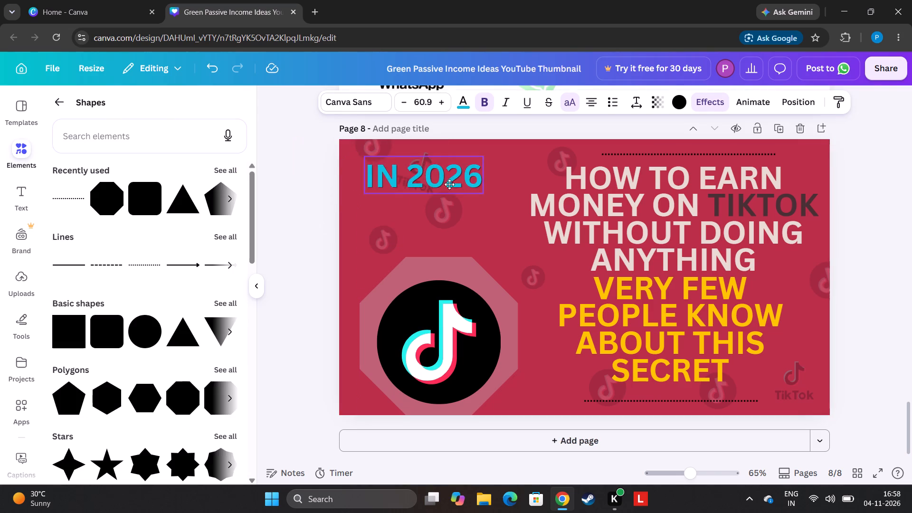
drag(449, 184, 450, 218)
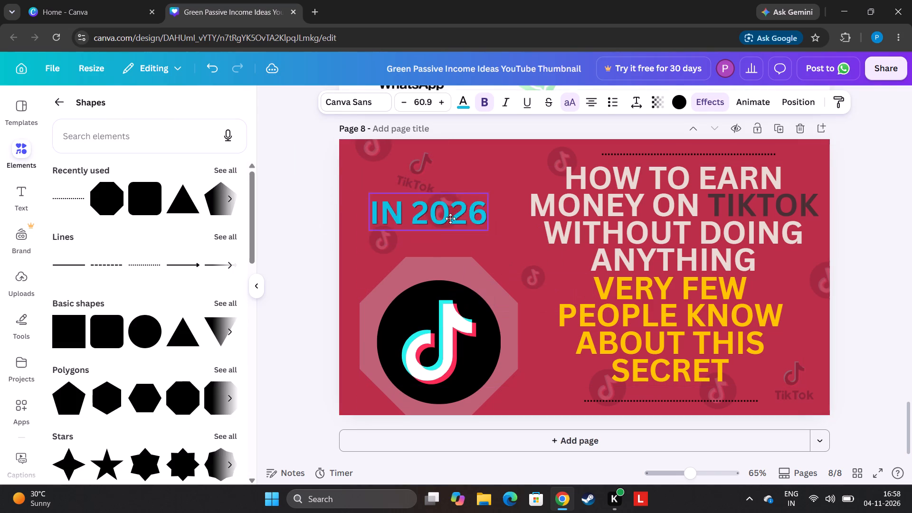
drag(450, 218, 440, 177)
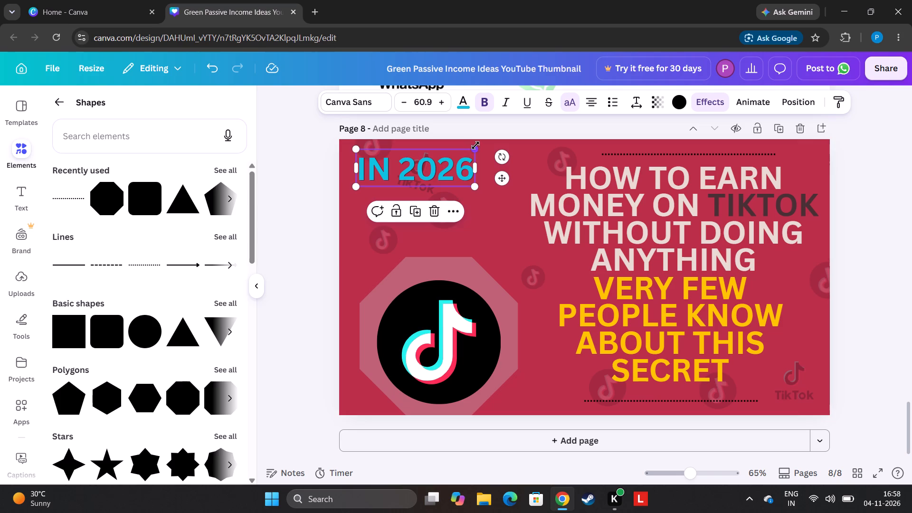
Shrink the "IN 2026" text to a font size of about 45.8 and deselect it.
drag(475, 145, 455, 170)
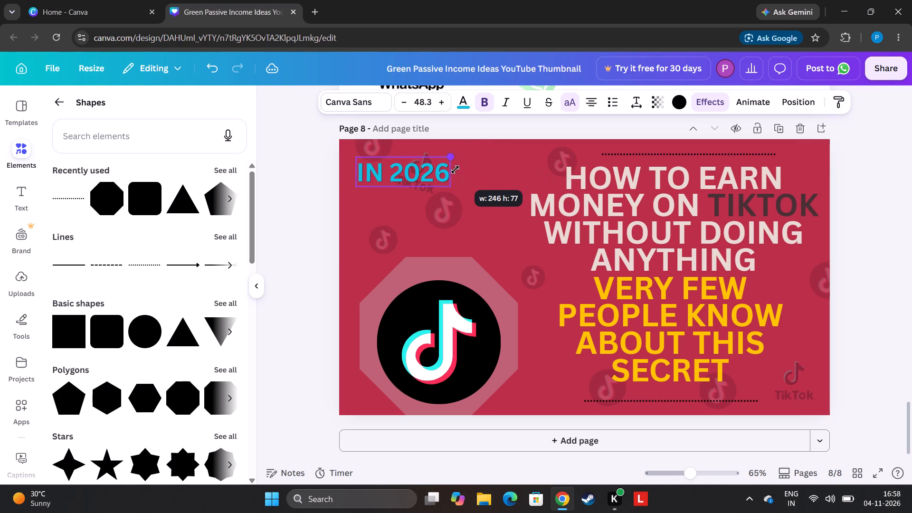
drag(455, 170, 454, 171)
click(780, 202)
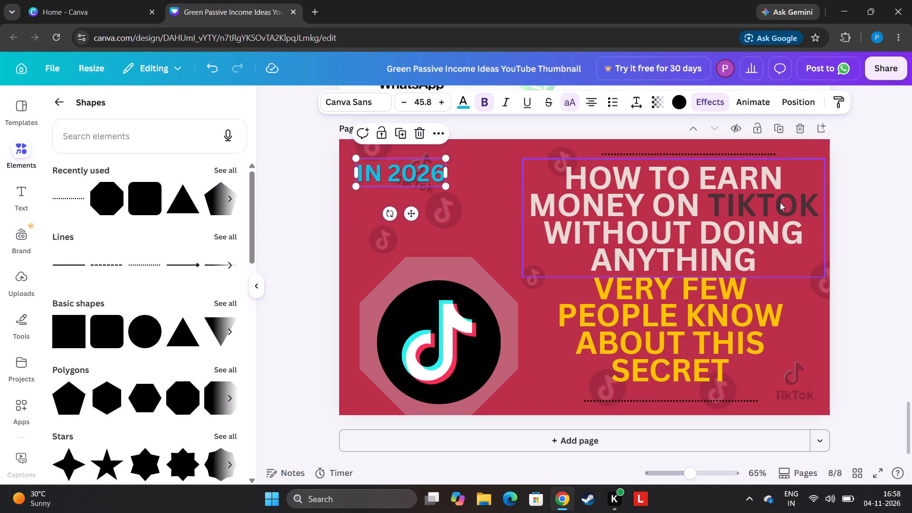
click(885, 215)
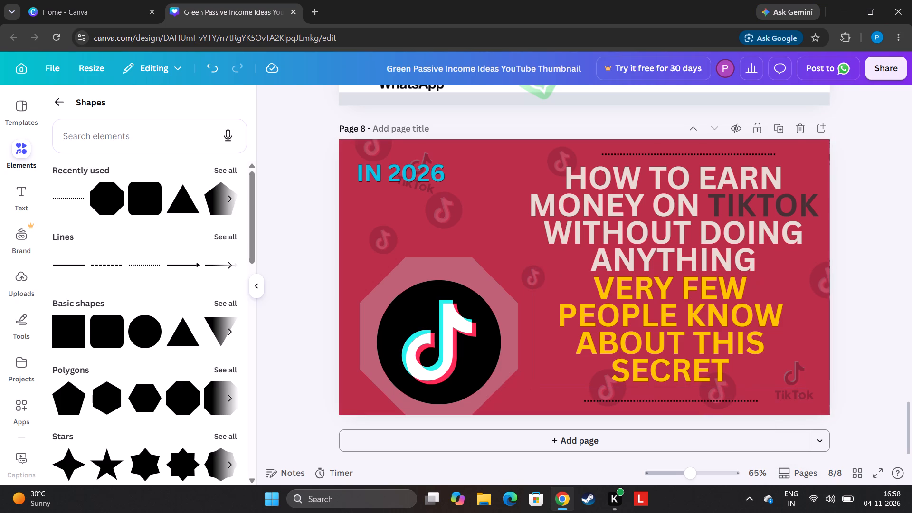
Add a new page after page 8 for the next thumbnail.
click(557, 438)
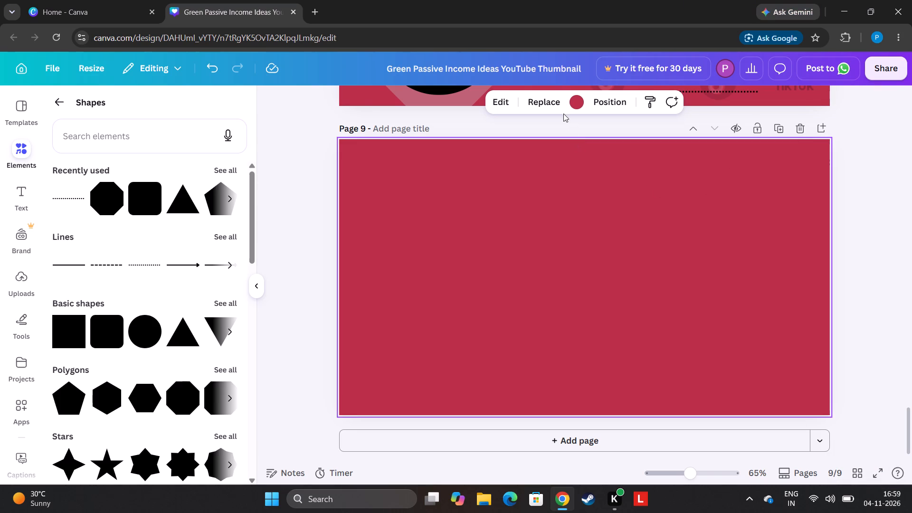
Open the background colour choices for the new page 9.
click(579, 103)
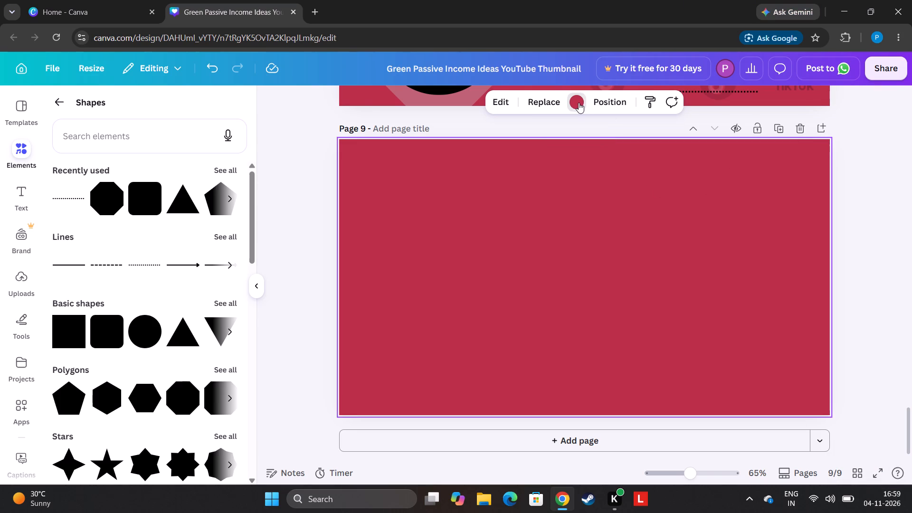
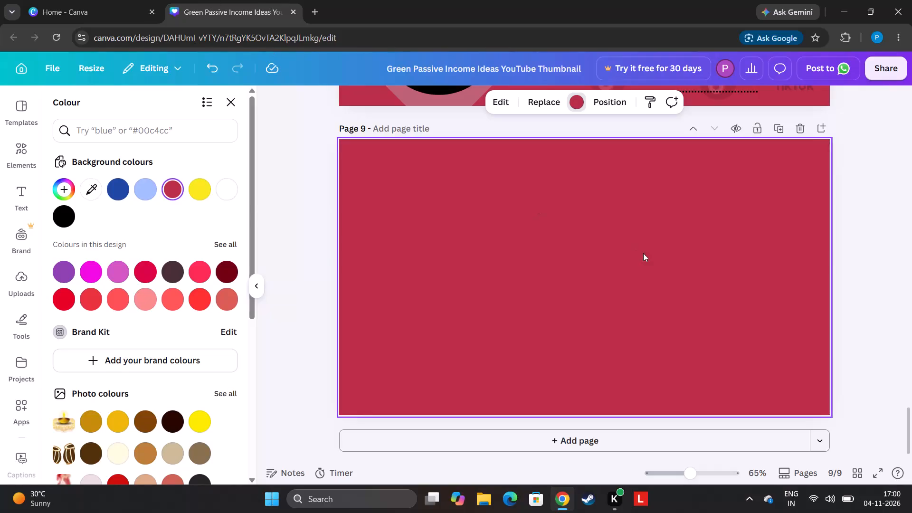
Recolour the page 9 background, starting from yellow #fcea00 and darkening it to a custom muted olive of about #958E37.
click(579, 235)
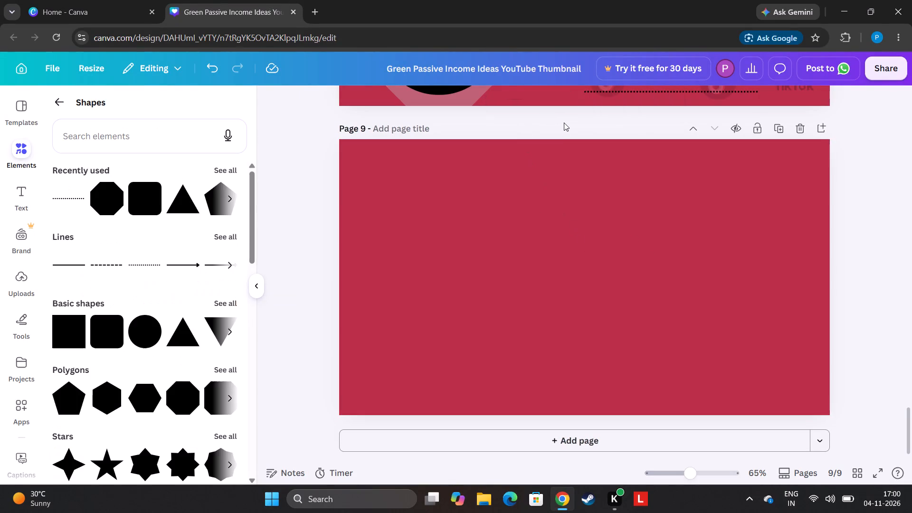
click(665, 181)
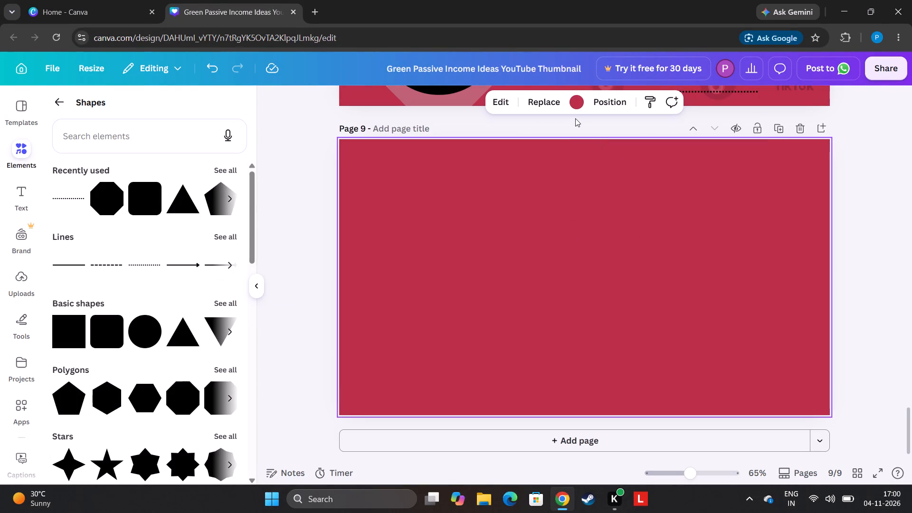
click(583, 104)
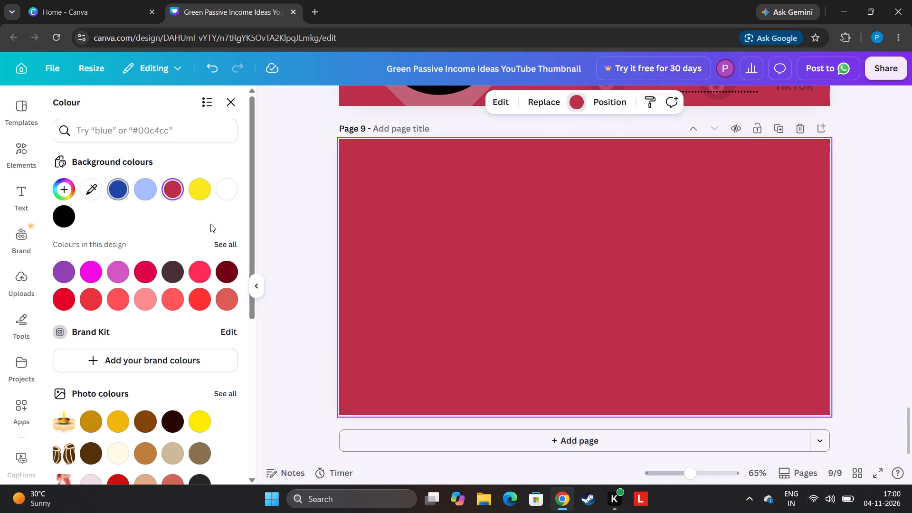
click(210, 421)
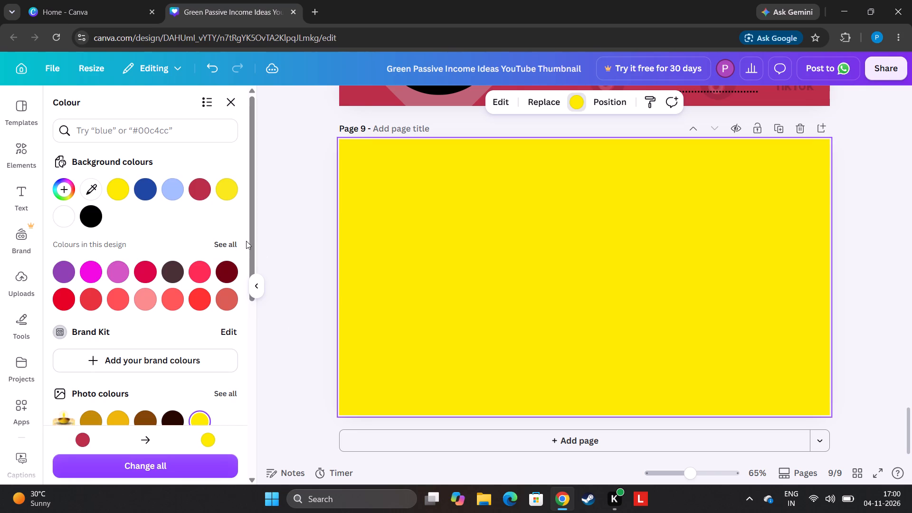
drag(250, 245, 316, 313)
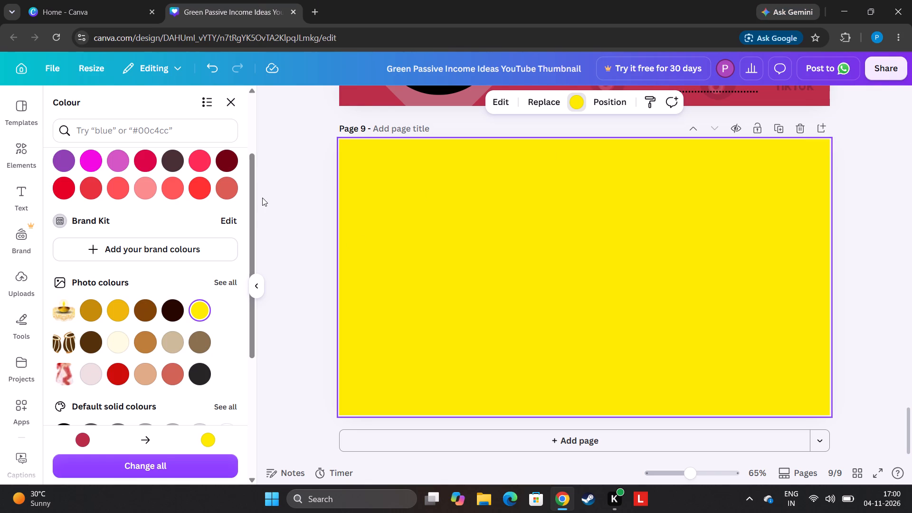
drag(253, 206, 205, 72)
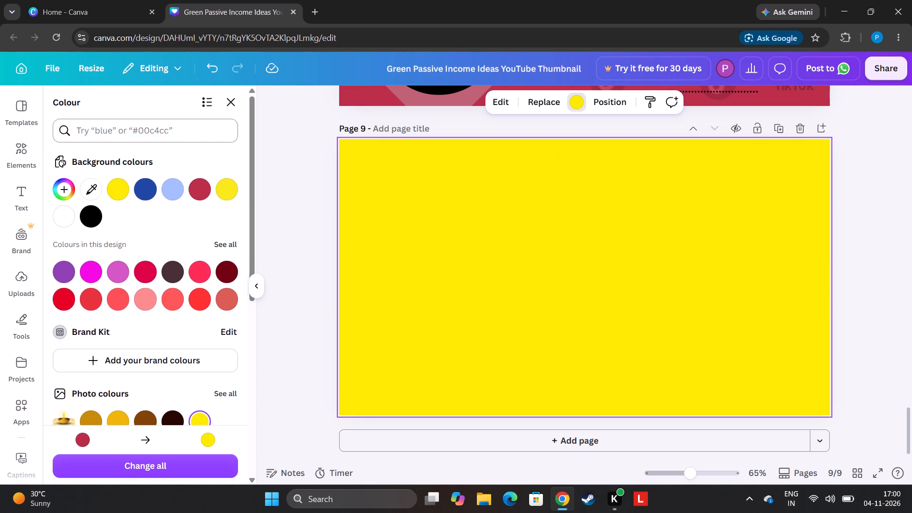
click(67, 190)
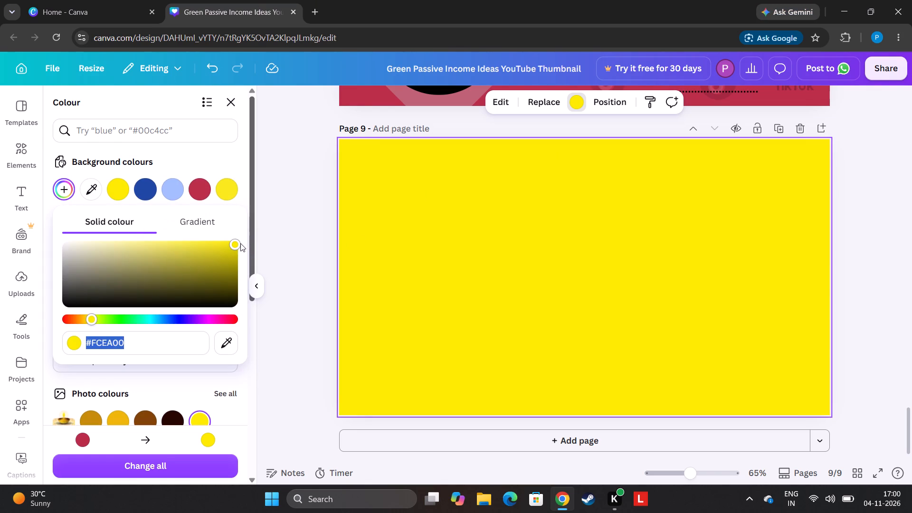
drag(234, 245, 173, 268)
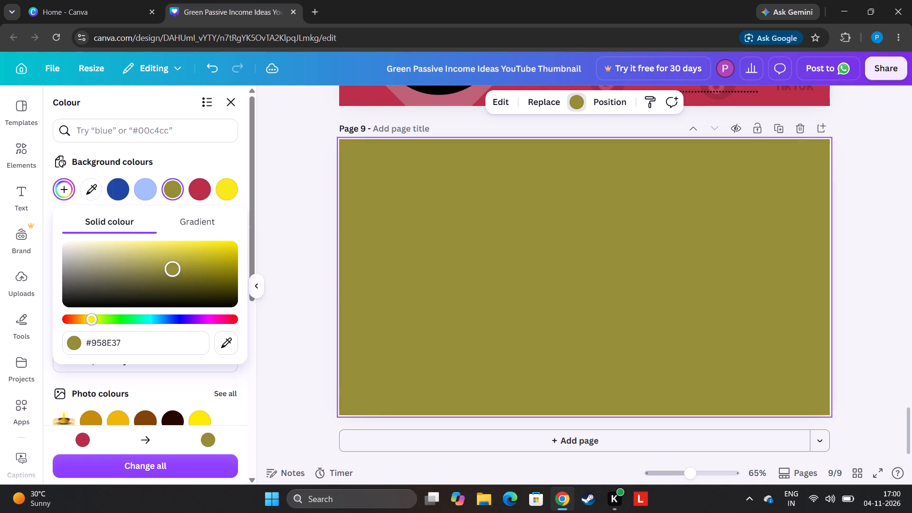
drag(173, 268, 176, 270)
click(288, 246)
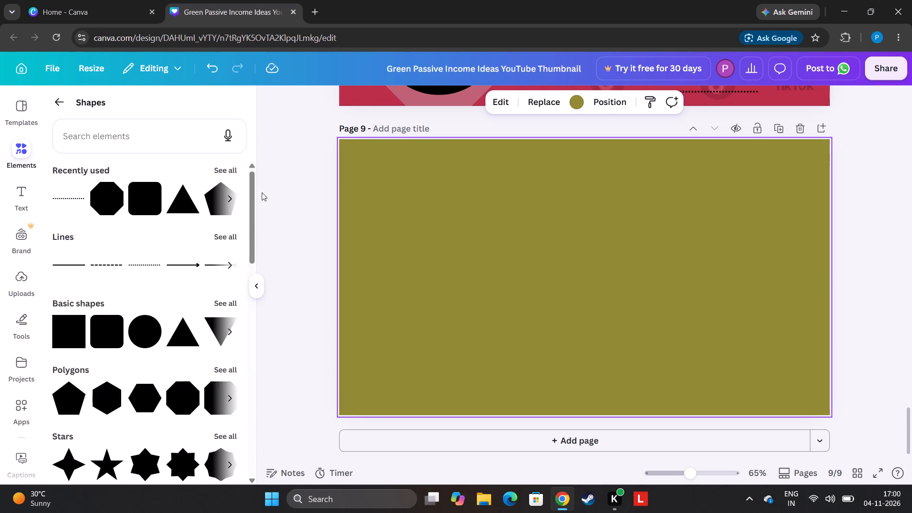
Add an octagon from the recently used shapes near the centre of page 9.
click(231, 161)
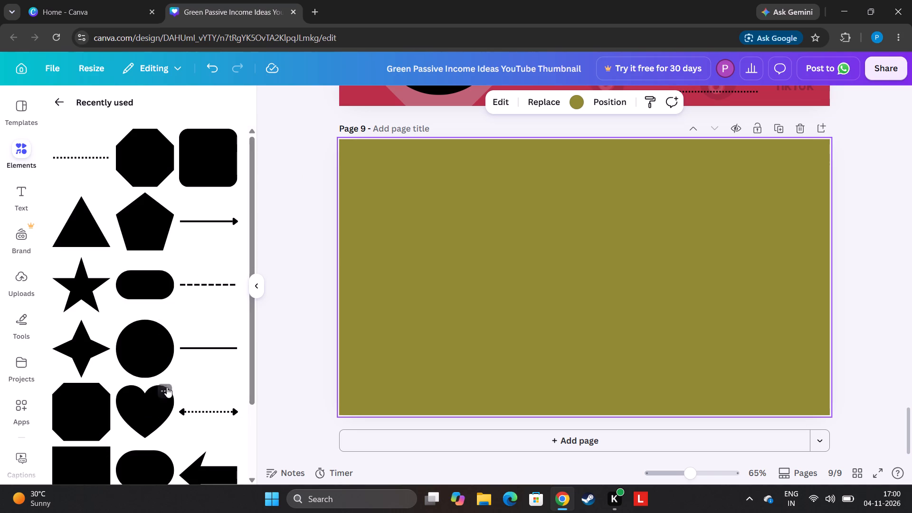
drag(255, 225, 280, 308)
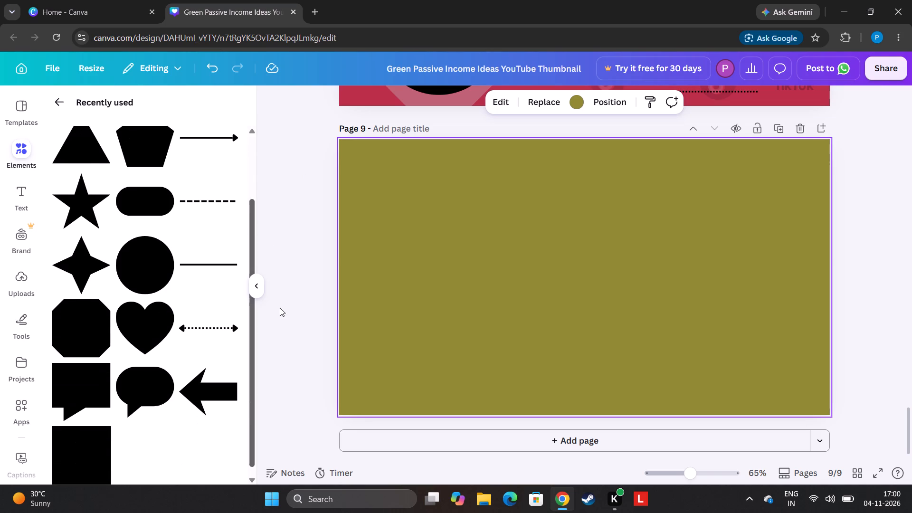
drag(280, 308, 237, 151)
click(143, 152)
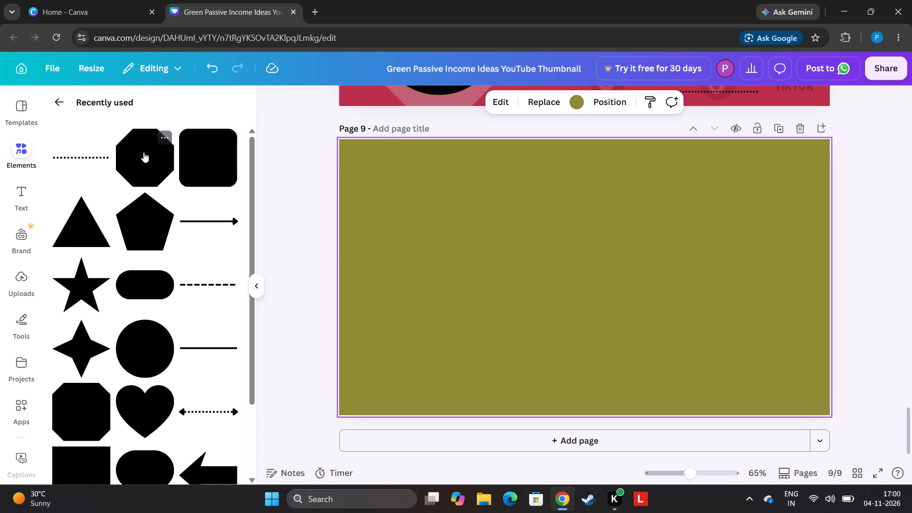
drag(612, 281, 612, 281)
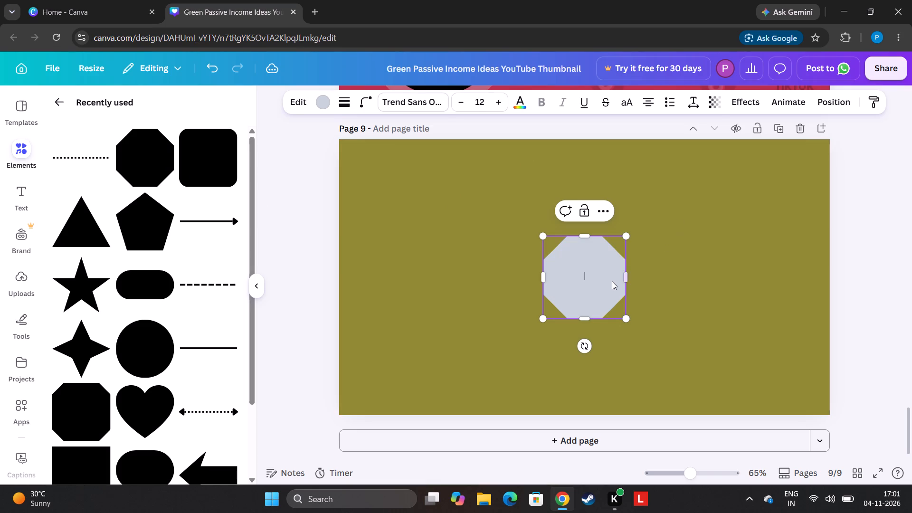
drag(612, 281, 598, 274)
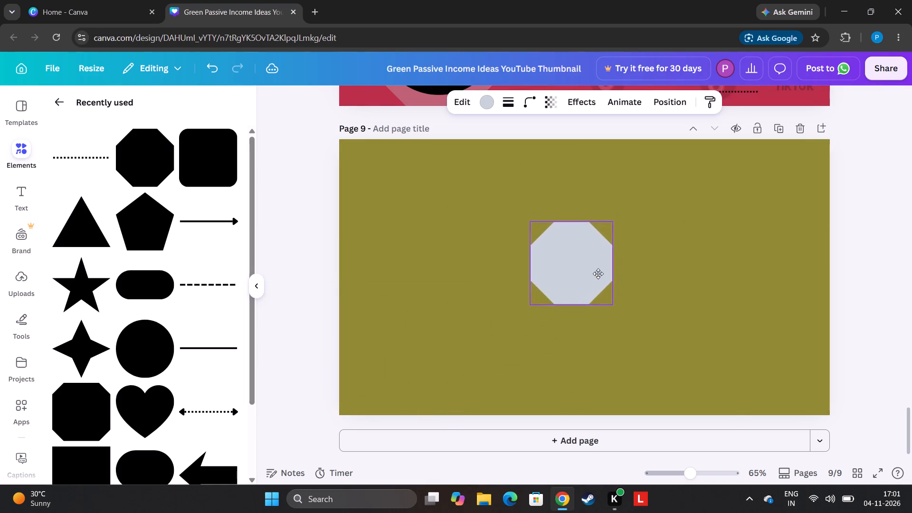
drag(598, 274, 598, 275)
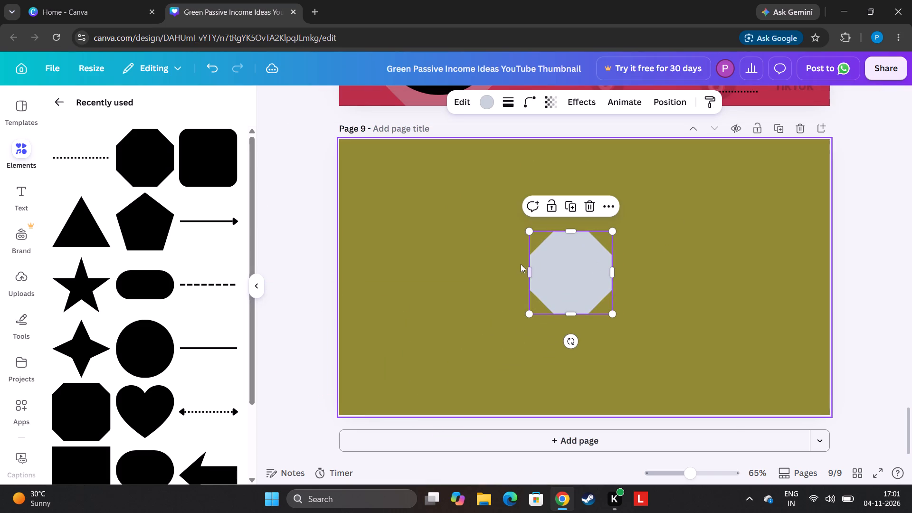
Enlarge the octagon proportionally and move it to the page's upper-left corner.
drag(526, 314, 516, 323)
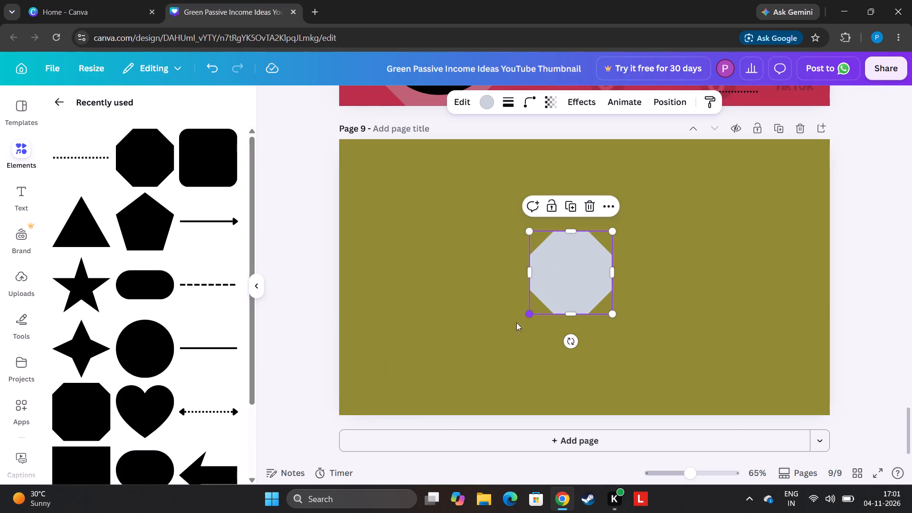
drag(516, 323, 491, 323)
drag(574, 265, 569, 275)
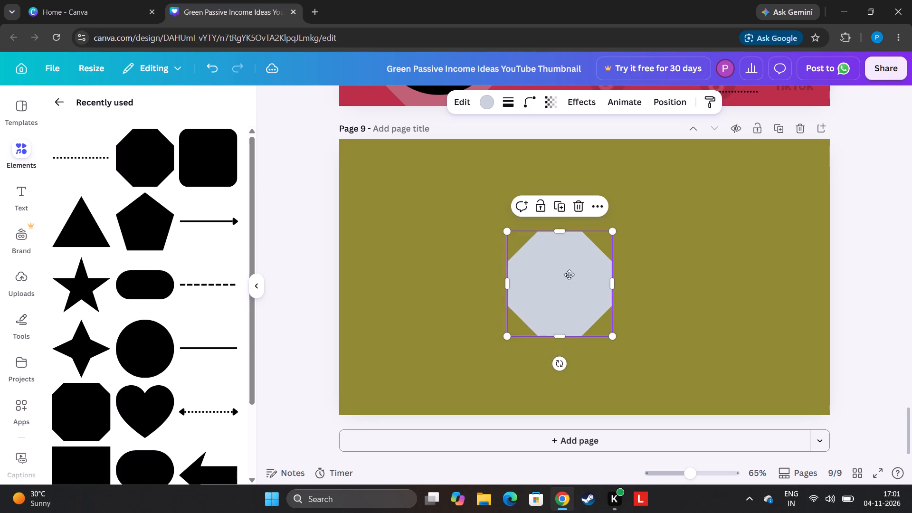
drag(569, 275, 561, 213)
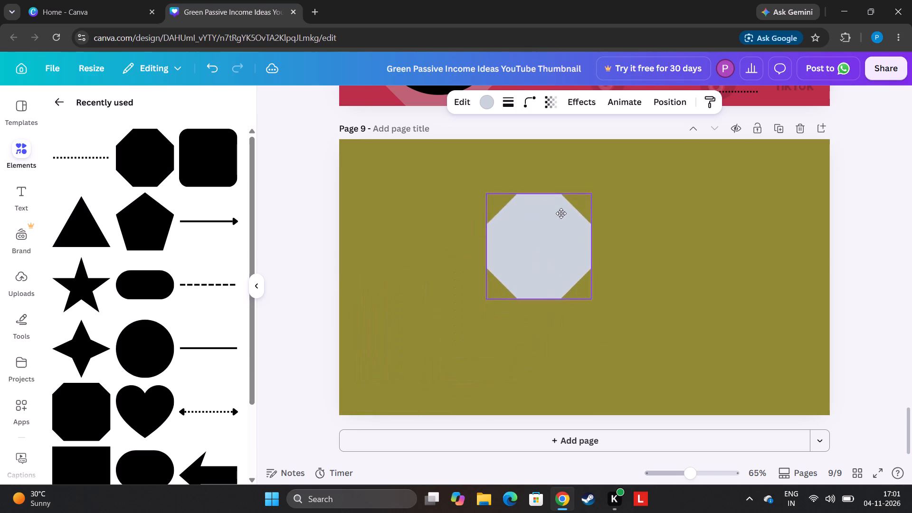
drag(561, 213, 411, 192)
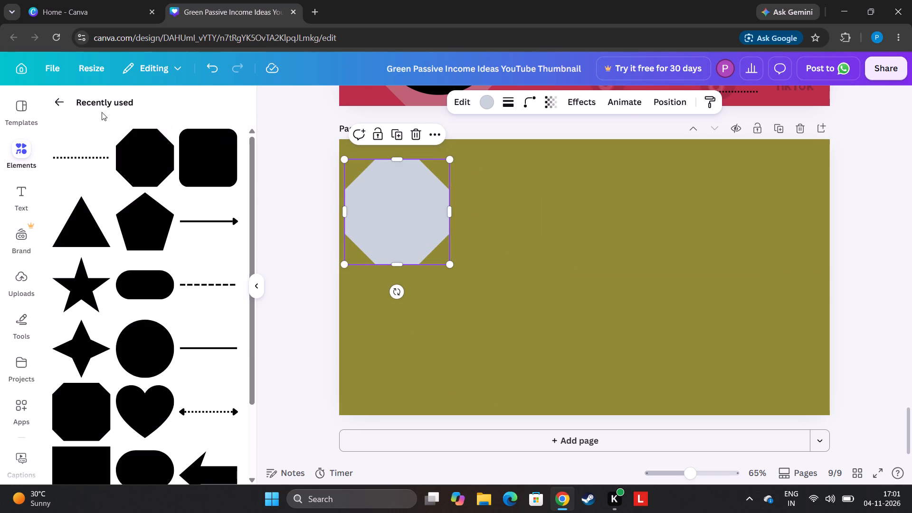
Add a dashed line to page 9 and rotate it until it stands vertical.
click(76, 104)
click(48, 102)
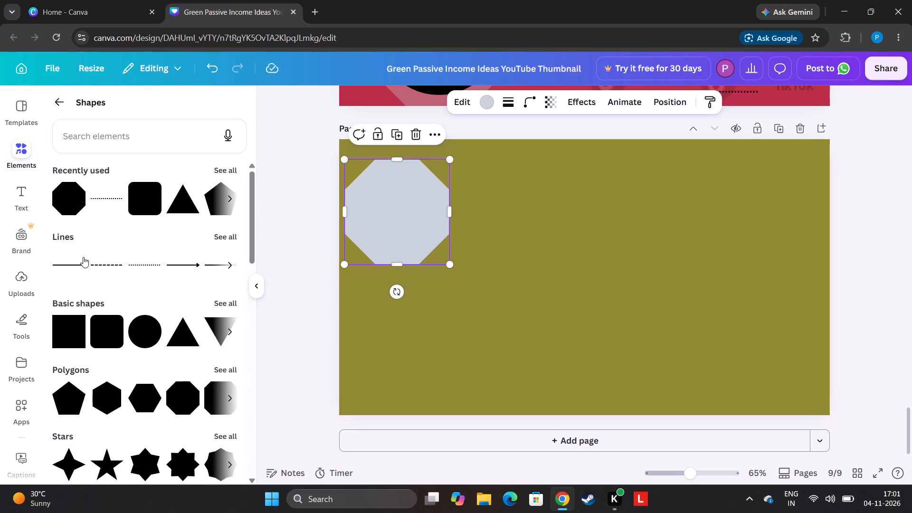
click(110, 260)
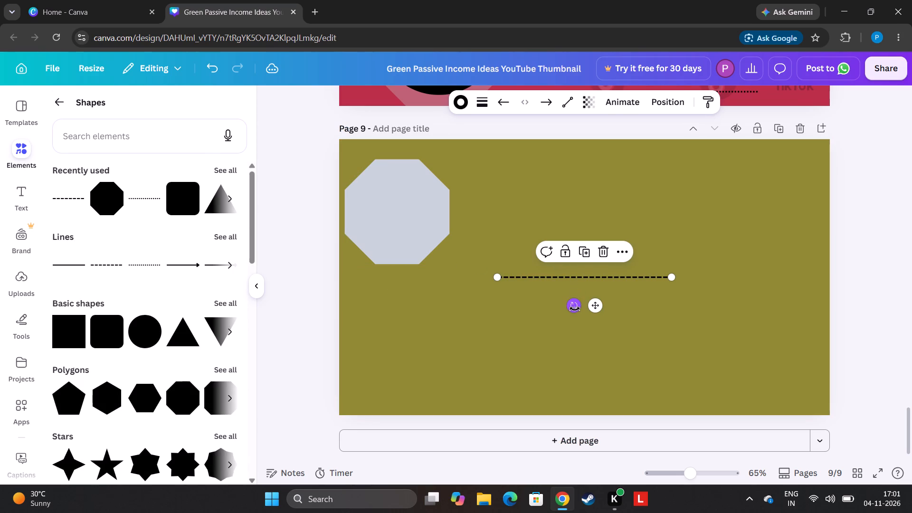
drag(574, 309, 567, 275)
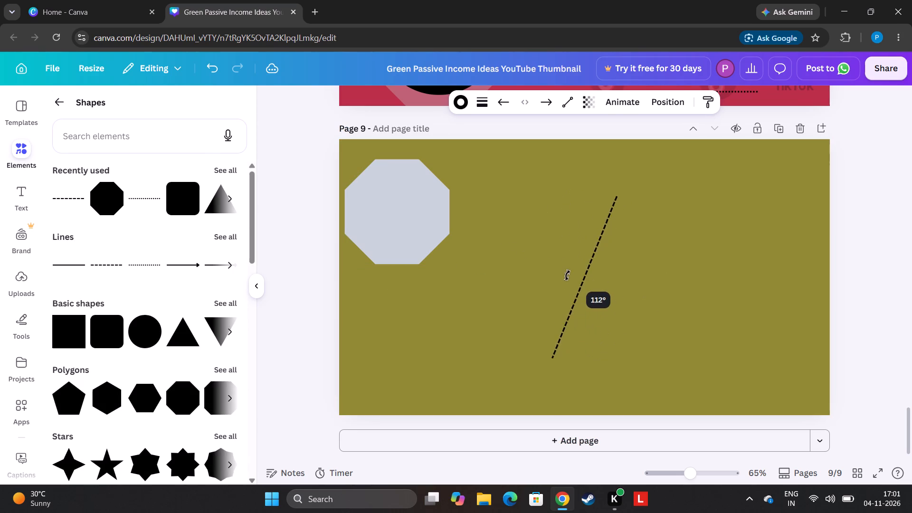
drag(567, 275, 567, 280)
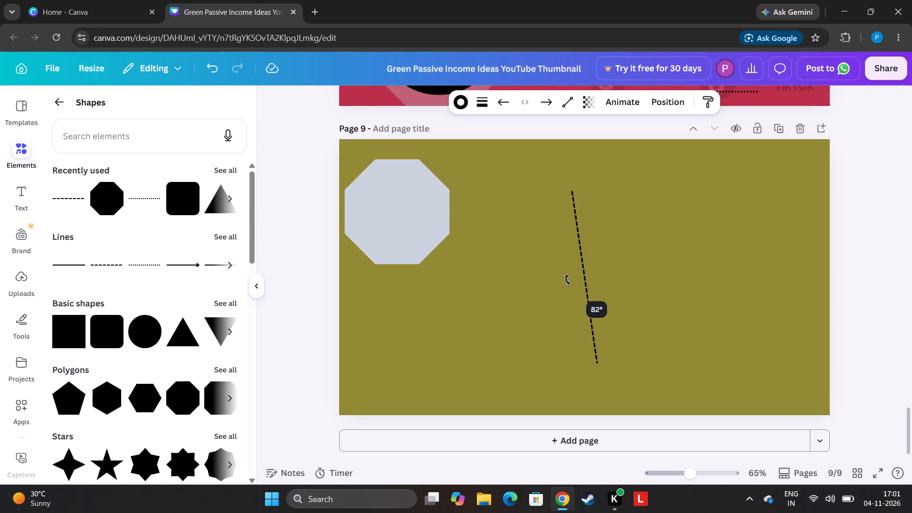
drag(567, 280, 567, 278)
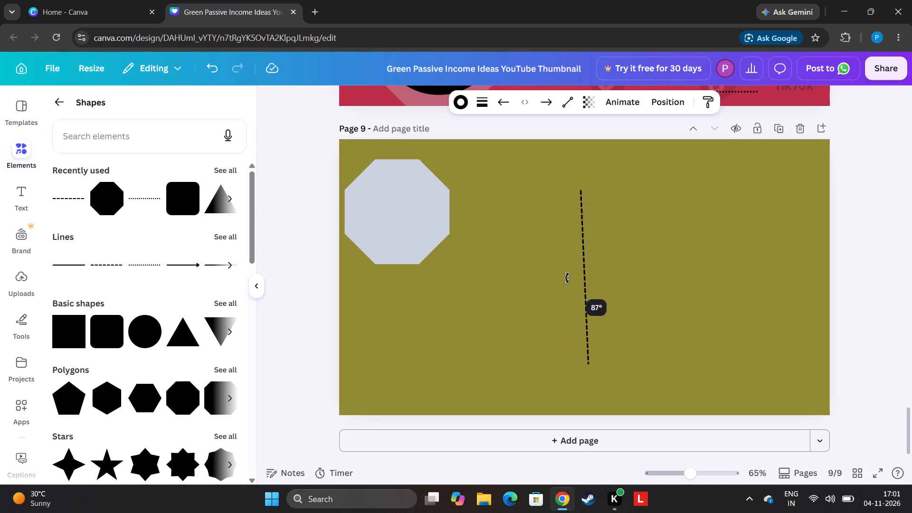
drag(567, 278, 567, 280)
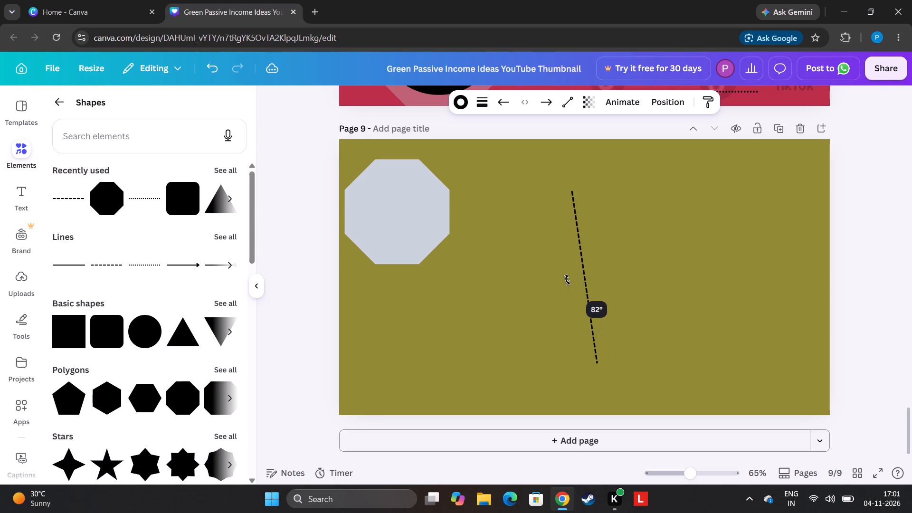
drag(567, 280, 569, 278)
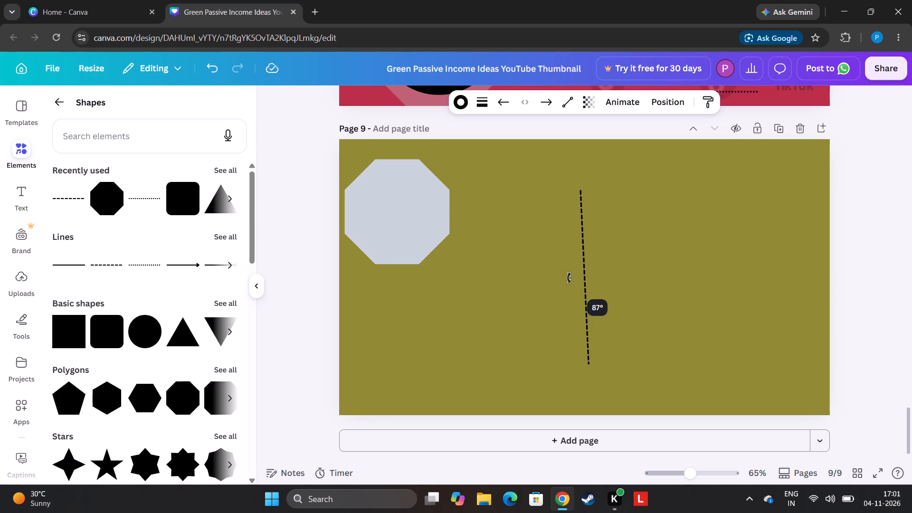
drag(569, 278, 570, 277)
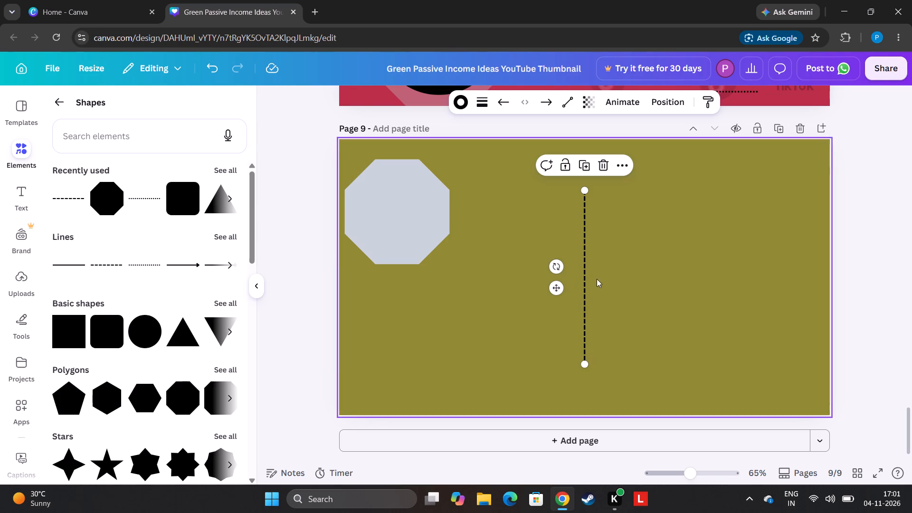
Move the vertical dashed line close to the page's right edge, with its upper end at the page's top.
drag(580, 280, 668, 280)
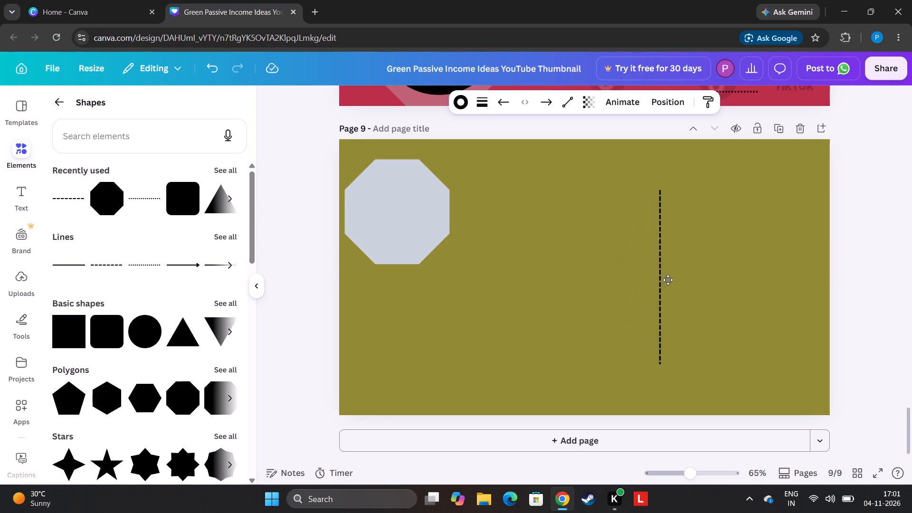
drag(668, 280, 828, 227)
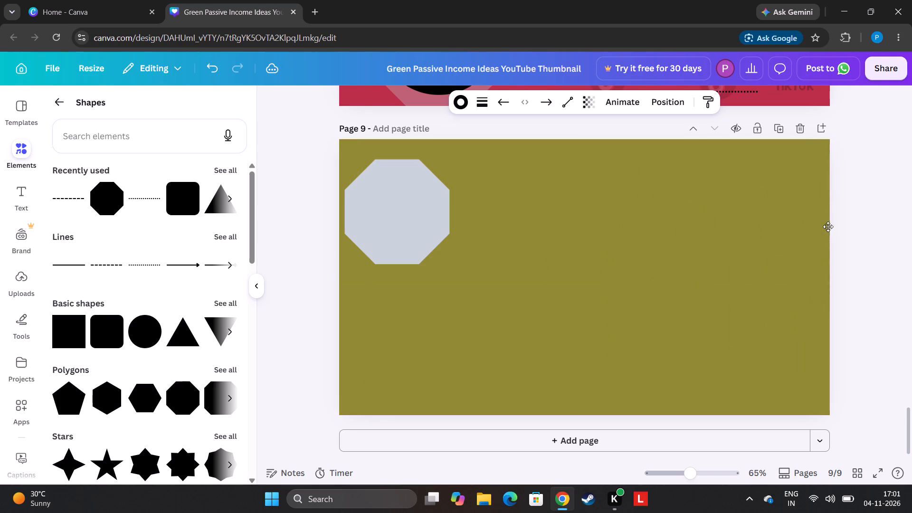
drag(828, 227, 816, 232)
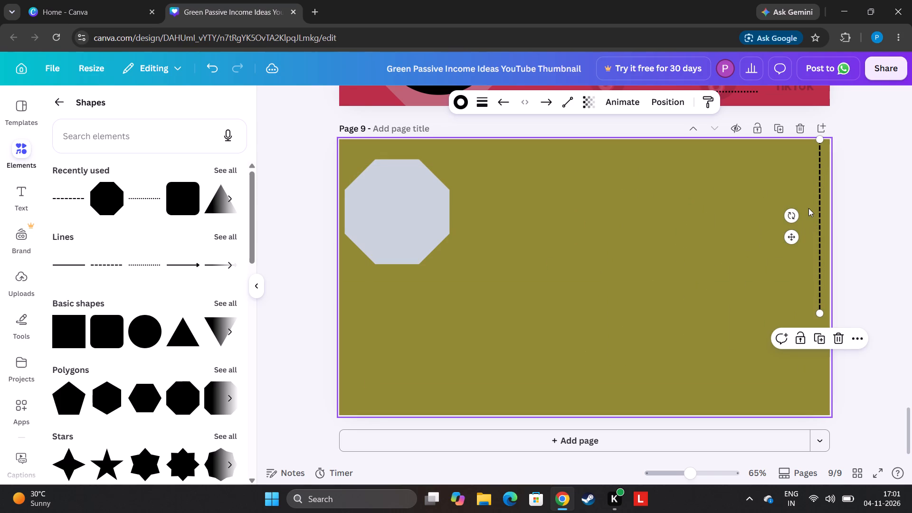
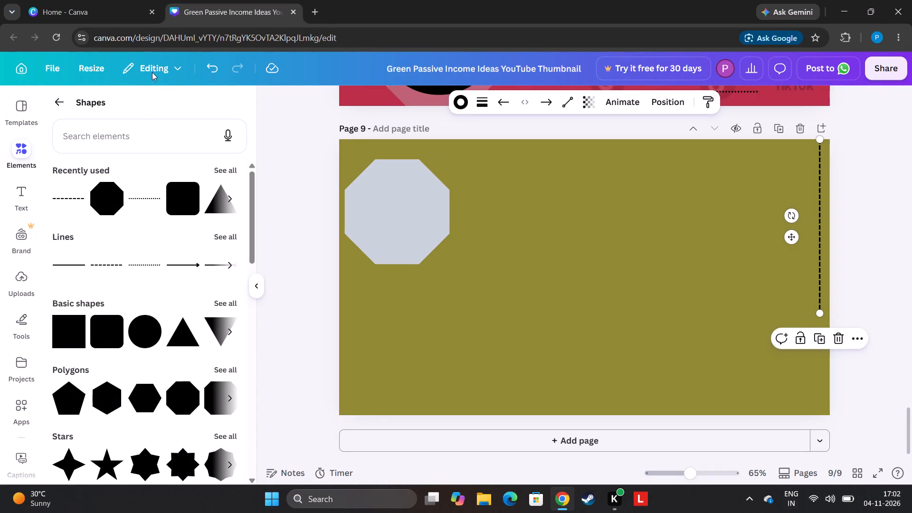
Enlarge the octagon on page 9 proportionally and move it up close to the page's top edge.
click(386, 234)
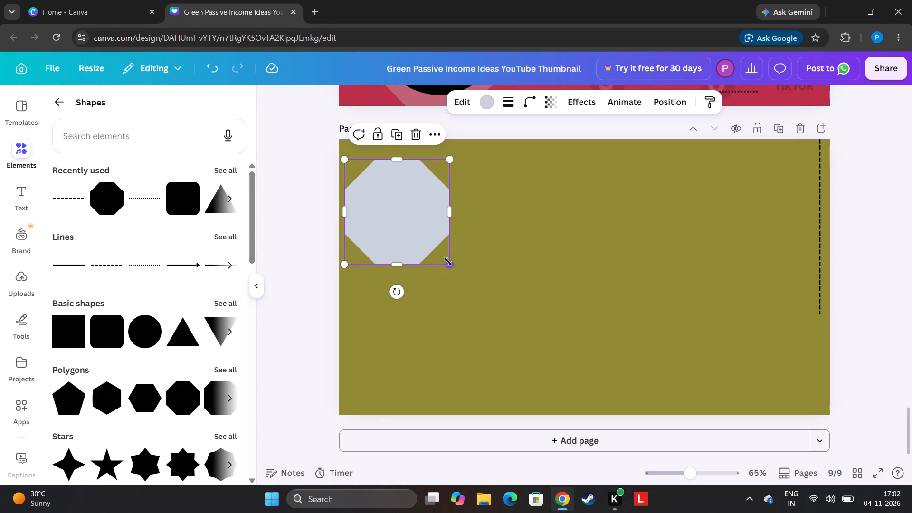
drag(448, 262, 470, 285)
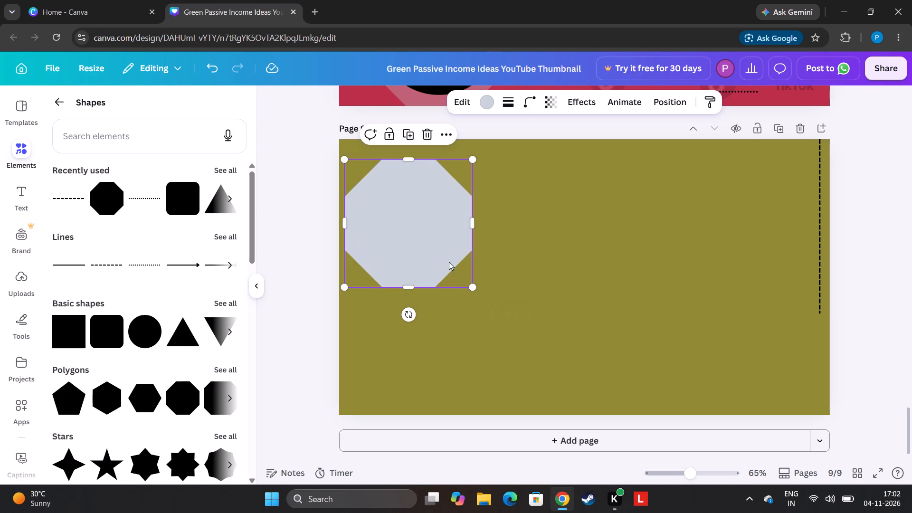
drag(446, 261, 446, 246)
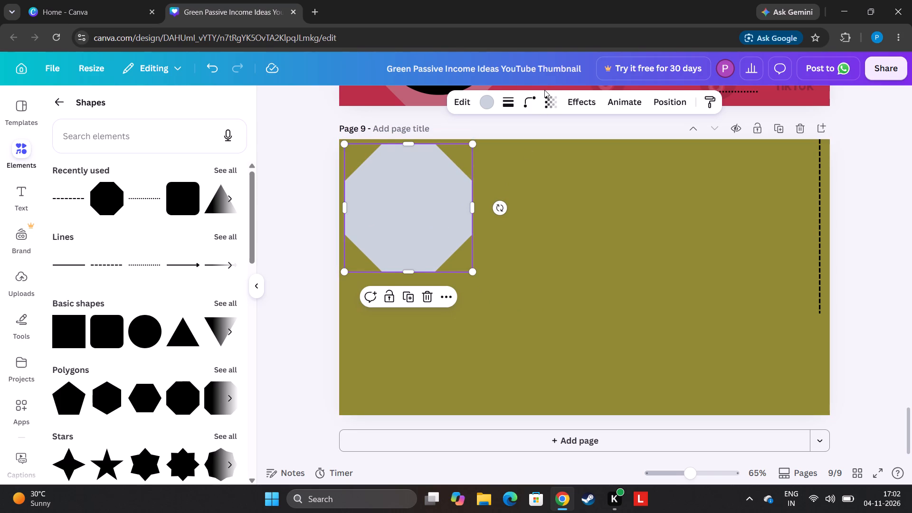
Set the transparency of the octagon on page 9 to 36.
click(544, 90)
click(555, 104)
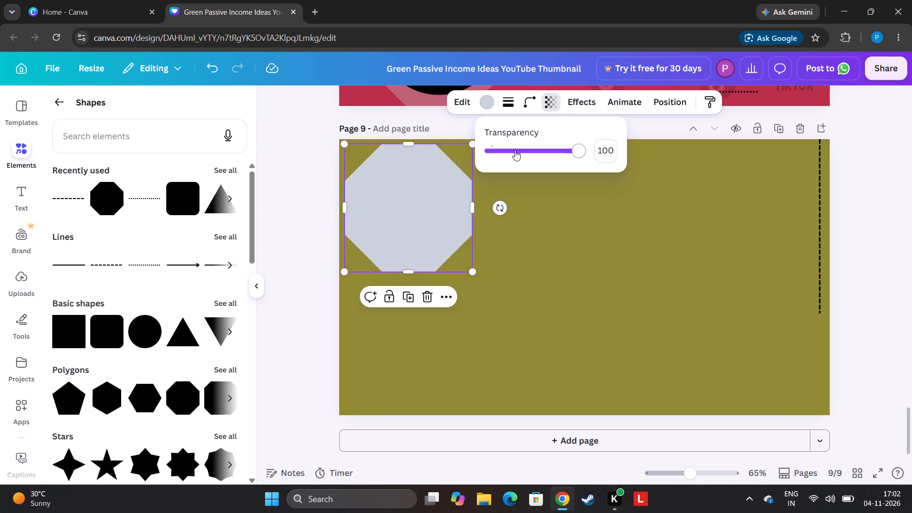
click(515, 151)
click(530, 152)
click(522, 150)
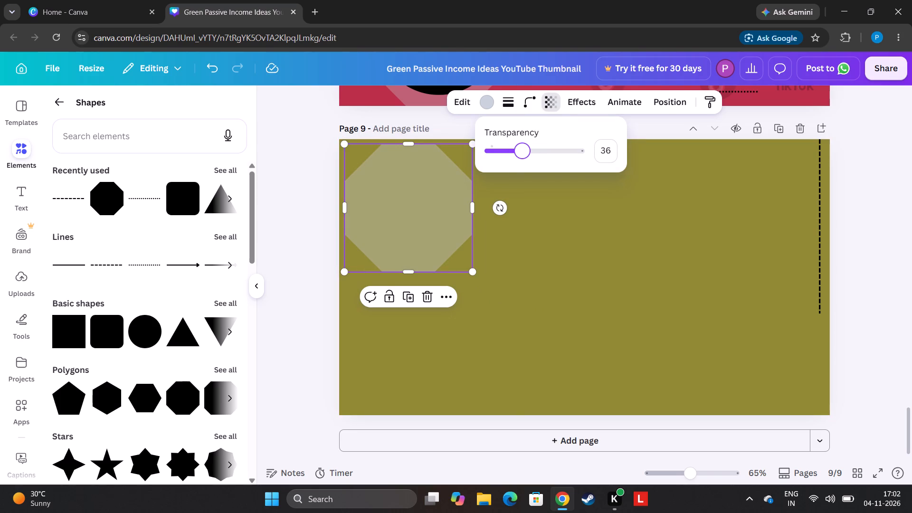
click(324, 175)
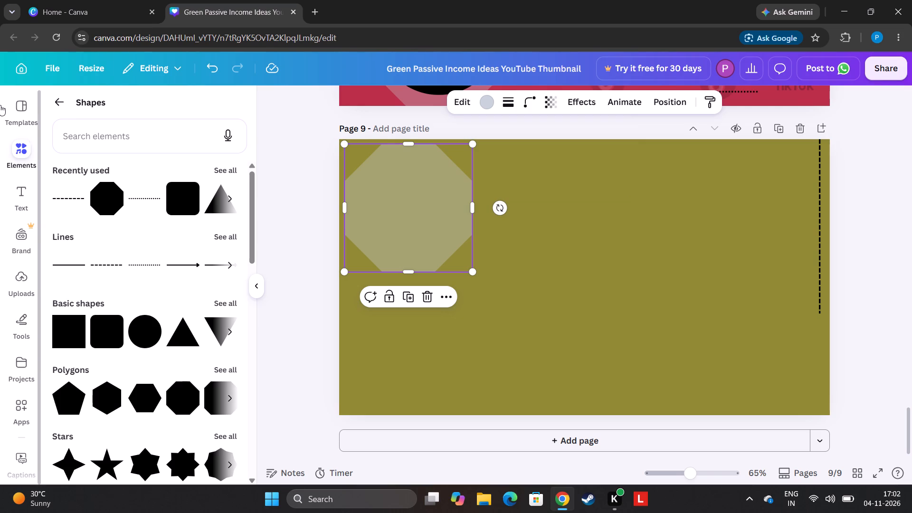
Open all recommended graphics related to the recently used Facebook logo, deleting the logo copy this adds to page 9.
click(54, 108)
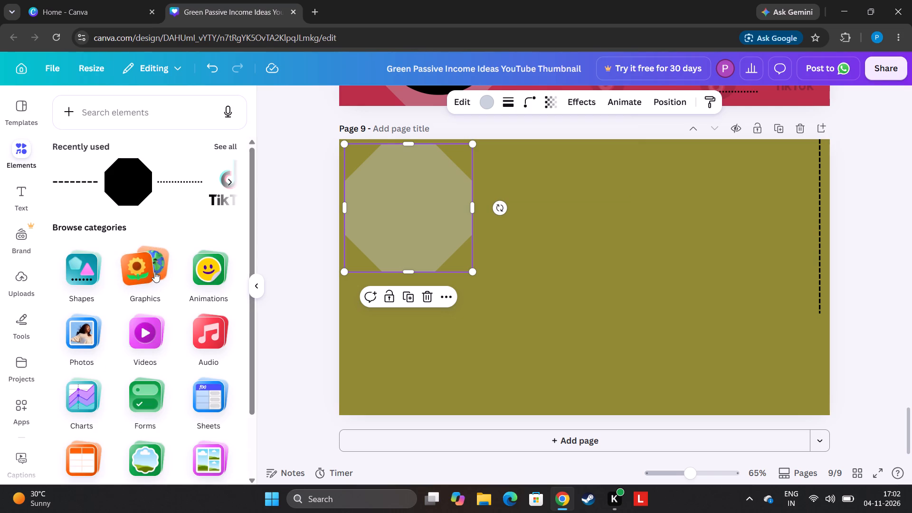
click(229, 143)
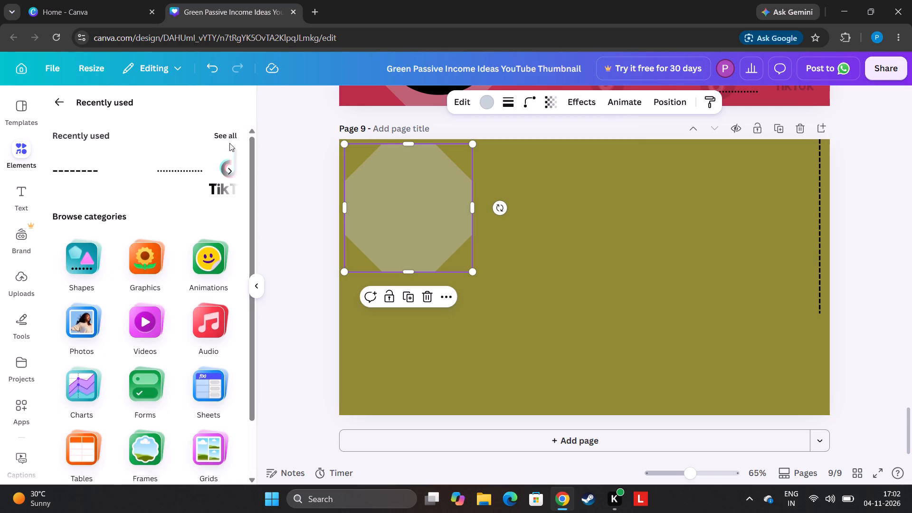
click(200, 232)
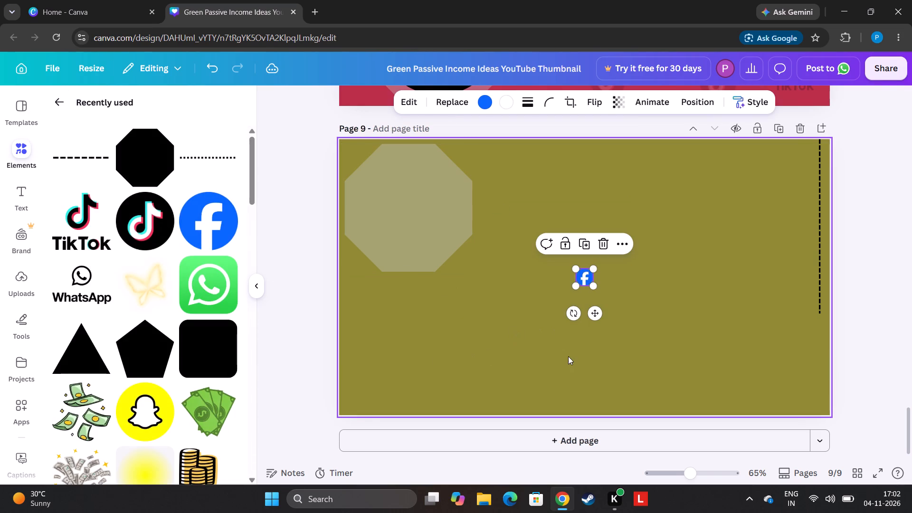
drag(251, 203, 260, 192)
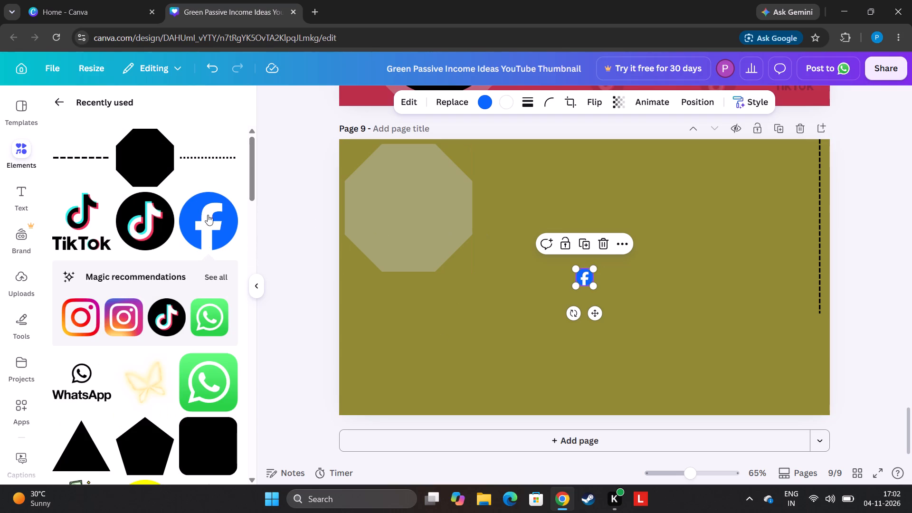
click(212, 282)
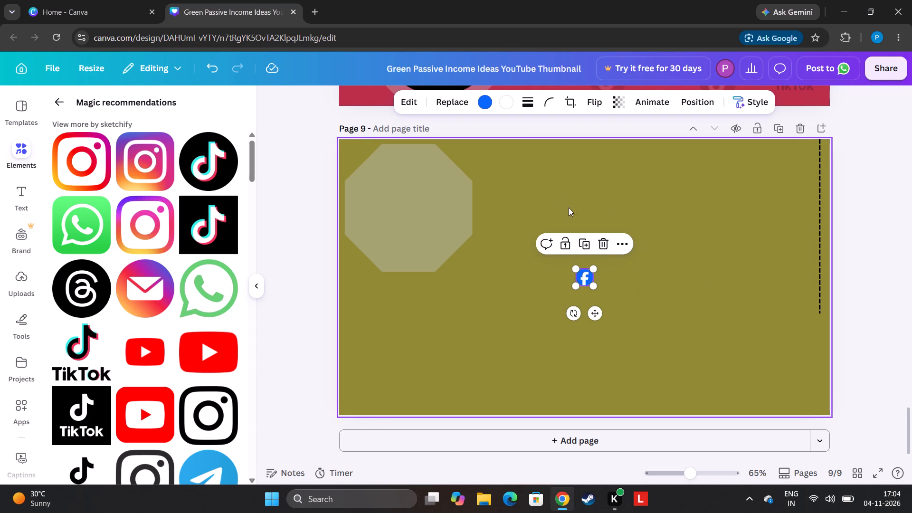
click(603, 250)
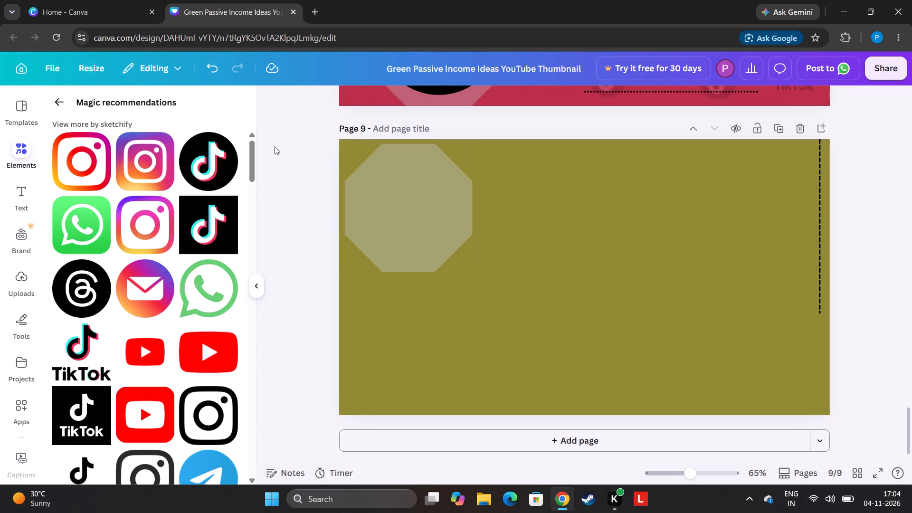
Look through the recommended social media icons for a logo to use on page 9.
drag(253, 154, 250, 223)
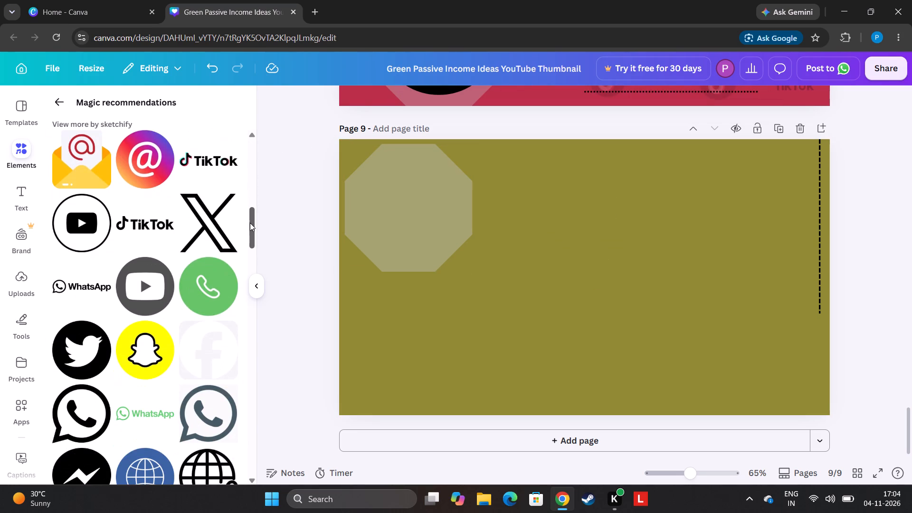
drag(250, 223, 257, 275)
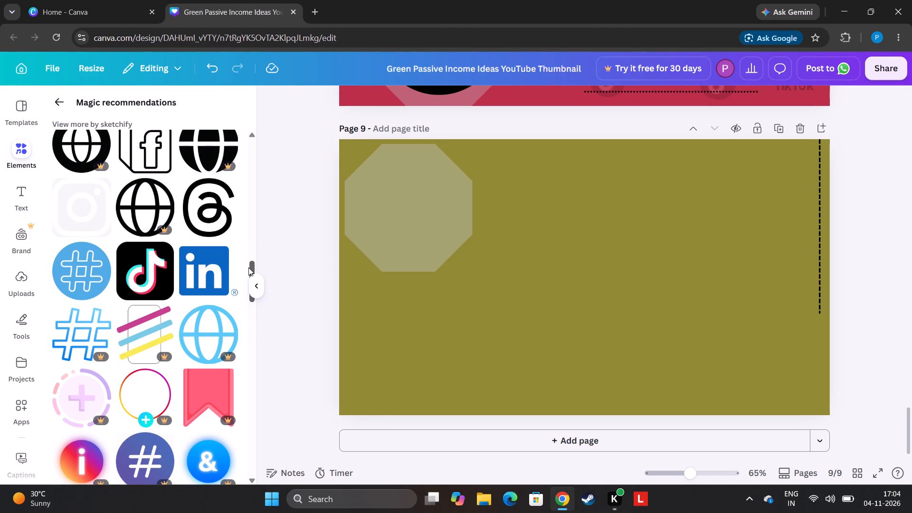
Look through the magic recommendations for a suitable social media logo, then return to the main elements overview.
drag(252, 271, 280, 451)
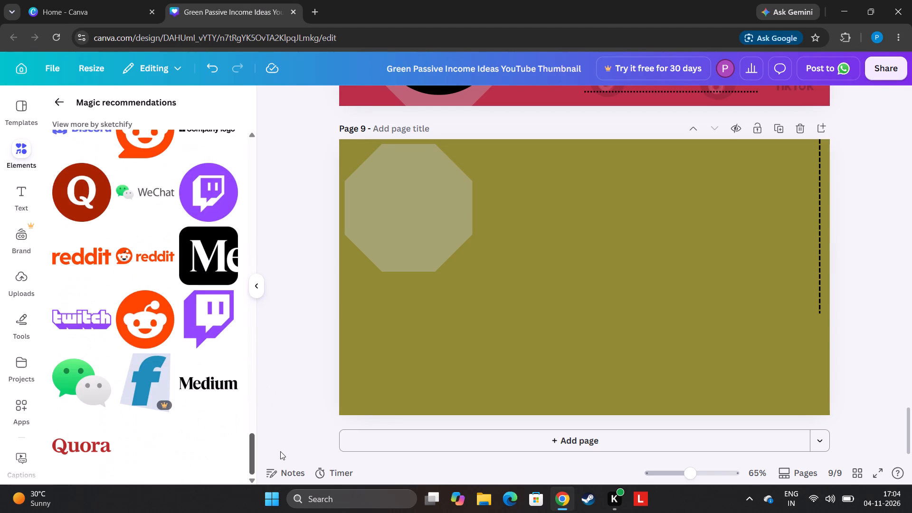
drag(280, 451, 284, 402)
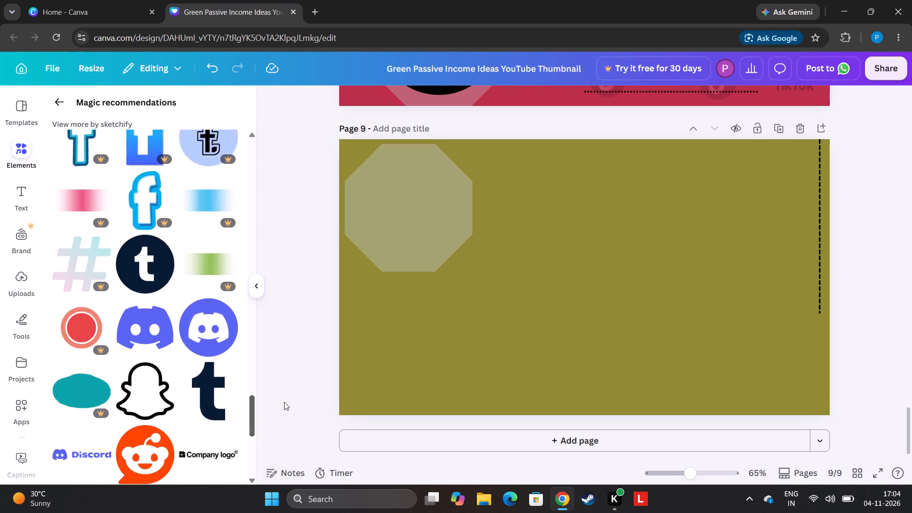
drag(284, 402, 286, 361)
drag(255, 359, 289, 189)
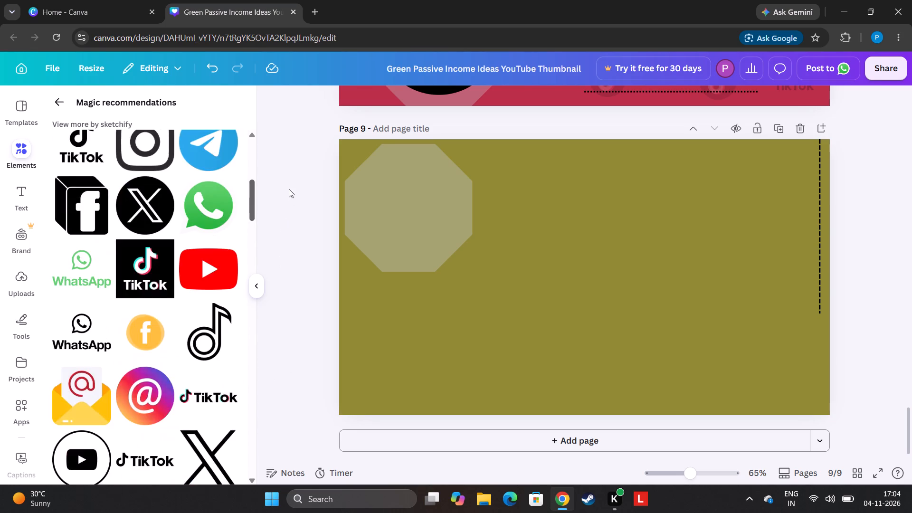
drag(289, 189, 275, 77)
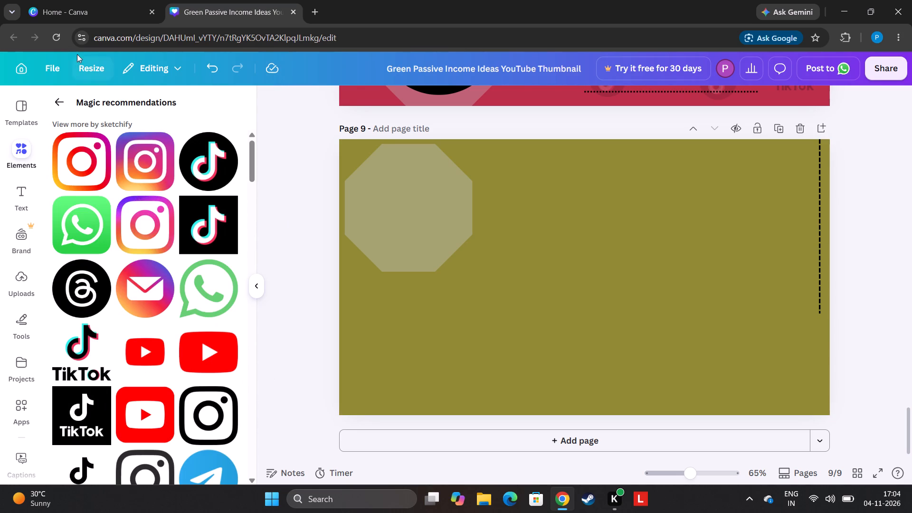
drag(73, 106, 93, 114)
click(66, 112)
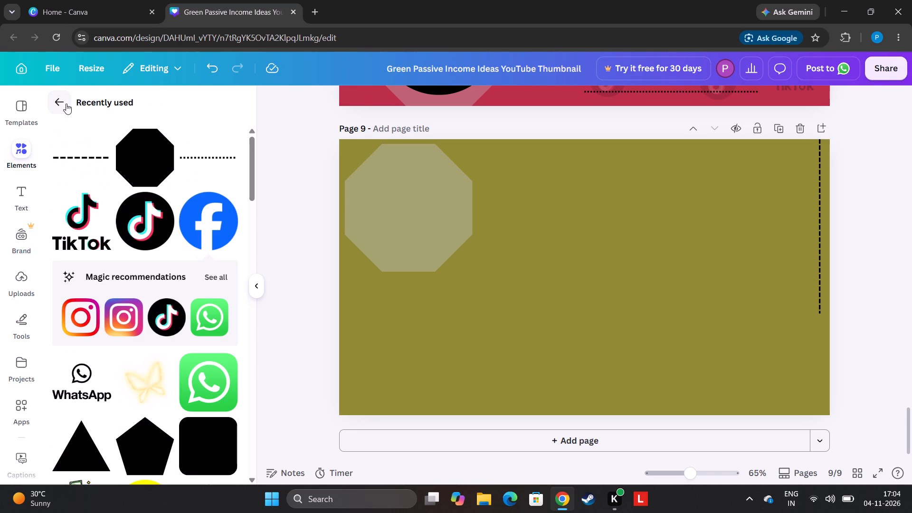
click(66, 104)
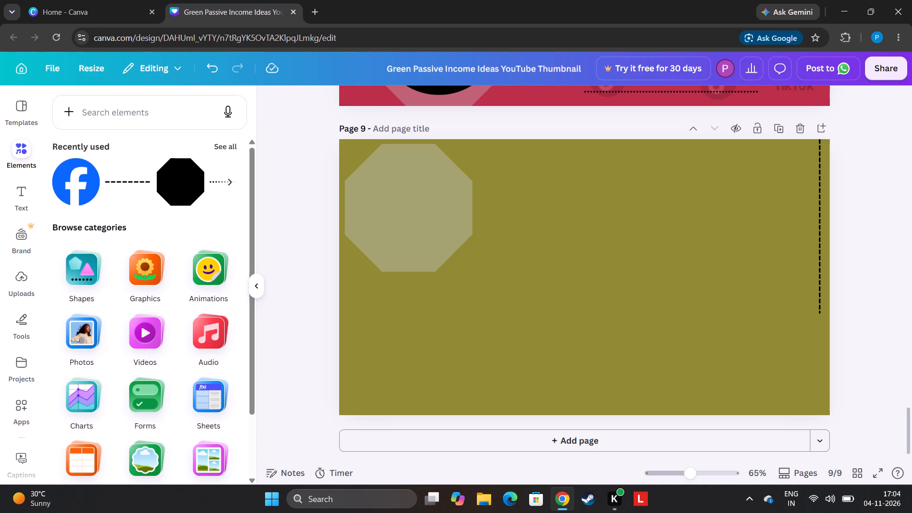
Search the elements library for "pinterest logo" using the recent search suggestion.
click(130, 98)
click(118, 120)
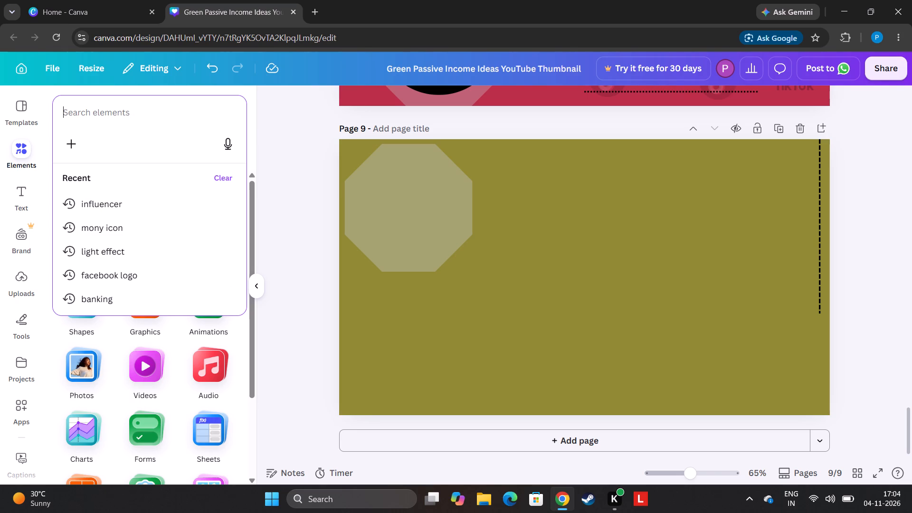
text(pin)
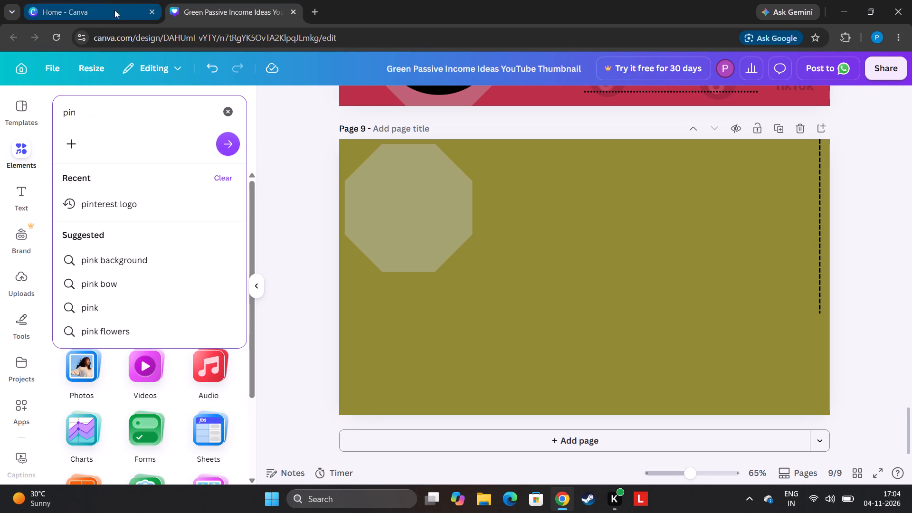
click(147, 190)
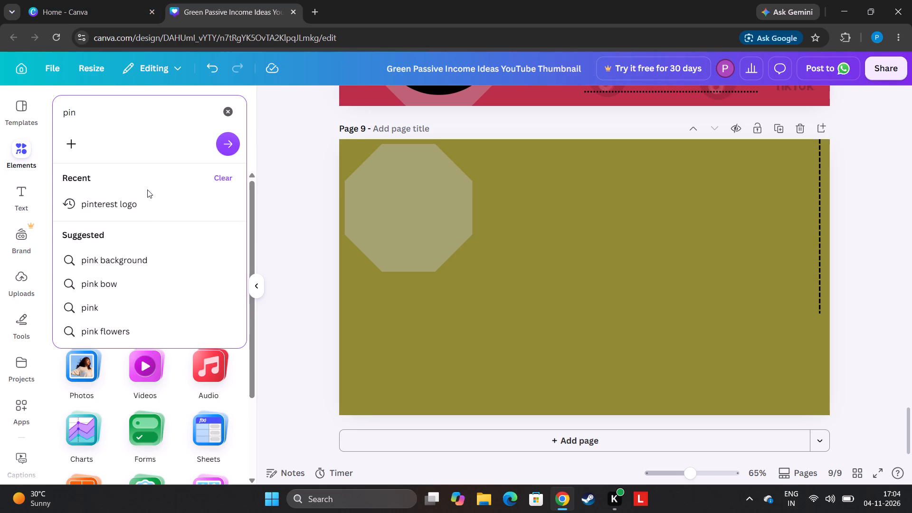
click(157, 198)
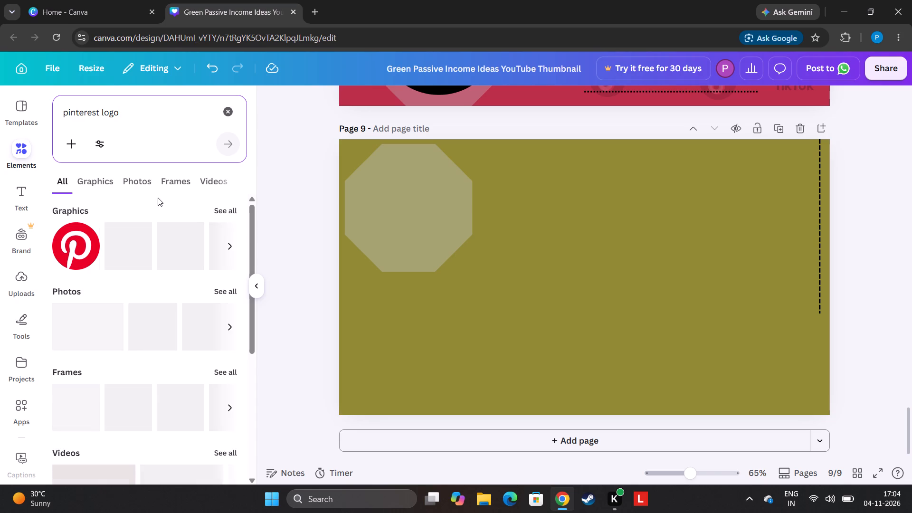
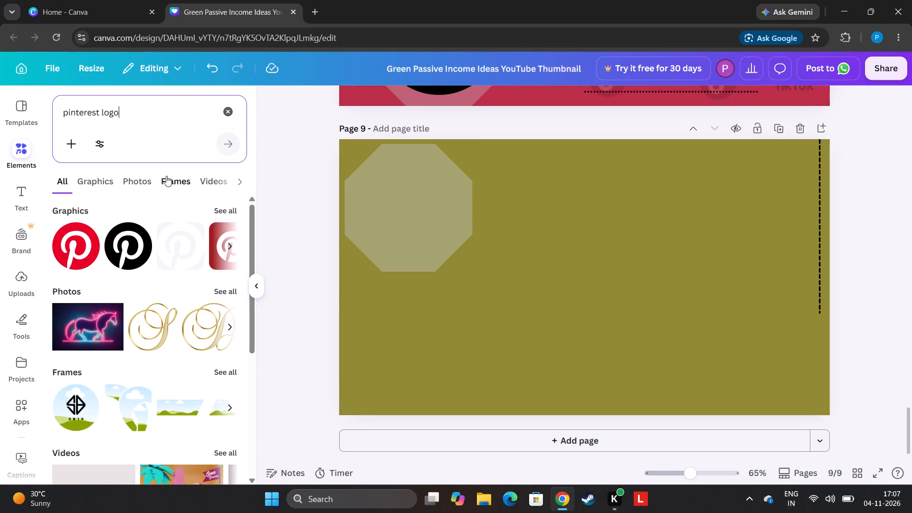
Add the red round Pinterest icon to page 9, centre it over the octagon, and clear the element search.
click(88, 232)
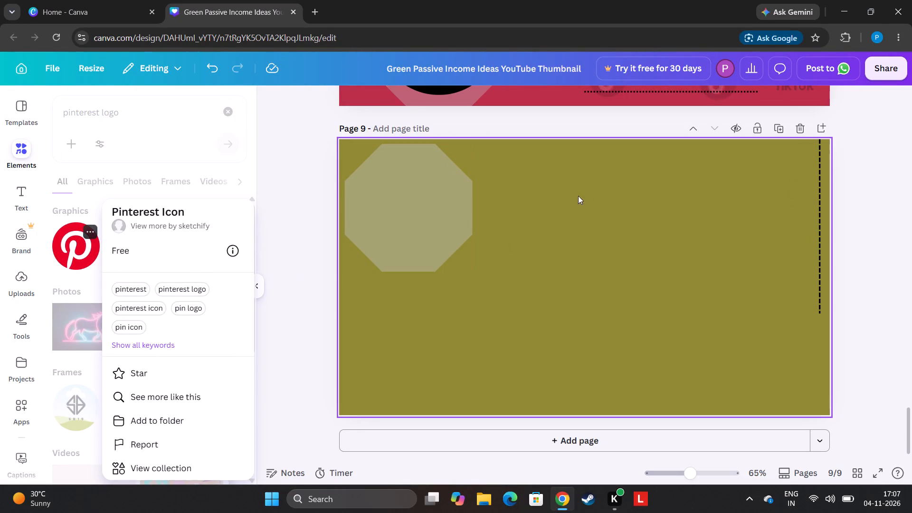
drag(307, 184, 309, 190)
click(60, 244)
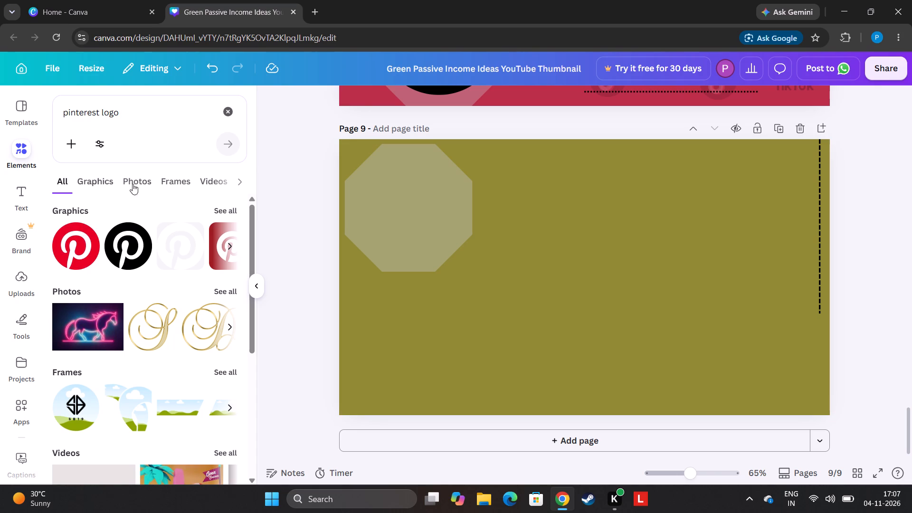
click(66, 243)
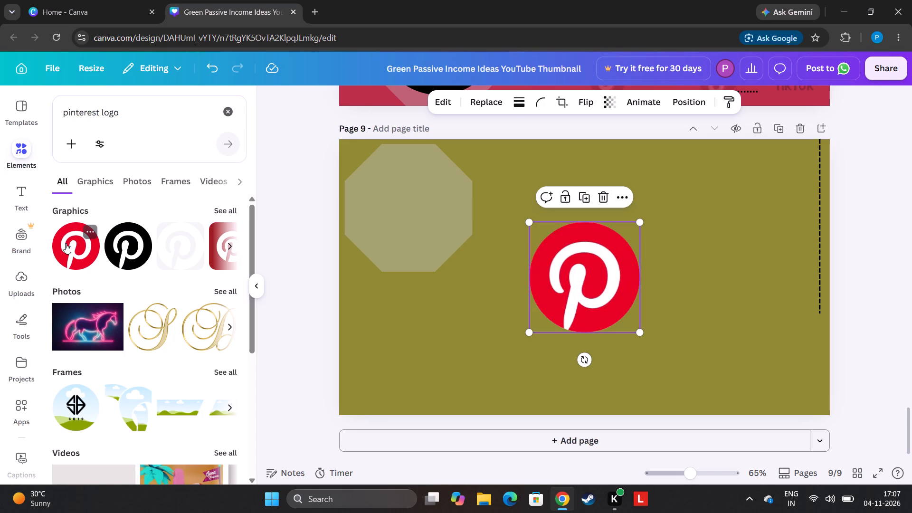
drag(612, 292, 436, 222)
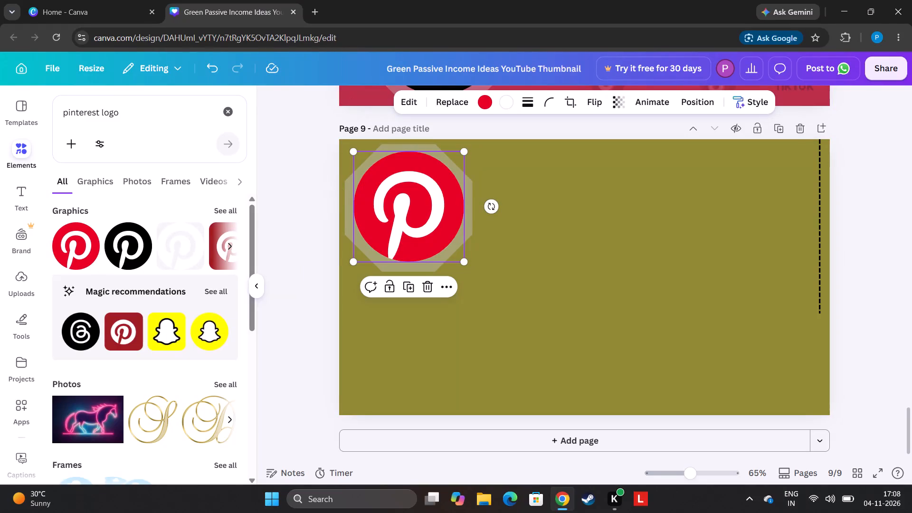
click(232, 107)
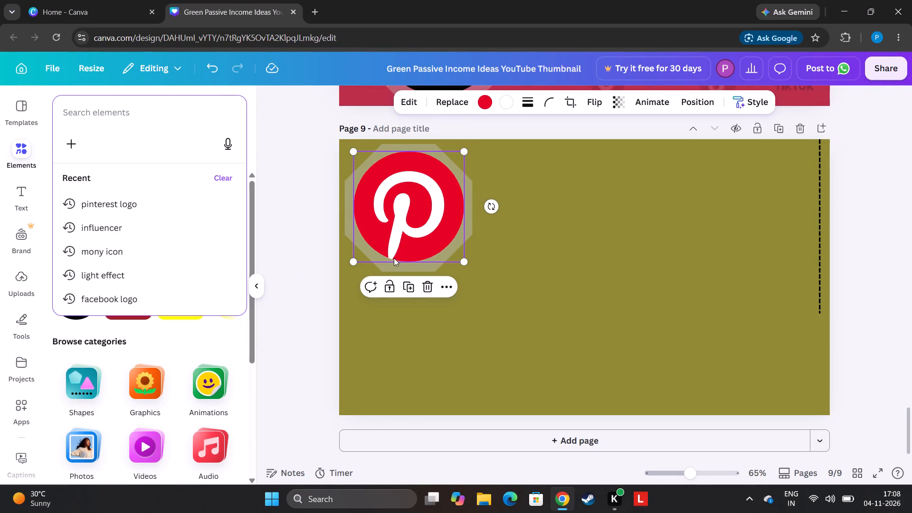
Duplicate the Pinterest logo, shrink the copy to a small icon, and place it near page 9's bottom edge, left of centre.
click(412, 293)
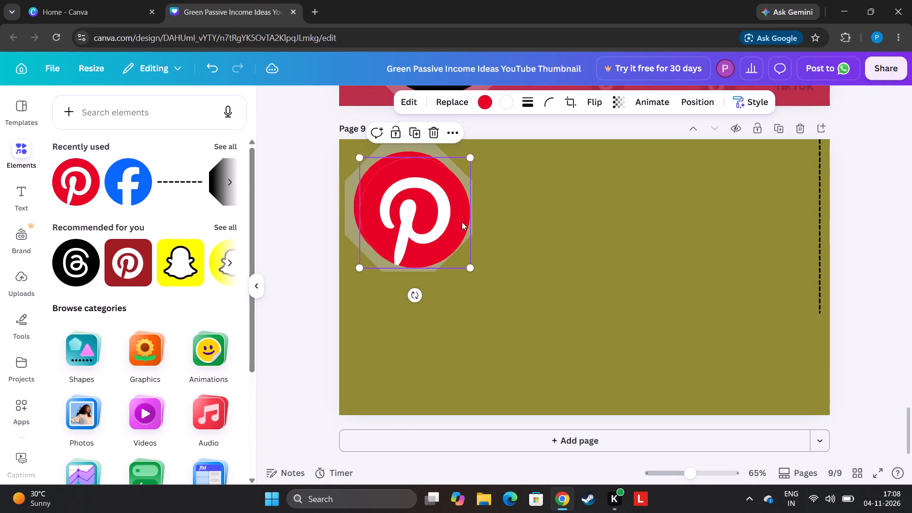
drag(399, 203, 680, 228)
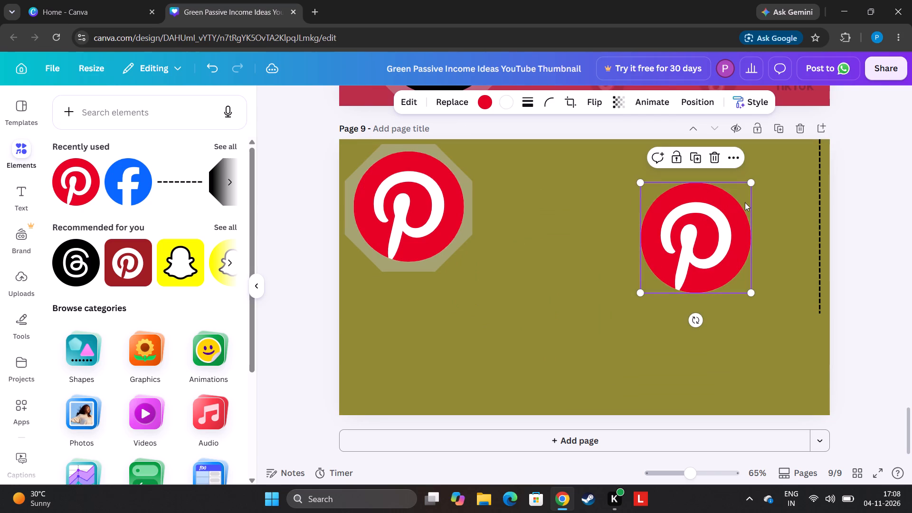
drag(749, 182, 673, 223)
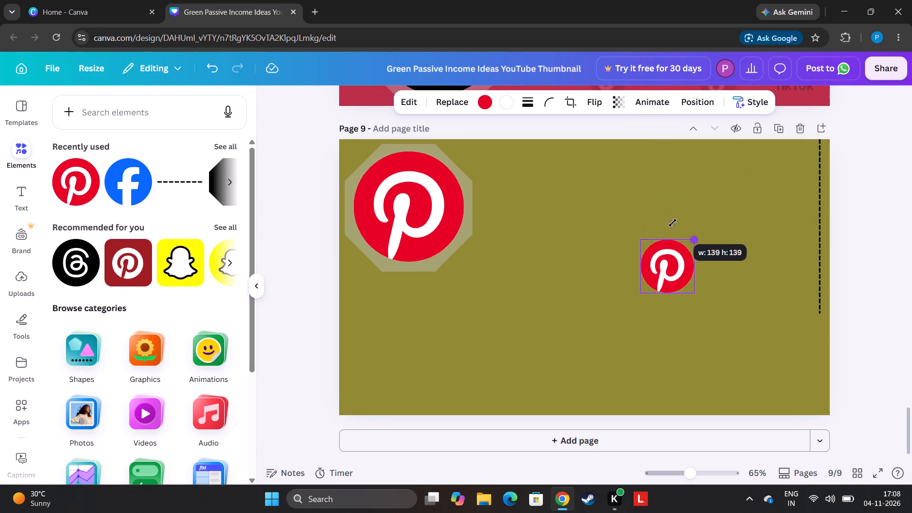
drag(673, 223, 641, 241)
drag(656, 280, 370, 351)
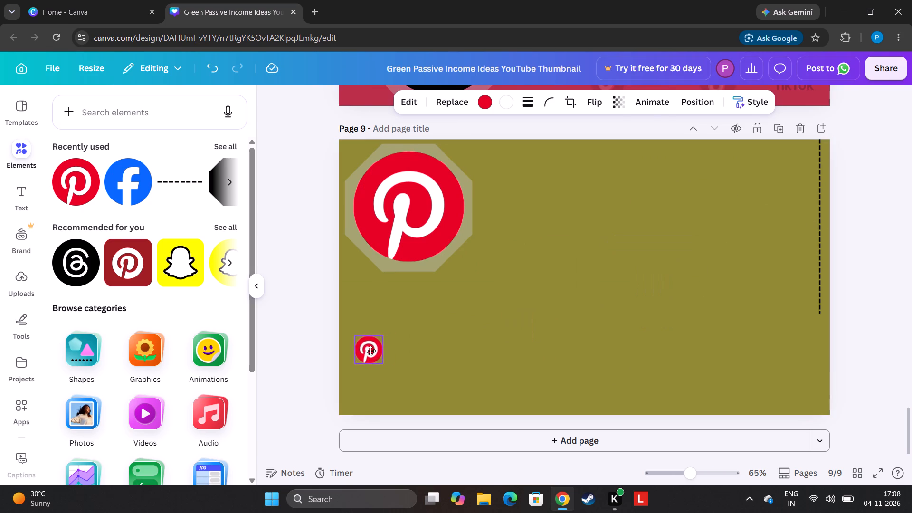
drag(370, 351, 470, 380)
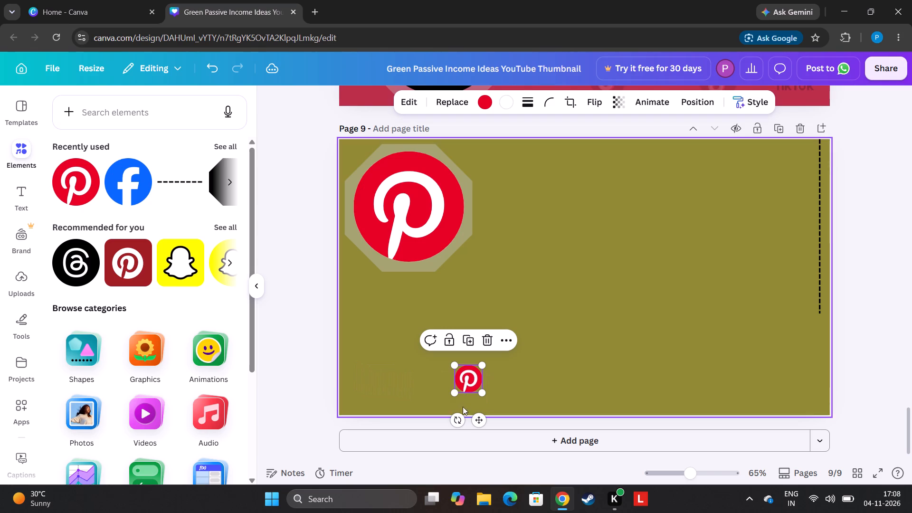
Rotate the small Pinterest logo to -45° and set its transparency to 15.
drag(458, 414, 486, 413)
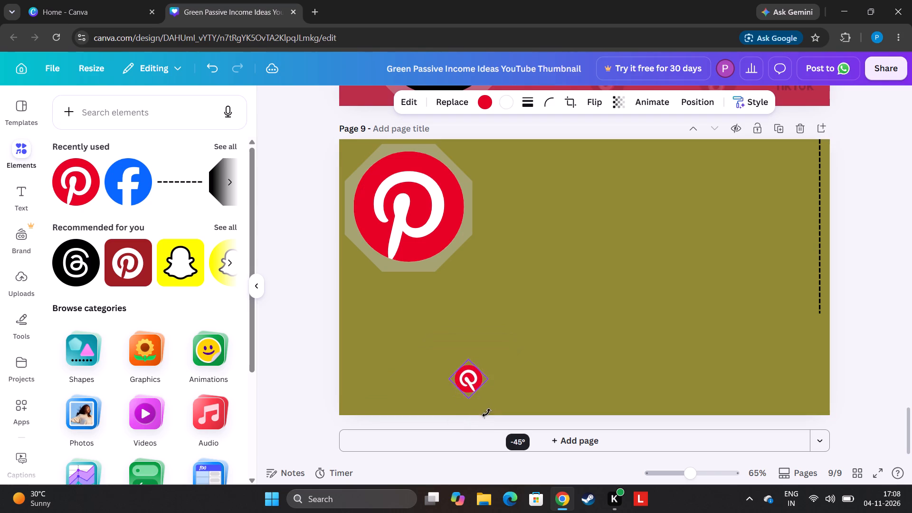
drag(486, 413, 486, 413)
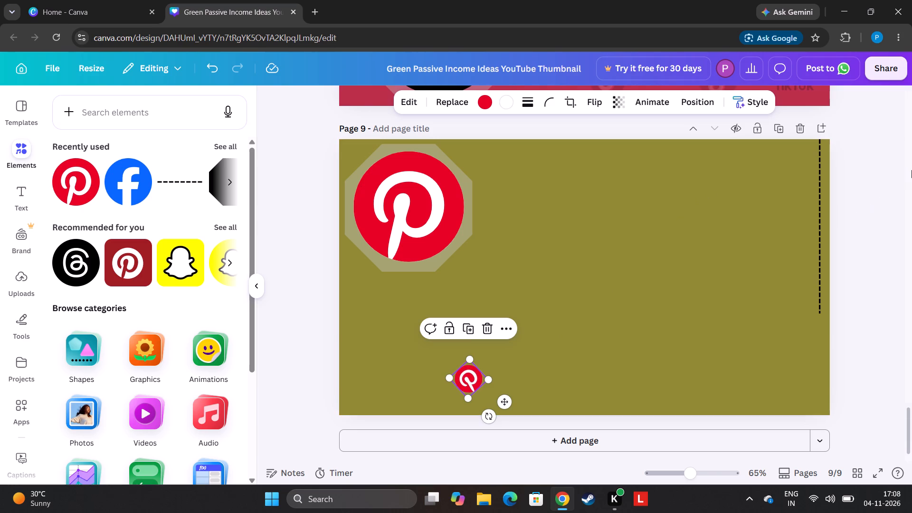
click(624, 104)
click(593, 151)
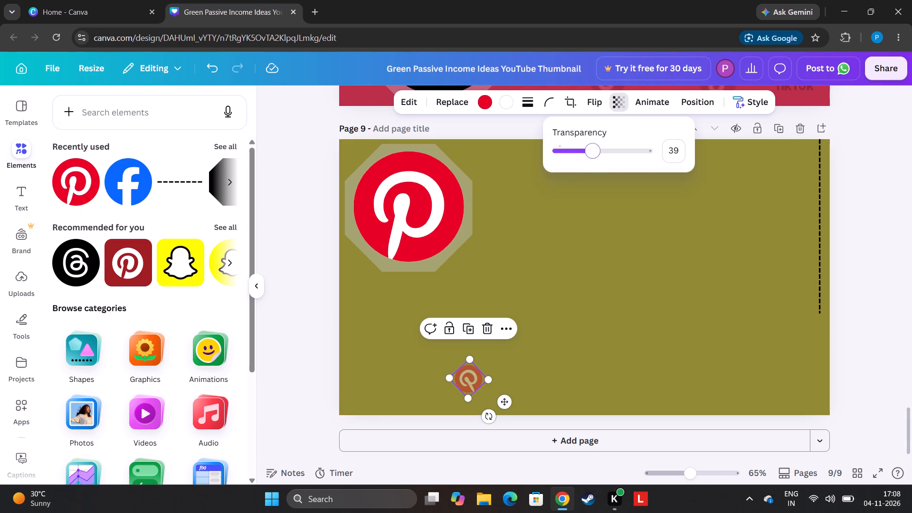
click(587, 148)
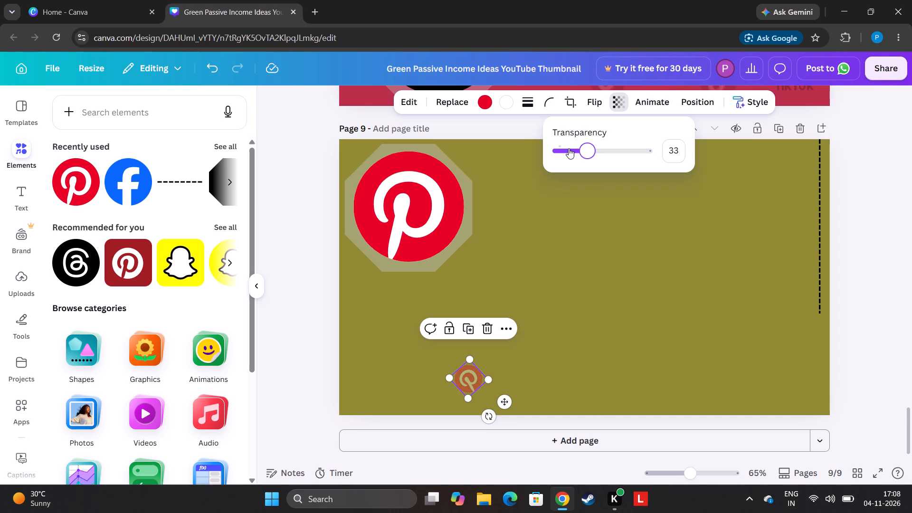
click(571, 149)
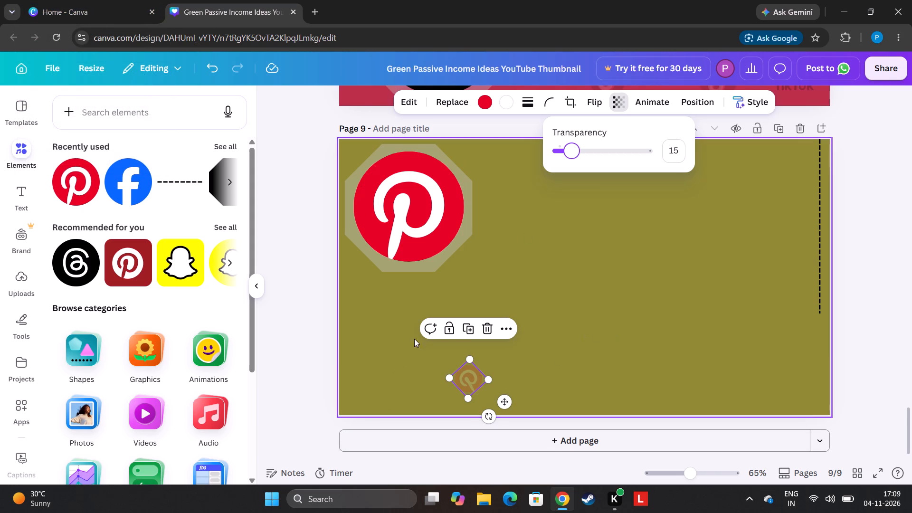
Duplicate the faded Pinterest logo and place the copy at page 9's top edge, just right of the octagon.
click(470, 323)
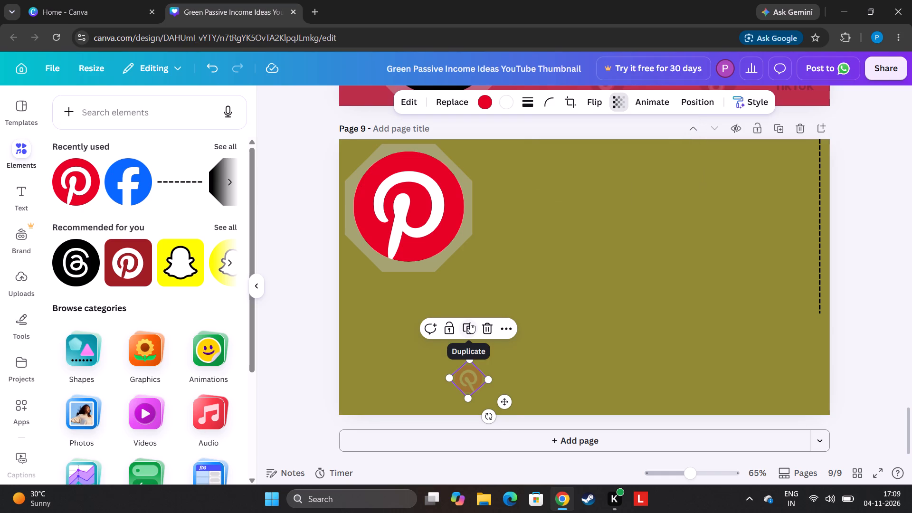
drag(477, 389, 561, 348)
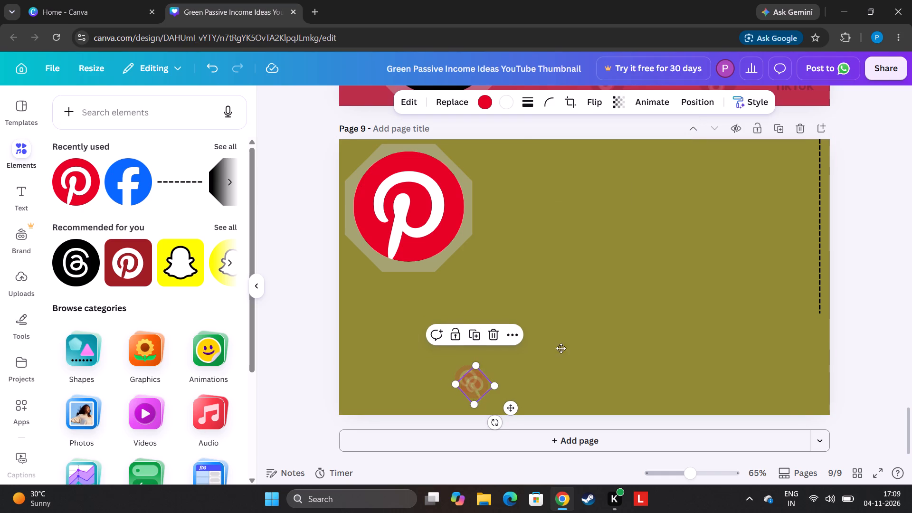
drag(561, 348, 589, 165)
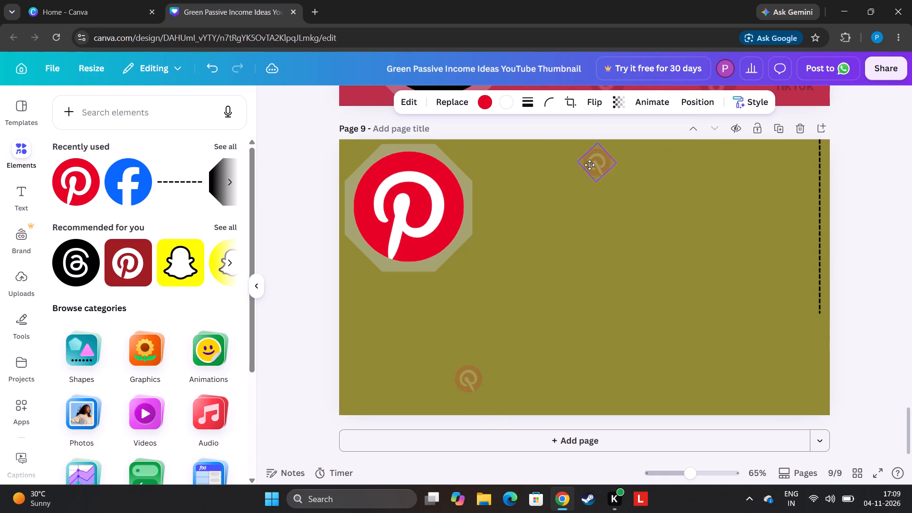
drag(589, 165, 535, 162)
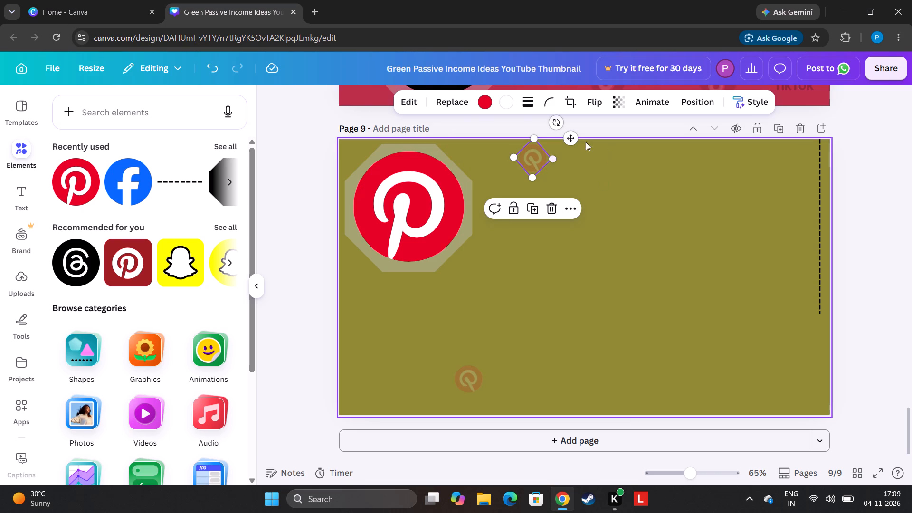
Duplicate the upper faded Pinterest logo and place the copy in page 9's bottom-right corner.
click(529, 203)
drag(536, 164, 563, 243)
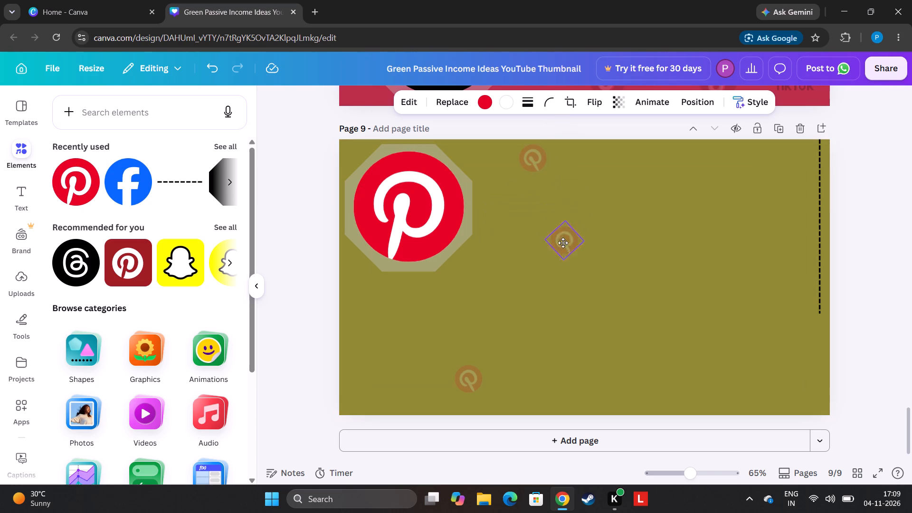
drag(563, 243, 771, 390)
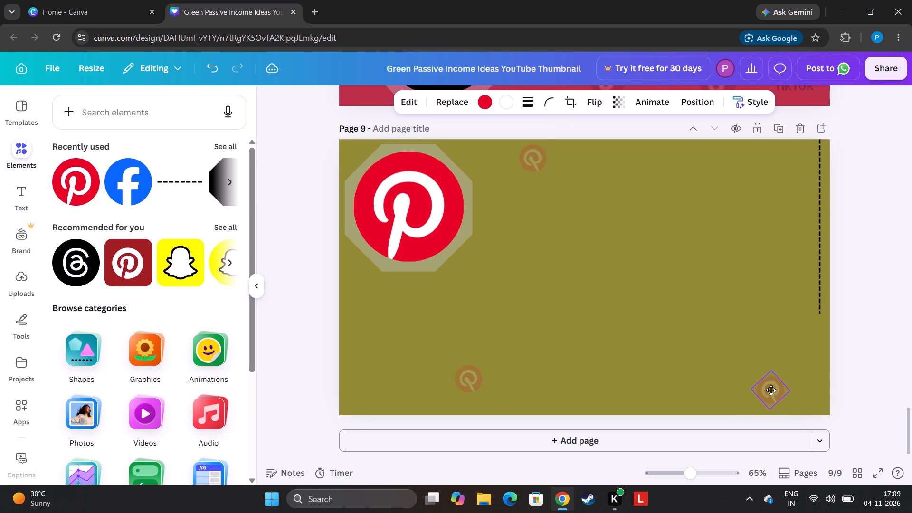
drag(771, 390, 779, 395)
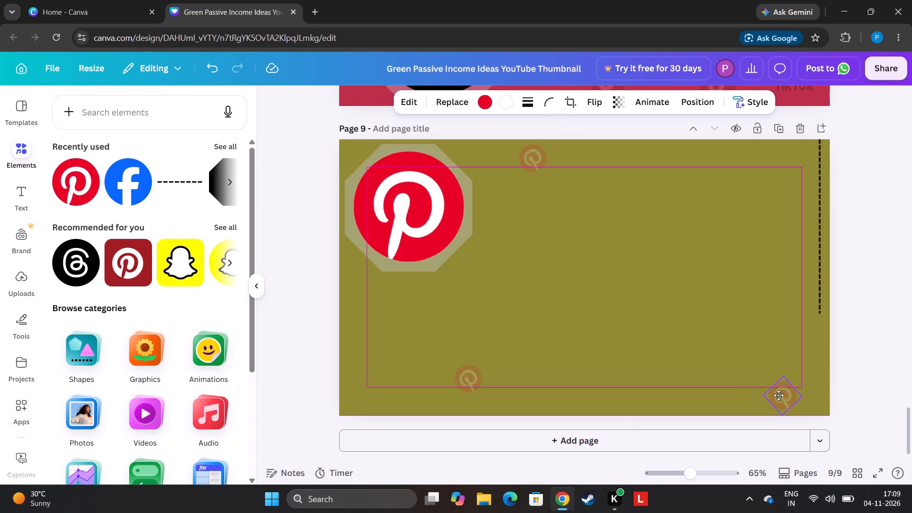
drag(779, 395, 778, 395)
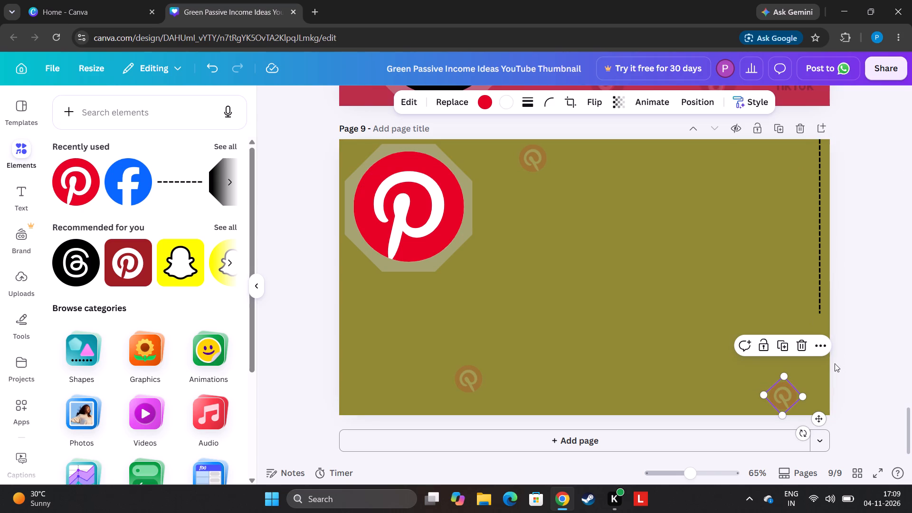
Duplicate the vertical dashed line and align the copy directly below it, extending the line to page 9's bottom edge.
click(823, 295)
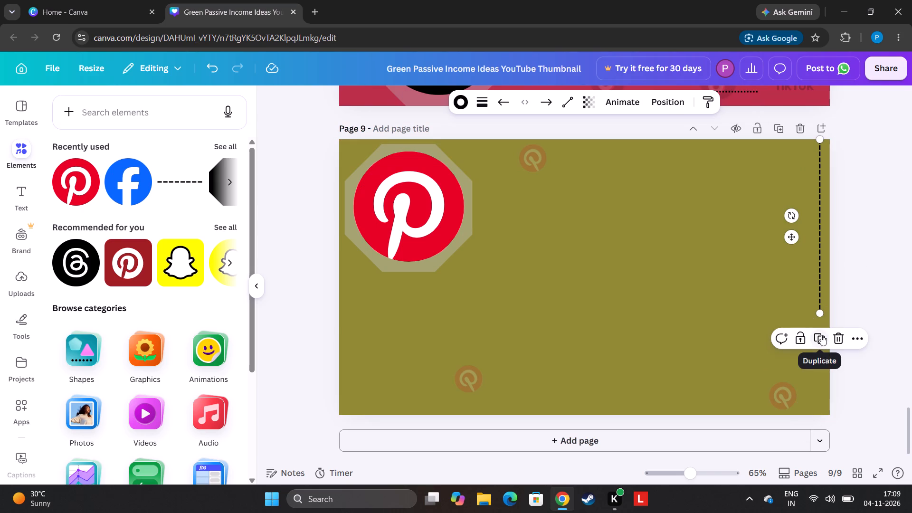
click(821, 335)
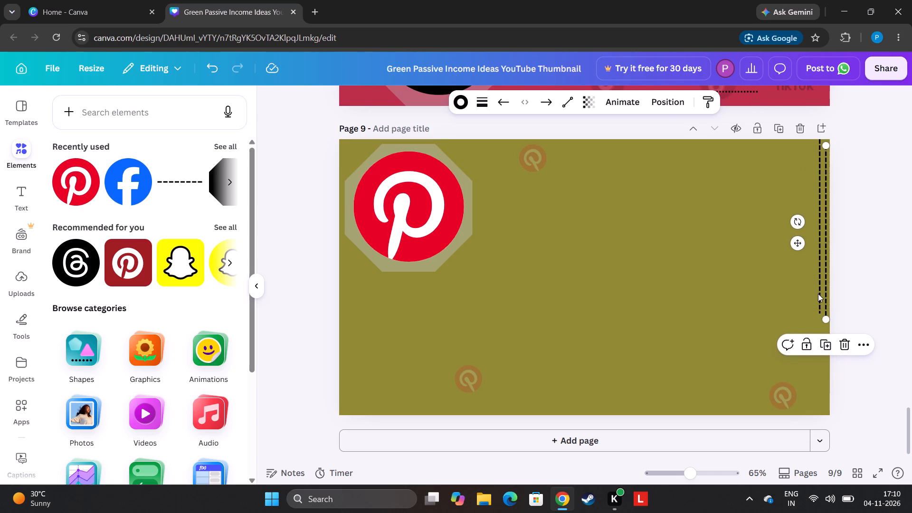
drag(818, 294, 809, 482)
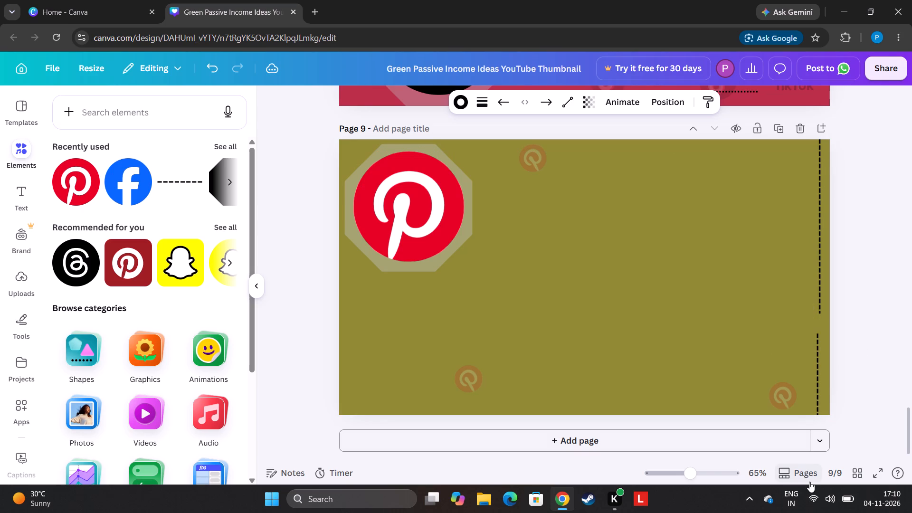
drag(809, 482, 810, 469)
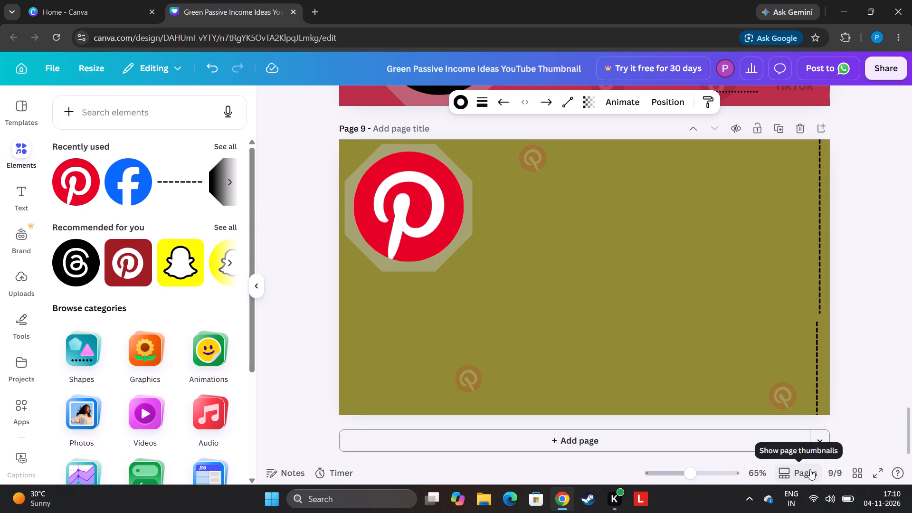
drag(810, 469, 812, 466)
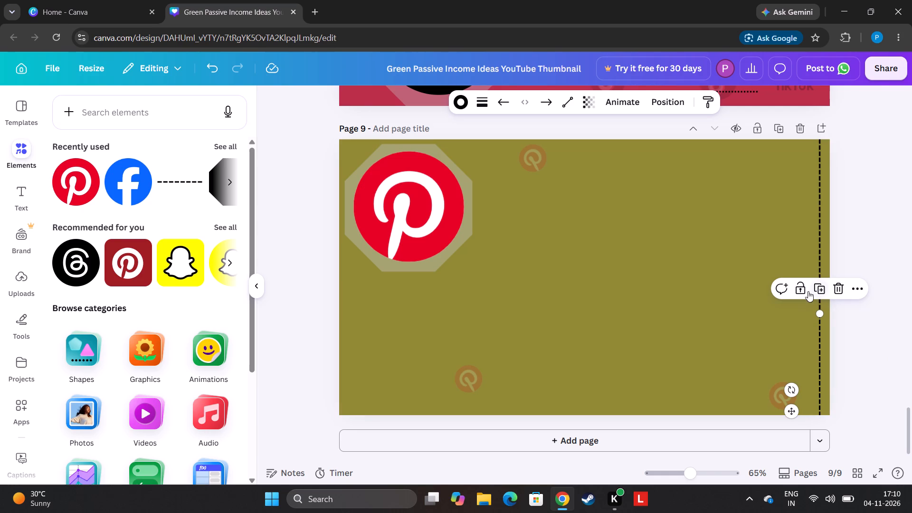
Duplicate the lower dashed line and place the copy just right of the upper dashed line, parallel to it.
click(820, 293)
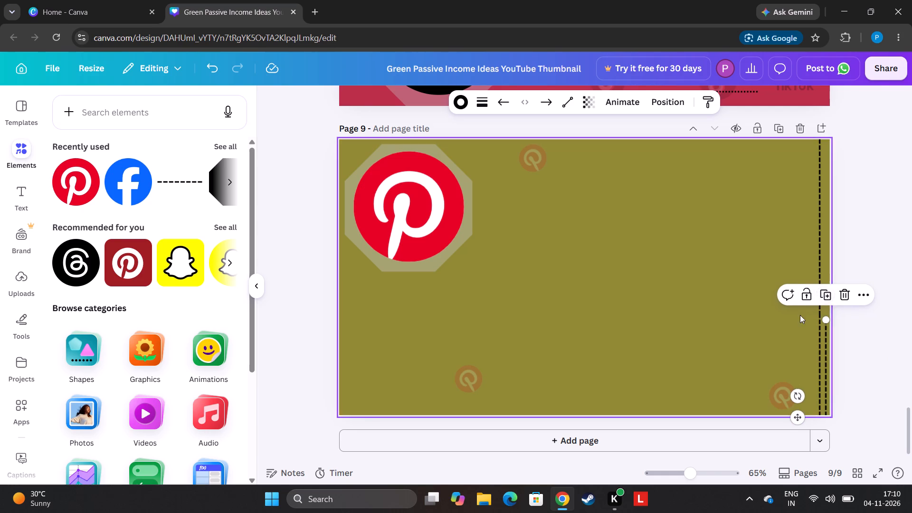
drag(800, 317, 804, 327)
drag(826, 351, 813, 108)
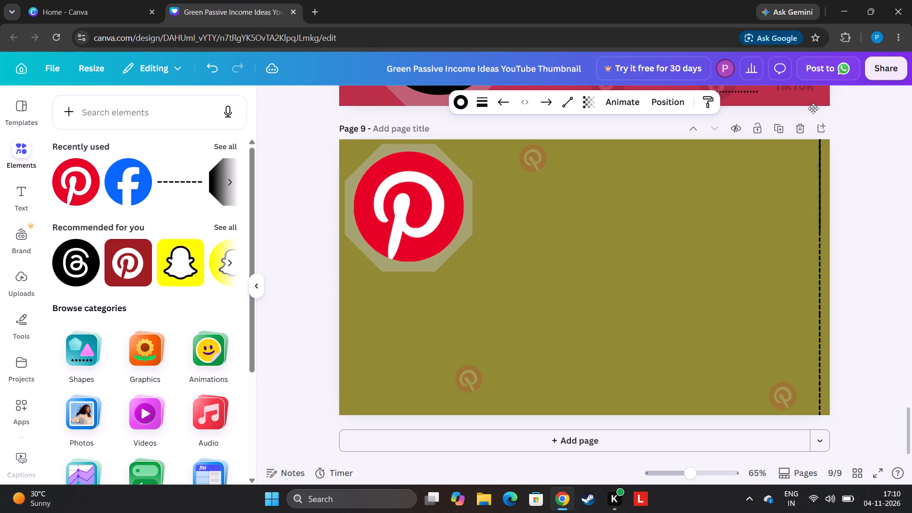
drag(813, 108, 827, 165)
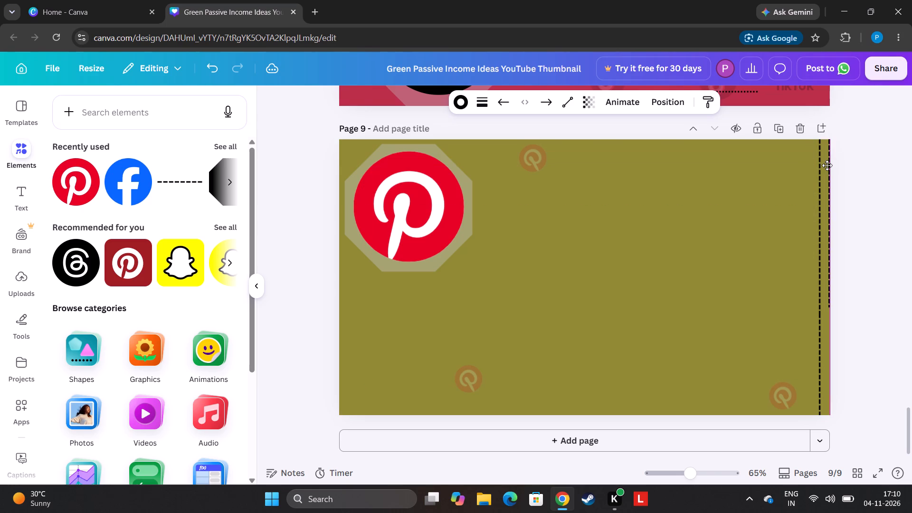
drag(827, 165, 836, 166)
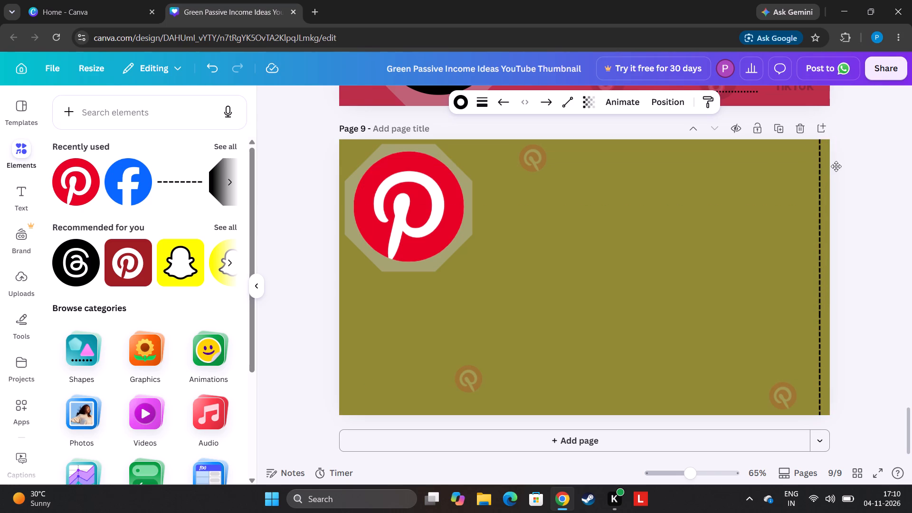
drag(836, 166, 830, 161)
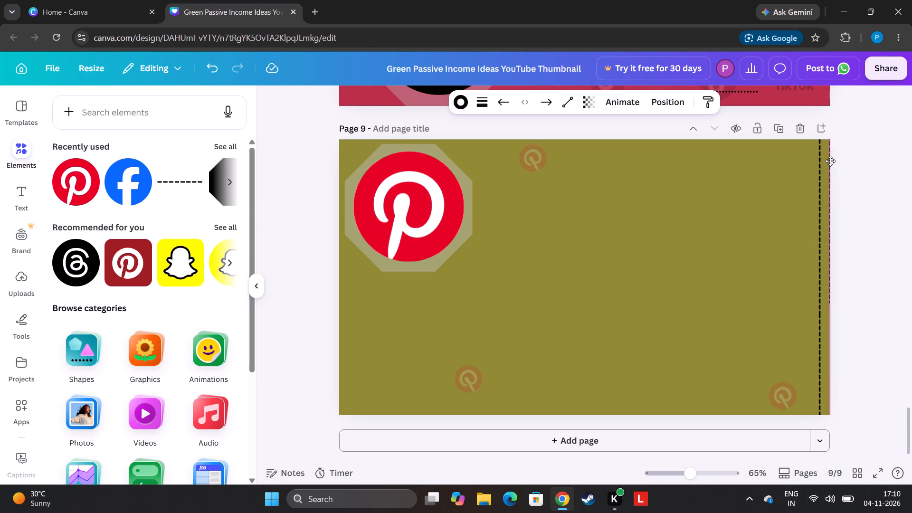
drag(830, 161, 825, 171)
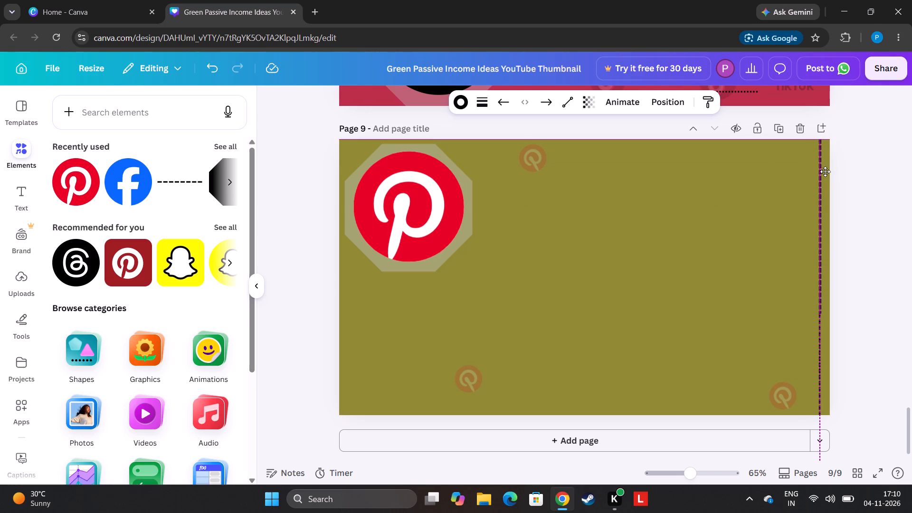
drag(825, 171, 824, 173)
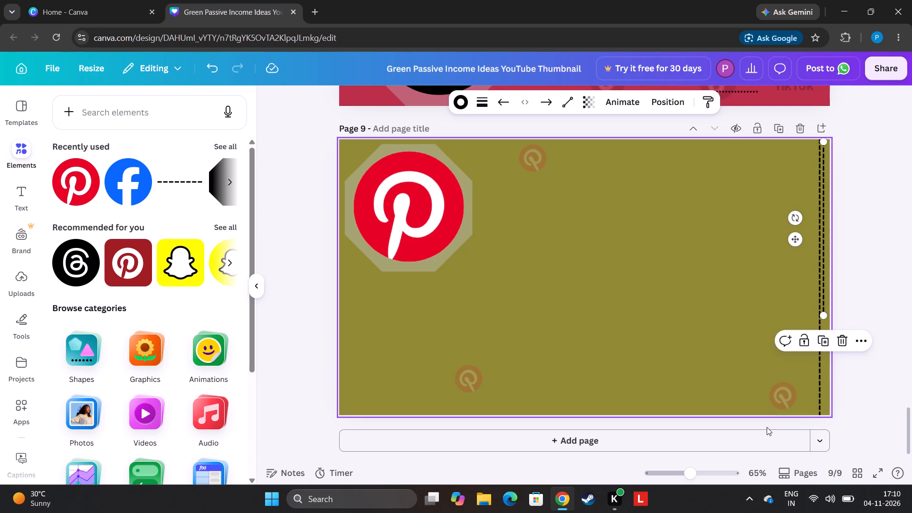
Lengthen the outer vertical dashed line straight down past page 9's bottom edge, keeping it parallel to the inner one.
drag(824, 315, 824, 314)
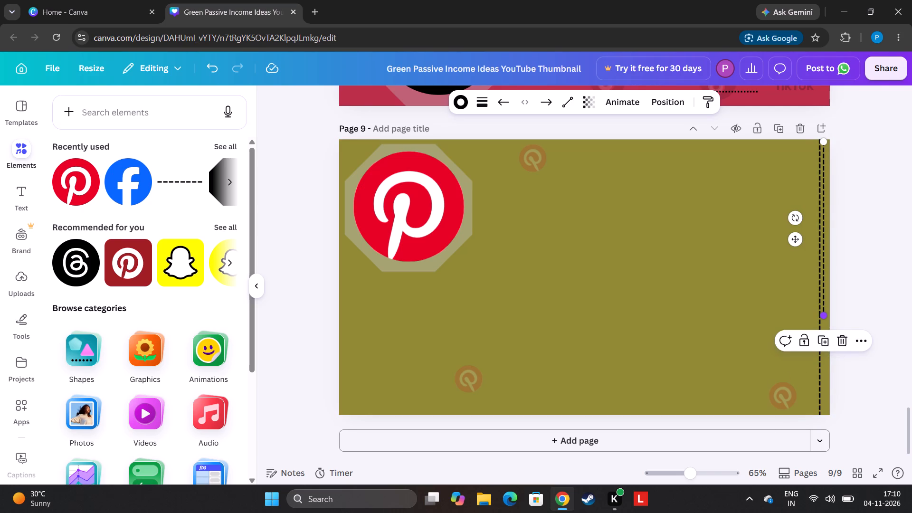
drag(824, 314, 815, 376)
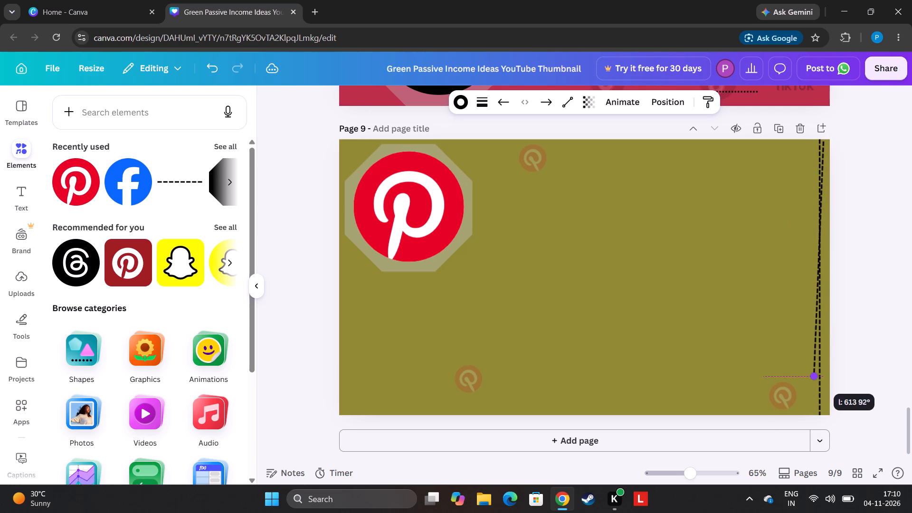
drag(815, 376, 820, 429)
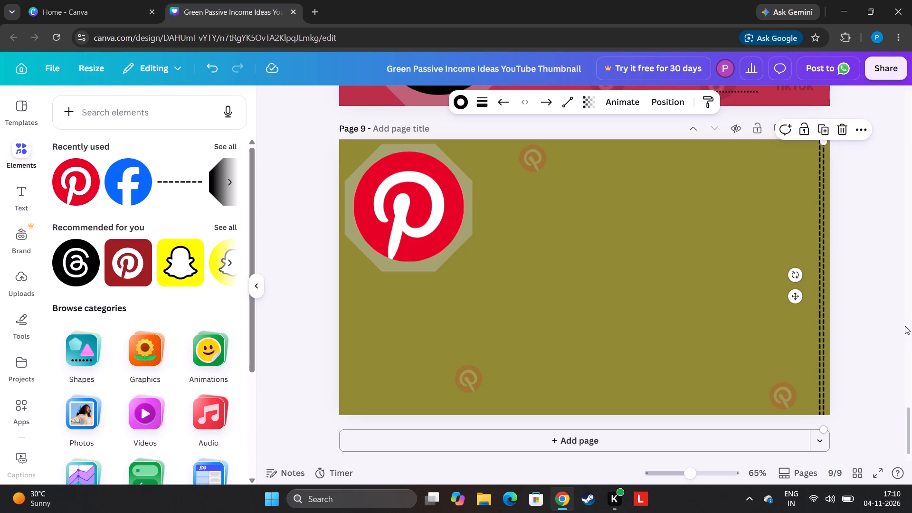
Select all the vertical dashed lines near page 9's right edge together and set their transparency to 36.
drag(807, 173, 834, 195)
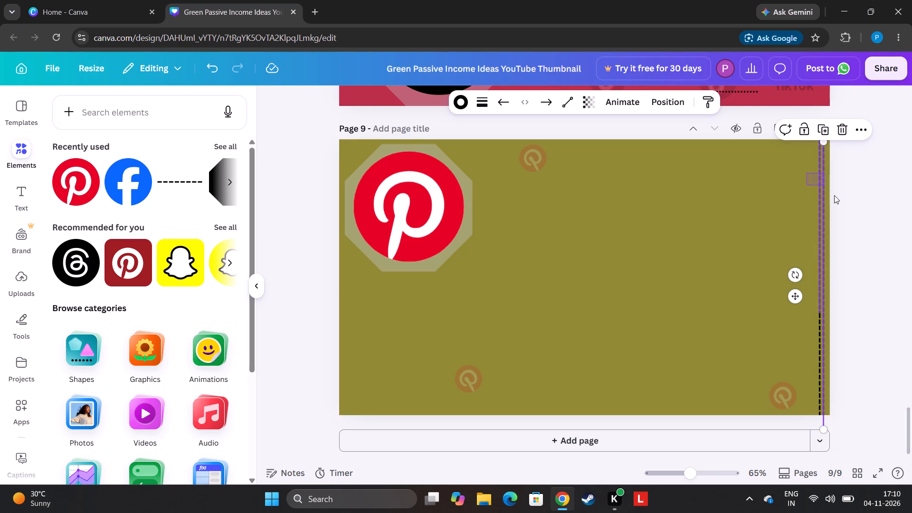
drag(834, 195, 827, 320)
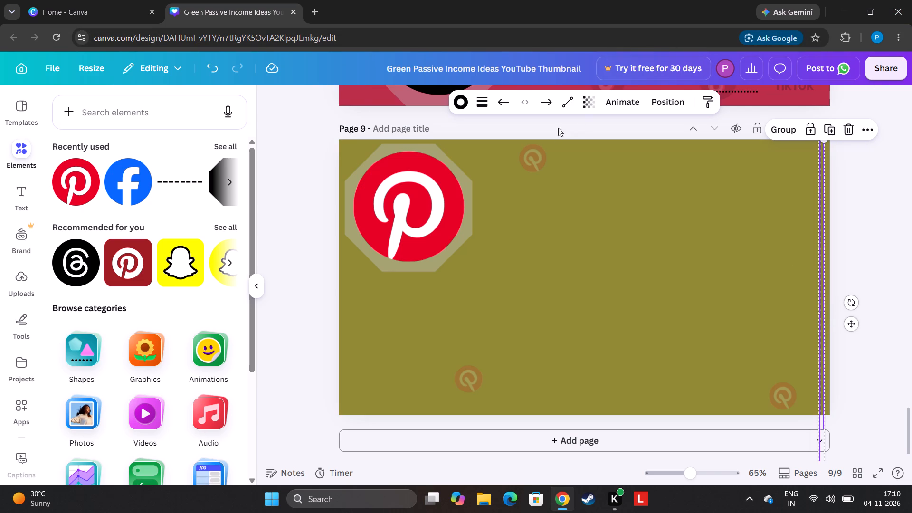
drag(602, 59, 615, 54)
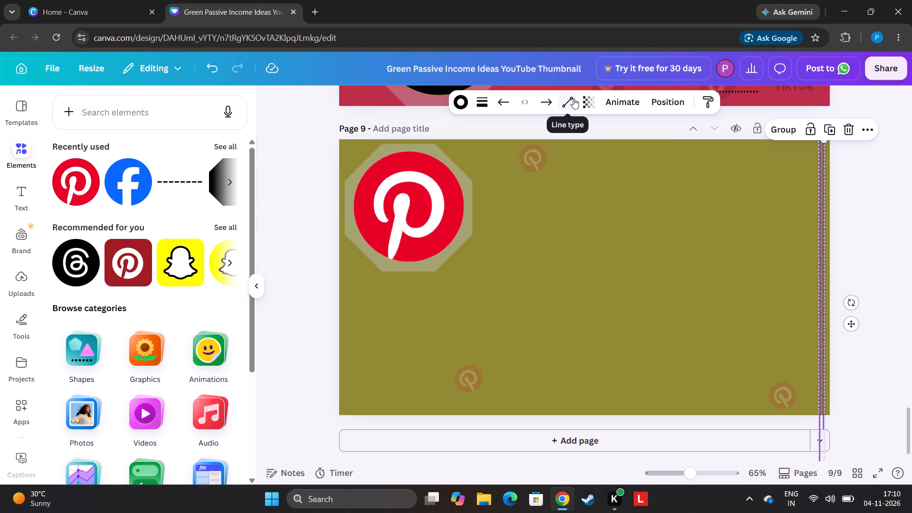
click(585, 101)
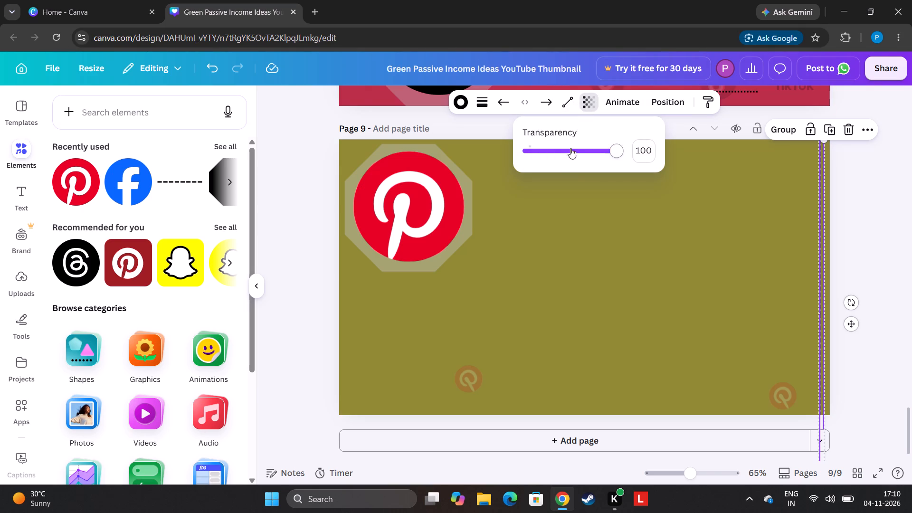
click(572, 145)
click(568, 151)
drag(568, 151, 568, 152)
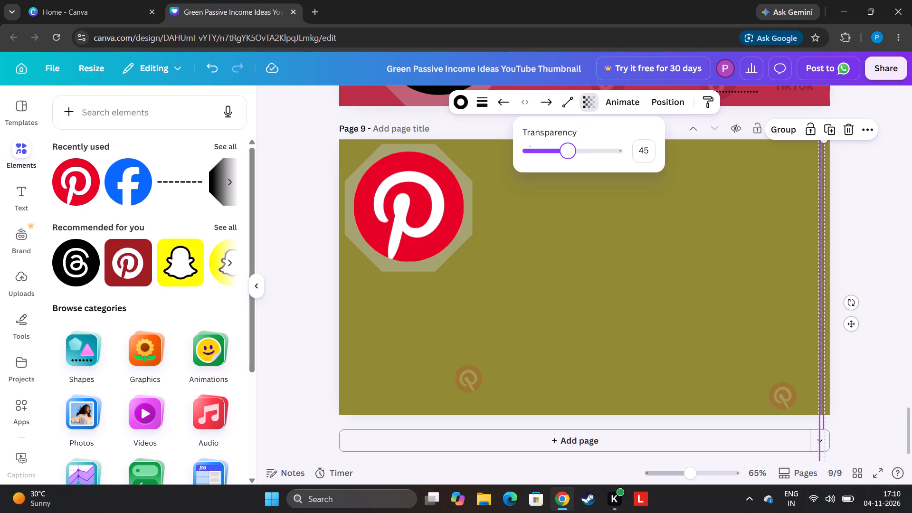
drag(568, 152, 560, 150)
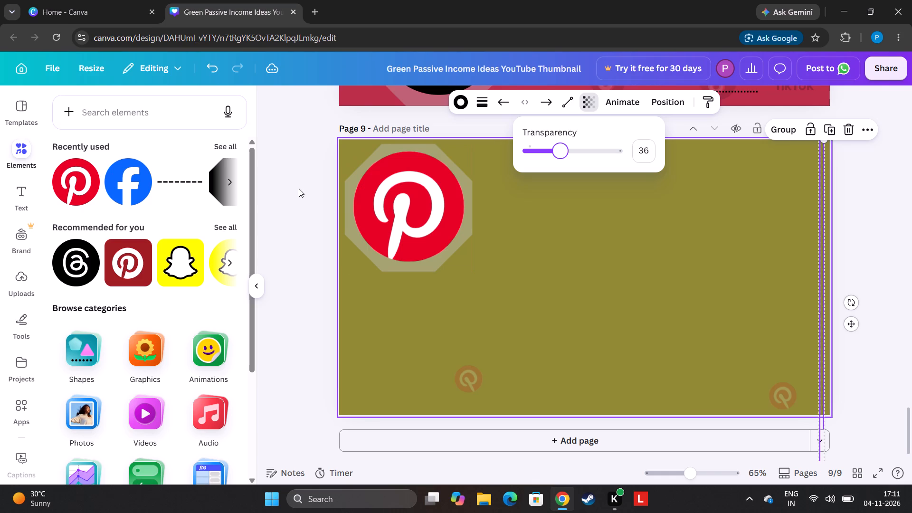
click(299, 189)
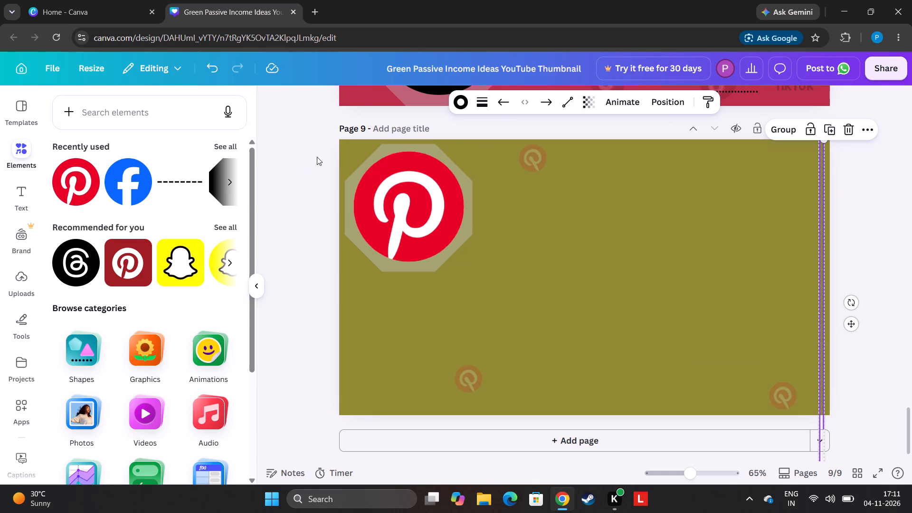
Duplicate the faded Pinterest logo at page 9's lower middle and place the copy partly off the page's left edge, below the octagon.
click(460, 387)
click(461, 322)
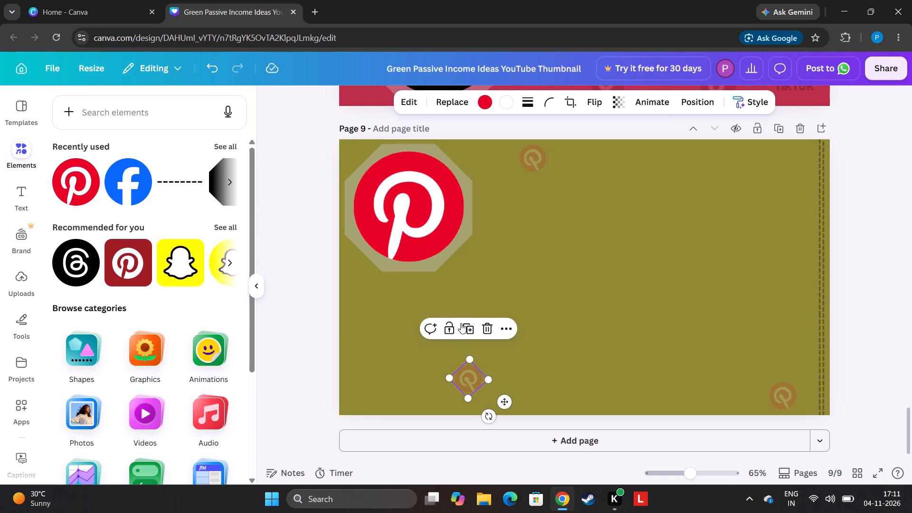
click(468, 334)
drag(483, 391, 483, 386)
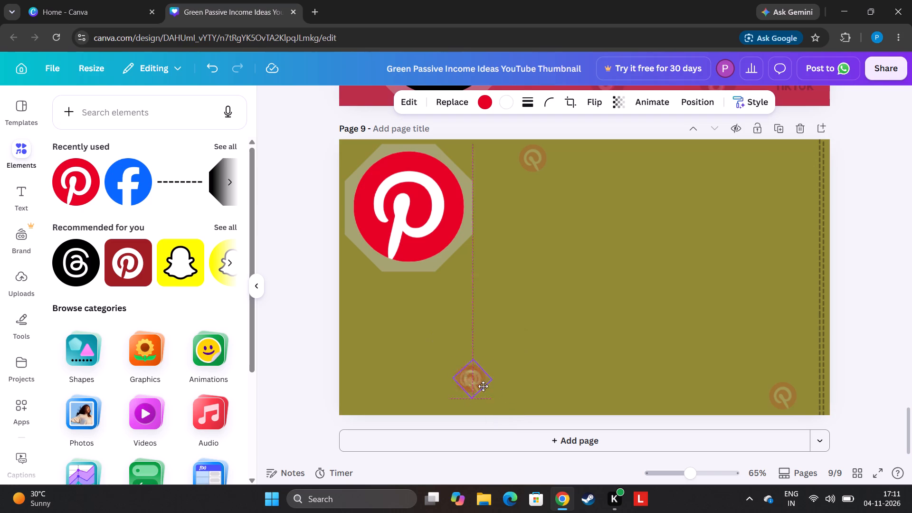
drag(483, 386, 346, 339)
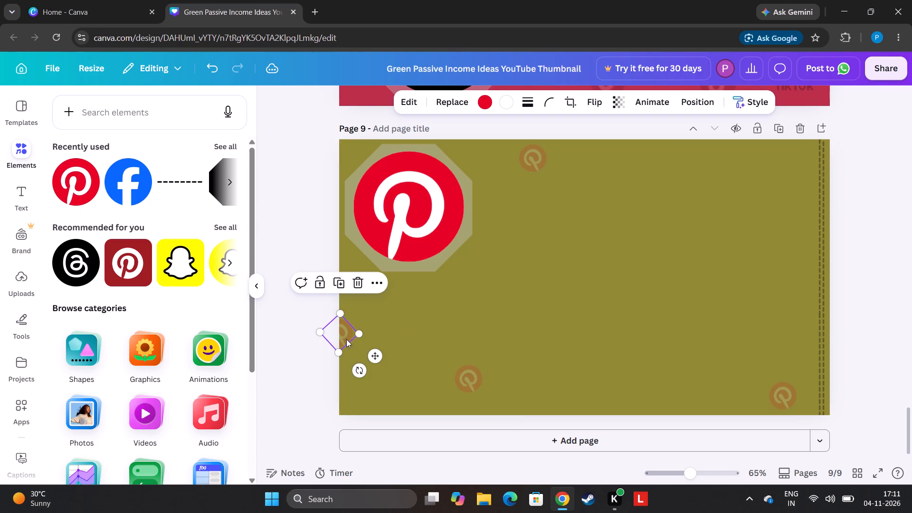
Duplicate the faded Pinterest logo on page 9's left edge and place the copy at mid-height beside the dashed lines.
click(340, 280)
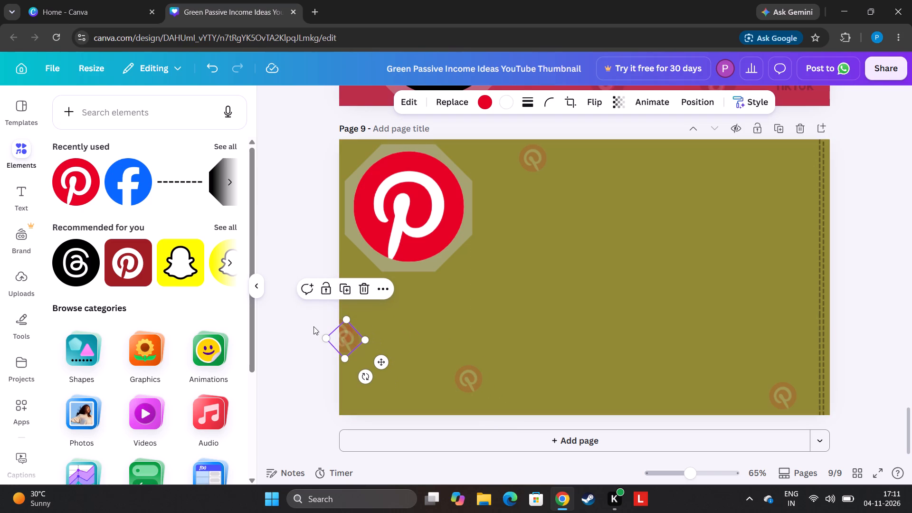
drag(345, 344, 779, 264)
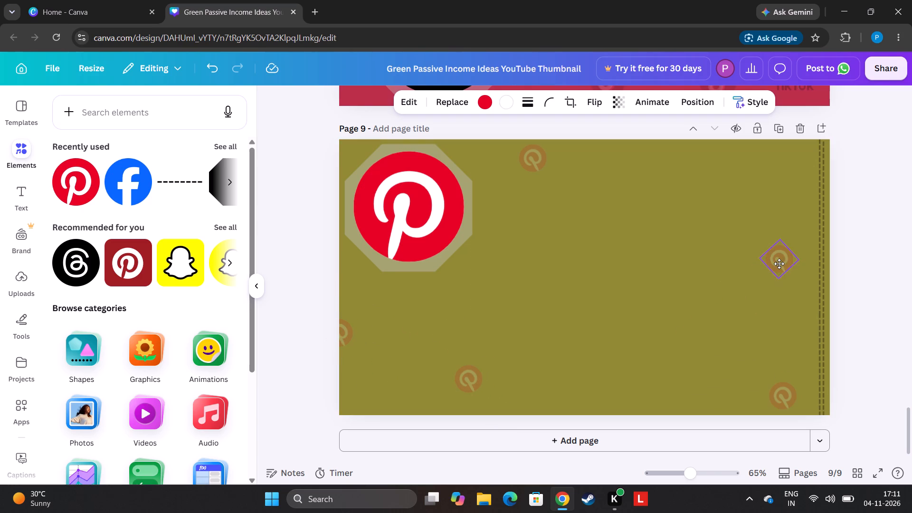
drag(779, 264, 784, 263)
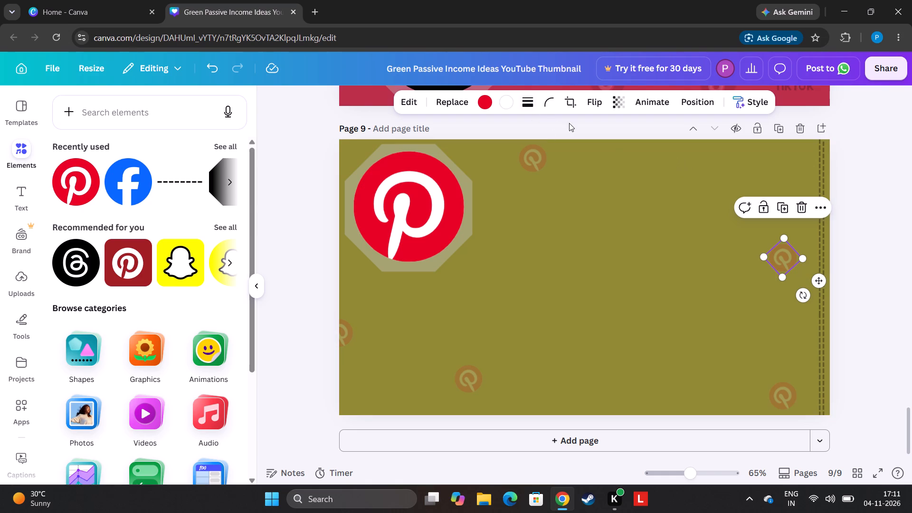
Duplicate the mid-height faded logo beside the dashed lines and place the copy across page 9's bottom edge, near its centre.
click(783, 203)
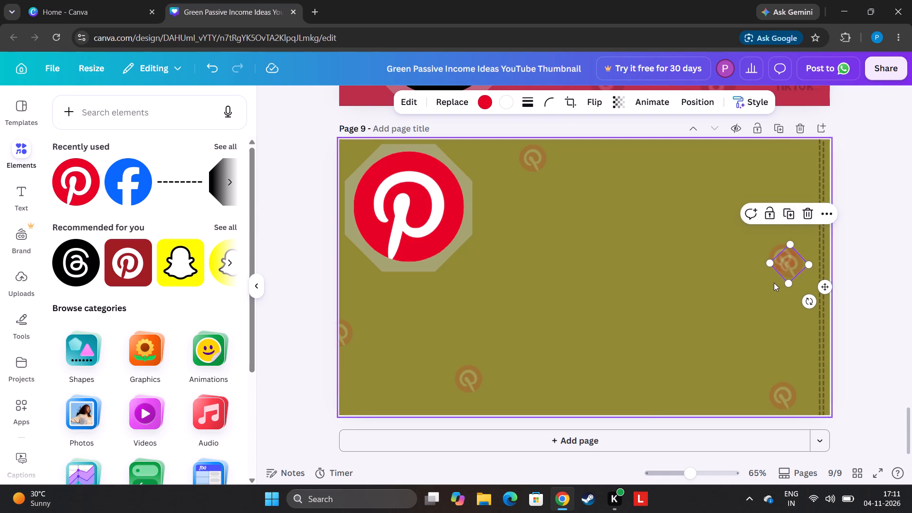
drag(791, 262, 778, 155)
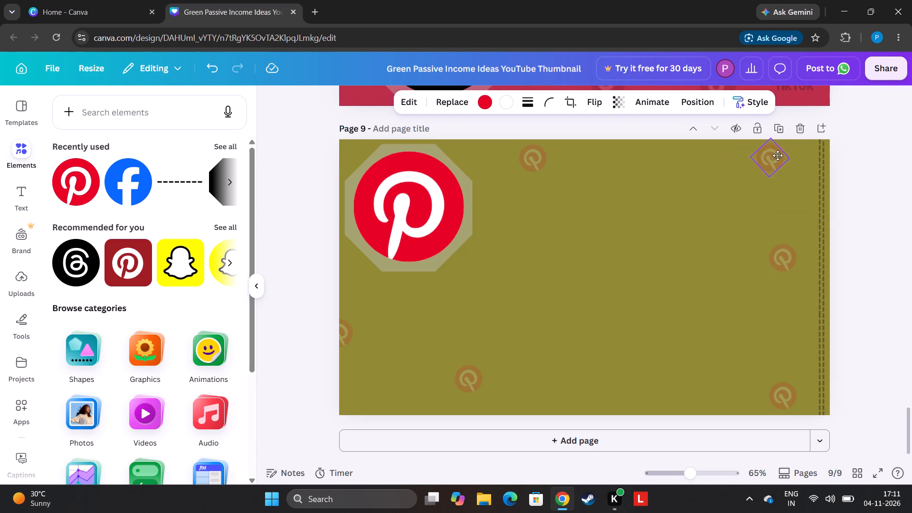
drag(778, 155, 796, 144)
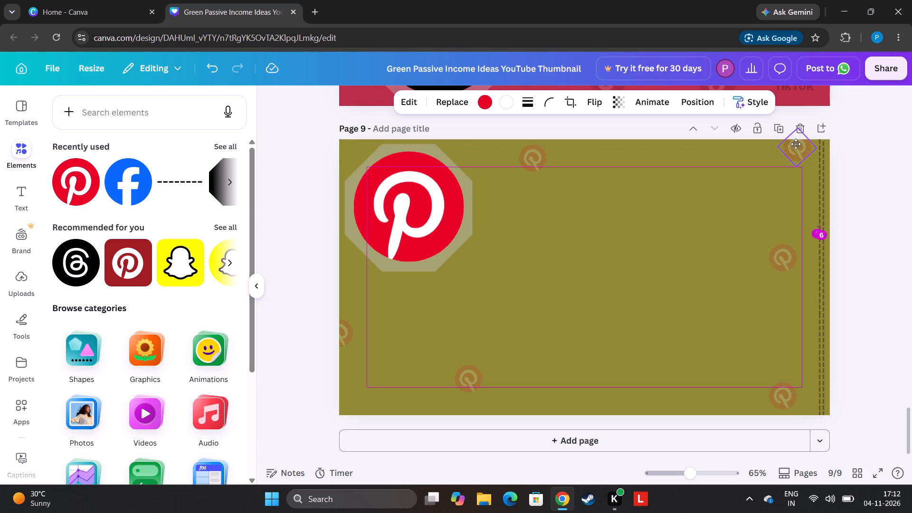
drag(796, 144, 520, 403)
click(538, 397)
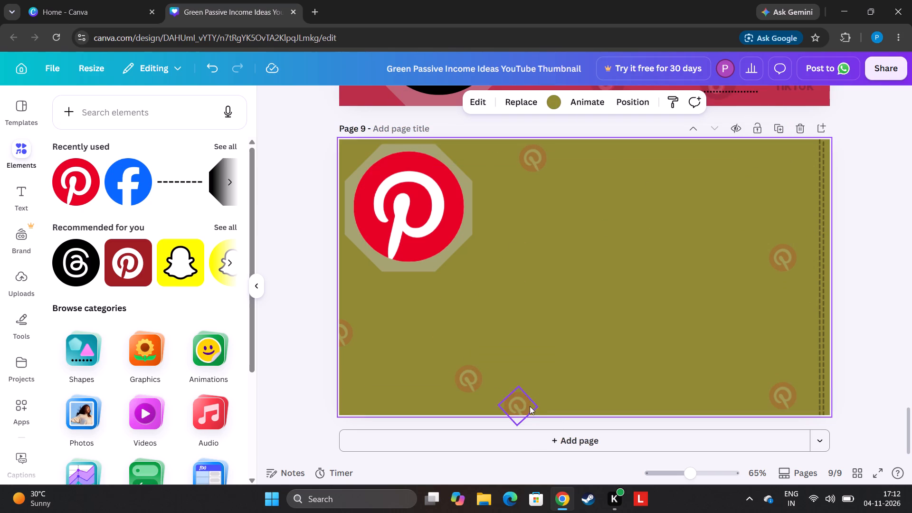
drag(518, 397, 571, 401)
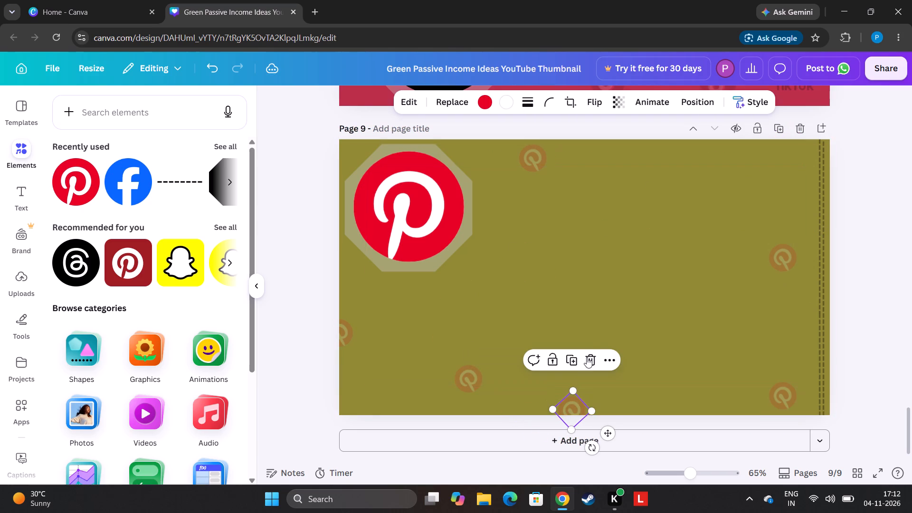
Duplicate the mid-height faded logo beside the dashed lines again and place the copy across page 9's top edge, toward the right.
click(775, 257)
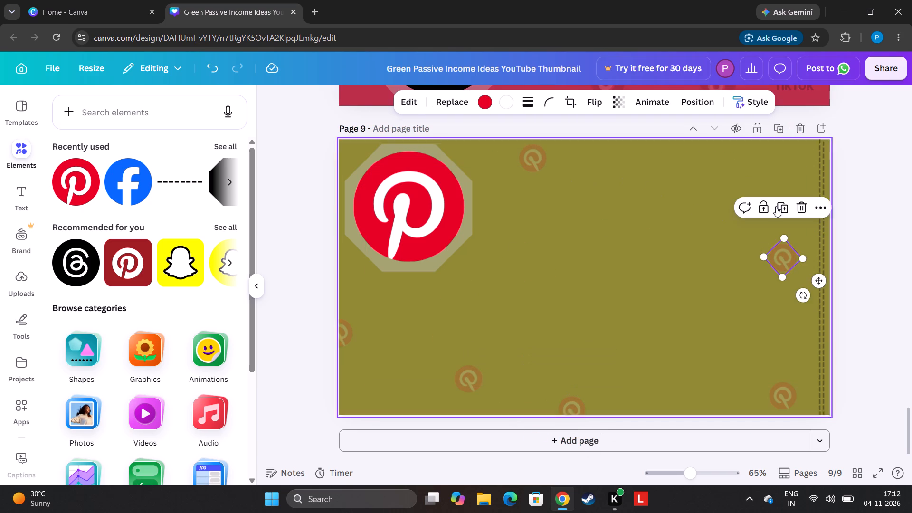
click(784, 210)
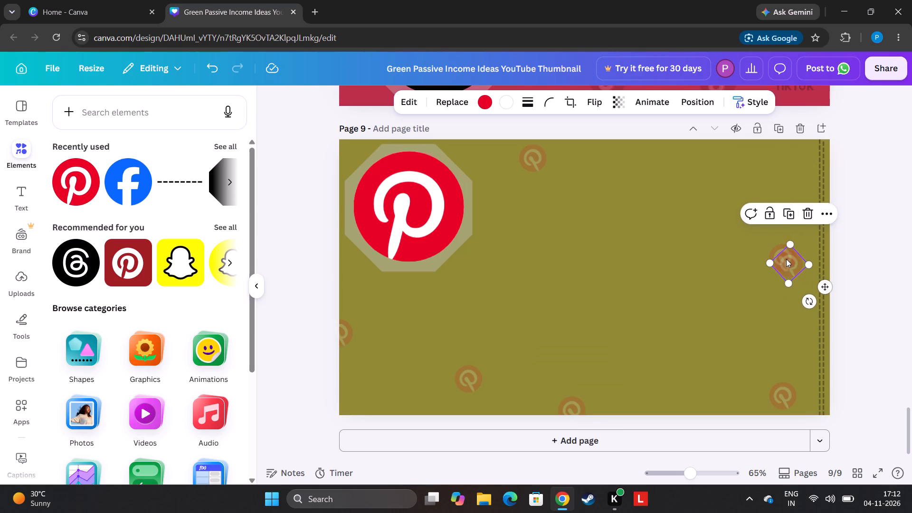
drag(788, 258, 722, 143)
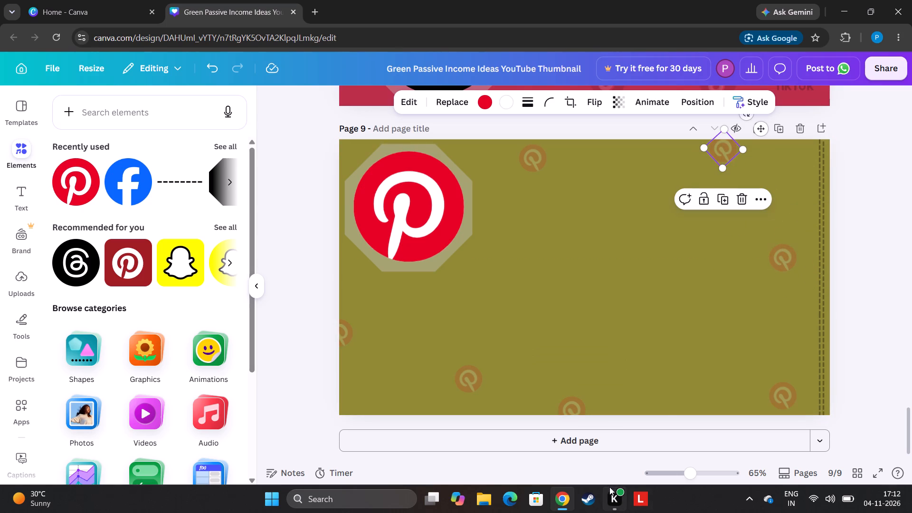
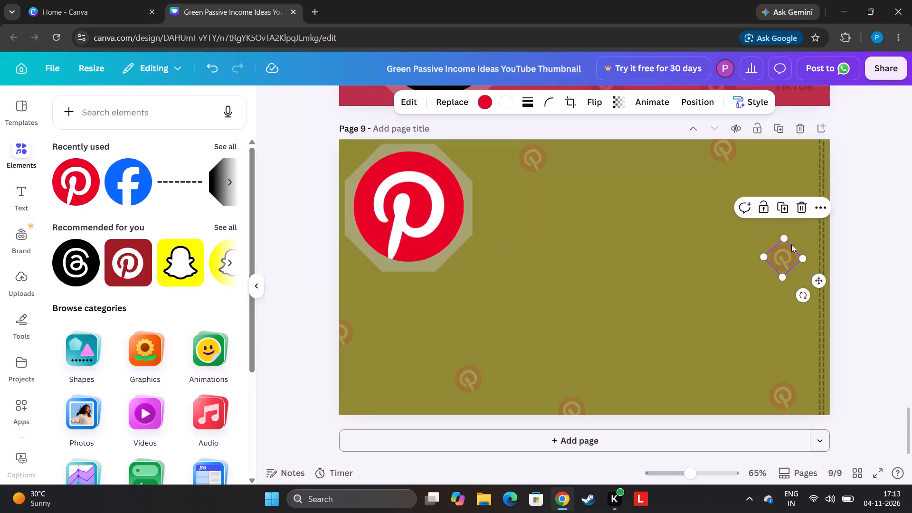
Duplicate the mid-height faded logo beside the dashed lines and place the copy in page 9's upper-right corner, just inside the dashed lines.
click(784, 204)
drag(788, 258, 805, 173)
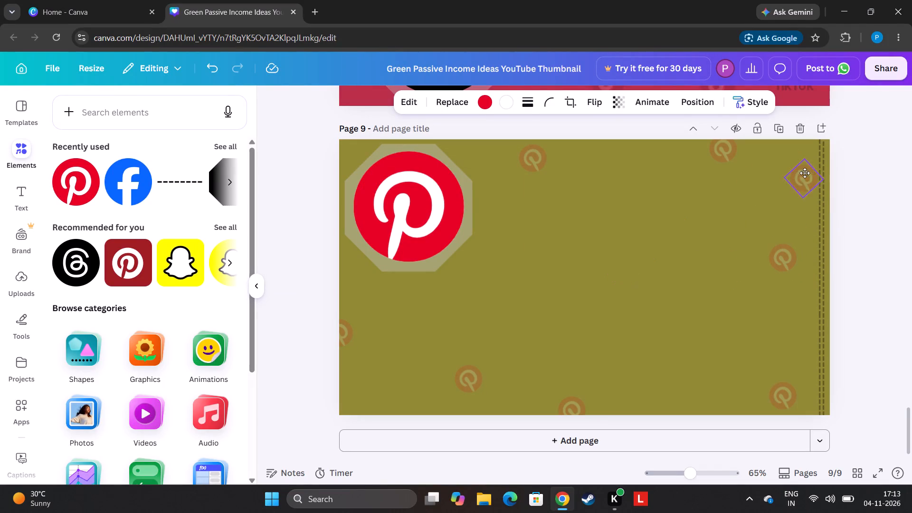
drag(805, 173, 798, 152)
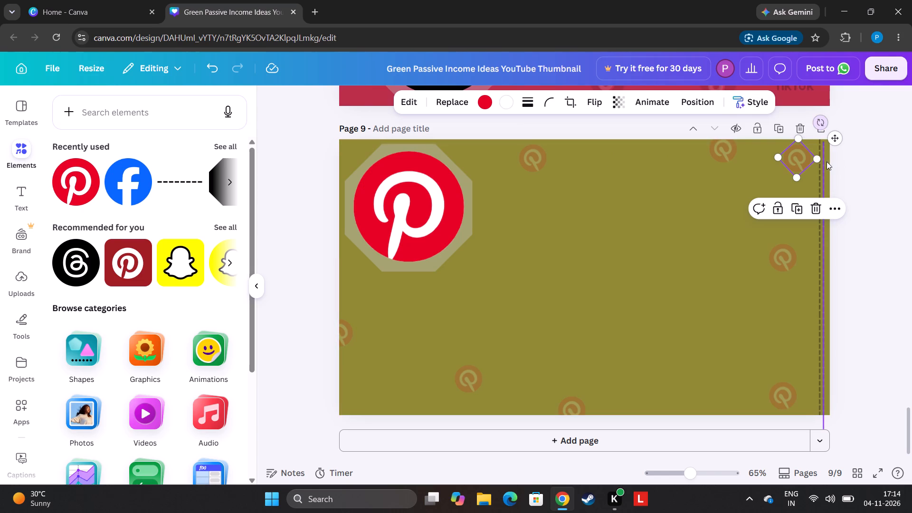
Shrink the faded logo in page 9's upper-right corner so it is smaller than the other scattered logos.
drag(820, 159, 800, 162)
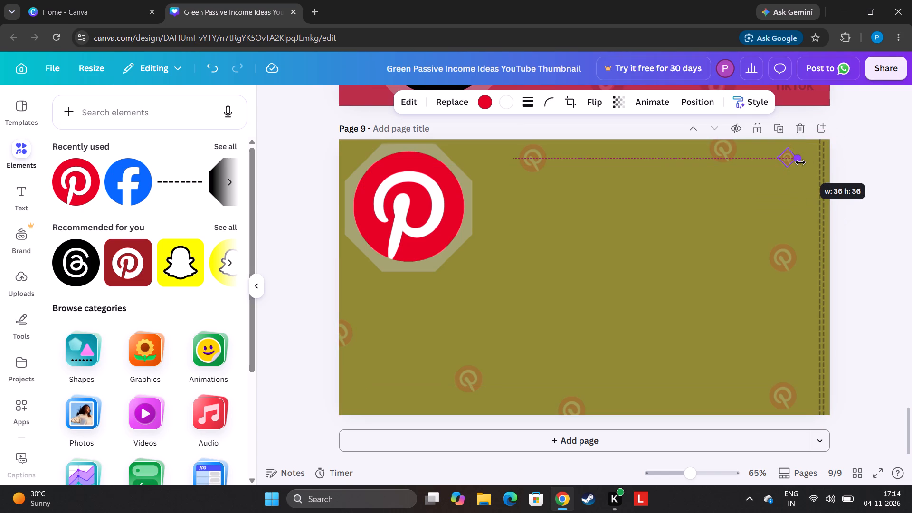
drag(800, 162, 804, 168)
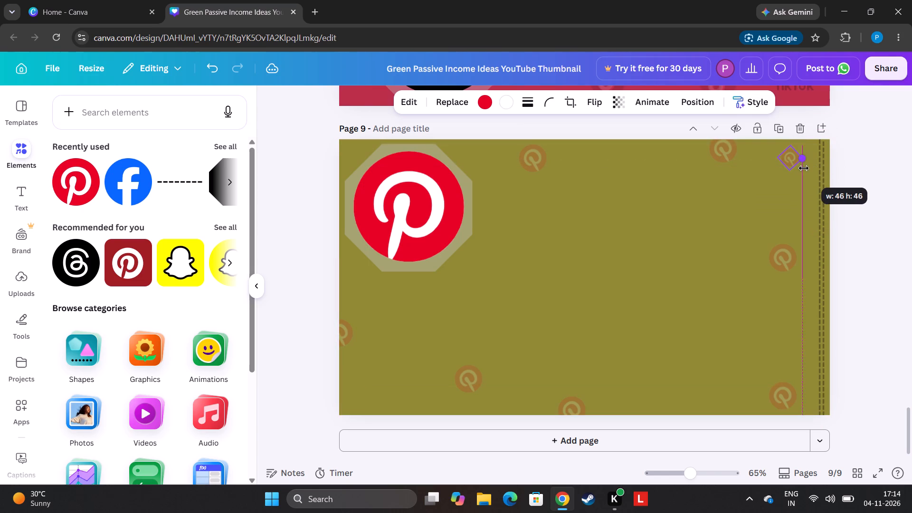
drag(804, 168, 808, 176)
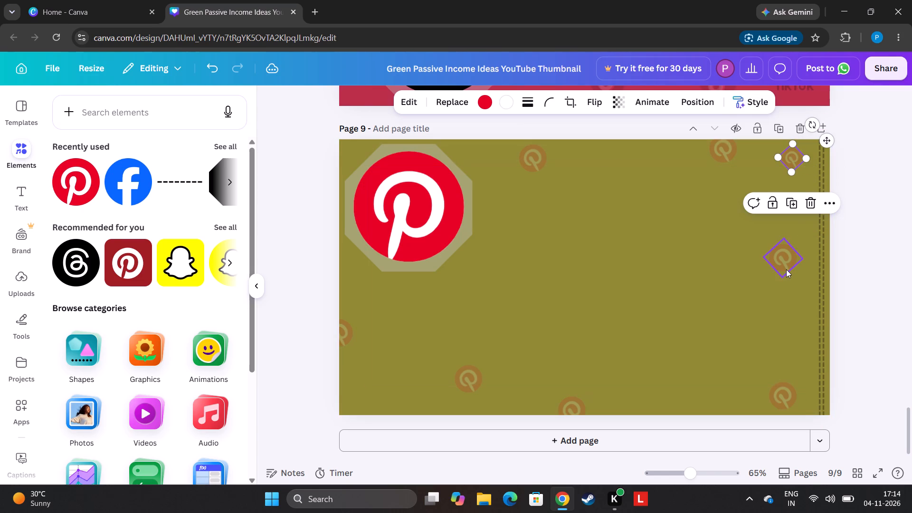
Slightly enlarge the mid-height faded Pinterest logo beside page 9's dashed lines.
click(786, 269)
drag(780, 275, 780, 305)
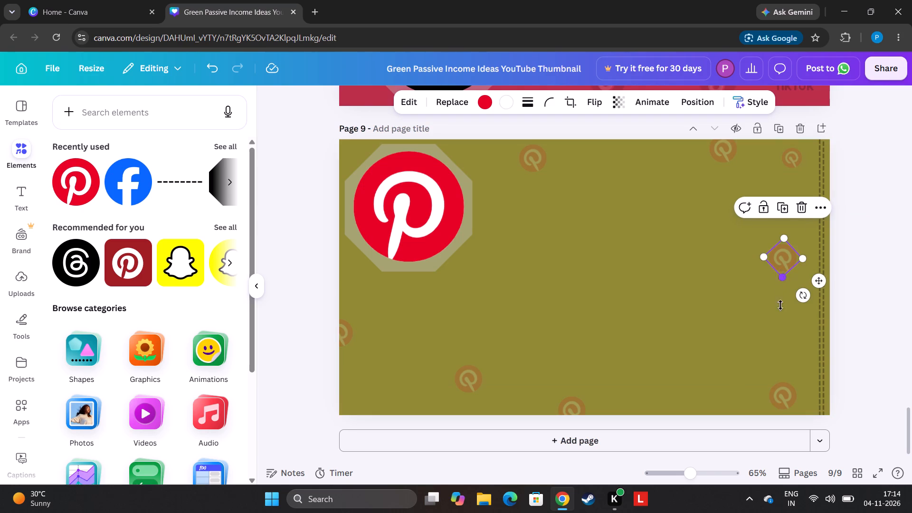
drag(780, 305, 796, 281)
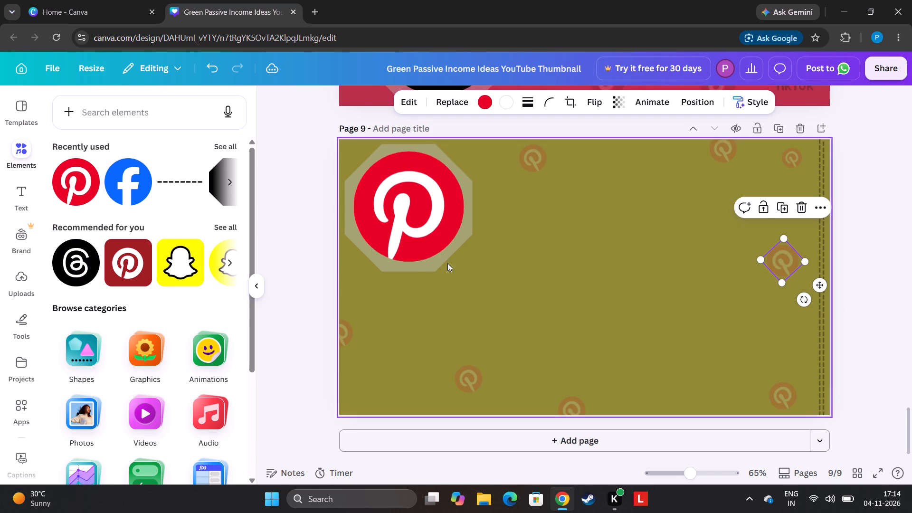
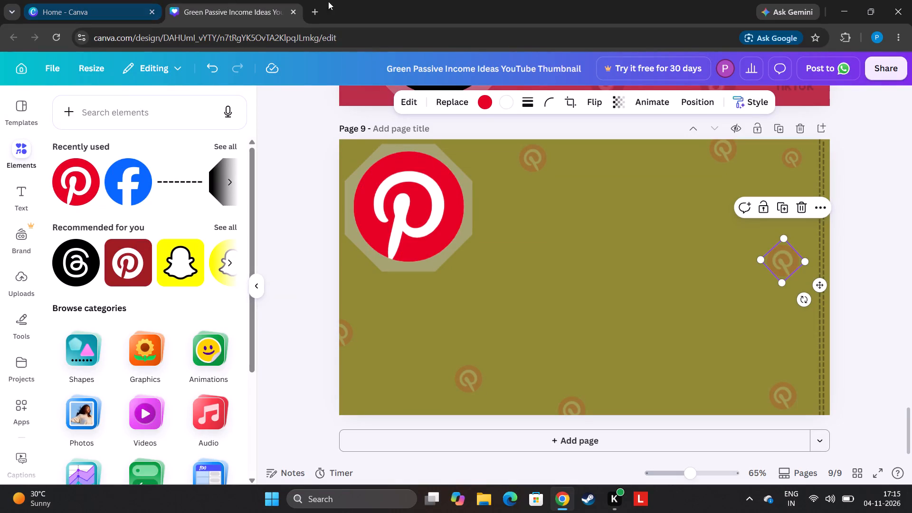
Add a heading to page 9 reading "how to earn money on pintrerest in free amount".
click(15, 196)
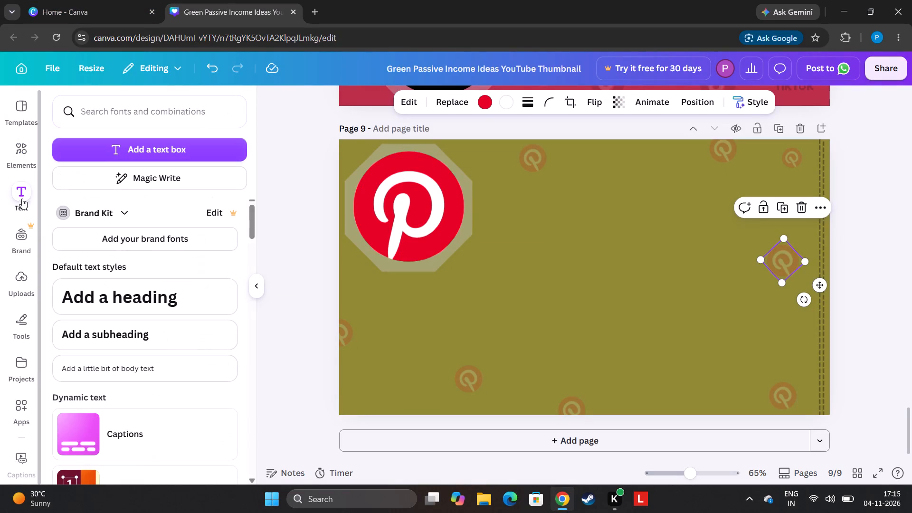
click(172, 295)
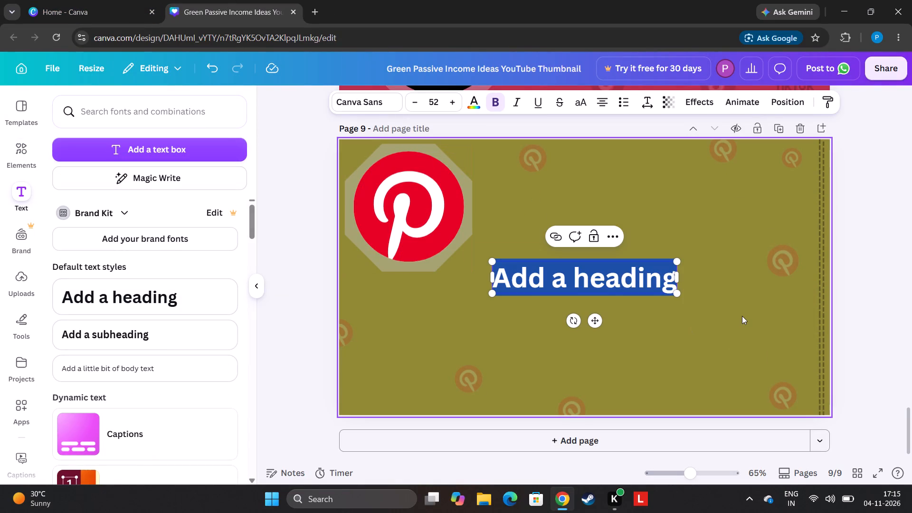
key(BackSpace)
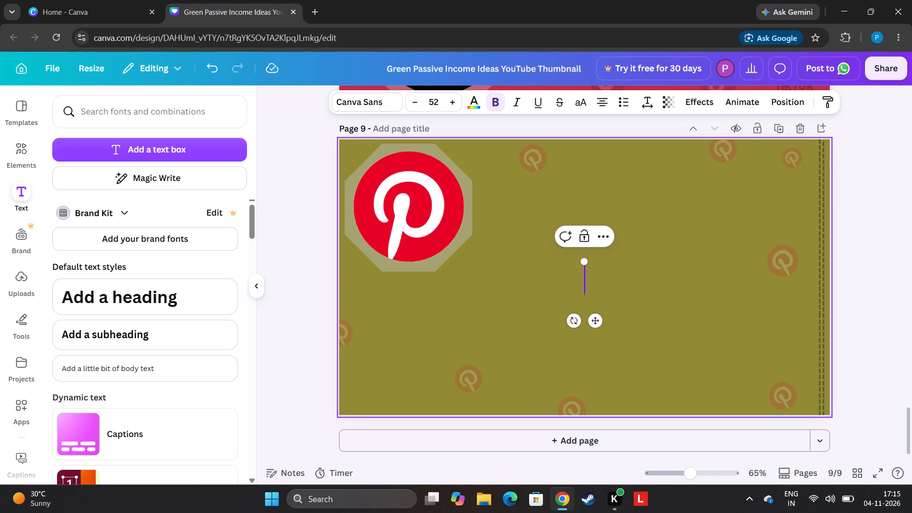
text(ho)
text(w to)
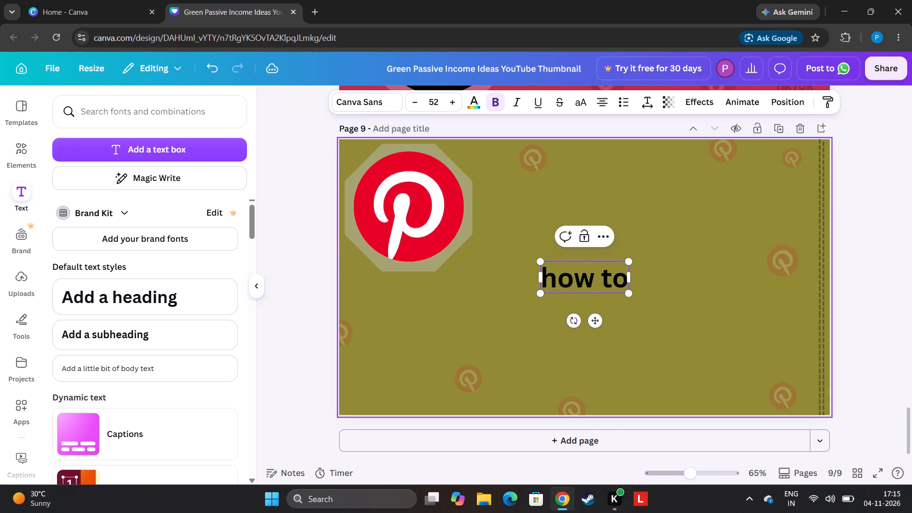
key(space)
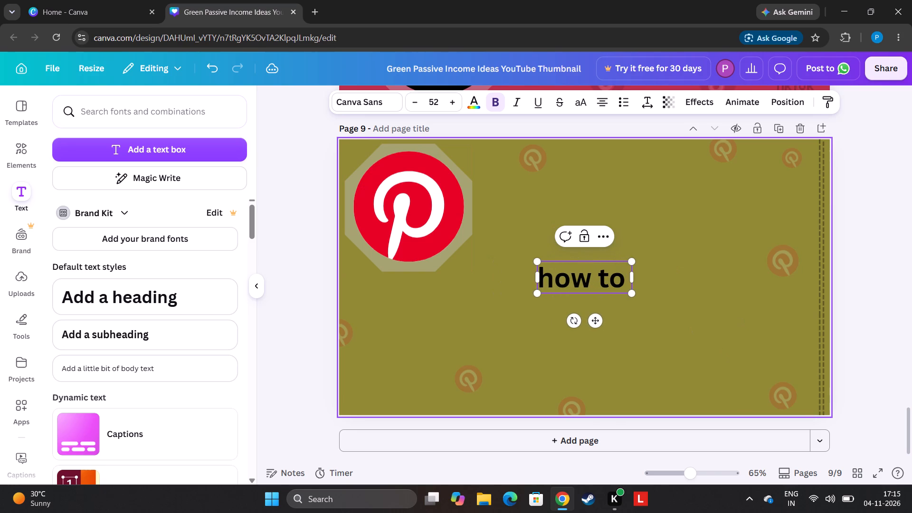
text(ea)
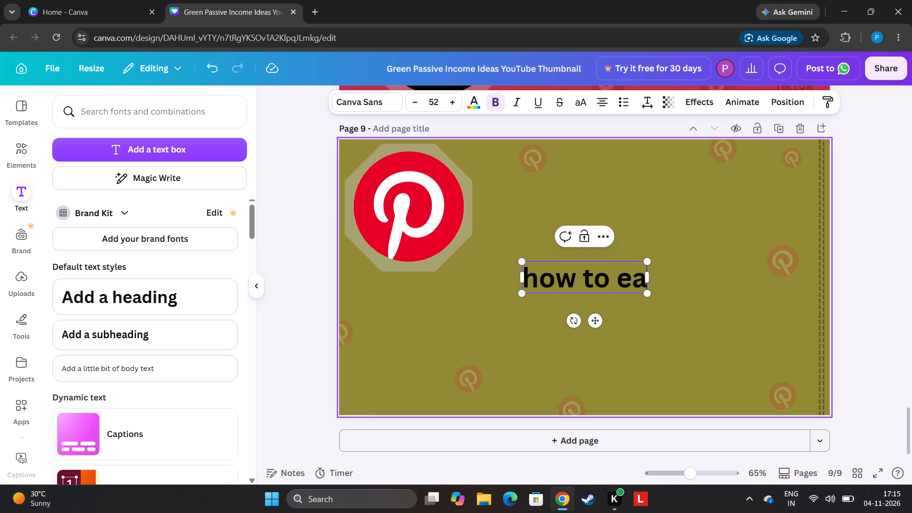
text(rn)
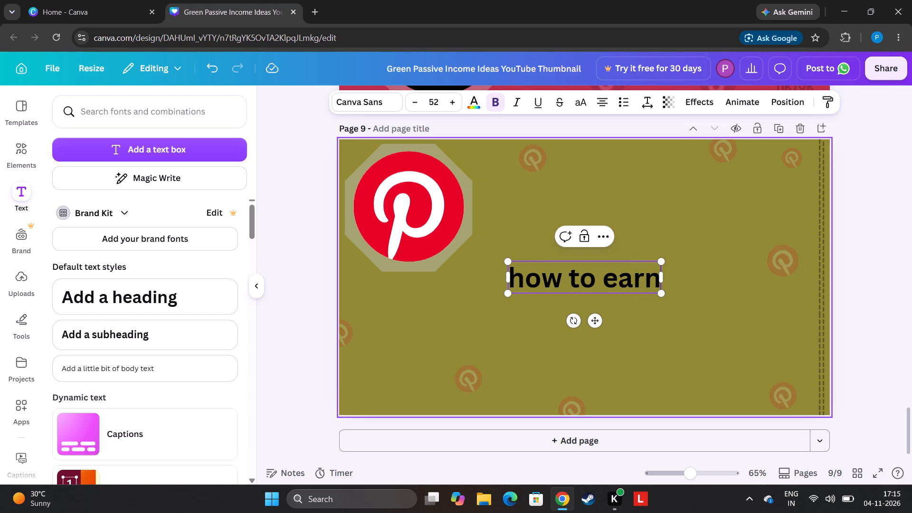
key(space)
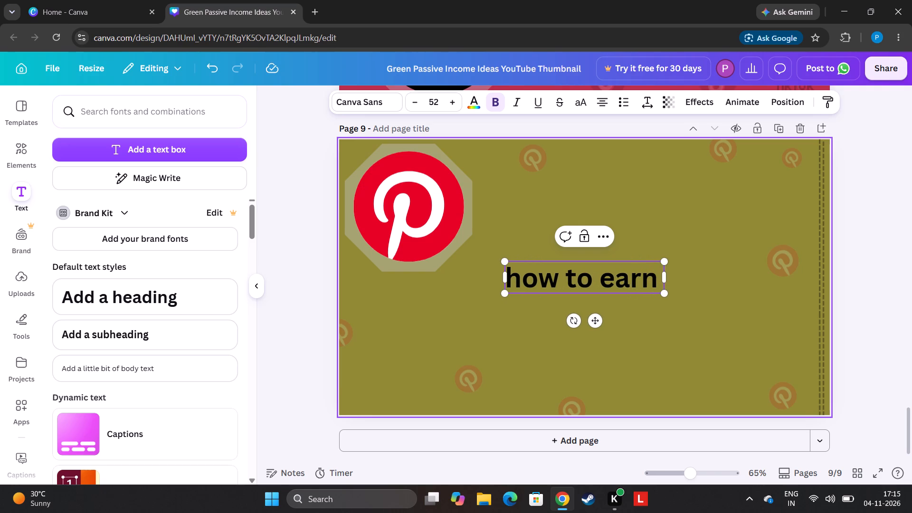
text(money i)
key(BackSpace)
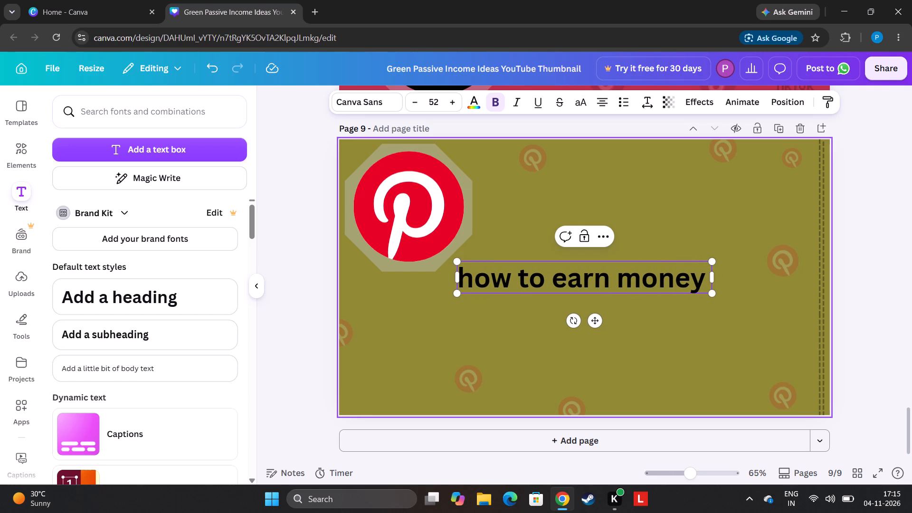
text(on pintrere)
text(st)
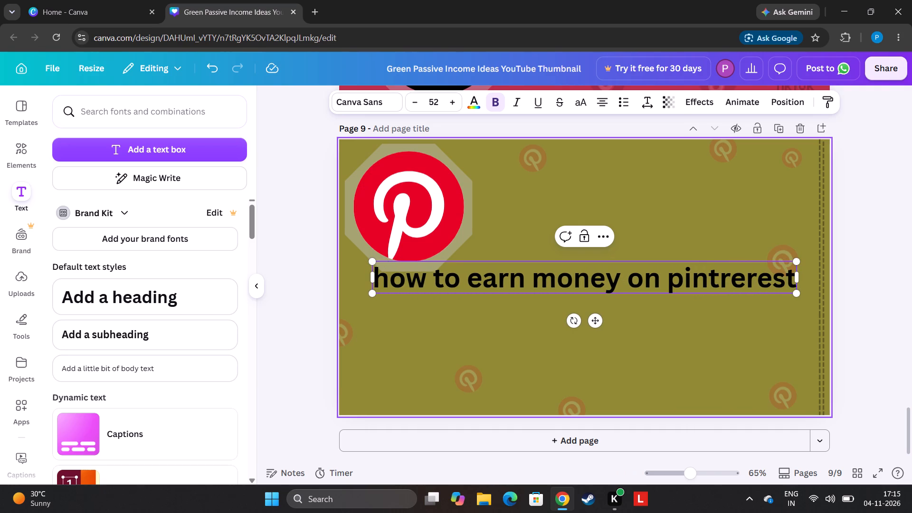
key(space)
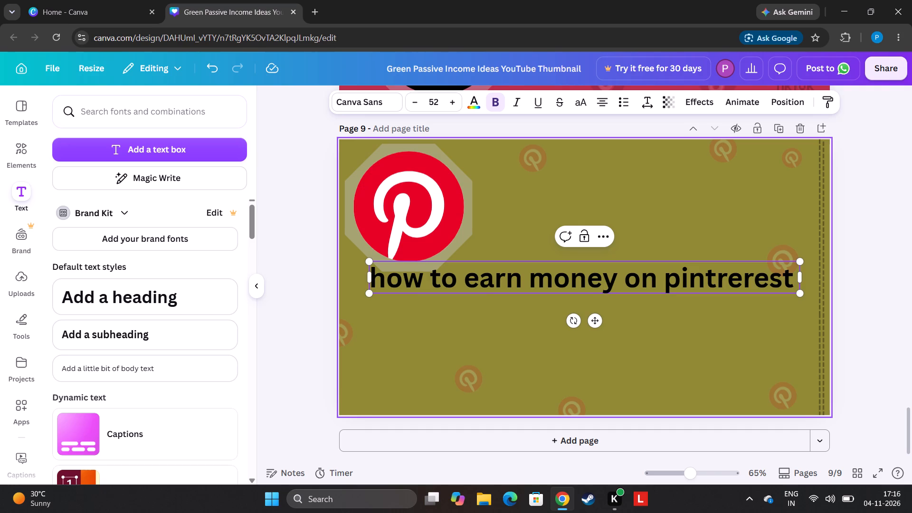
key(i)
text(n free)
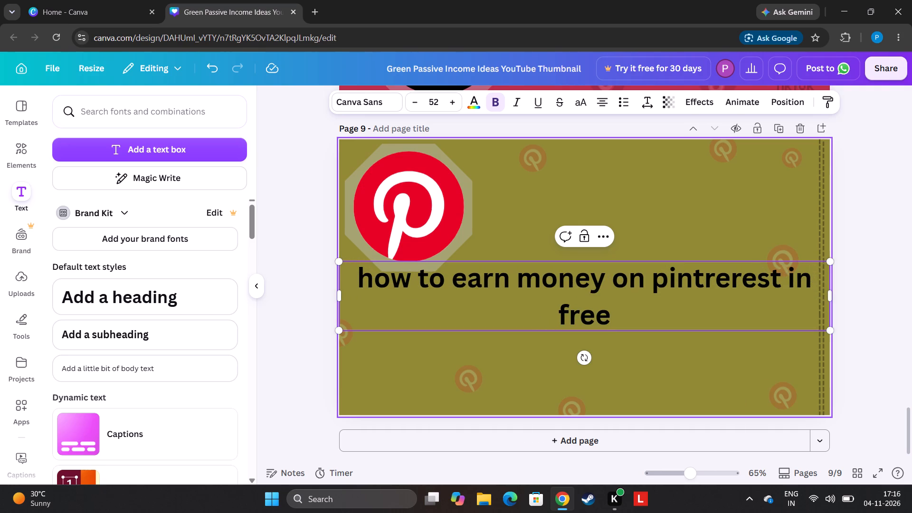
key(space)
text(a)
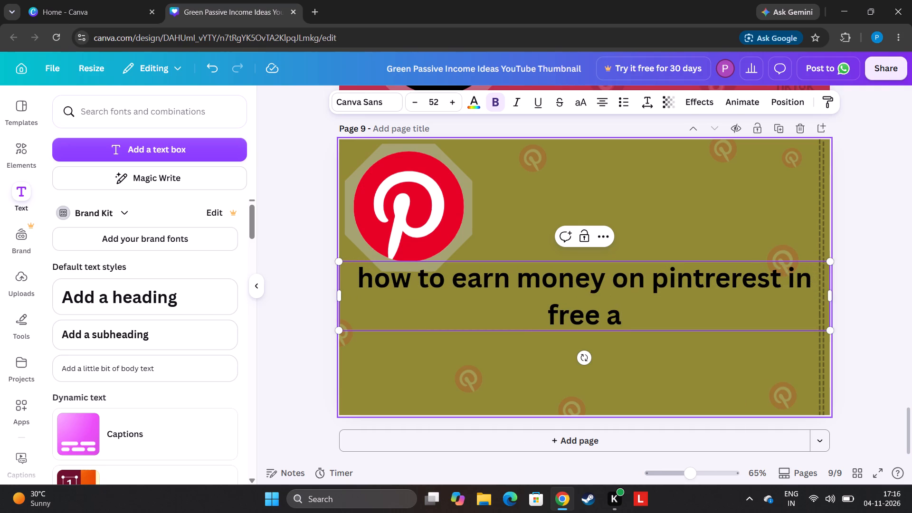
text(mount)
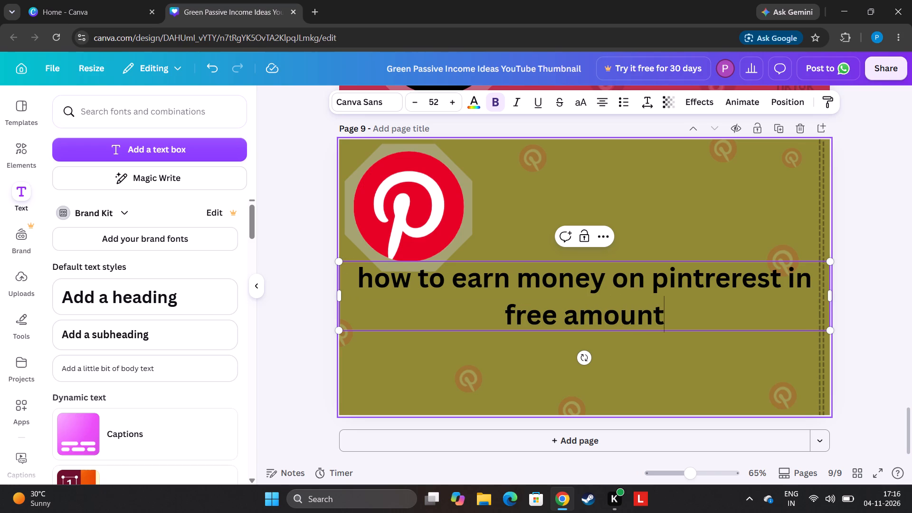
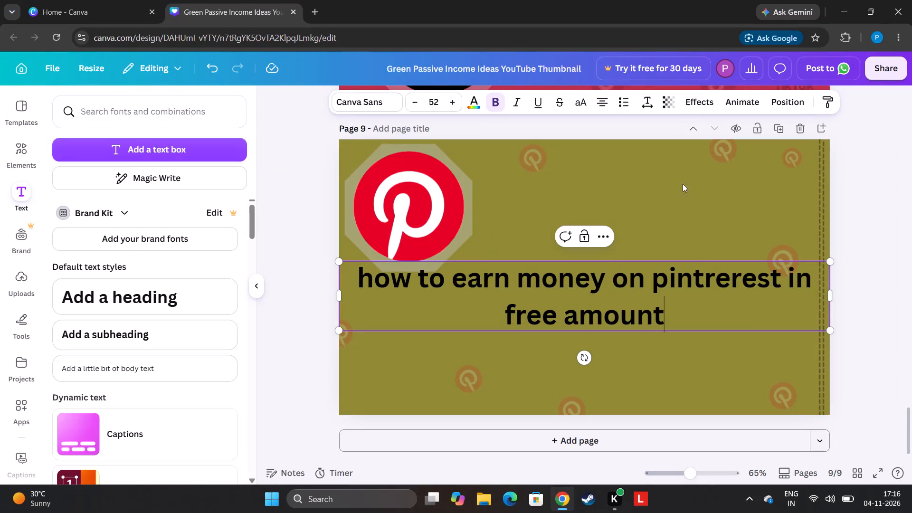
Narrow the heading's text box so it wraps onto four lines and place it beside the Pinterest logo.
click(728, 323)
drag(831, 295, 577, 305)
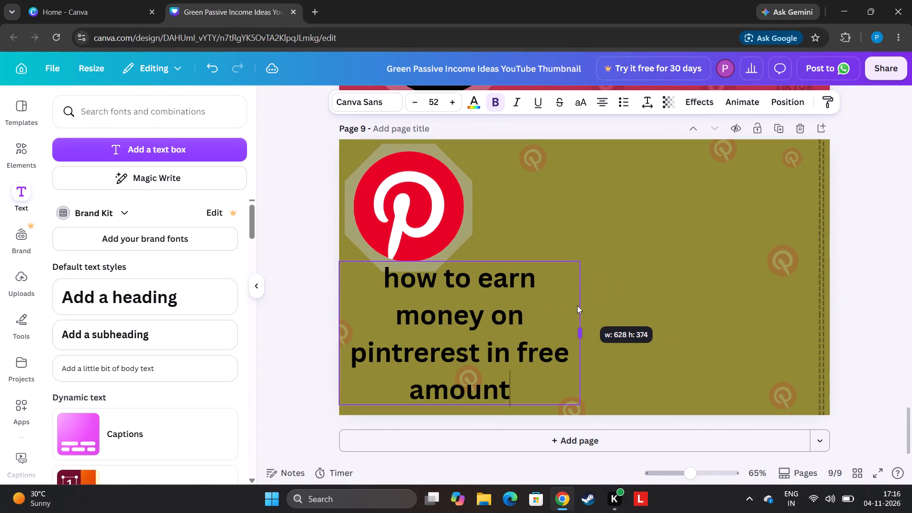
drag(577, 305, 579, 323)
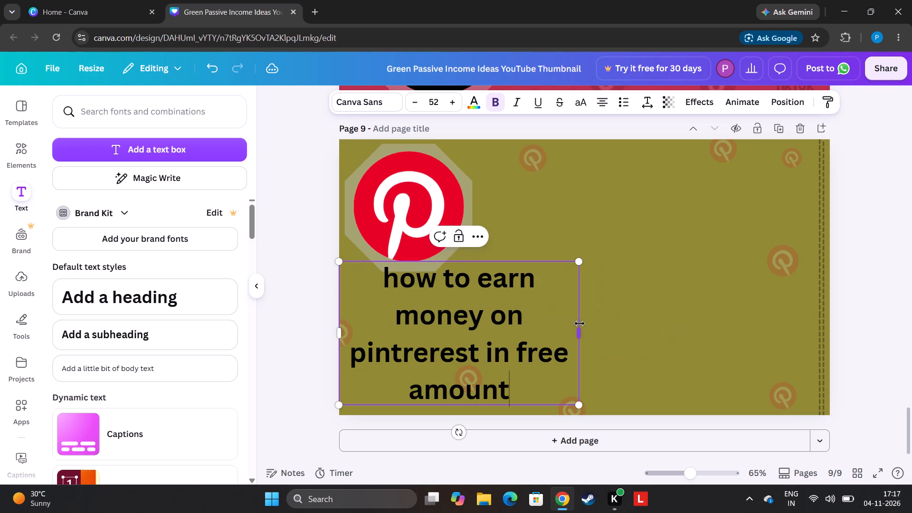
click(317, 256)
drag(486, 382, 641, 275)
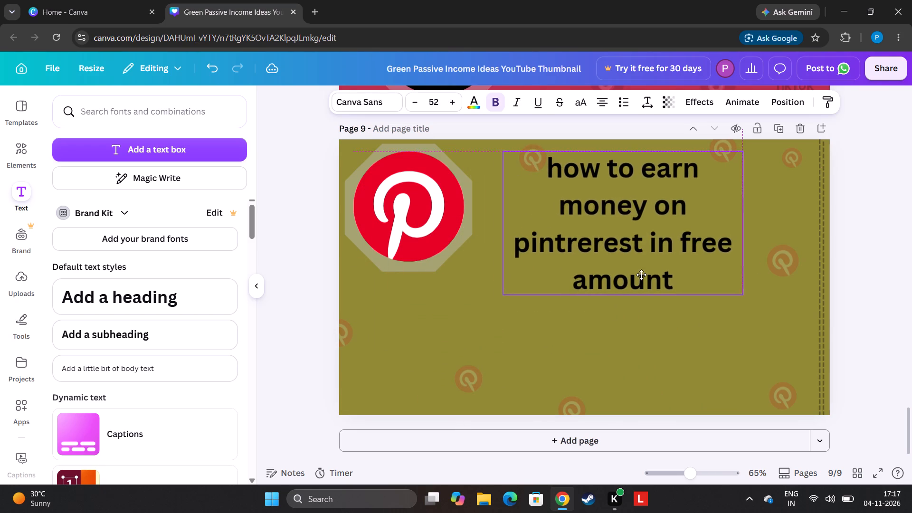
drag(641, 275, 625, 278)
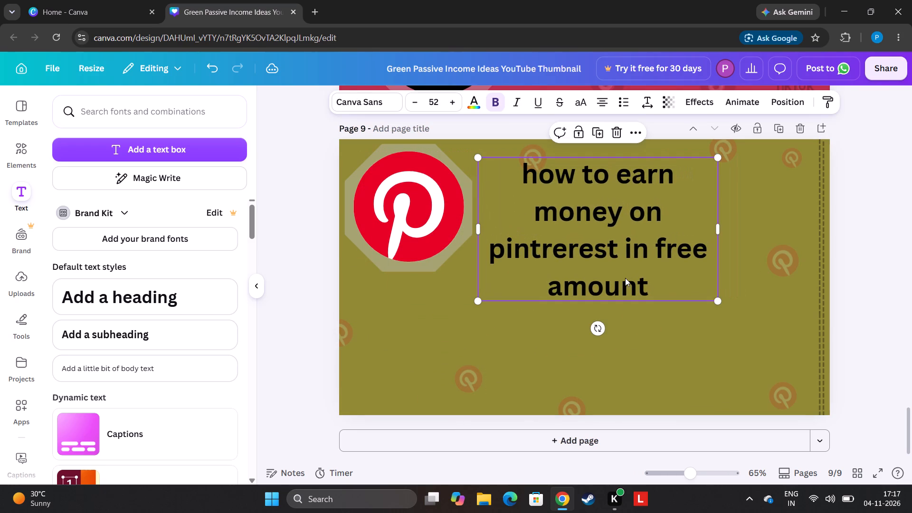
drag(719, 230, 748, 211)
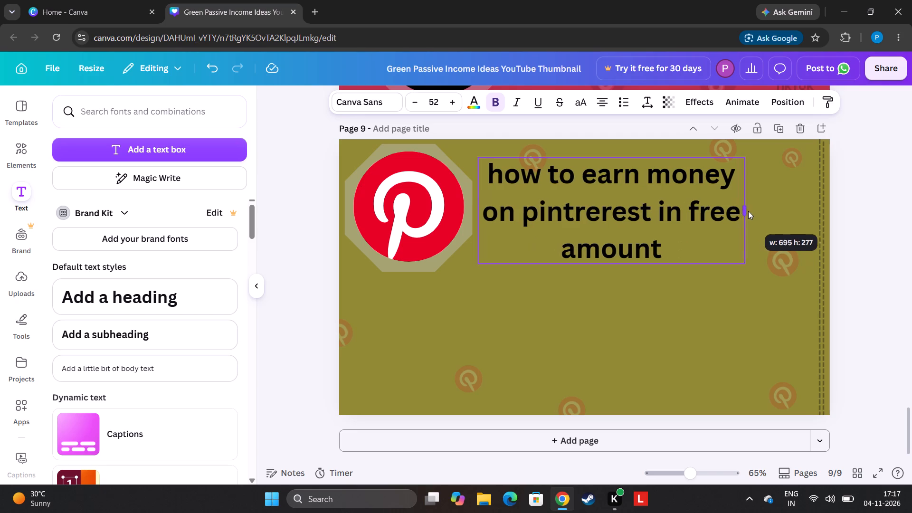
drag(748, 211, 701, 223)
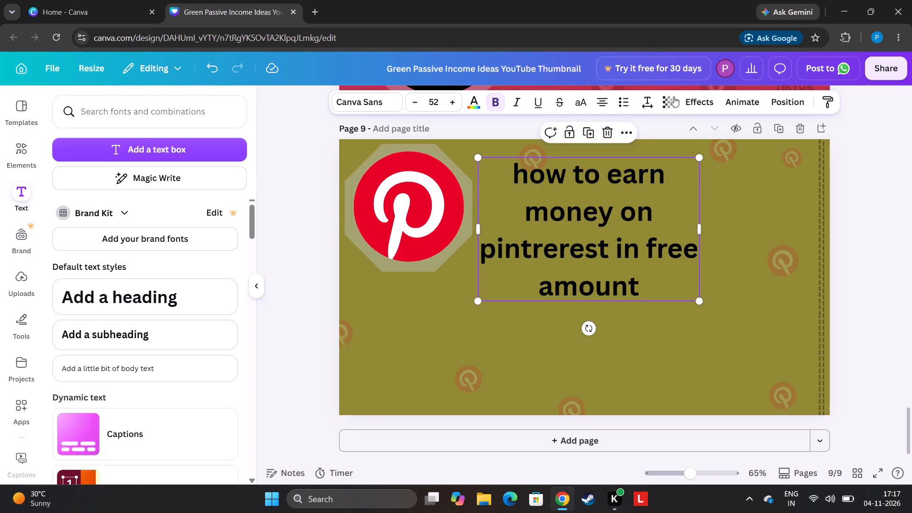
Tighten the heading's line spacing to 0.84.
click(654, 106)
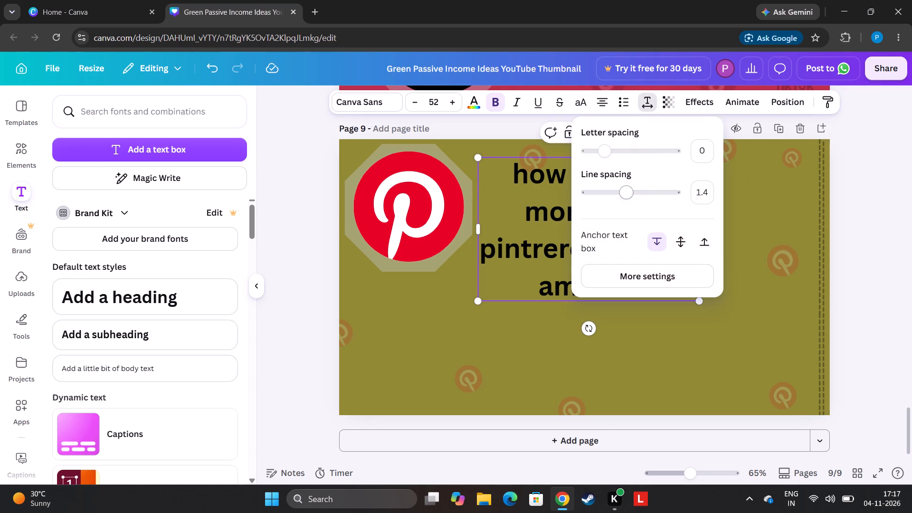
drag(626, 197, 609, 200)
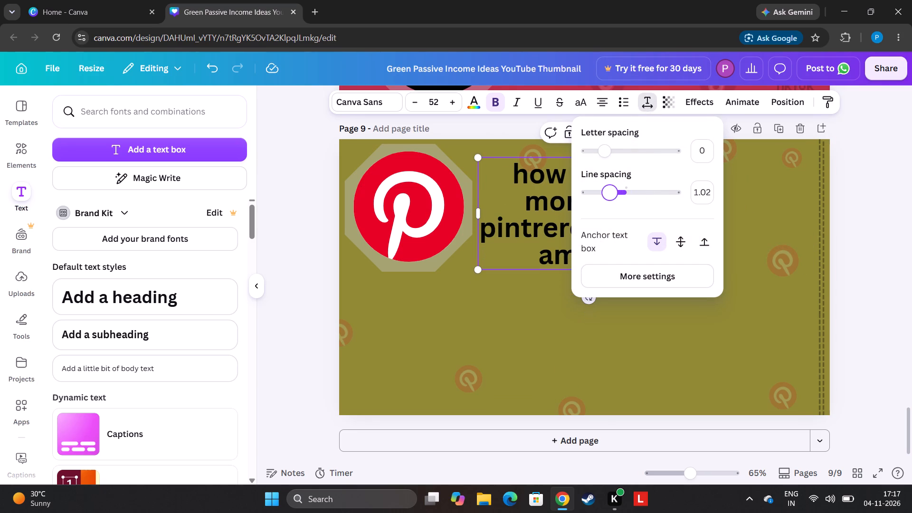
drag(609, 200, 603, 205)
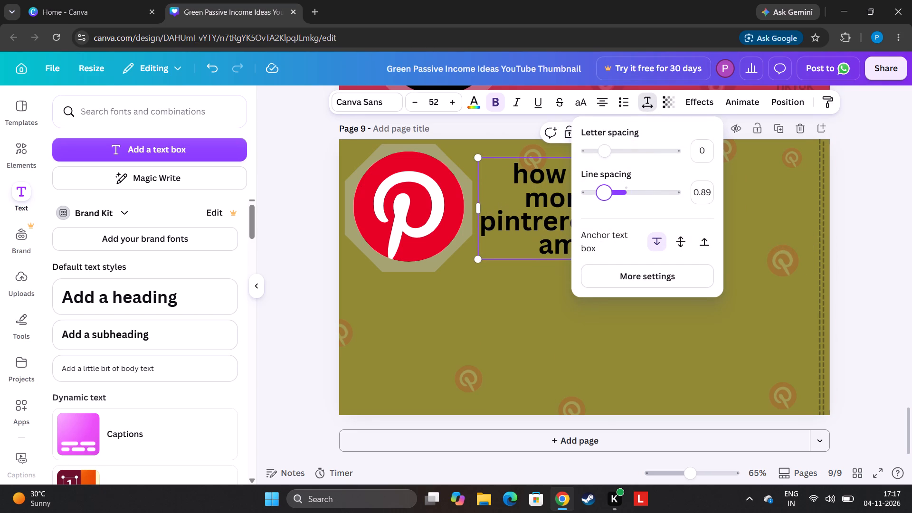
drag(603, 205, 601, 204)
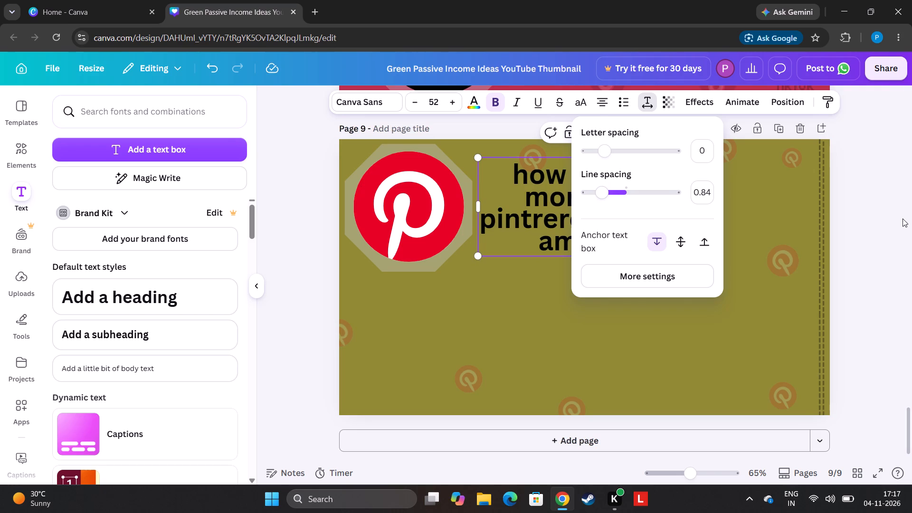
click(890, 218)
Convert the heading to uppercase and place it between the Pinterest logo and the vertical dashed lines.
drag(626, 213, 656, 219)
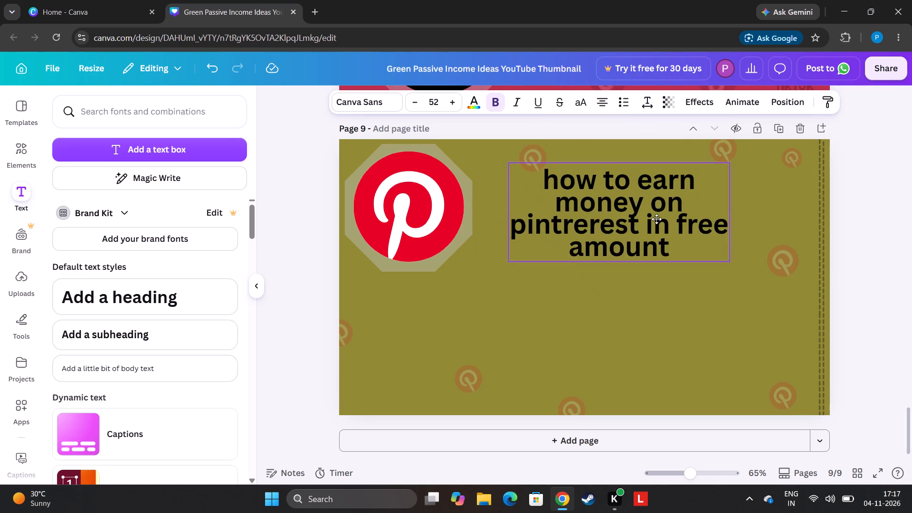
drag(656, 219, 672, 205)
click(587, 99)
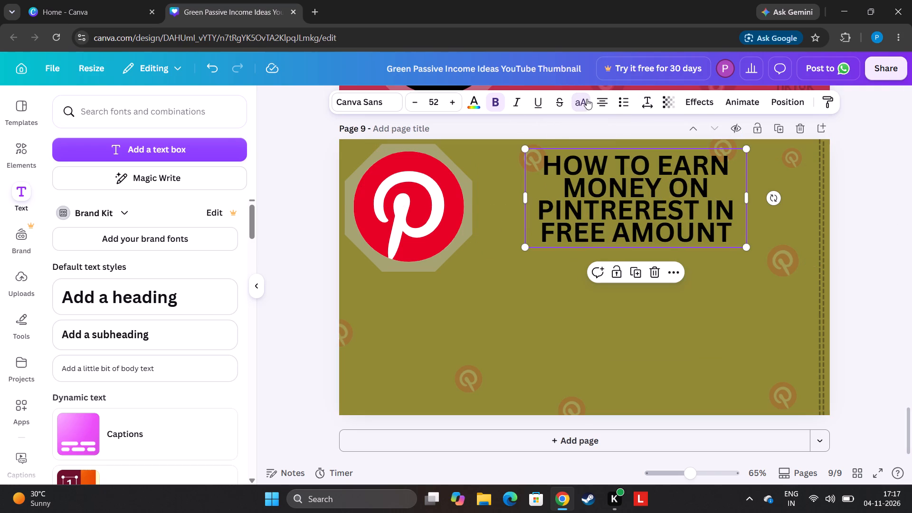
drag(674, 204, 678, 211)
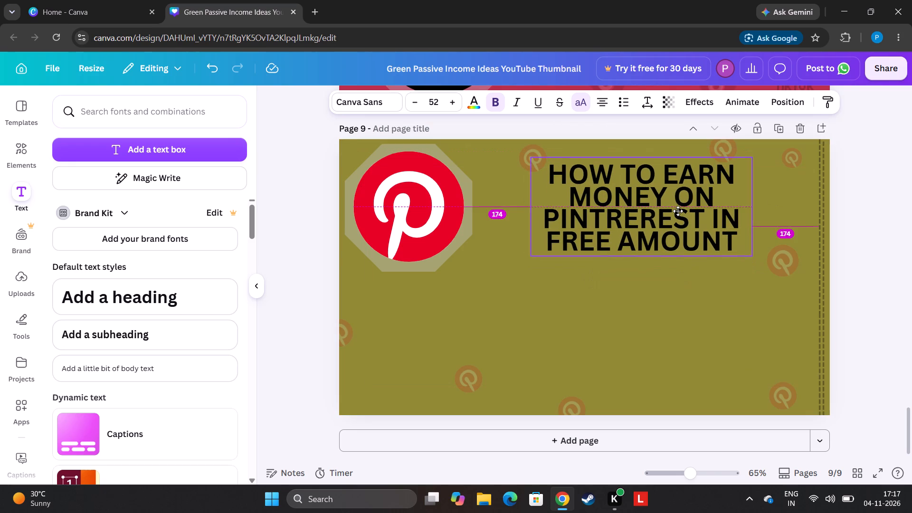
drag(678, 211, 672, 212)
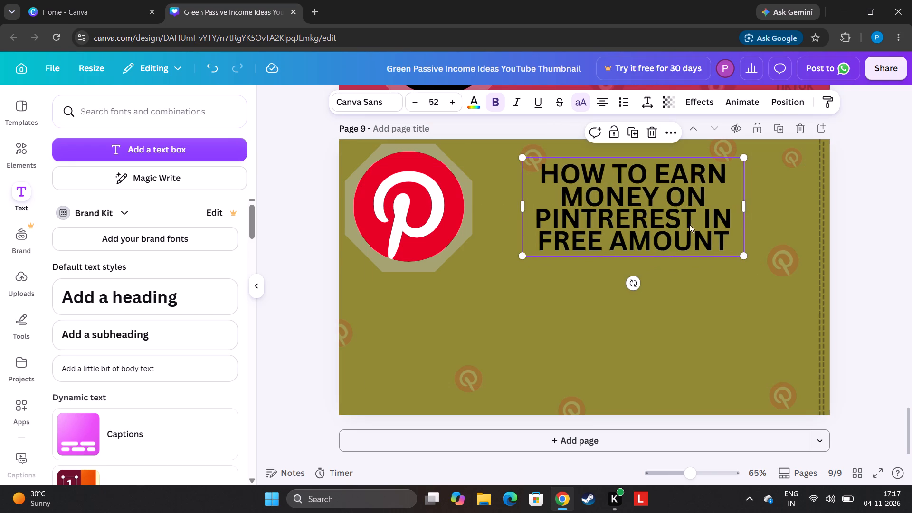
Enlarge the heading to font size 63.3 and reposition it in the space beside the logo.
drag(743, 254, 757, 272)
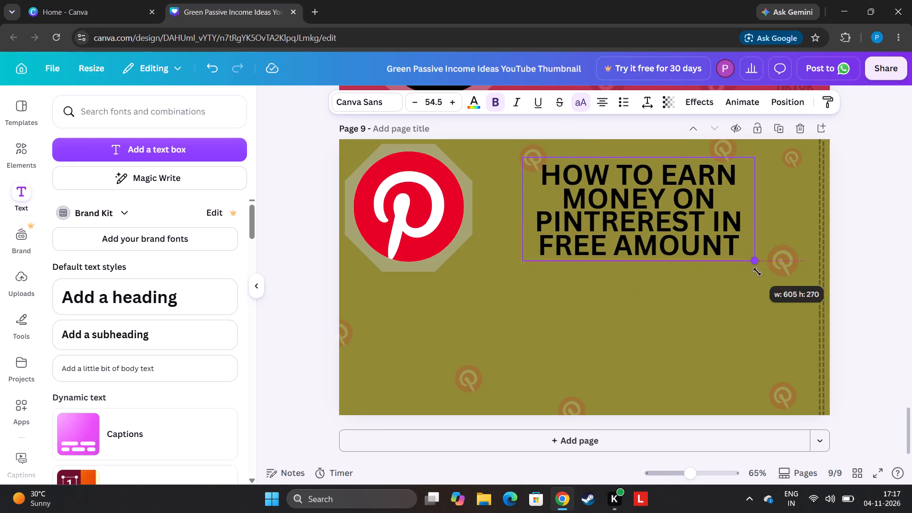
drag(757, 272, 780, 295)
drag(720, 234, 693, 241)
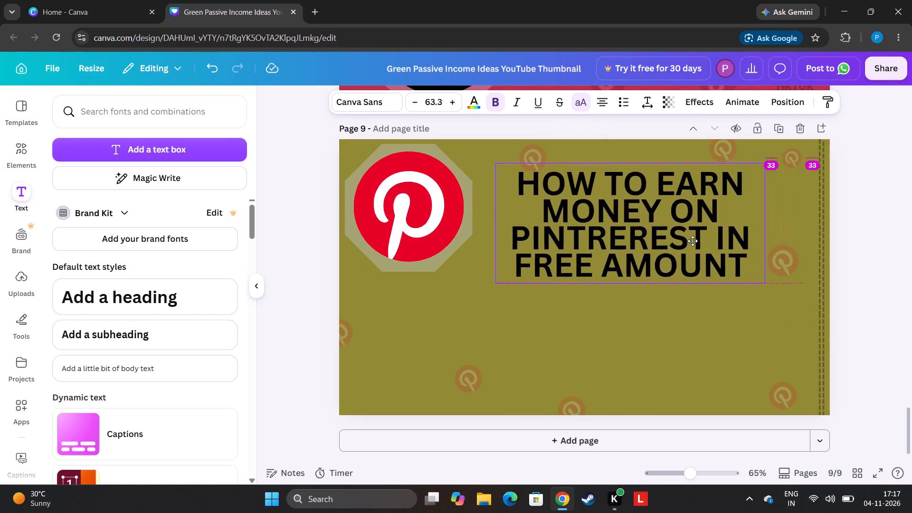
drag(693, 241, 690, 249)
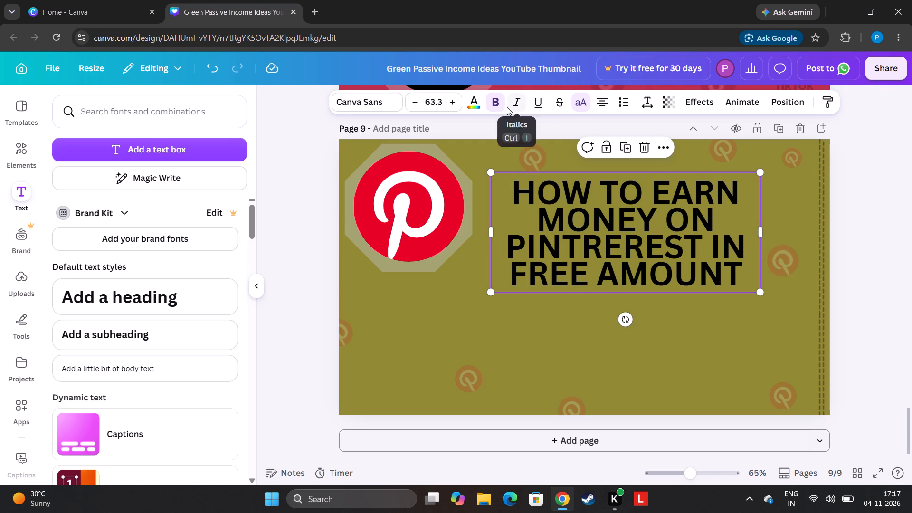
Italicise the heading.
click(515, 101)
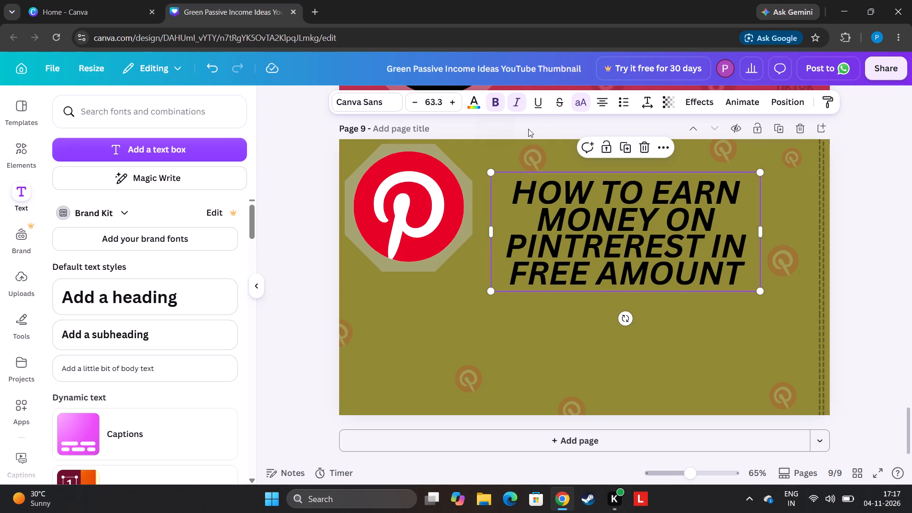
Colour the heading text off-white, after trying pure white, light pink and pinkish red.
click(469, 107)
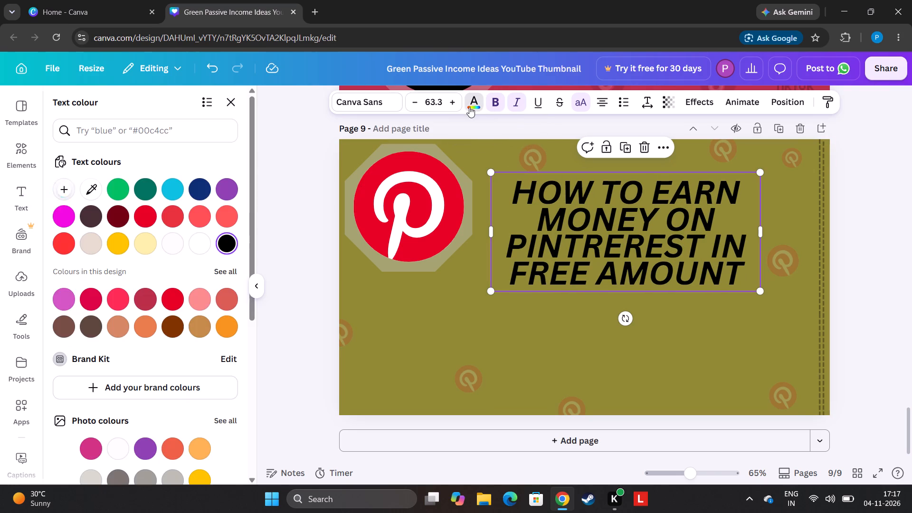
click(198, 254)
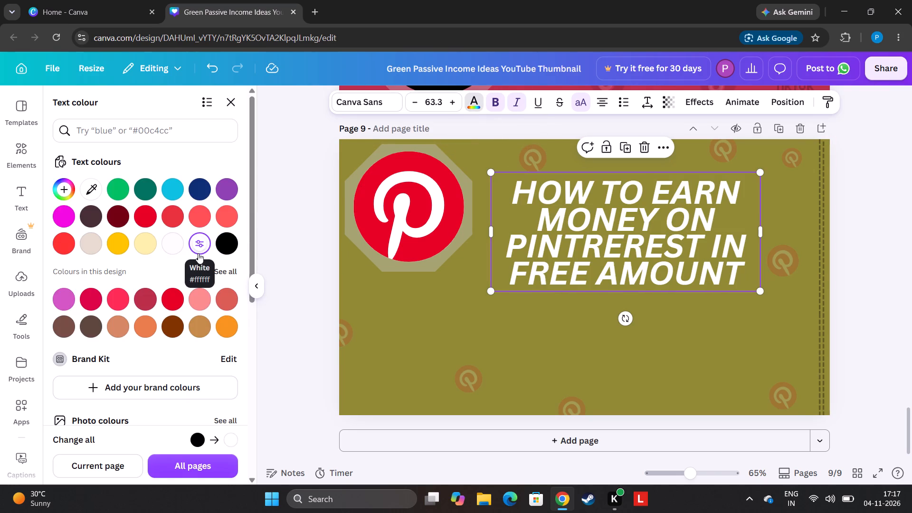
click(202, 299)
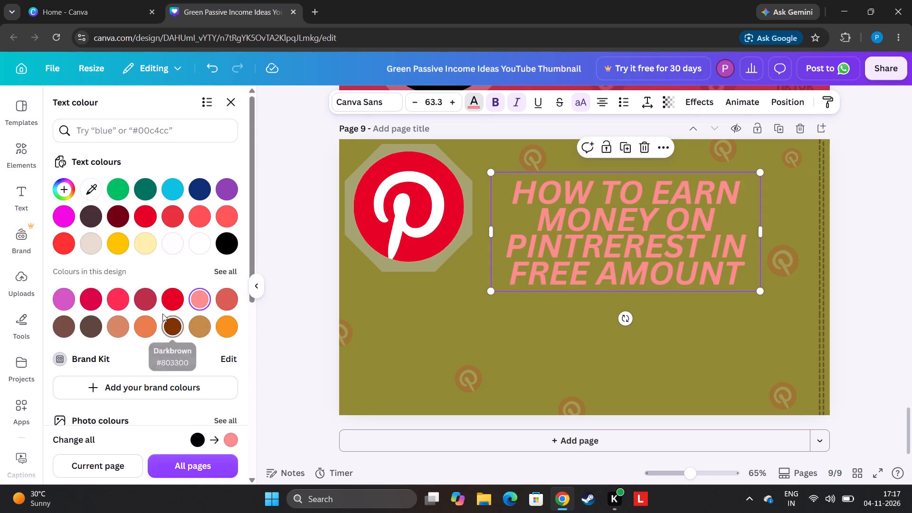
click(120, 301)
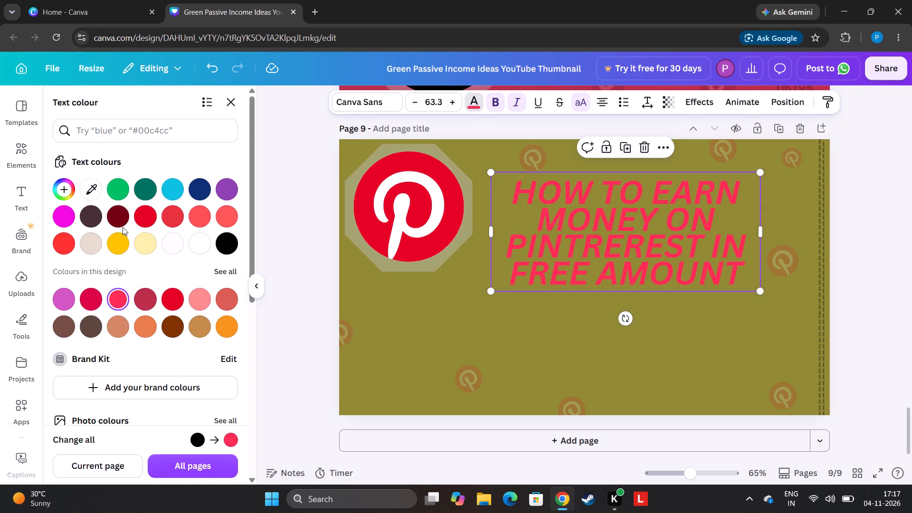
click(168, 237)
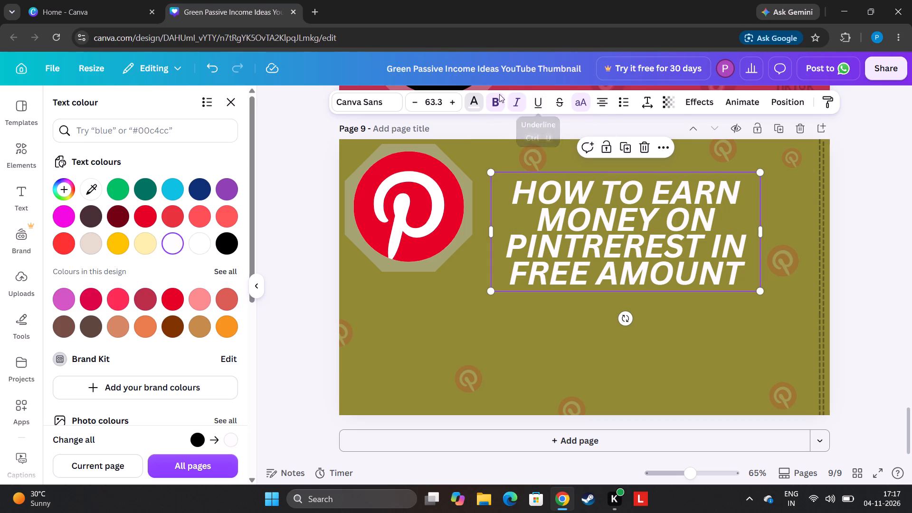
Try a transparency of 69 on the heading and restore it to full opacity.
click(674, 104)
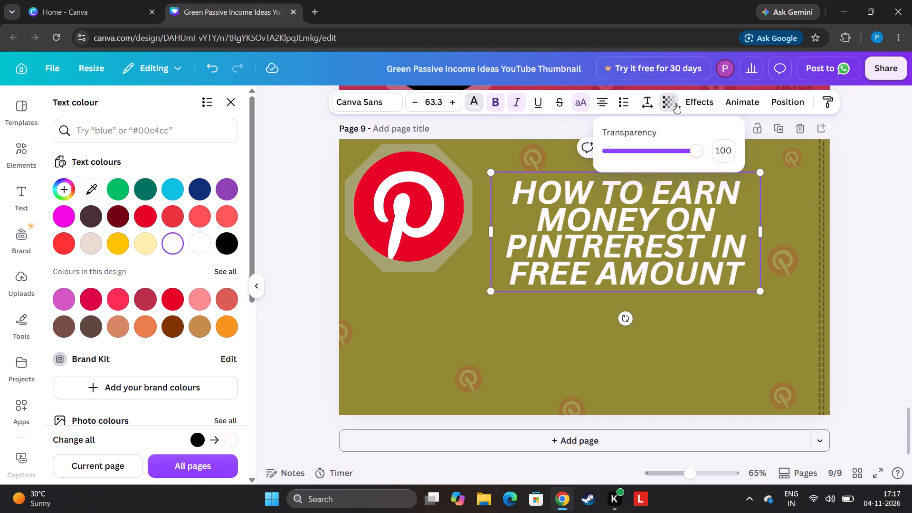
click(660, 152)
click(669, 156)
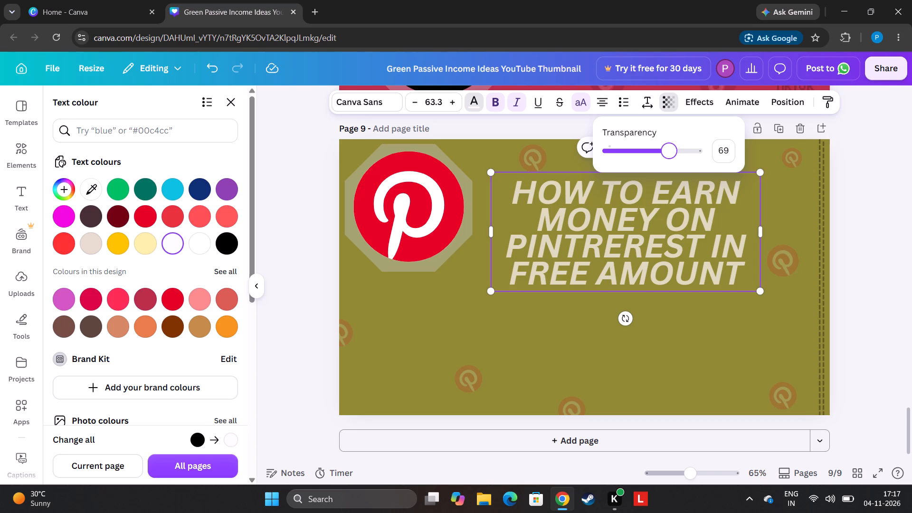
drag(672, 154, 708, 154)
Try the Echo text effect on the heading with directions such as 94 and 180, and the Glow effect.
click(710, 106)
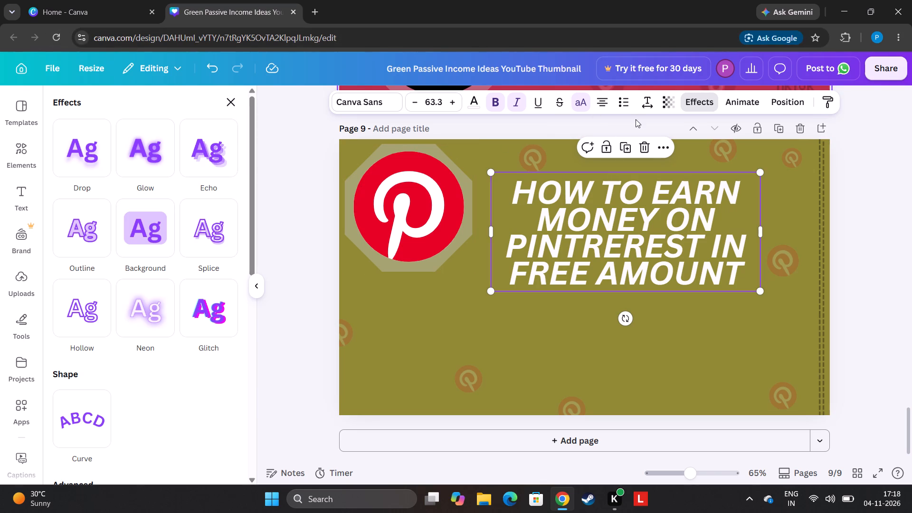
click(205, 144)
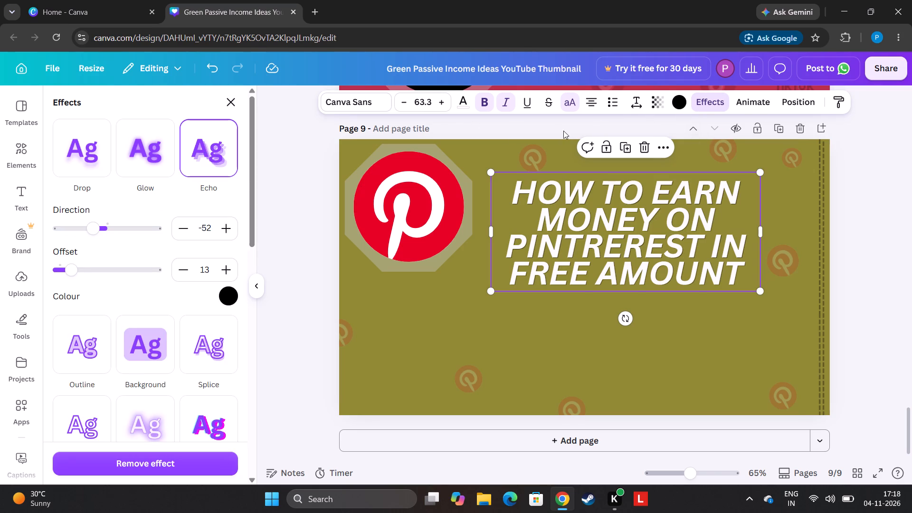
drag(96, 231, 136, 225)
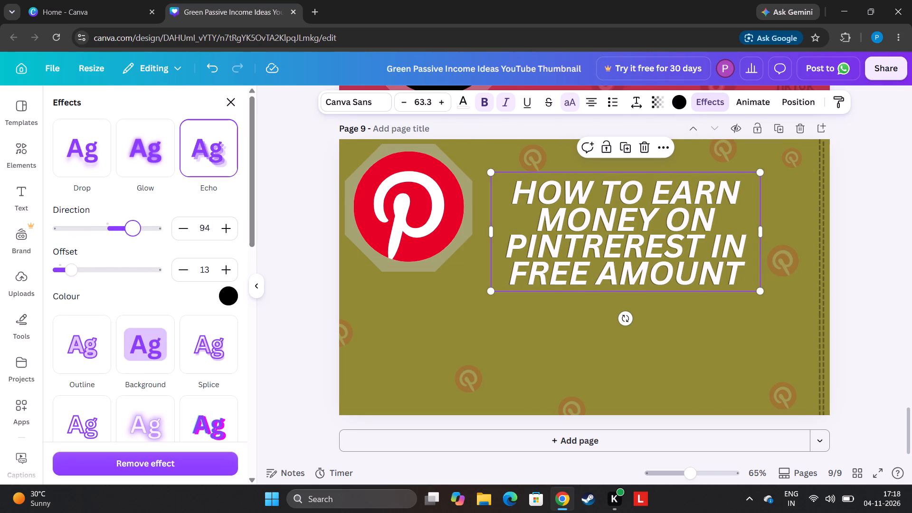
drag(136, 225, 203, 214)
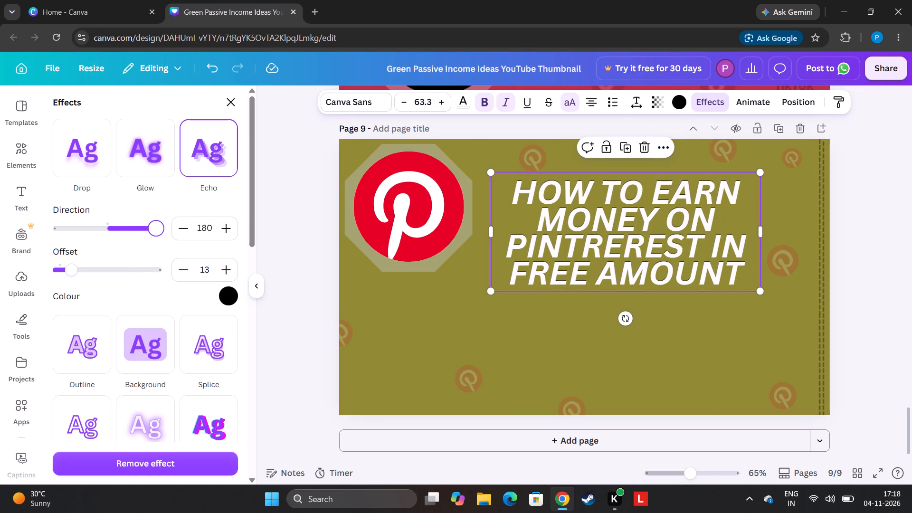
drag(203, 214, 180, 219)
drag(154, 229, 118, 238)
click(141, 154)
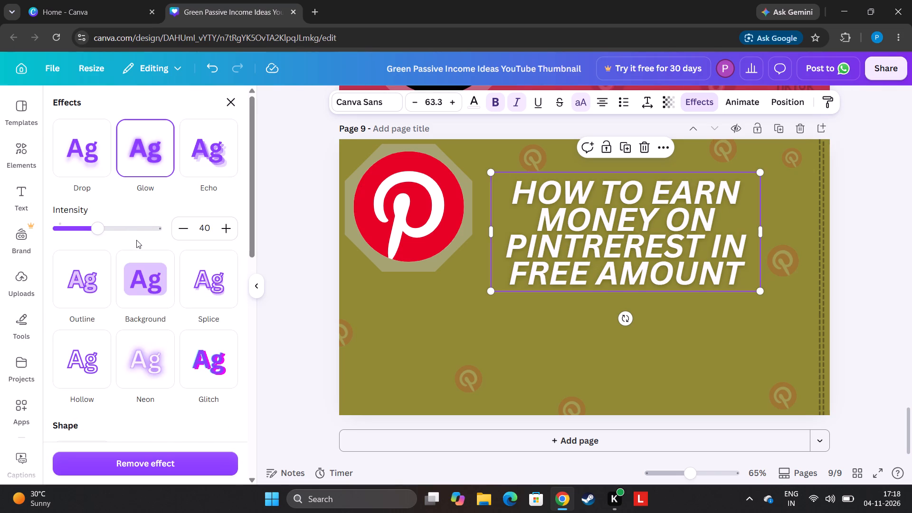
Apply the Outline text effect to the heading and colour the outline black.
click(65, 250)
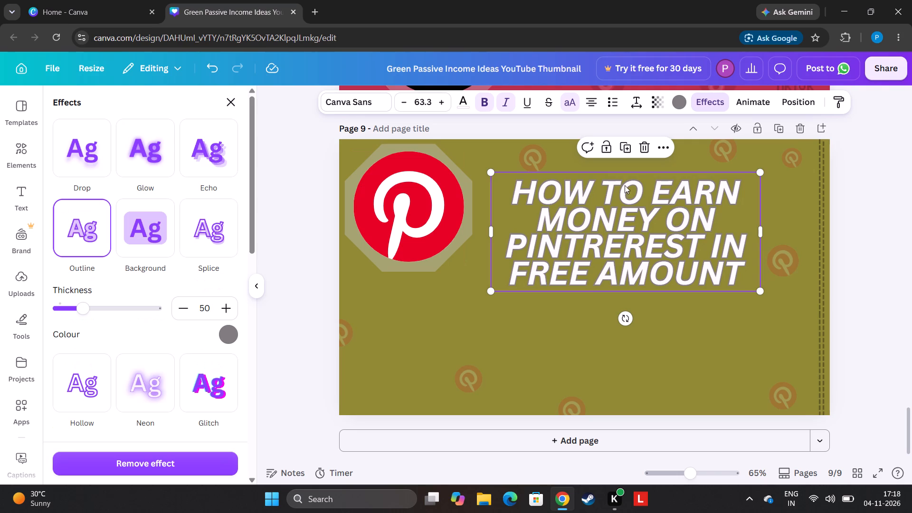
click(684, 104)
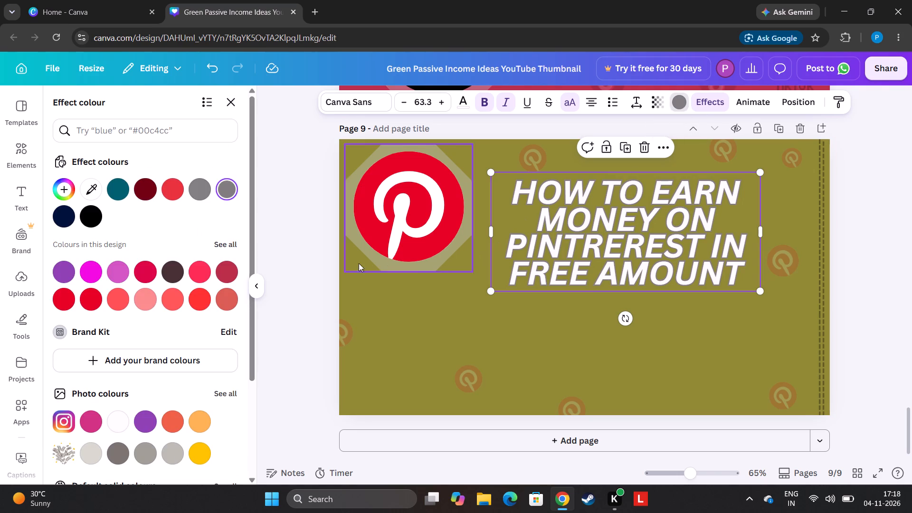
drag(64, 199, 74, 205)
click(94, 209)
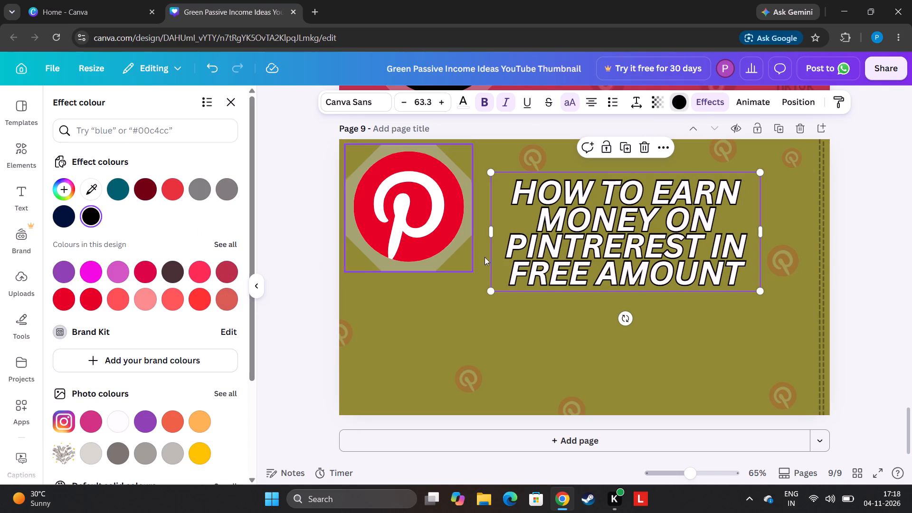
Set the heading's black outline thickness to 107, after trying 75, 106, 0 and 130.
click(708, 97)
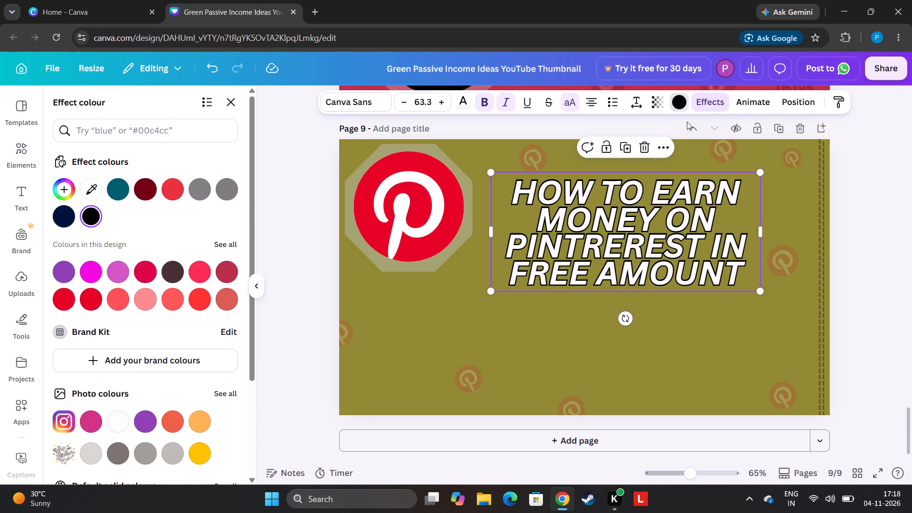
drag(82, 199, 97, 194)
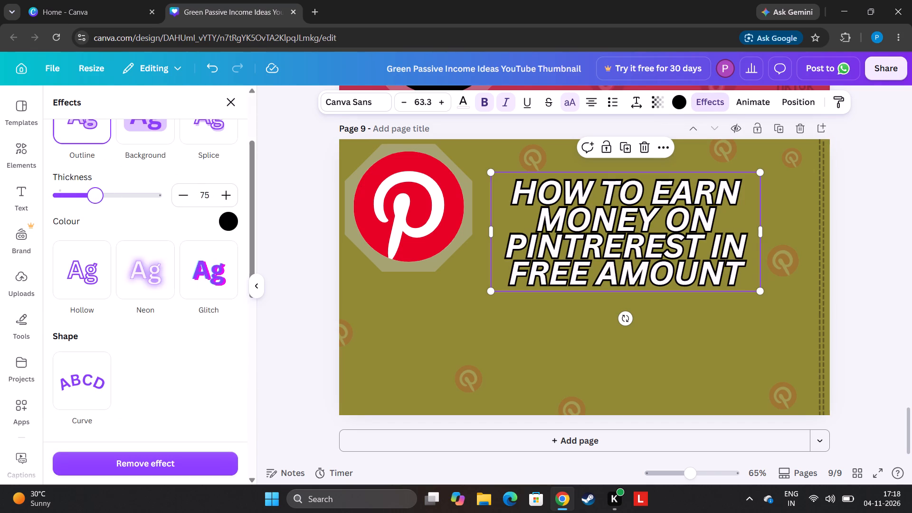
drag(97, 194, 110, 192)
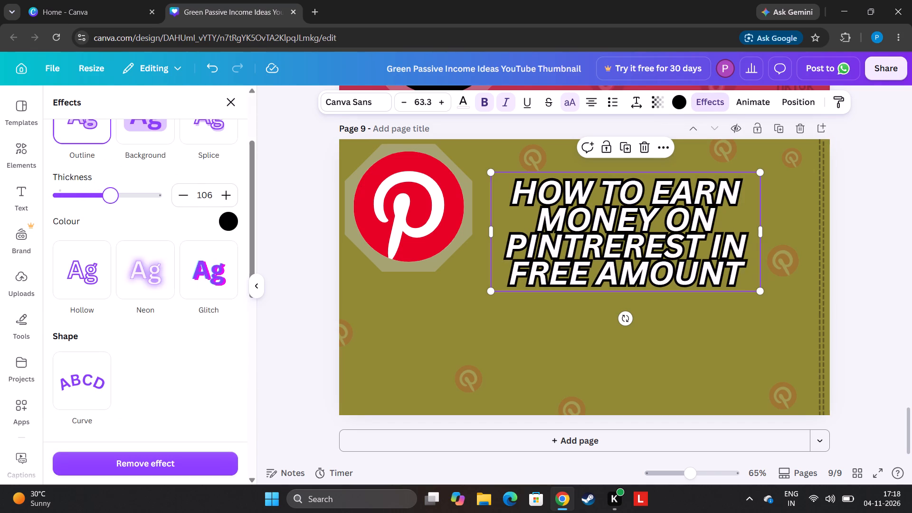
drag(110, 192, 24, 147)
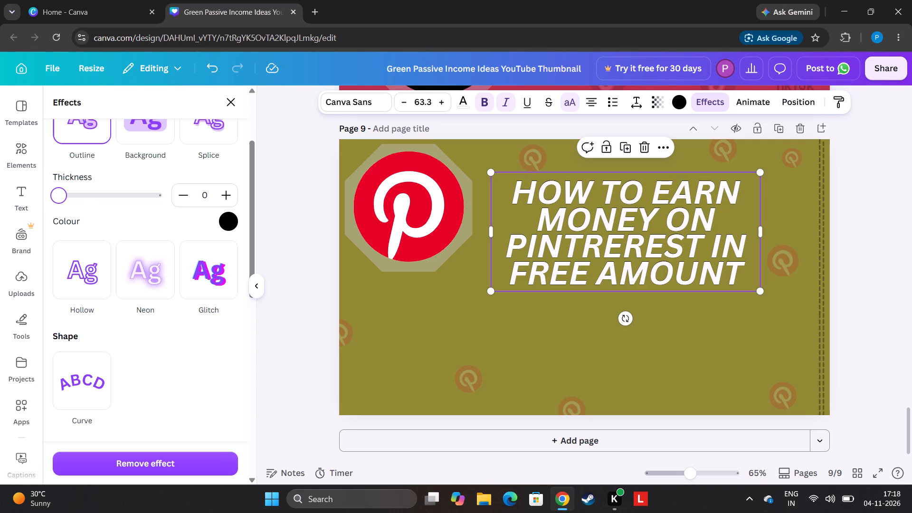
drag(64, 201, 123, 198)
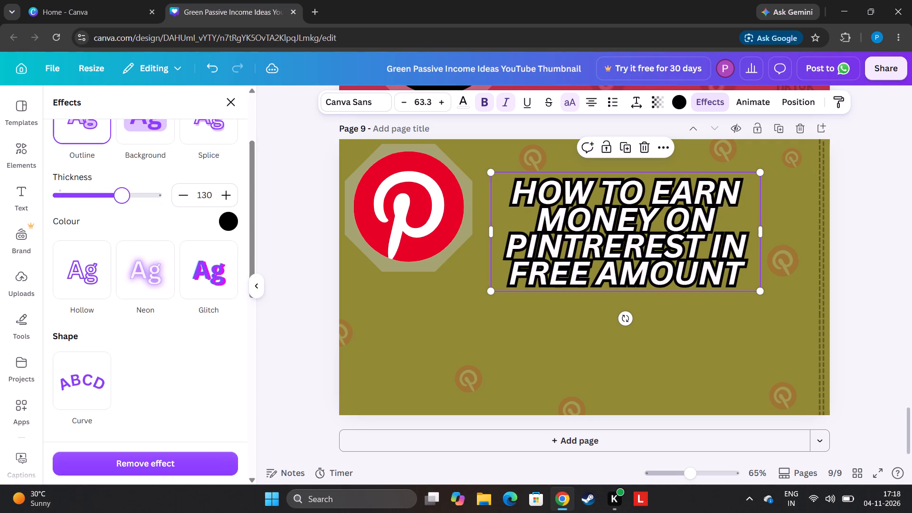
drag(123, 198, 111, 200)
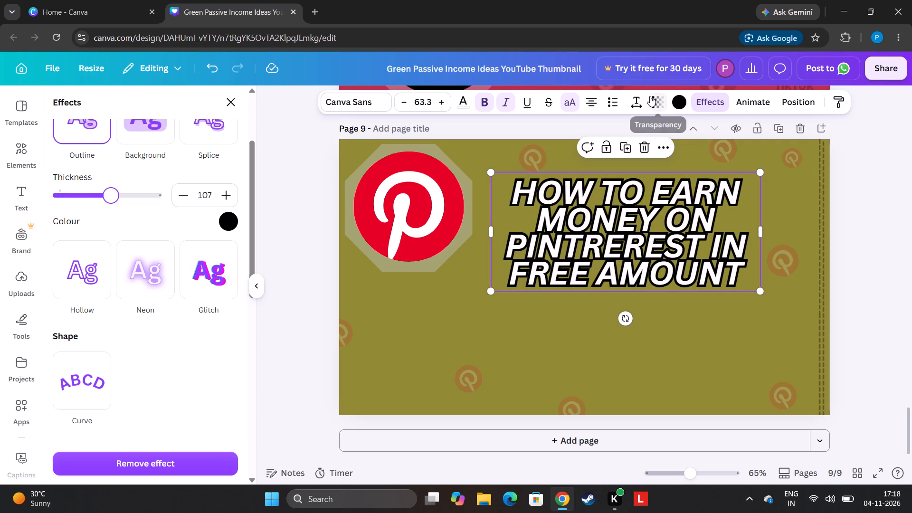
Increase the heading's line spacing to 0.96.
click(639, 103)
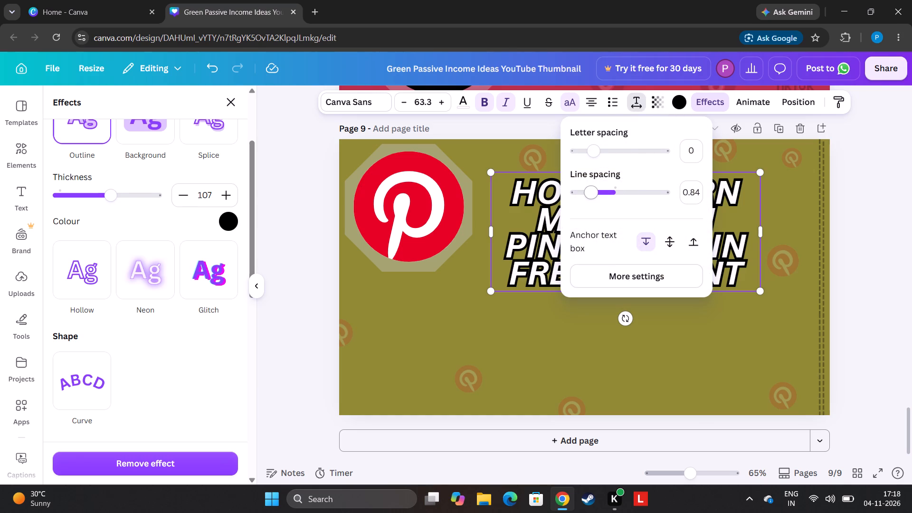
click(594, 193)
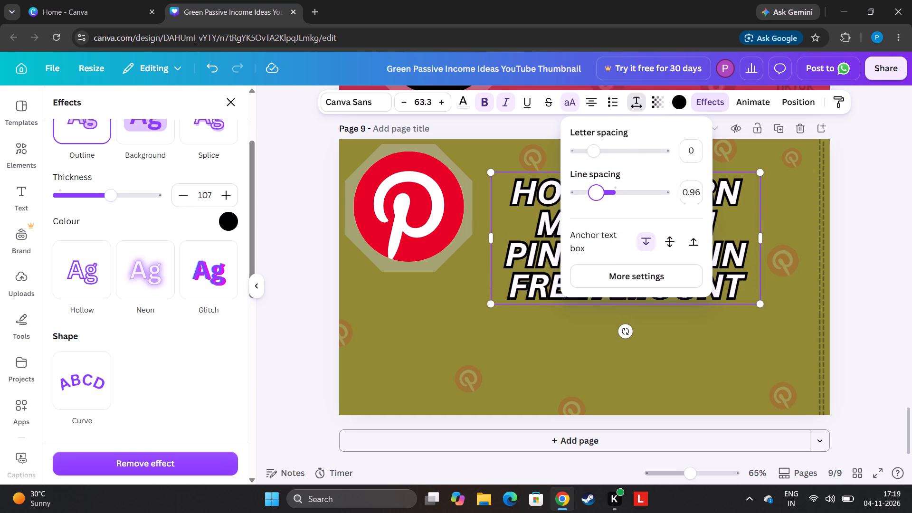
click(850, 270)
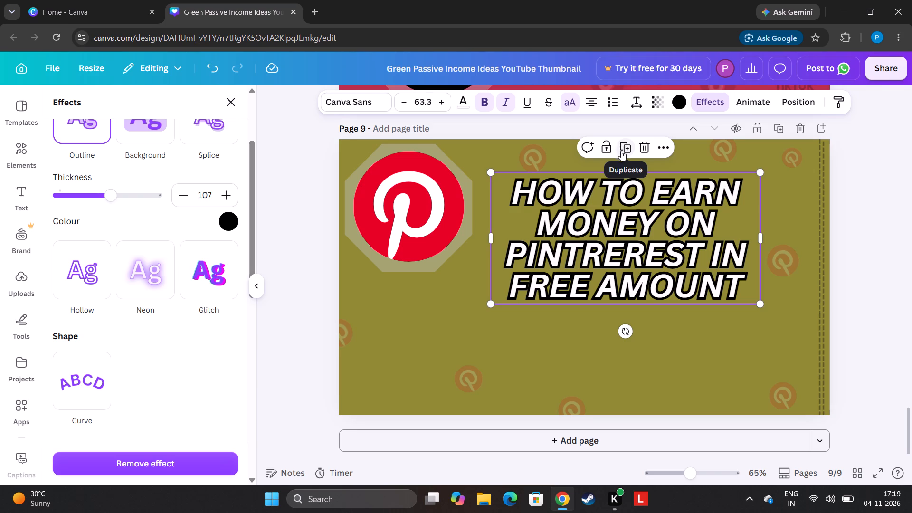
Check the thumbnails on pages 6 to 8, and on page 9 duplicate the heading and place the copy over its lower part.
drag(908, 419, 909, 418)
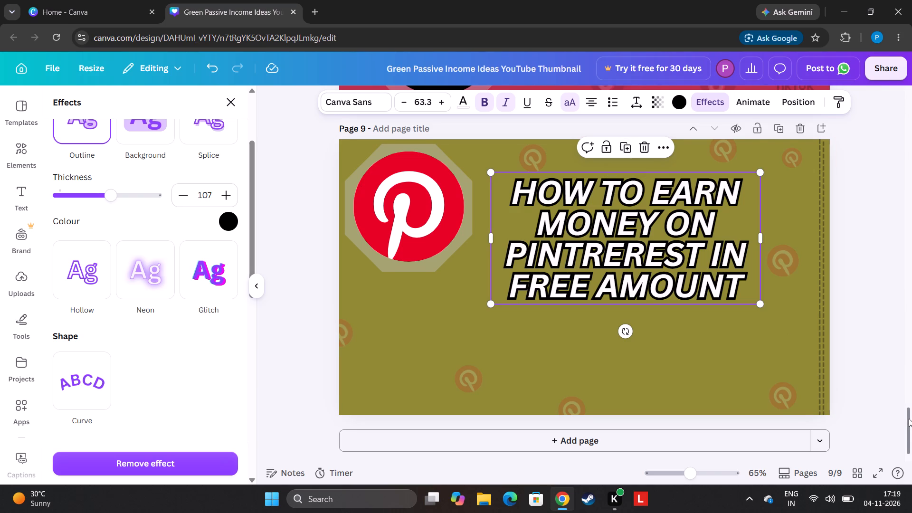
drag(909, 418, 911, 358)
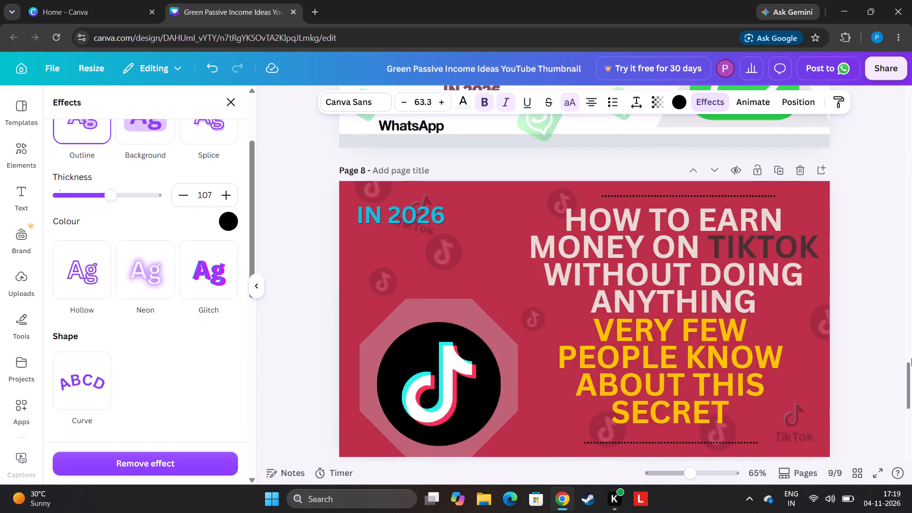
drag(911, 358, 911, 313)
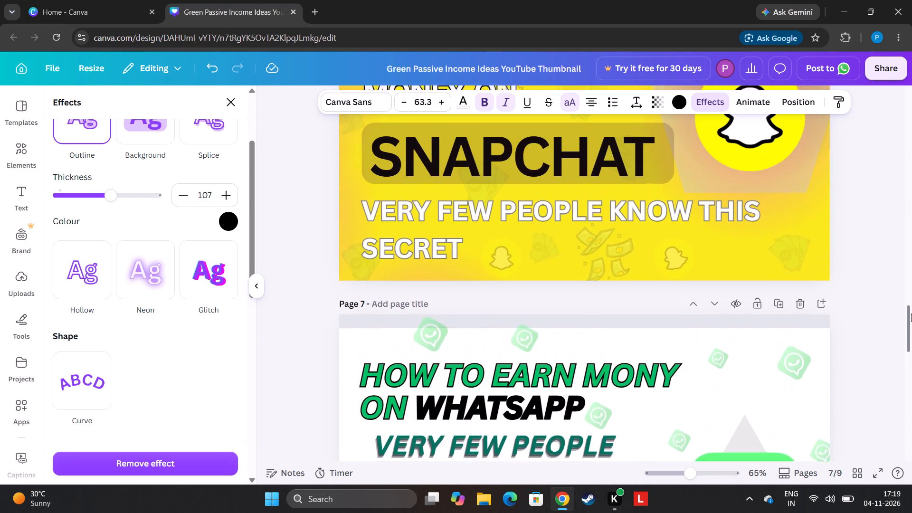
drag(911, 313, 911, 298)
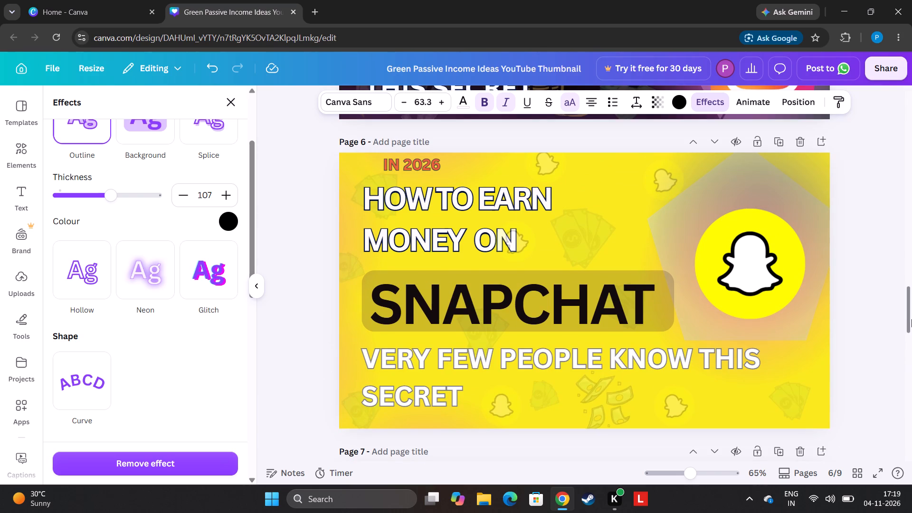
drag(911, 319, 911, 449)
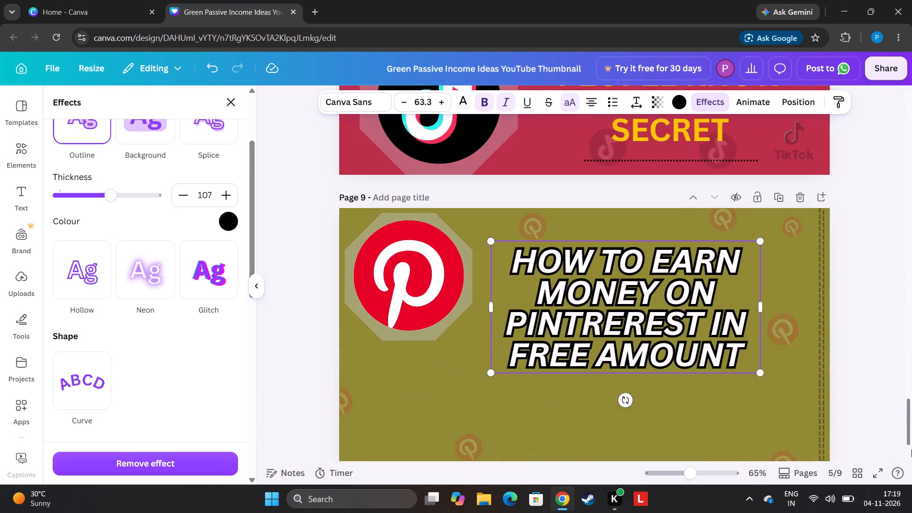
drag(911, 449, 911, 461)
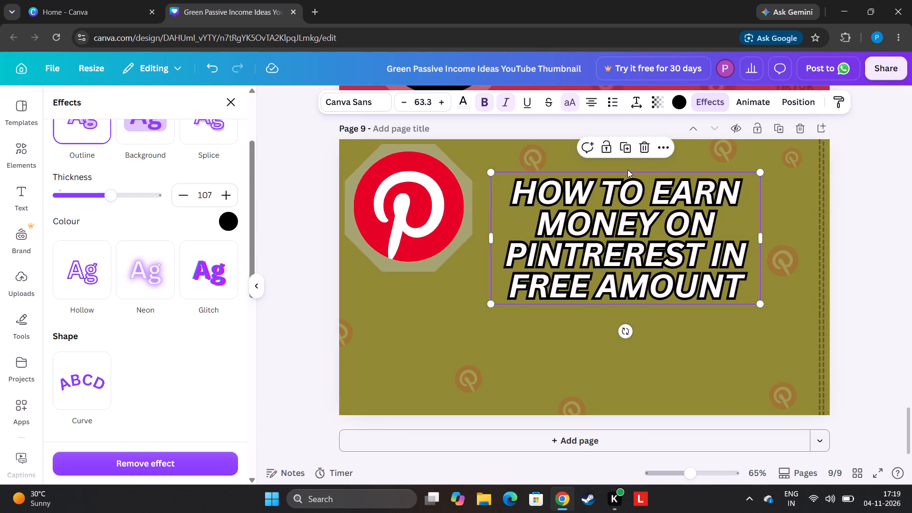
click(628, 147)
drag(620, 243, 580, 340)
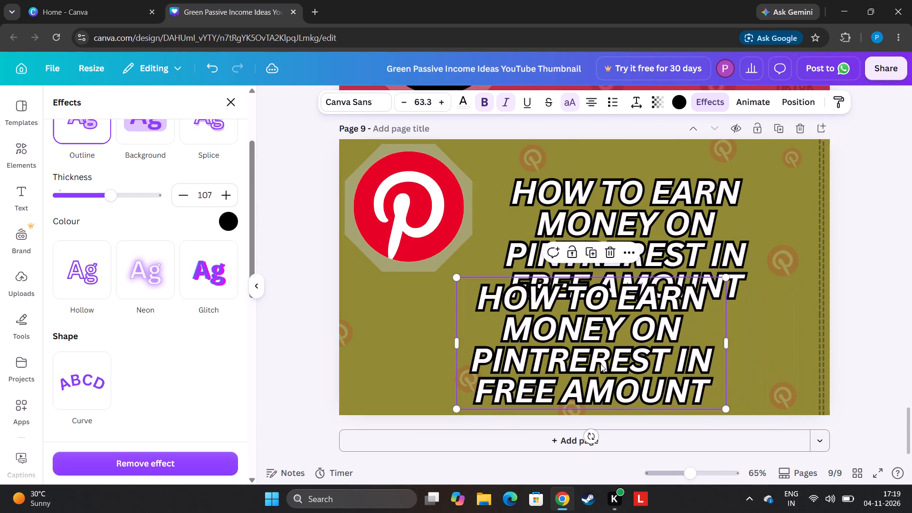
Replace the duplicated heading's text with "NOBODY KNOW ABOUT IT".
click(685, 362)
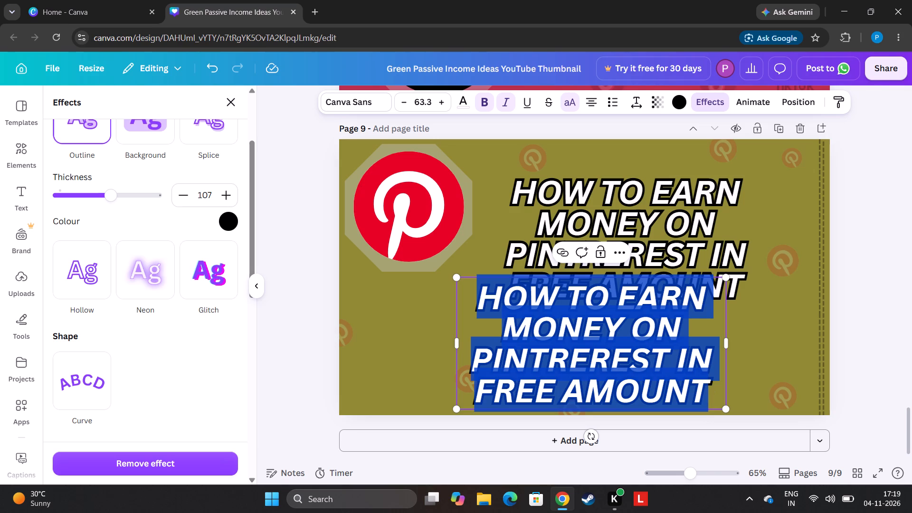
key(BackSpace)
key(n)
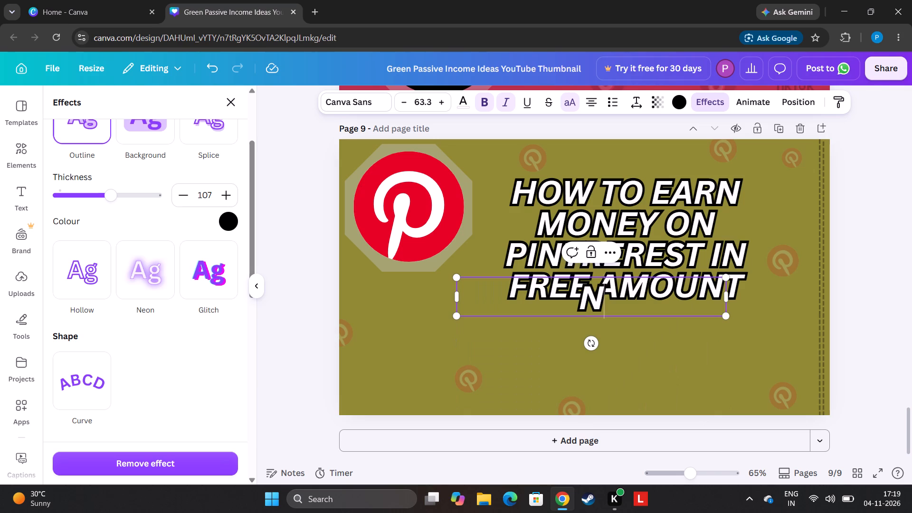
key(p)
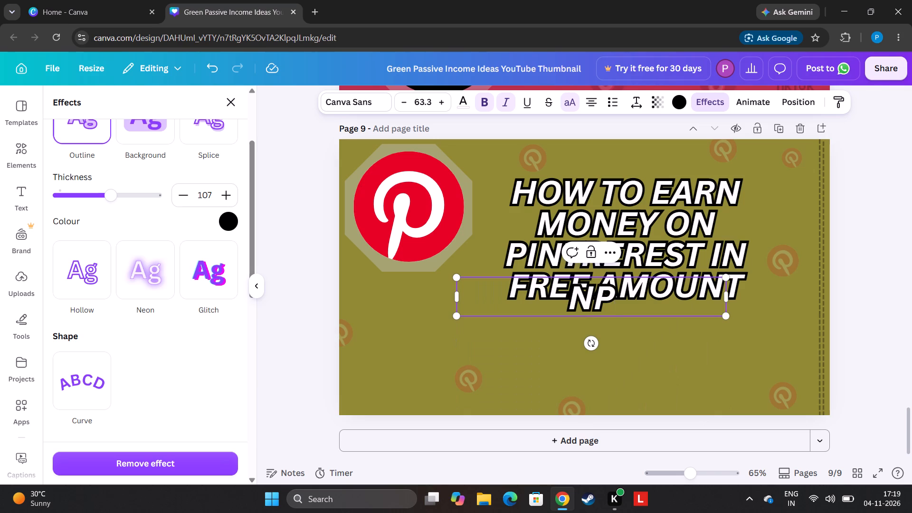
key(BackSpace)
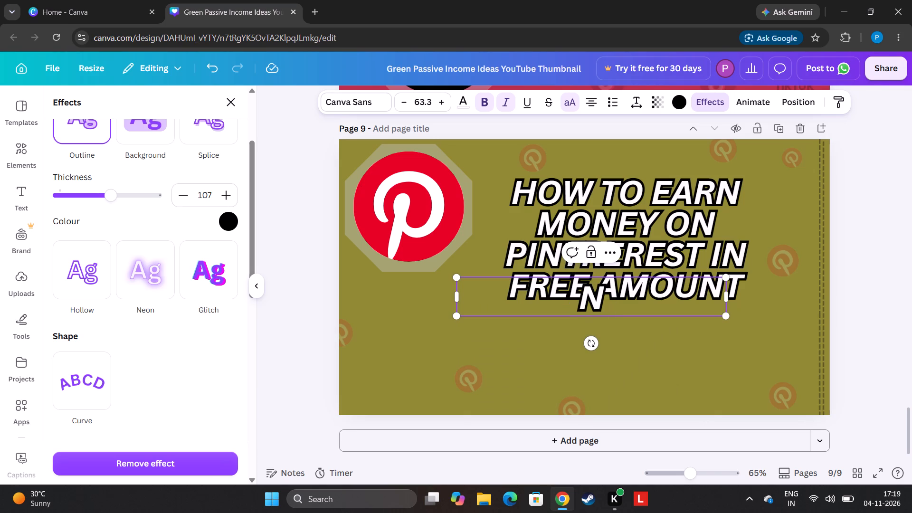
key(o)
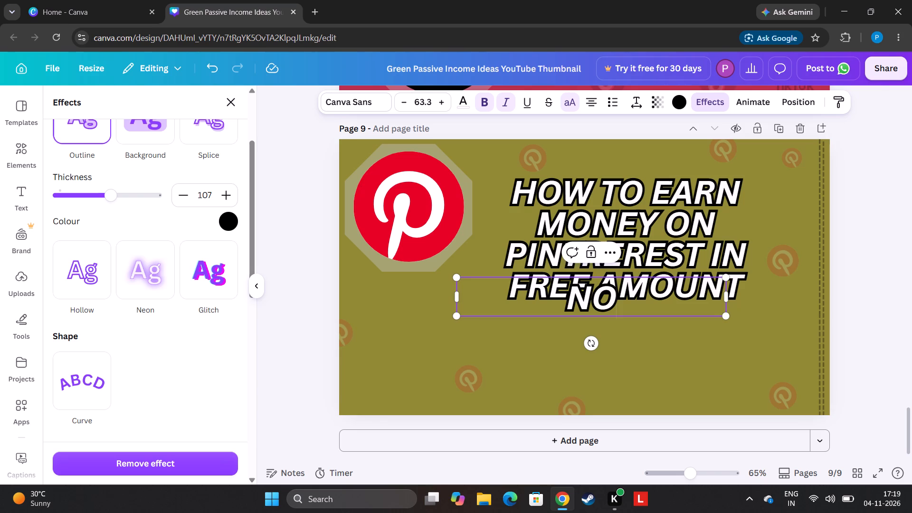
key(b)
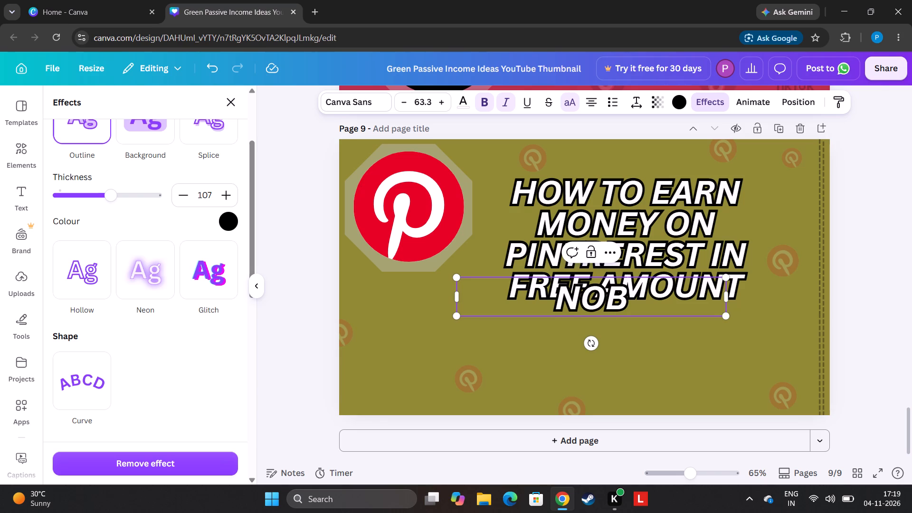
key(o)
text(dy)
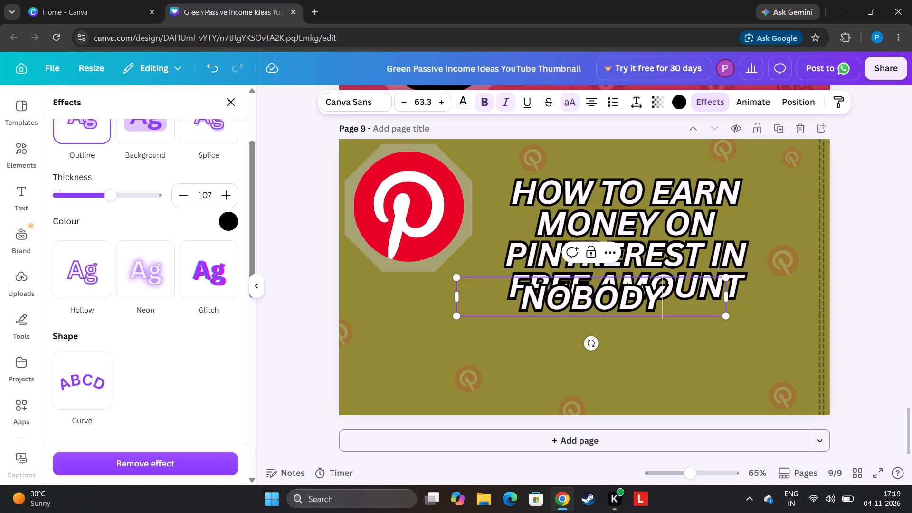
key(space)
text(kno)
text(w)
key(space)
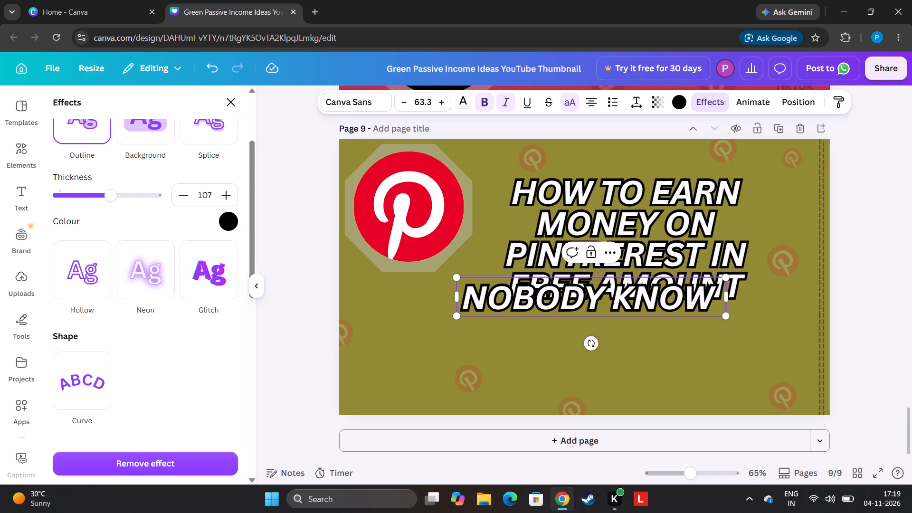
key(a)
text(bout)
key(space)
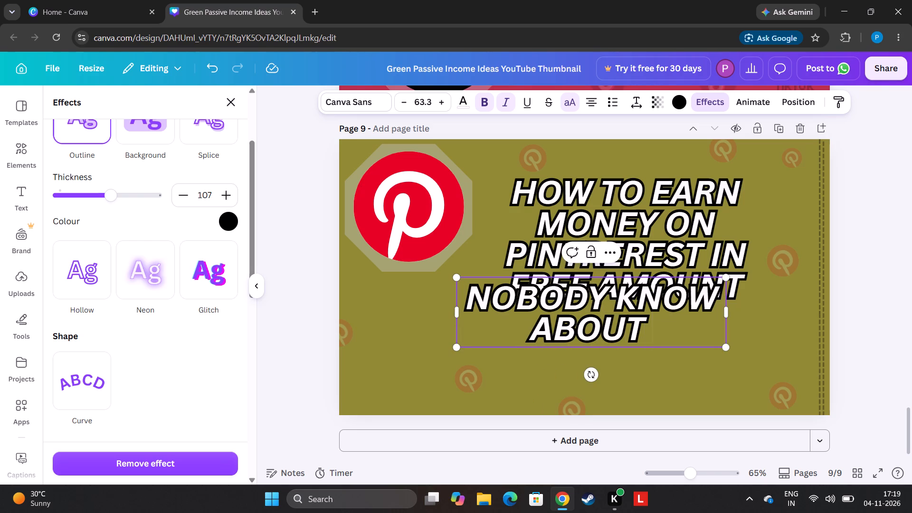
key(t)
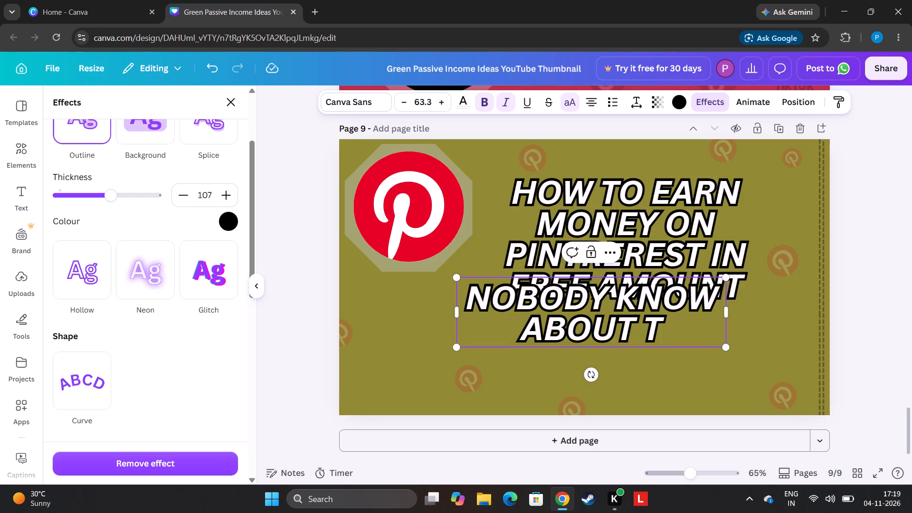
key(BackSpace)
text(it)
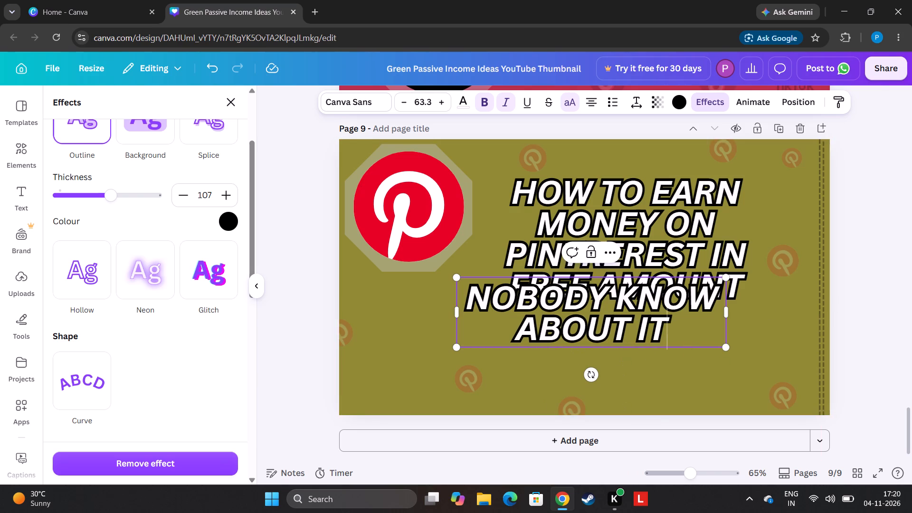
click(570, 314)
click(882, 304)
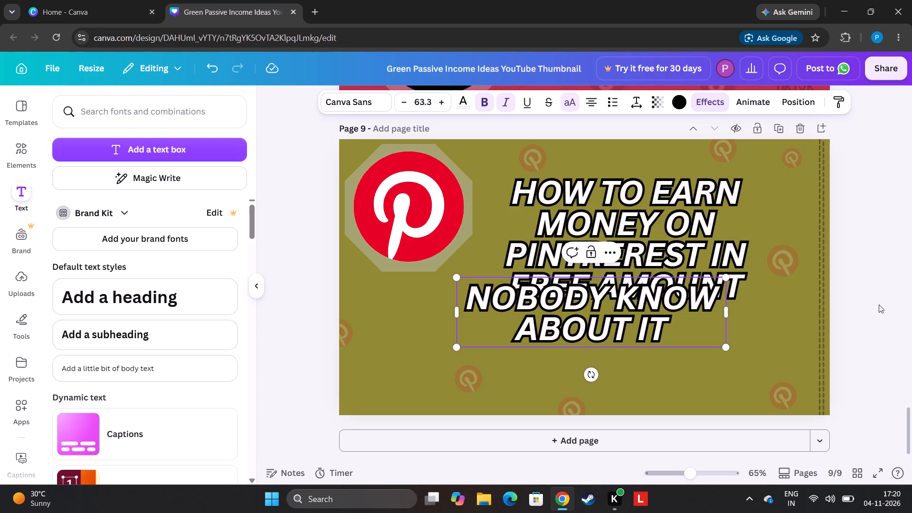
click(878, 282)
Move the "NOBODY KNOW ABOUT IT" text just below the main heading, shifted slightly towards the page's left side.
drag(691, 309, 690, 310)
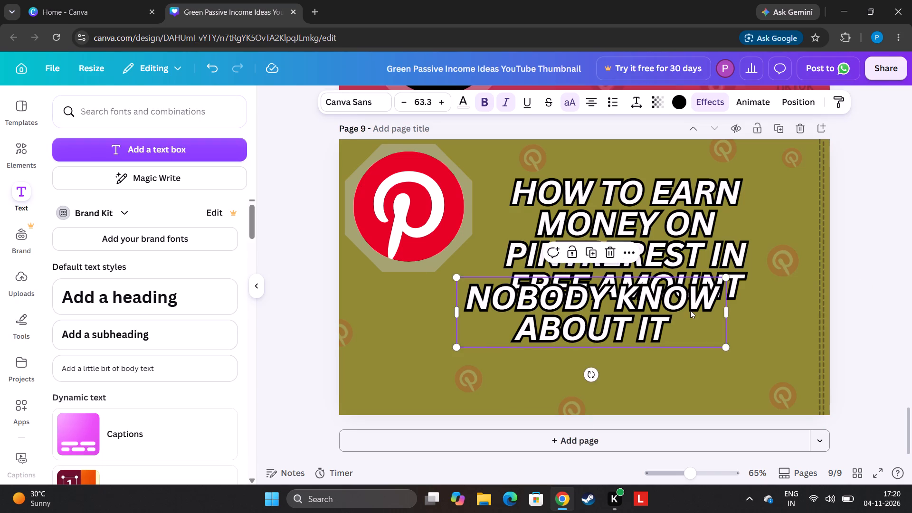
drag(690, 310, 703, 339)
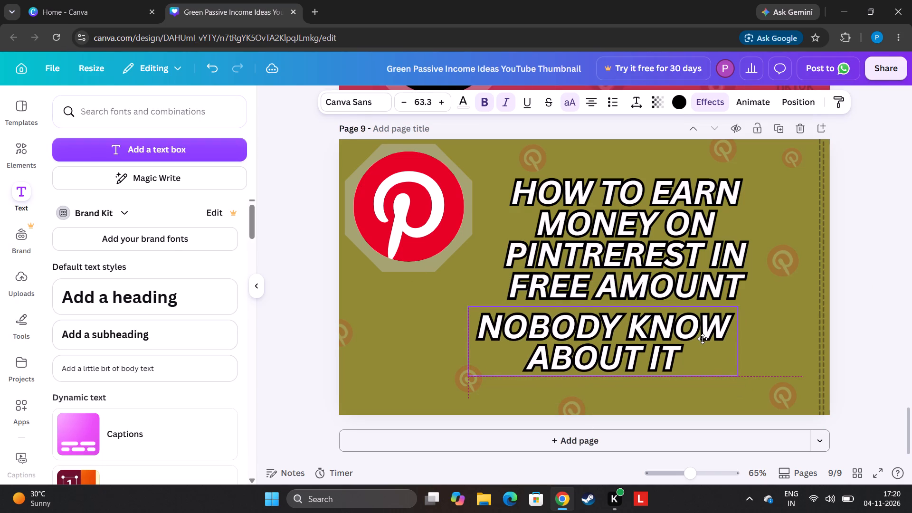
drag(703, 339, 700, 333)
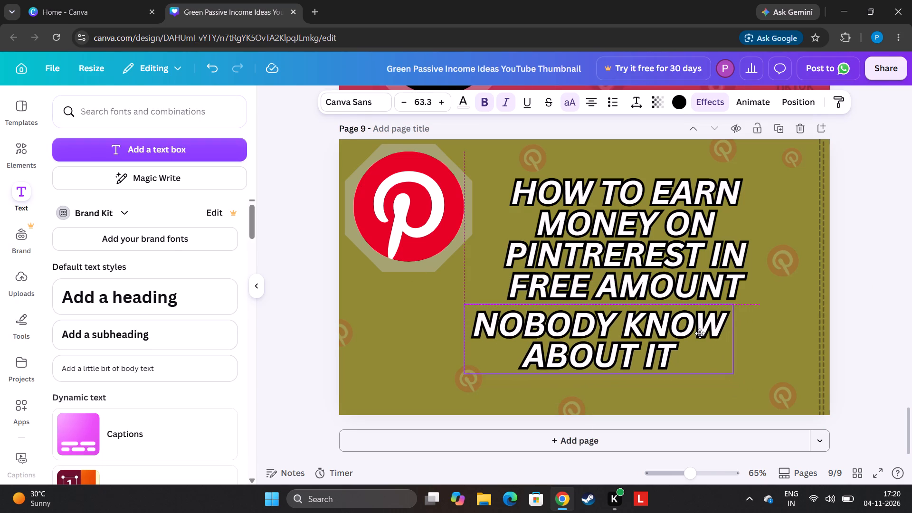
drag(700, 333, 671, 347)
drag(650, 345, 634, 340)
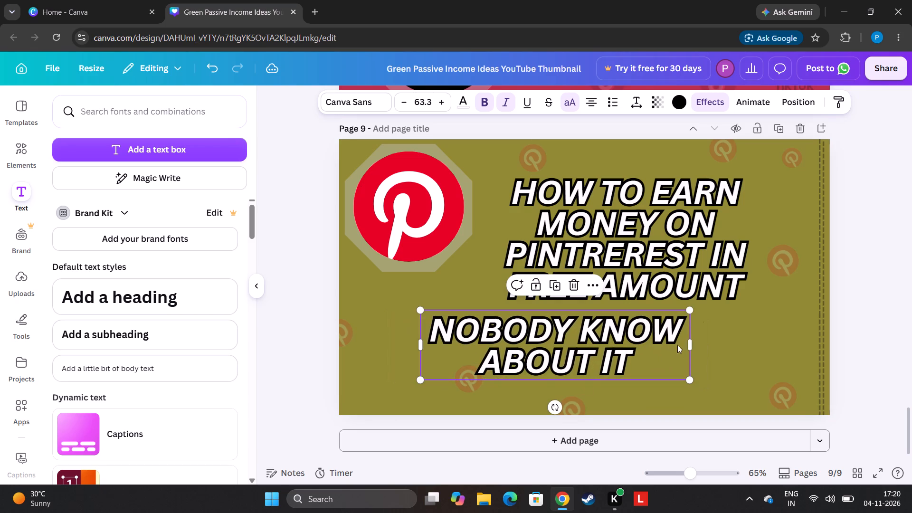
Enlarge the "NOBODY KNOW ABOUT IT" text to size 90.9 and shift it slightly up and left beneath the heading.
drag(691, 377, 722, 389)
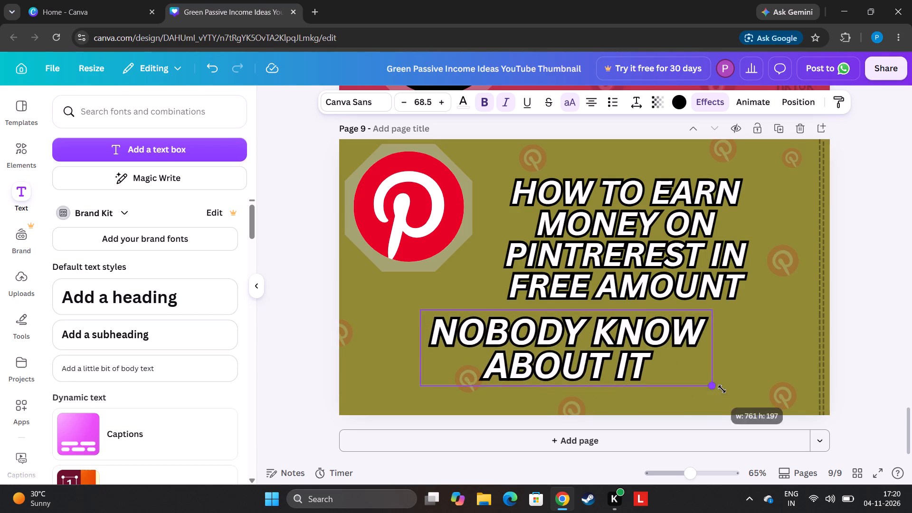
drag(722, 389, 814, 392)
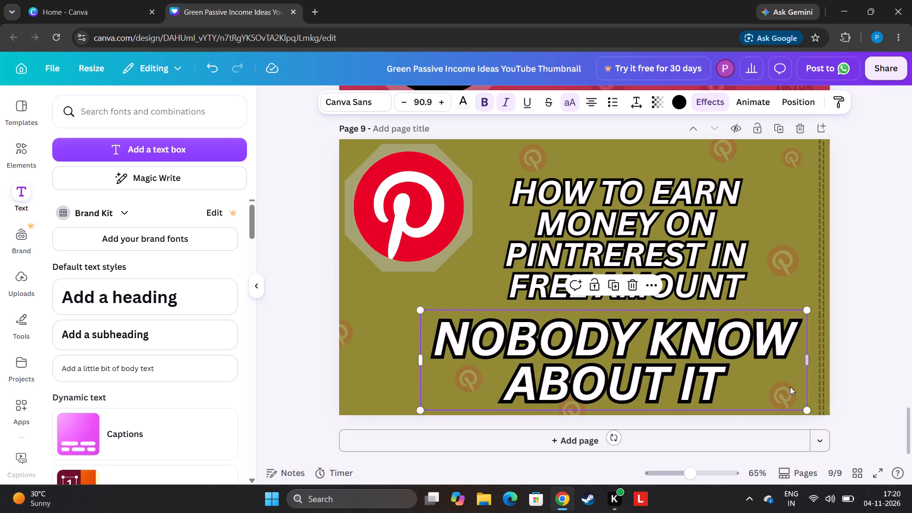
drag(734, 379, 712, 368)
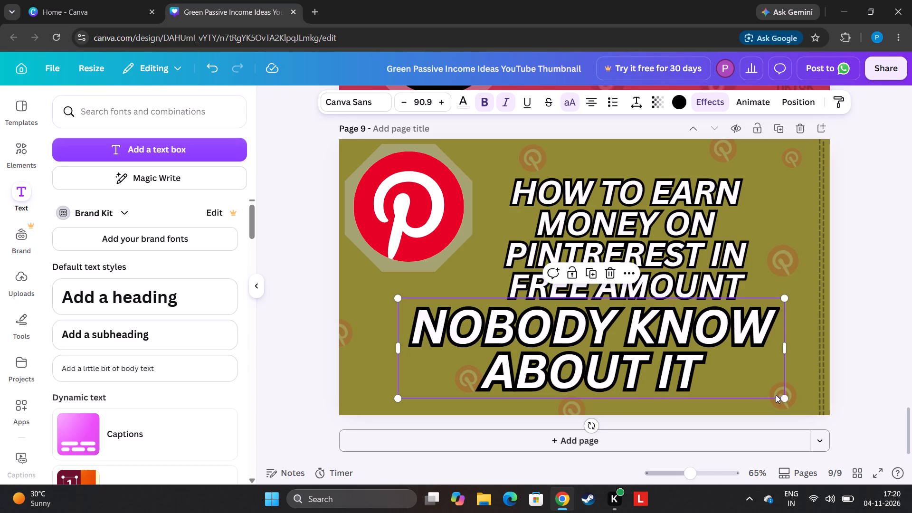
Reduce the "NOBODY KNOW ABOUT IT" text to size 64.9 and place it beneath the main heading without overlapping it.
drag(788, 398, 611, 374)
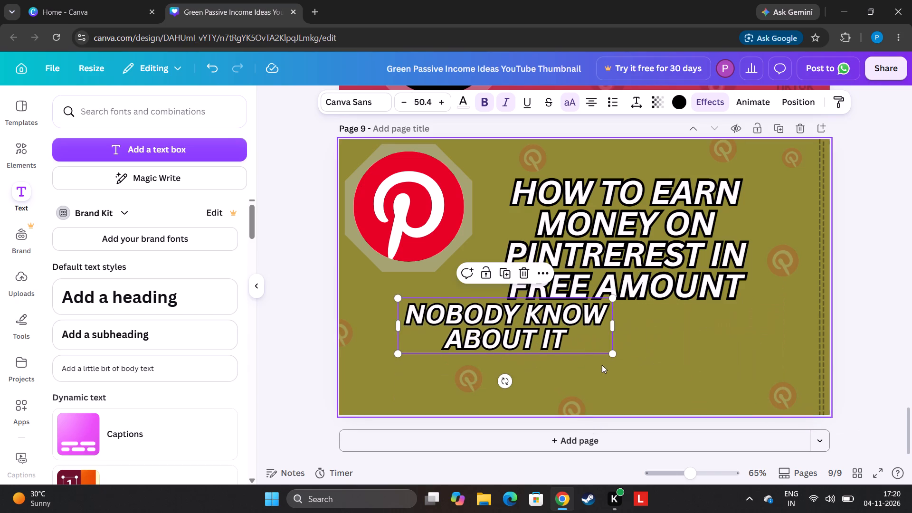
drag(559, 327, 652, 345)
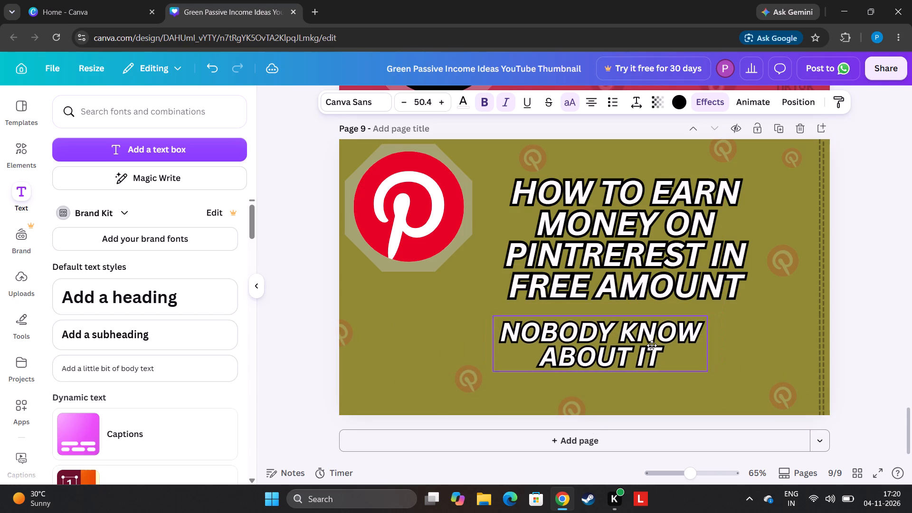
drag(652, 345, 654, 344)
drag(705, 368, 706, 368)
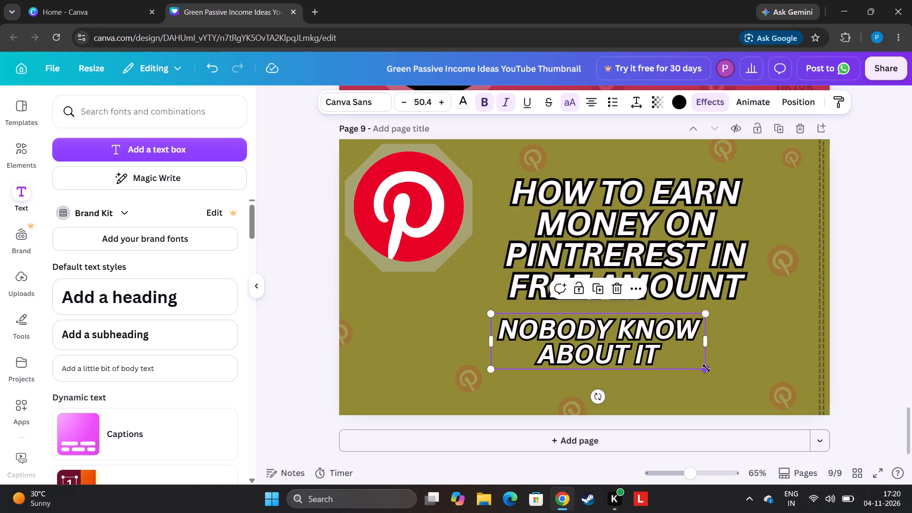
drag(706, 368, 736, 387)
drag(687, 357, 682, 350)
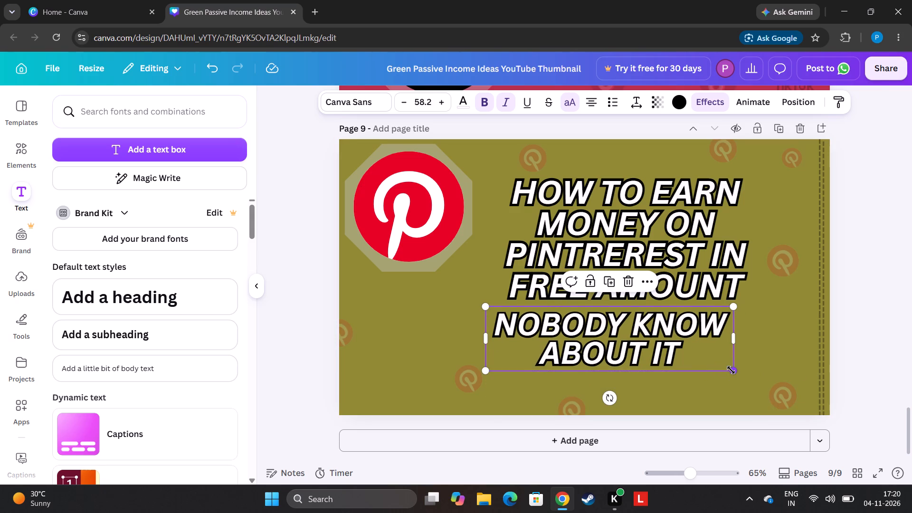
drag(731, 370, 753, 402)
drag(721, 361, 705, 363)
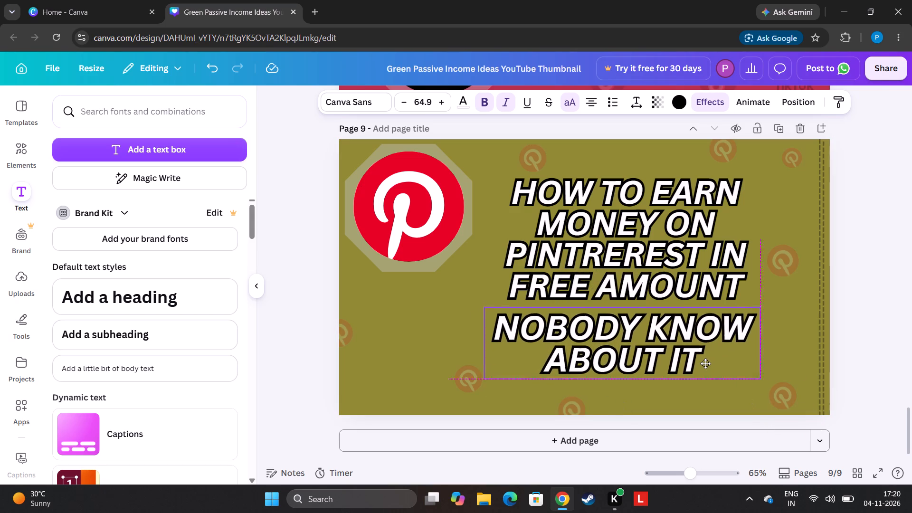
drag(705, 363, 702, 361)
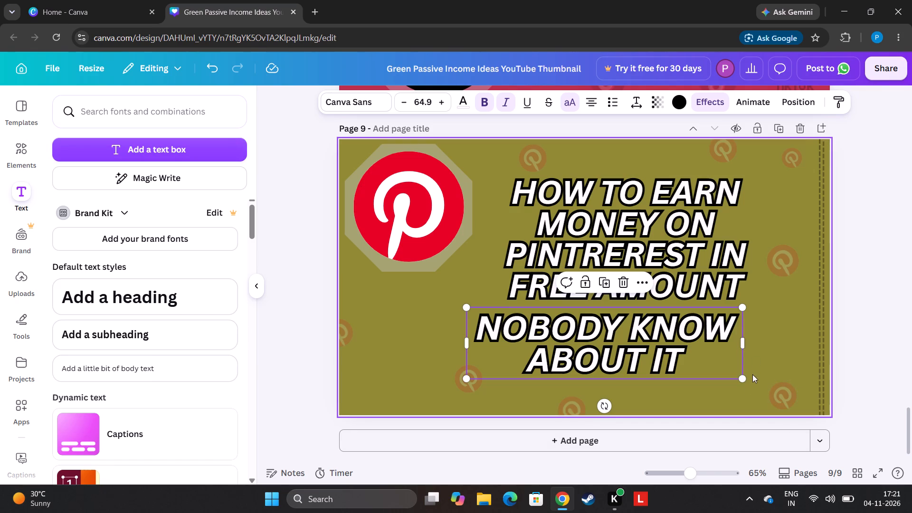
Fine-tune the "NOBODY KNOW ABOUT IT" text's position so it sits roughly centred under the heading with a small gap.
click(267, 329)
drag(601, 360, 614, 368)
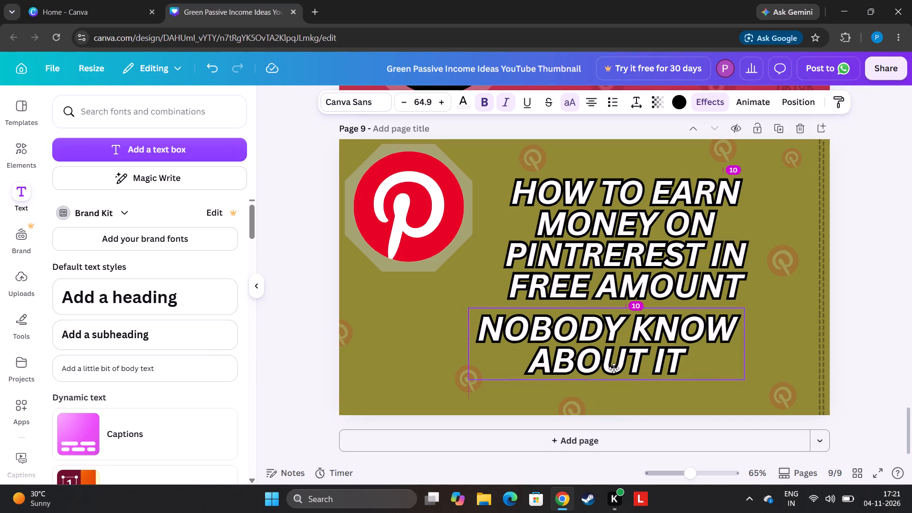
drag(614, 368, 640, 359)
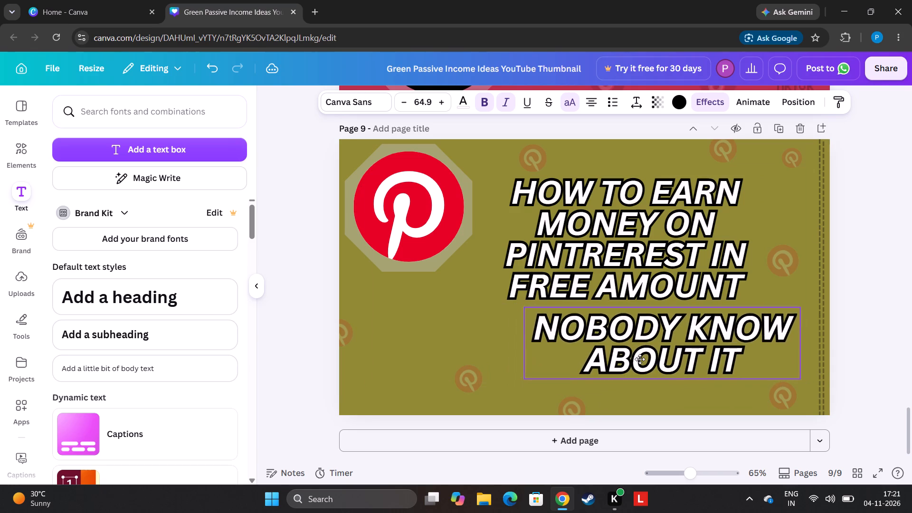
drag(640, 359, 612, 364)
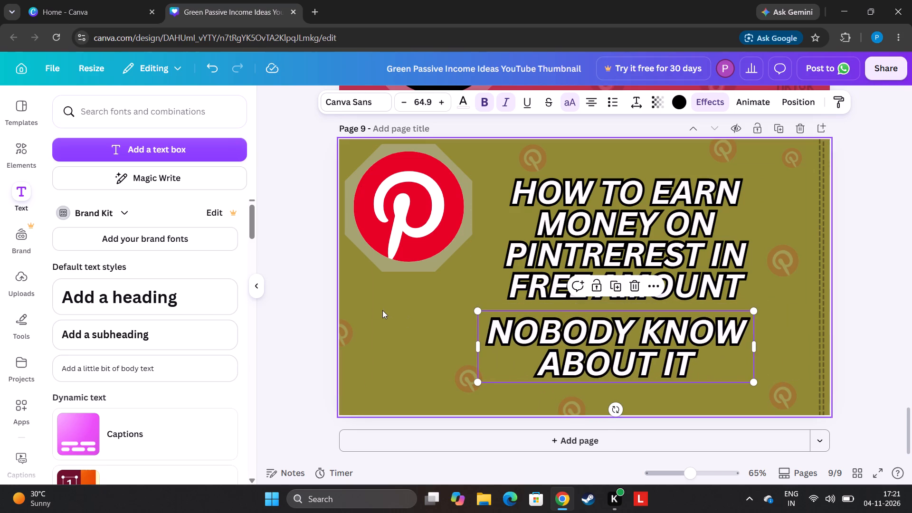
click(329, 262)
click(303, 262)
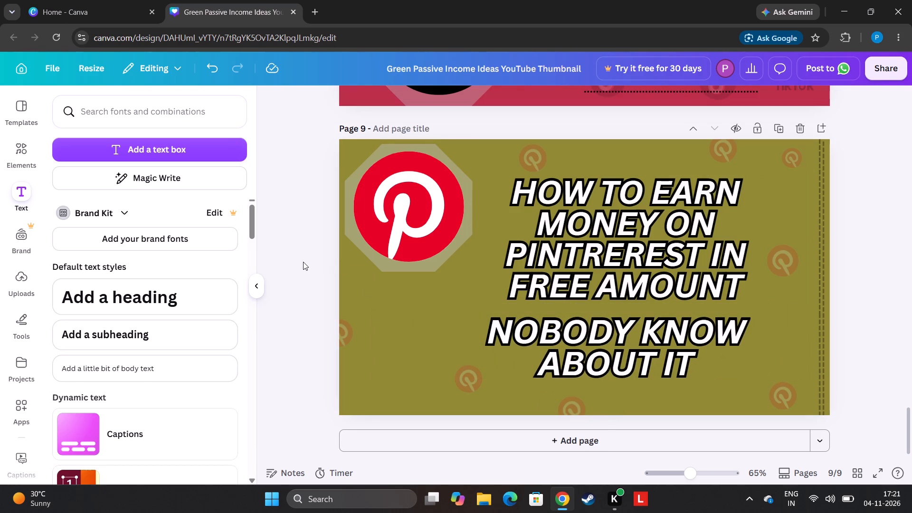
Add the halftone dotted arrow from the recommended elements and place it at page 9's lower-left edge, pointing towards the subheading.
click(13, 150)
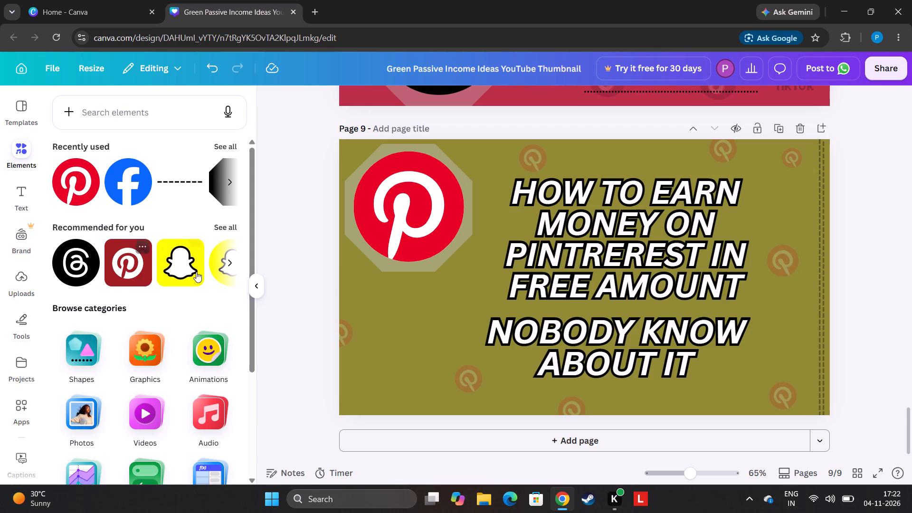
click(223, 222)
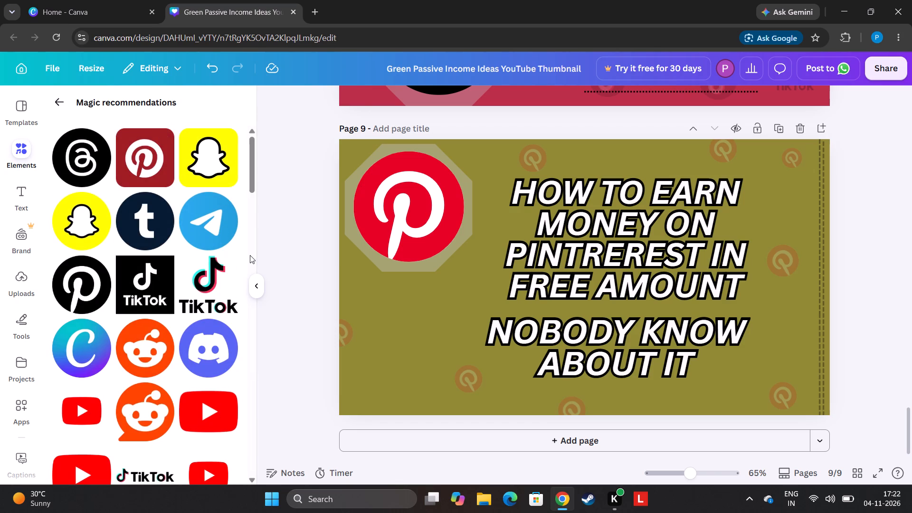
drag(248, 171, 183, 512)
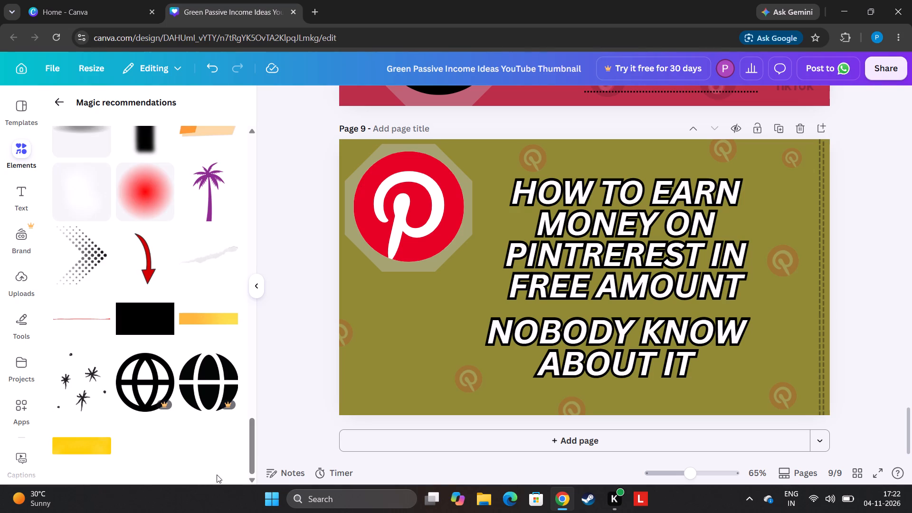
click(87, 274)
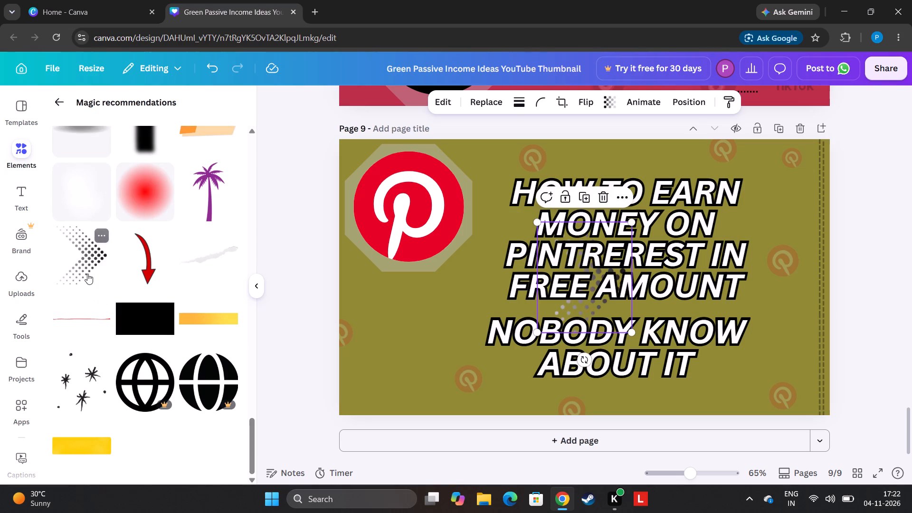
drag(607, 303, 606, 303)
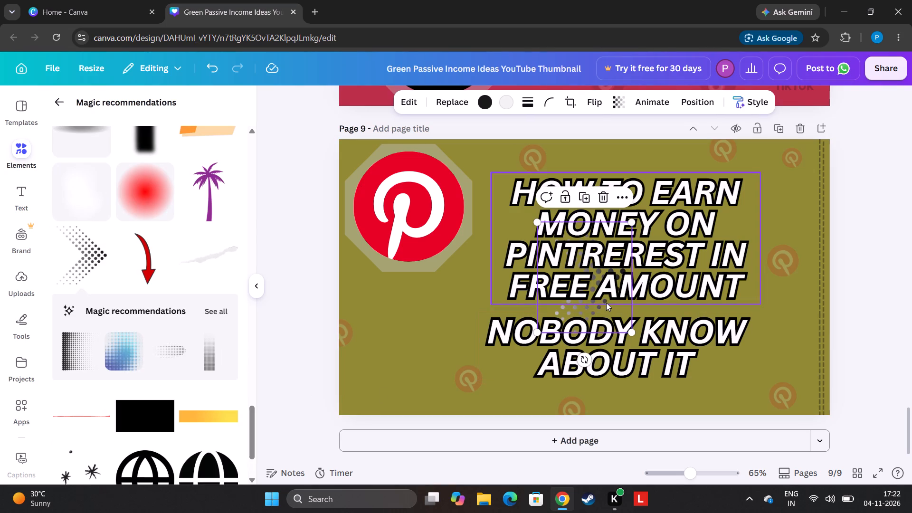
drag(606, 303, 401, 363)
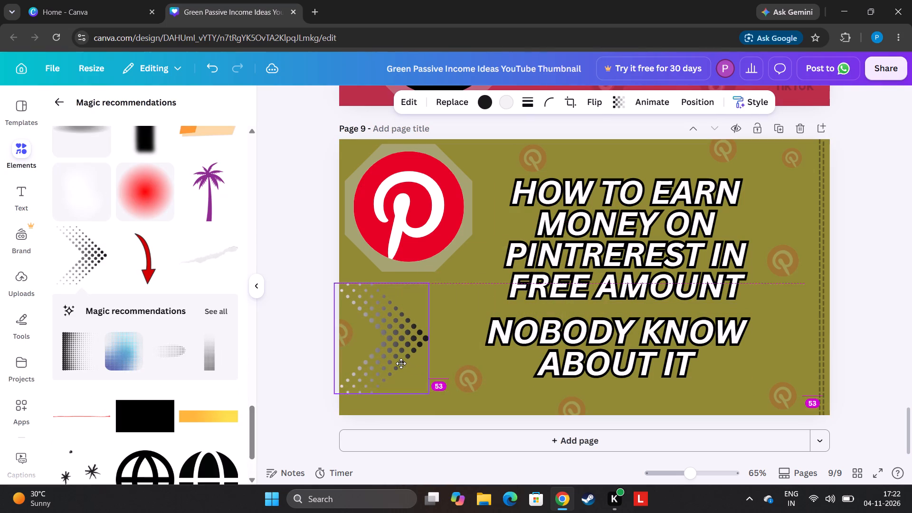
drag(401, 363, 394, 386)
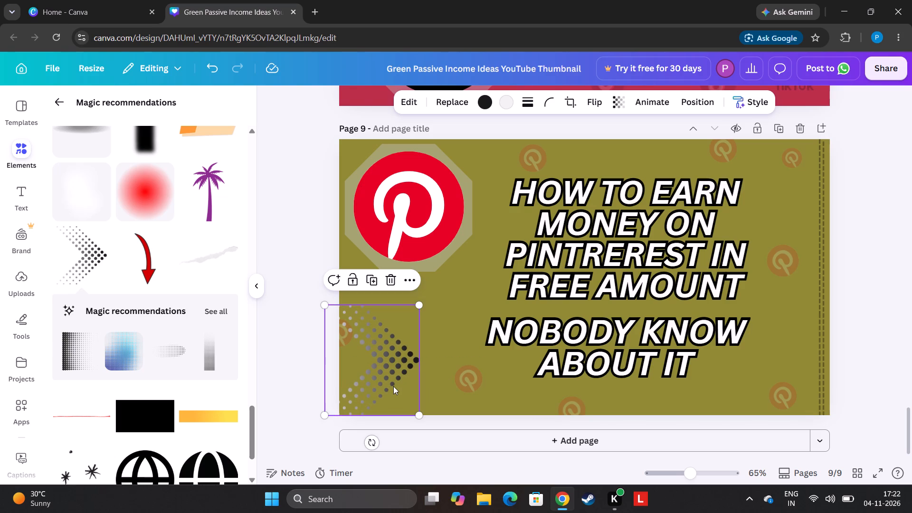
Shift the faded Pinterest logo at the page's left edge slightly lower and set the dotted arrow back over it.
drag(373, 376, 428, 390)
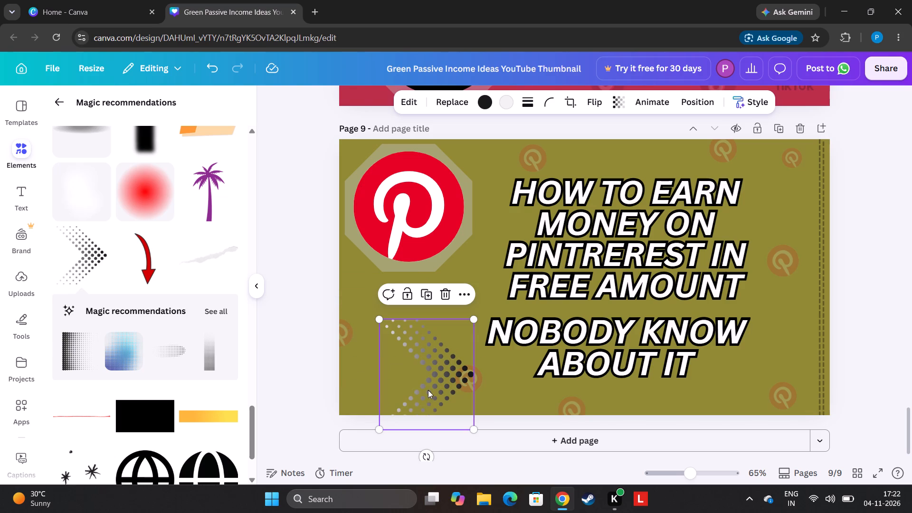
drag(348, 330, 350, 340)
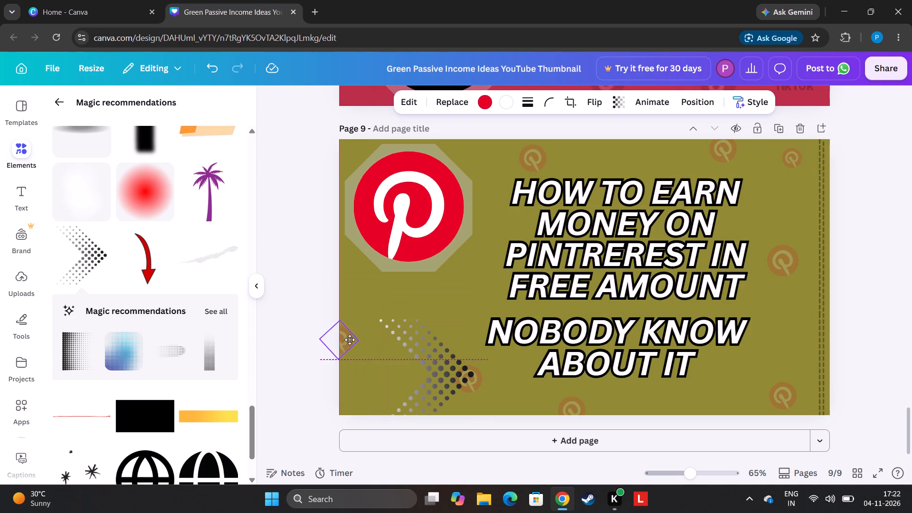
drag(350, 340, 353, 347)
drag(408, 391, 361, 363)
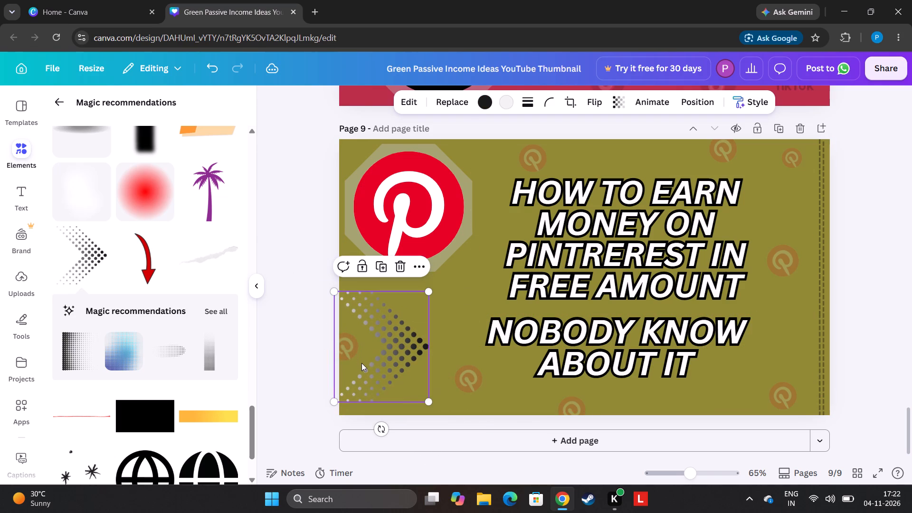
Set the dotted arrow graphic's transparency to 50.
click(482, 106)
click(843, 195)
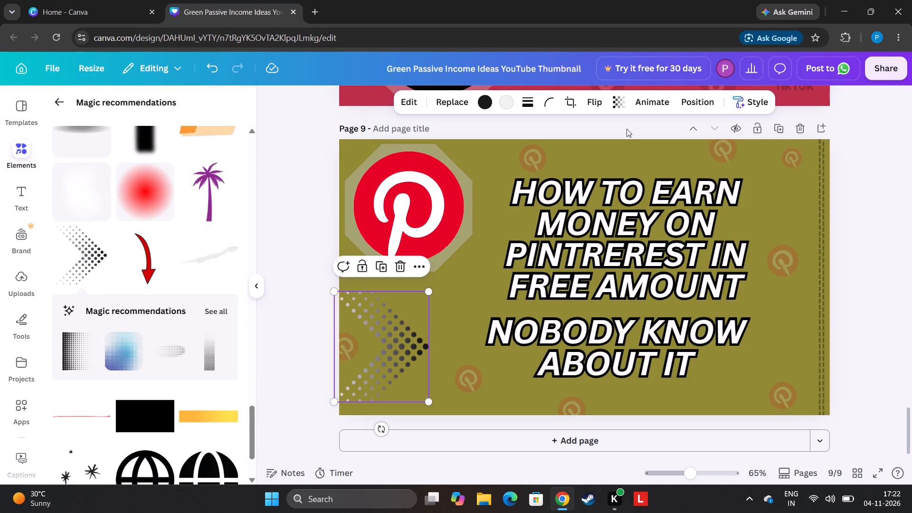
click(620, 111)
click(590, 146)
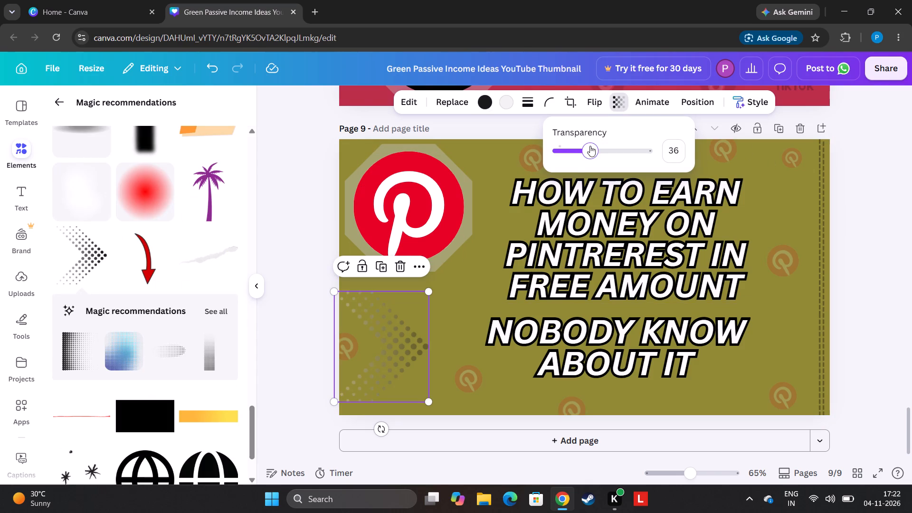
click(603, 156)
click(297, 198)
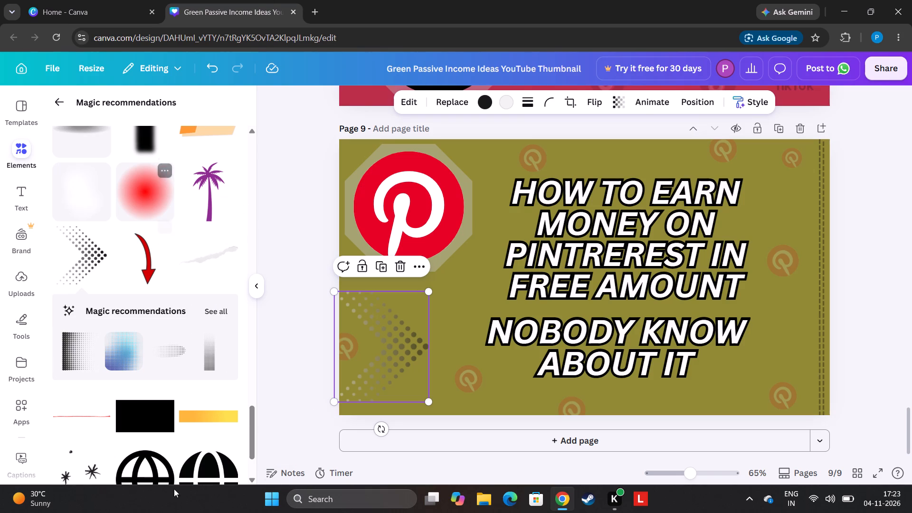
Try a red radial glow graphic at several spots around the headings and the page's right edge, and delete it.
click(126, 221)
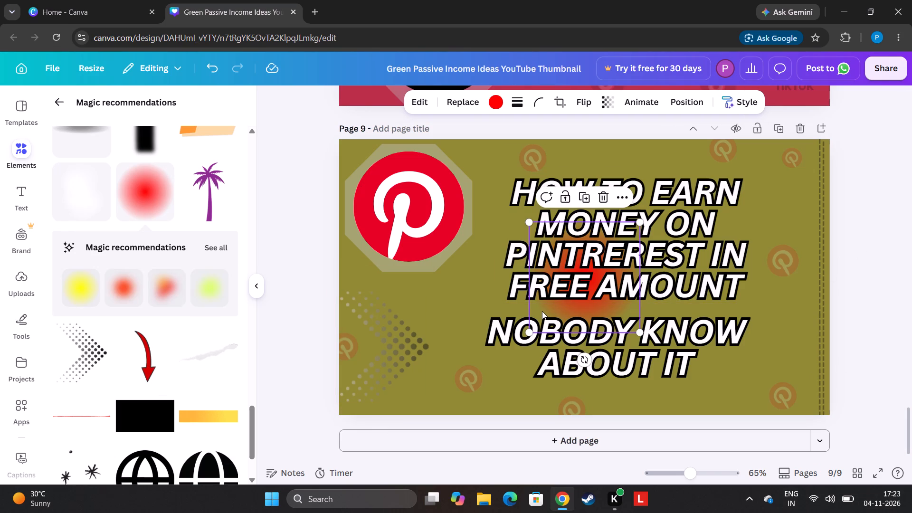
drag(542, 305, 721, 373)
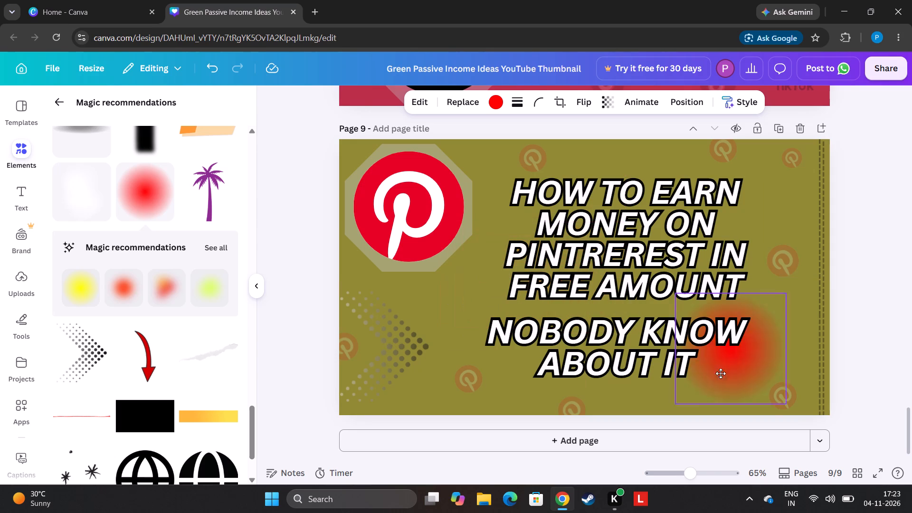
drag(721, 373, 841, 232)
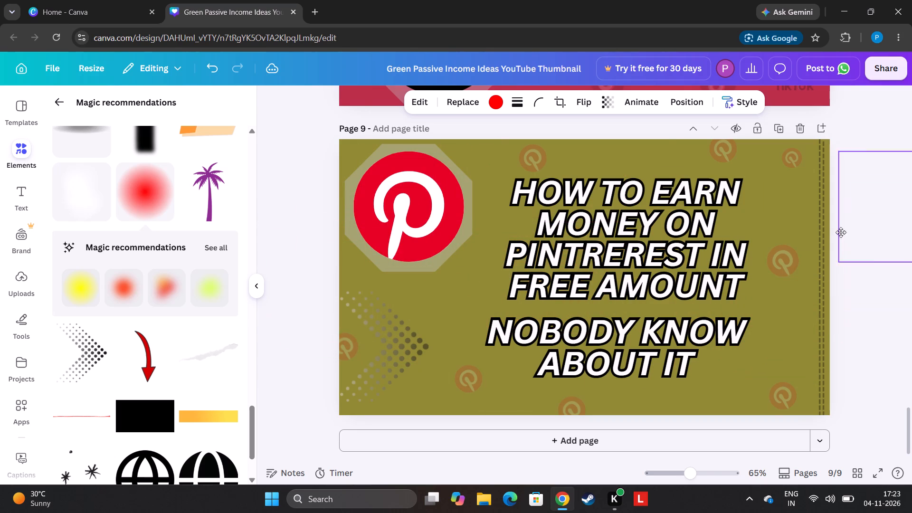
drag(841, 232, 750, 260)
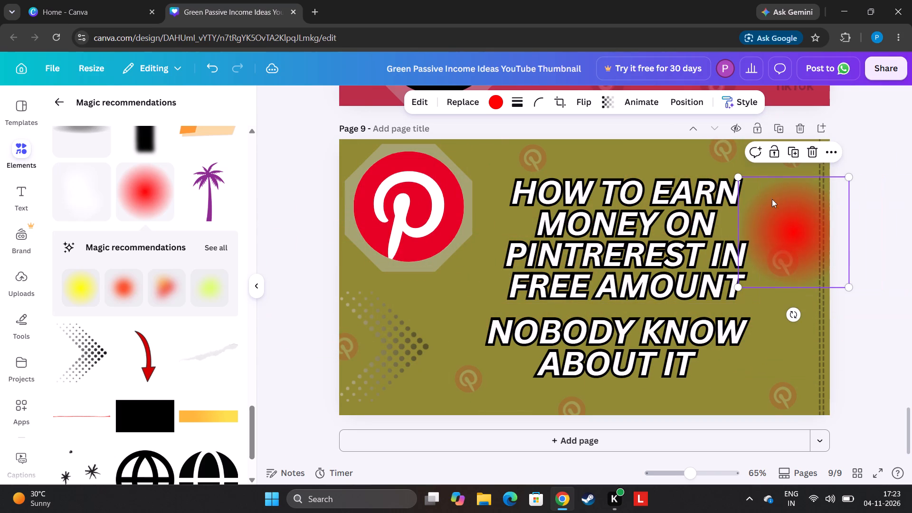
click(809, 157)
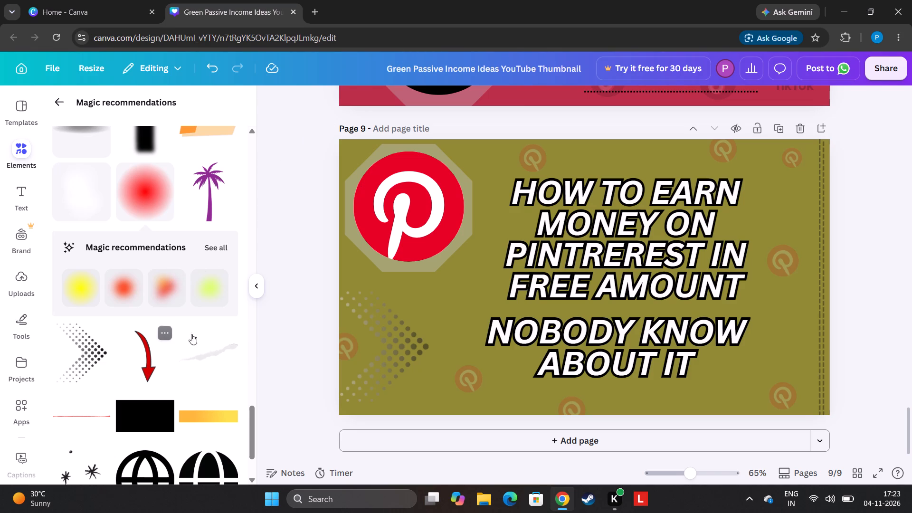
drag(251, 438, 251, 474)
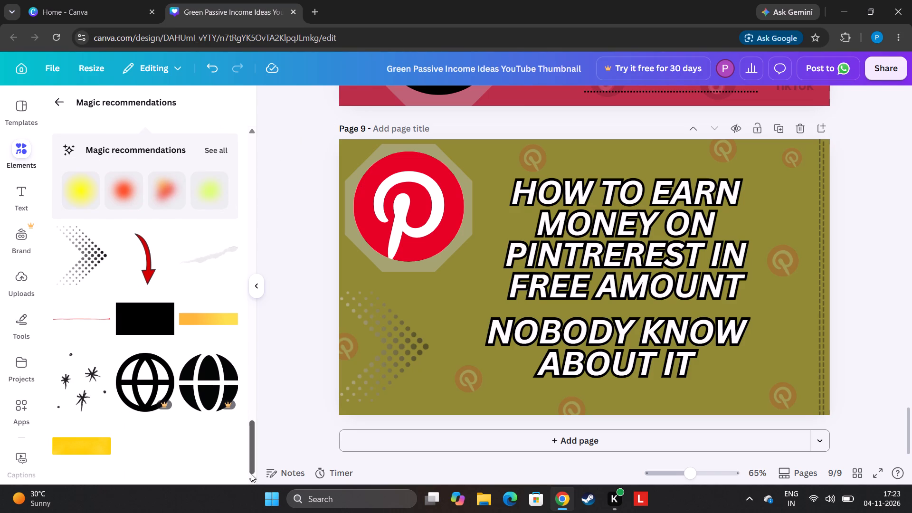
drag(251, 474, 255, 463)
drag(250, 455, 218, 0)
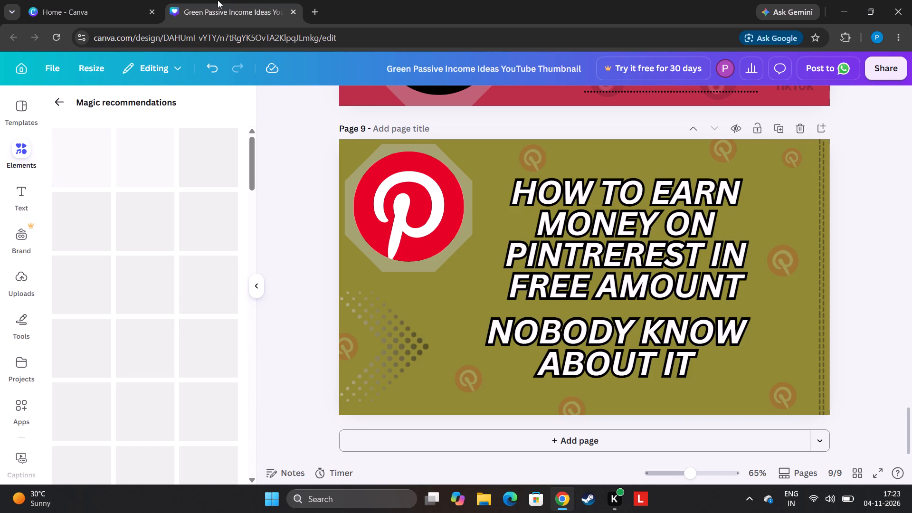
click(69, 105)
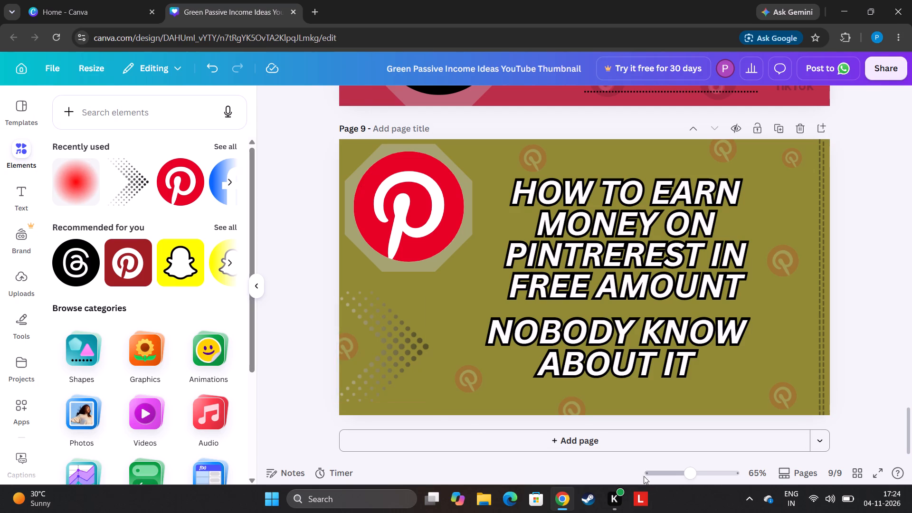
Add a new page 10 after the Pinterest thumbnail.
click(632, 444)
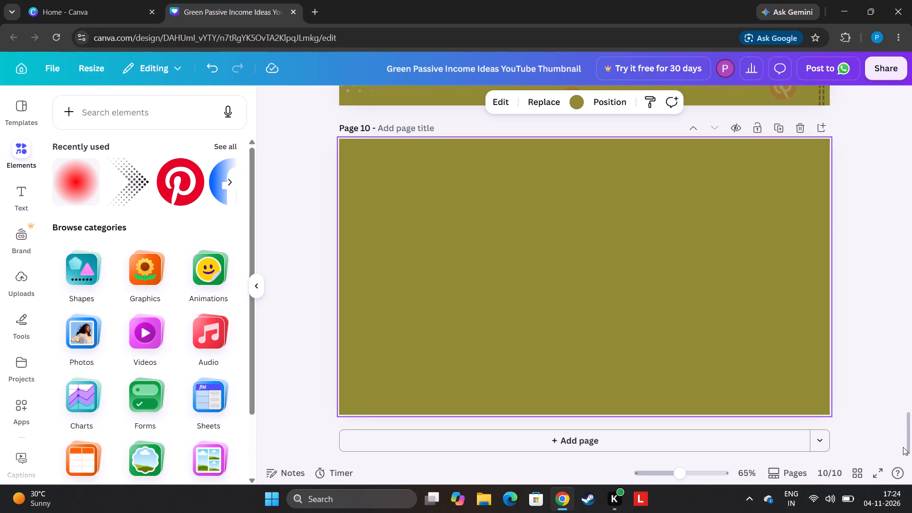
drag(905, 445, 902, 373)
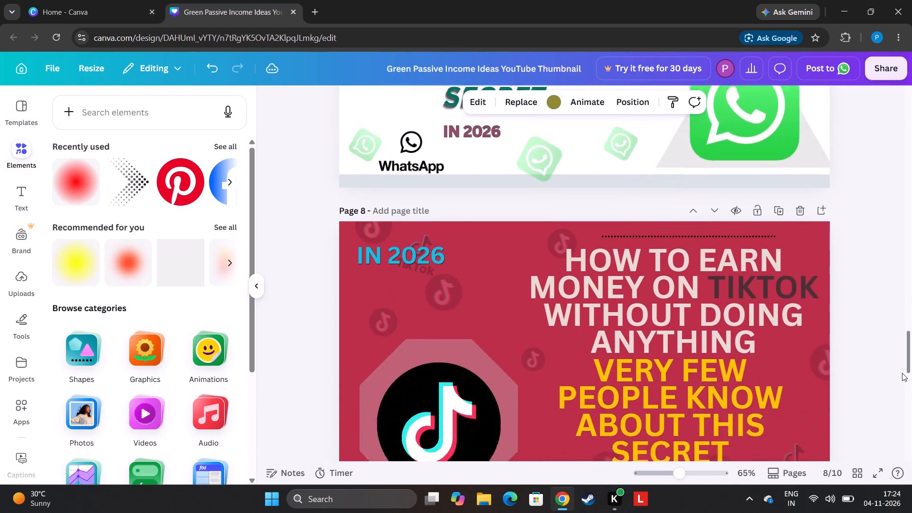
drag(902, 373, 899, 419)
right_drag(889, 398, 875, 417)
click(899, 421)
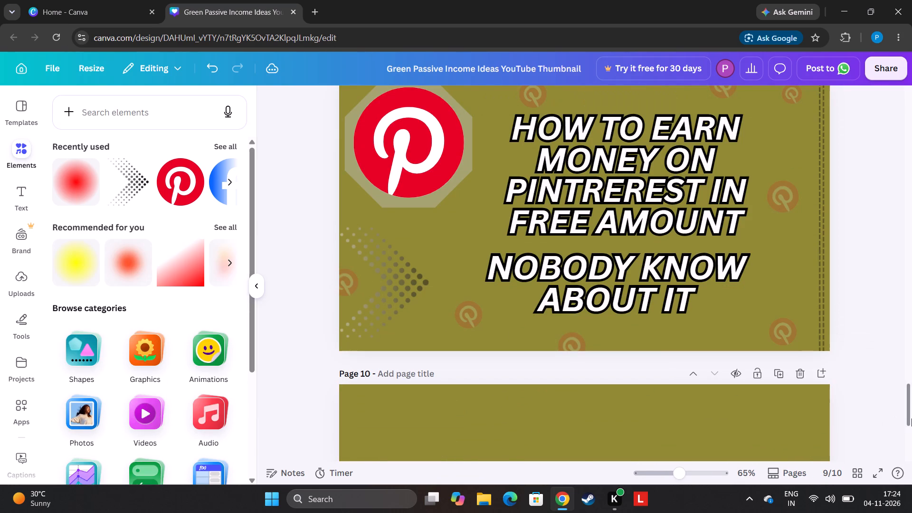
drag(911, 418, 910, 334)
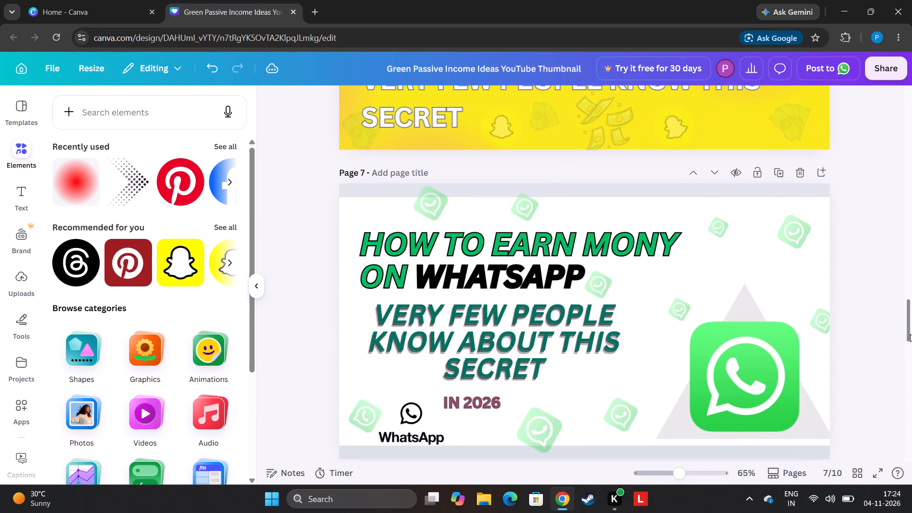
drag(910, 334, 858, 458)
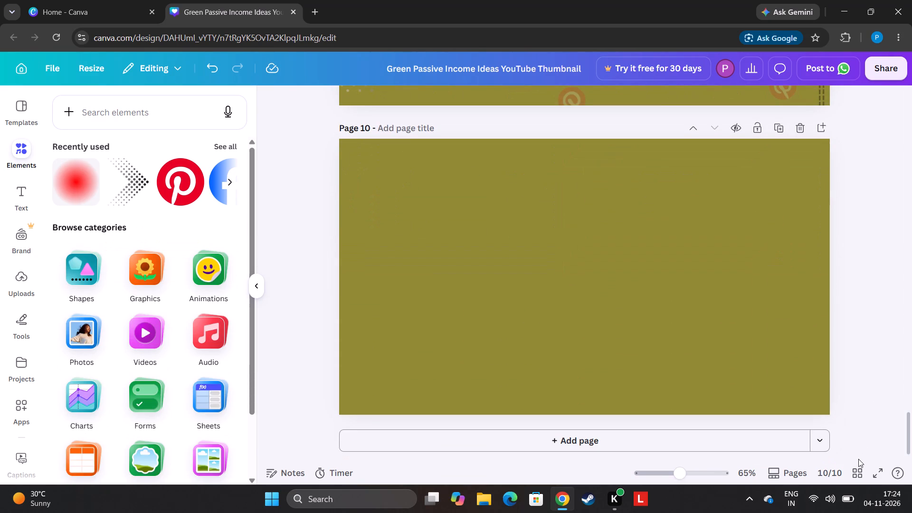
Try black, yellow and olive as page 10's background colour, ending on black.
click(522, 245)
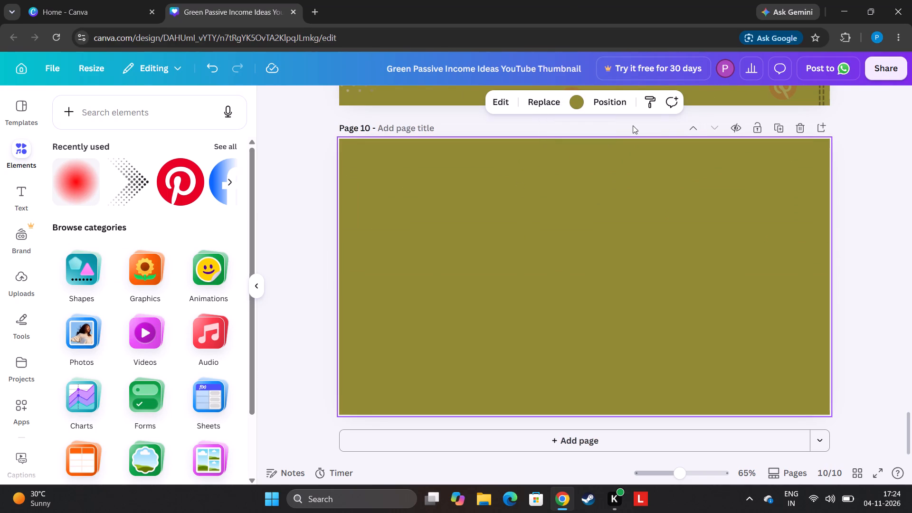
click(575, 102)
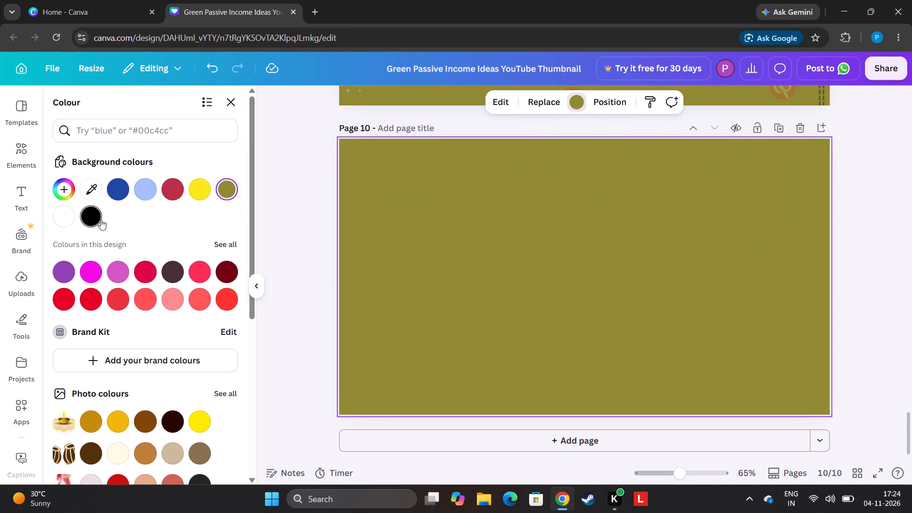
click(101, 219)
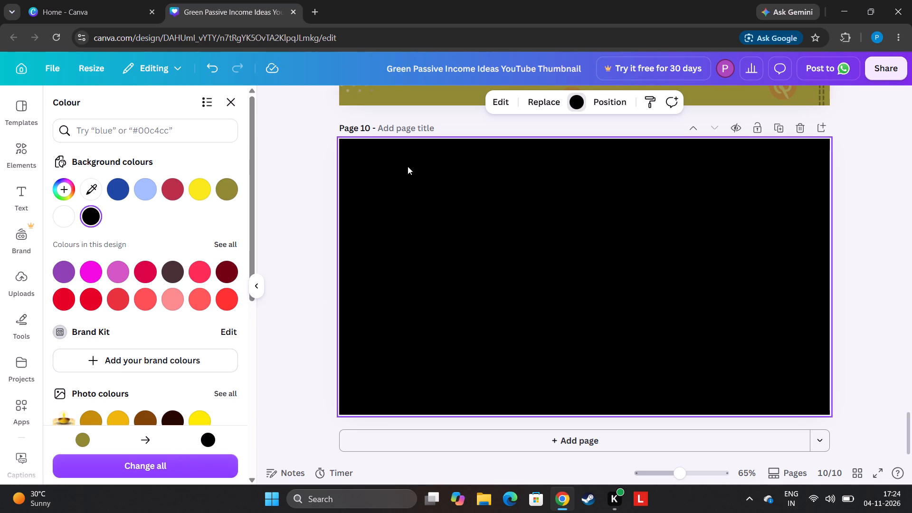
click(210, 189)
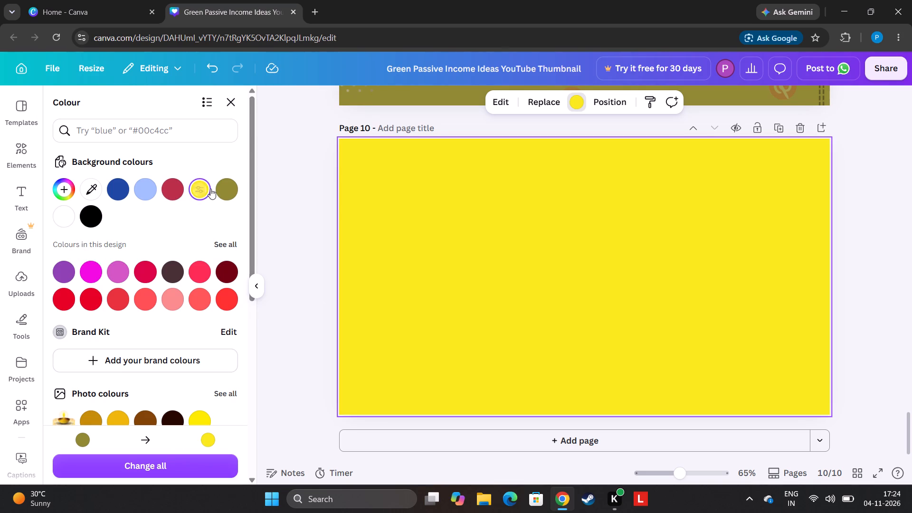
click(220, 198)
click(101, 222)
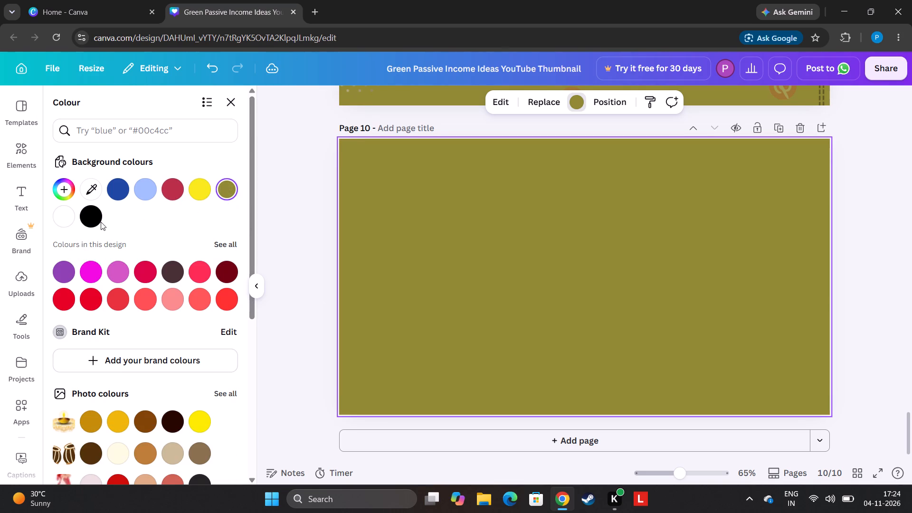
Set page 10's background colour to black.
click(100, 219)
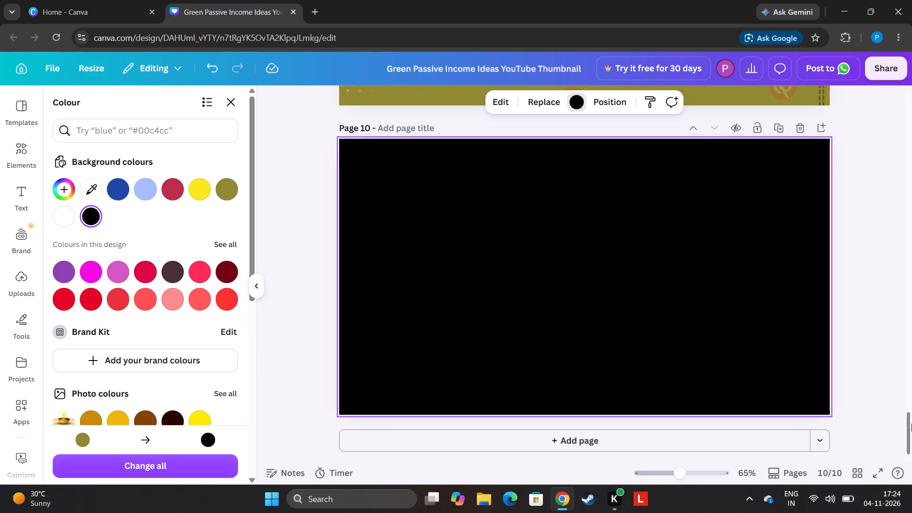
Look back over the earlier thumbnail pages, from WhatsApp and Snapchat to the Instagram design on page 5.
drag(908, 430, 905, 276)
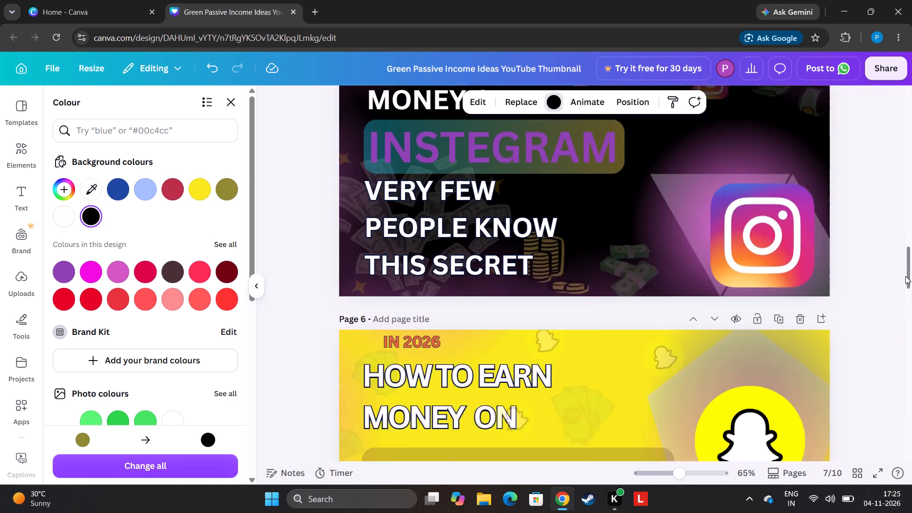
drag(905, 276, 889, 333)
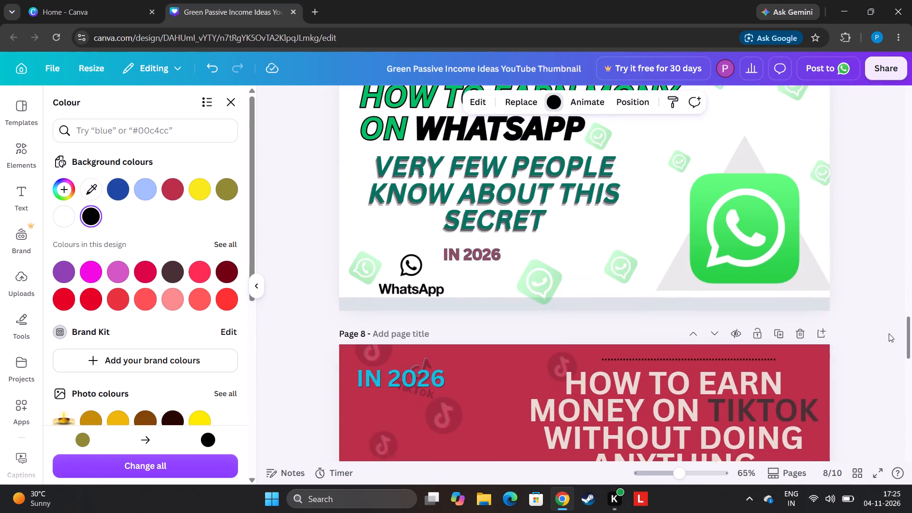
drag(889, 333, 891, 316)
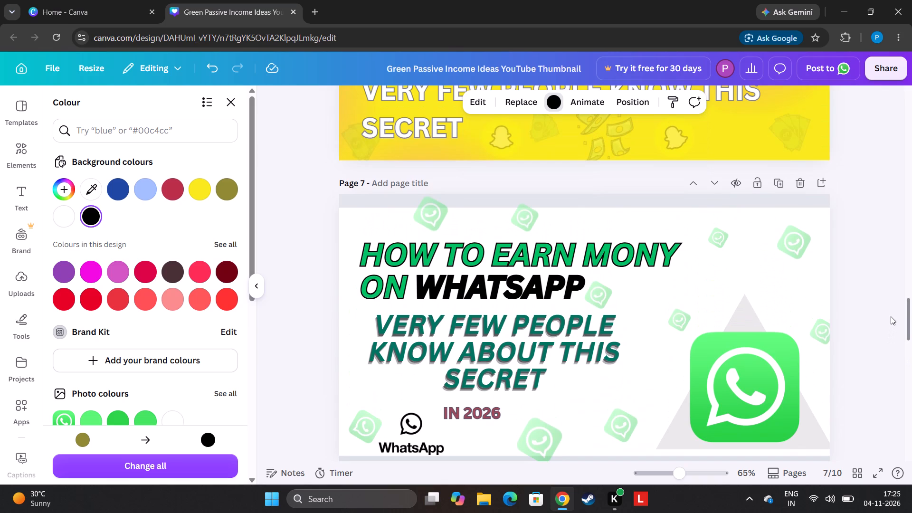
drag(891, 316, 890, 320)
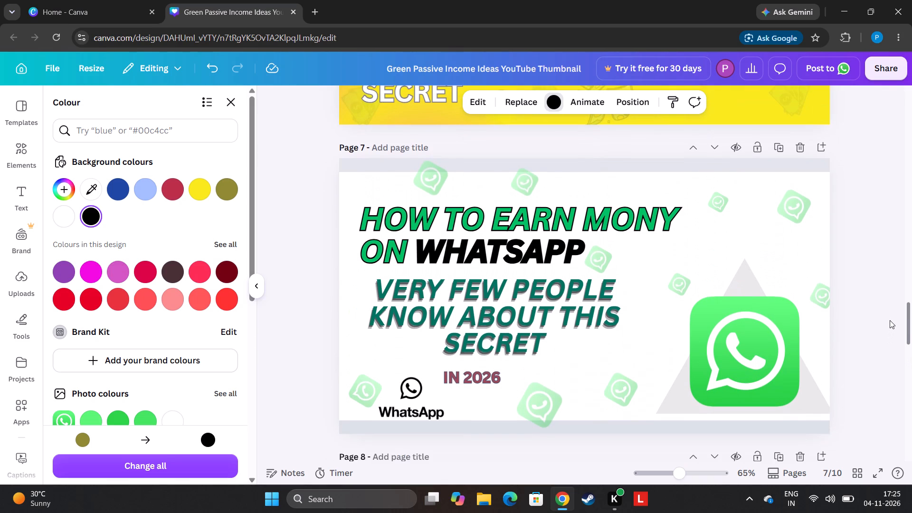
drag(890, 320, 890, 312)
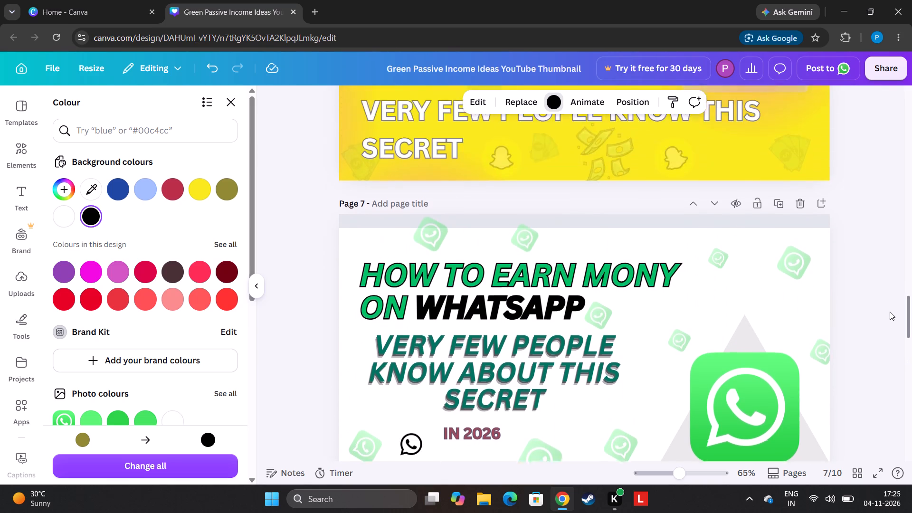
drag(890, 312, 897, 291)
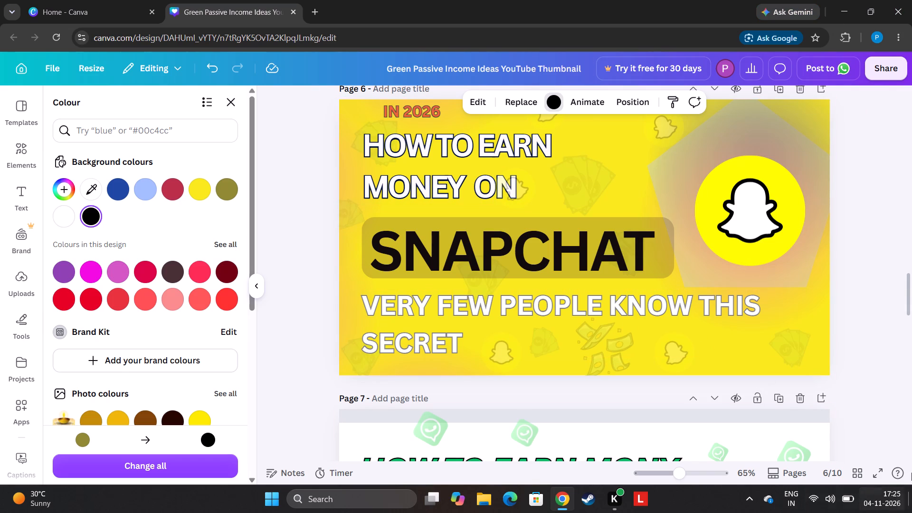
drag(908, 302, 911, 242)
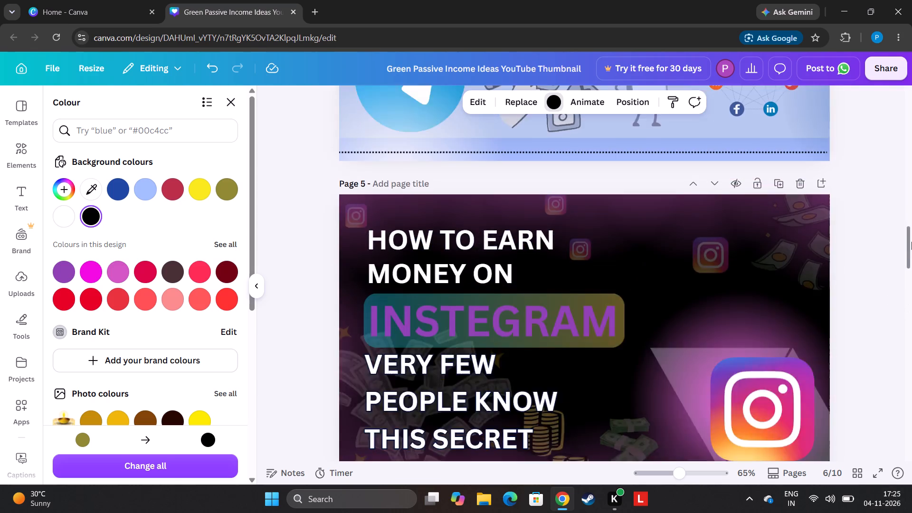
drag(911, 242, 907, 261)
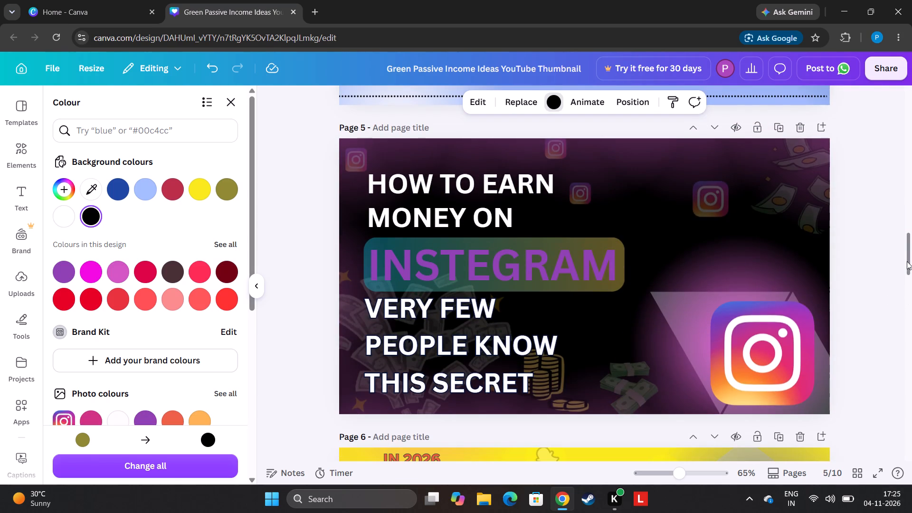
drag(907, 261, 907, 262)
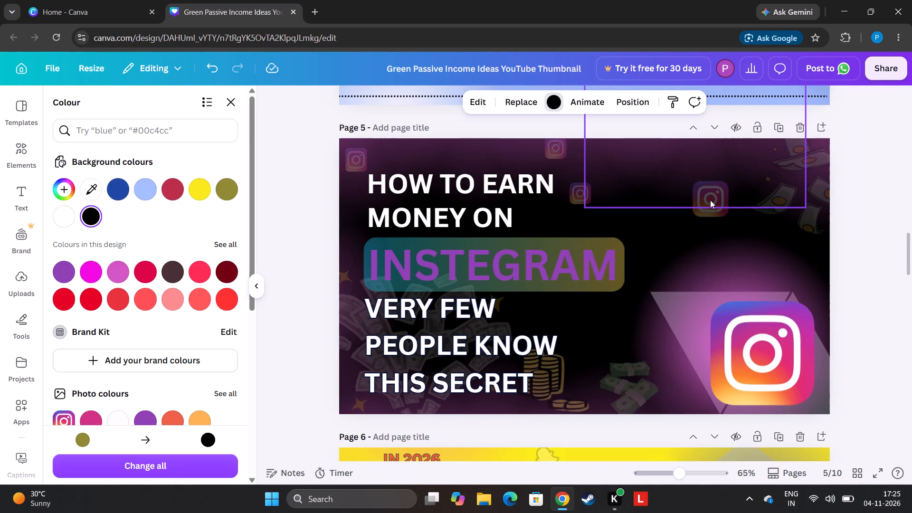
Tilt the faded Instagram icon beside the banknotes in page 5's upper-right area clockwise.
click(710, 211)
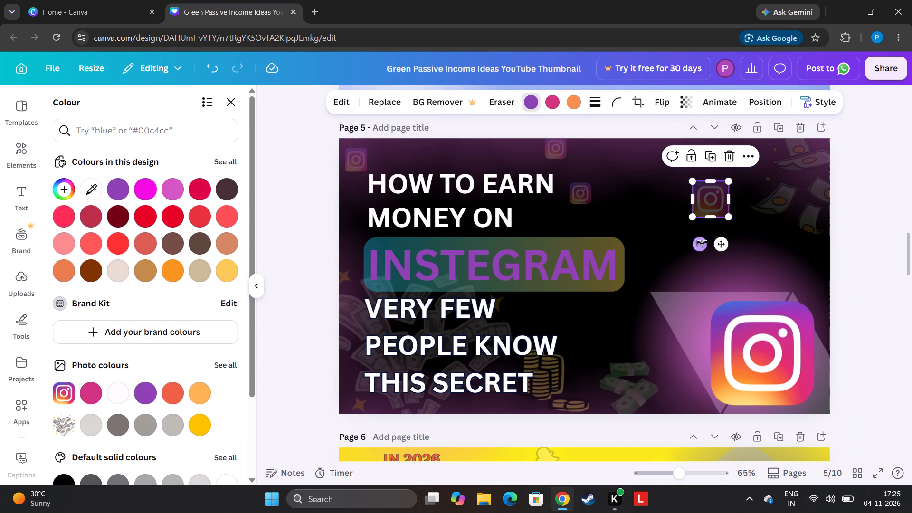
drag(698, 247, 689, 225)
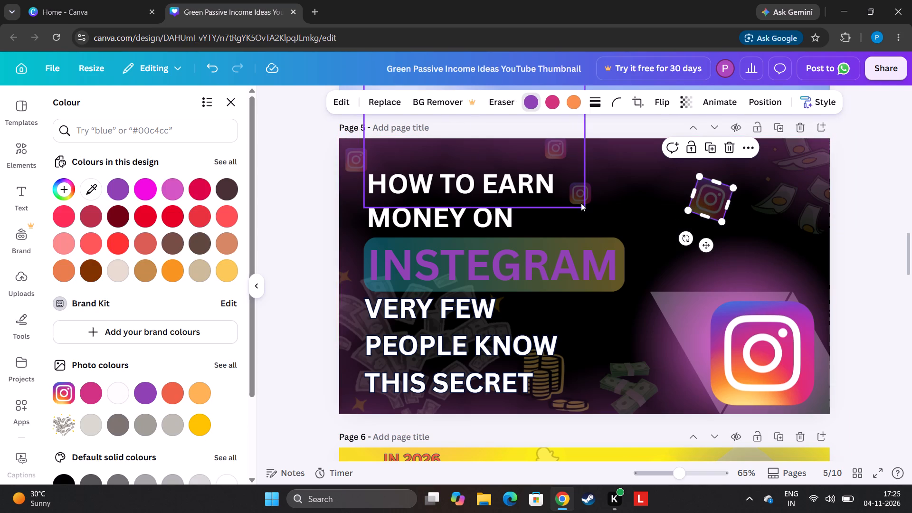
click(580, 201)
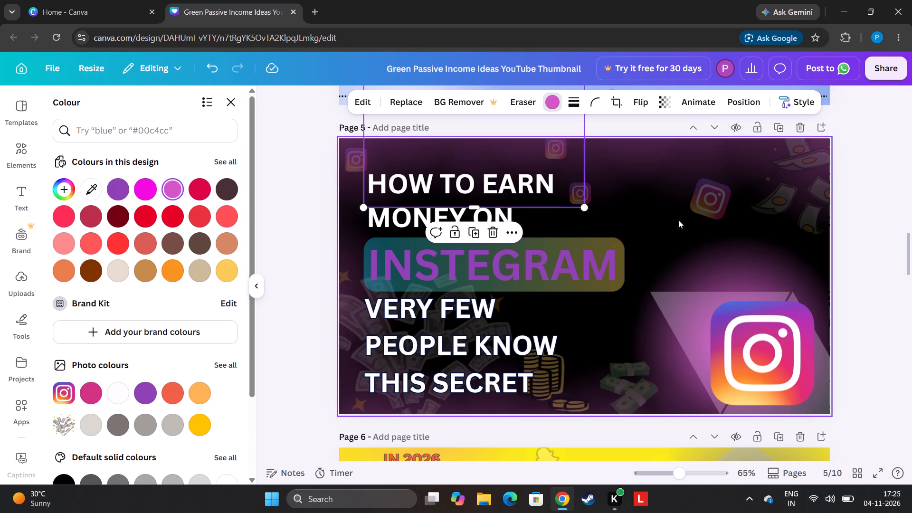
Duplicate the tilted Instagram icon, place the copy between the VERY FEW text and the large logo, and shrink it slightly.
click(707, 208)
click(710, 144)
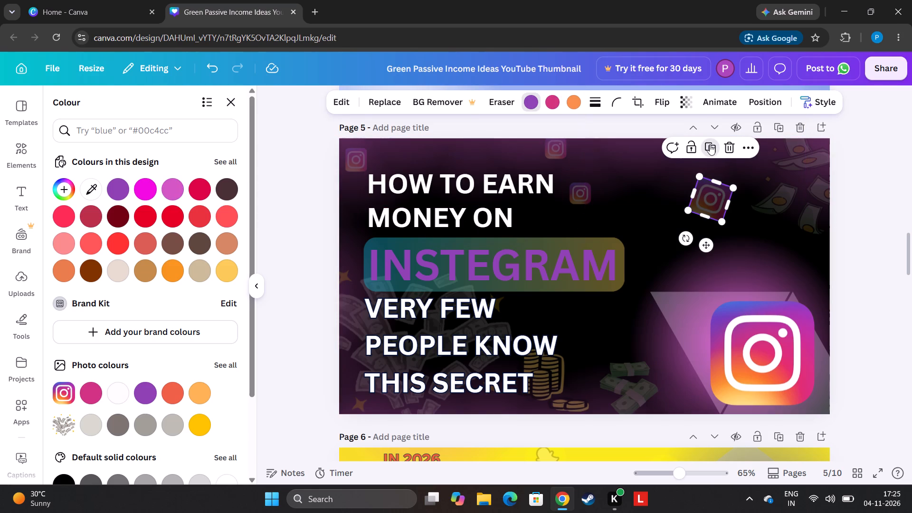
drag(722, 212, 594, 348)
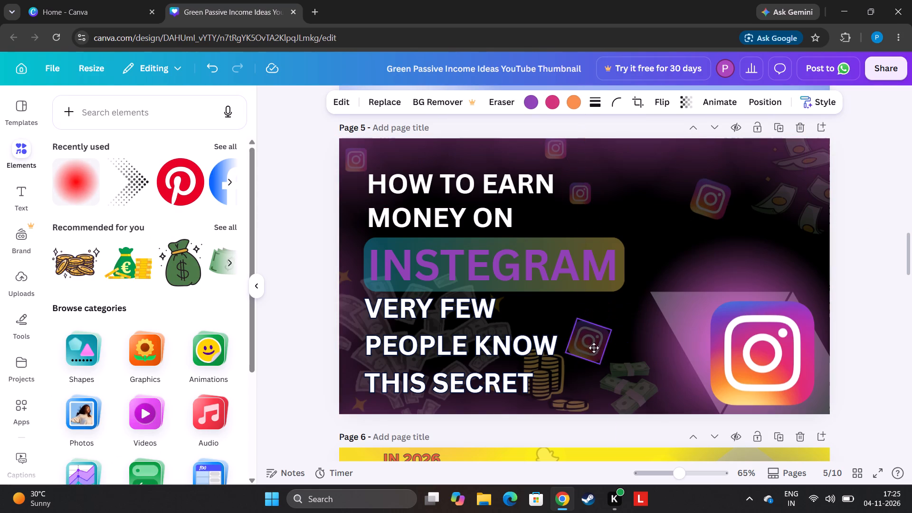
drag(594, 348, 603, 325)
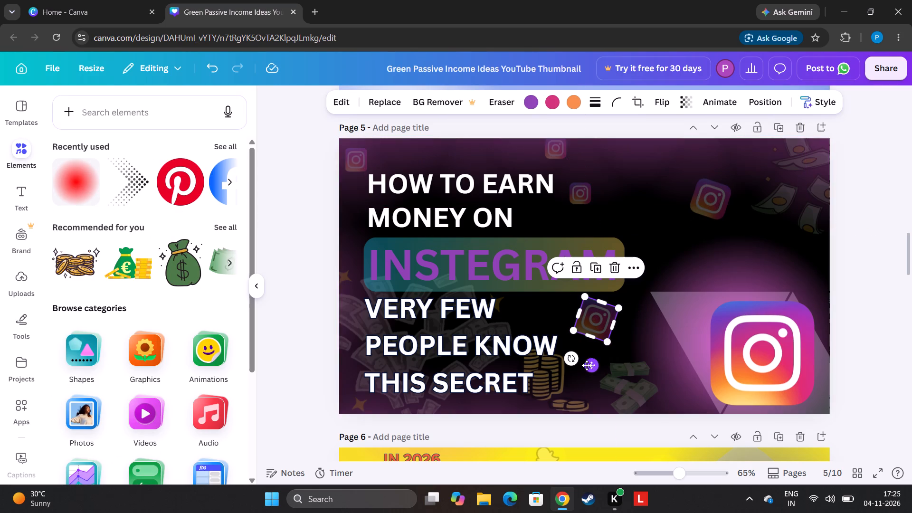
drag(605, 339, 602, 320)
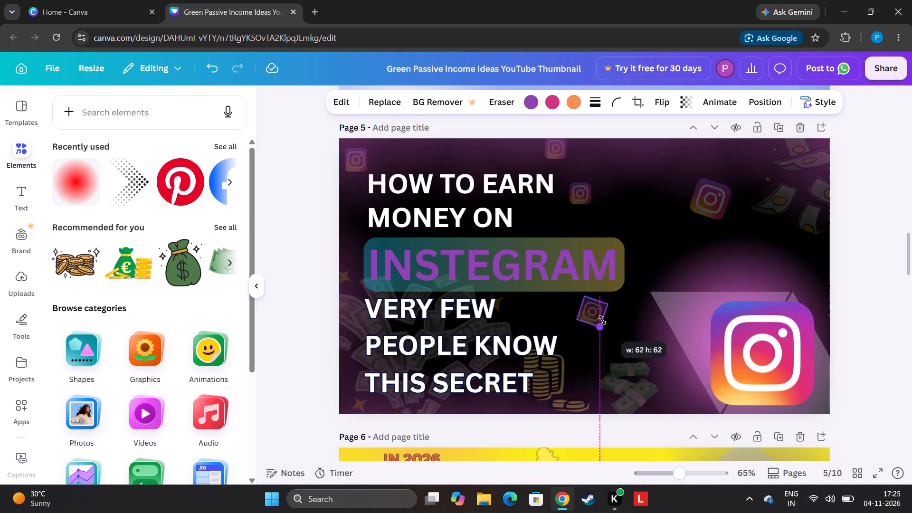
drag(602, 320, 601, 327)
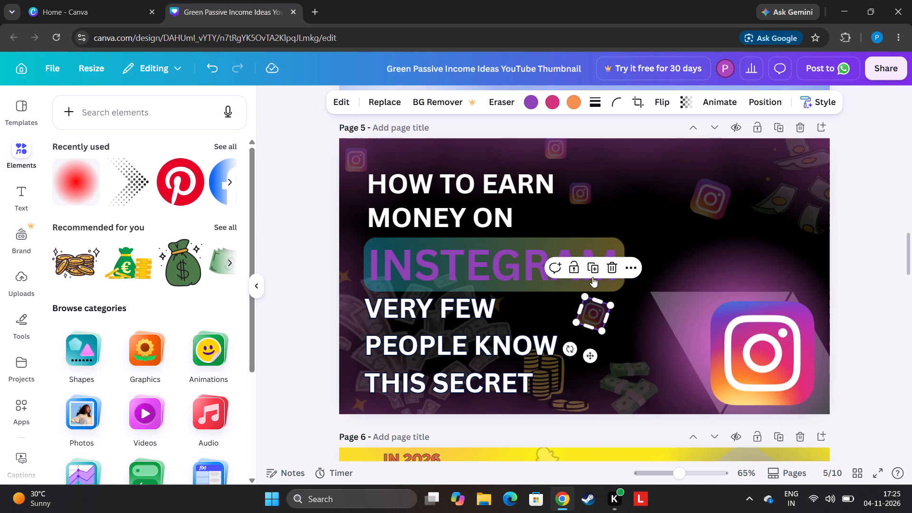
Duplicate the smaller tilted icon, try it around the page, and place it shrunken near the top edge, beyond HOW TO EARN.
click(592, 267)
drag(602, 316, 650, 410)
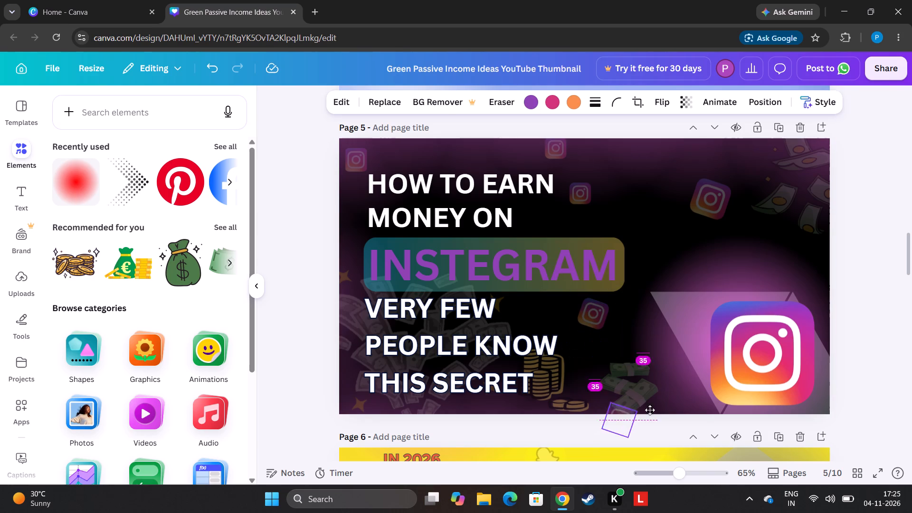
drag(650, 410, 572, 240)
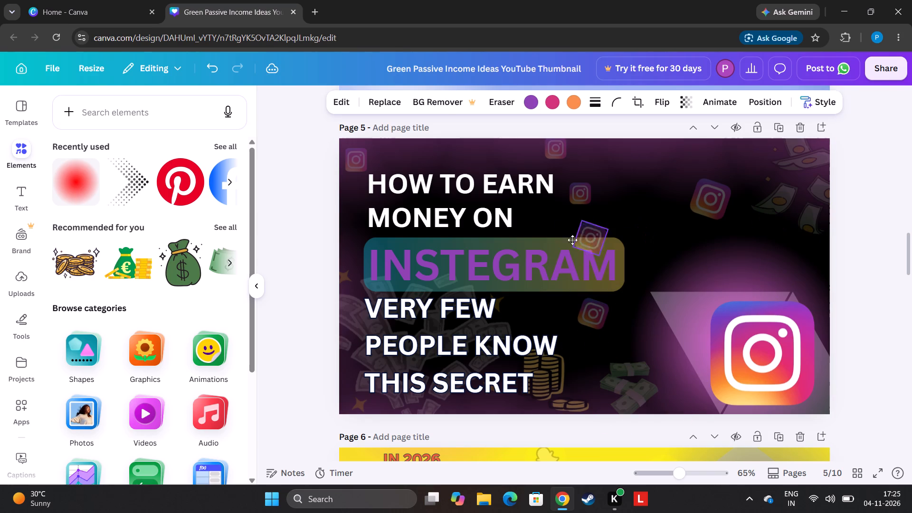
drag(572, 240, 351, 228)
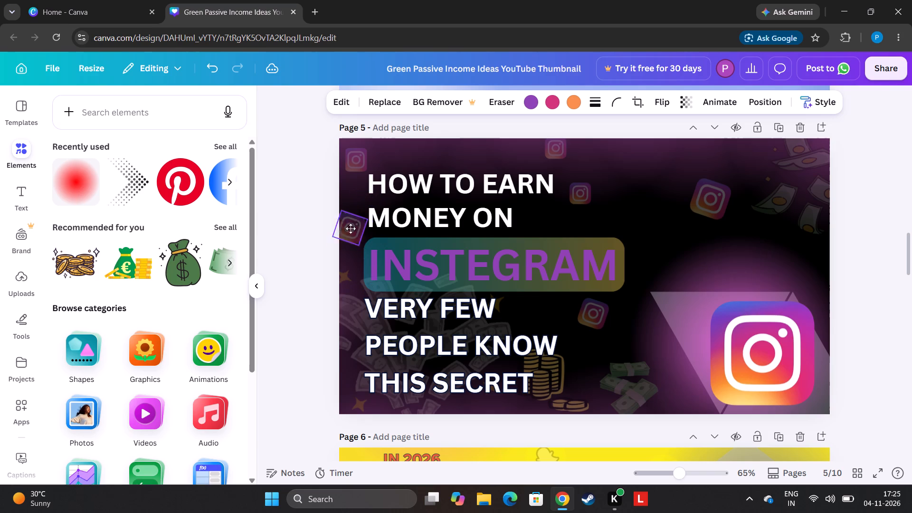
drag(351, 228, 372, 385)
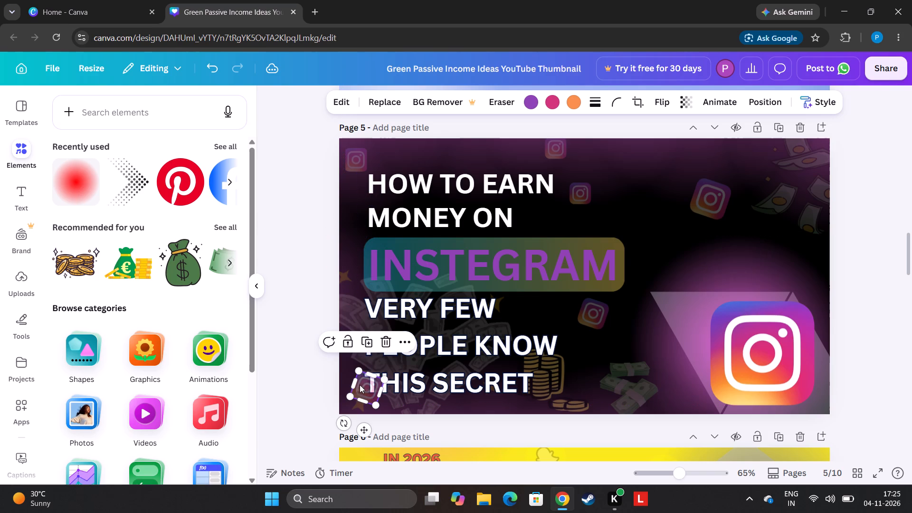
drag(369, 395, 349, 276)
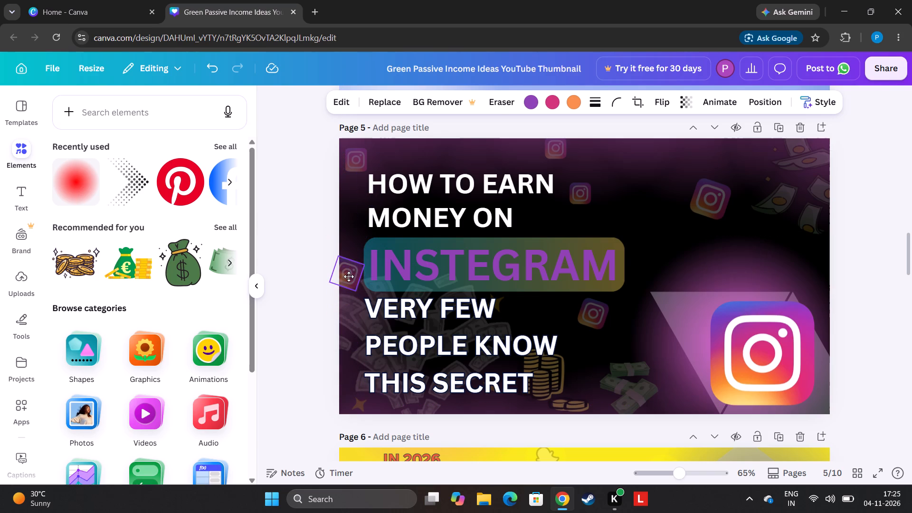
drag(349, 276, 668, 402)
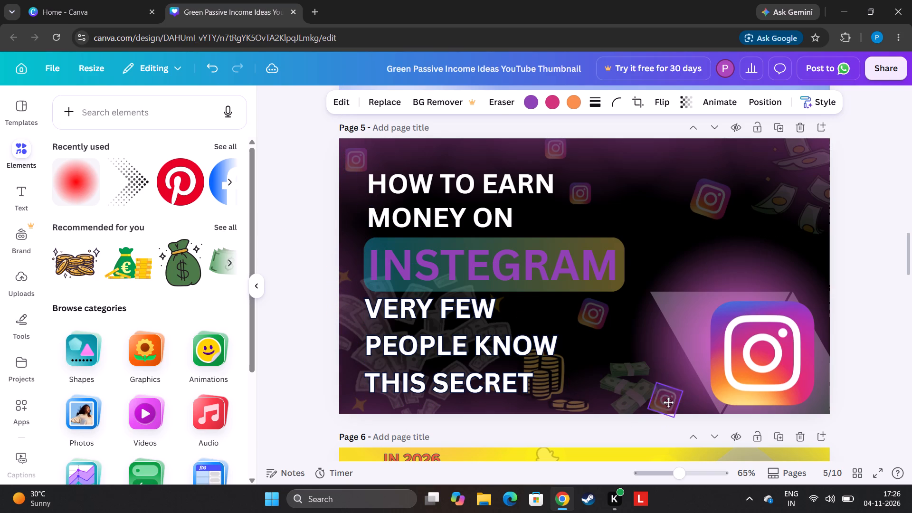
drag(668, 402, 809, 247)
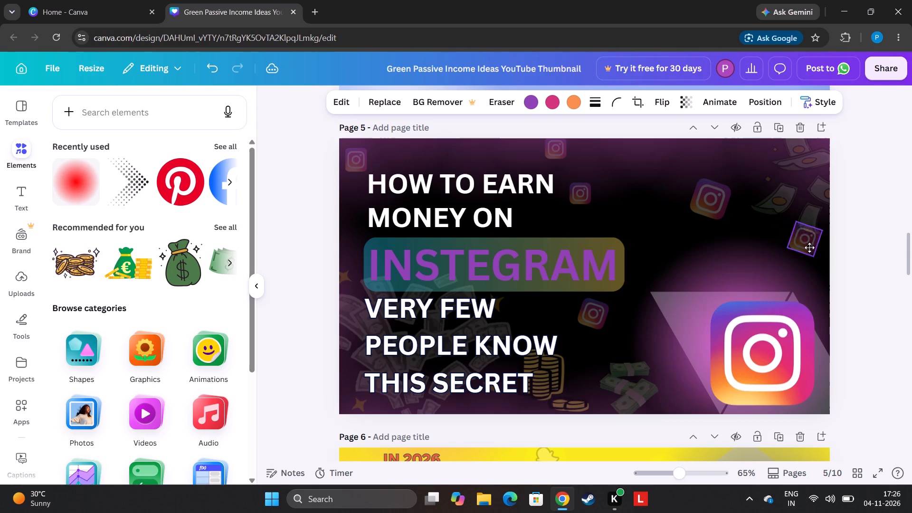
drag(809, 247, 829, 261)
drag(821, 258, 837, 253)
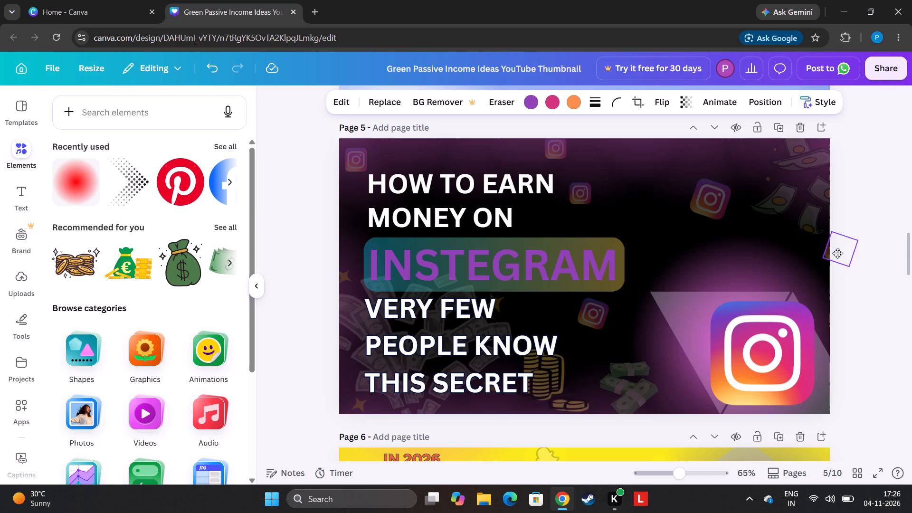
drag(837, 253, 646, 154)
drag(666, 144, 654, 144)
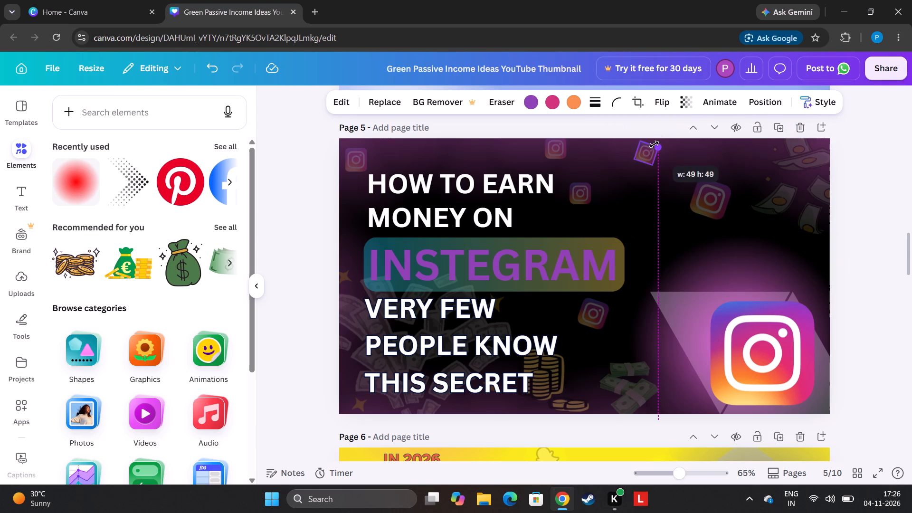
drag(654, 144, 654, 150)
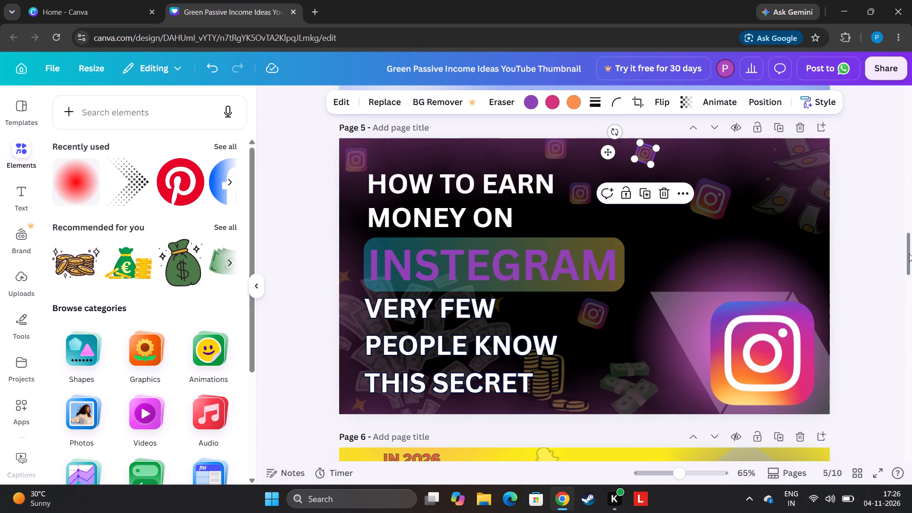
Duplicate the larger tilted Instagram icon, shrink the copy, and place it between the INSTEGRAM heading and the large logo's upper left.
click(713, 210)
click(710, 147)
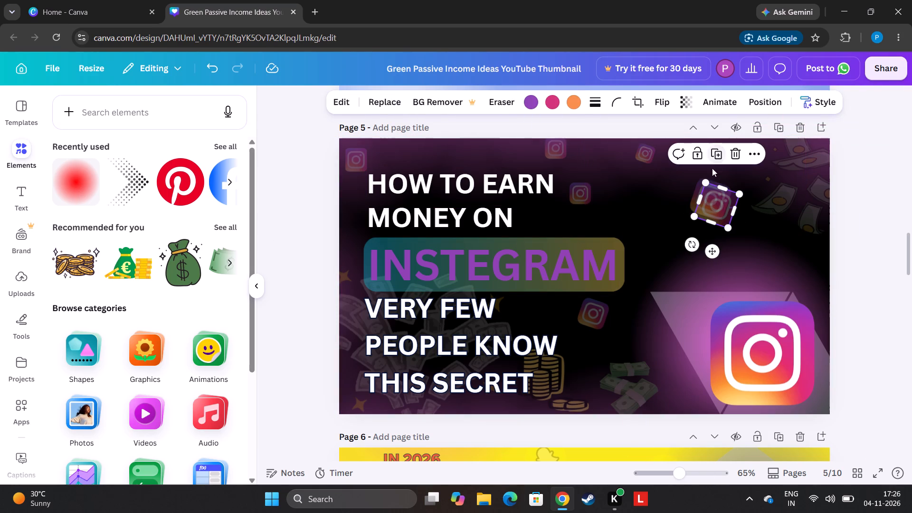
drag(720, 212, 707, 284)
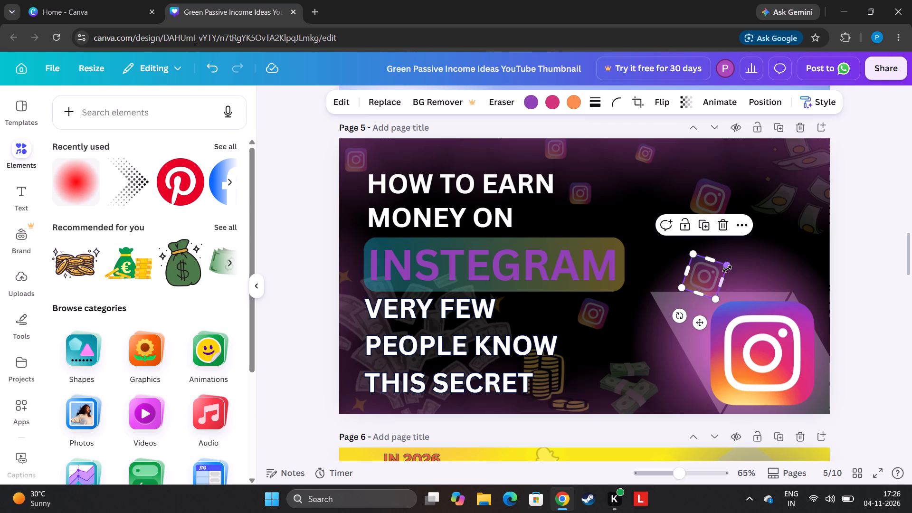
drag(727, 266, 706, 271)
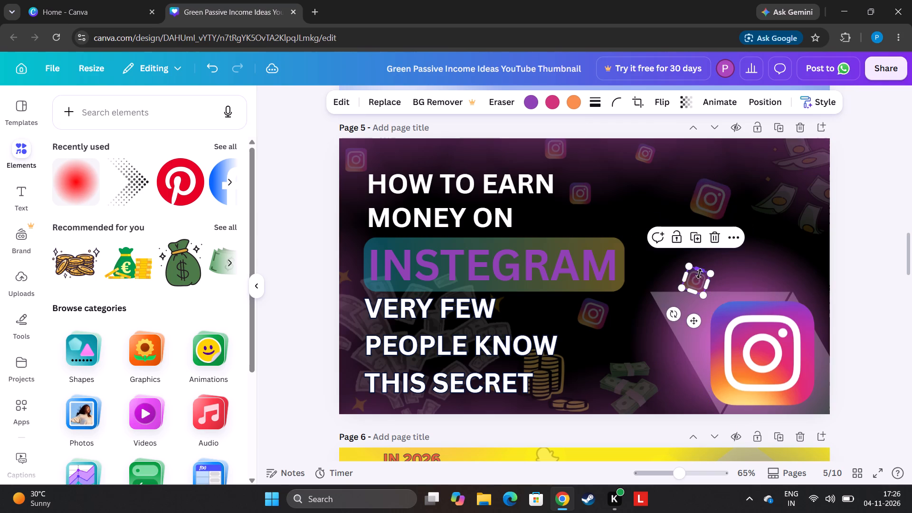
drag(693, 281, 750, 273)
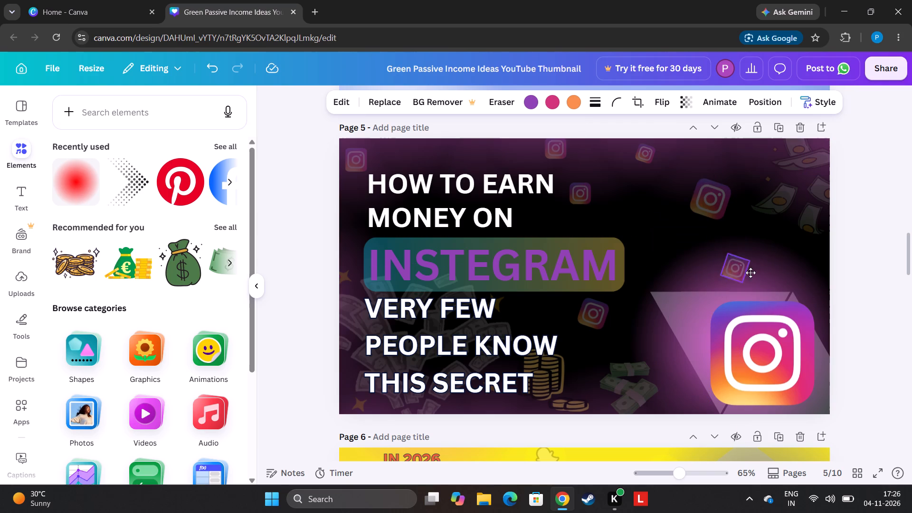
drag(750, 273, 668, 262)
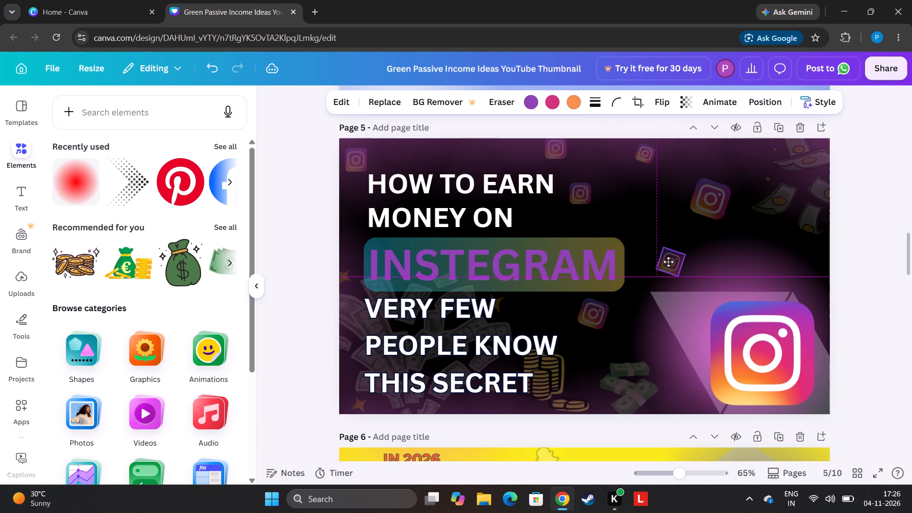
drag(668, 262, 673, 264)
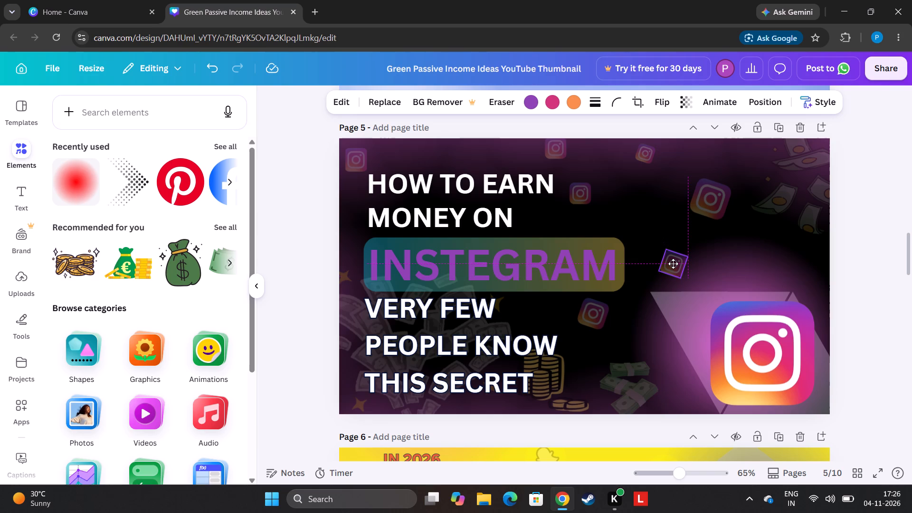
drag(673, 264, 674, 264)
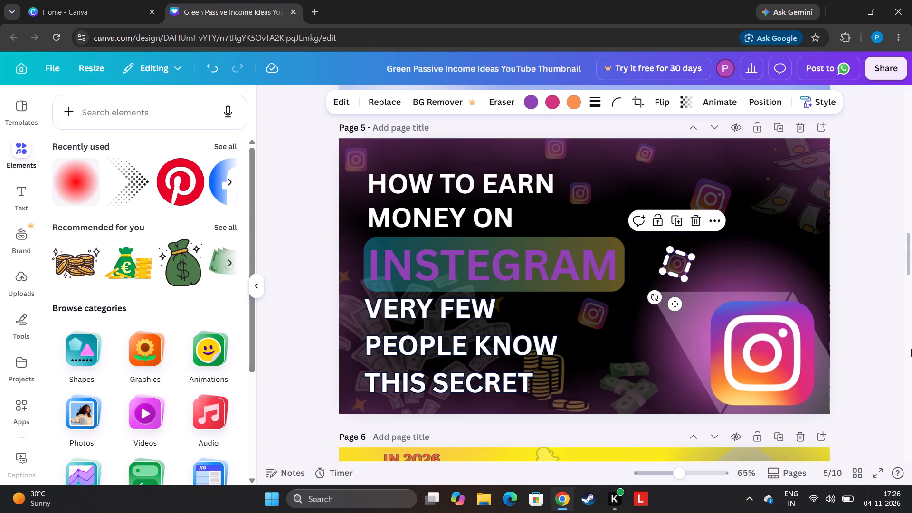
Nudge the large YouTube logo on page 3 slightly up and to the left.
drag(907, 238, 909, 261)
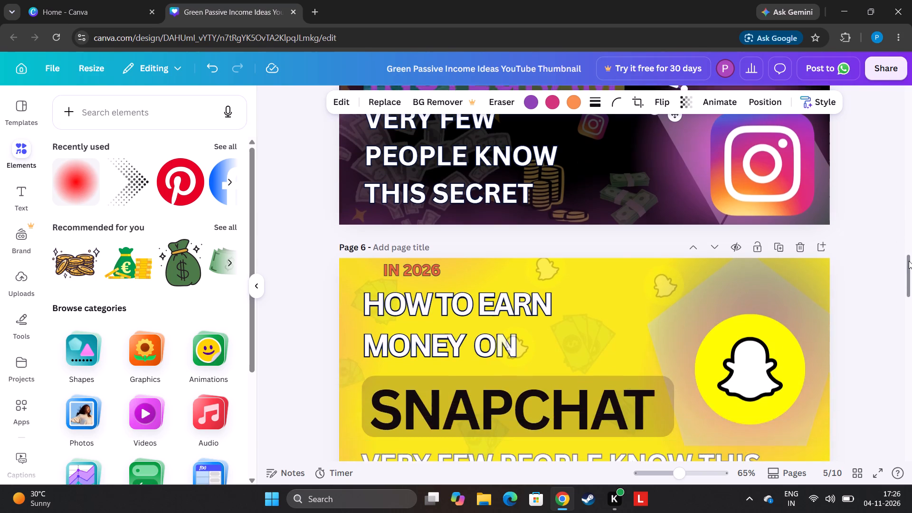
drag(909, 261, 910, 170)
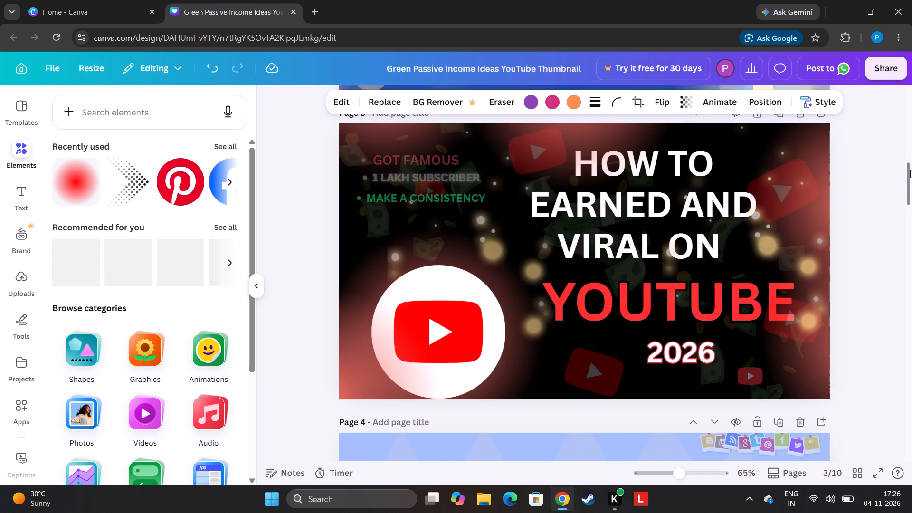
drag(910, 170, 910, 171)
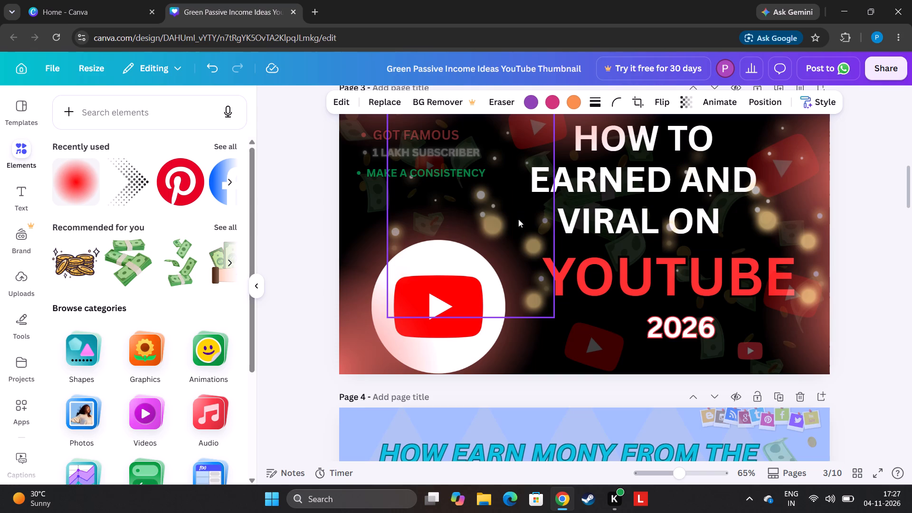
click(469, 332)
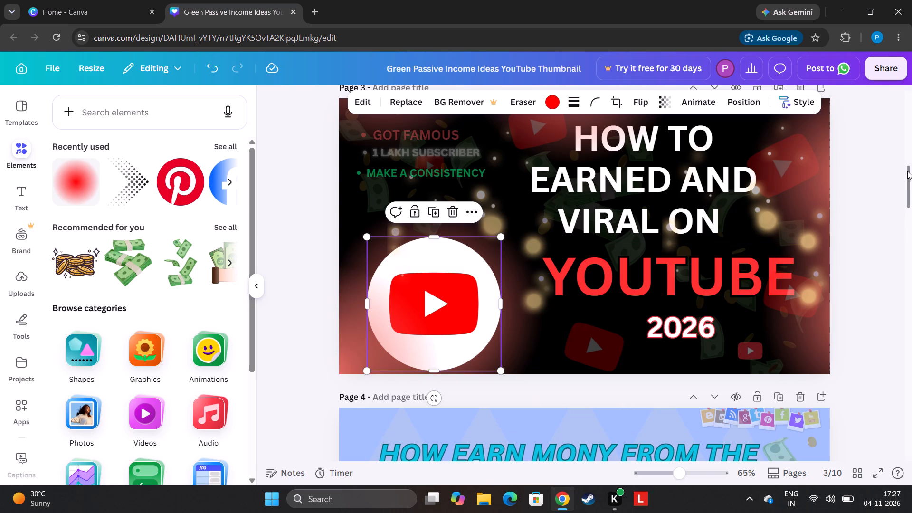
Review the finished thumbnails on pages 1 to 8, comparing their layouts, backgrounds and icon placement.
drag(909, 195, 911, 173)
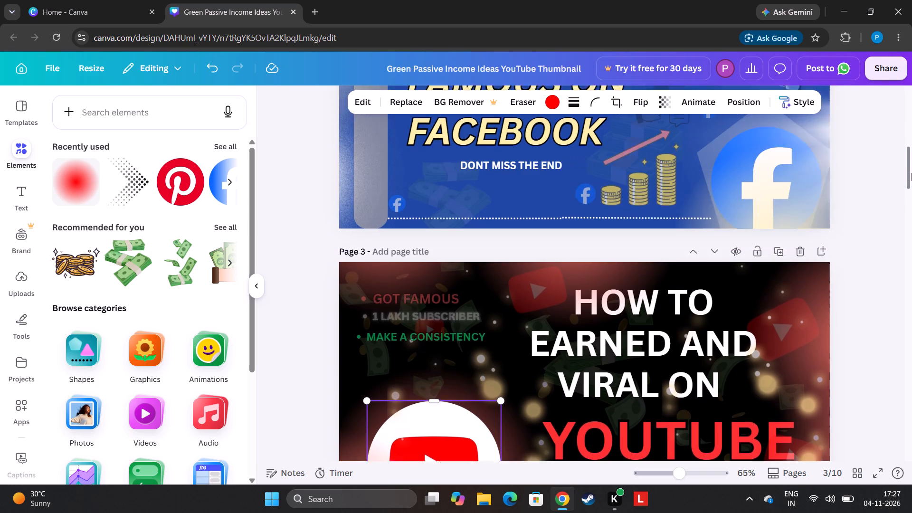
drag(911, 173, 911, 119)
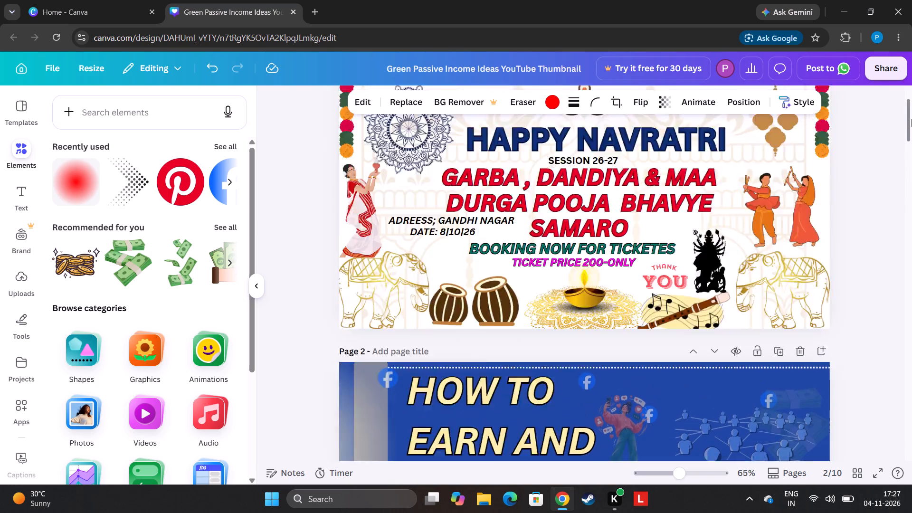
drag(911, 119, 910, 171)
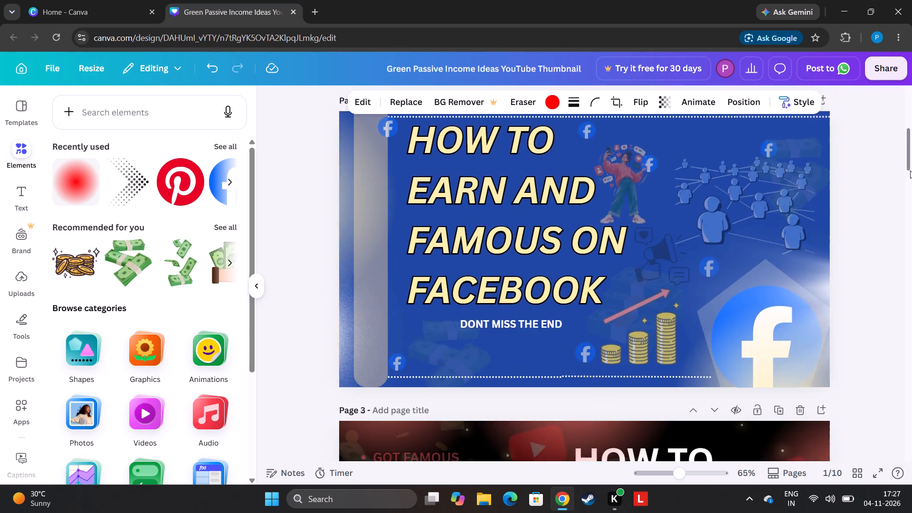
drag(910, 171, 911, 158)
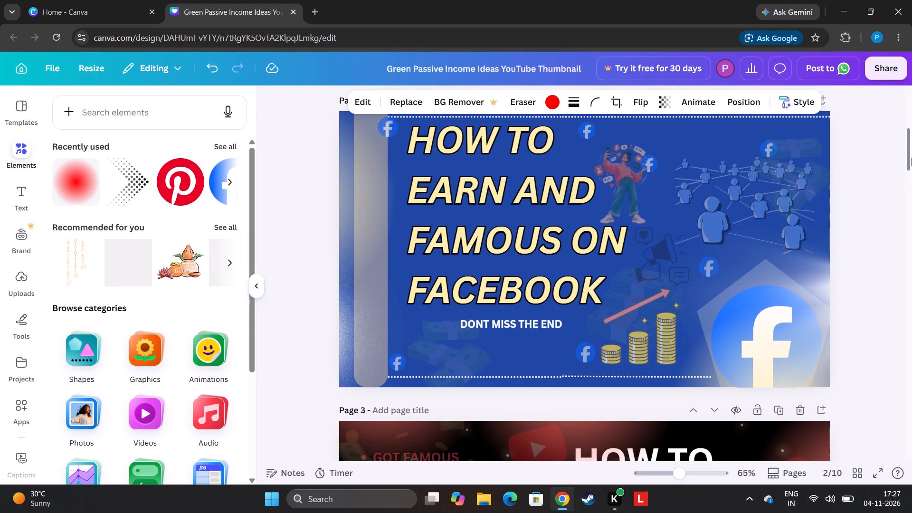
drag(911, 158, 904, 154)
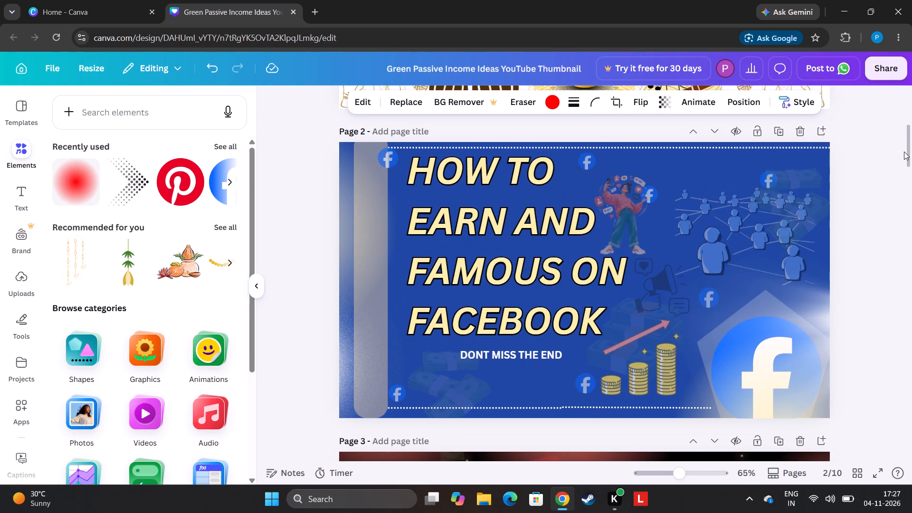
drag(907, 156, 905, 181)
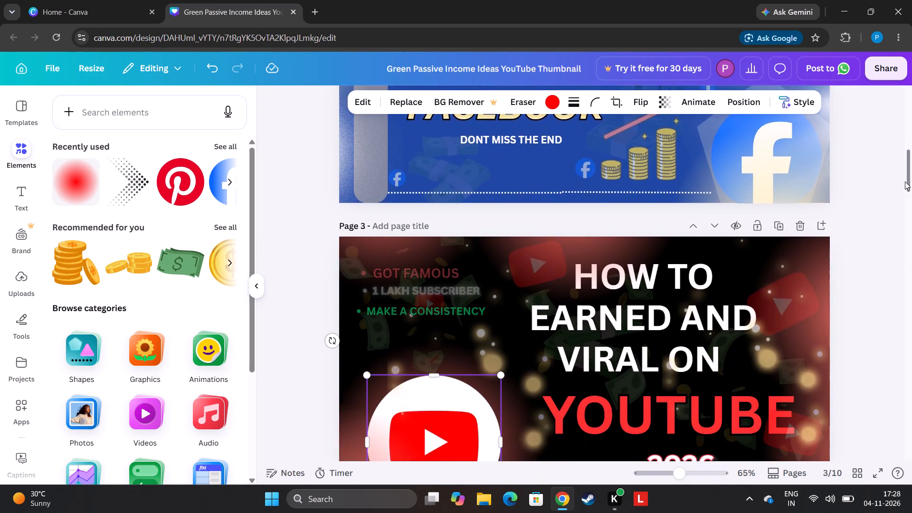
drag(905, 181, 901, 193)
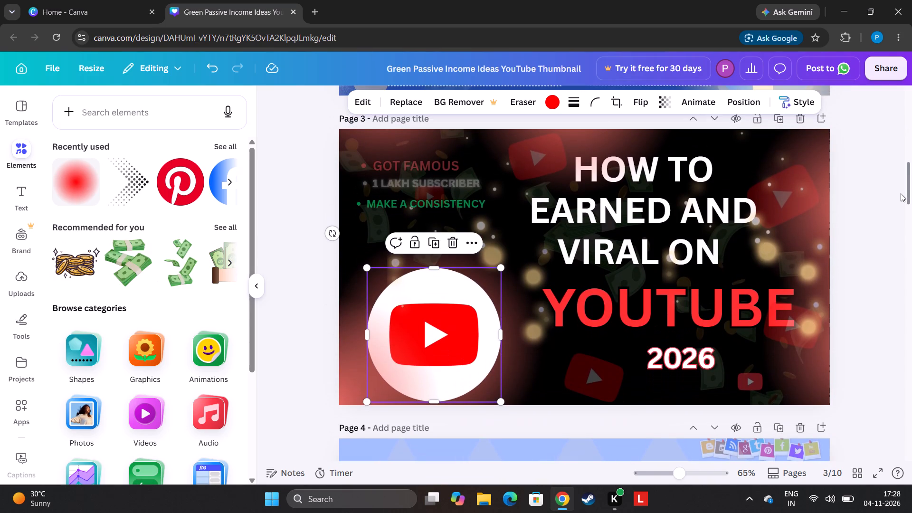
drag(901, 193, 901, 192)
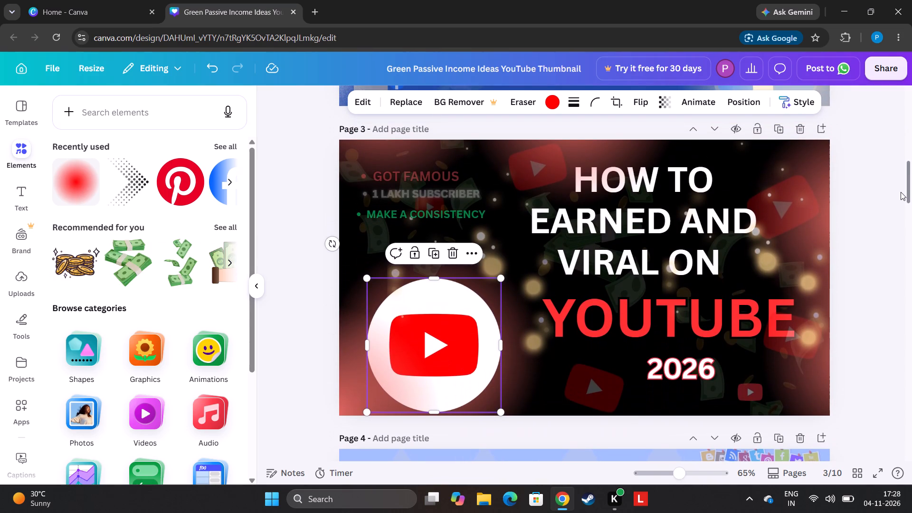
drag(901, 192, 901, 229)
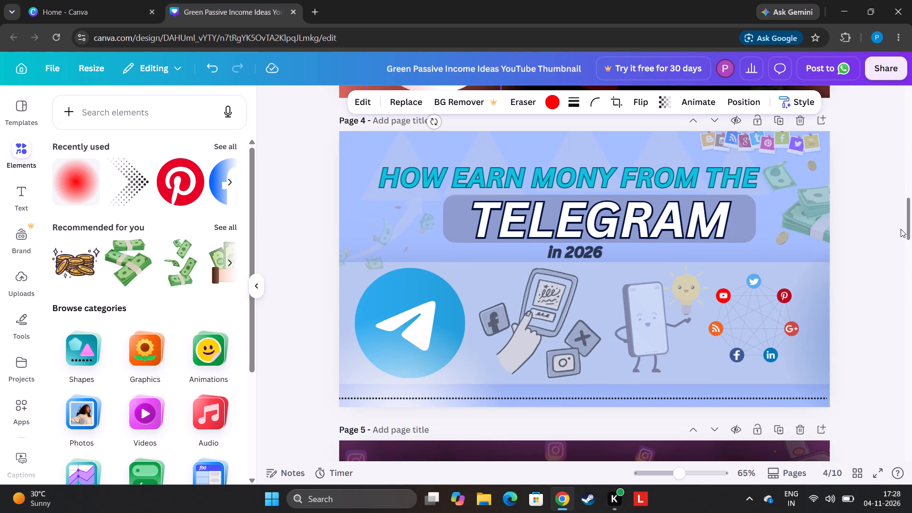
drag(901, 229, 889, 268)
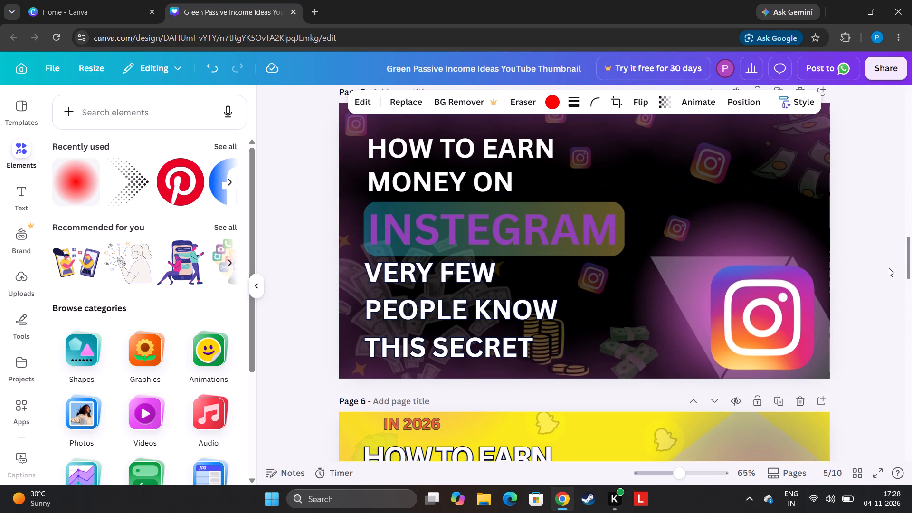
drag(889, 268, 880, 296)
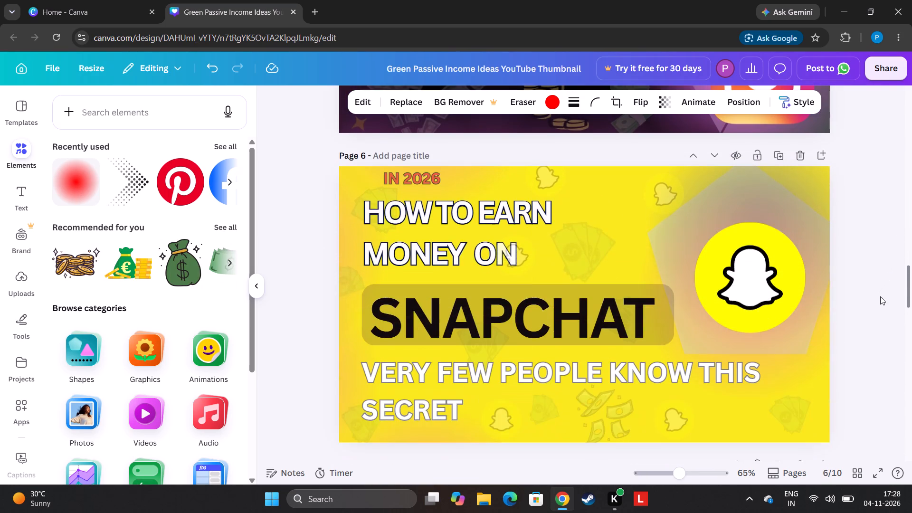
drag(880, 296, 878, 262)
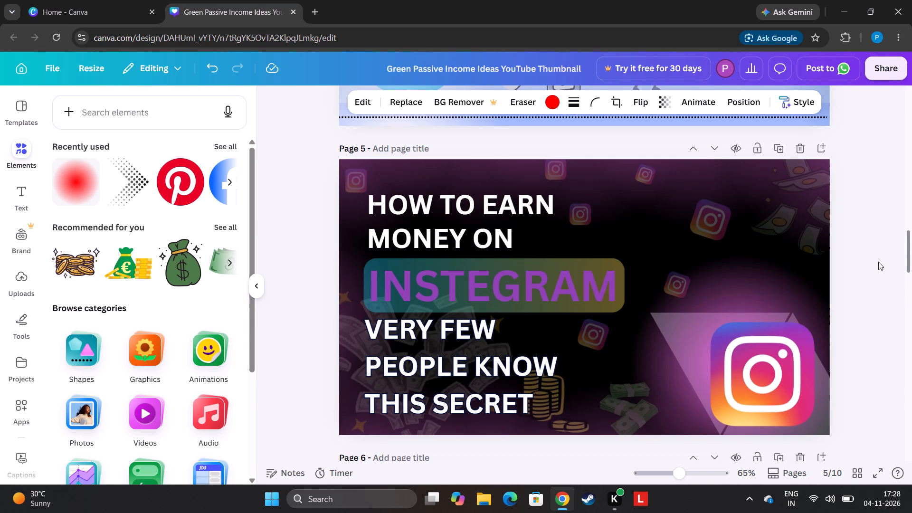
drag(878, 262, 875, 269)
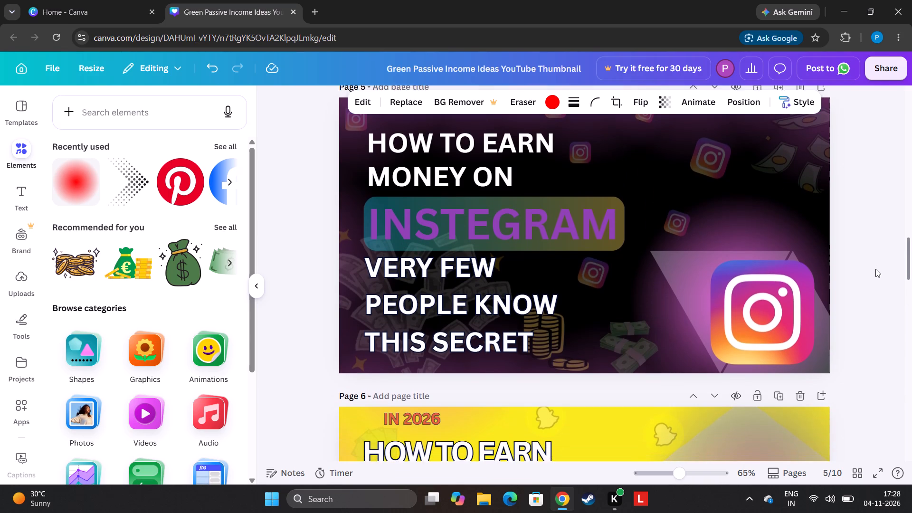
drag(875, 269, 858, 307)
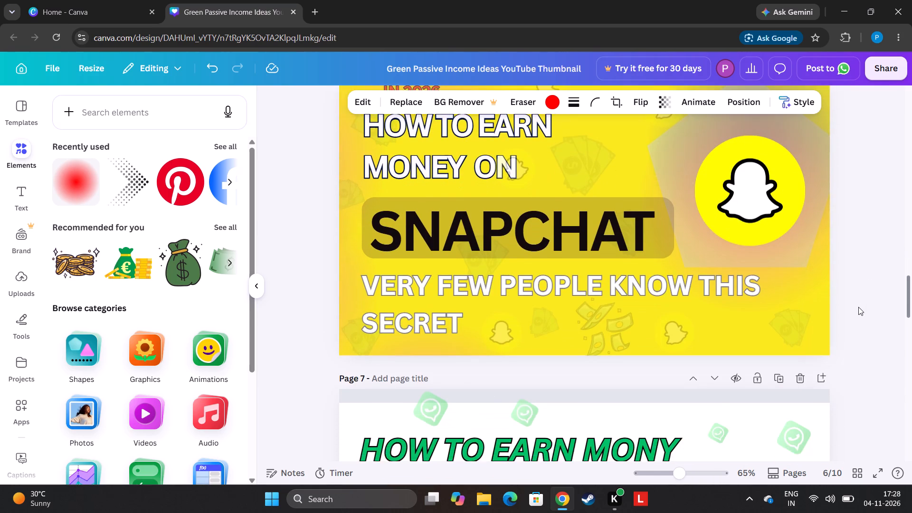
drag(858, 307, 837, 291)
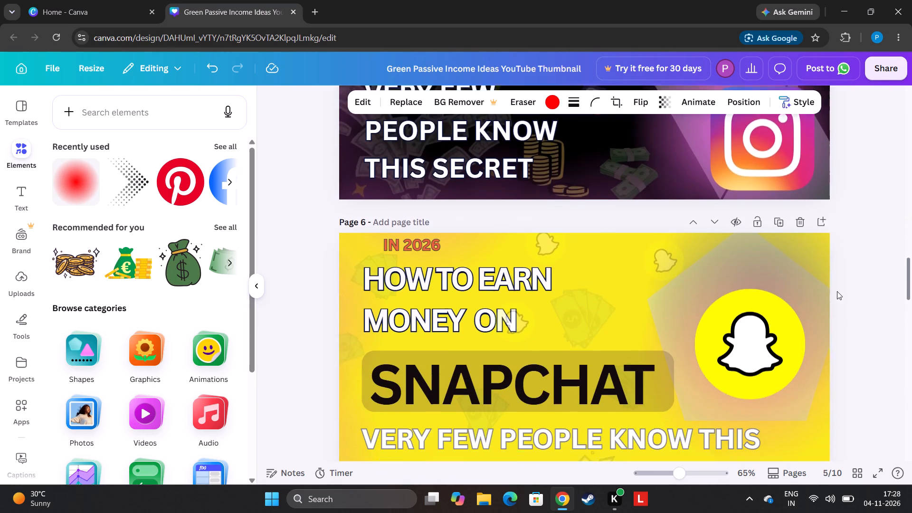
drag(837, 291, 817, 350)
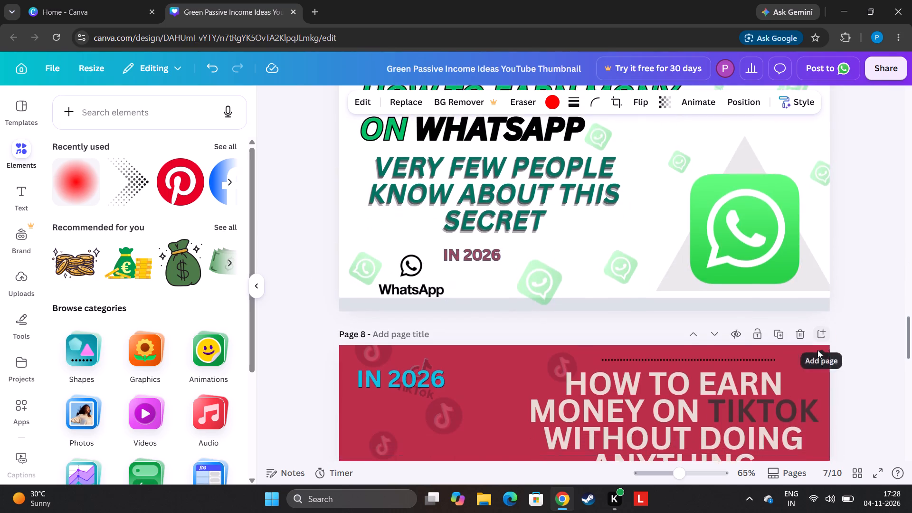
drag(817, 350, 807, 362)
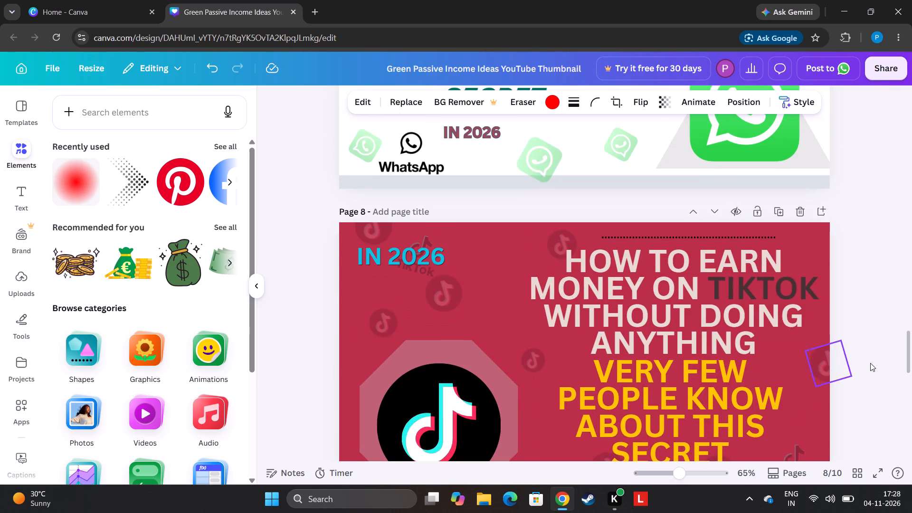
drag(911, 355, 911, 325)
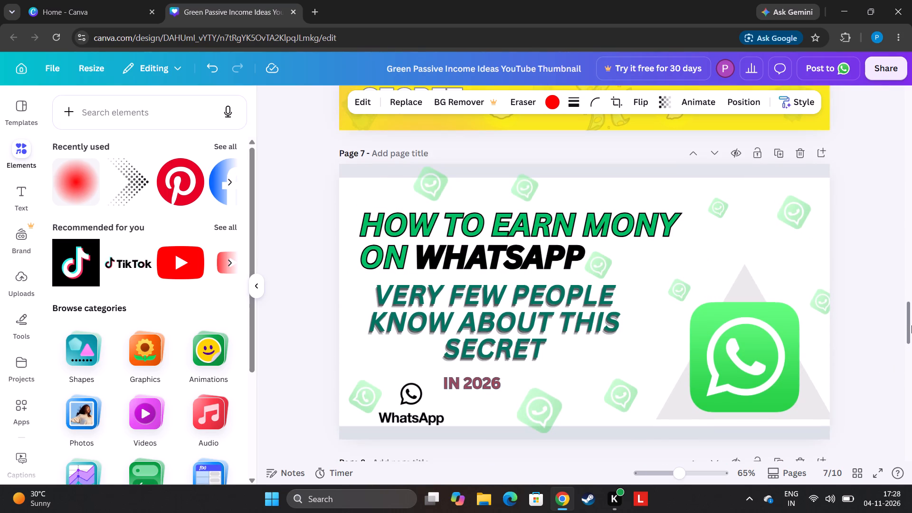
Try pink, light purple and several gradient backgrounds on page 10, ending with the red-to-orange default gradient.
drag(911, 325, 889, 443)
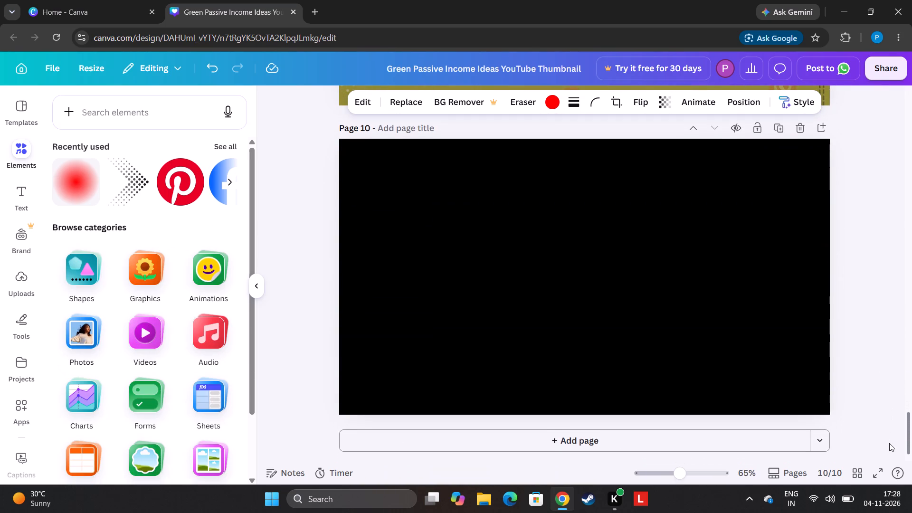
drag(889, 443, 889, 443)
click(722, 265)
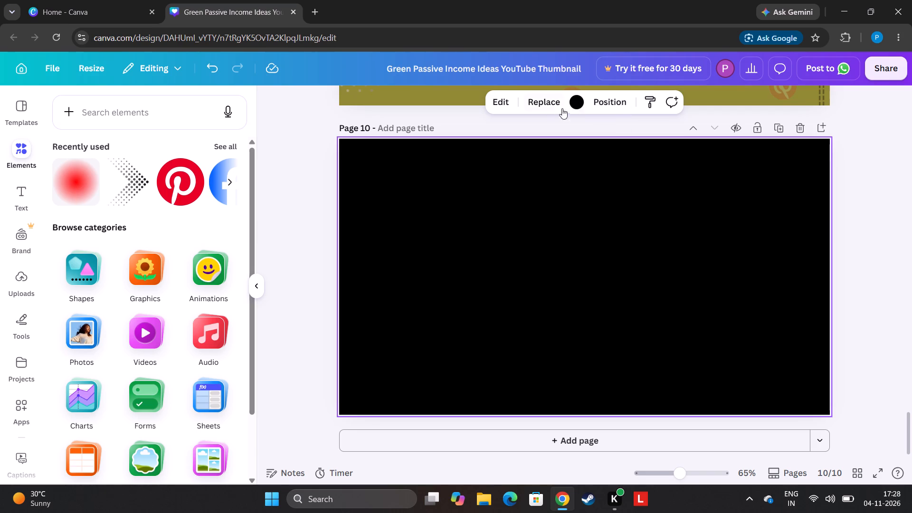
click(581, 101)
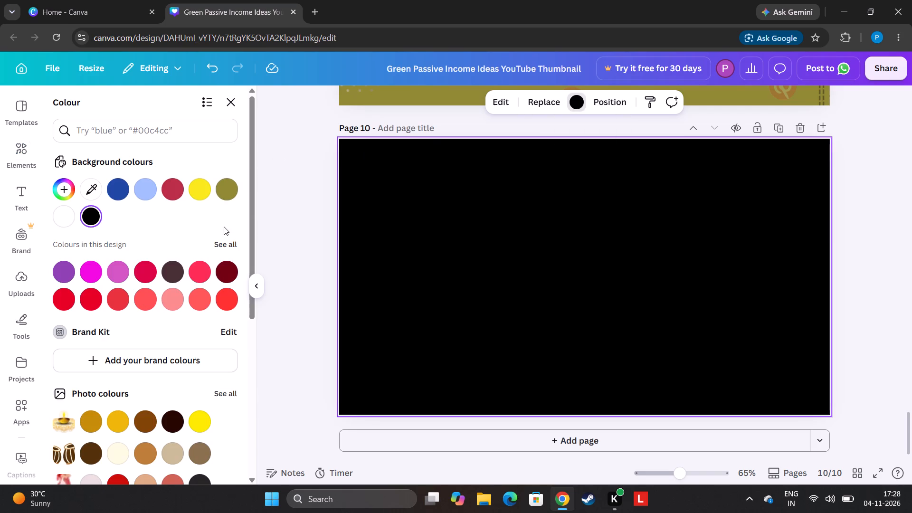
click(93, 276)
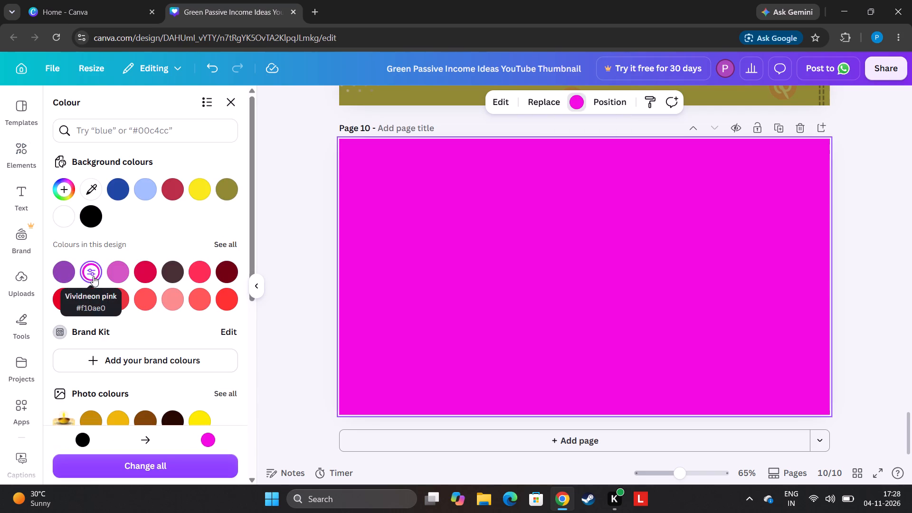
drag(253, 244, 253, 245)
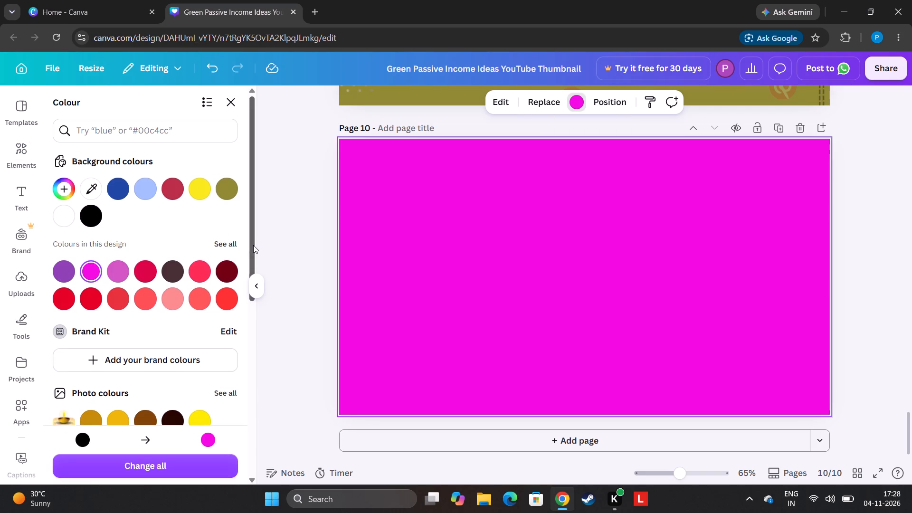
drag(253, 245, 252, 418)
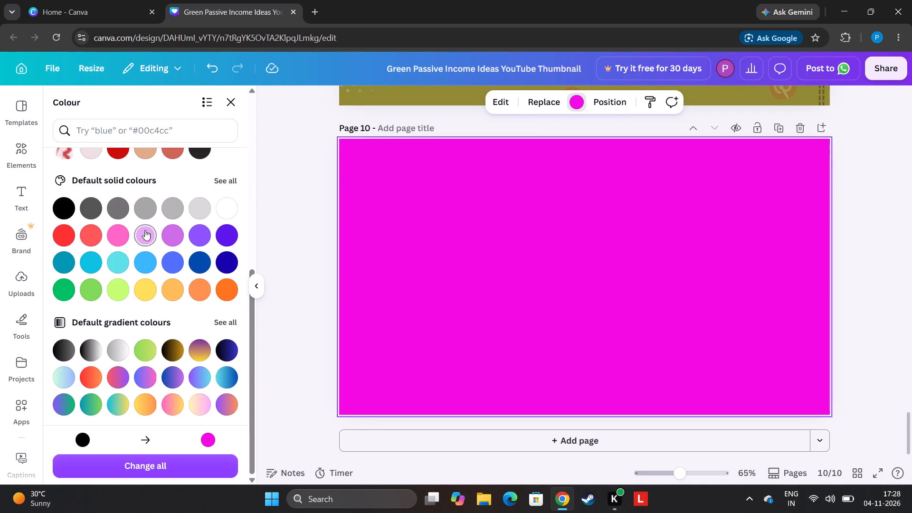
click(145, 230)
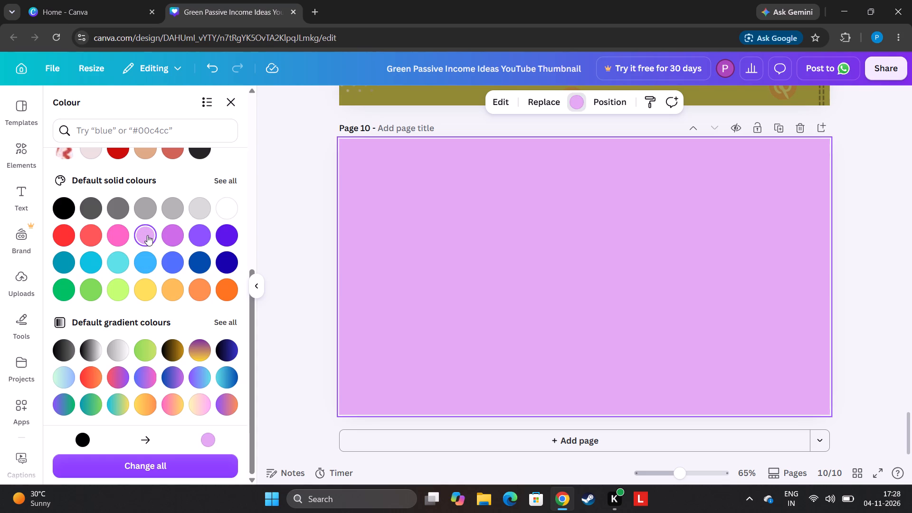
click(198, 401)
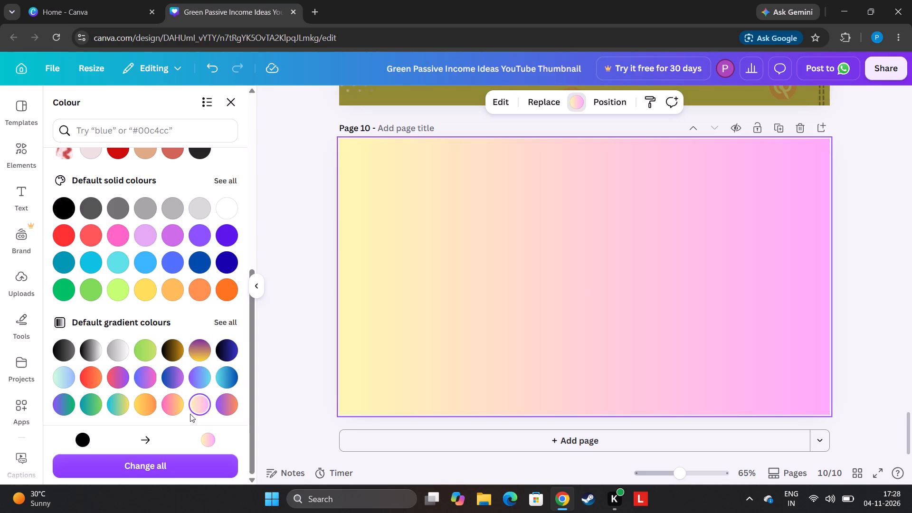
click(145, 380)
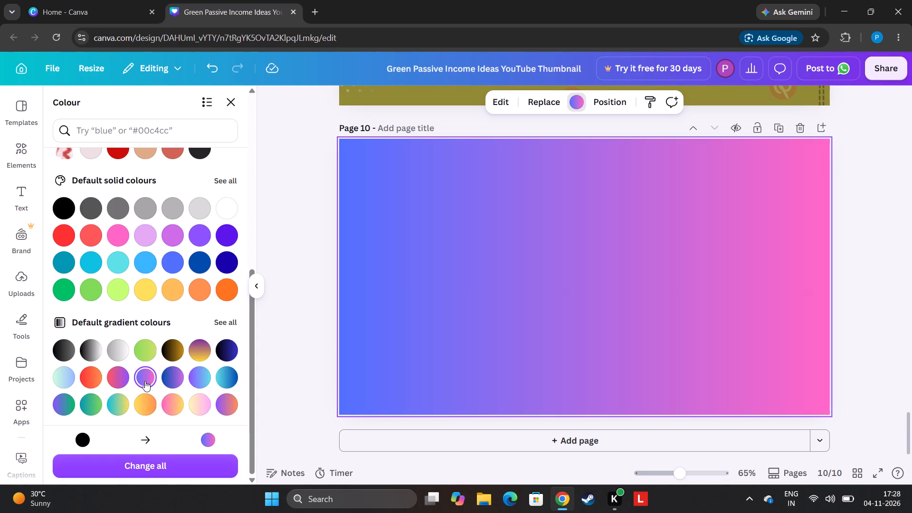
click(107, 378)
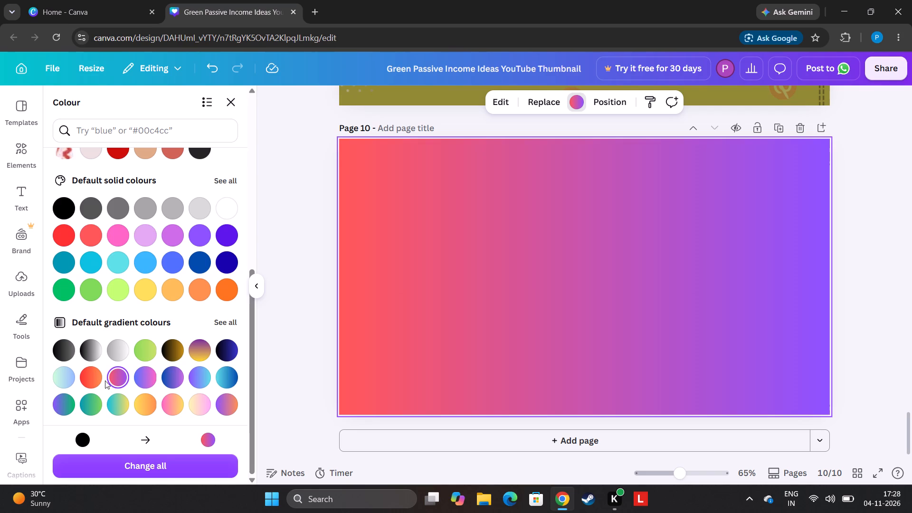
click(79, 377)
click(95, 381)
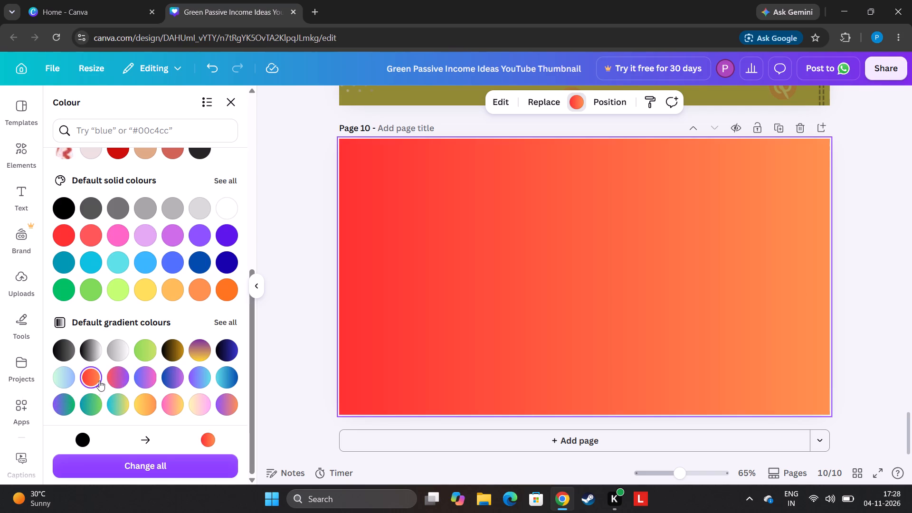
Compare blue, purple-green, teal-green and yellow-orange gradients on page 10, and apply the 90° linear gradient #0cc0df to #ffde59 as its background.
click(222, 377)
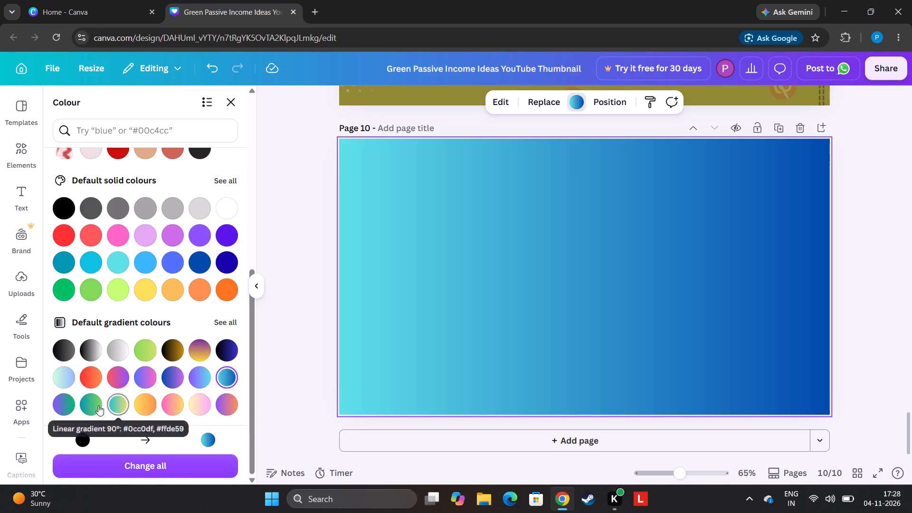
click(61, 400)
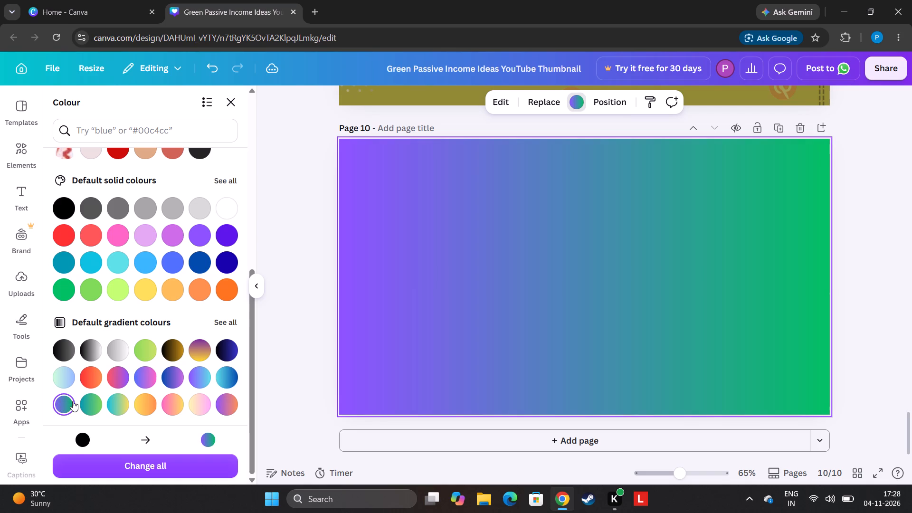
click(73, 401)
click(81, 400)
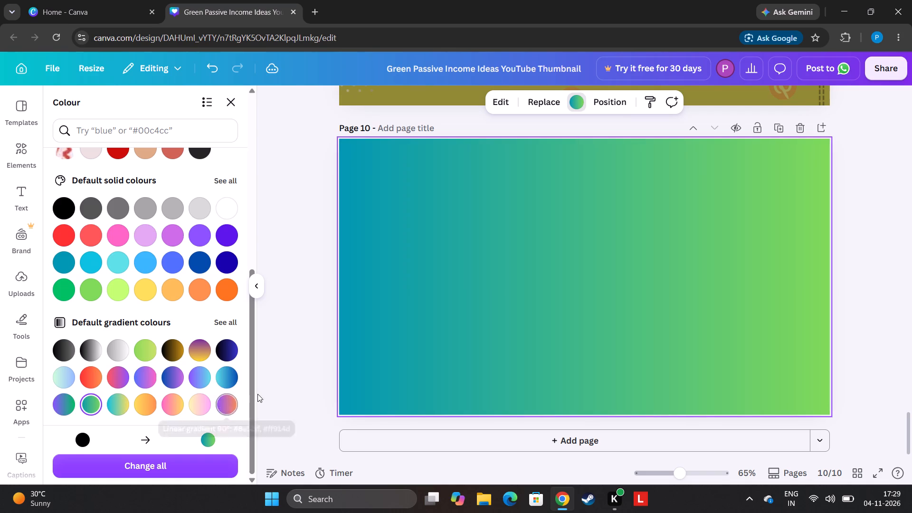
click(232, 381)
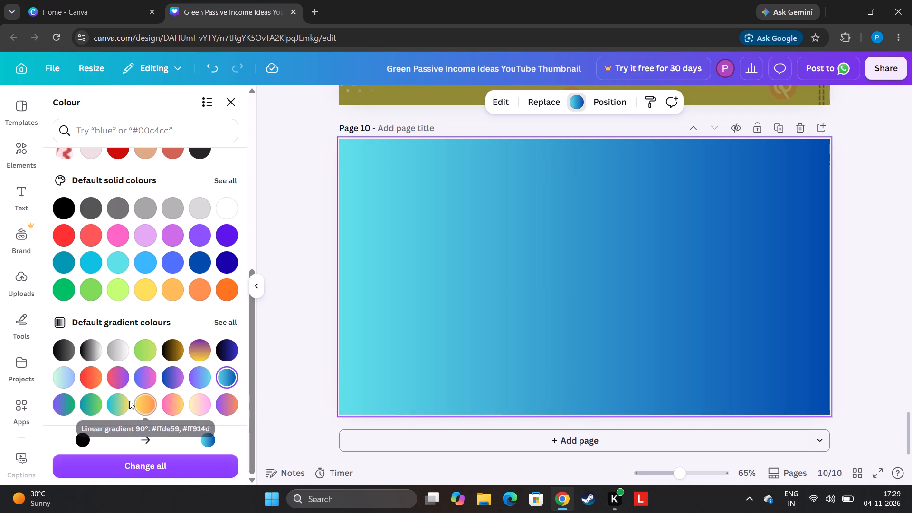
click(93, 400)
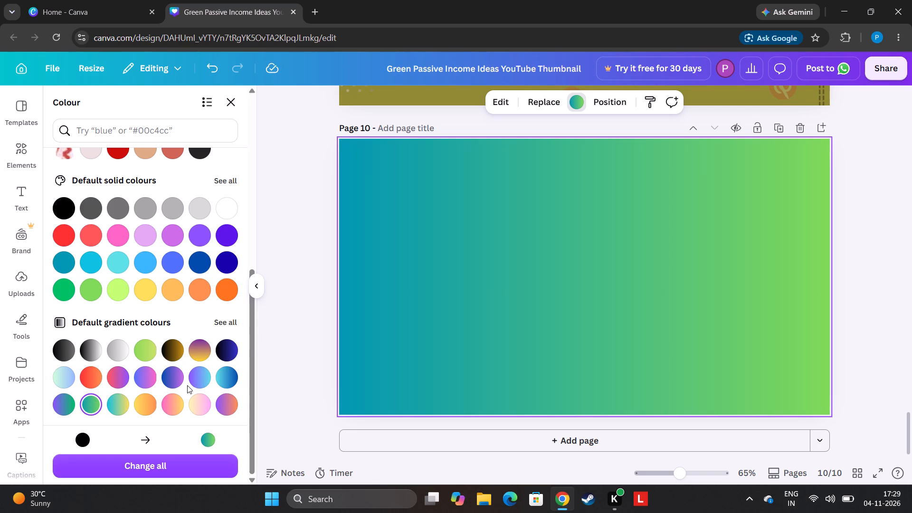
click(123, 408)
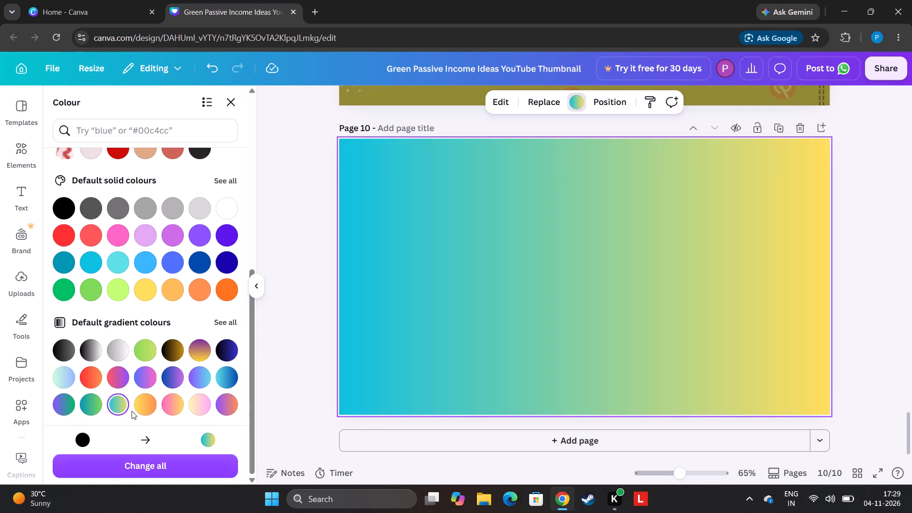
click(139, 409)
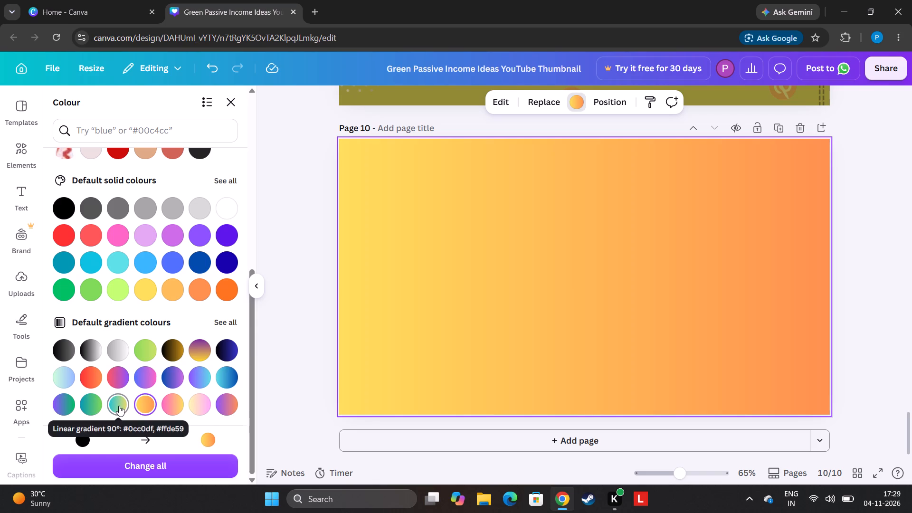
click(119, 406)
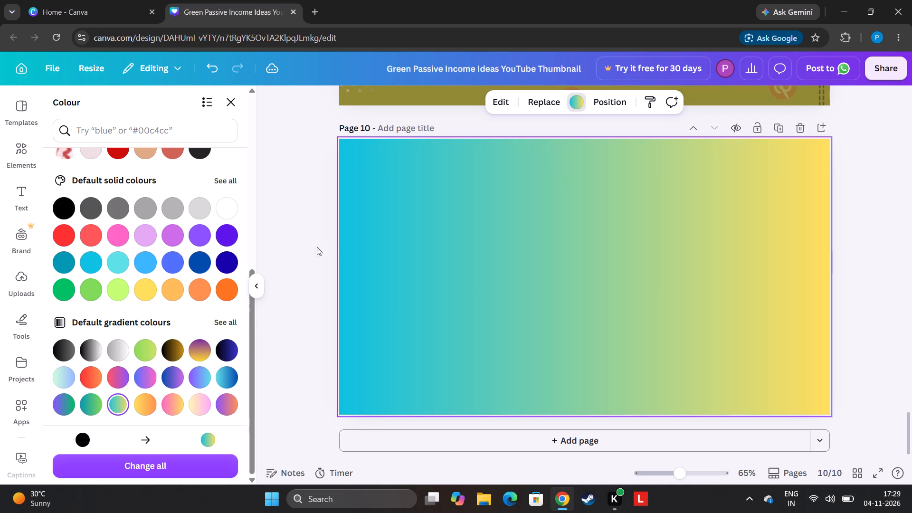
click(221, 105)
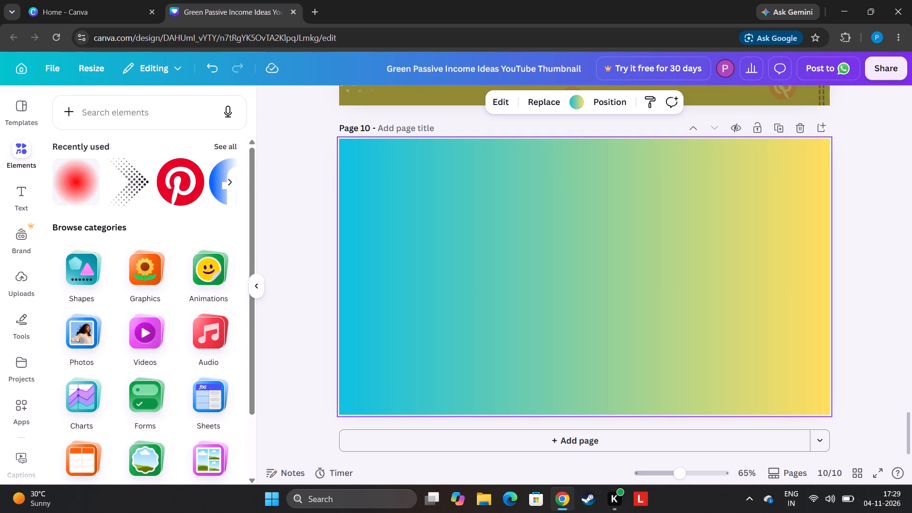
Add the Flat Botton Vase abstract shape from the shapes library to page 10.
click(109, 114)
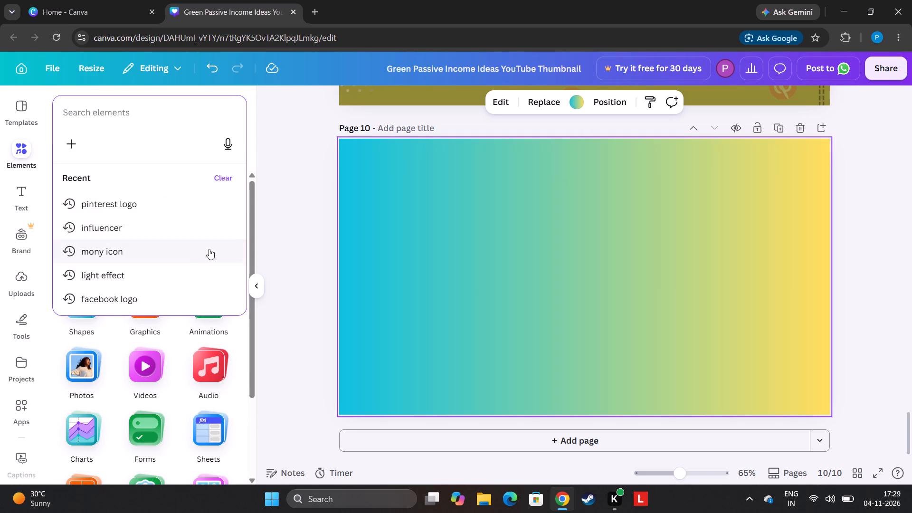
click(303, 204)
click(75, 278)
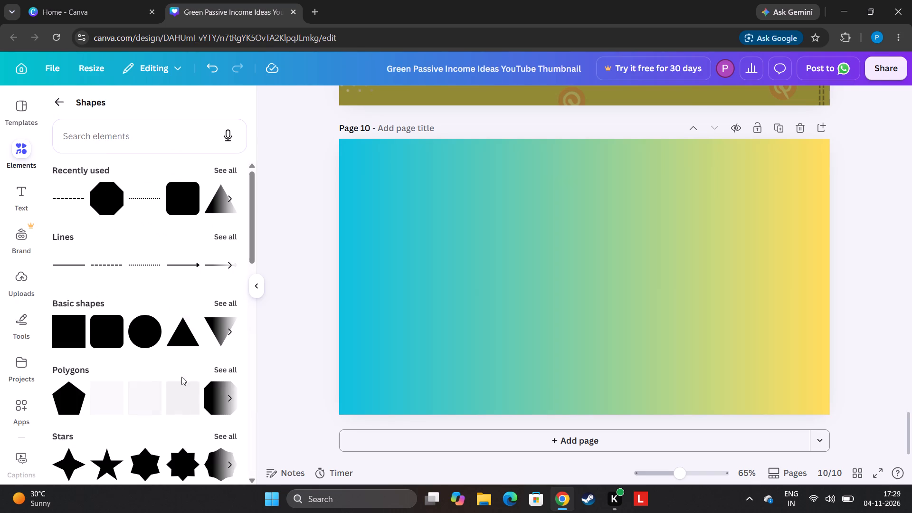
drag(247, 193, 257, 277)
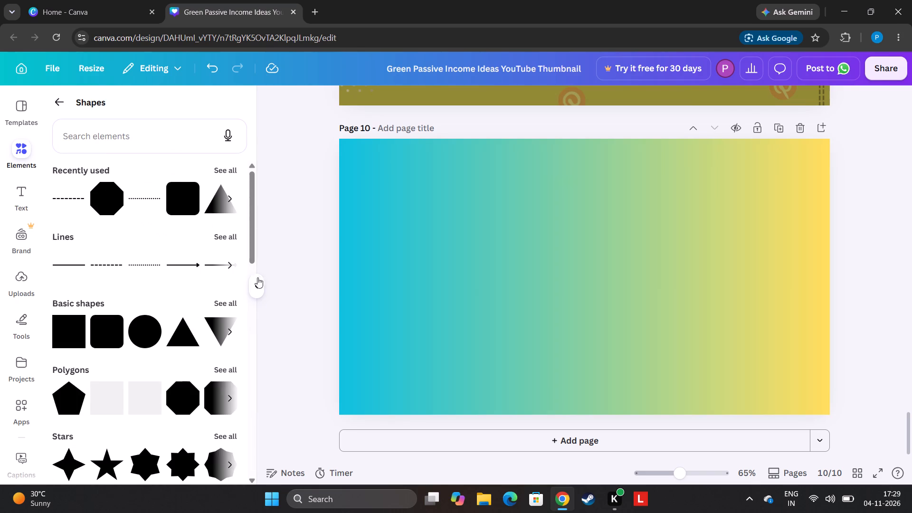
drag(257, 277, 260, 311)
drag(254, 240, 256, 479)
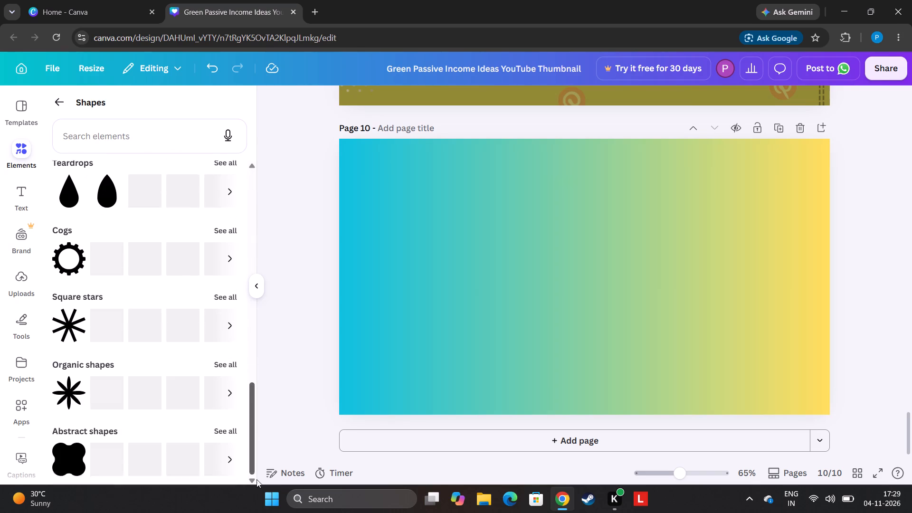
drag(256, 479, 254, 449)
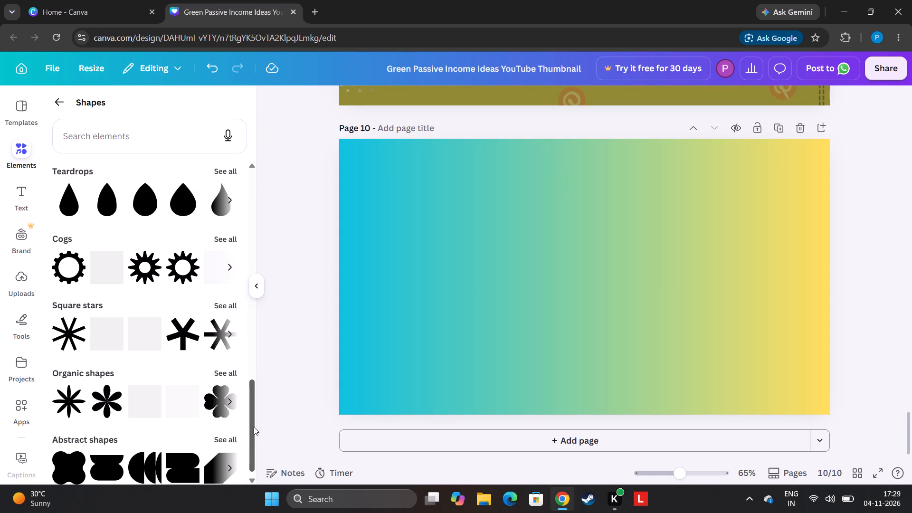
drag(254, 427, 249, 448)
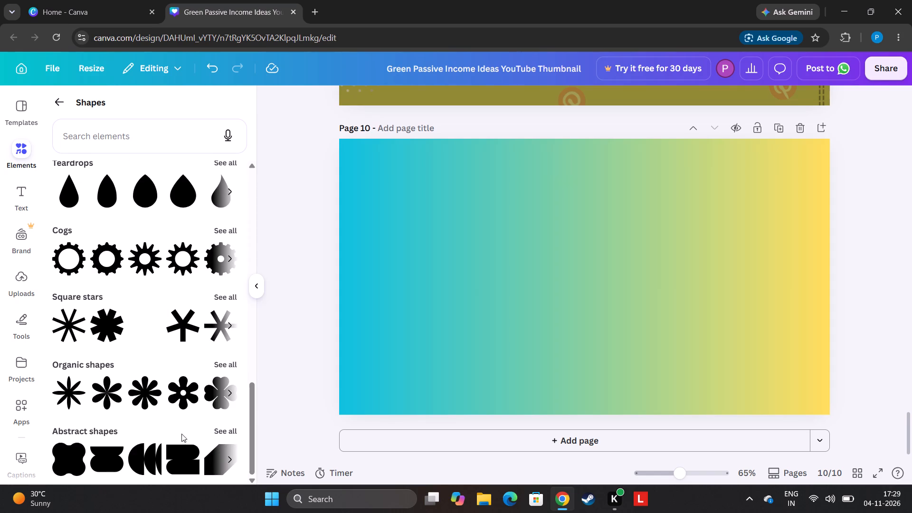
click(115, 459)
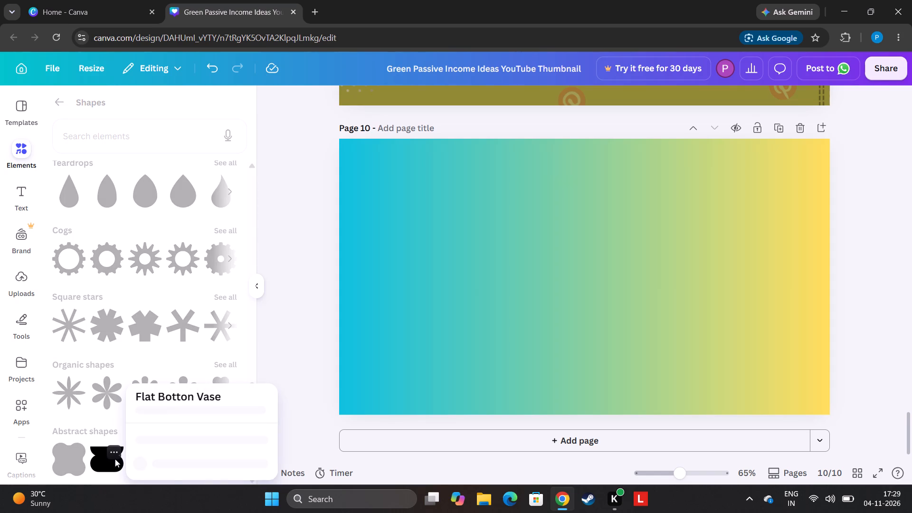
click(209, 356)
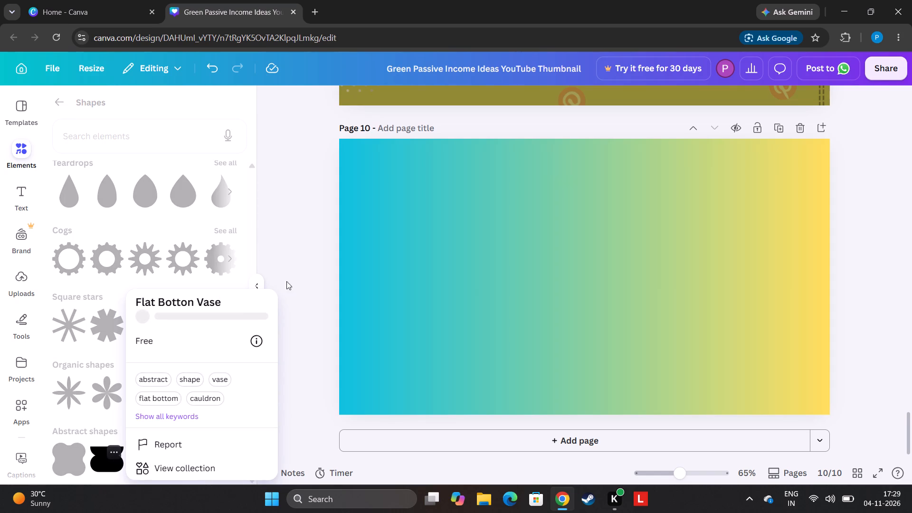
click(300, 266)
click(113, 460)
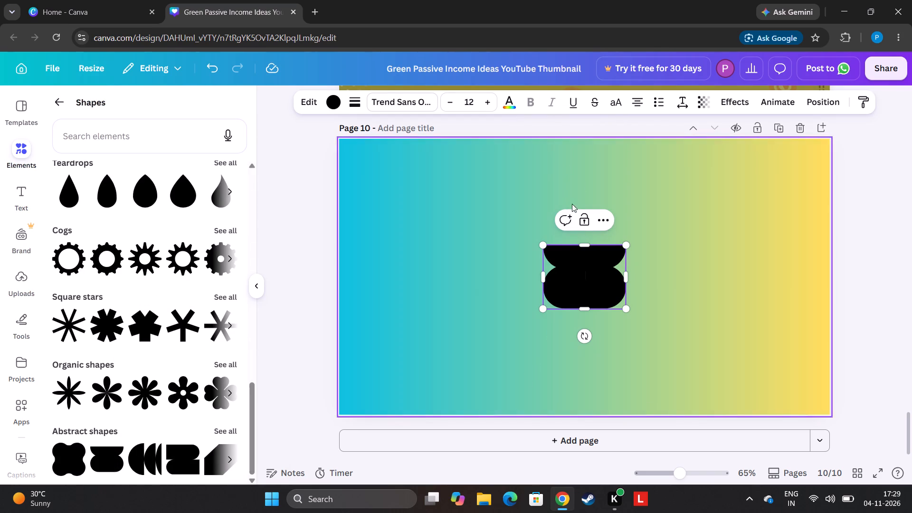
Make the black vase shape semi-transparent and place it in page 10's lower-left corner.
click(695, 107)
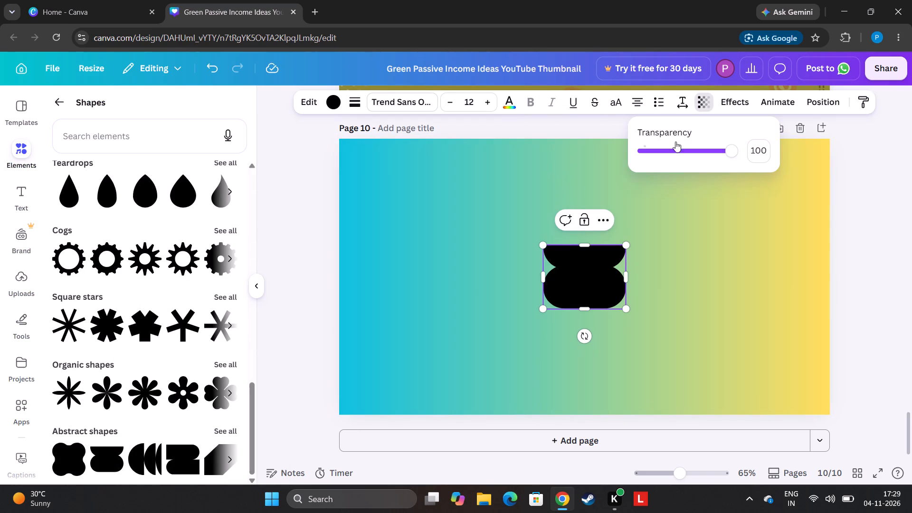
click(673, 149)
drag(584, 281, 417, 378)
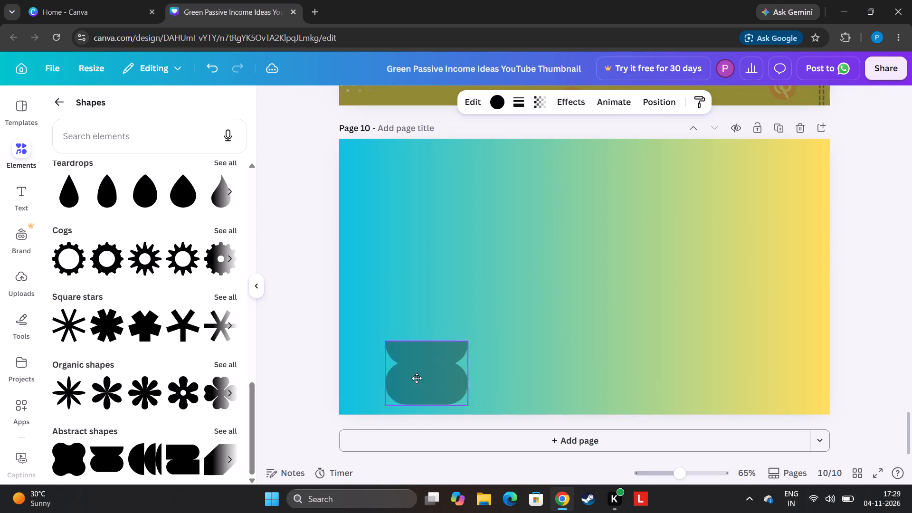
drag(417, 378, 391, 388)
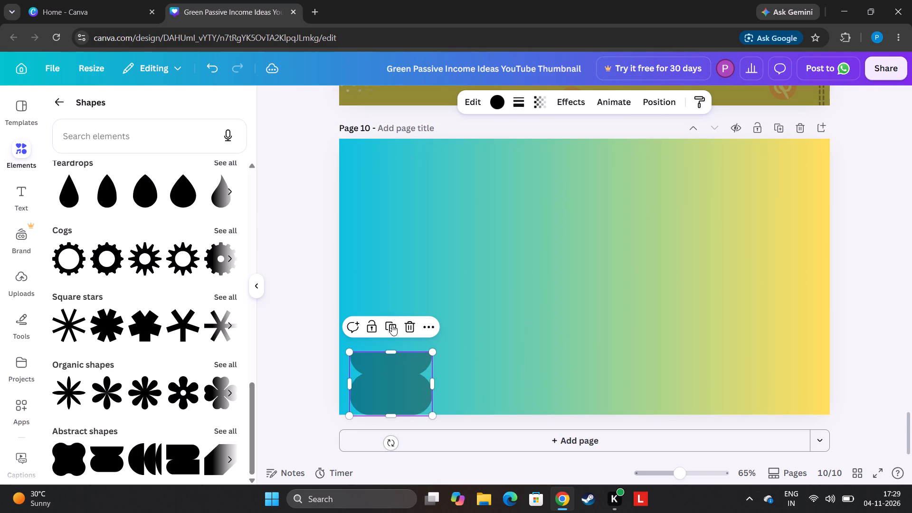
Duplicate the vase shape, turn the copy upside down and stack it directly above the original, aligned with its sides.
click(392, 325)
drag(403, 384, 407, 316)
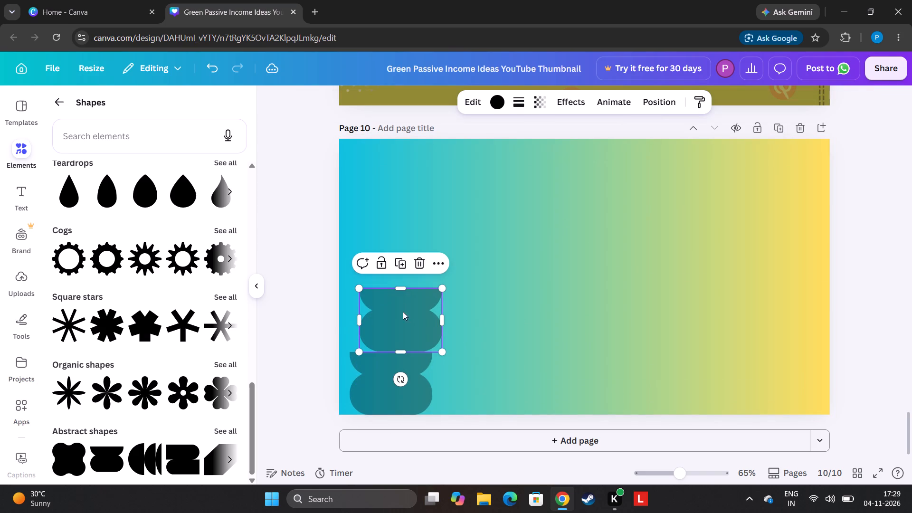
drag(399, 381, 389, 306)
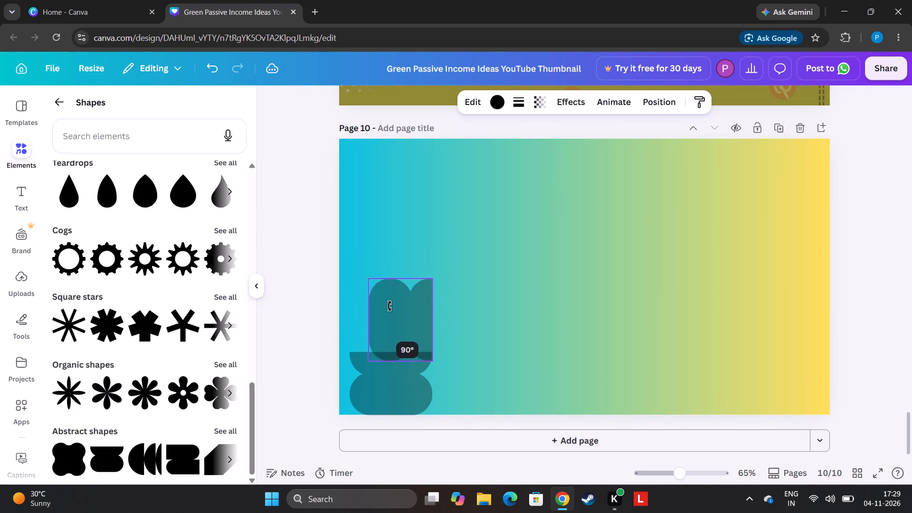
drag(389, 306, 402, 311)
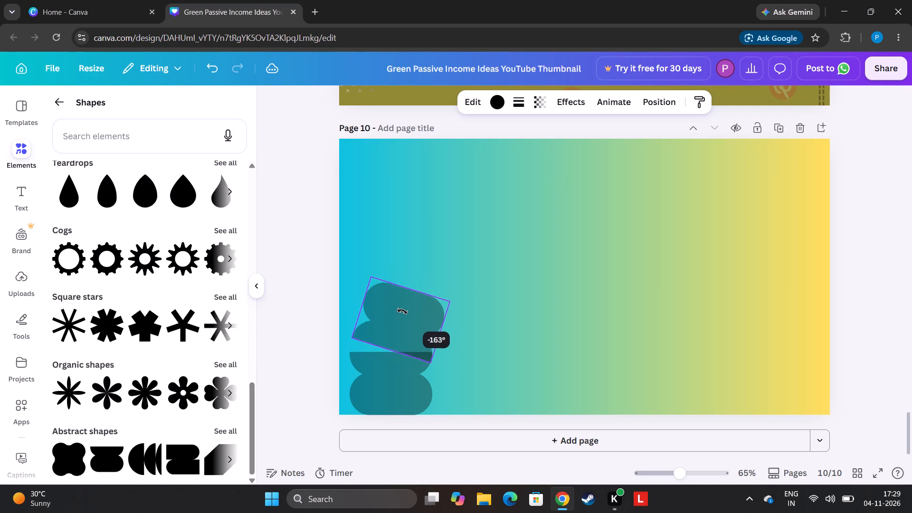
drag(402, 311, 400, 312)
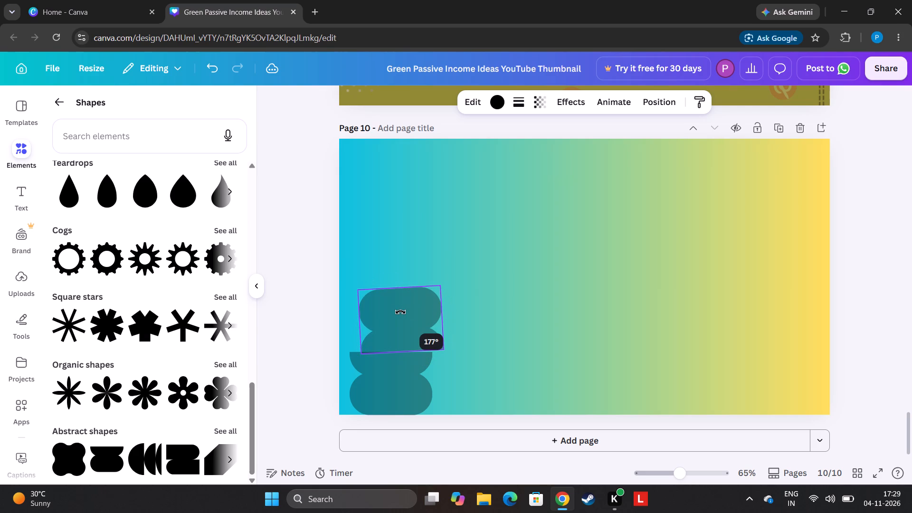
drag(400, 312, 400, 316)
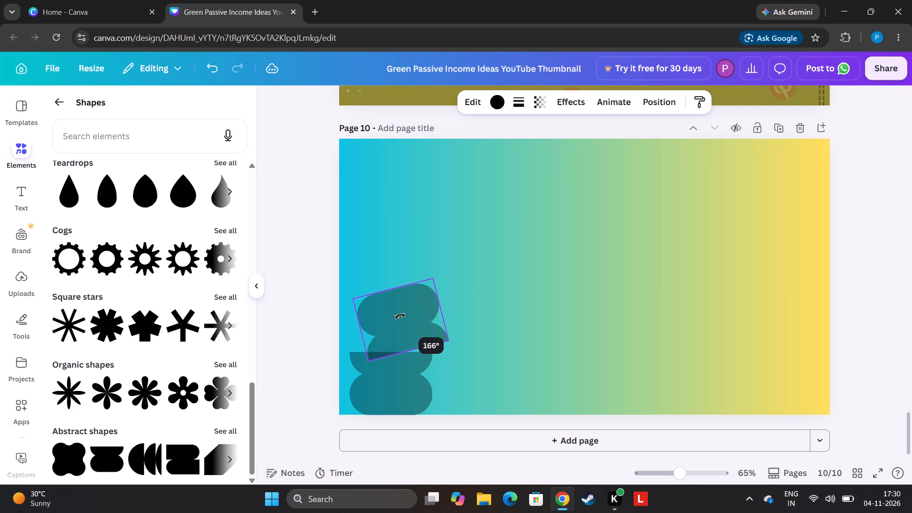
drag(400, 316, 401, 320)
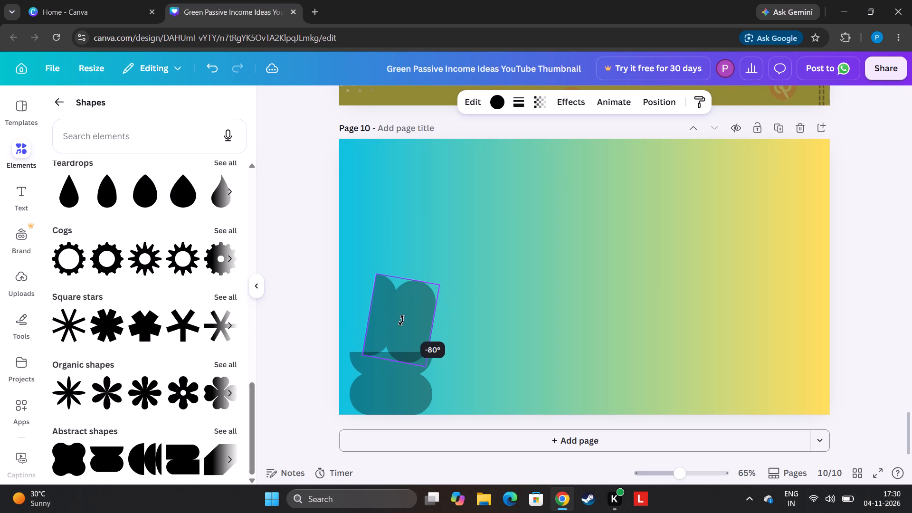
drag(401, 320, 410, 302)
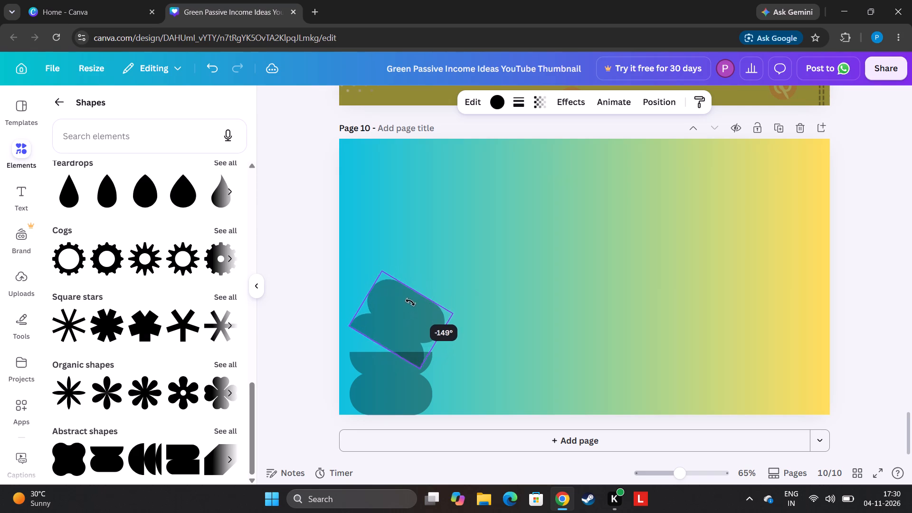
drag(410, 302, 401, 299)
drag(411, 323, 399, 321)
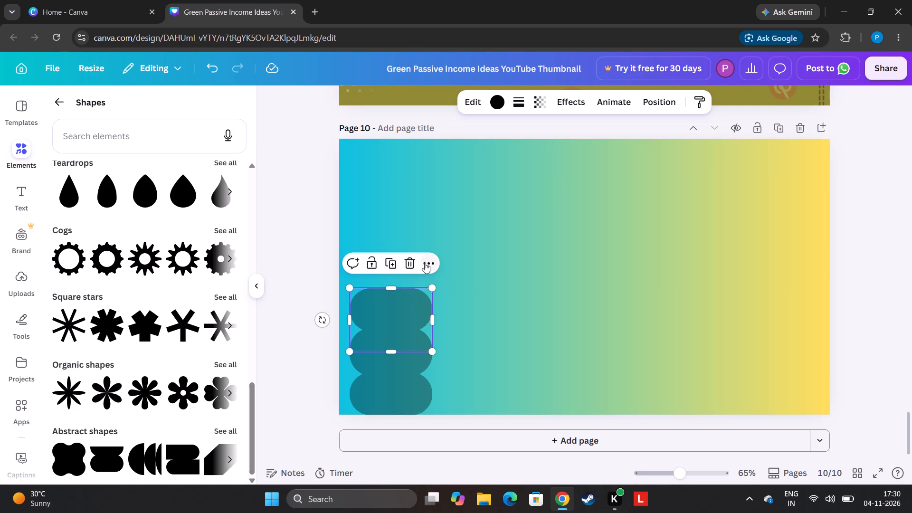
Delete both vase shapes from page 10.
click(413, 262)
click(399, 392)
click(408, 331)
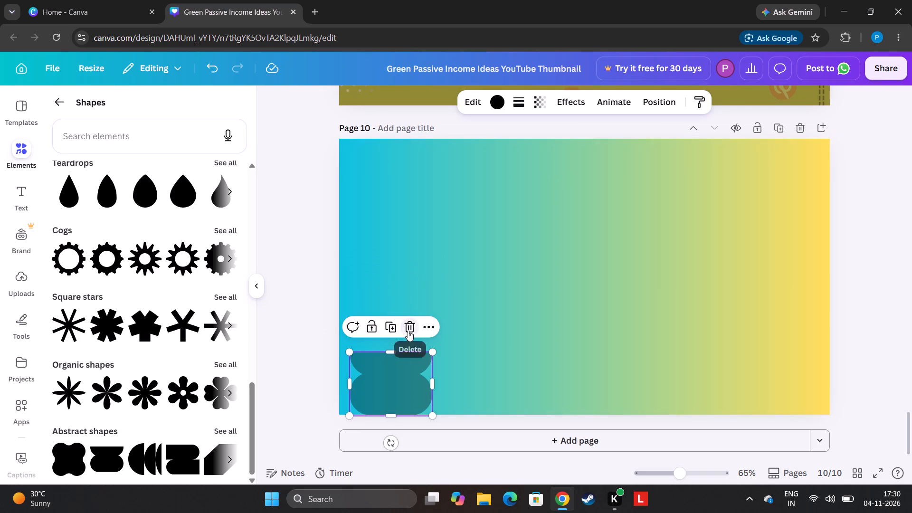
Add the eight-petal organic shape to page 10 as a semi-transparent black flower, enlarged to about one and a half times its size.
click(60, 392)
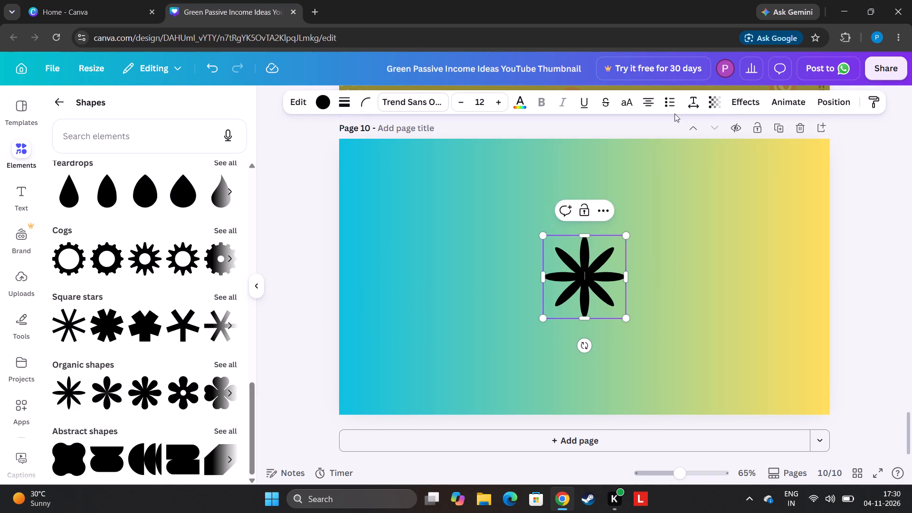
click(714, 101)
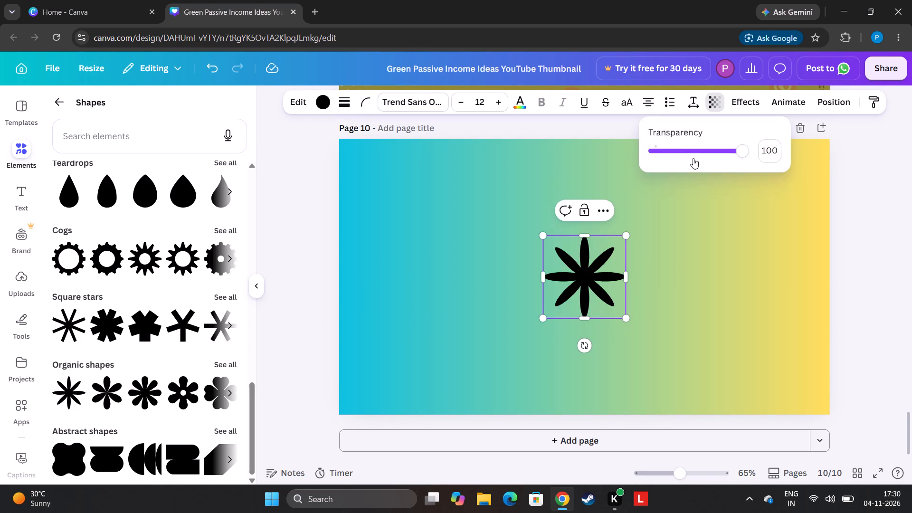
click(693, 158)
drag(625, 239, 665, 230)
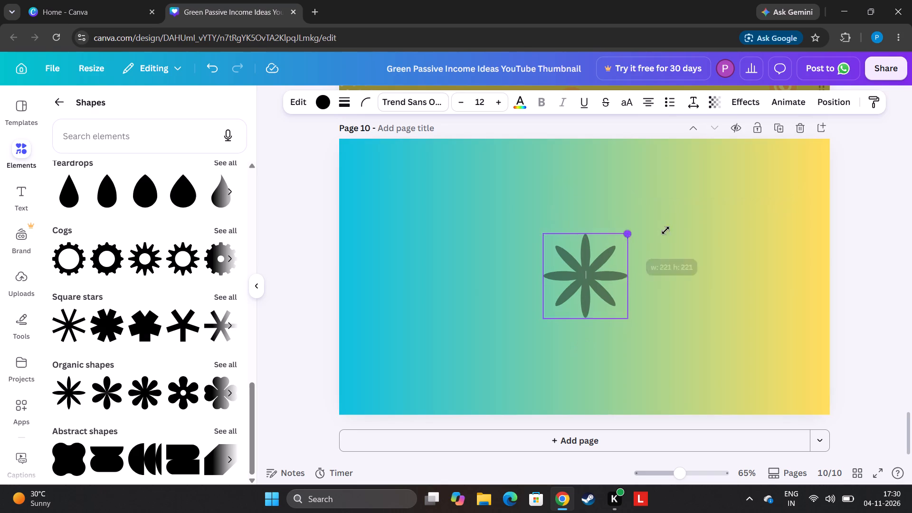
drag(665, 230, 694, 225)
Position the eight-petal flower in page 10's lower-left corner with a small margin from the edges, and leave the shapes library.
drag(612, 258, 484, 313)
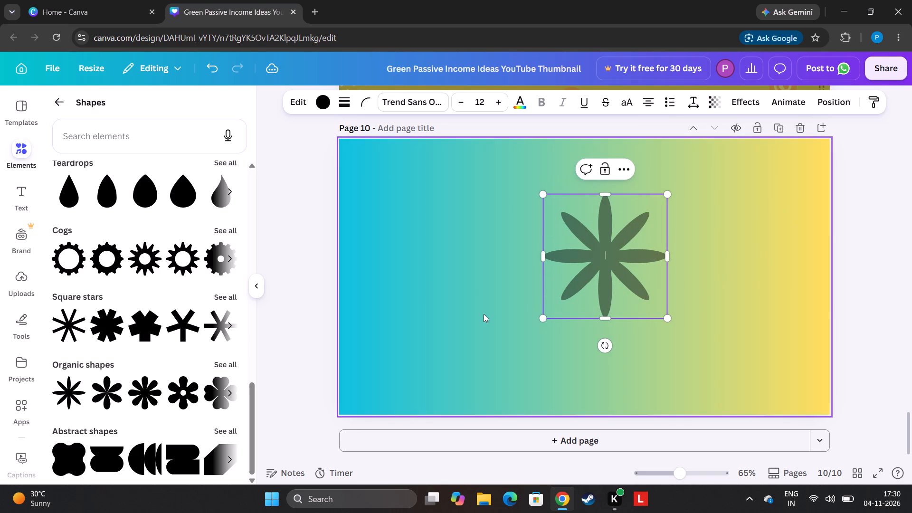
click(782, 253)
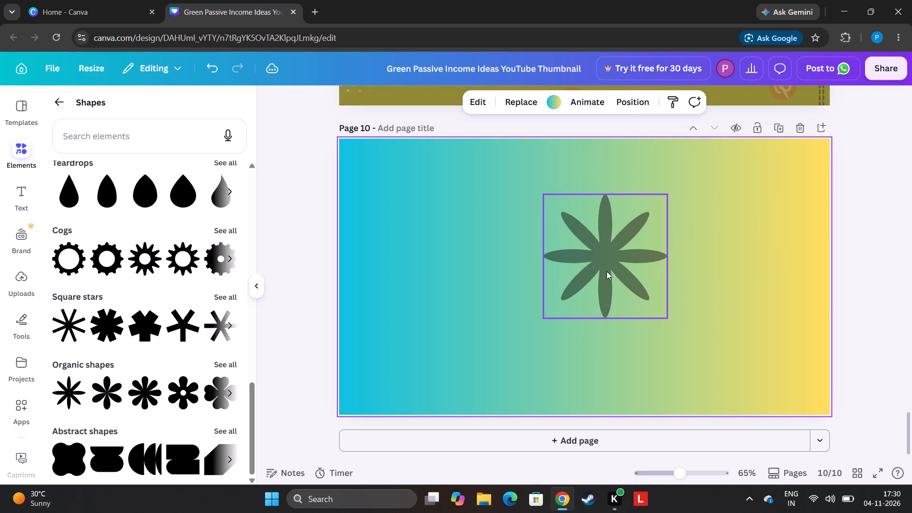
drag(607, 271, 421, 359)
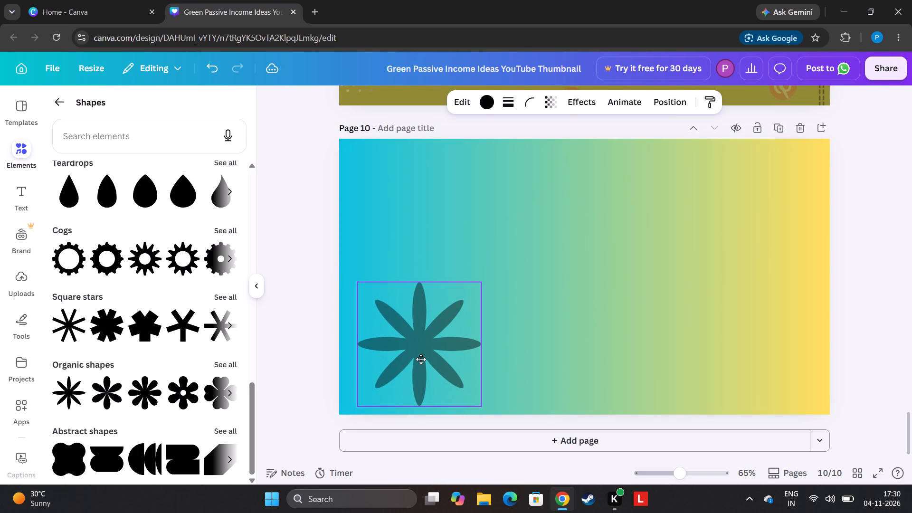
drag(421, 359, 421, 355)
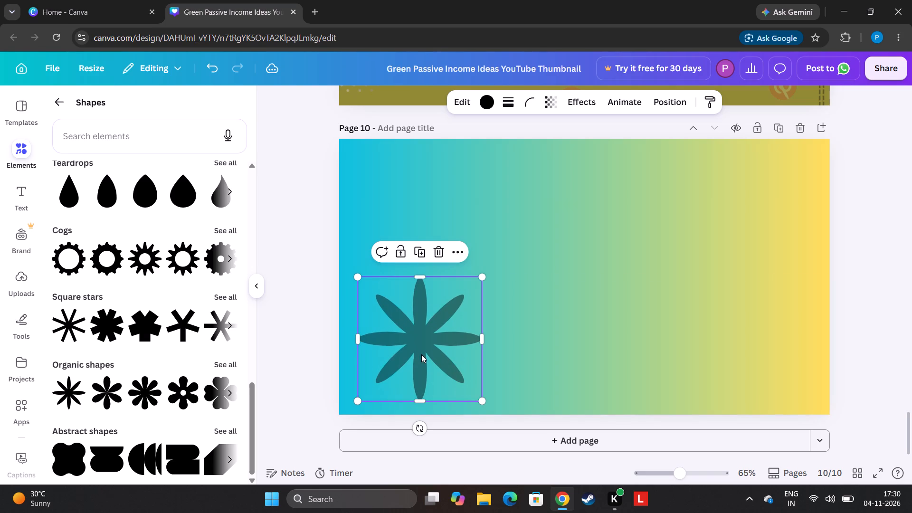
drag(442, 329, 445, 344)
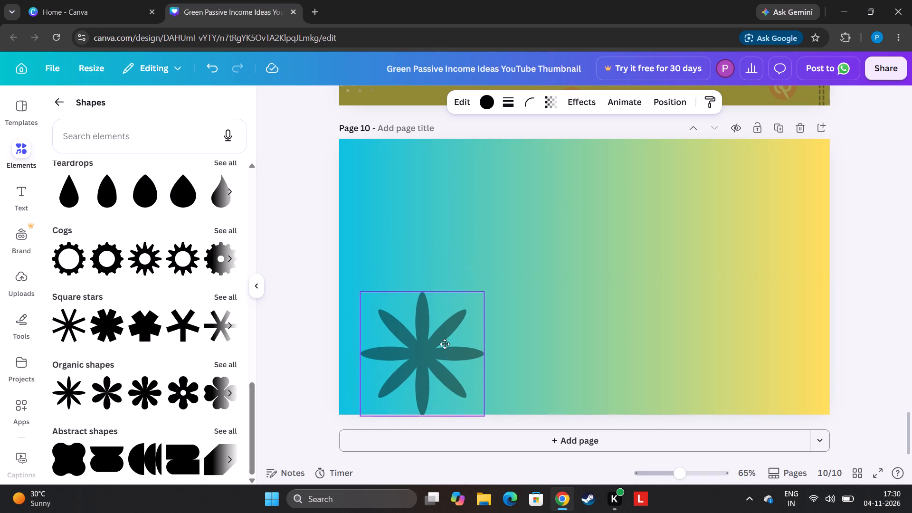
drag(445, 344, 441, 340)
drag(440, 340, 433, 333)
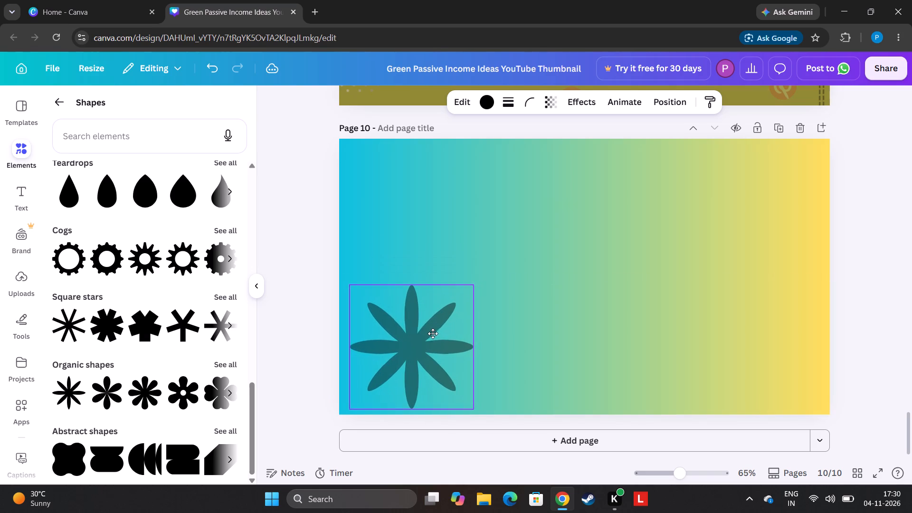
drag(433, 333, 432, 333)
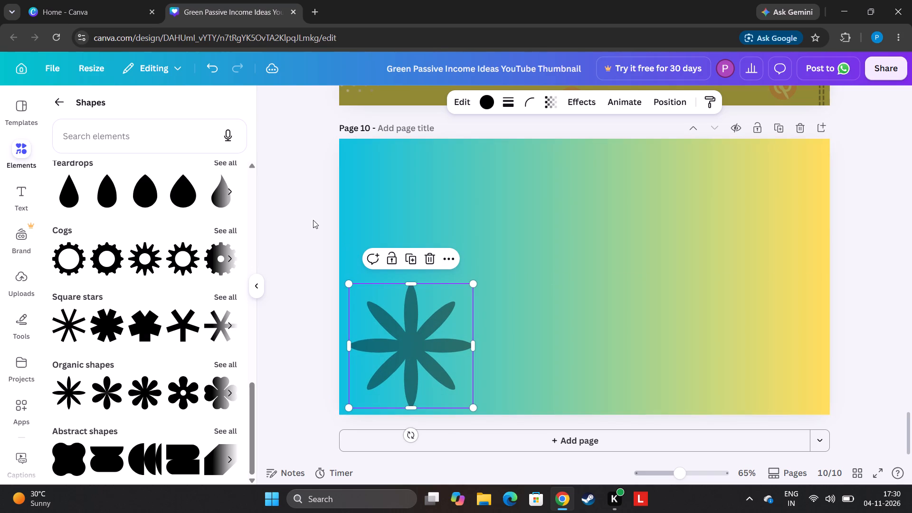
click(56, 109)
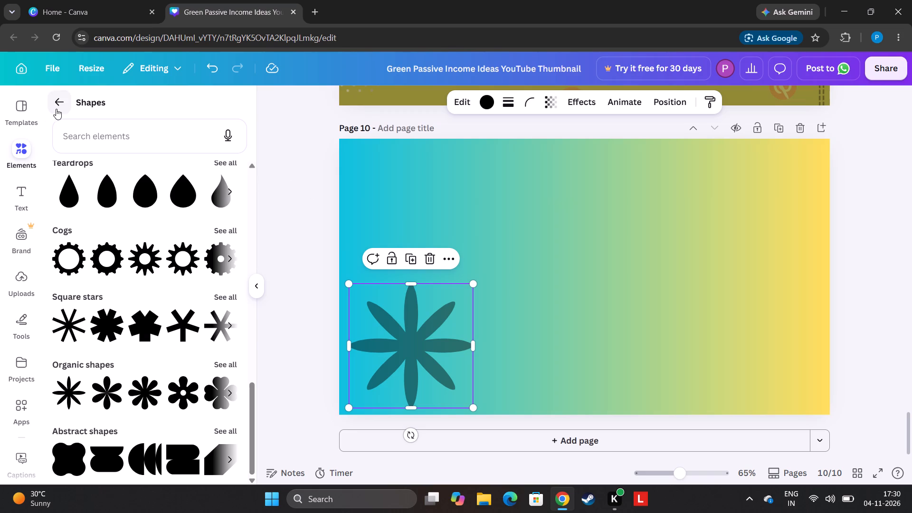
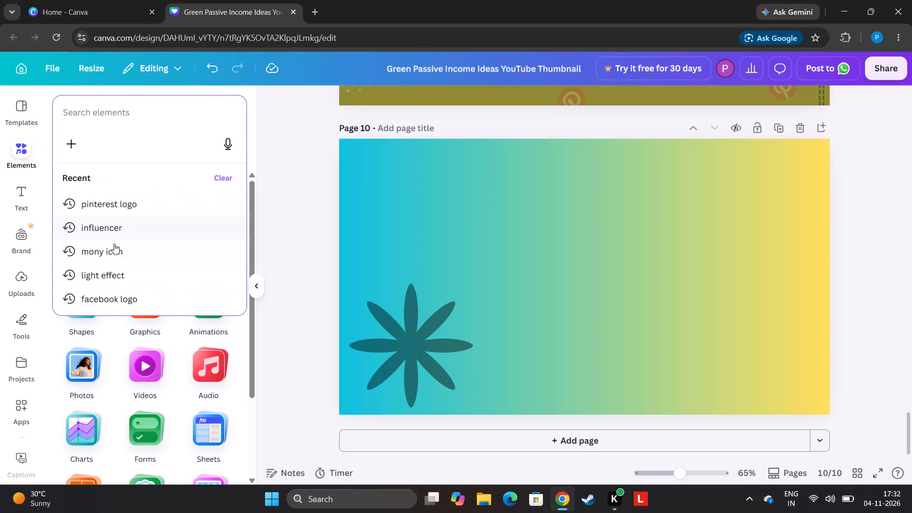
Search the elements for "canva logo" and place the round Canva wordmark logo over the flower on page 10.
text(ca)
text(nva)
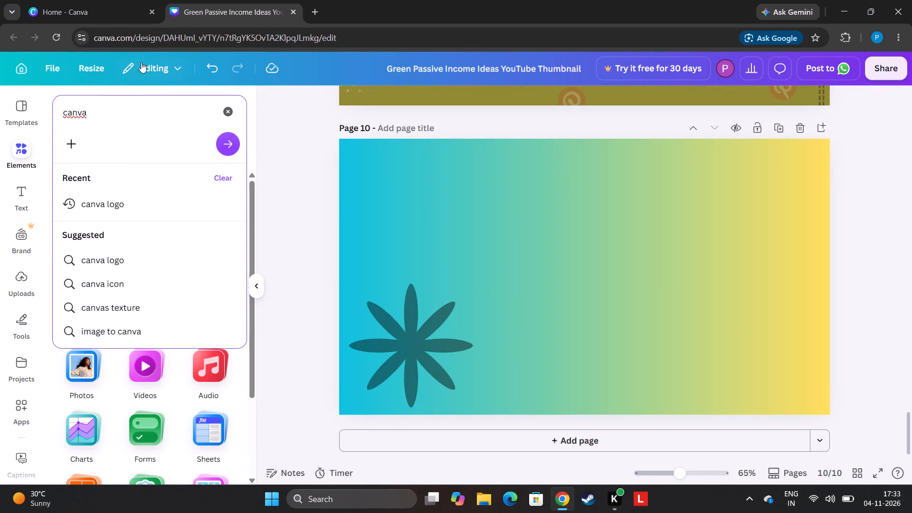
click(121, 257)
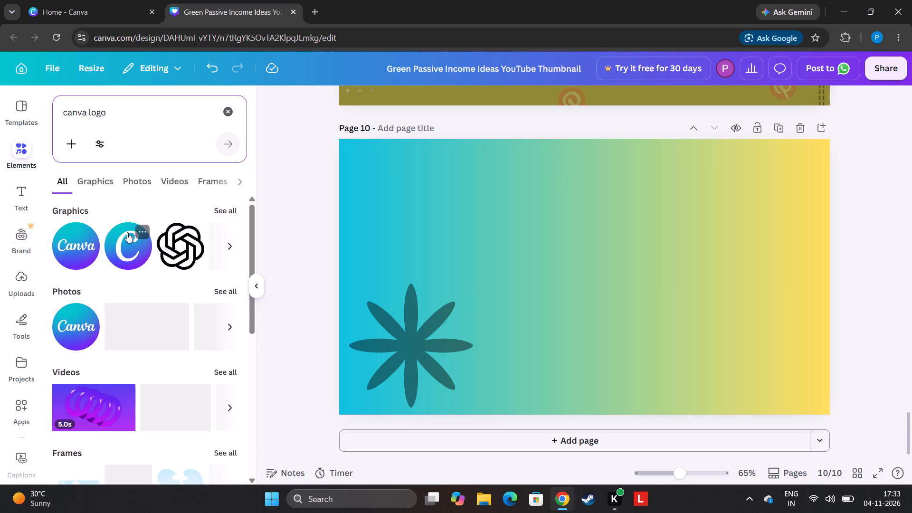
click(74, 240)
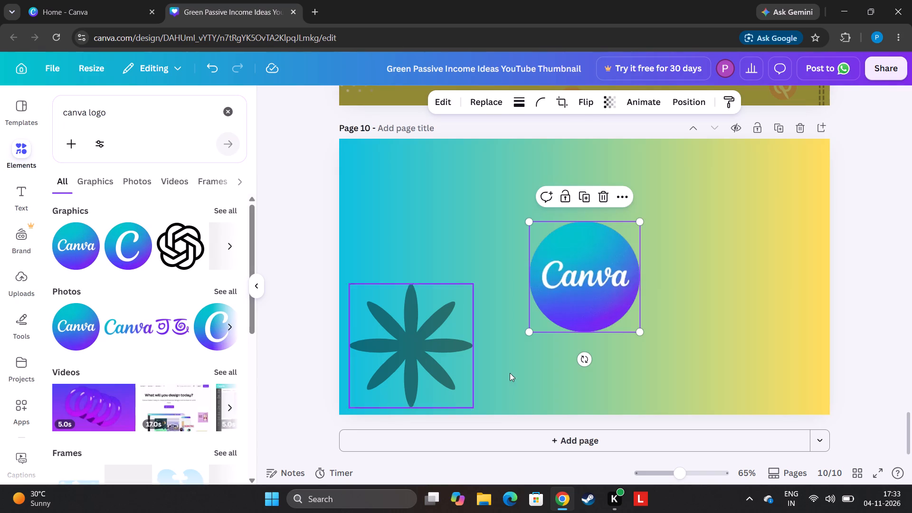
drag(613, 292, 446, 374)
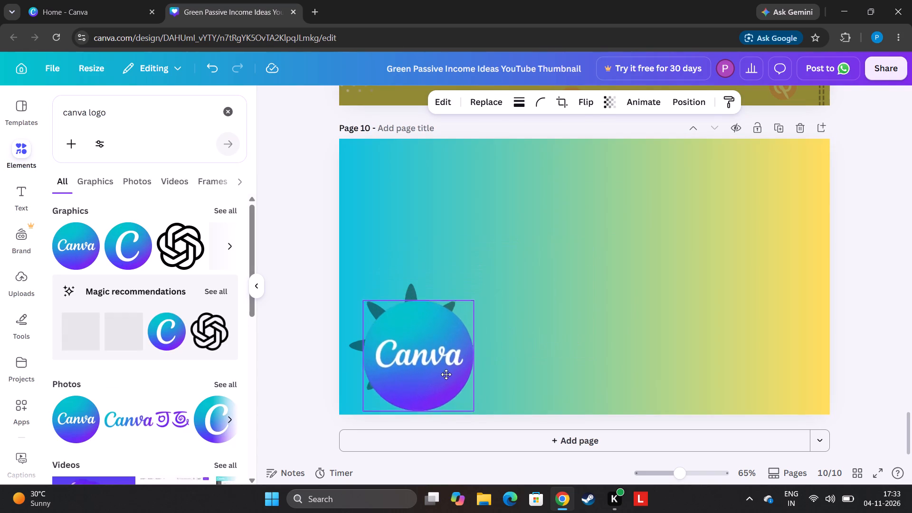
drag(446, 374, 443, 367)
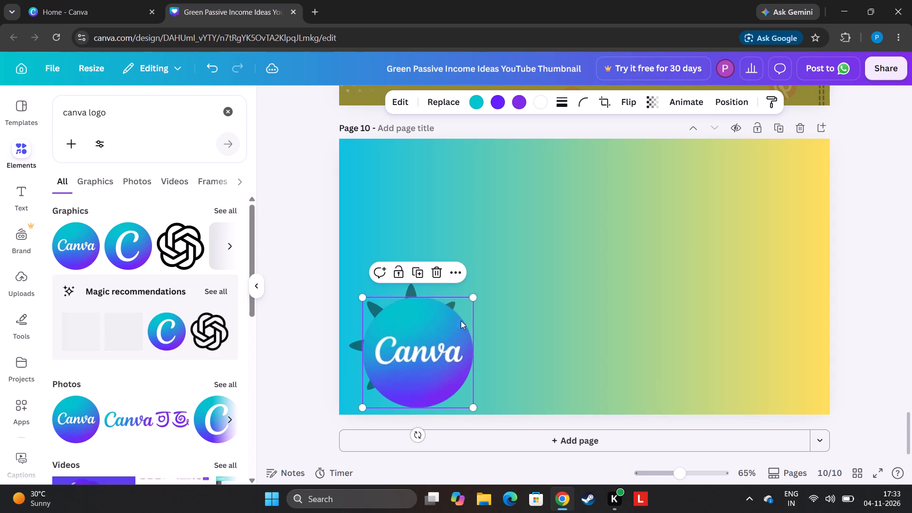
Enlarge the flower to nearly one and a half times its size and shift it partly past page 10's lower-left corner.
click(372, 287)
drag(470, 283, 529, 250)
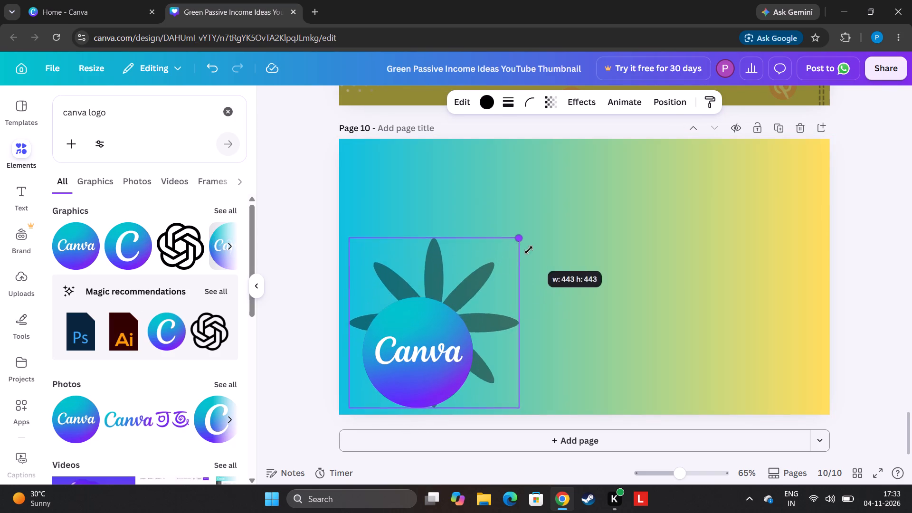
drag(529, 250, 550, 251)
drag(416, 333, 441, 300)
drag(515, 306, 456, 335)
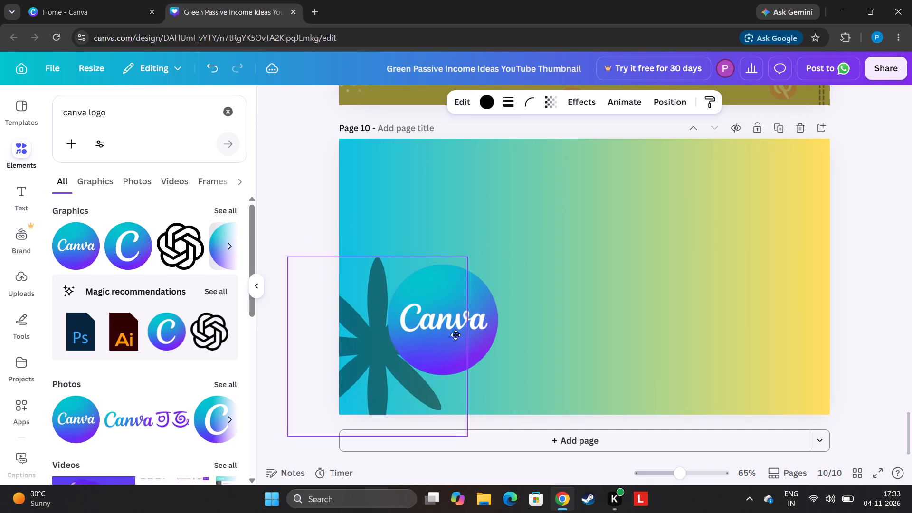
drag(456, 335, 480, 342)
drag(446, 299, 495, 311)
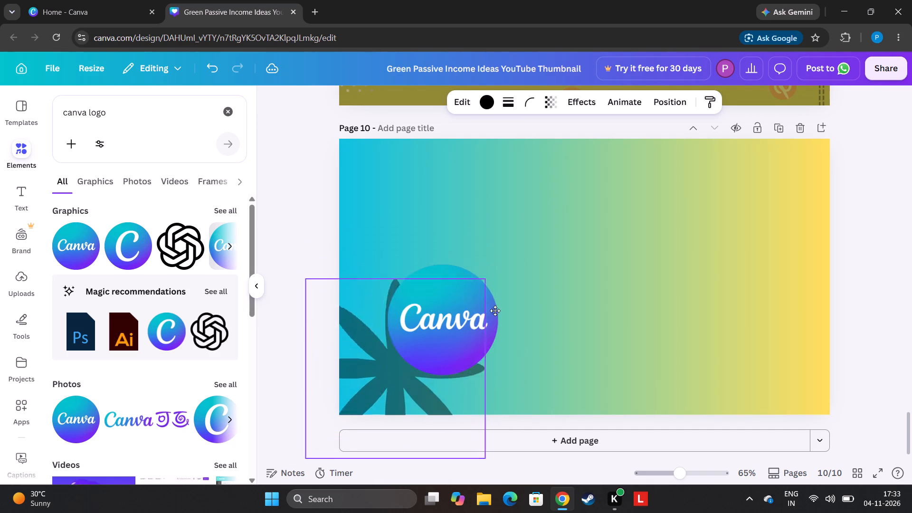
drag(495, 311, 445, 304)
click(526, 294)
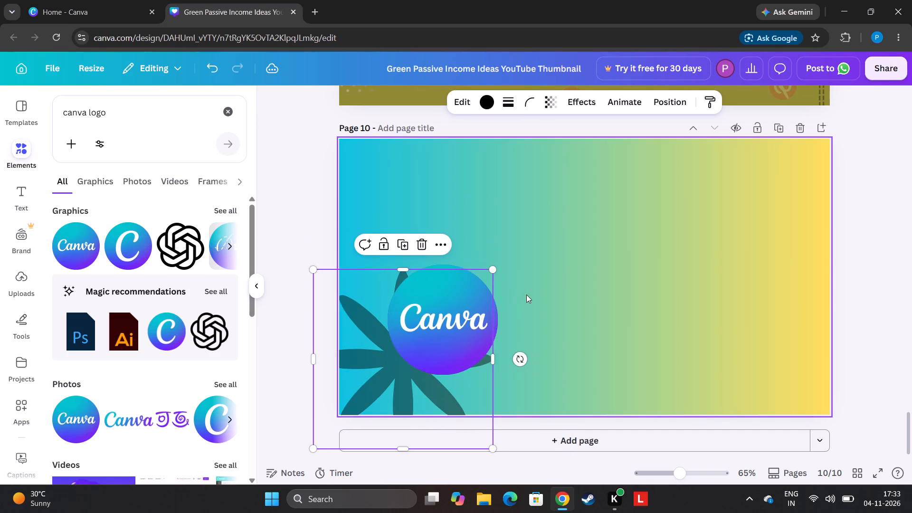
Place the round Canva logo over the middle of the enlarged flower.
drag(457, 303, 425, 334)
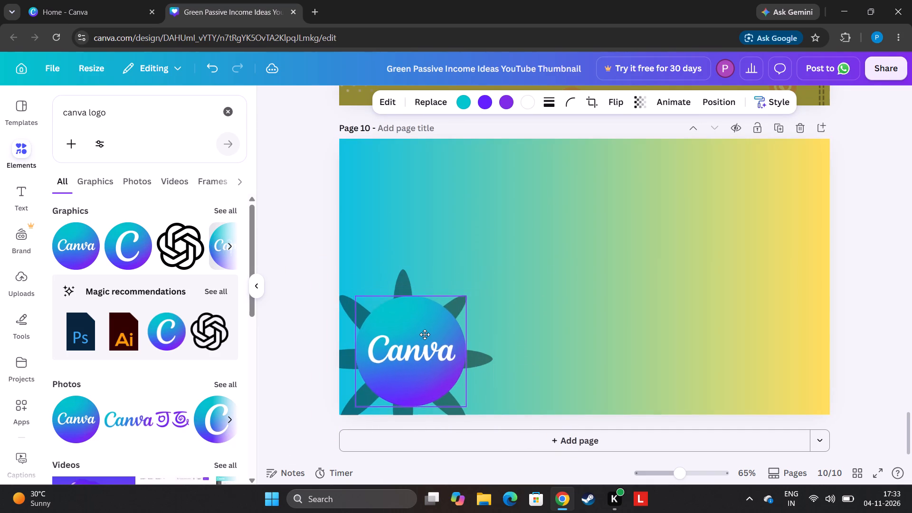
drag(425, 334, 426, 332)
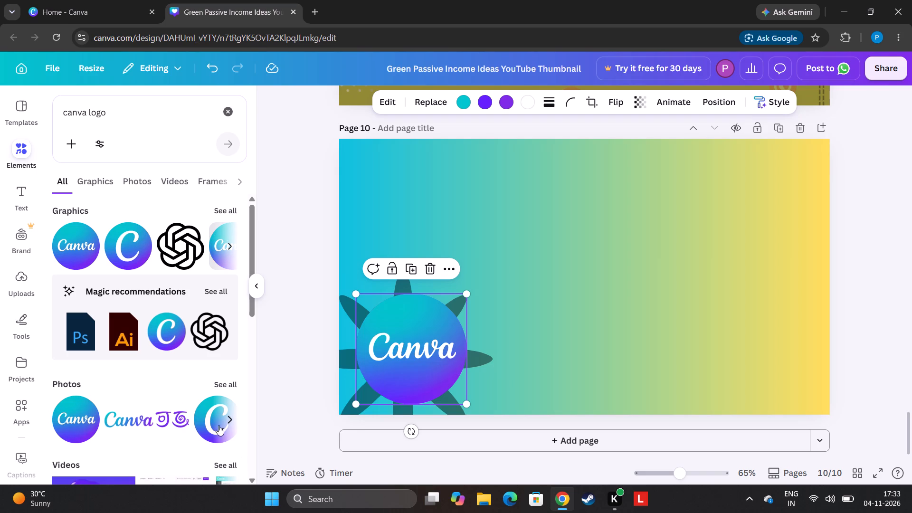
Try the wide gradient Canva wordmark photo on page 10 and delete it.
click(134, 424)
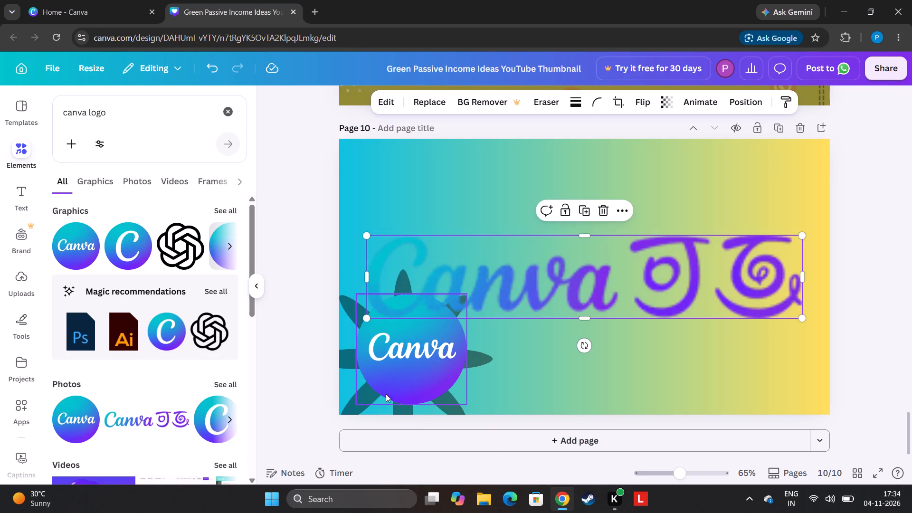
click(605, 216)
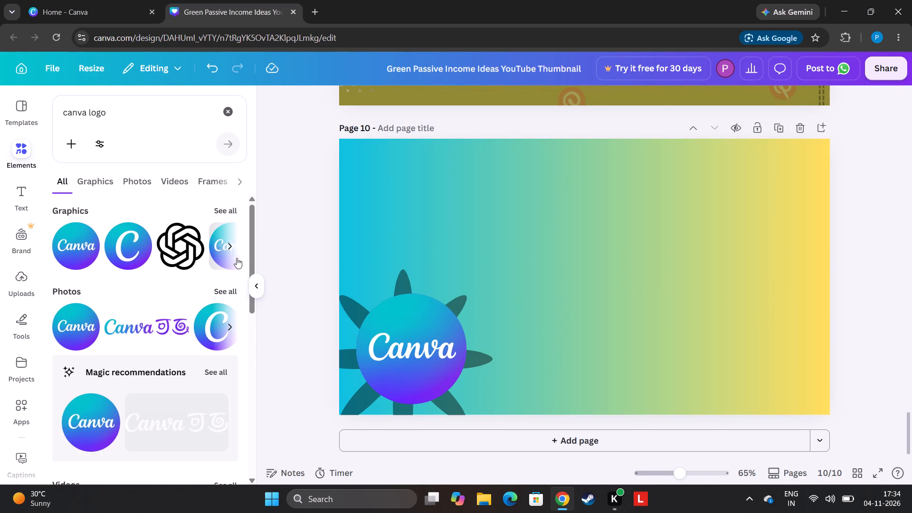
Show all graphics results for the logo search and add a second round Canva logo at page 10's centre.
drag(254, 256, 237, 309)
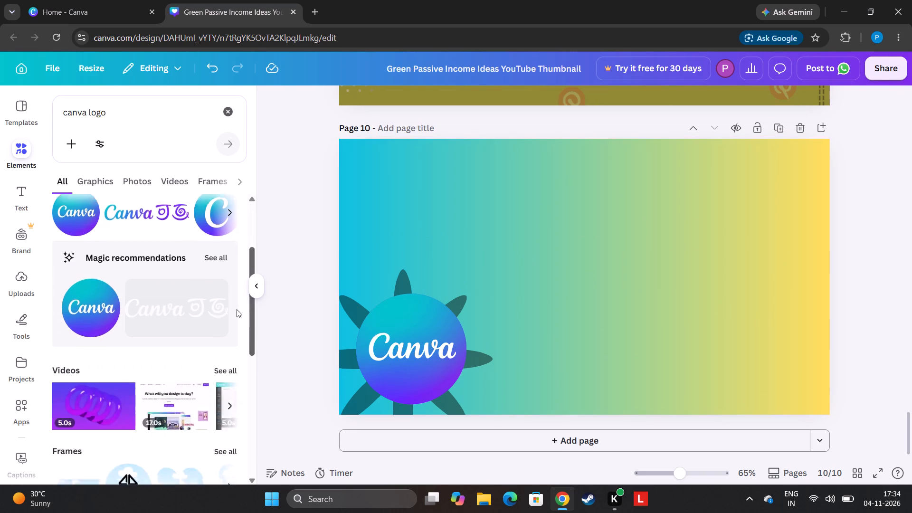
drag(237, 309, 255, 218)
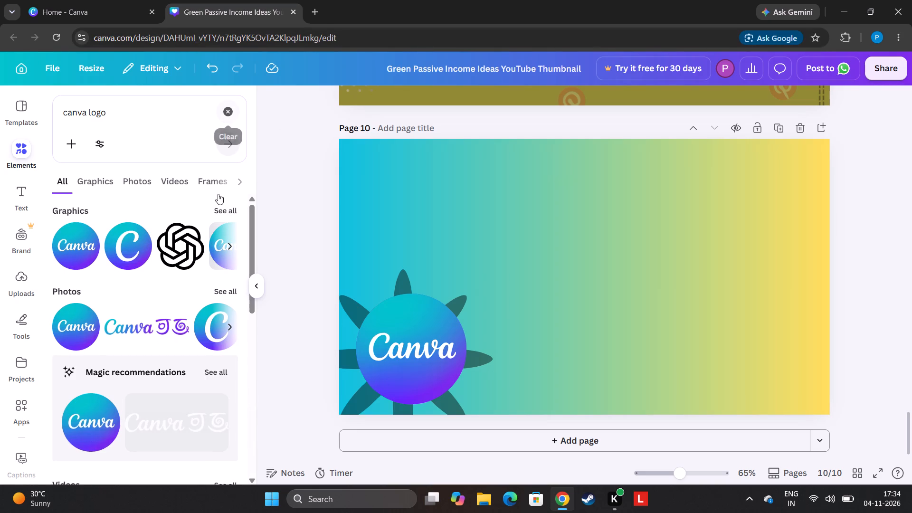
click(229, 206)
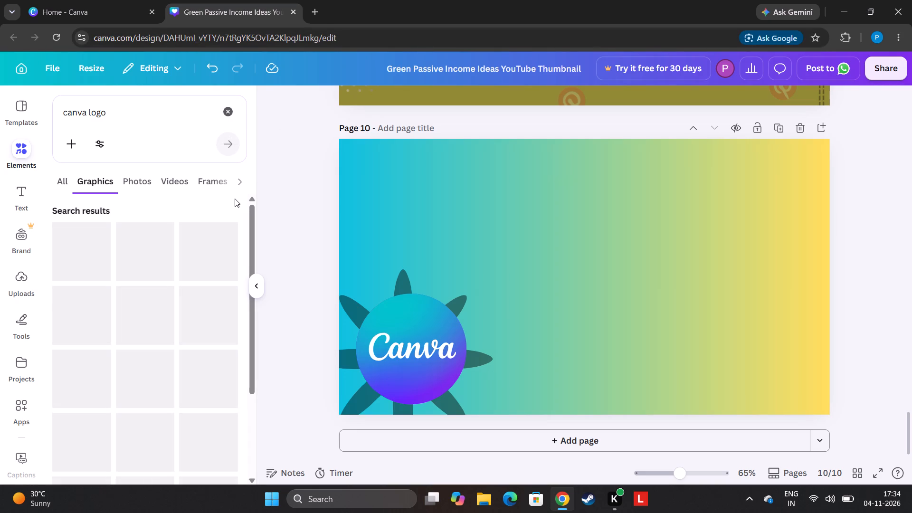
click(92, 250)
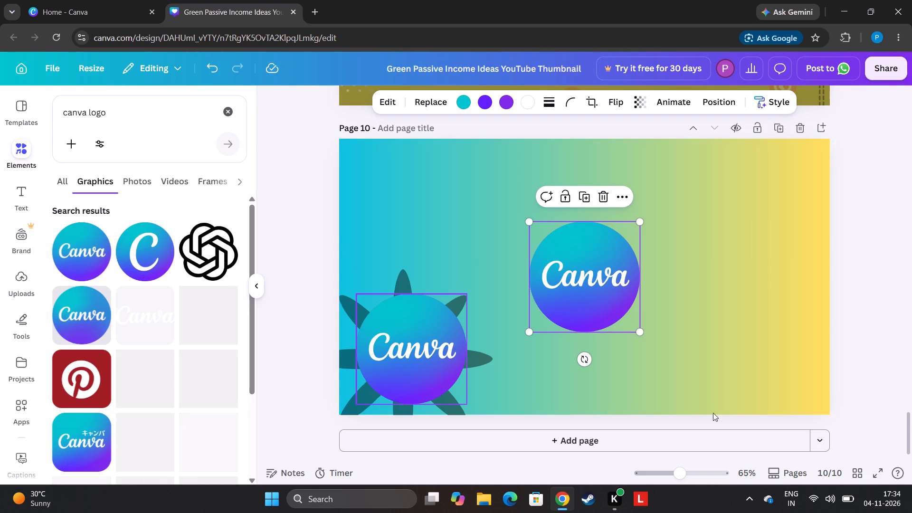
Add a new page 11 and place the black OpenAI knot logo at its centre.
click(655, 438)
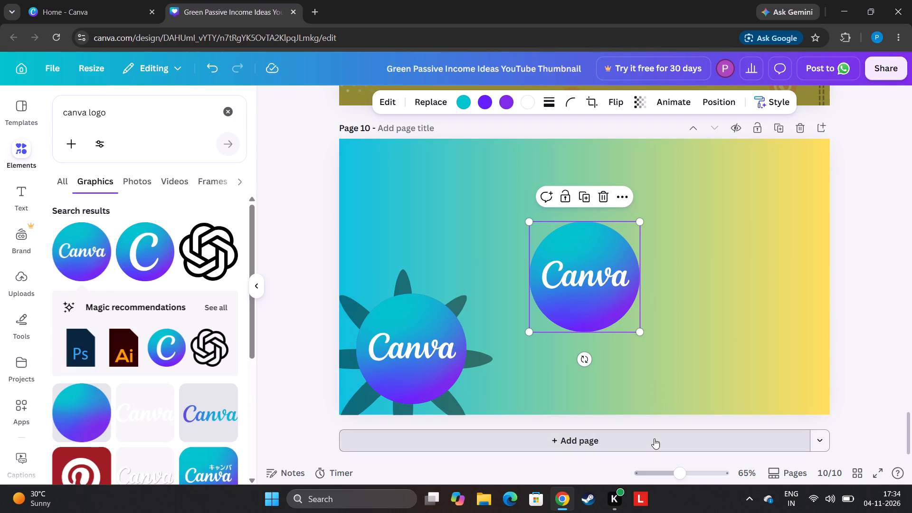
click(193, 250)
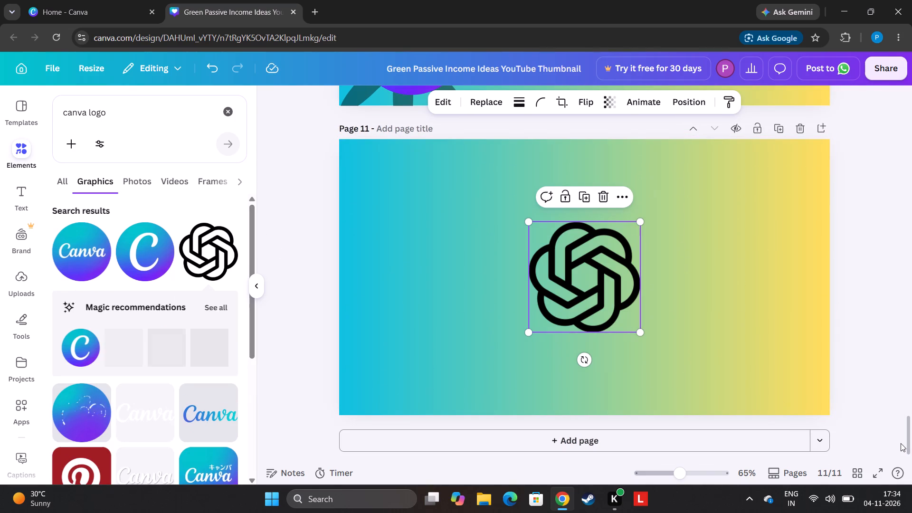
Return to page 10, clear the element search and shrink the central Canva logo to about a quarter of its size.
drag(910, 437, 911, 362)
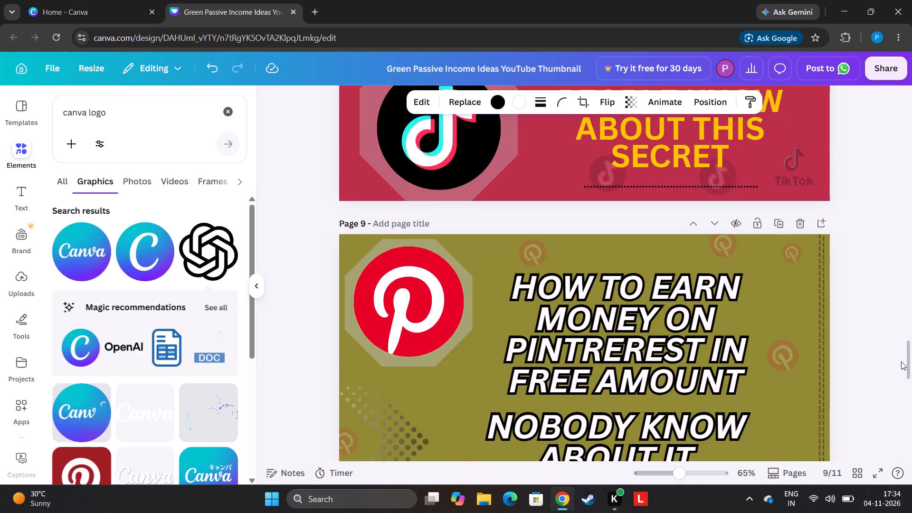
drag(908, 375, 908, 422)
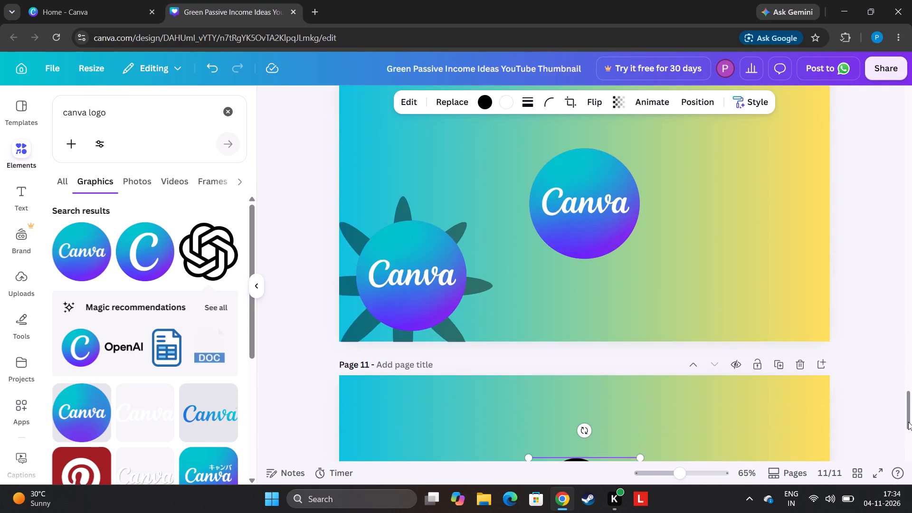
drag(908, 422, 907, 412)
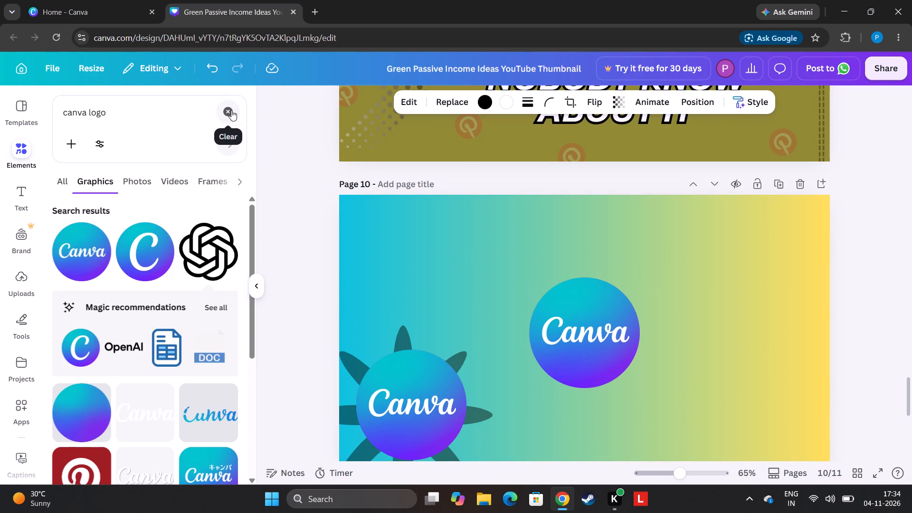
click(231, 110)
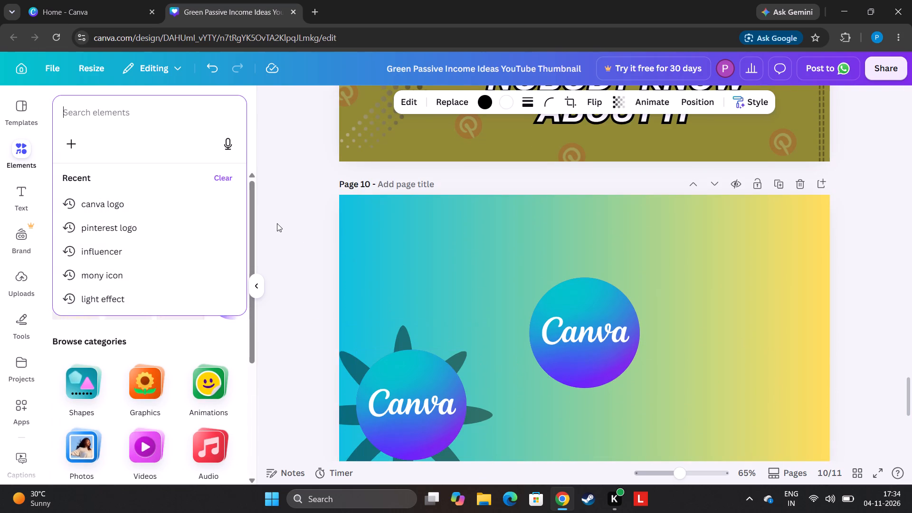
click(277, 223)
click(574, 357)
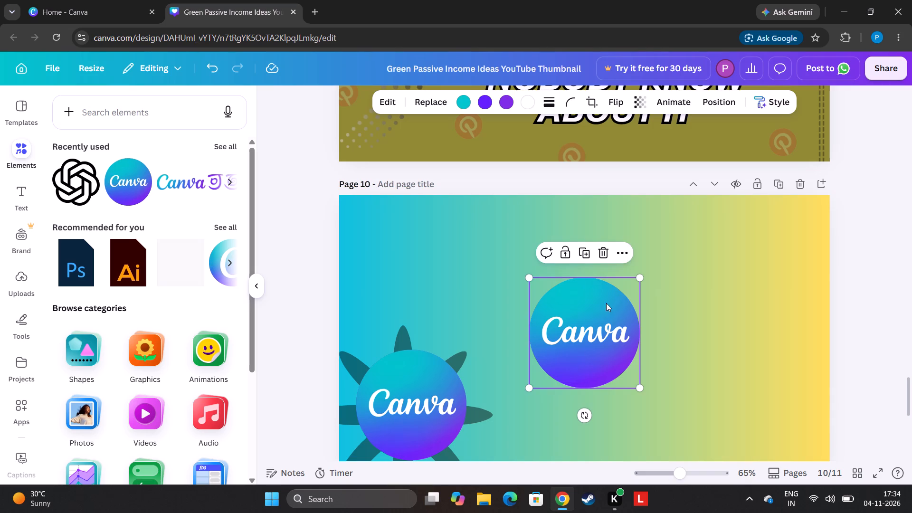
drag(639, 280, 581, 378)
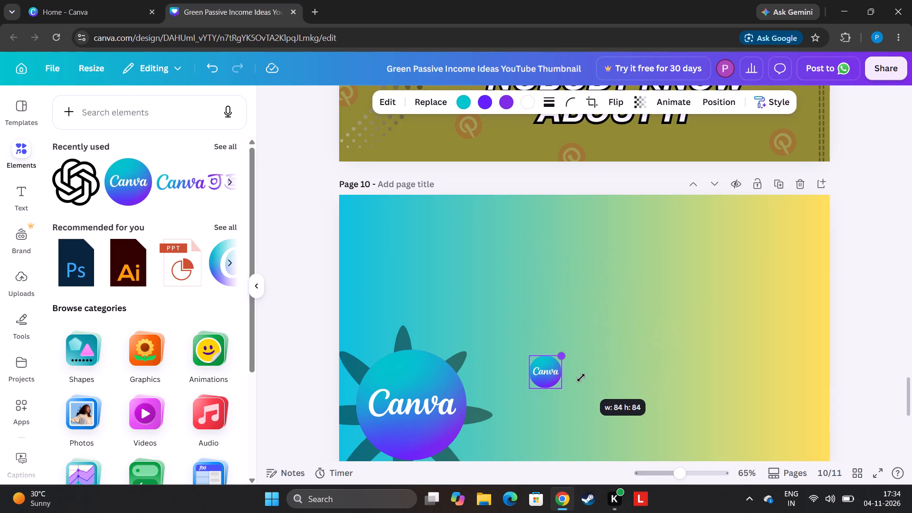
drag(581, 378, 579, 382)
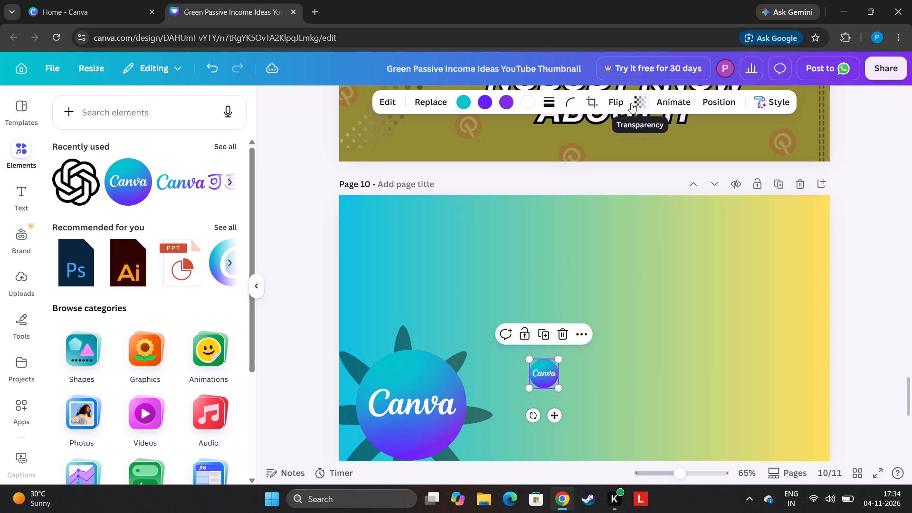
Set the small Canva logo's transparency to 33 and tilt it slightly counter-clockwise.
click(631, 103)
click(610, 147)
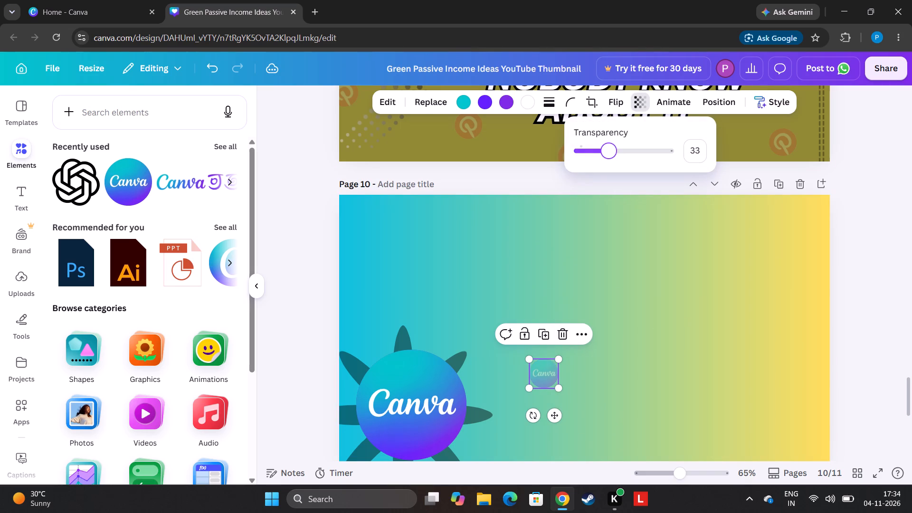
drag(532, 418, 540, 415)
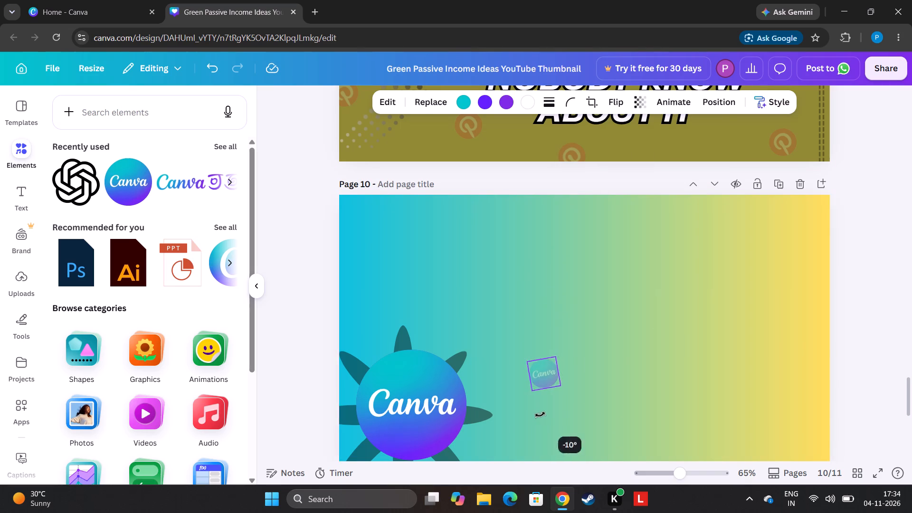
drag(540, 415, 543, 418)
Place one copy of the faint logo partly off page 10's upper-left edge and another, enlarged about one and a half times, beside it.
click(546, 329)
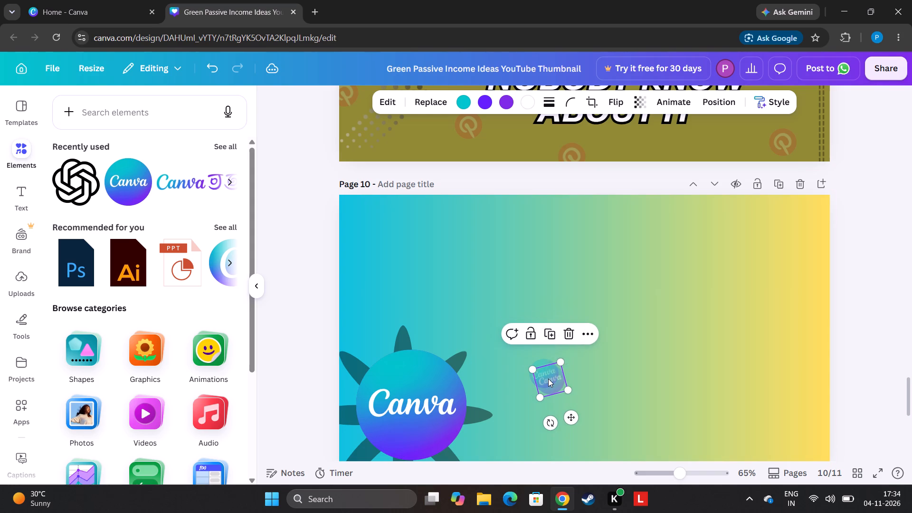
drag(548, 379, 340, 218)
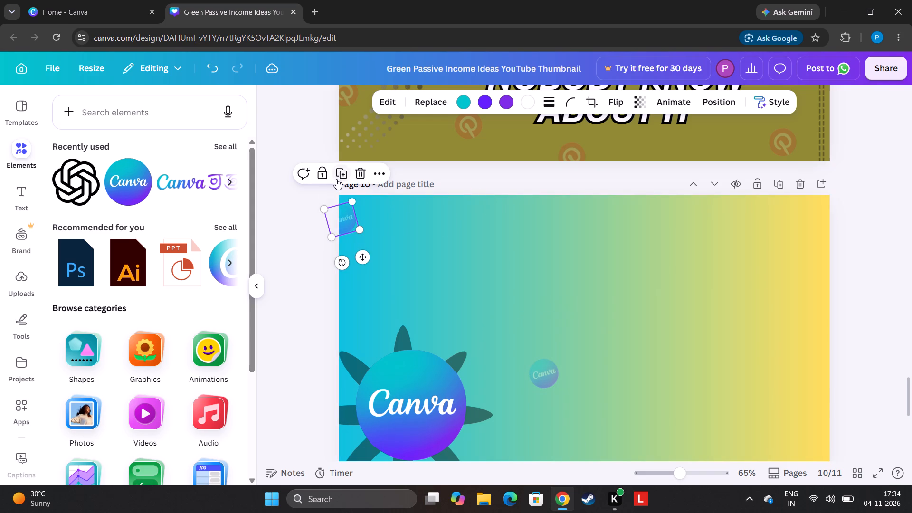
click(336, 179)
drag(340, 226, 409, 230)
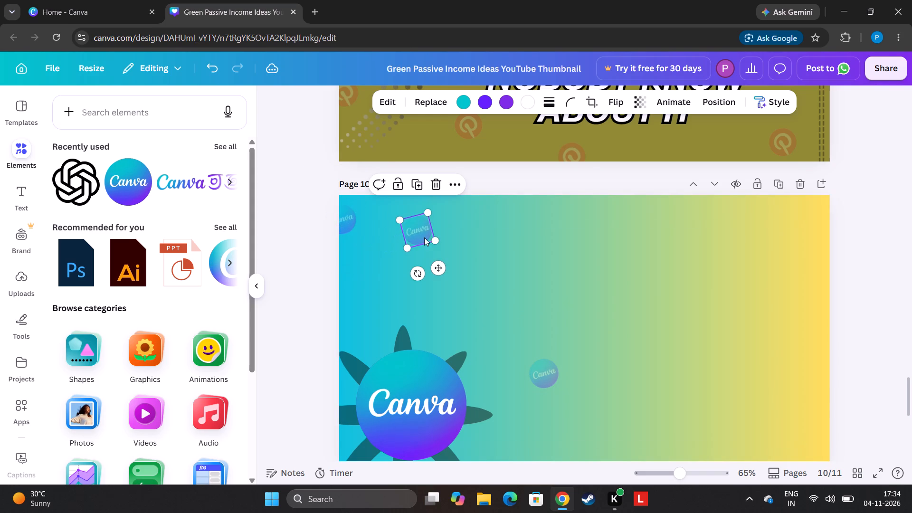
drag(433, 241, 453, 246)
Duplicate the enlarged faint Canva logo and place the copy in page 10's lower-right corner area.
click(429, 180)
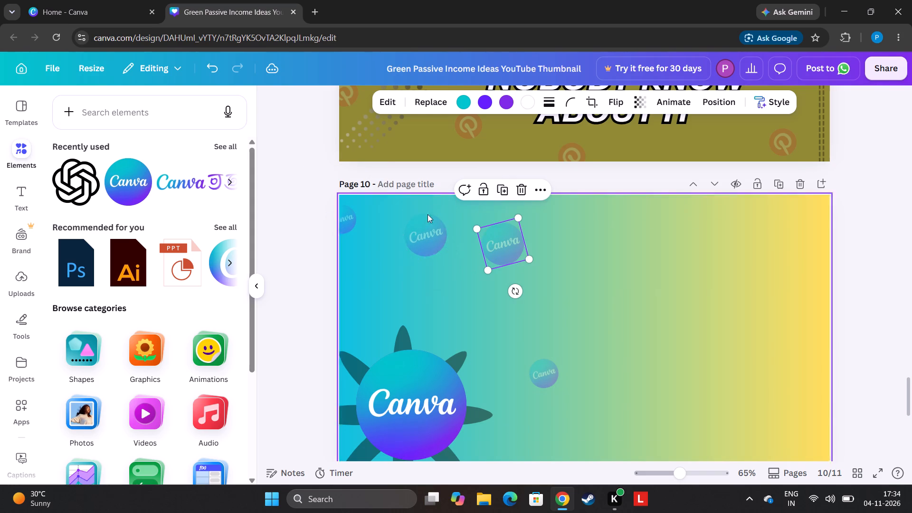
drag(507, 246, 706, 476)
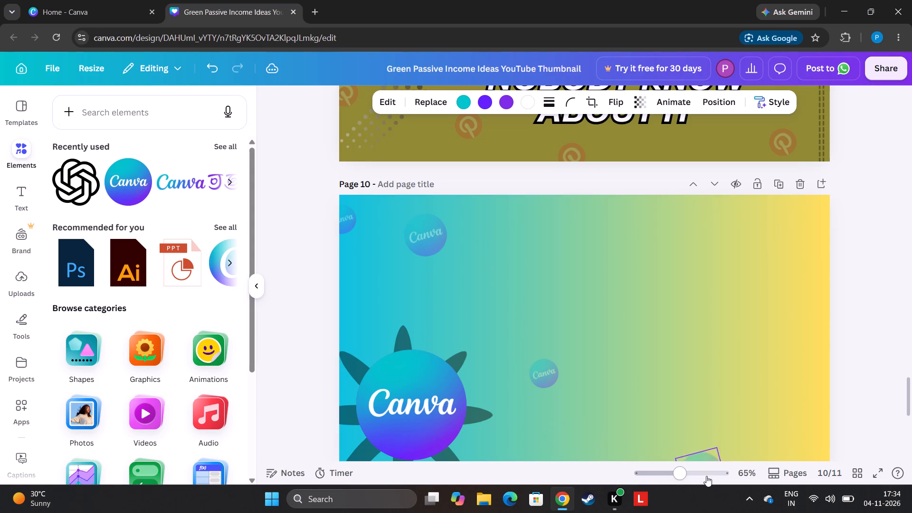
drag(706, 476, 805, 453)
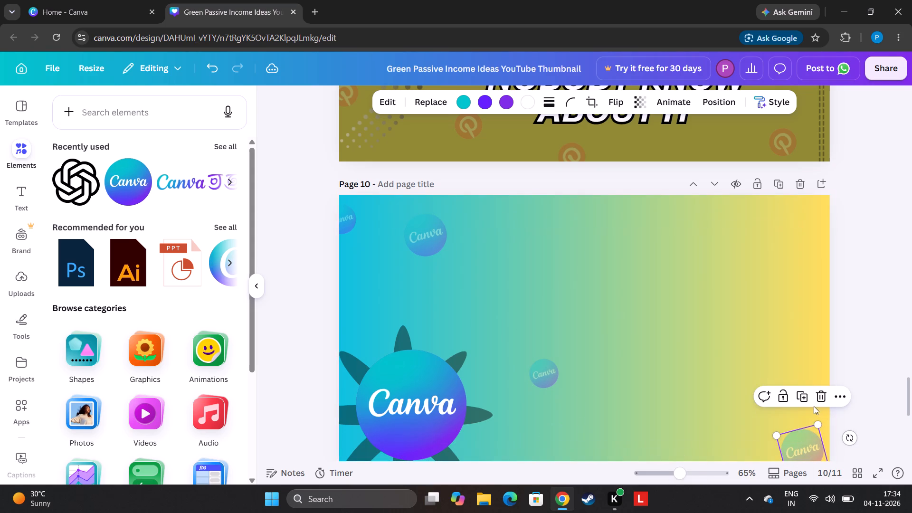
Duplicate the faint Canva logo in page 10's lower-right corner, place the copy in the upper-right corner and shrink it to about half size.
click(804, 399)
drag(794, 450, 797, 213)
drag(838, 235, 808, 220)
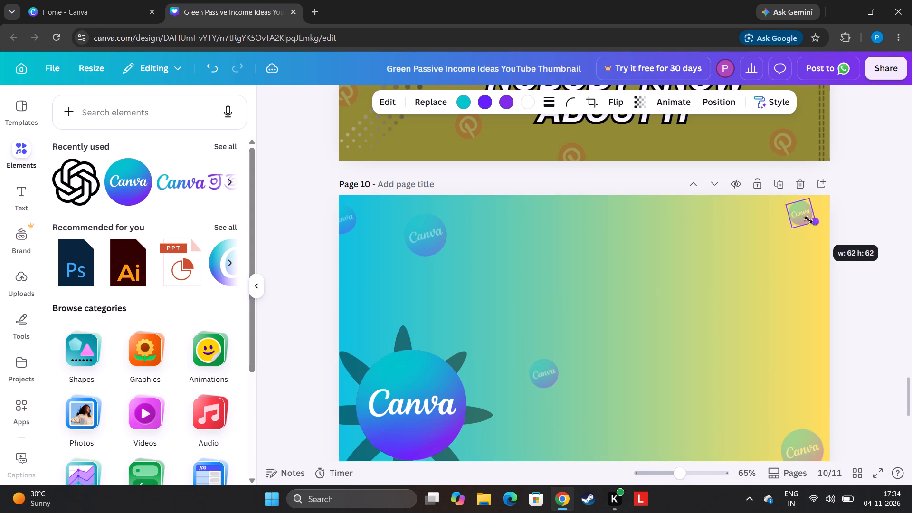
drag(808, 220, 809, 220)
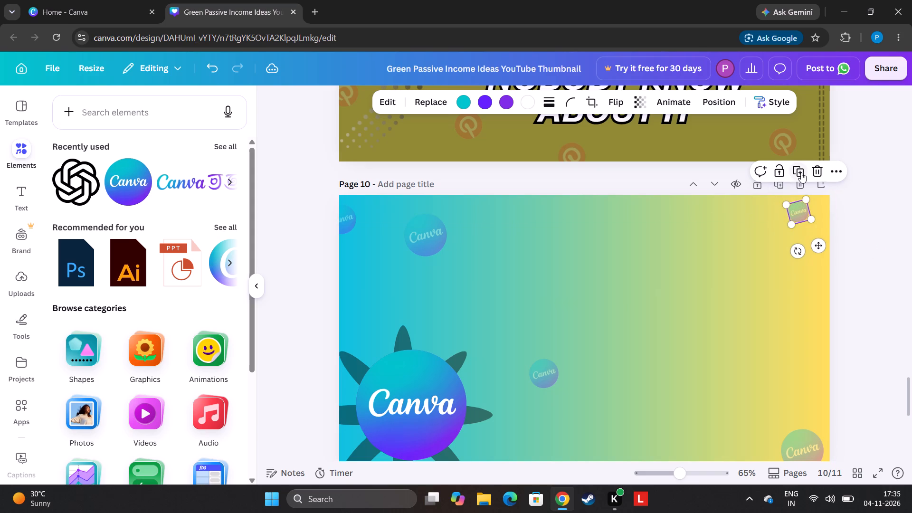
Duplicate the small upper-right faint logo, place the copy near page 10's top edge just left of centre, and enlarge it slightly.
click(801, 172)
drag(806, 217, 617, 415)
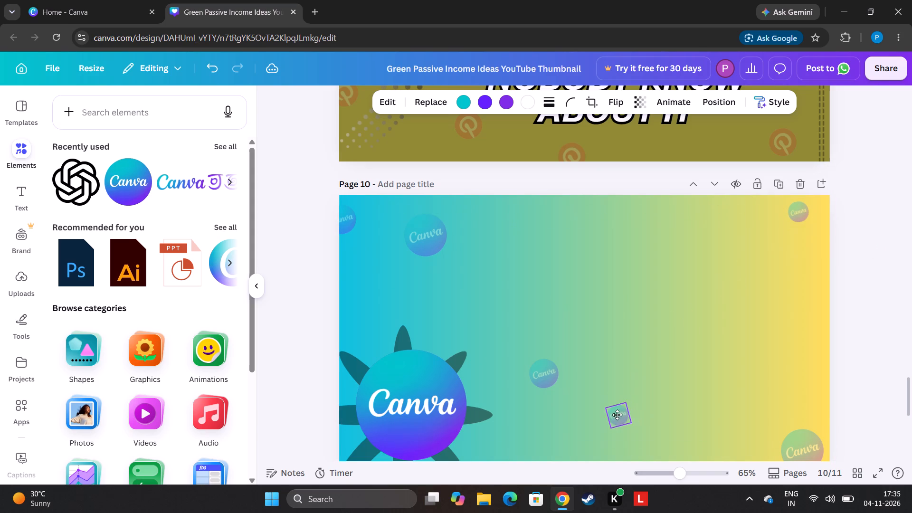
drag(617, 415, 564, 221)
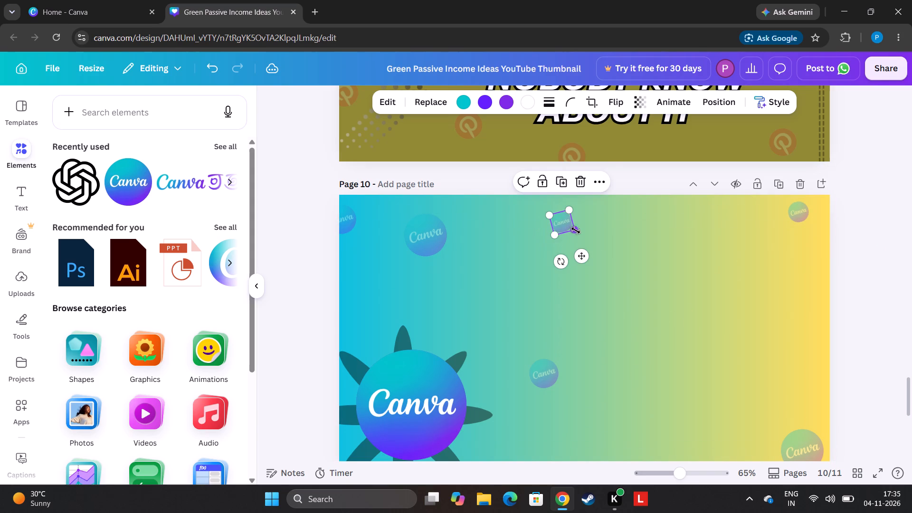
drag(576, 230, 582, 231)
Duplicate that top-edge logo, shrink the copy slightly, and place it to the right and a little lower on page 10.
click(565, 185)
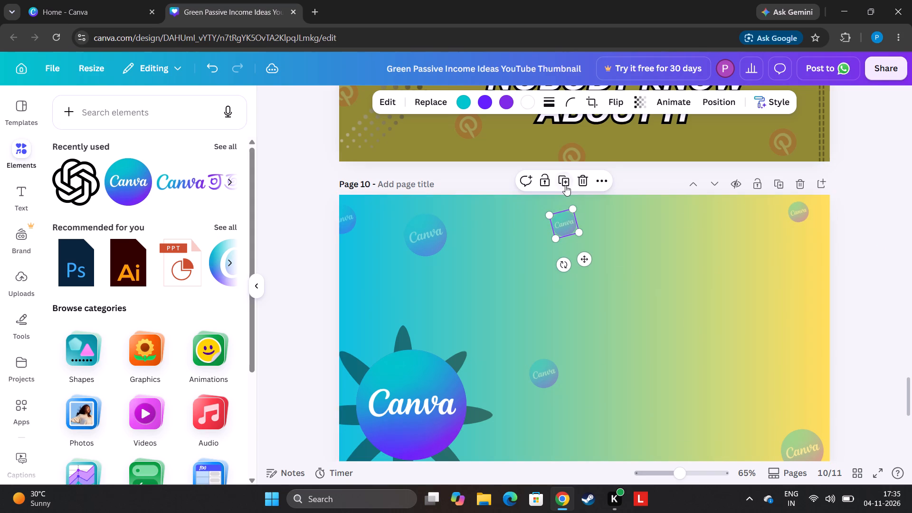
drag(330, 230, 343, 254)
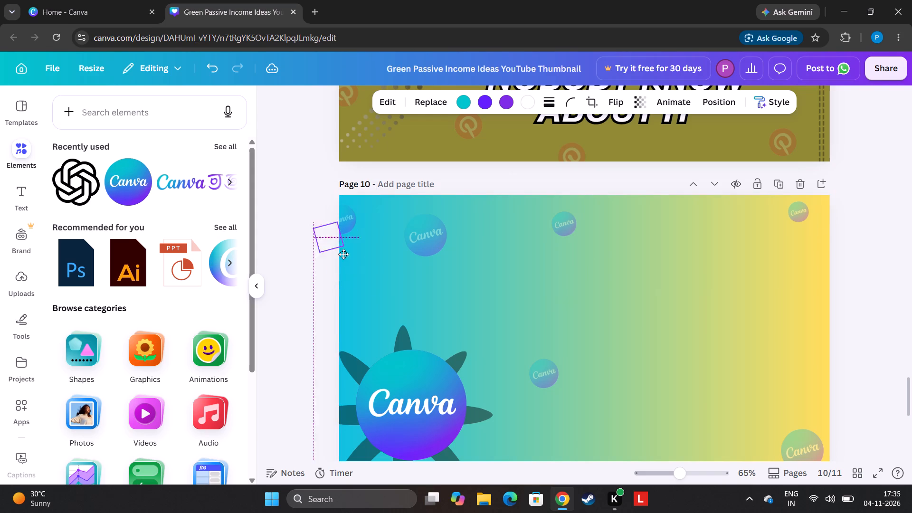
drag(343, 254, 751, 215)
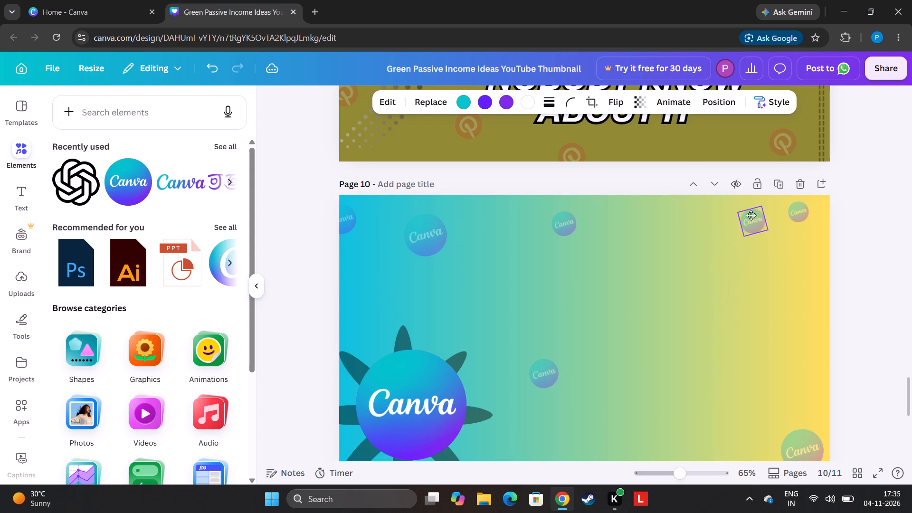
drag(751, 215, 739, 216)
drag(745, 203, 742, 211)
drag(736, 223, 628, 455)
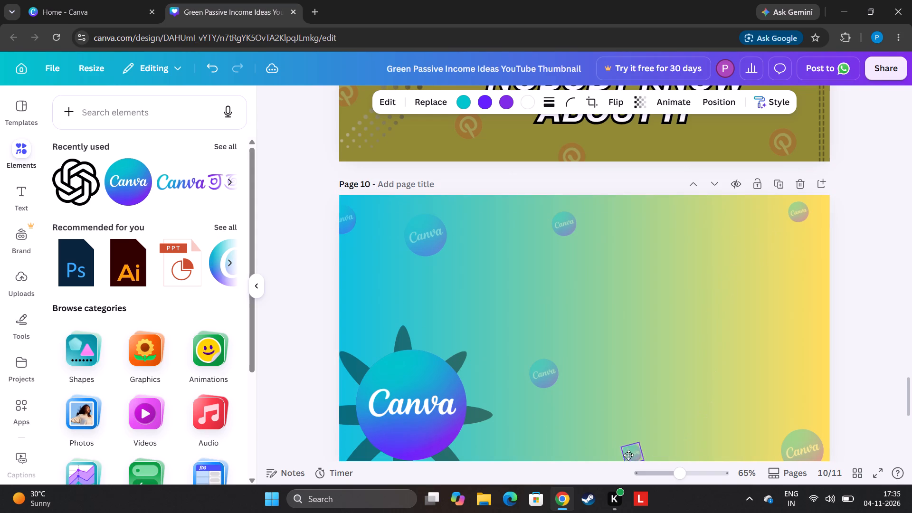
drag(628, 455, 666, 243)
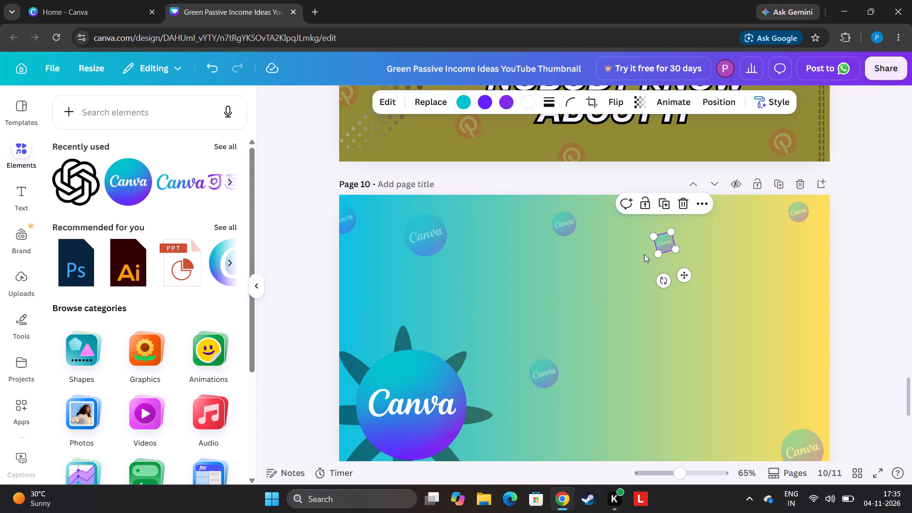
Duplicate the smallest faint Canva logo and place the copy near page 10's bottom edge, right of centre.
click(666, 210)
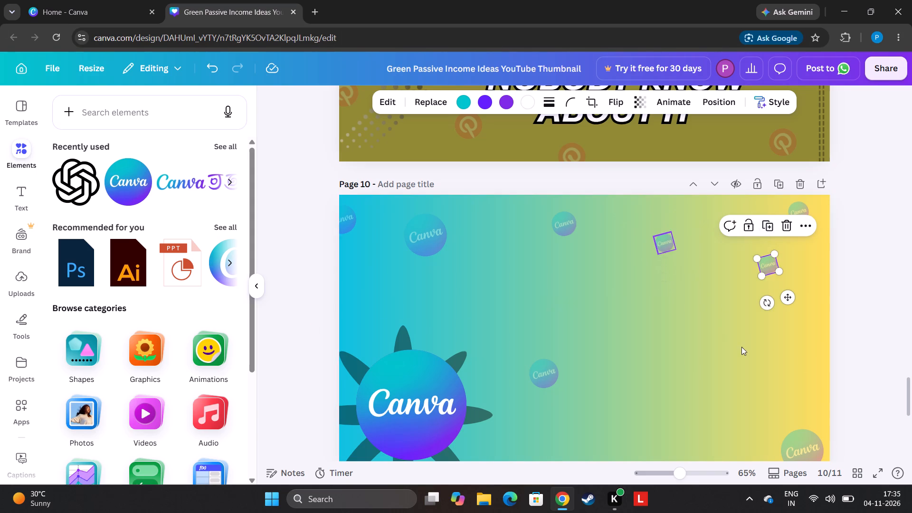
drag(771, 264, 632, 448)
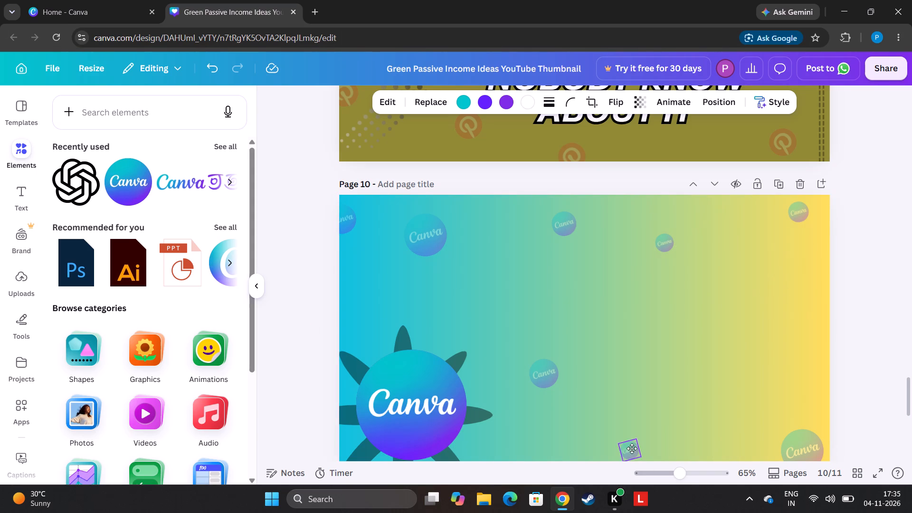
drag(632, 448, 636, 448)
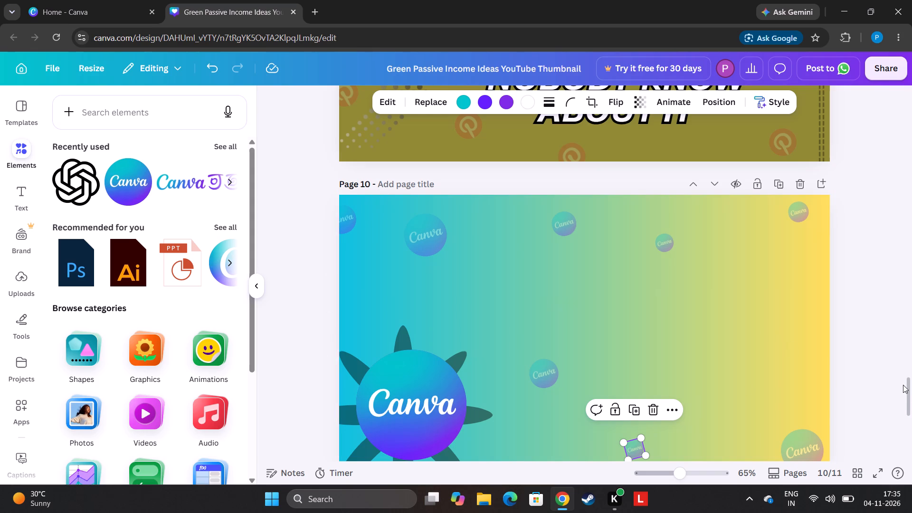
Add the recommended Photoshop (Ps) and Illustrator (Ai) file icons to page 10.
drag(906, 390, 900, 446)
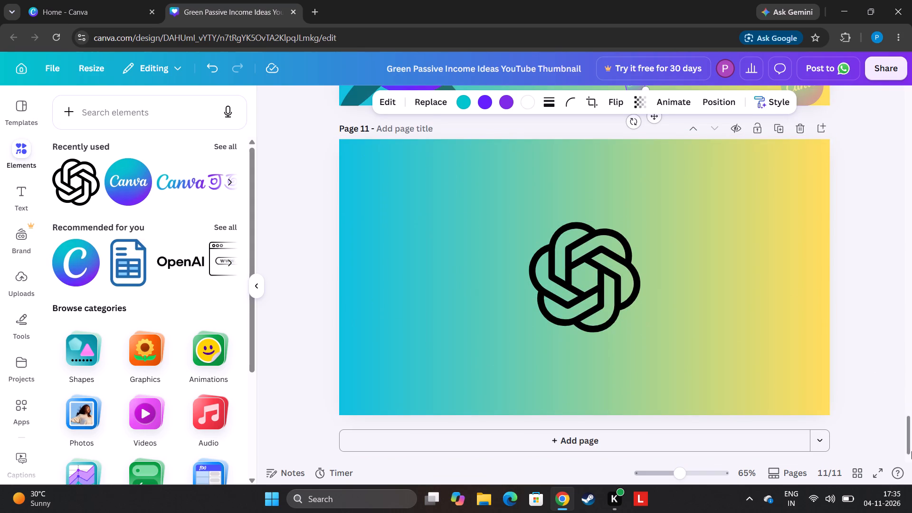
drag(908, 439, 902, 401)
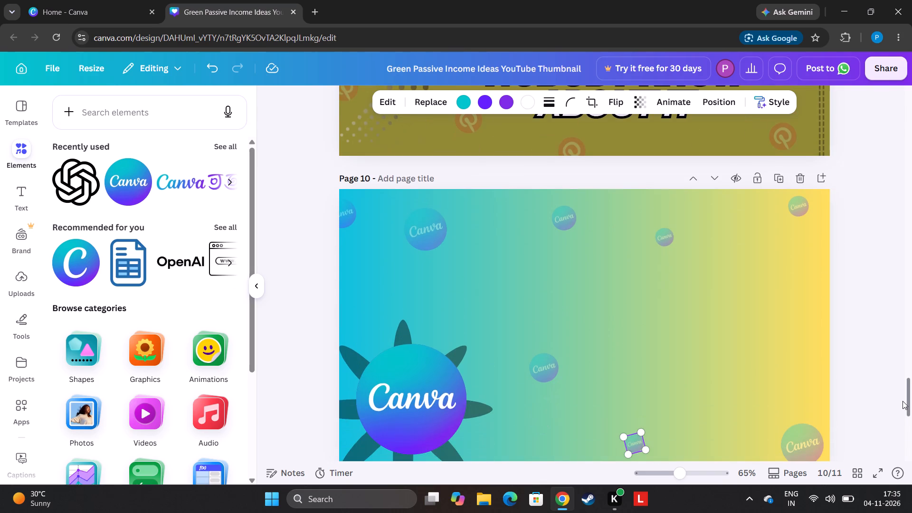
drag(902, 401, 902, 404)
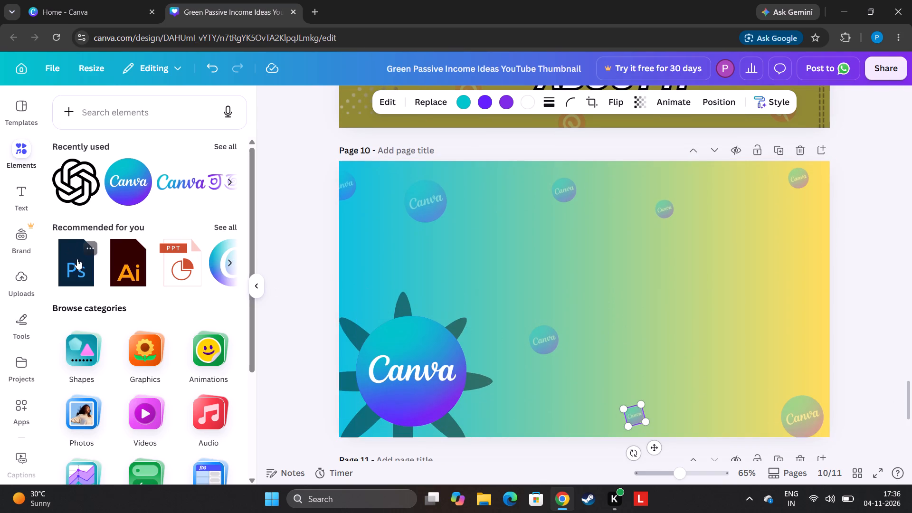
click(76, 260)
click(128, 271)
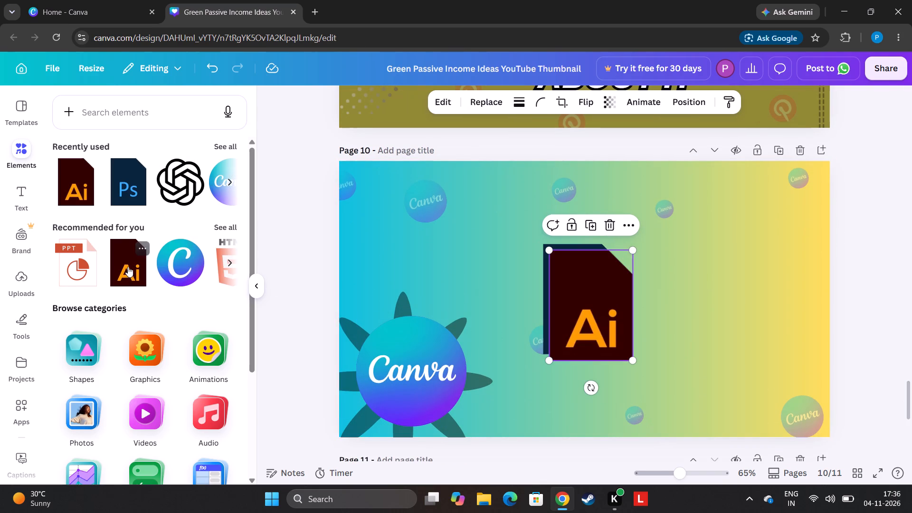
Add the recommended film-strip-and-scissors graphic and the related video-editing desktop computer illustration to page 10.
click(235, 226)
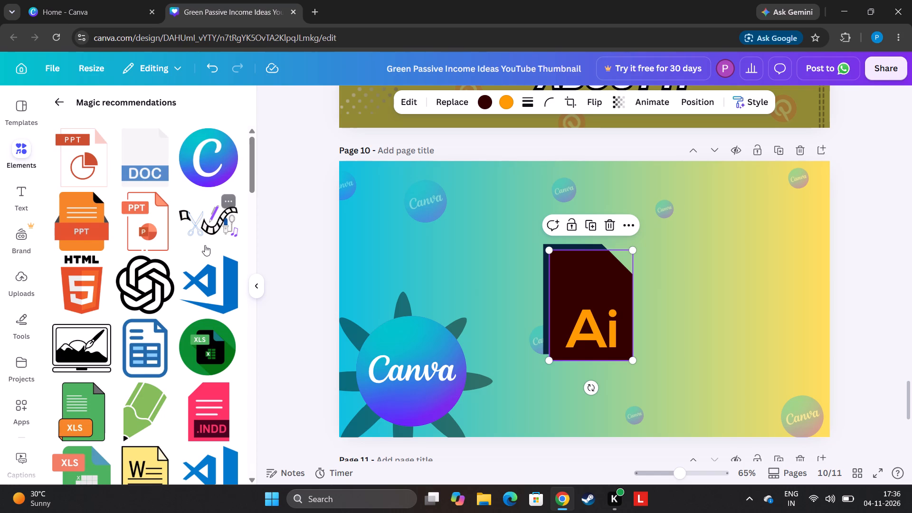
click(205, 231)
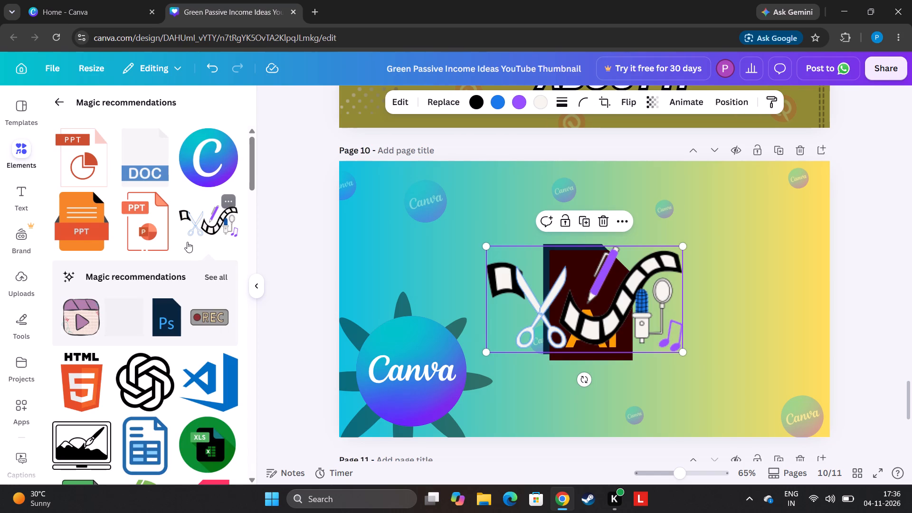
click(210, 275)
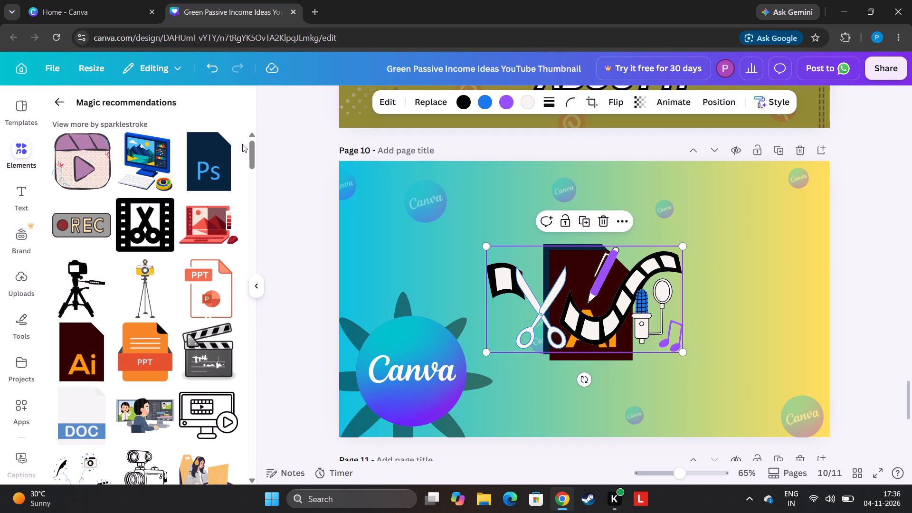
drag(254, 149, 254, 183)
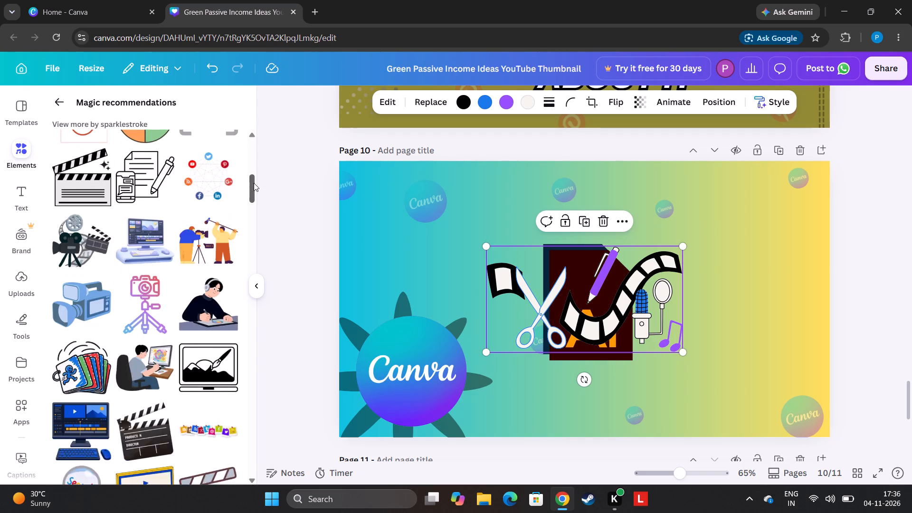
drag(254, 183, 251, 177)
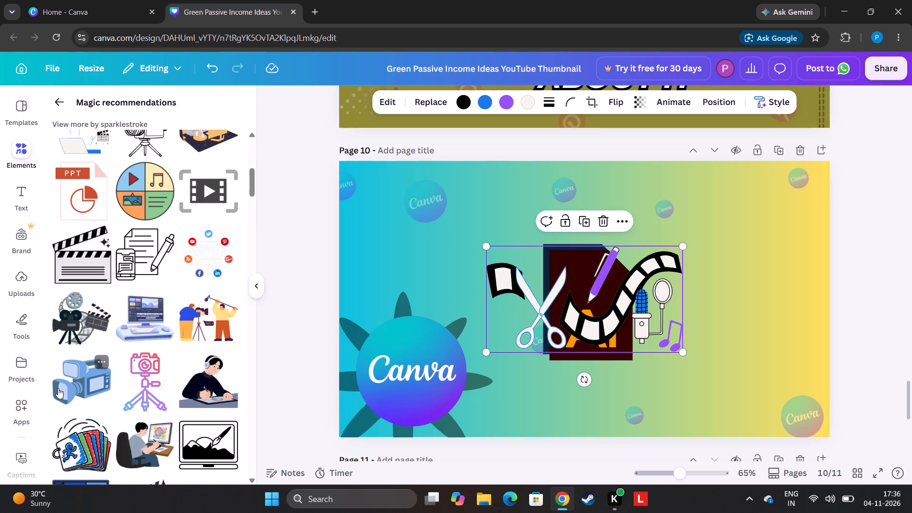
click(123, 328)
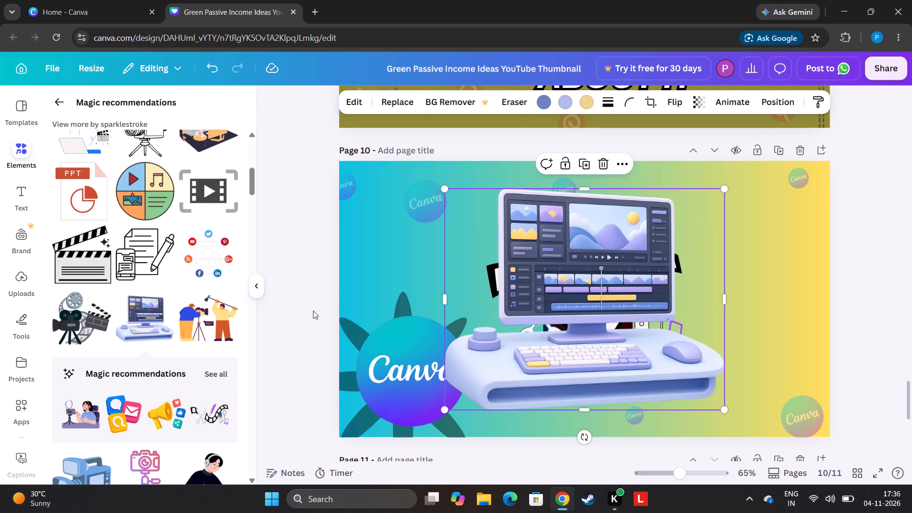
Find the curved red arrow among the recommended elements, add it to page 10 and place it to the right of the computer.
click(56, 104)
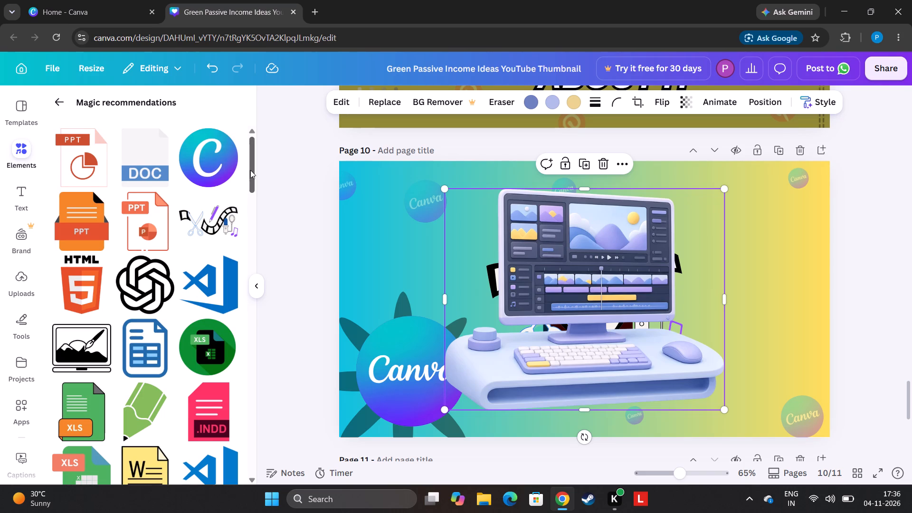
drag(249, 170, 262, 249)
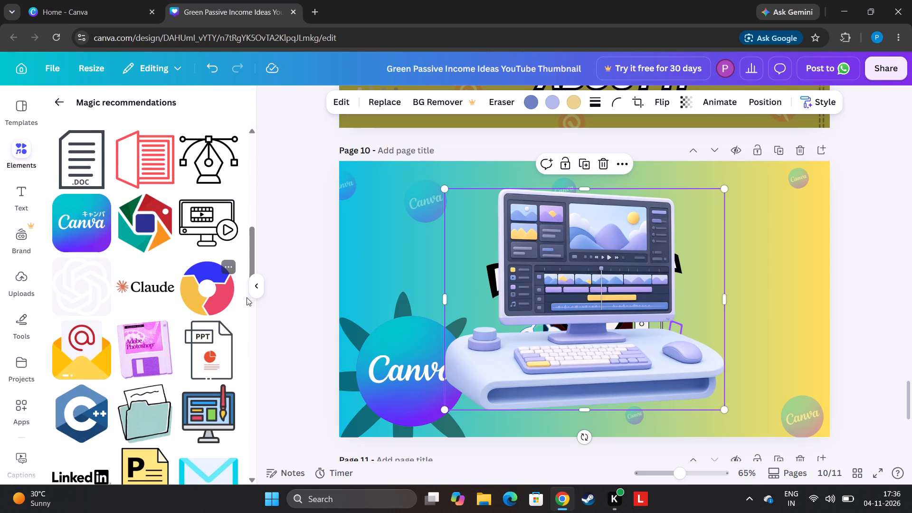
drag(247, 258, 261, 294)
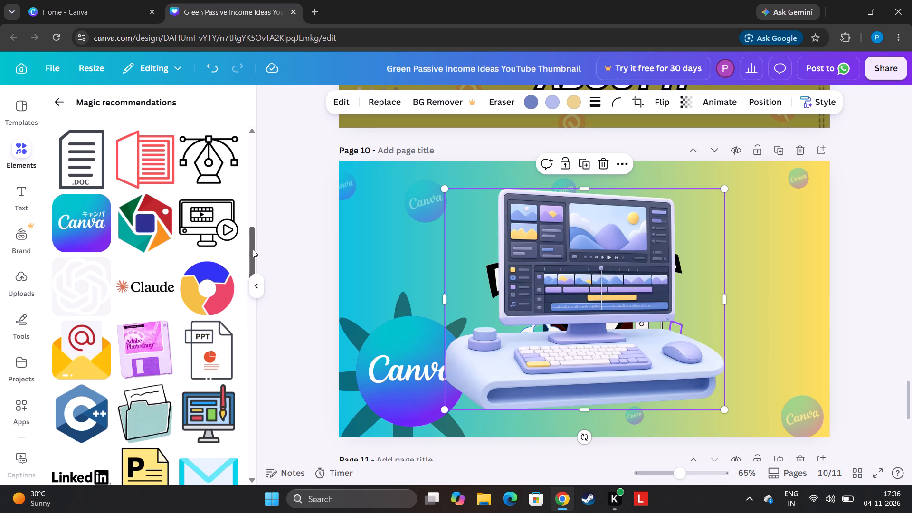
drag(251, 249, 258, 382)
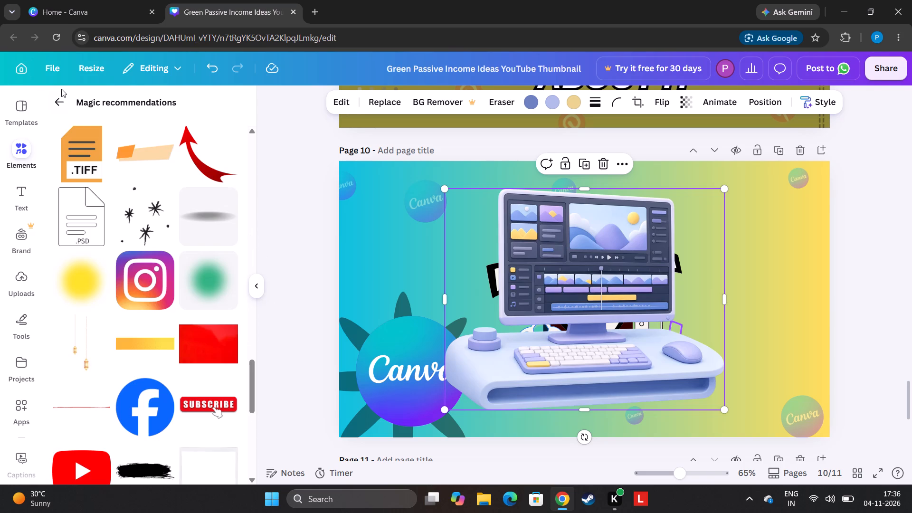
click(61, 89)
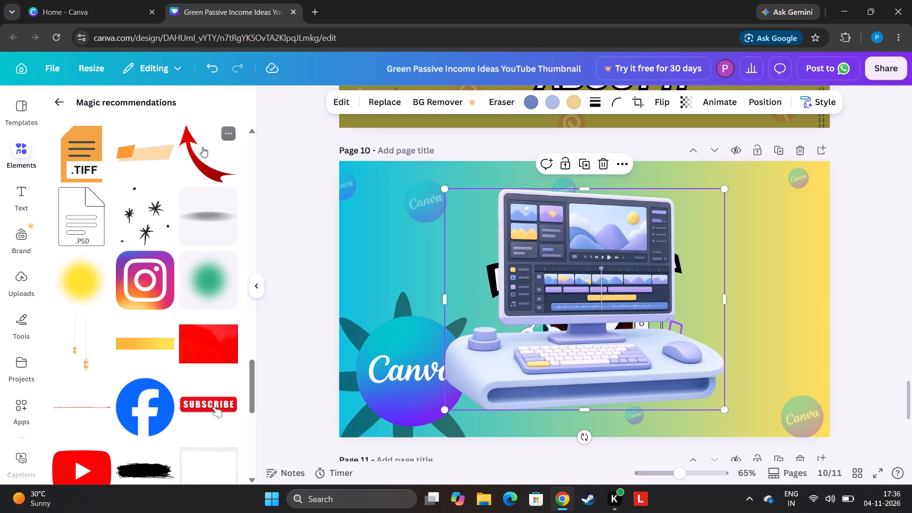
click(202, 162)
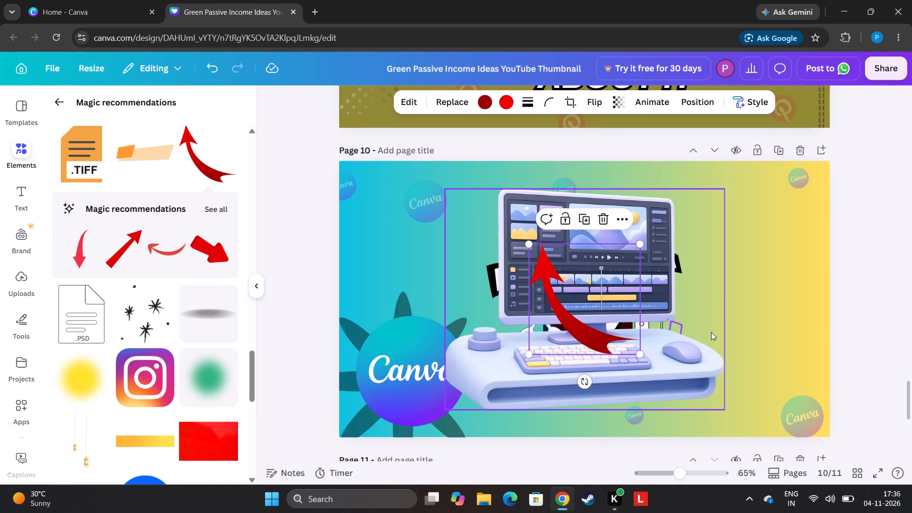
drag(587, 296, 739, 280)
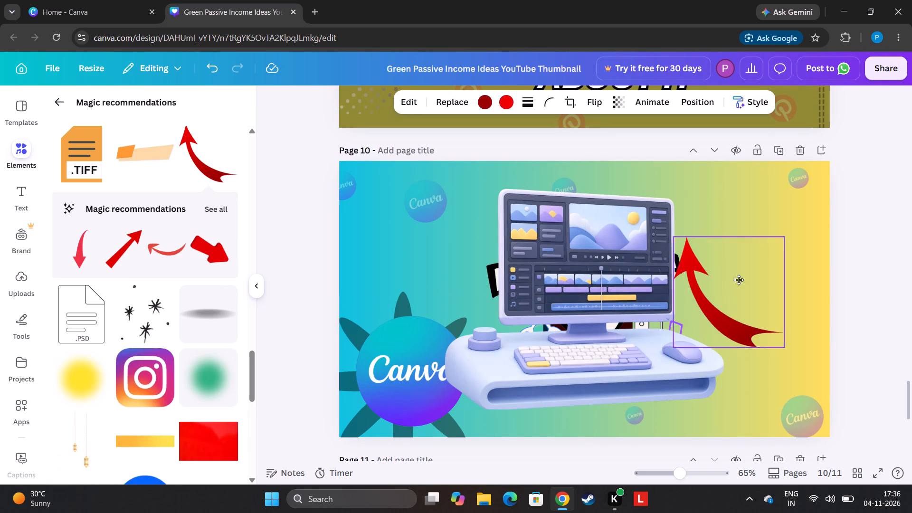
drag(739, 280, 764, 275)
Move the computer illustration and the film-strip-and-scissors graphic from page 10 onto page 11.
drag(585, 300, 584, 314)
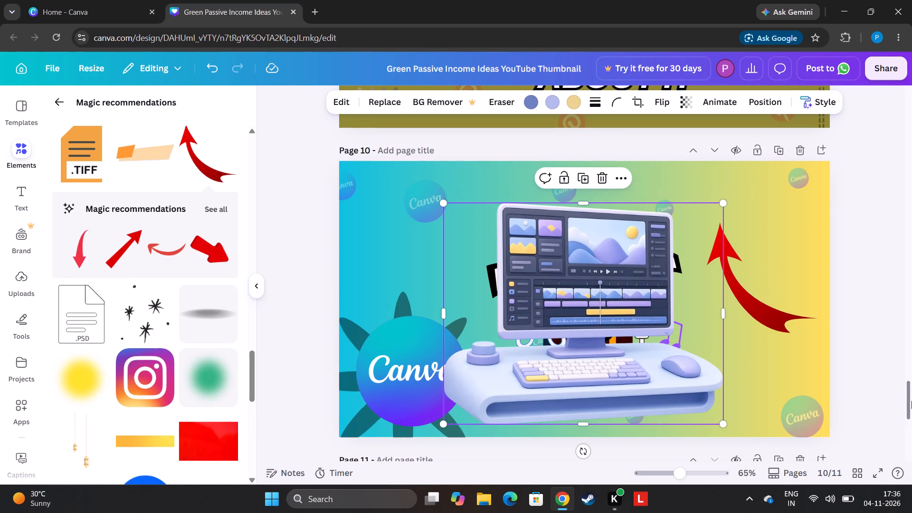
drag(906, 396, 906, 362)
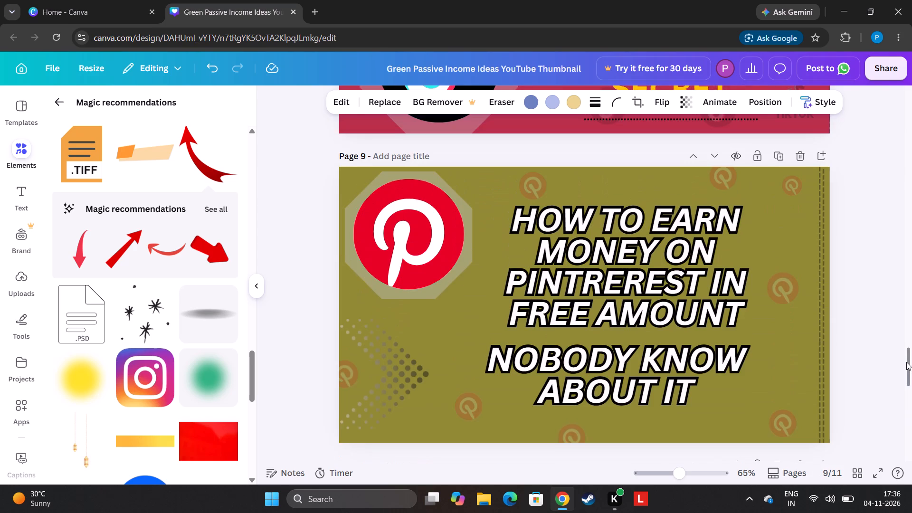
drag(906, 362, 911, 414)
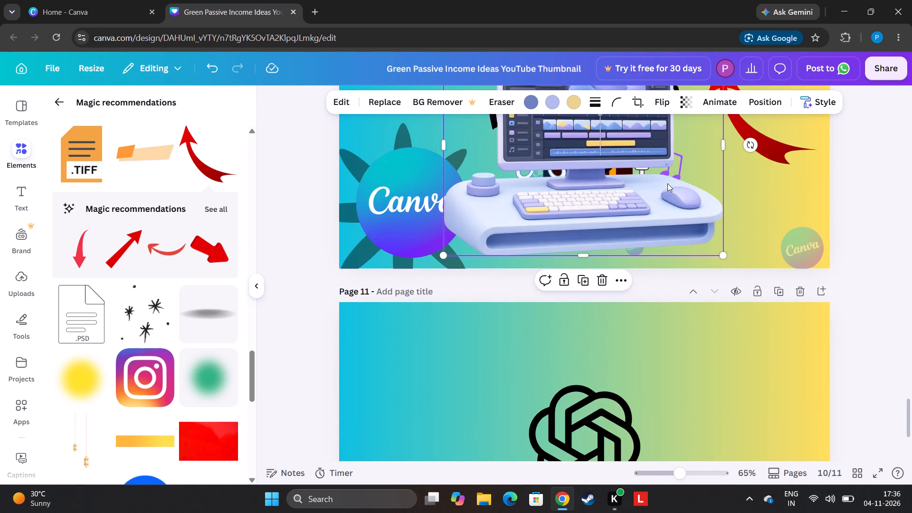
drag(667, 183, 587, 512)
drag(599, 164, 670, 444)
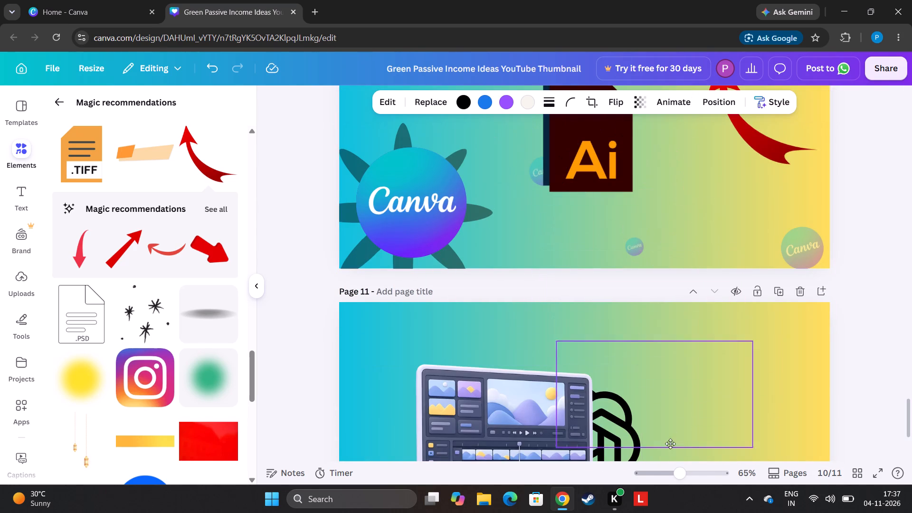
drag(670, 444, 669, 469)
Reposition the red arrow in page 10's lower-right area, with its tail beside the faint corner logo.
drag(761, 151, 705, 306)
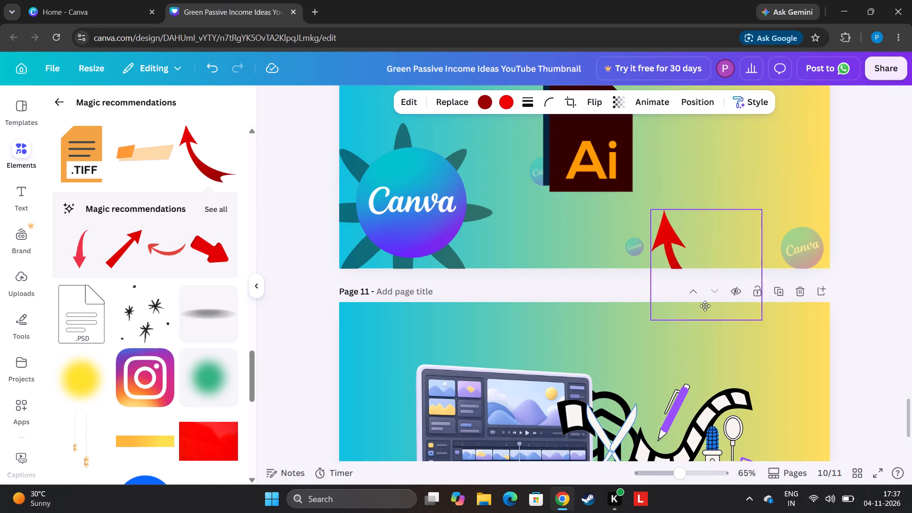
drag(705, 306, 722, 240)
Move the Illustrator (Ai) file icon from page 10 onto page 11.
drag(578, 158, 572, 418)
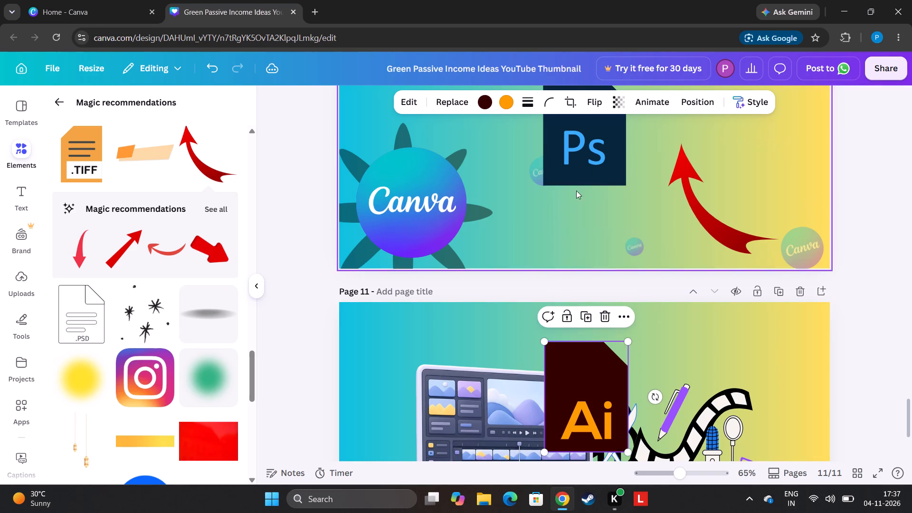
Move the Photoshop (Ps) file icon from page 10 onto page 11, over the left side of the computer illustration.
drag(575, 123, 409, 406)
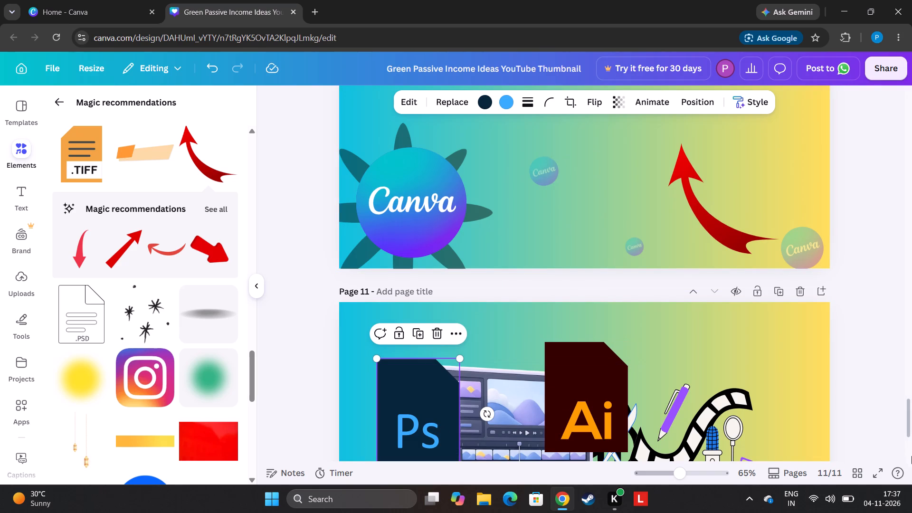
Move page 10's red curved arrow above the large Canva logo and set its transparency to 36.
drag(906, 419, 906, 401)
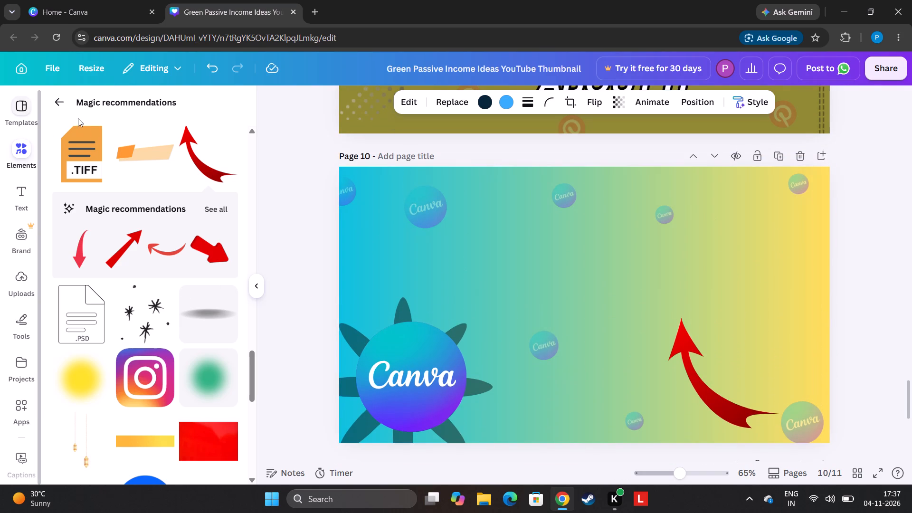
click(63, 113)
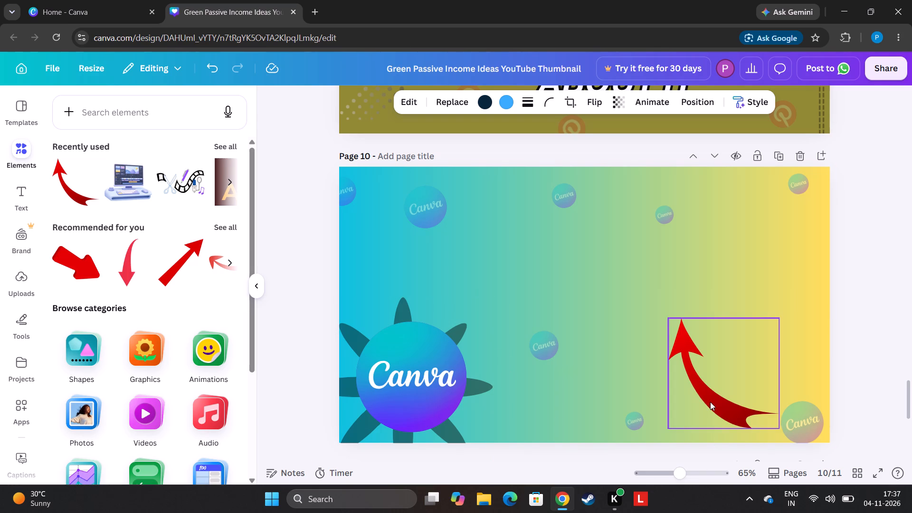
drag(710, 402, 442, 266)
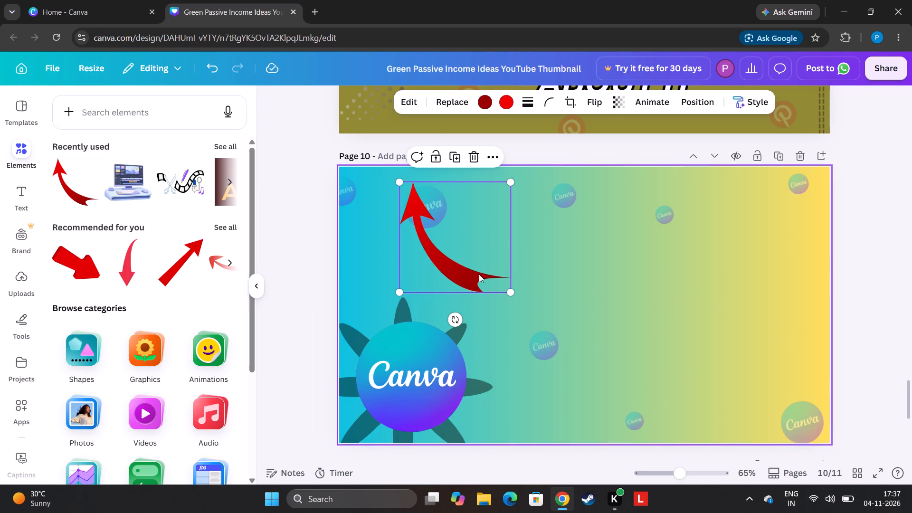
click(624, 110)
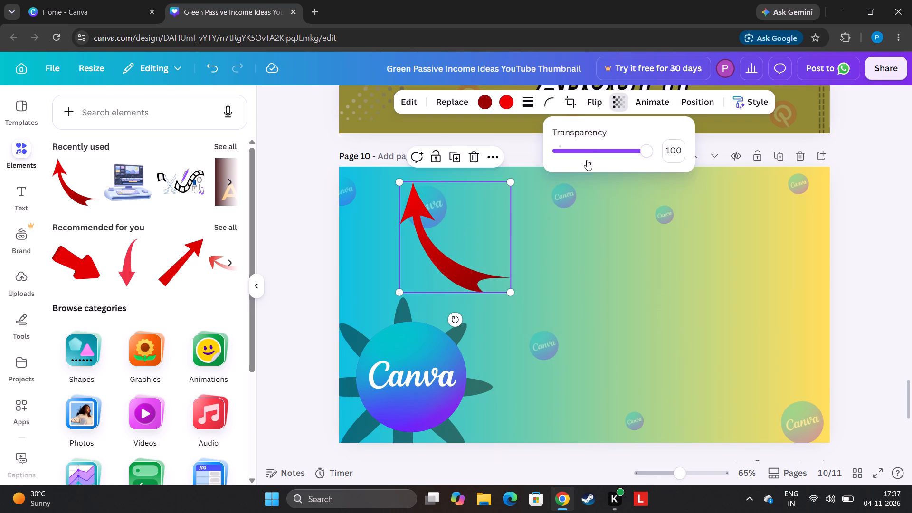
click(590, 155)
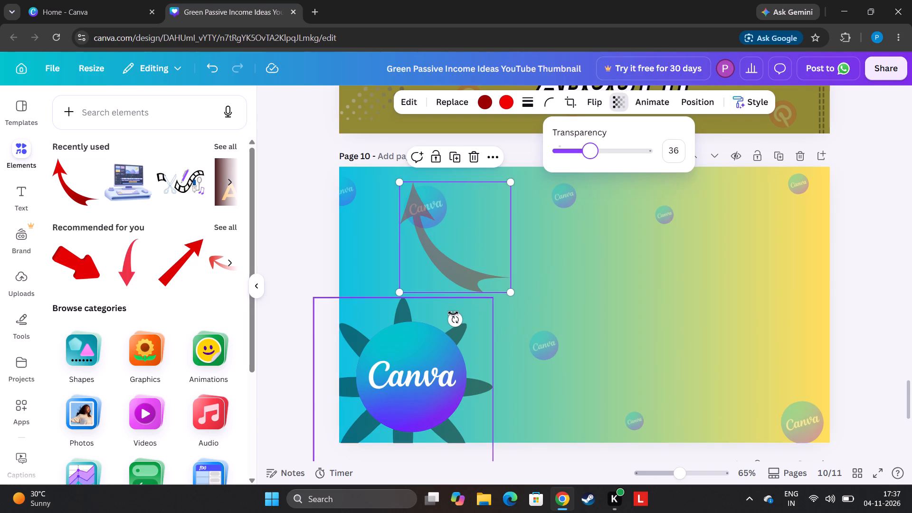
Rotate the faded arrow so it curves up from the large Canva logo and points right, and position it just above the logo.
drag(453, 313, 413, 224)
drag(440, 240, 463, 271)
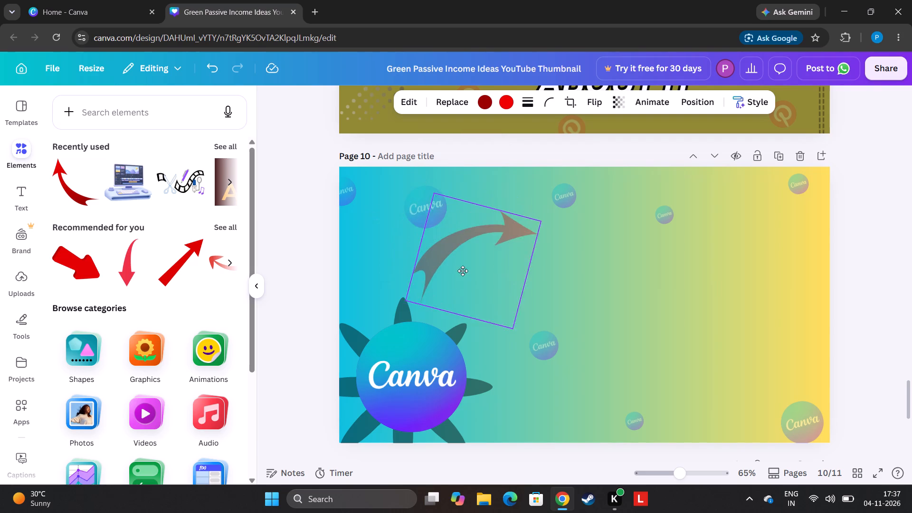
drag(463, 271, 470, 278)
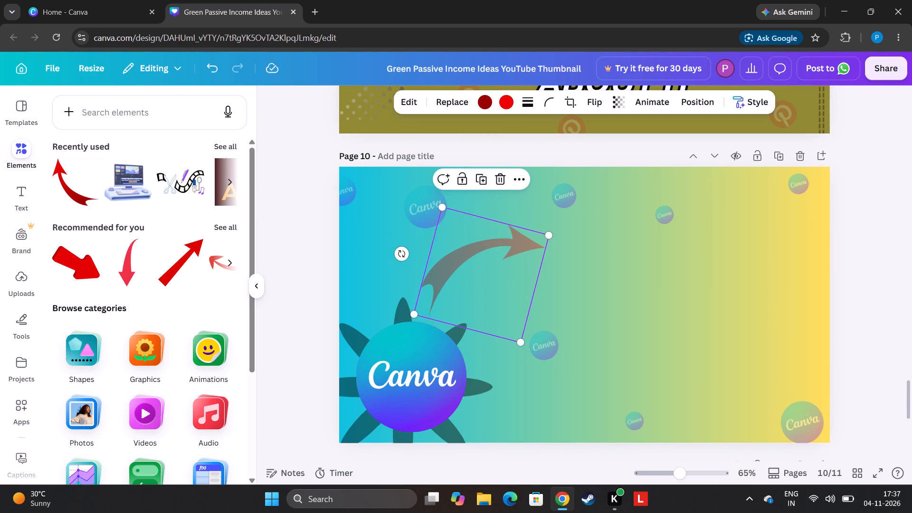
Add a heading to page 10 and begin its text with "how to".
click(5, 192)
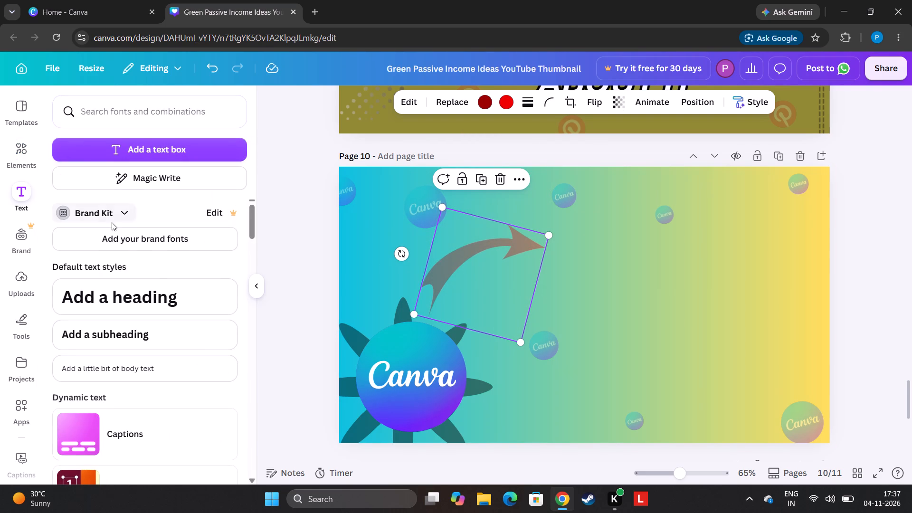
click(159, 284)
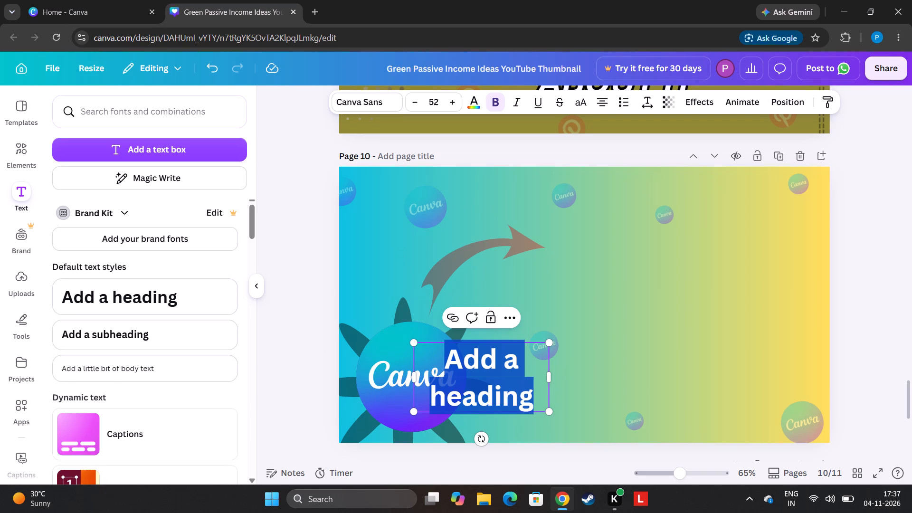
key(BackSpace)
text(how)
key(space)
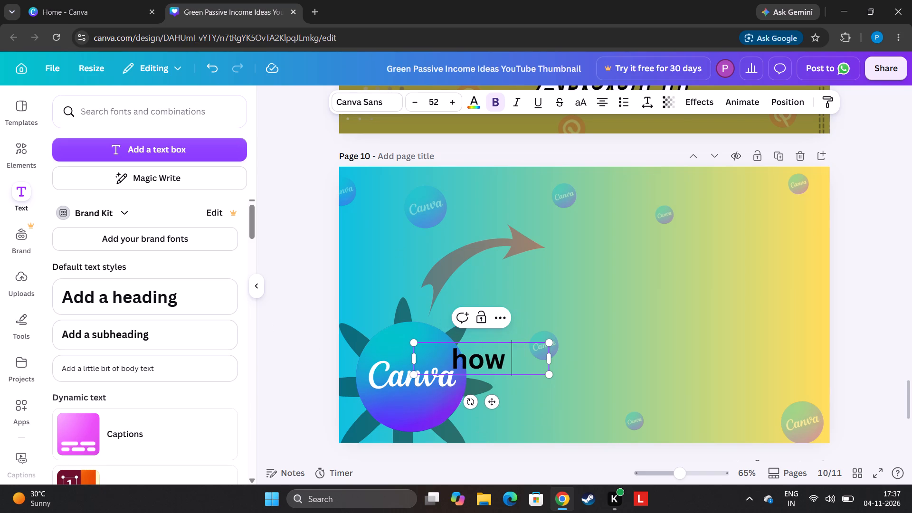
text(to)
key(space)
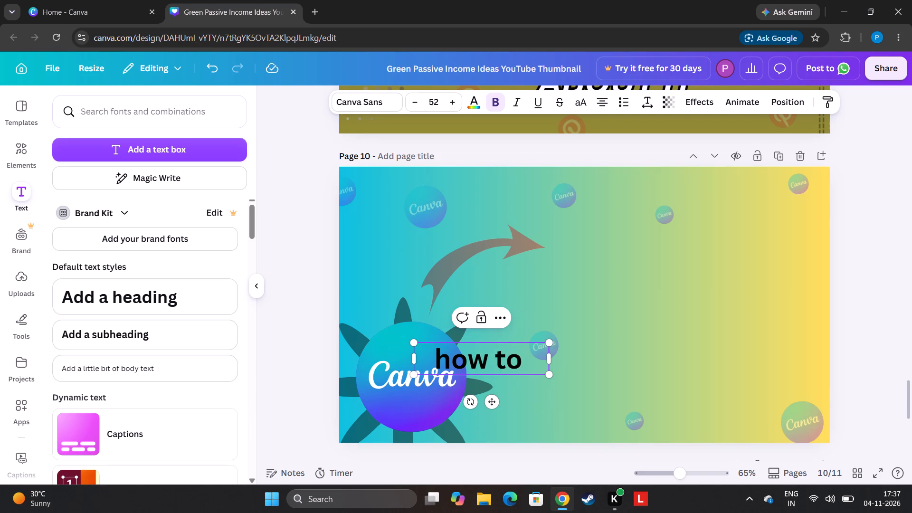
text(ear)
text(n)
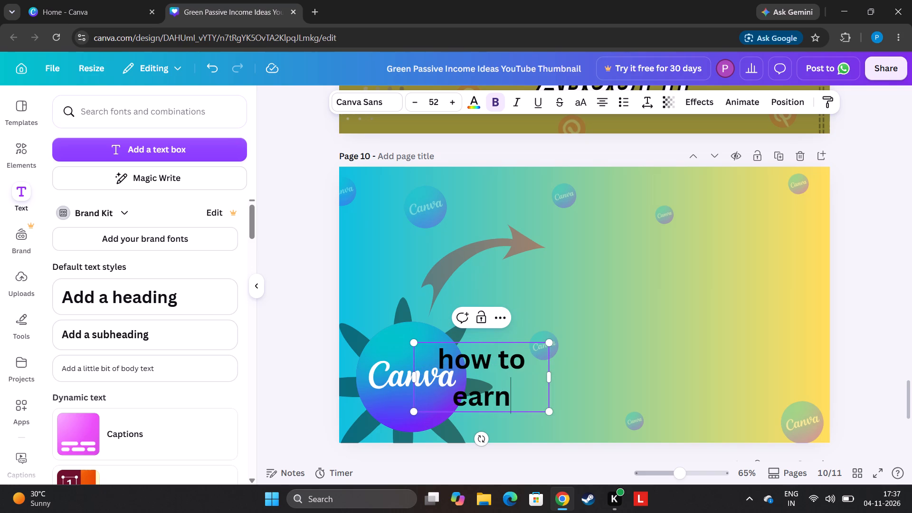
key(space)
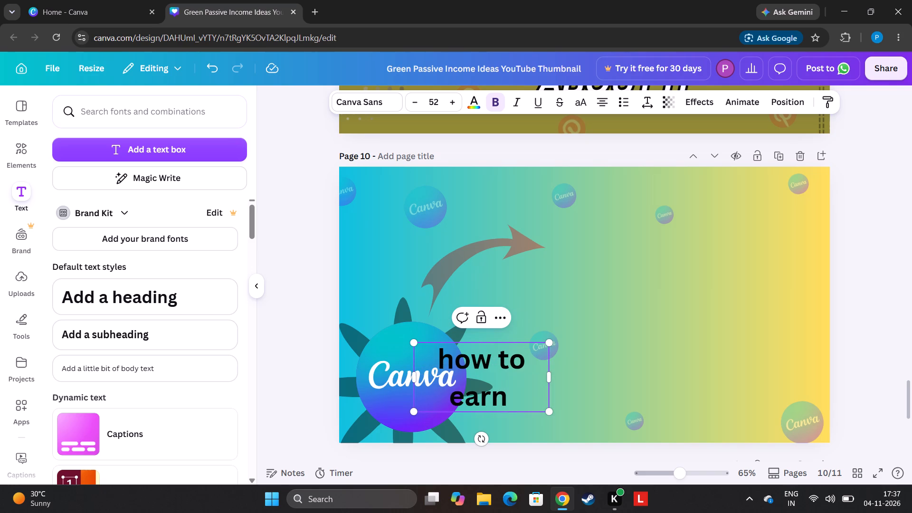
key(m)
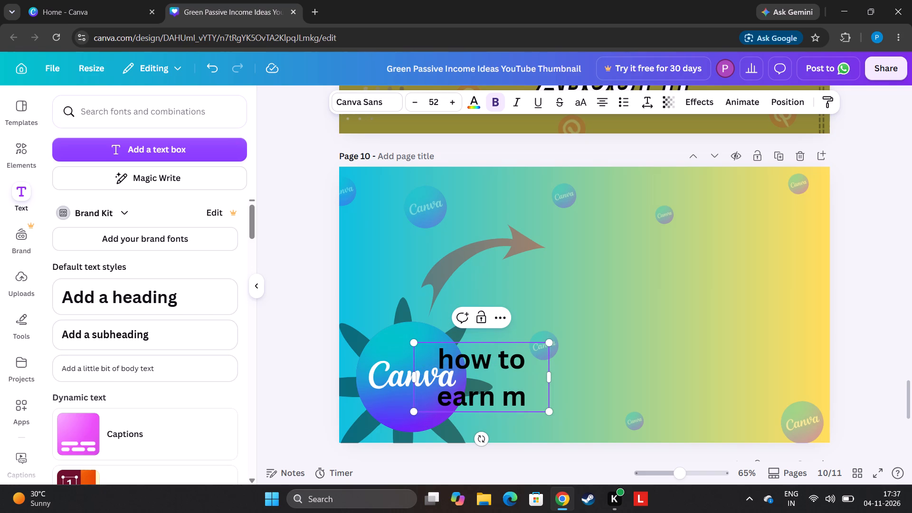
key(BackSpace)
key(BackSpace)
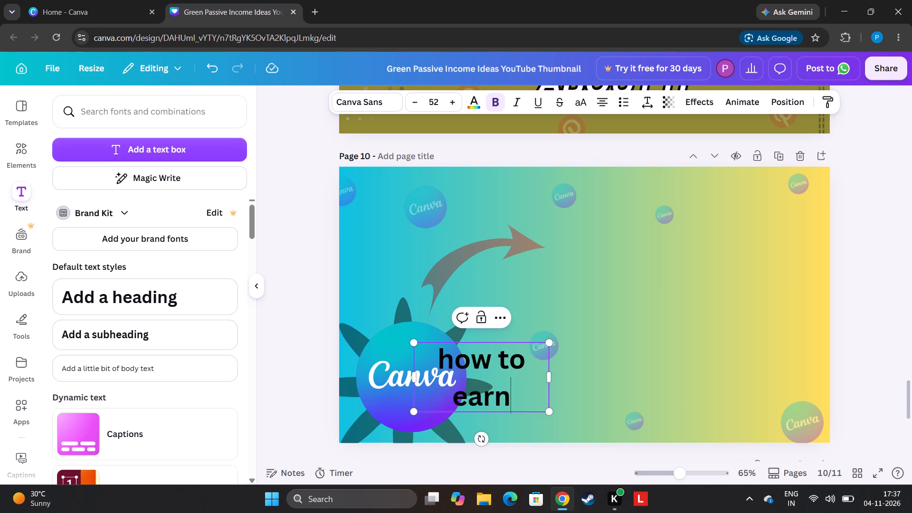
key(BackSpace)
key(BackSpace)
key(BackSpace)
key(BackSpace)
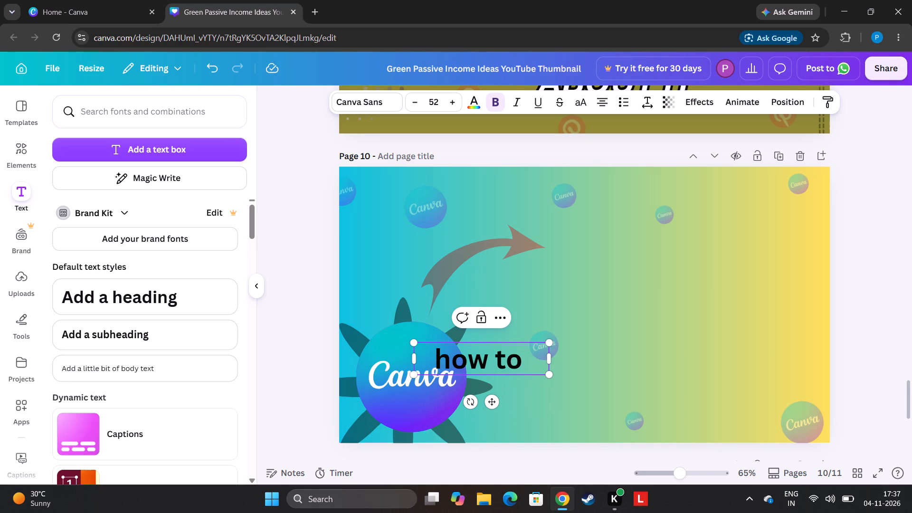
Continue the heading after "how to" with "edit thambnail like a pro and earned".
key(e)
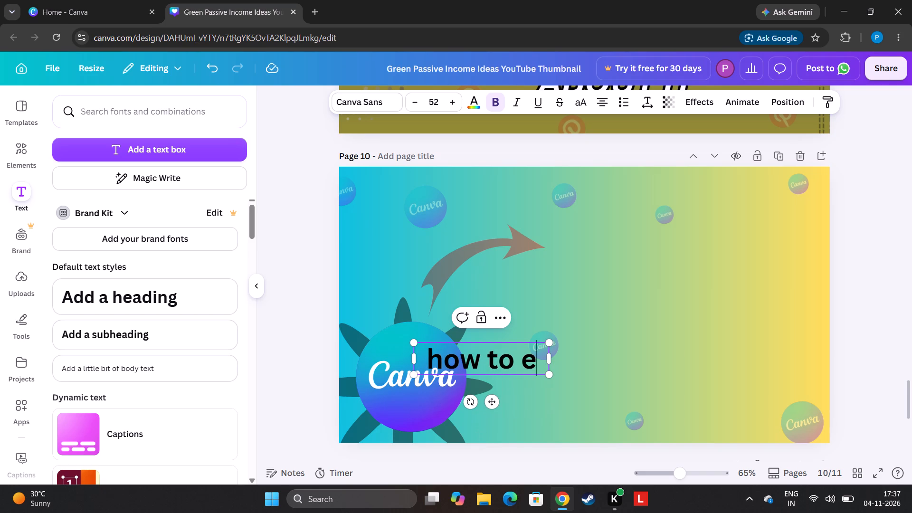
key(d)
key(i)
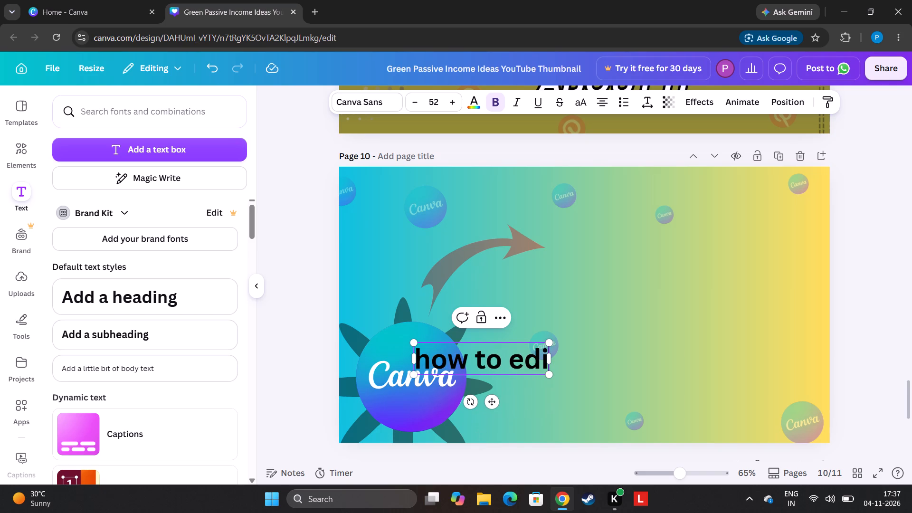
key(t)
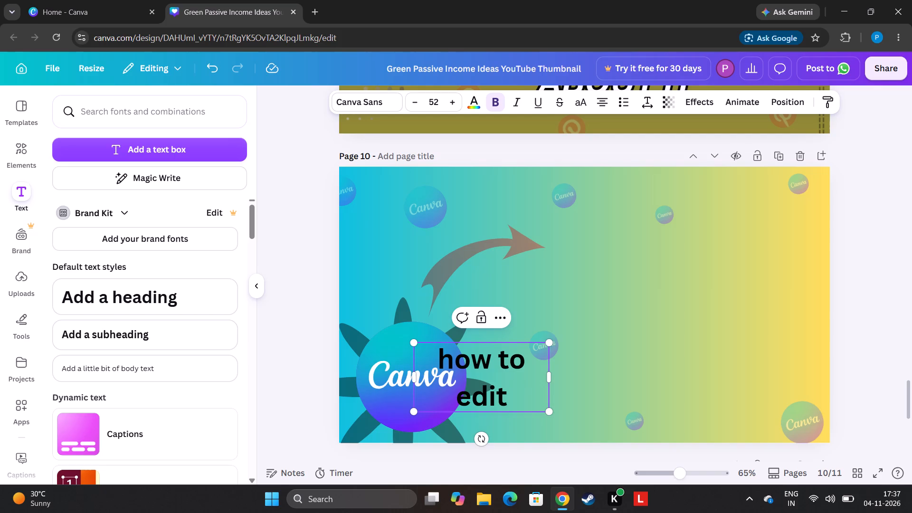
key(space)
text(tha)
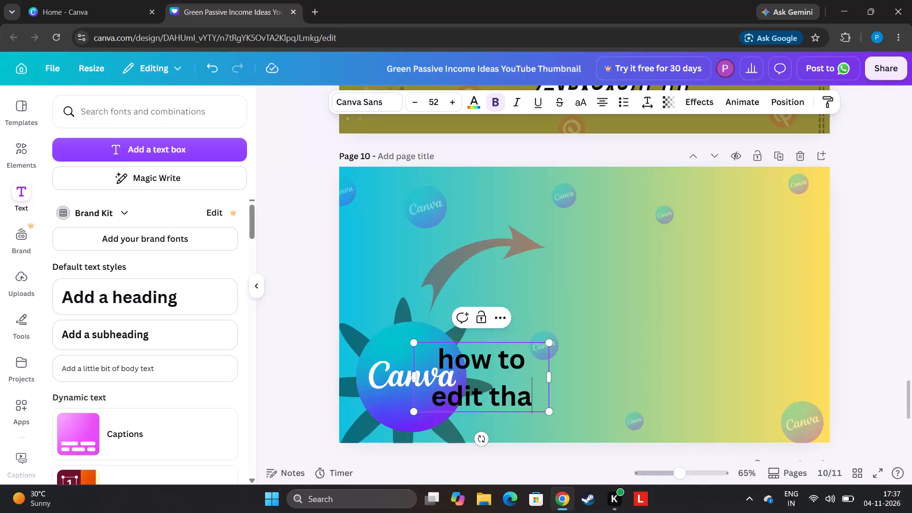
text(mbnail)
key(space)
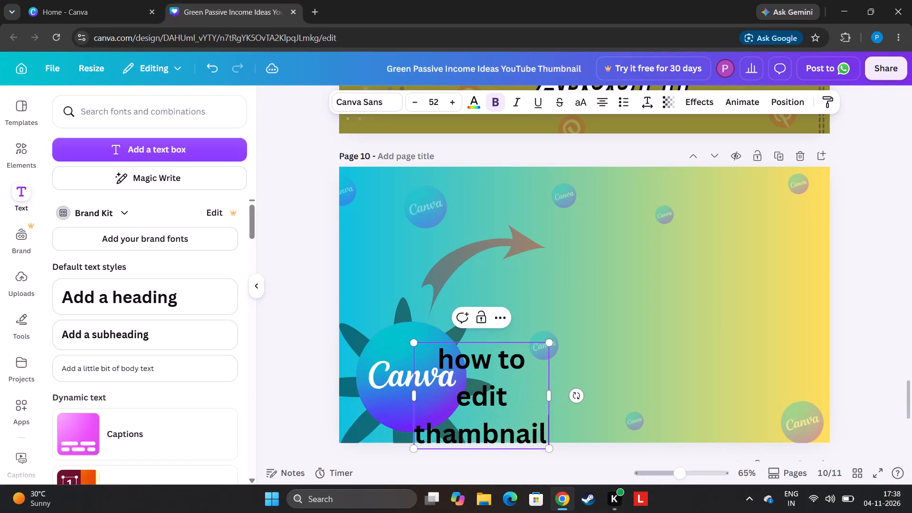
text(like a)
key(space)
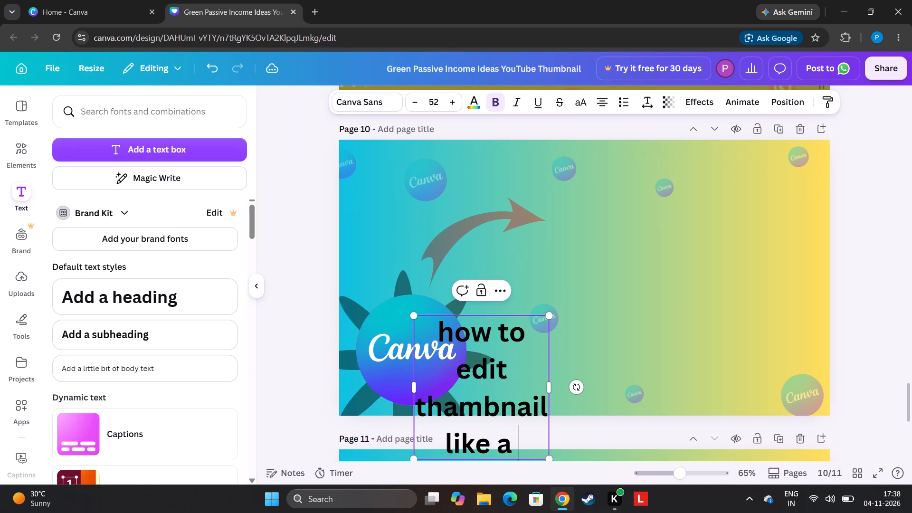
text(pro)
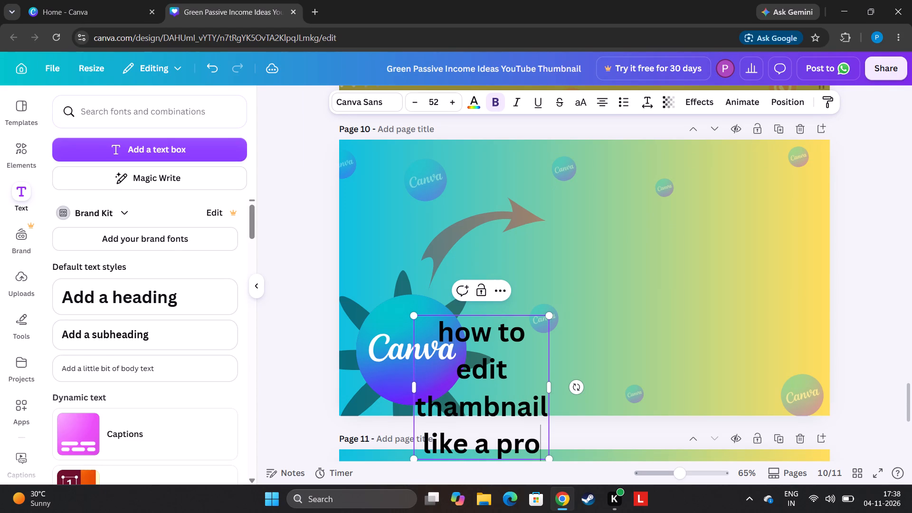
key(space)
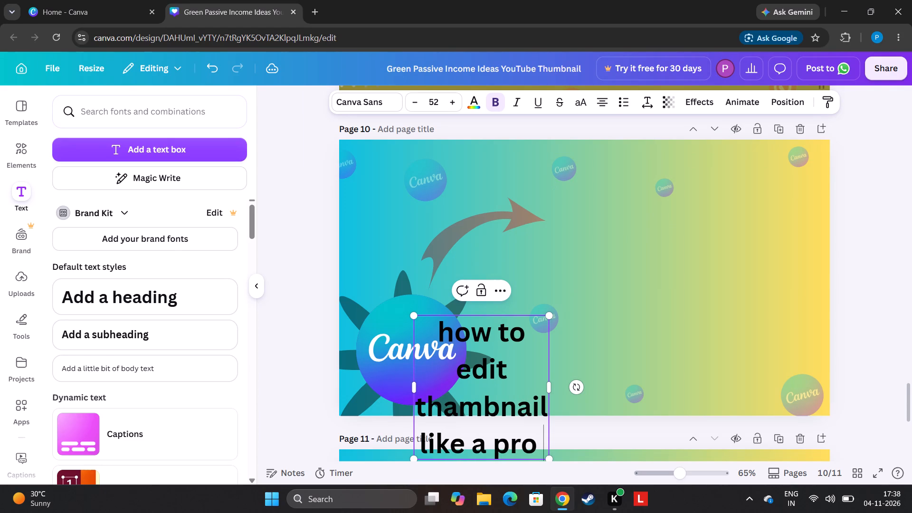
key(a)
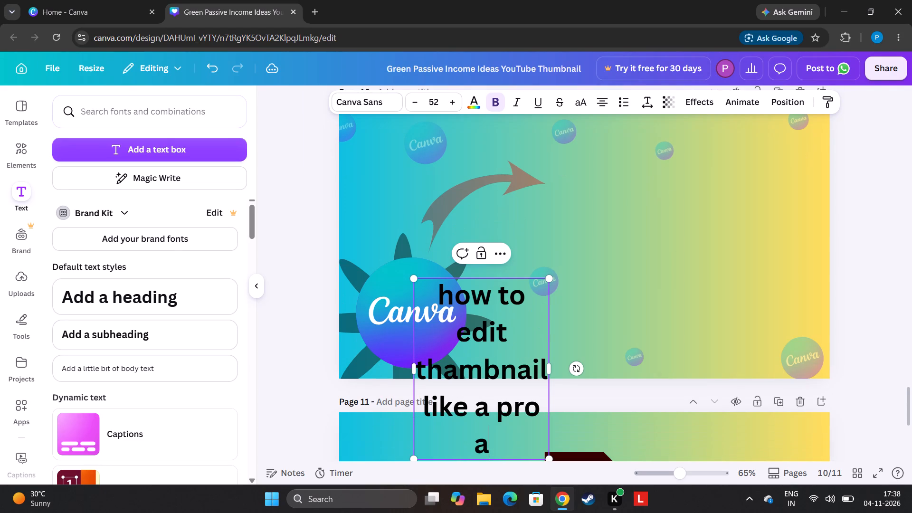
key(n)
text(d earne)
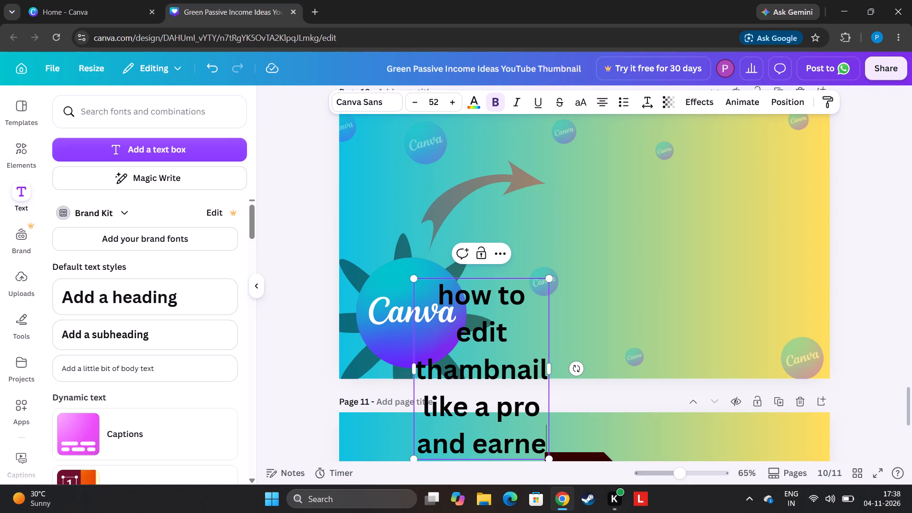
key(d)
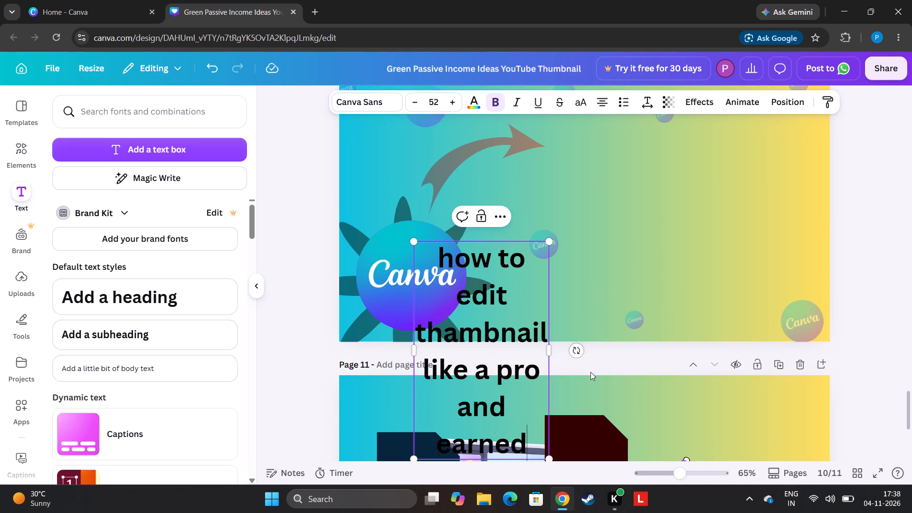
Widen the heading's text box so the text fits on two lines, and move it to page 10's upper-right area.
drag(553, 355, 747, 263)
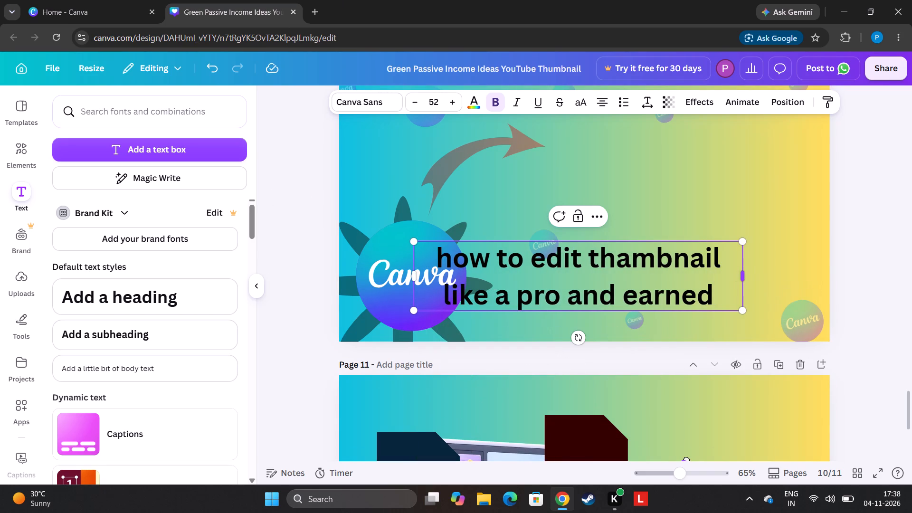
click(865, 309)
drag(670, 281, 749, 149)
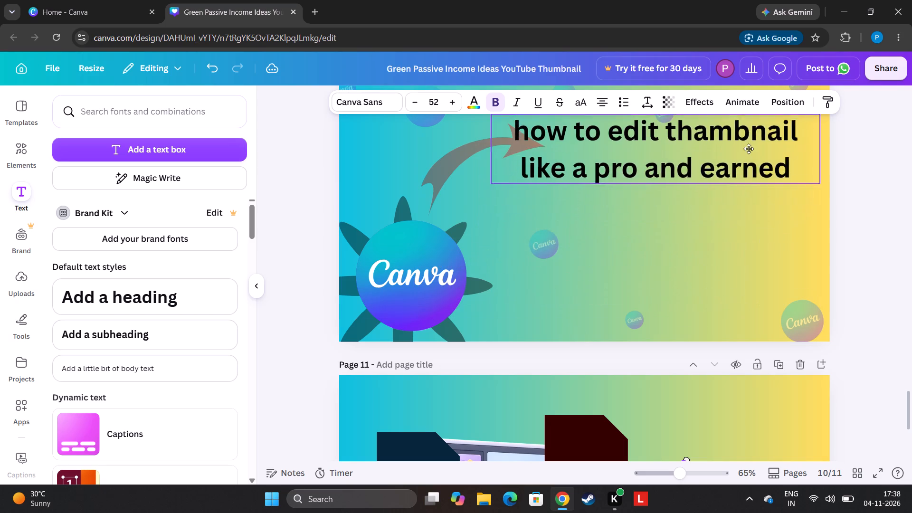
drag(749, 149, 750, 138)
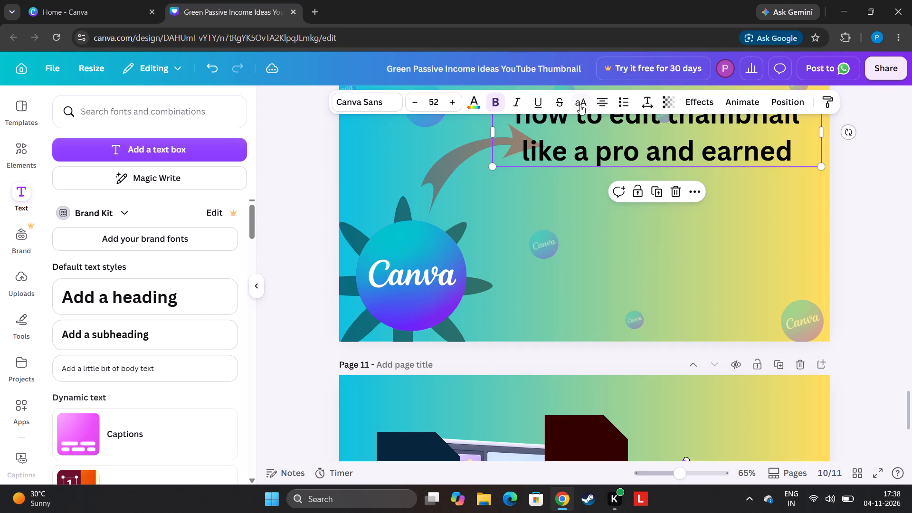
Make the heading all uppercase and position it at the top of page 10, to the right of the arrow.
click(580, 104)
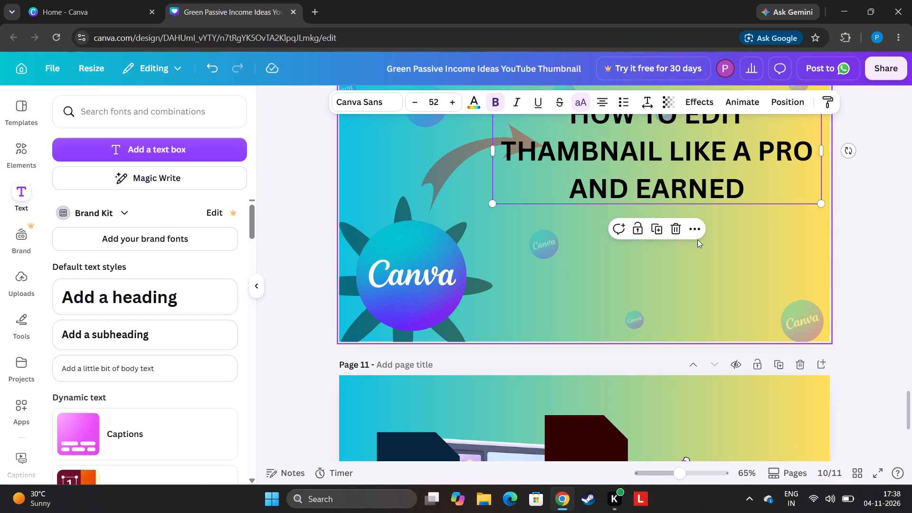
drag(911, 416, 911, 403)
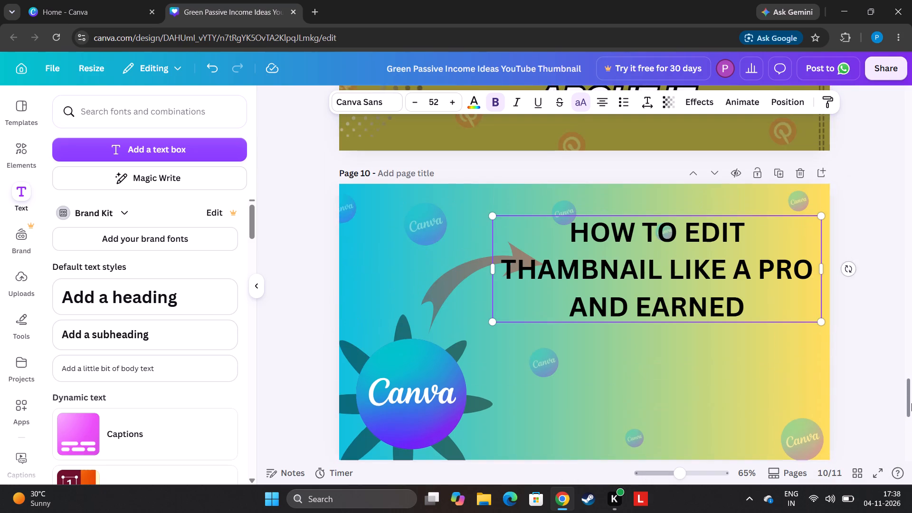
drag(911, 403, 911, 407)
drag(662, 229, 651, 201)
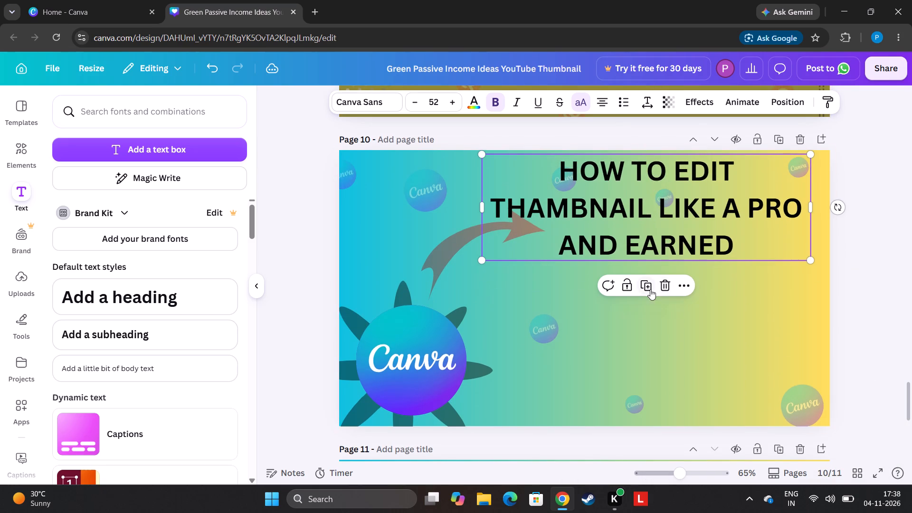
Duplicate the "HOW TO EDIT THAMBNAIL LIKE A PRO AND EARNED" heading and place the copy directly below the original.
click(650, 289)
drag(709, 234, 691, 339)
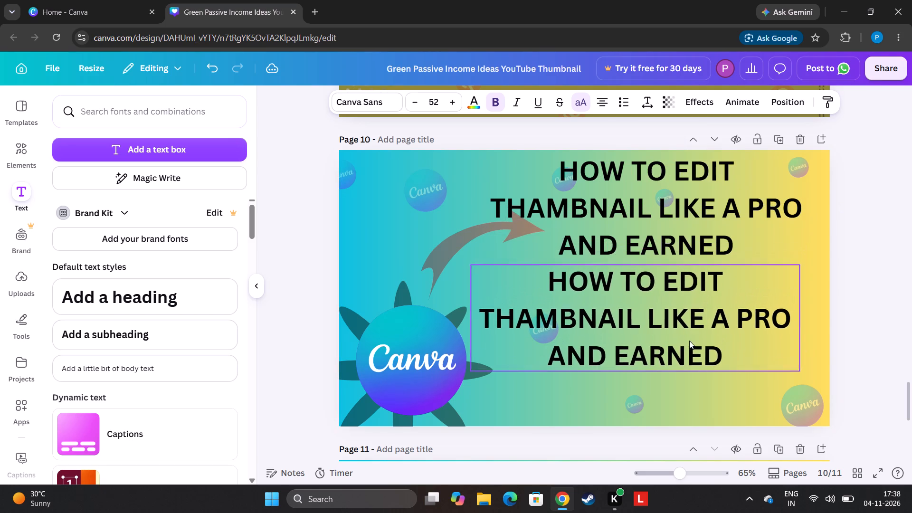
Replace the text of the duplicated heading on page 10 with "CANVA".
click(723, 348)
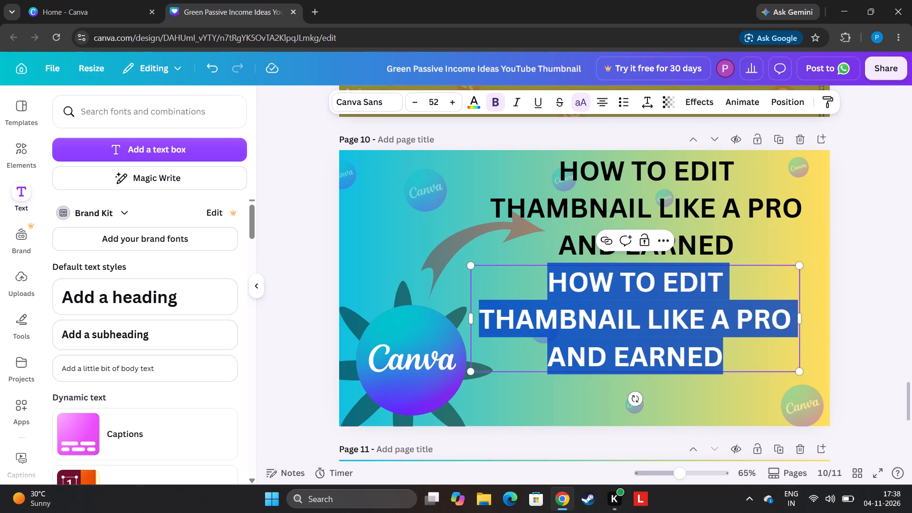
key(BackSpace)
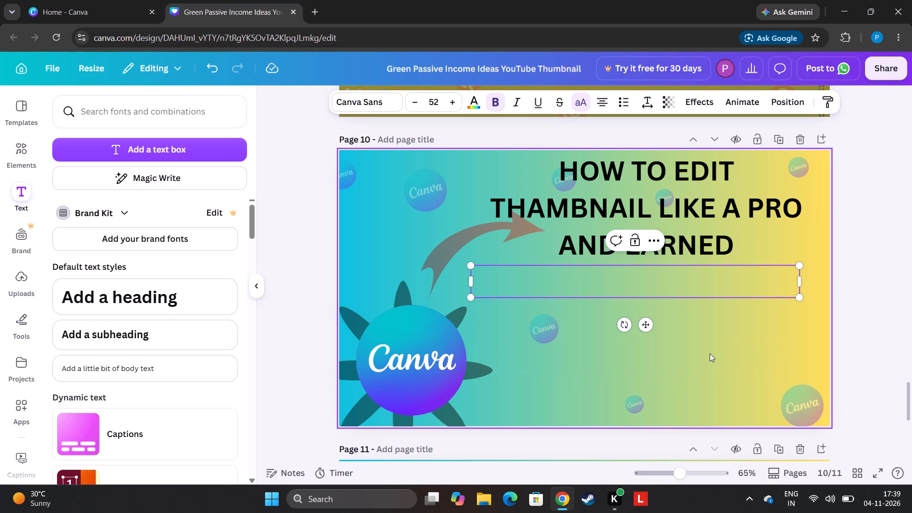
key(p)
key(i)
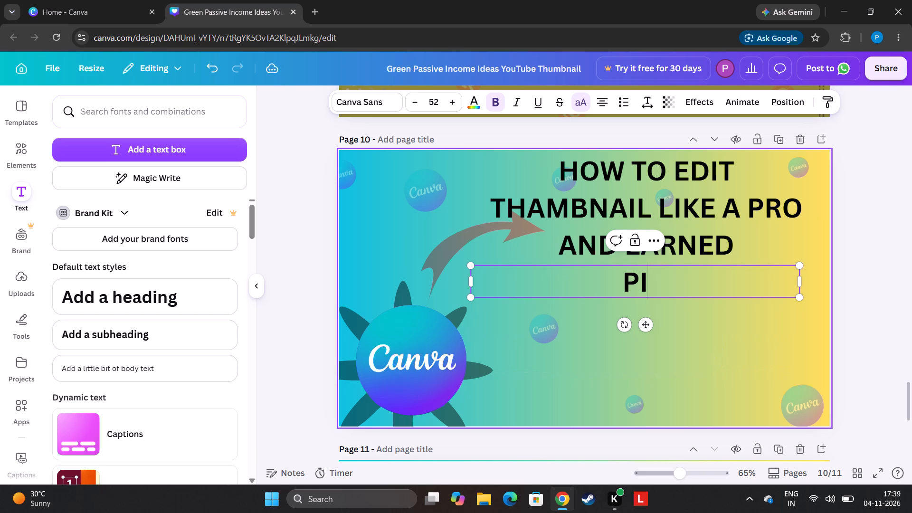
key(BackSpace)
key(BackSpace)
text(ca)
key(n)
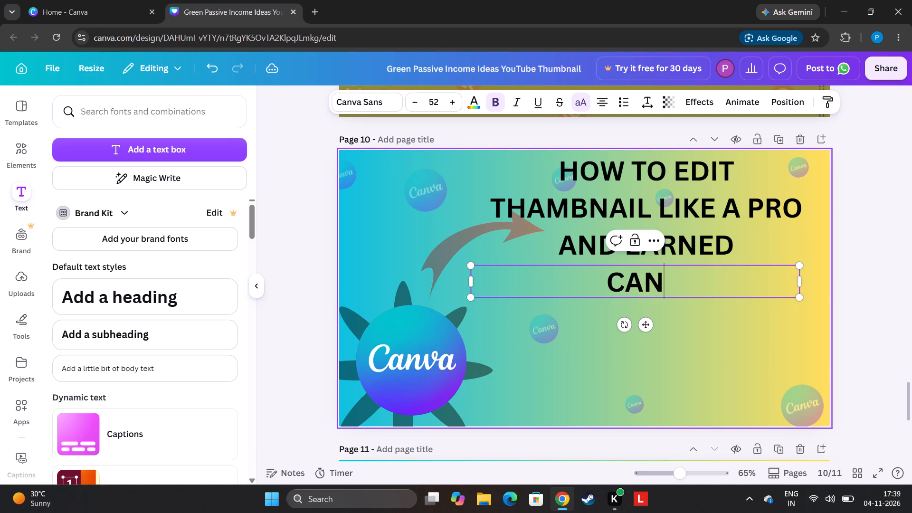
text(va)
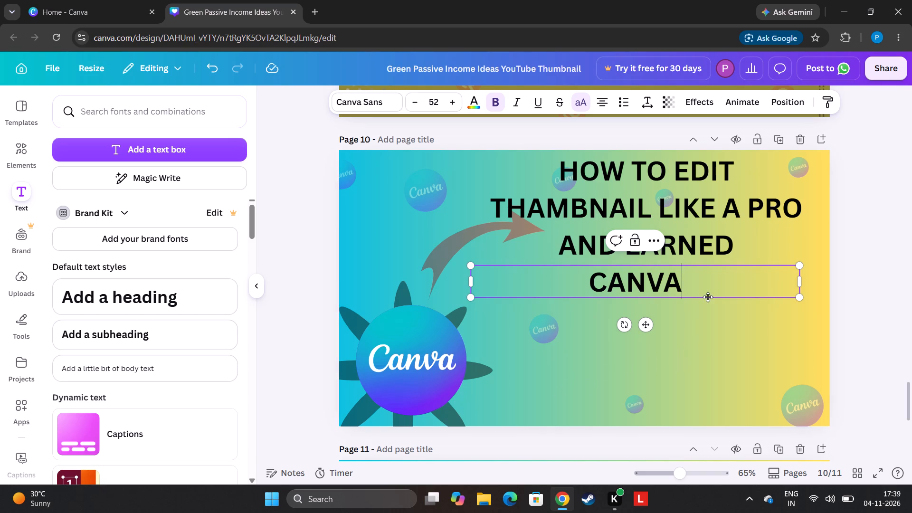
Narrow the "CANVA" text box from its right edge so it fits closely around the word.
drag(800, 285, 692, 306)
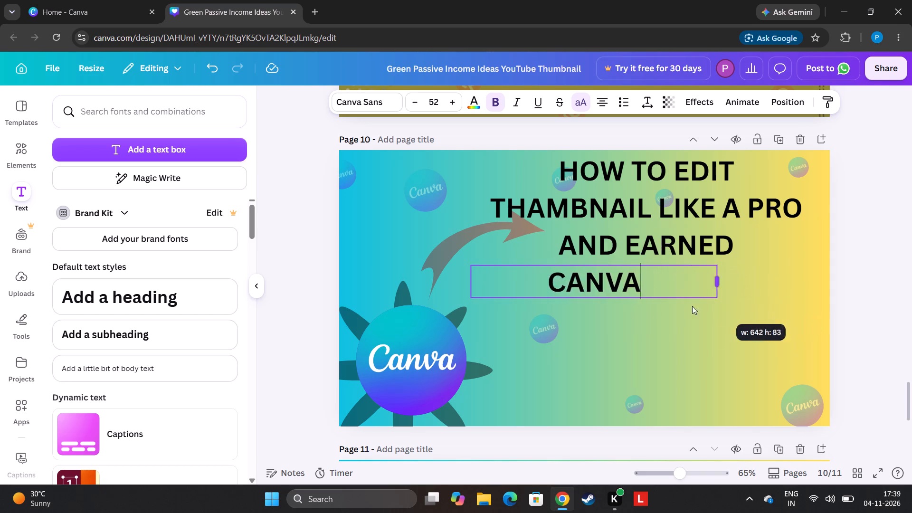
drag(692, 306, 610, 312)
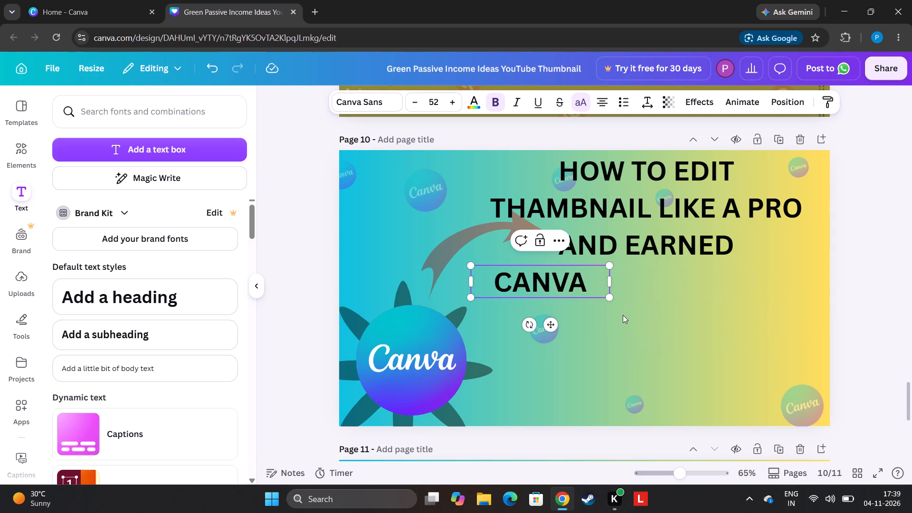
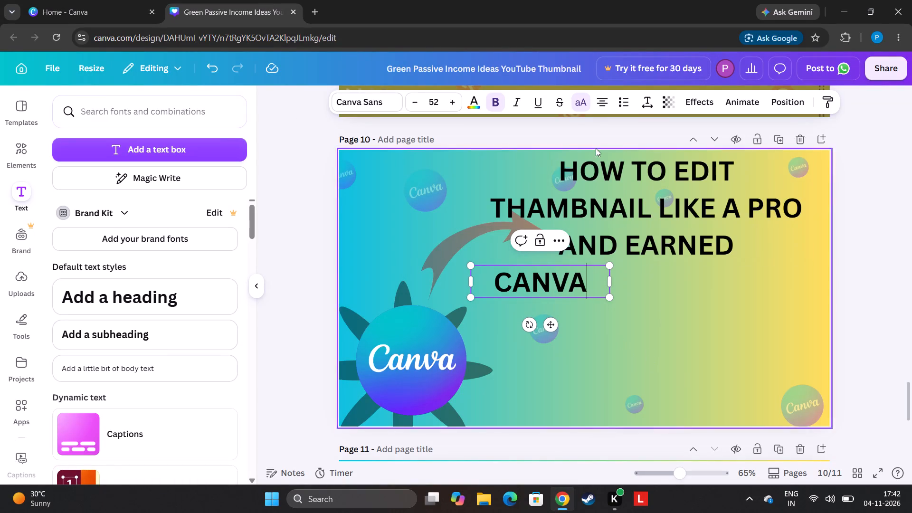
Enlarge the "CANVA" label on page 10 to font size 89.4 and centre it directly below the heading.
click(334, 237)
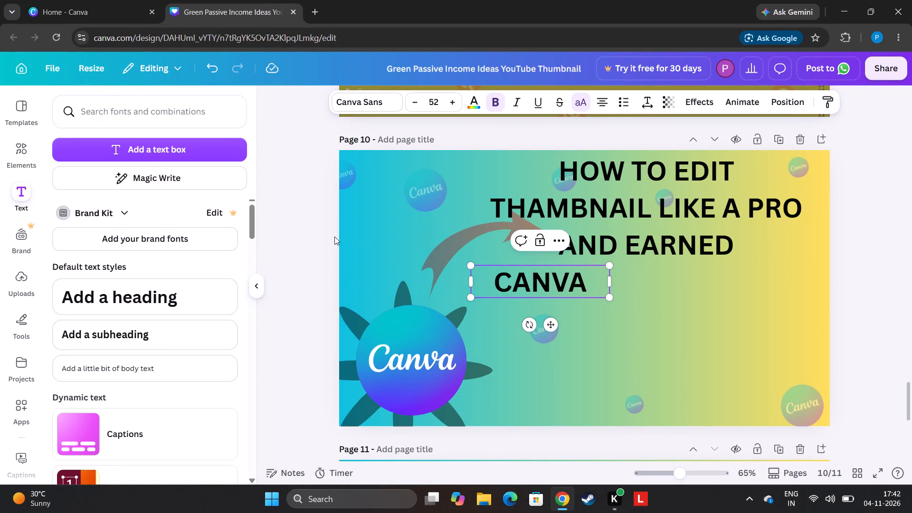
drag(555, 286, 715, 268)
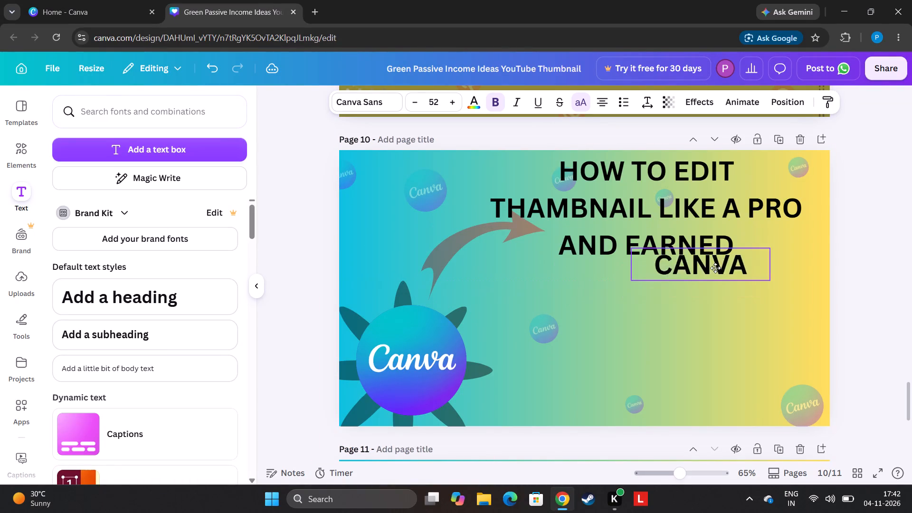
drag(715, 268, 636, 283)
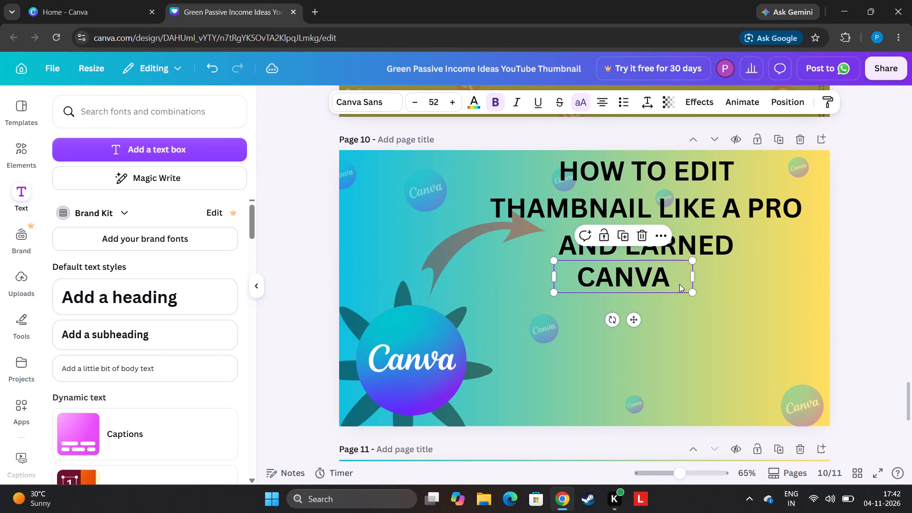
drag(695, 293, 792, 329)
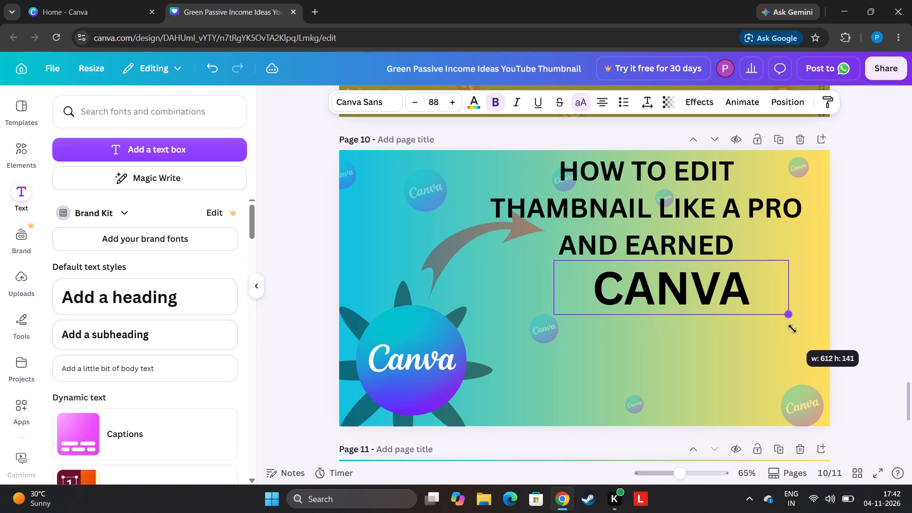
drag(792, 329, 792, 325)
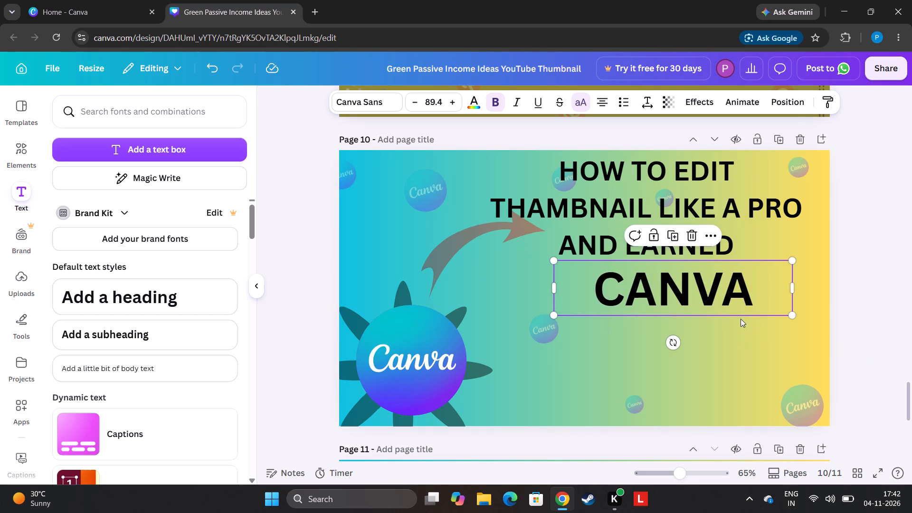
drag(701, 305, 632, 307)
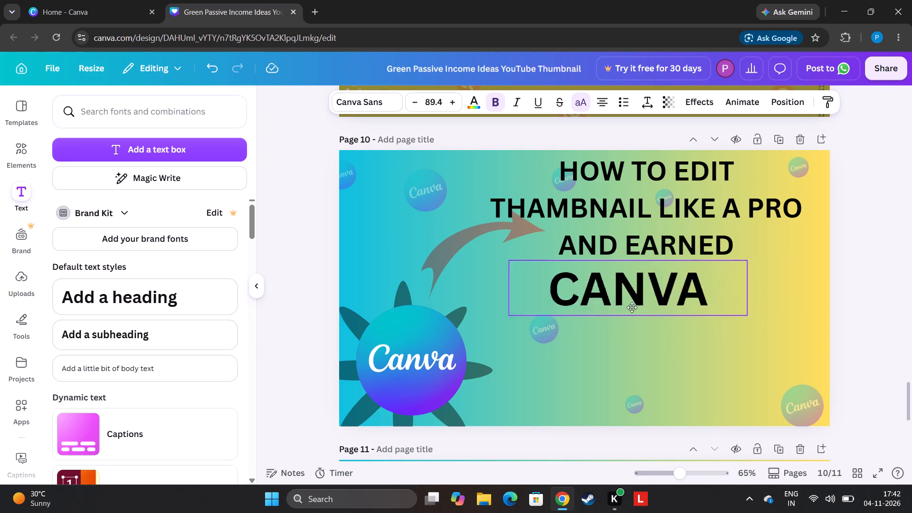
drag(632, 307, 674, 306)
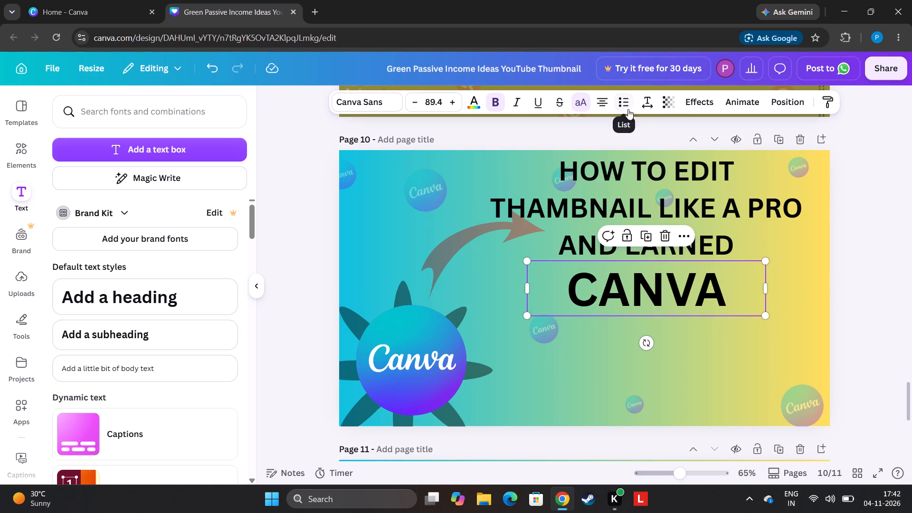
Set the "CANVA" label's line spacing to 1.23 and its letter spacing to 157.
click(651, 104)
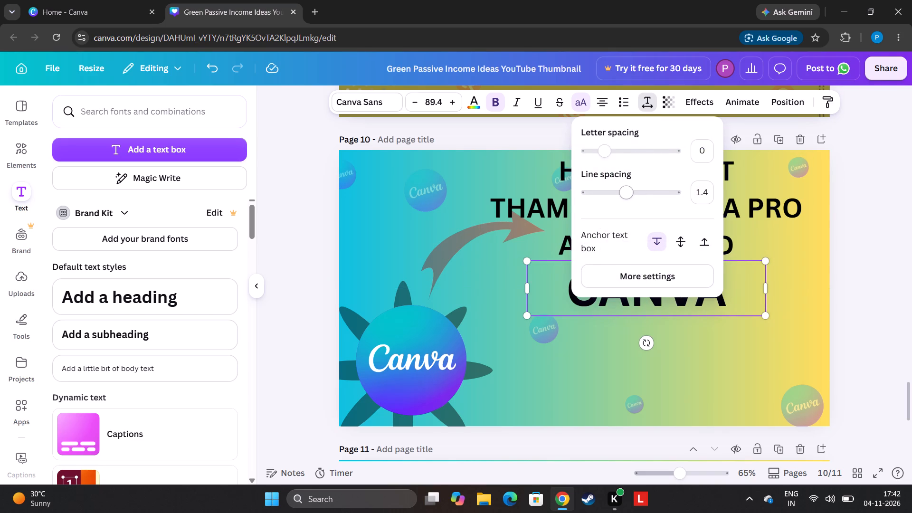
drag(627, 199, 609, 207)
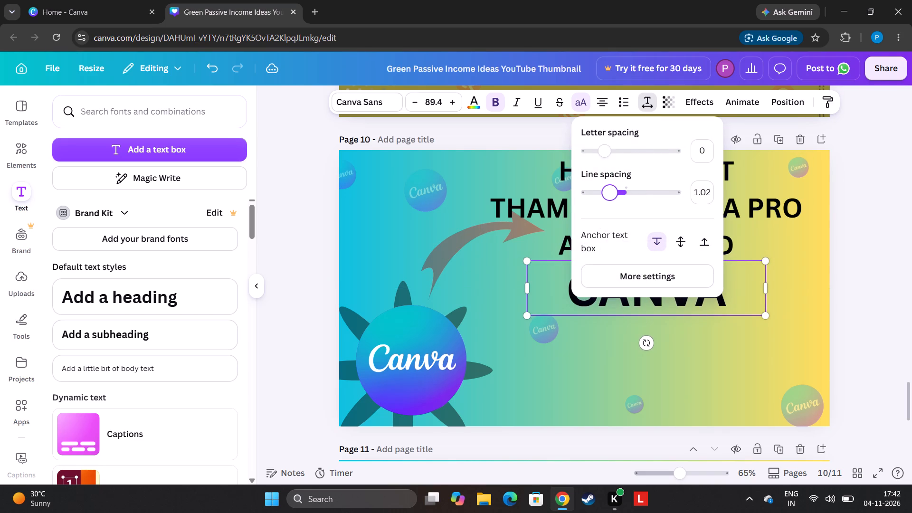
drag(609, 207, 619, 202)
drag(602, 155, 598, 155)
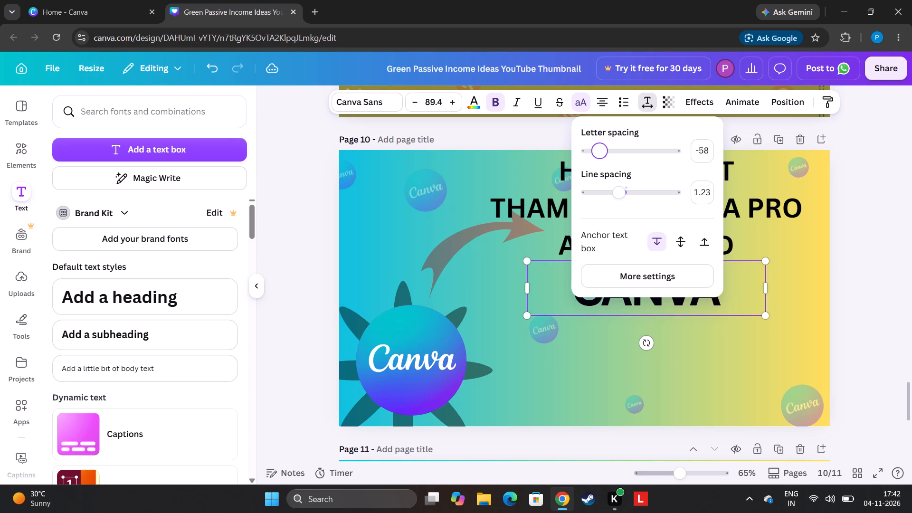
drag(598, 155, 616, 157)
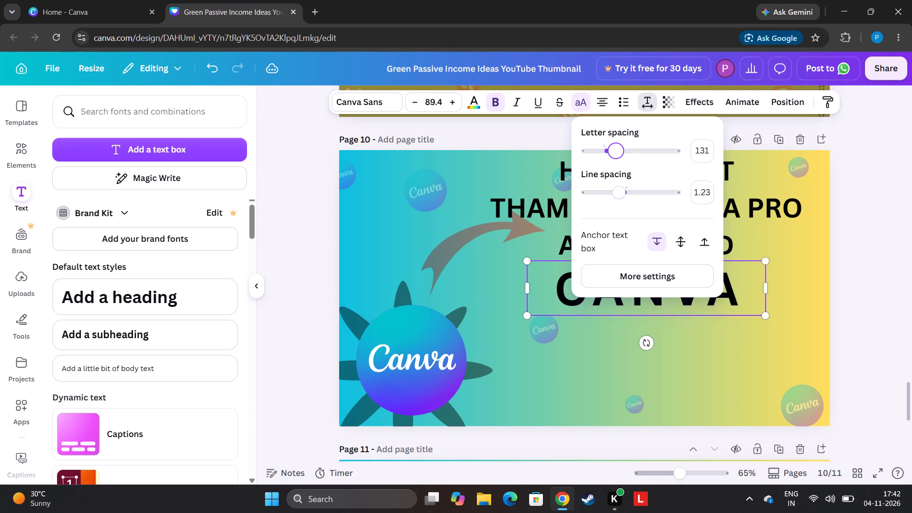
drag(616, 157, 618, 159)
Tighten the line spacing of the "HOW TO EDIT THAMBNAIL LIKE A PRO AND EARNED" heading to 0.92.
click(791, 203)
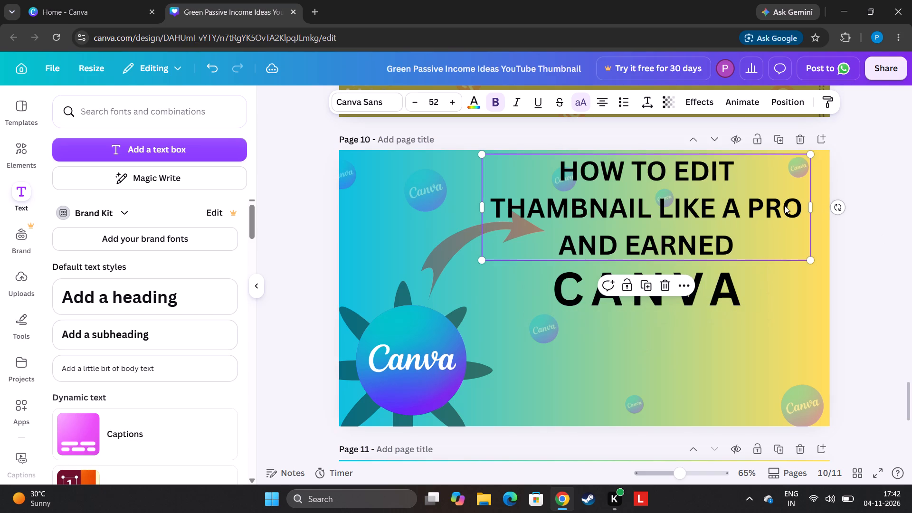
click(651, 109)
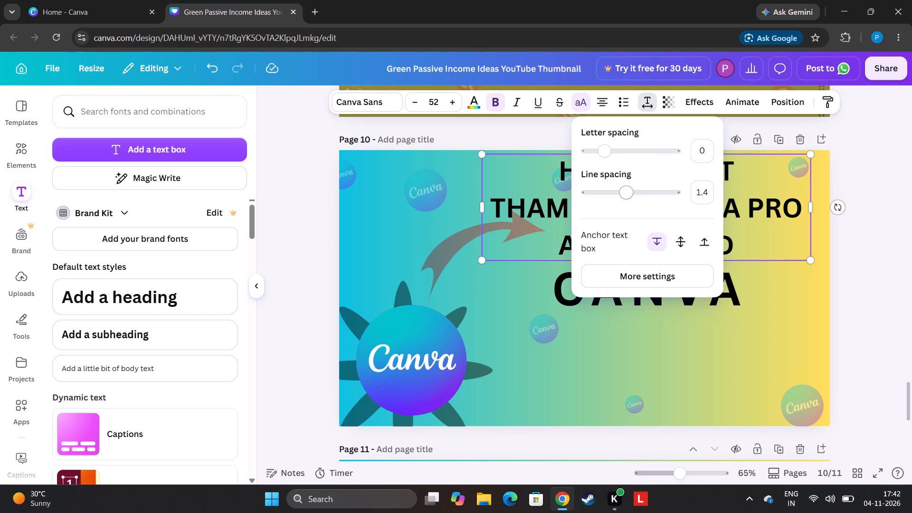
drag(628, 199, 605, 207)
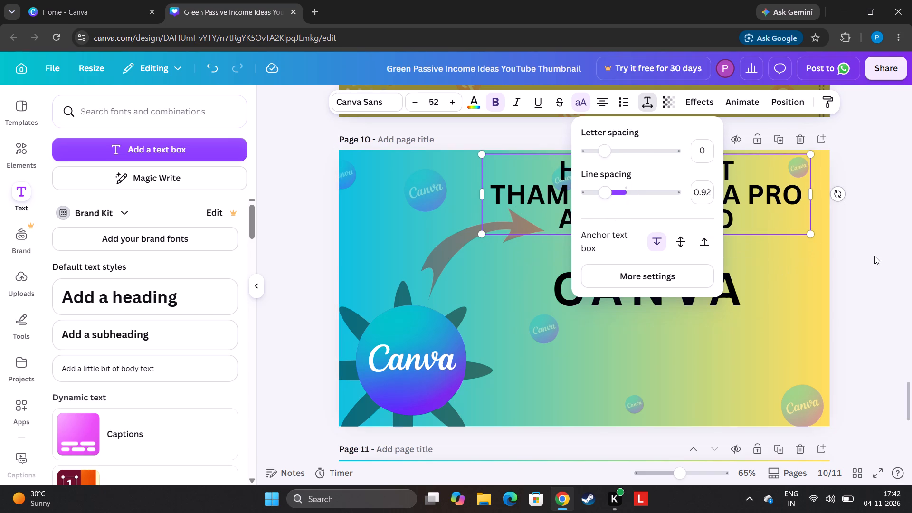
click(874, 256)
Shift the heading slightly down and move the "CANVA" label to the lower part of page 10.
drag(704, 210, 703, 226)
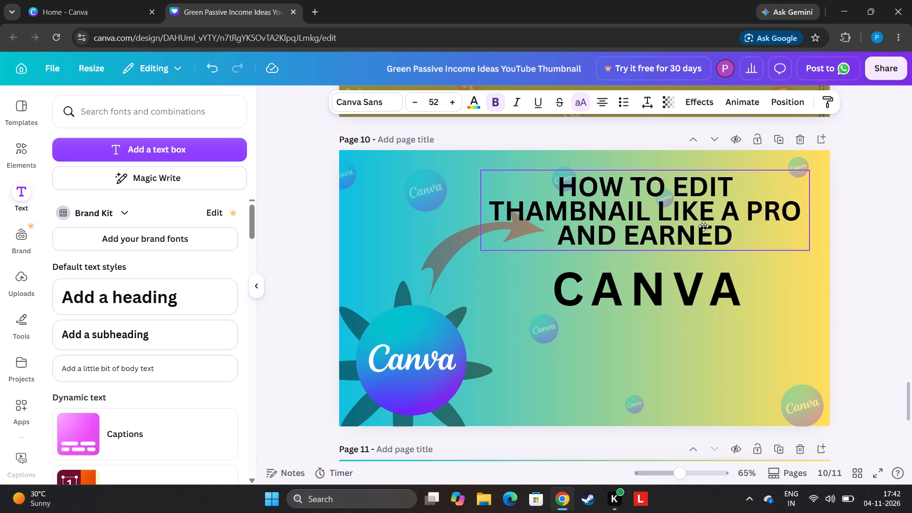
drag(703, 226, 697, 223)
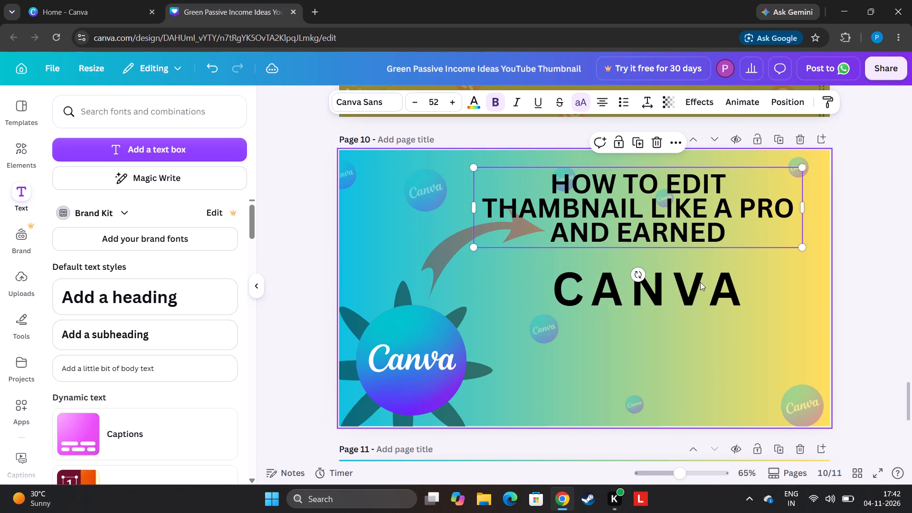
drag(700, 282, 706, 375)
Narrow the heading's text box so the last line reads "PRO AND EARNED", and place it at the upper right, beside the arrow tip.
drag(488, 235, 470, 238)
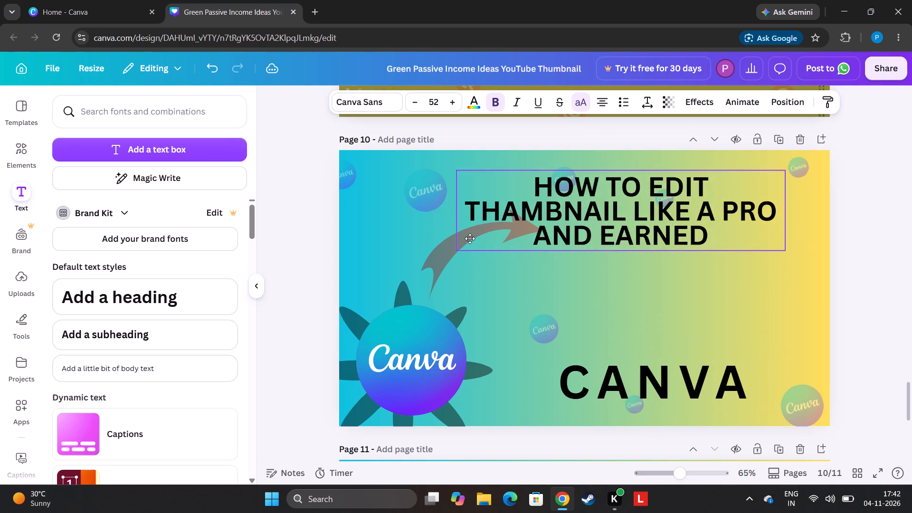
drag(470, 238, 499, 236)
drag(811, 211, 794, 211)
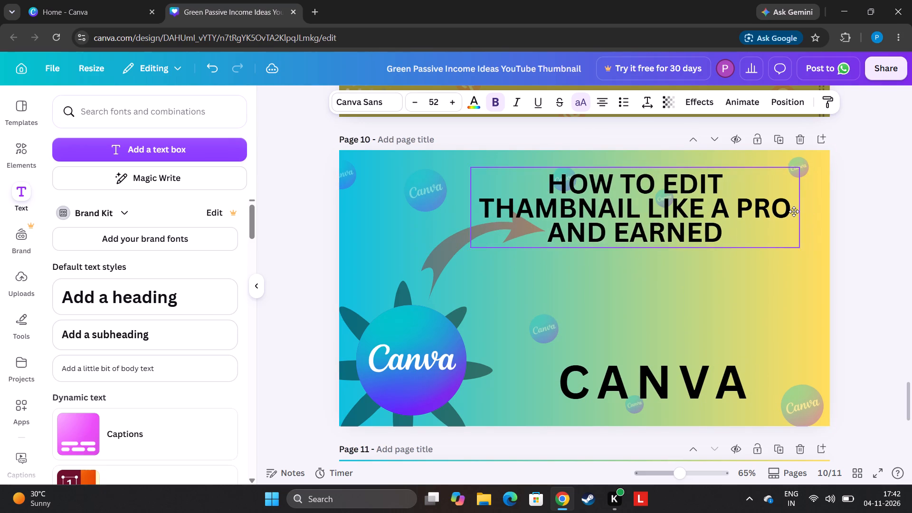
drag(794, 211, 802, 213)
drag(807, 214, 800, 216)
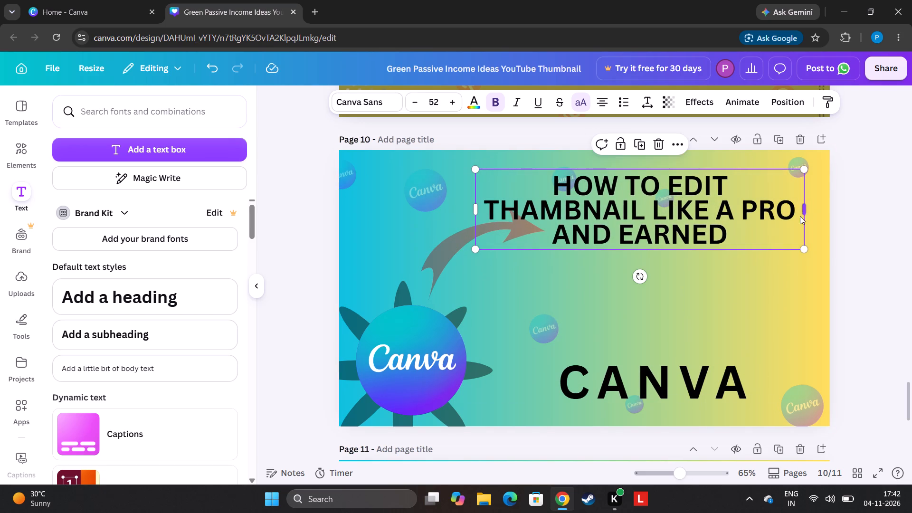
drag(800, 216, 773, 223)
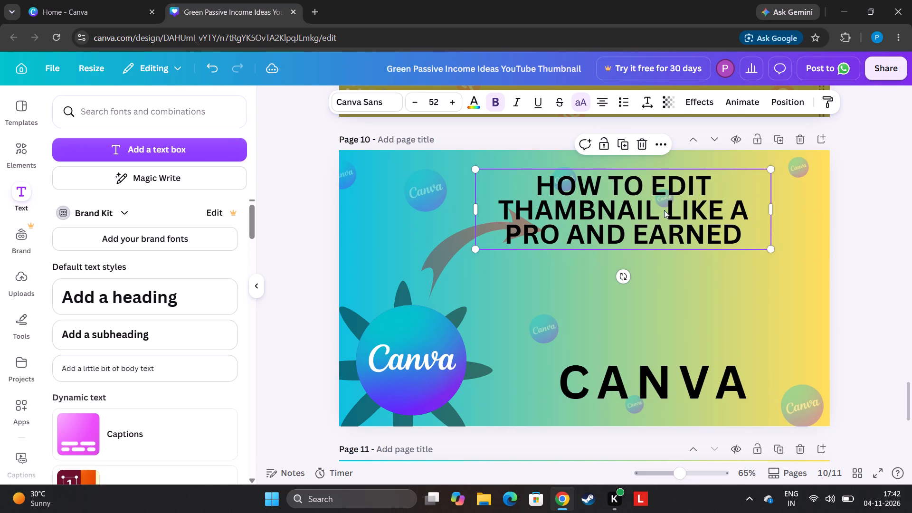
drag(664, 210, 719, 213)
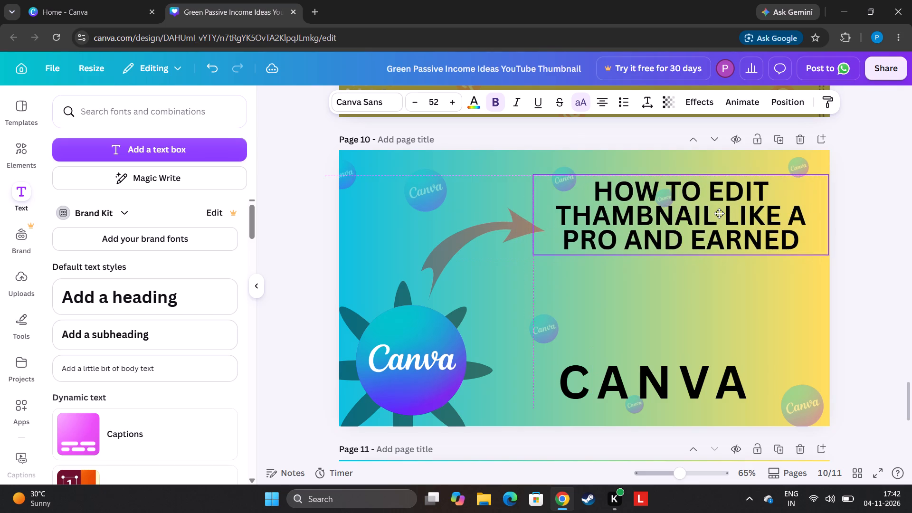
drag(719, 213, 711, 206)
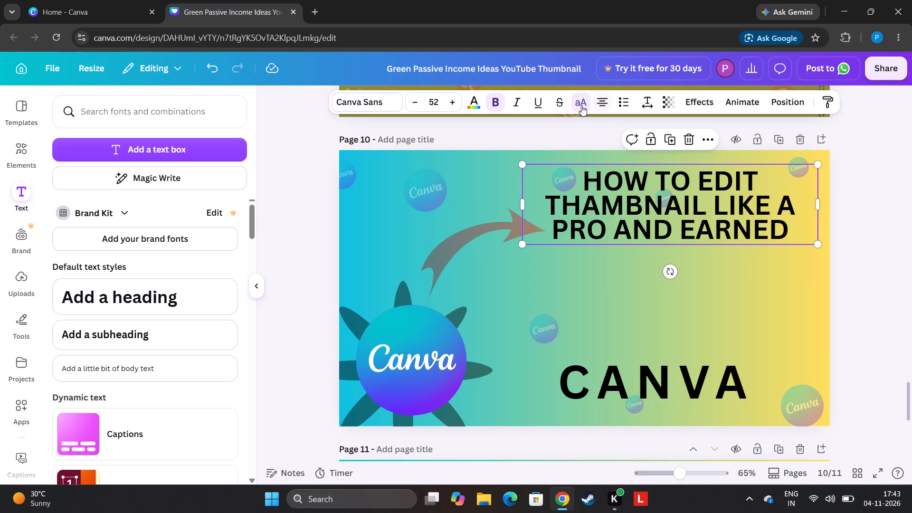
Change the heading's text colour to white.
click(479, 107)
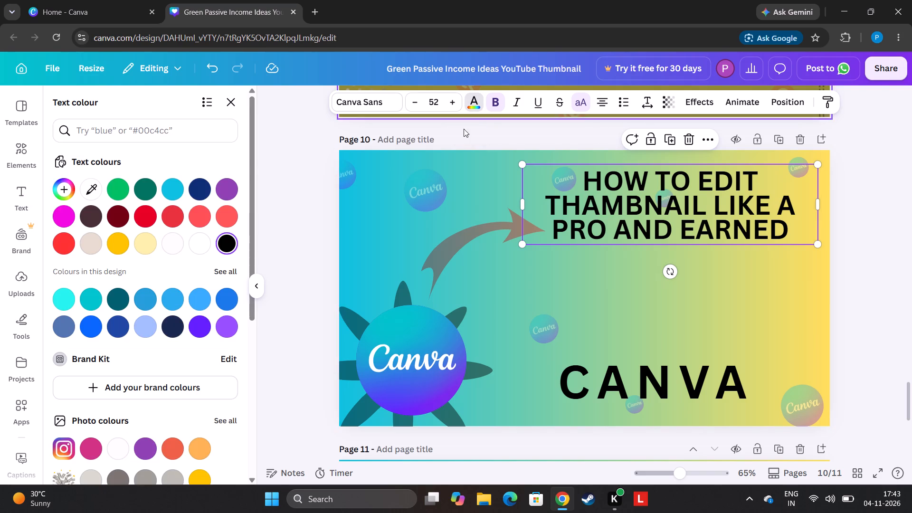
click(197, 247)
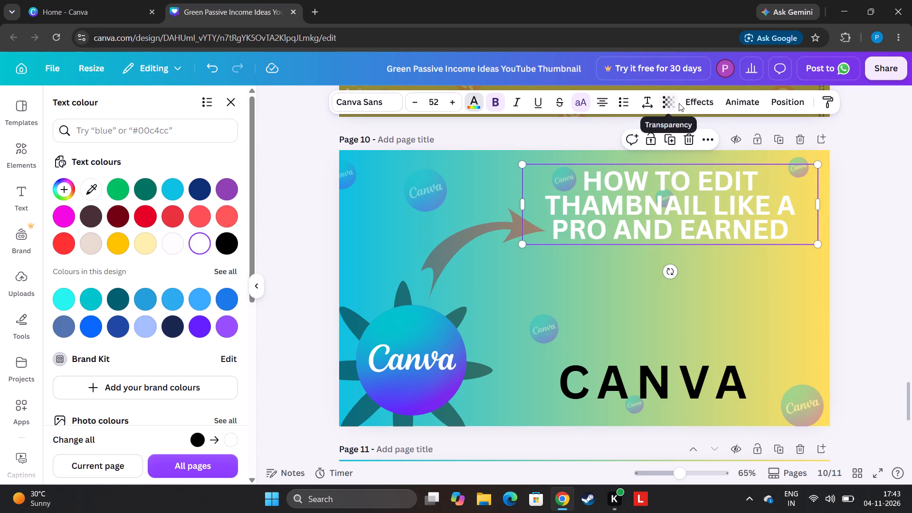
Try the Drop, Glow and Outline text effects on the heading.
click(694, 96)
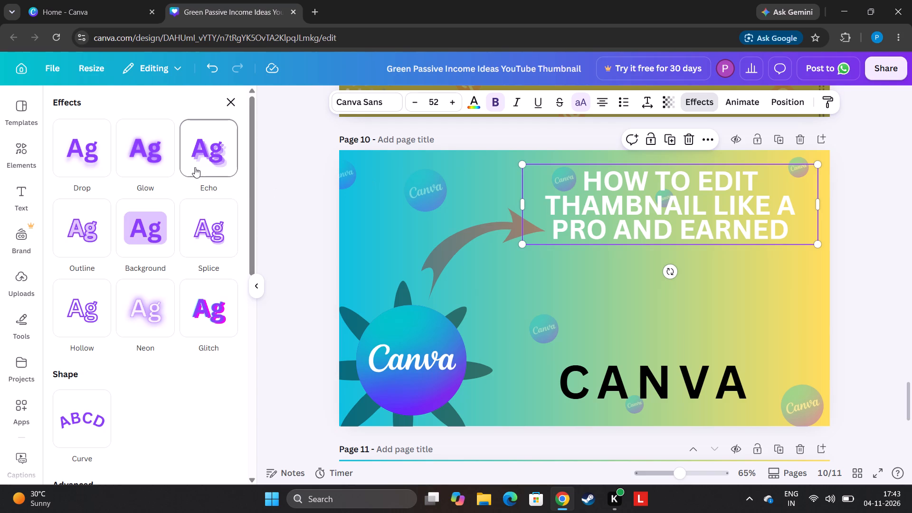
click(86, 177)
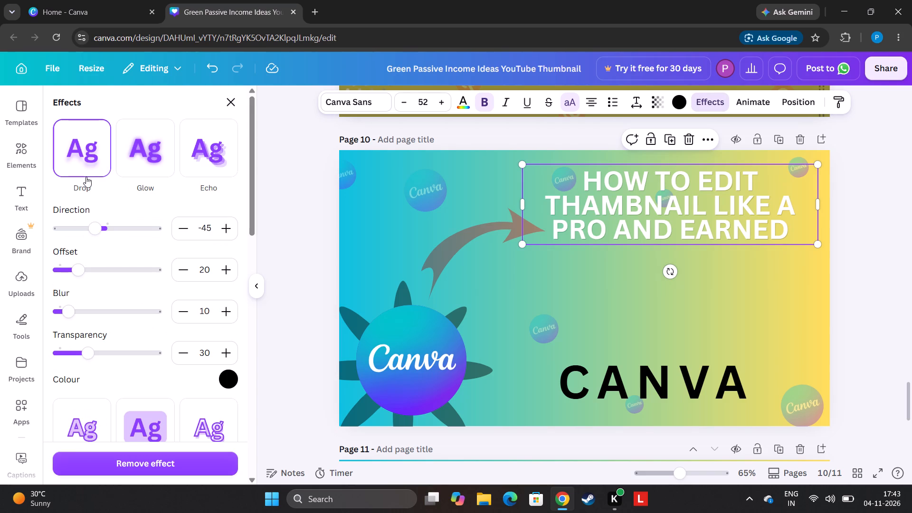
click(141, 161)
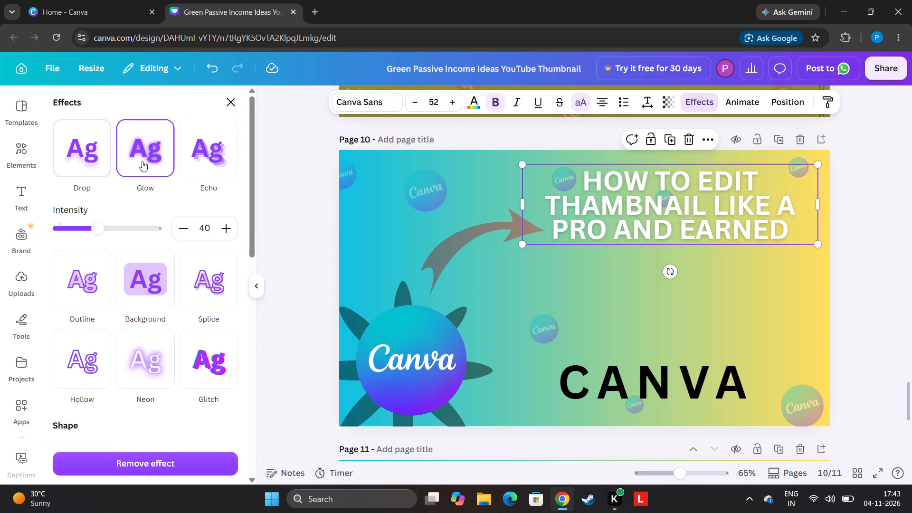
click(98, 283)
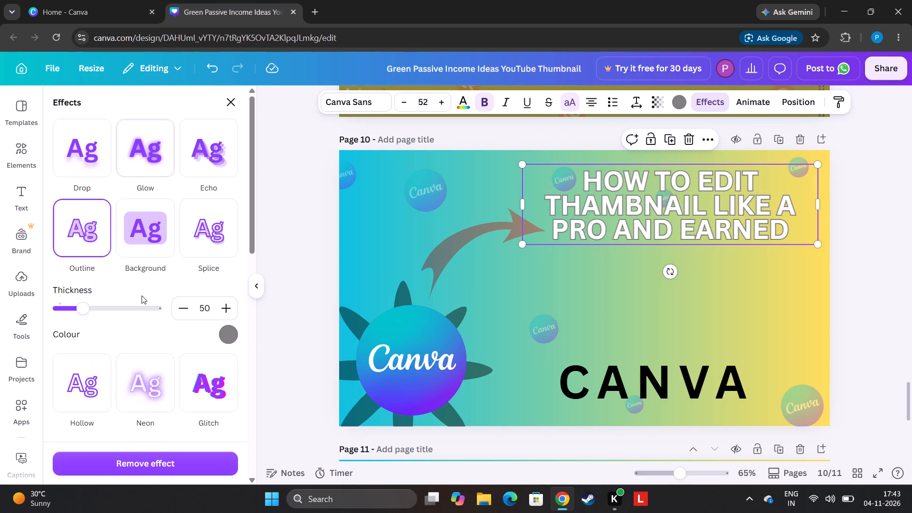
Apply the Echo effect to the heading with direction 62 and a larger offset for a pronounced black shadow.
click(195, 169)
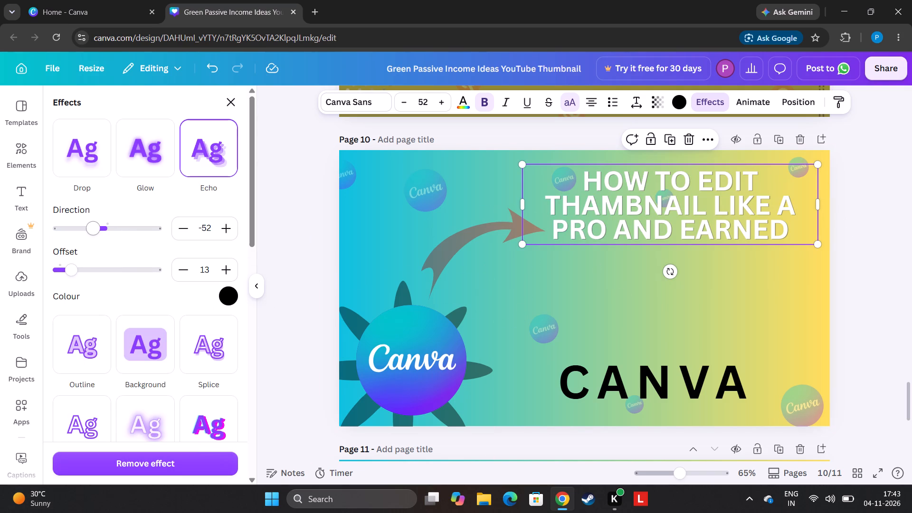
drag(99, 228, 136, 231)
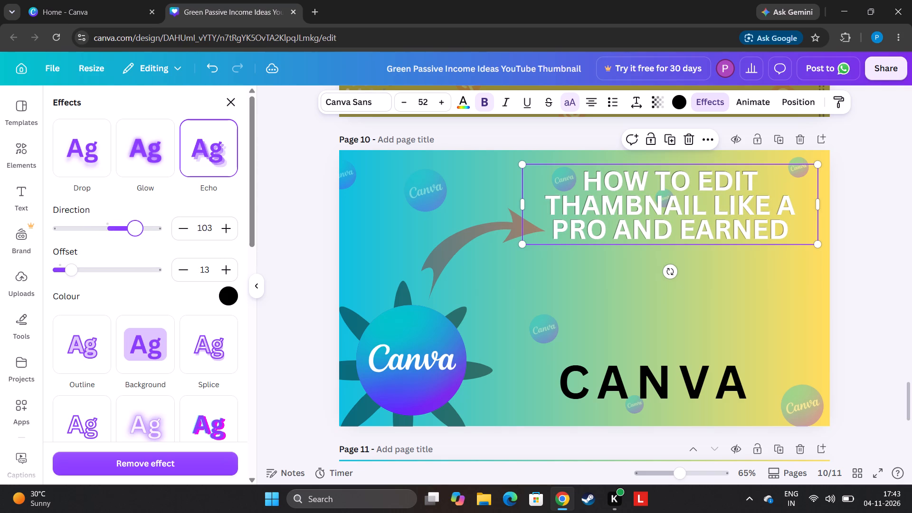
drag(136, 231, 124, 231)
drag(82, 272, 108, 272)
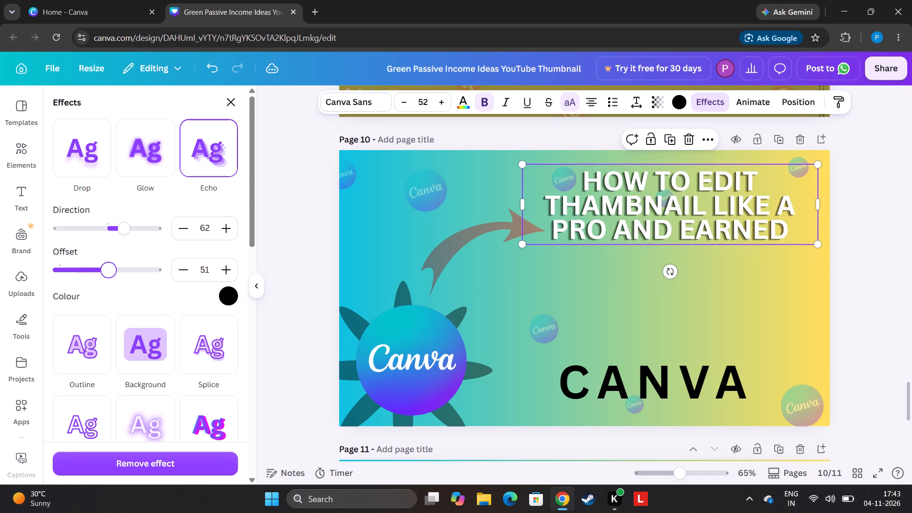
drag(108, 272, 178, 267)
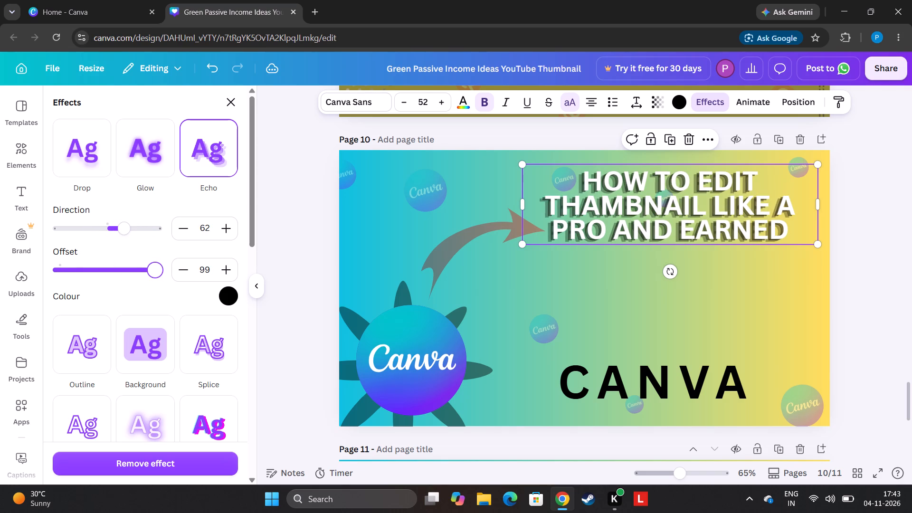
drag(178, 267, 129, 276)
Move the "CANVA" label back up, directly beneath the heading.
drag(659, 375, 652, 275)
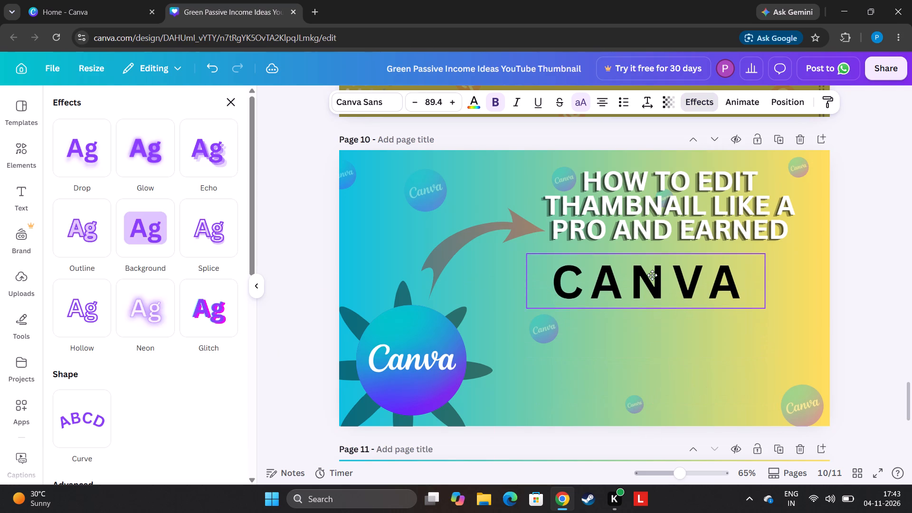
drag(652, 275, 652, 269)
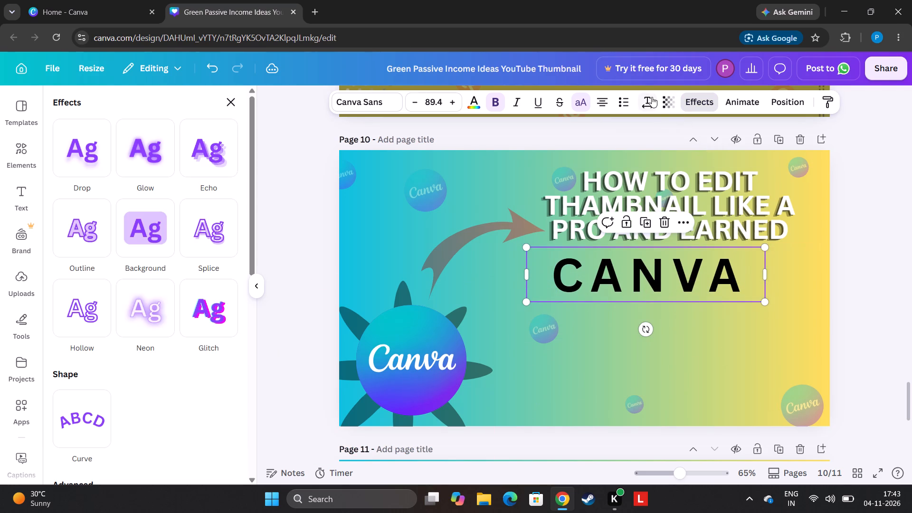
Set the "CANVA" label's letter spacing to 0 and its line spacing to 1.13.
click(650, 96)
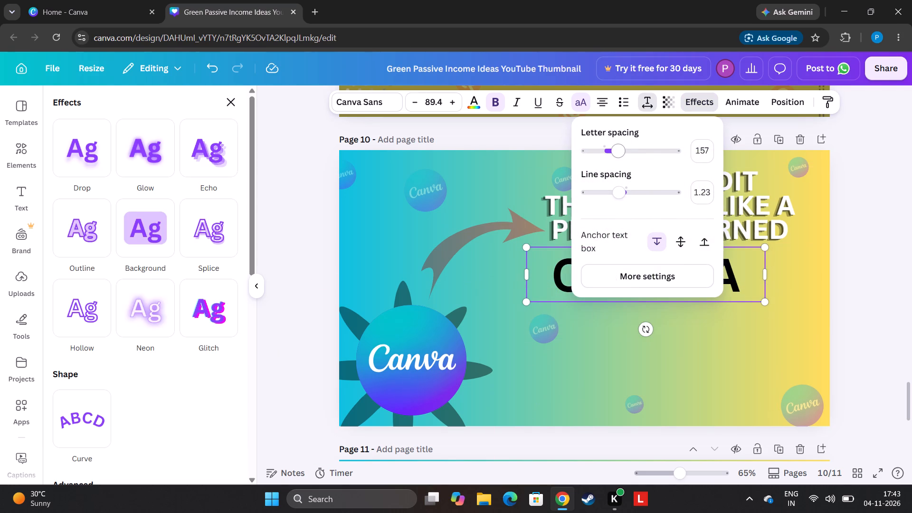
drag(616, 152, 601, 156)
drag(620, 192, 615, 193)
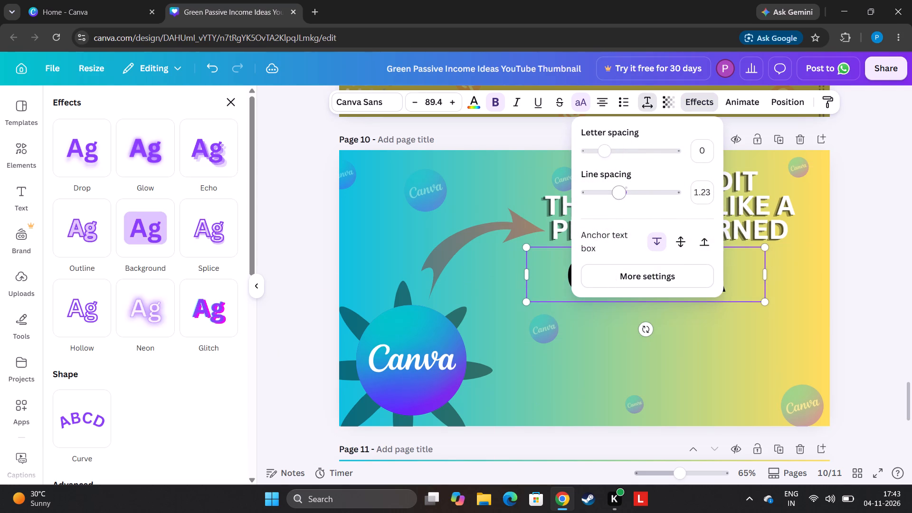
drag(615, 193, 614, 194)
click(869, 249)
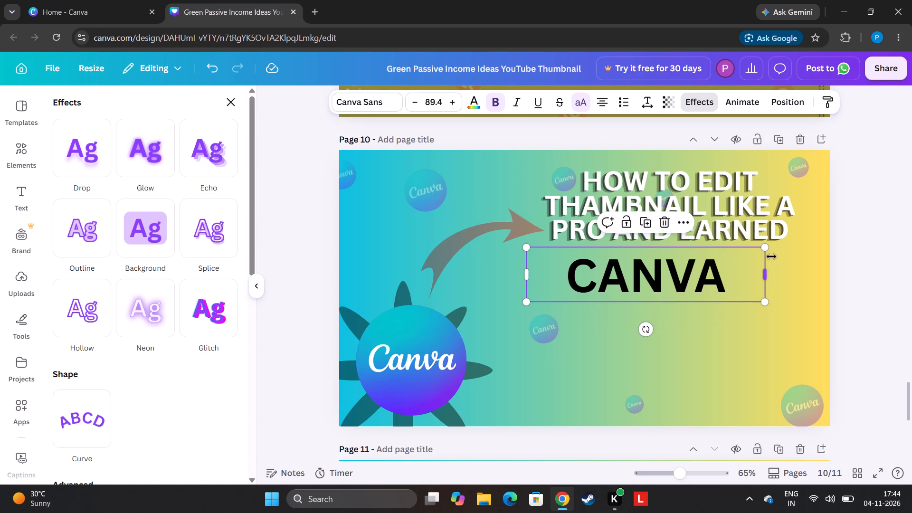
Change the "CANVA" label's text colour to dark navy blue, trying red and light blue first.
click(479, 105)
click(172, 219)
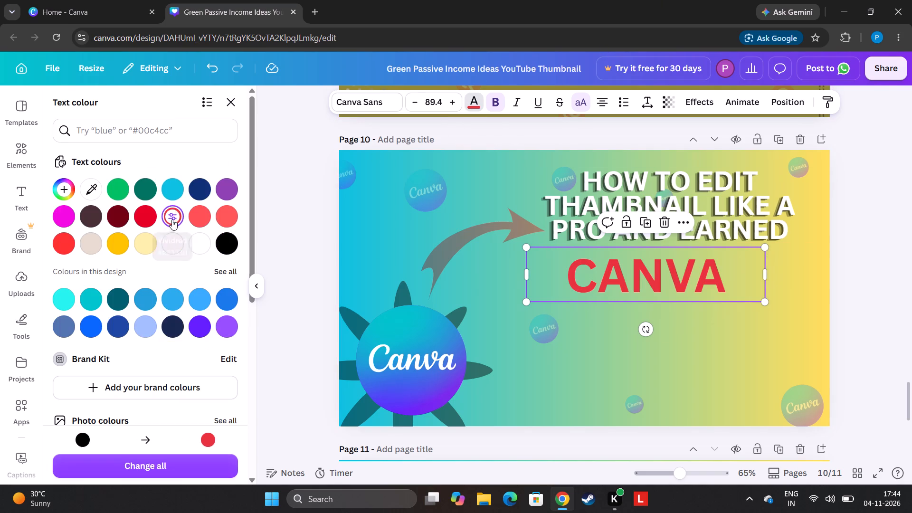
click(173, 194)
click(198, 187)
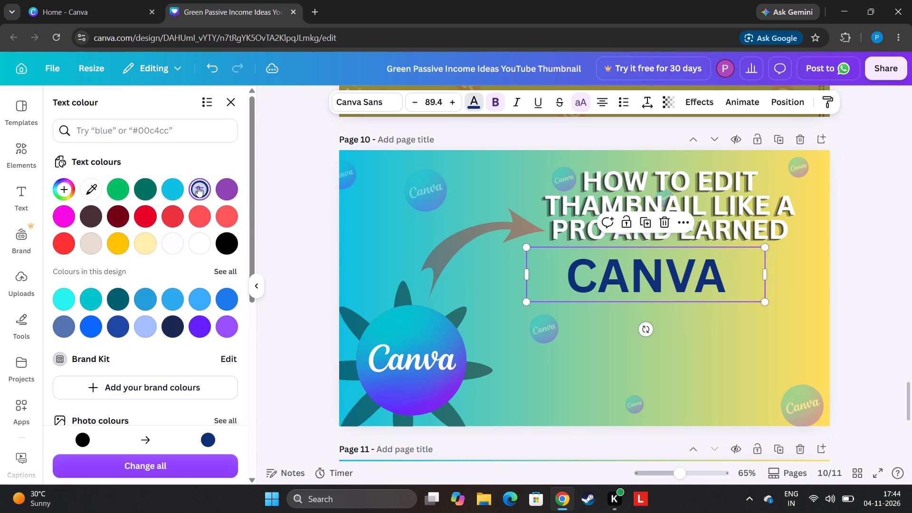
Apply the Outline text effect to the "CANVA" label.
click(695, 100)
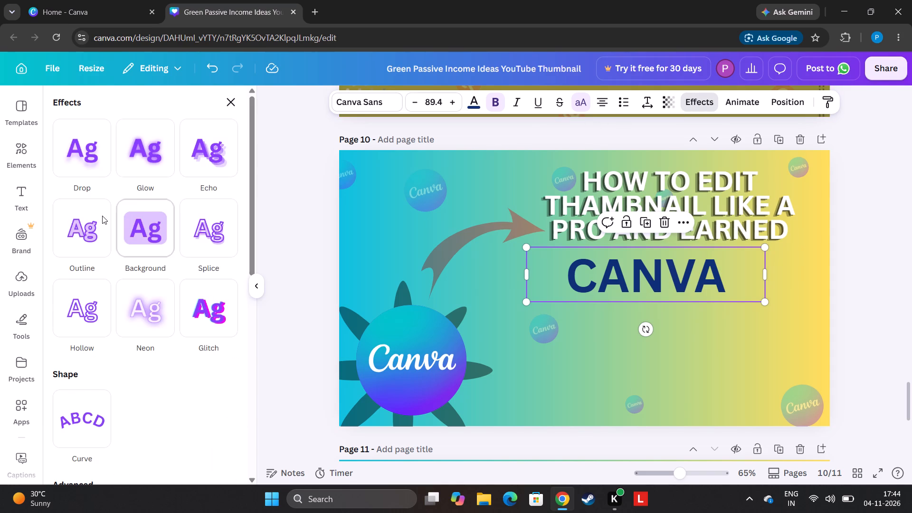
click(68, 232)
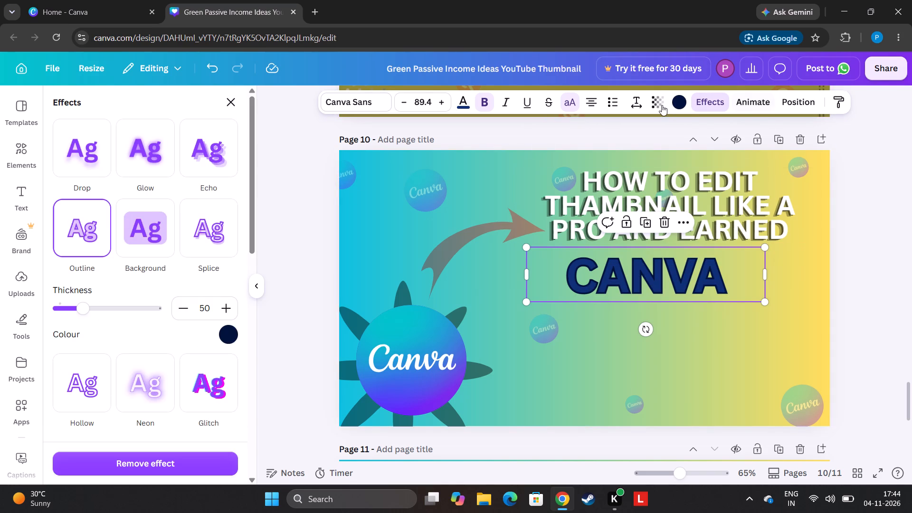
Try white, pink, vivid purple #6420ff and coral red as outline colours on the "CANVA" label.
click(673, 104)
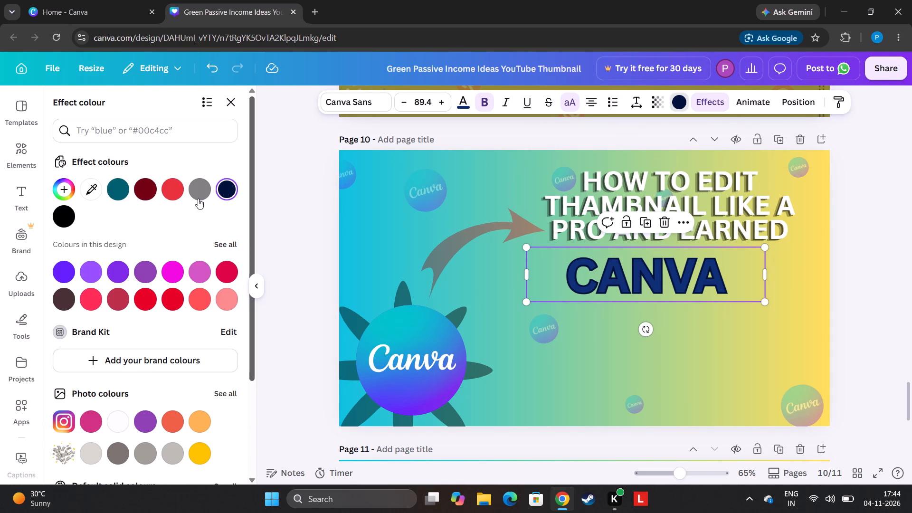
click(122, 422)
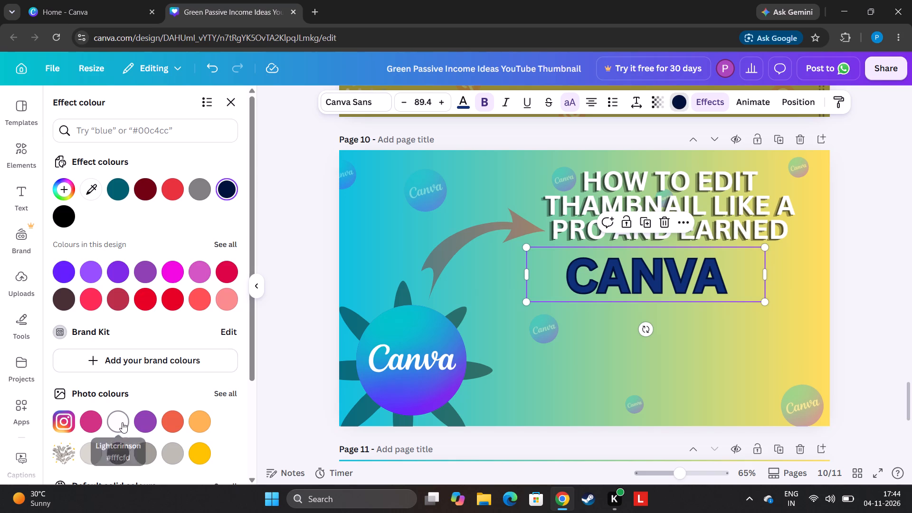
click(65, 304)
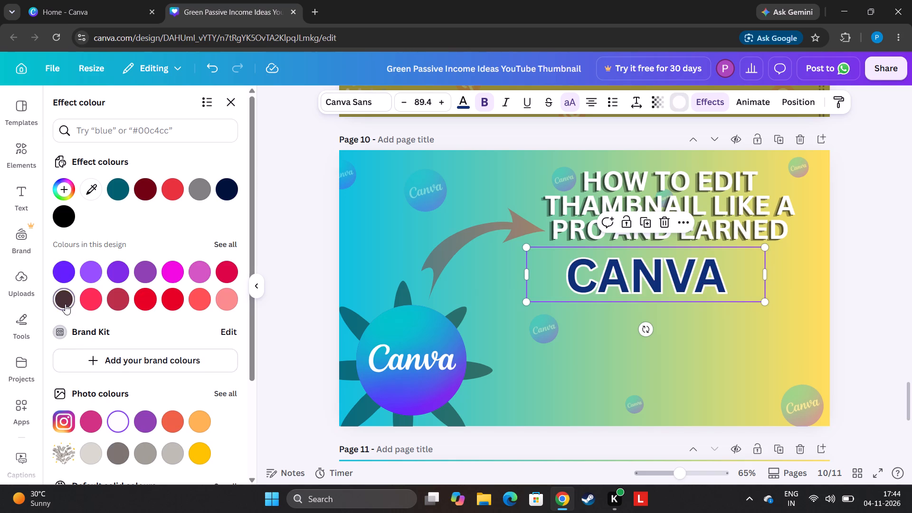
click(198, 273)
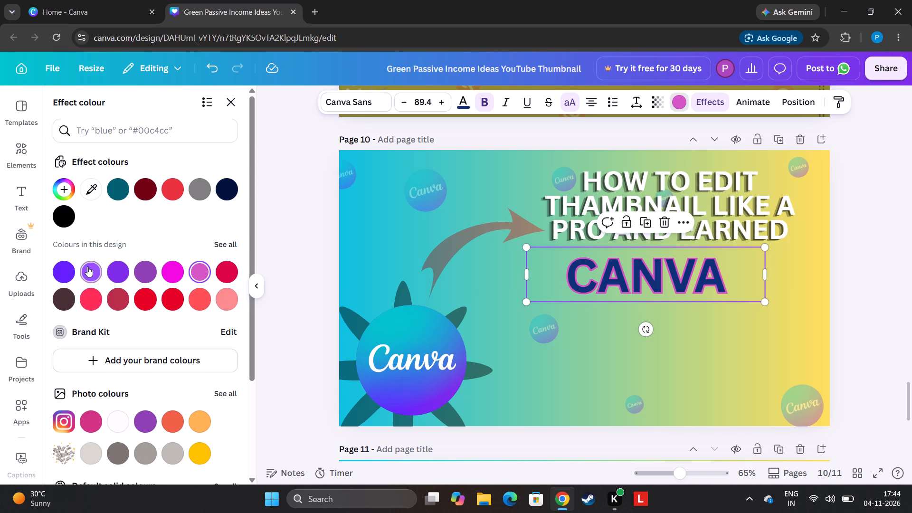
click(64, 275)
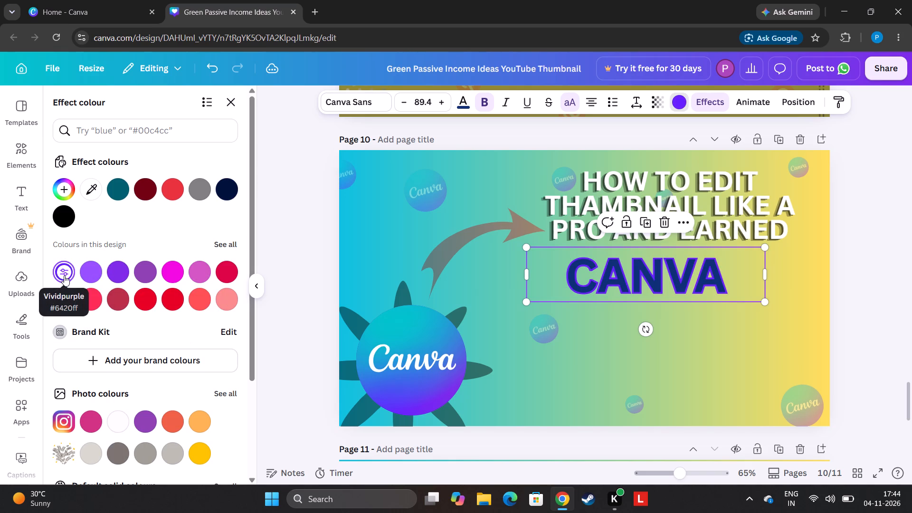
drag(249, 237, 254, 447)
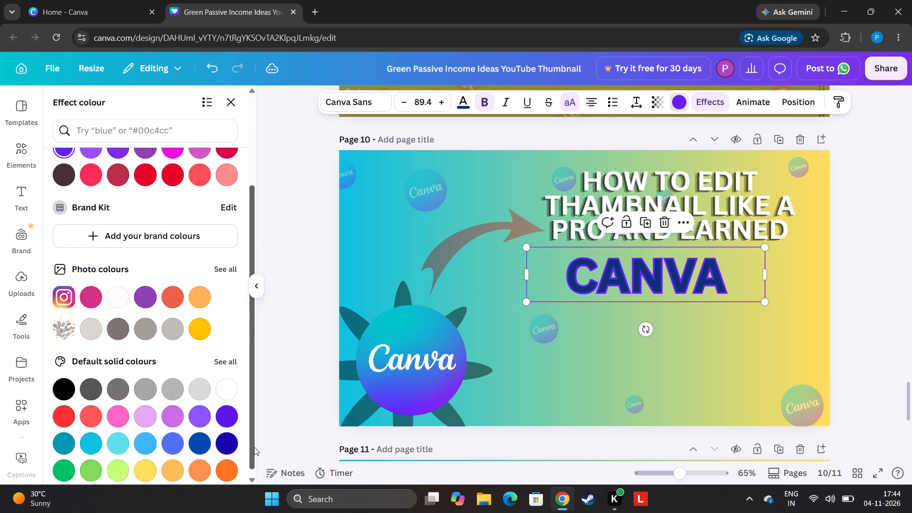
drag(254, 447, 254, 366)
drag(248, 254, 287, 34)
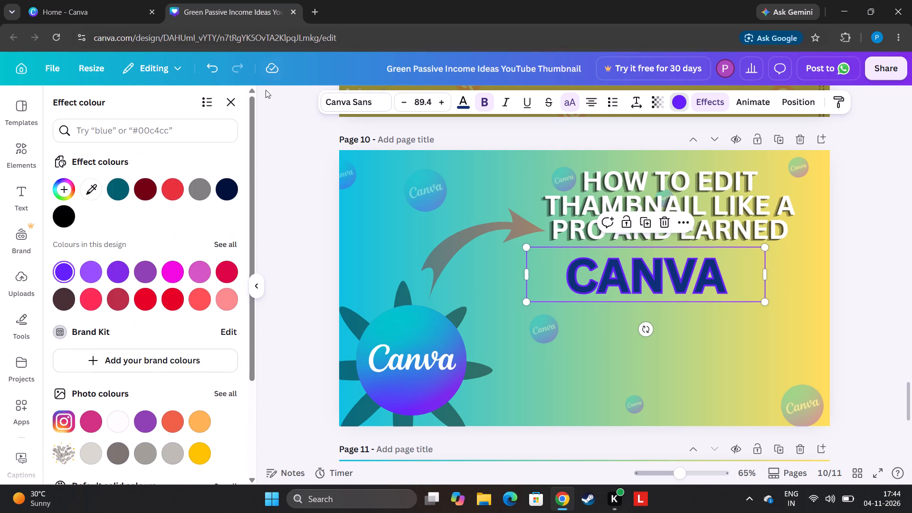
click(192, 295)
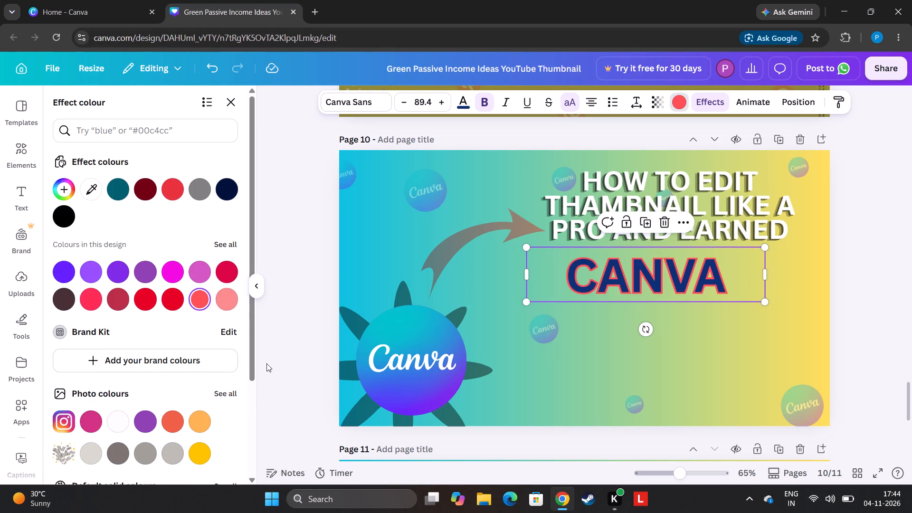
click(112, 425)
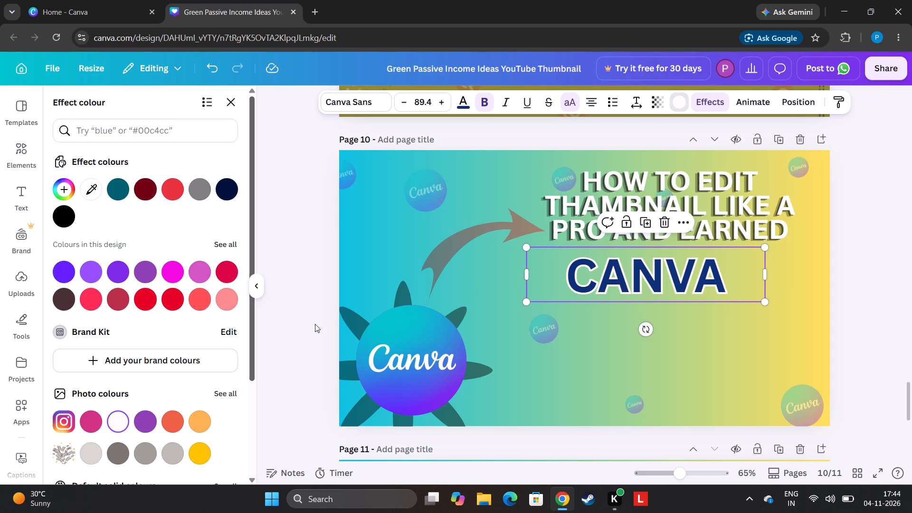
Set the "CANVA" label's outline colour to deep blue #1800ad after comparing it with purple and a medium blue.
drag(251, 214, 294, 340)
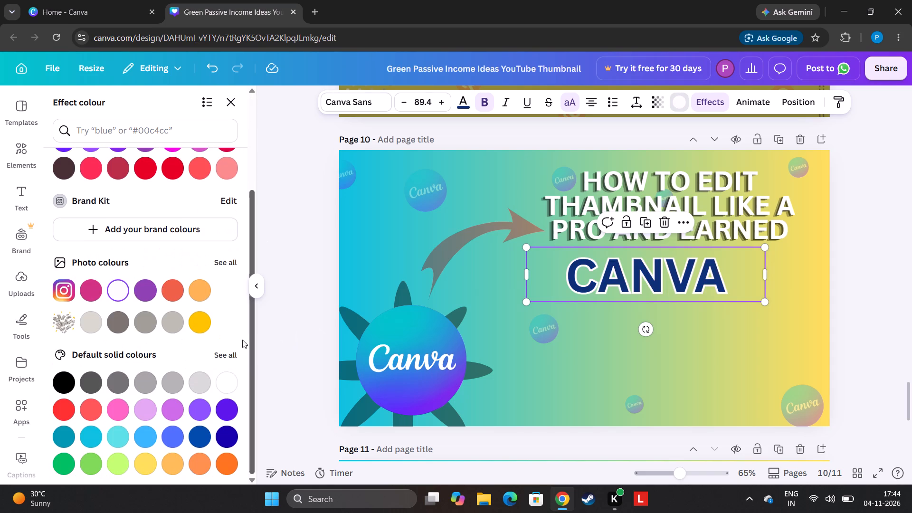
click(227, 415)
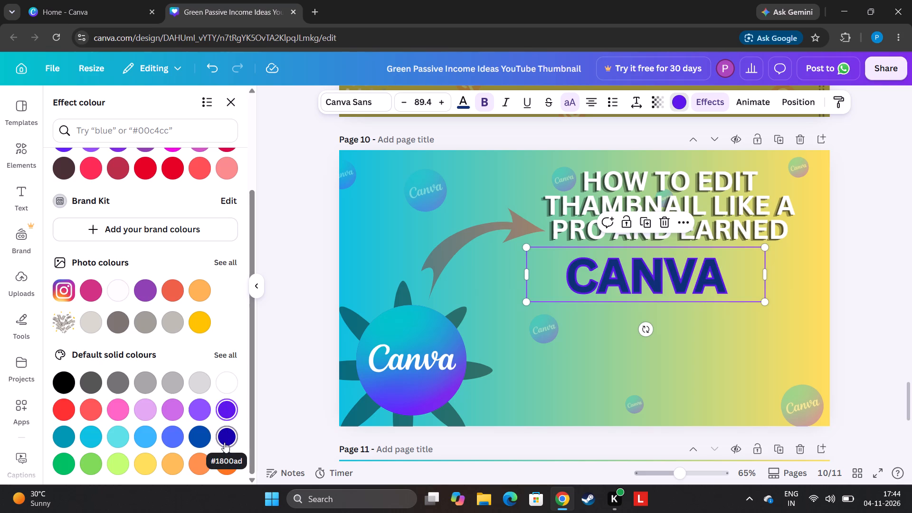
click(224, 442)
click(224, 442)
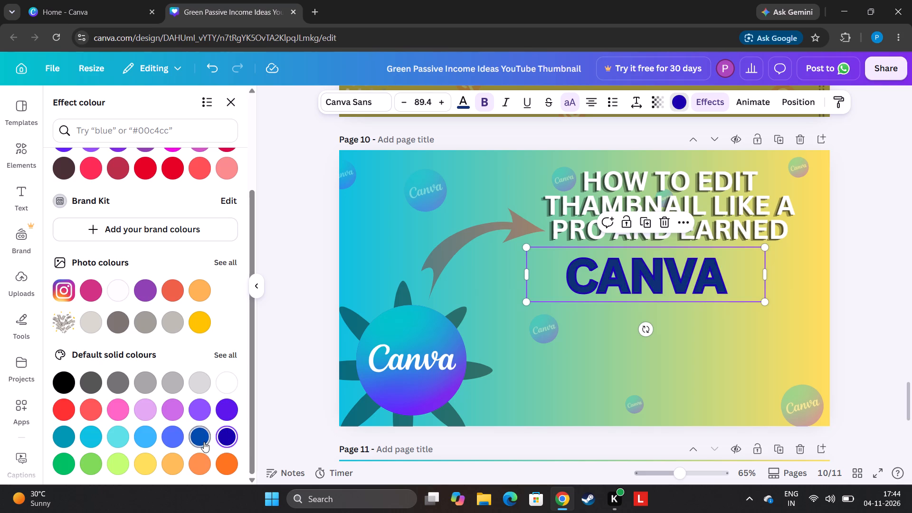
click(204, 442)
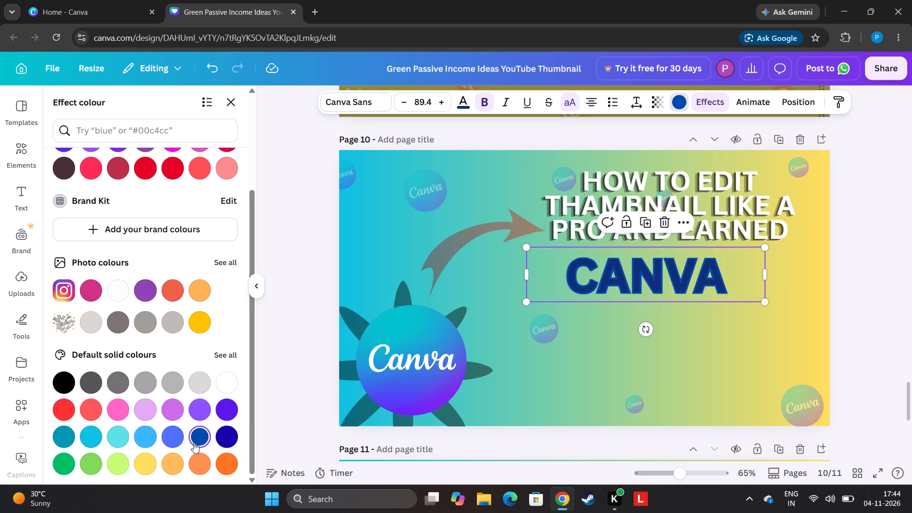
click(228, 442)
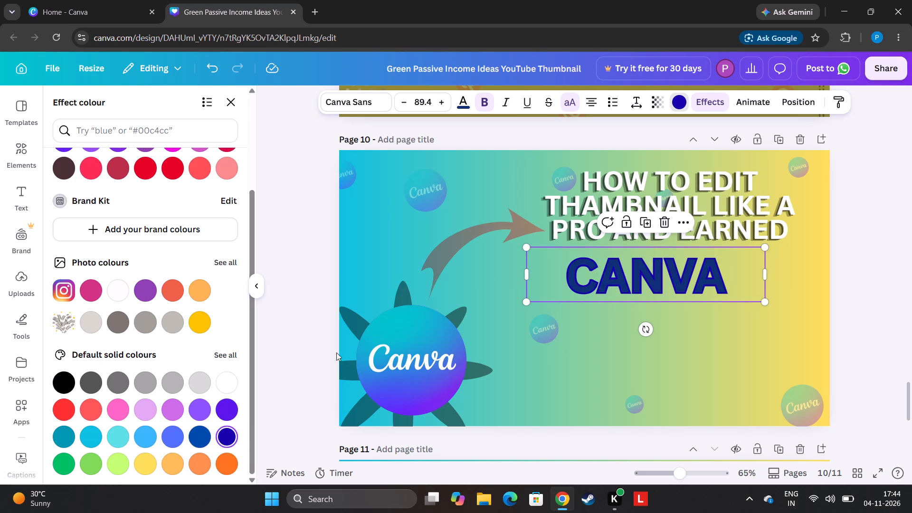
click(876, 249)
click(836, 285)
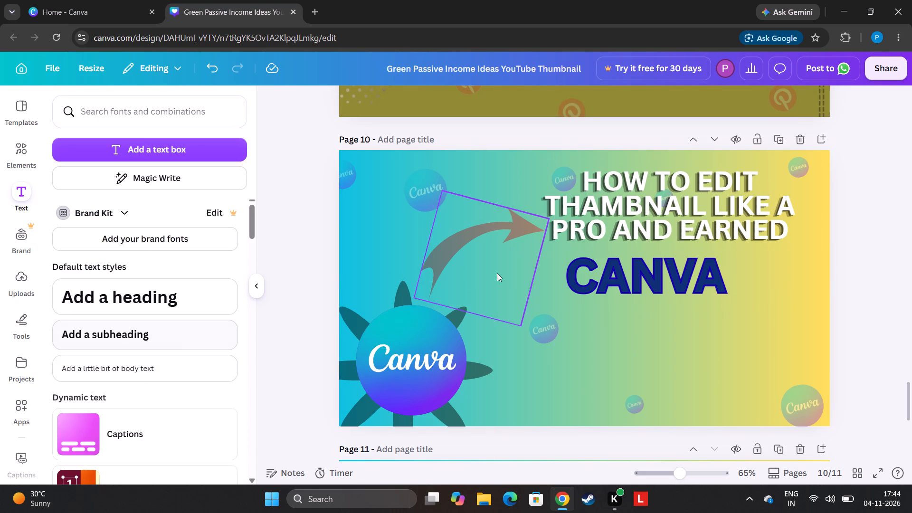
Enlarge the "CANVA" label to font size 117 and place it directly beneath the heading.
drag(699, 275, 684, 264)
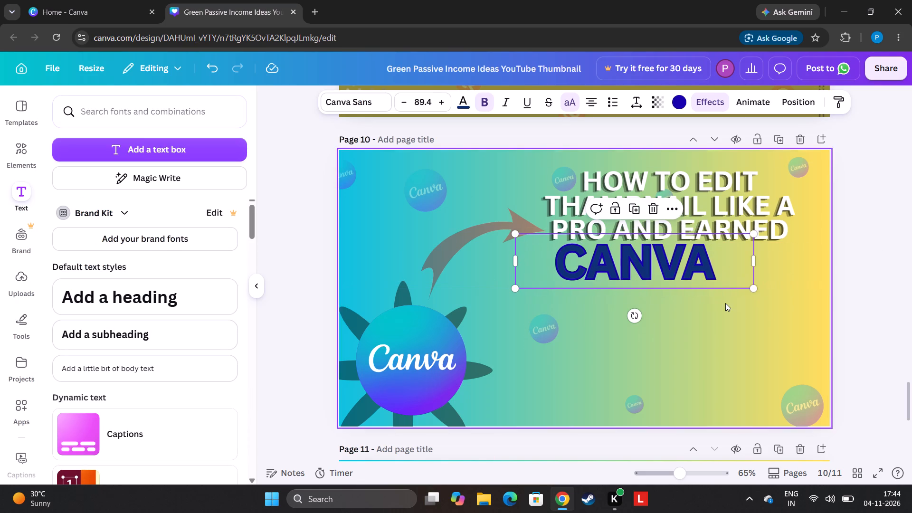
drag(755, 288, 810, 320)
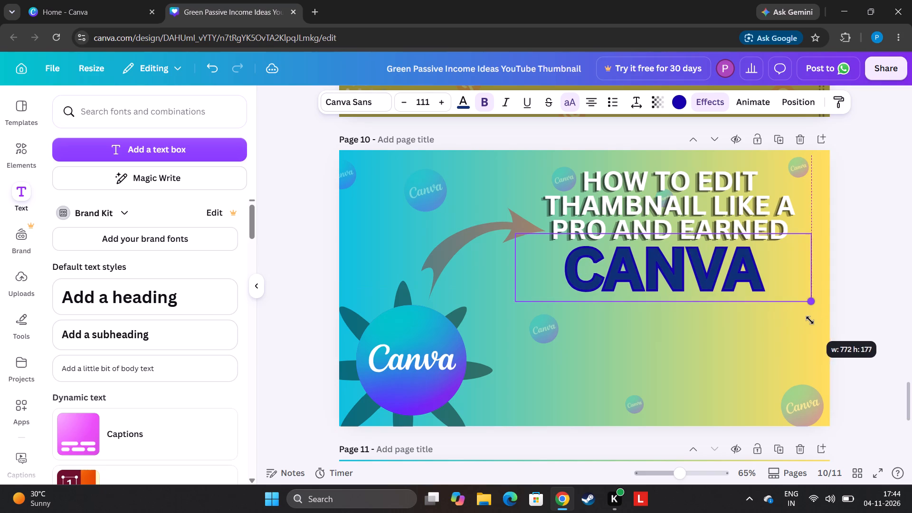
drag(810, 320, 823, 324)
drag(723, 271, 709, 268)
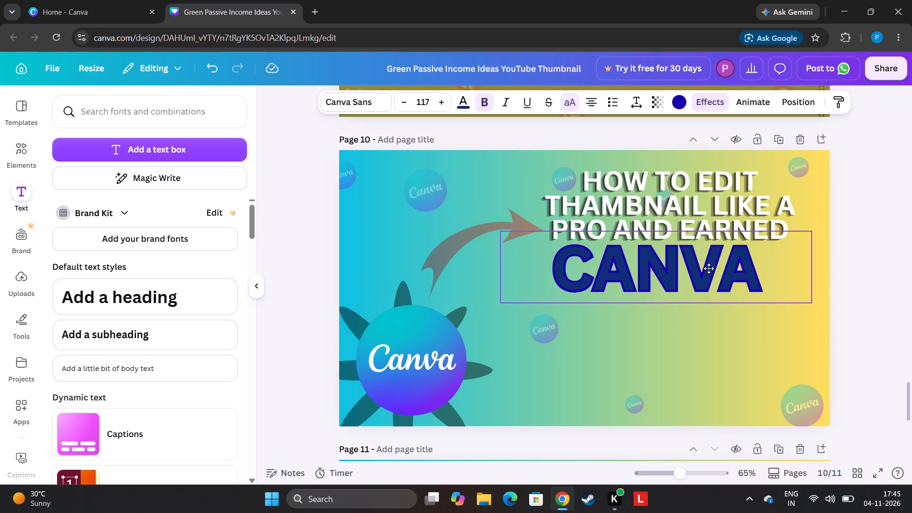
drag(709, 268, 706, 269)
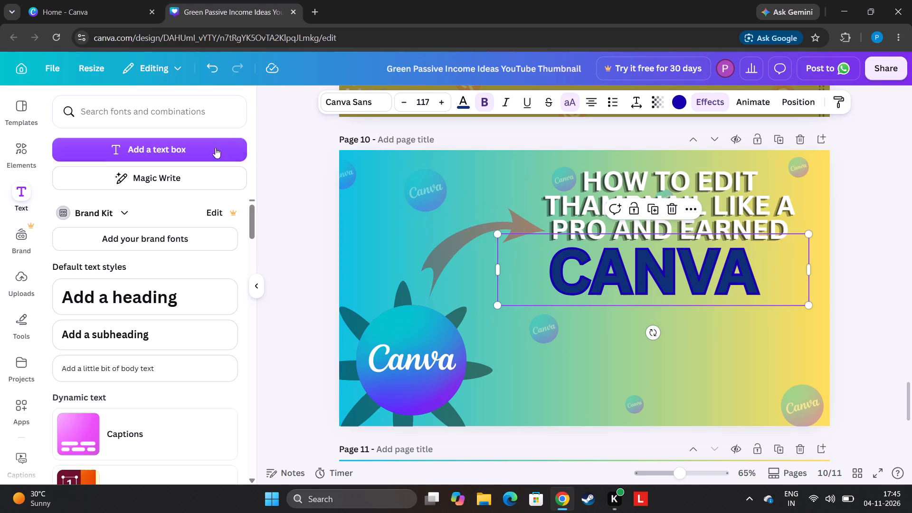
click(315, 227)
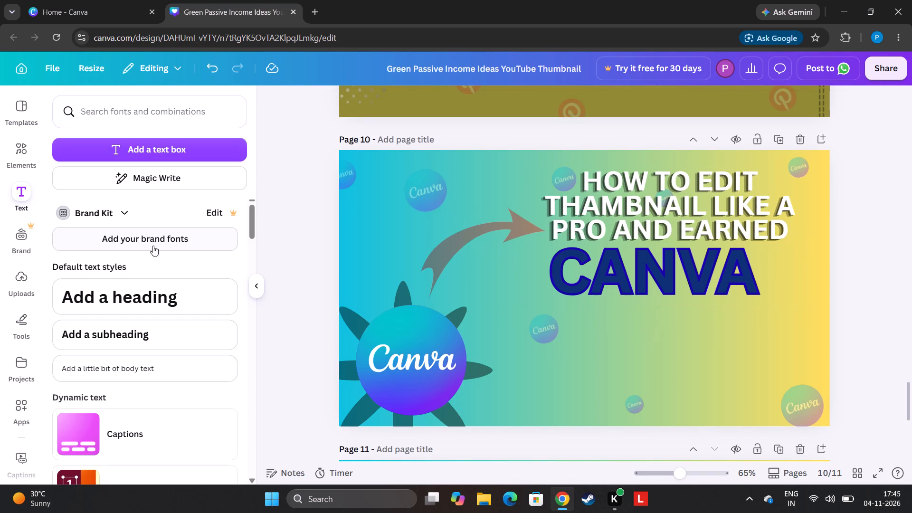
Add a heading text box on page 10 reading "very less people know the fact".
click(162, 294)
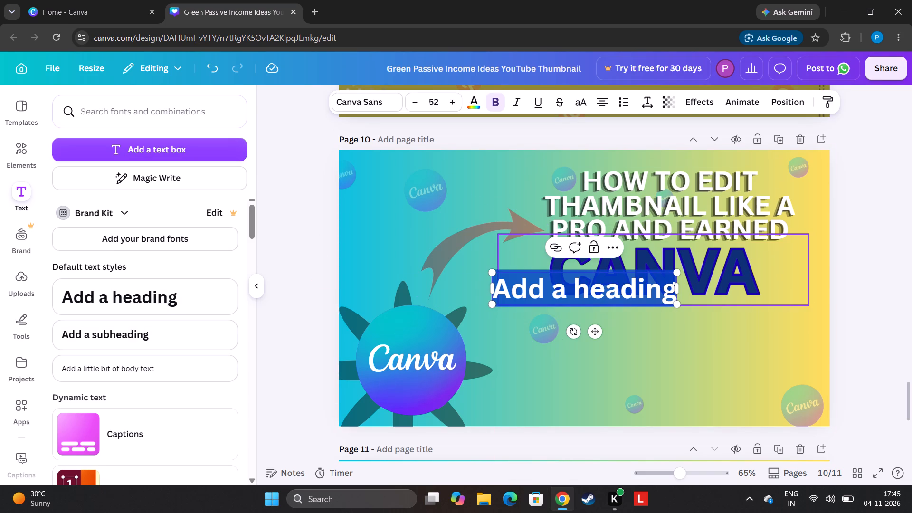
key(BackSpace)
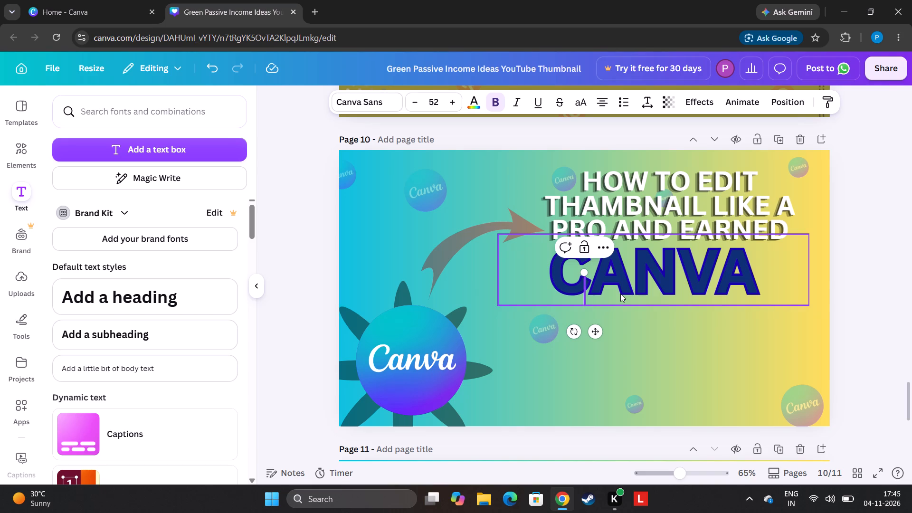
text(very)
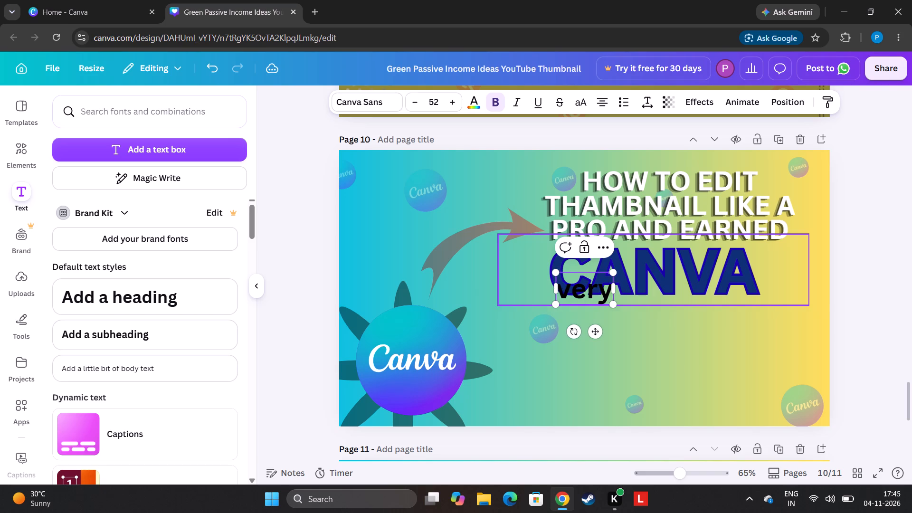
key(space)
text(less peopl)
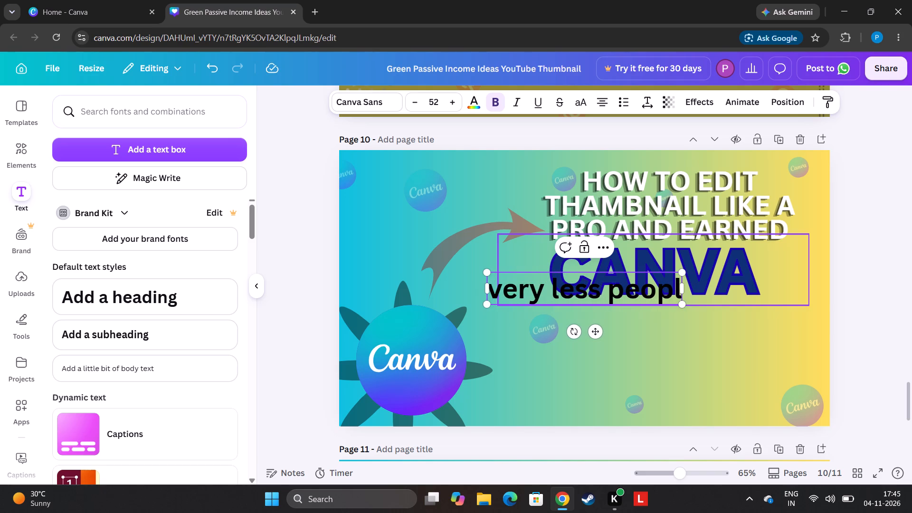
text(e)
key(space)
text(kn)
key(o)
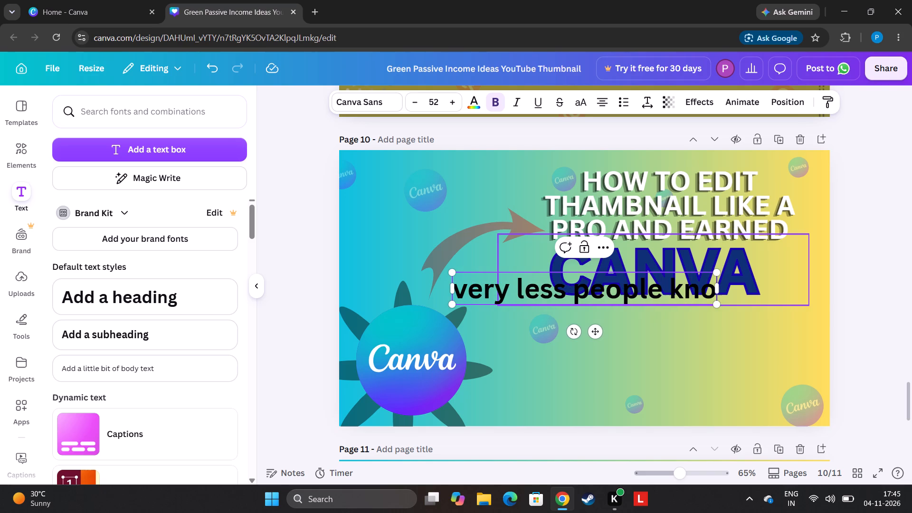
text(w)
key(space)
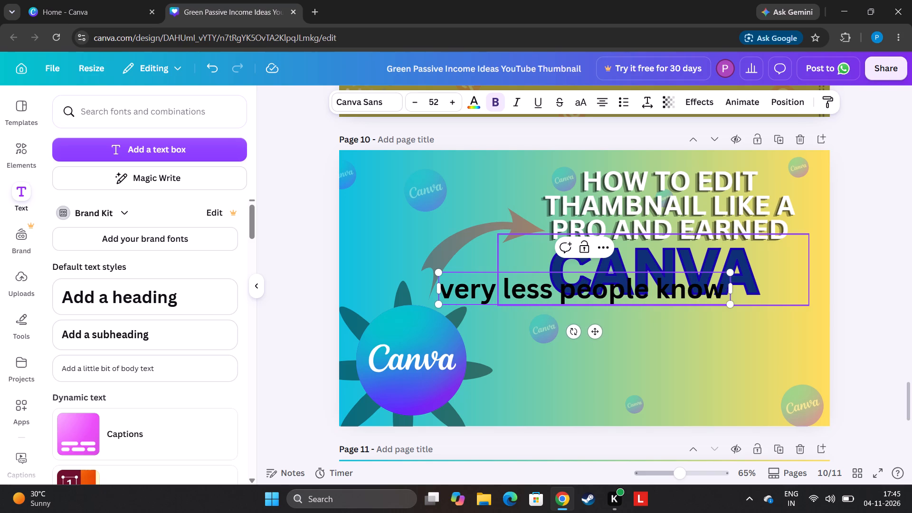
text(the fact)
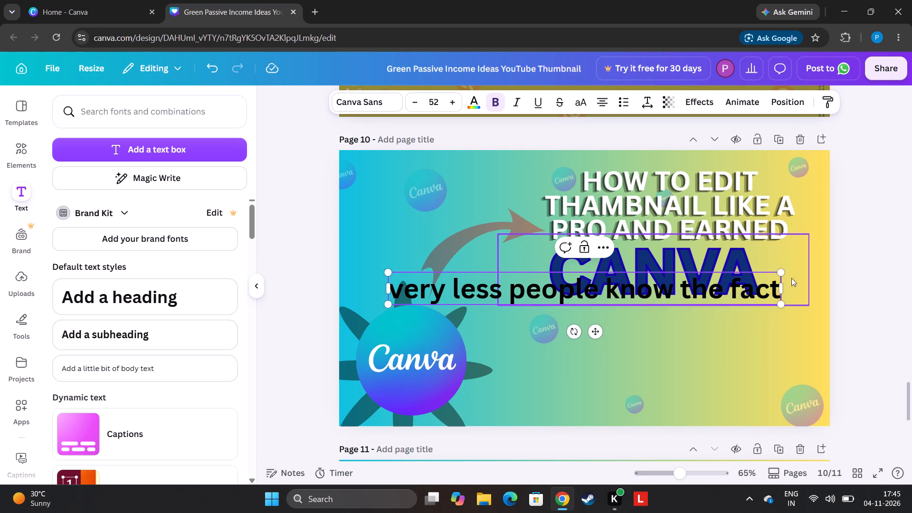
Narrow the new text box so "very less people know the fact" wraps onto two lines.
drag(784, 290, 706, 380)
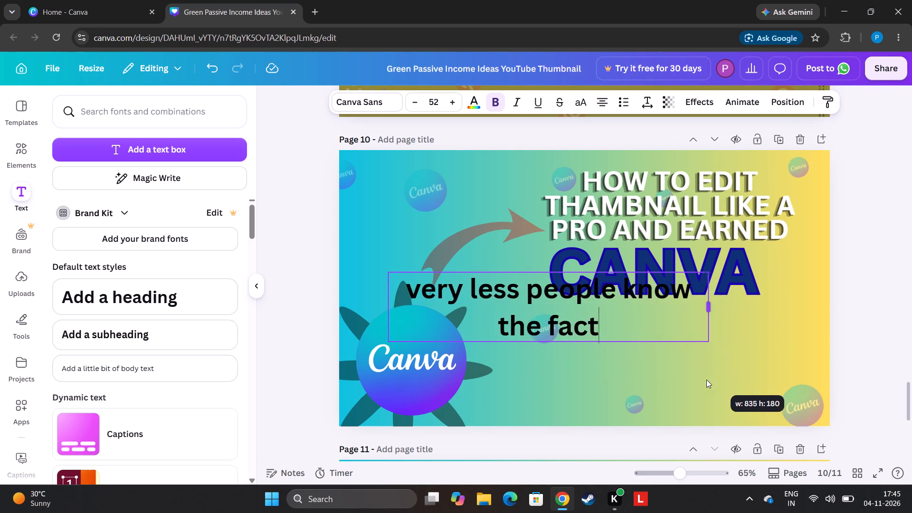
drag(706, 380, 587, 443)
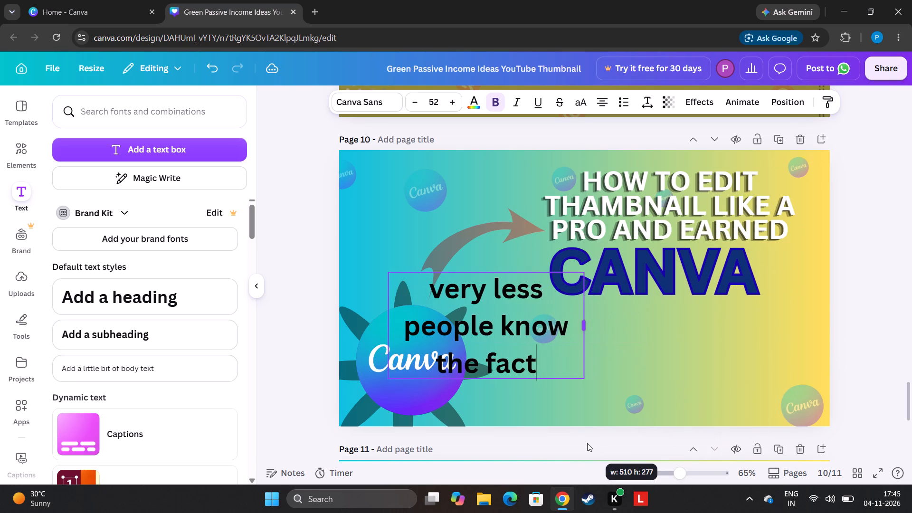
drag(587, 443, 603, 441)
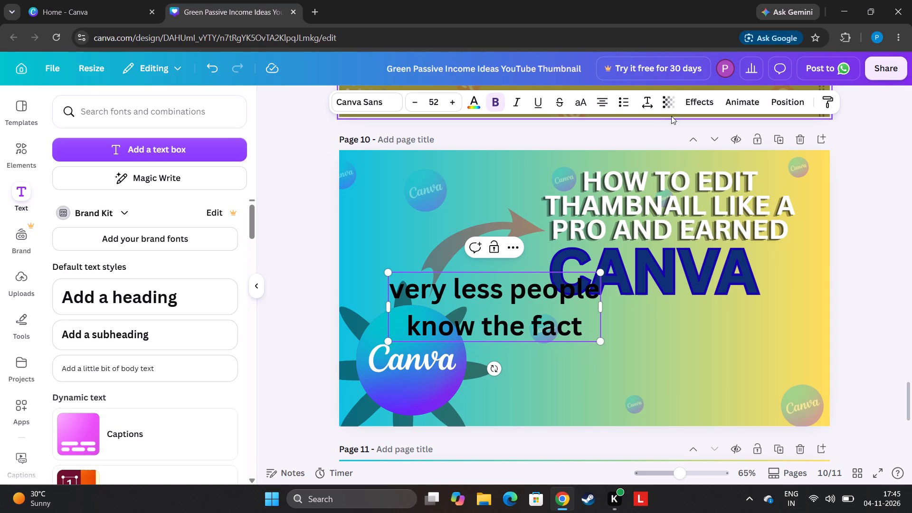
Tighten the new text's line spacing to 0.95 and switch it to uppercase.
click(653, 109)
drag(627, 196, 606, 209)
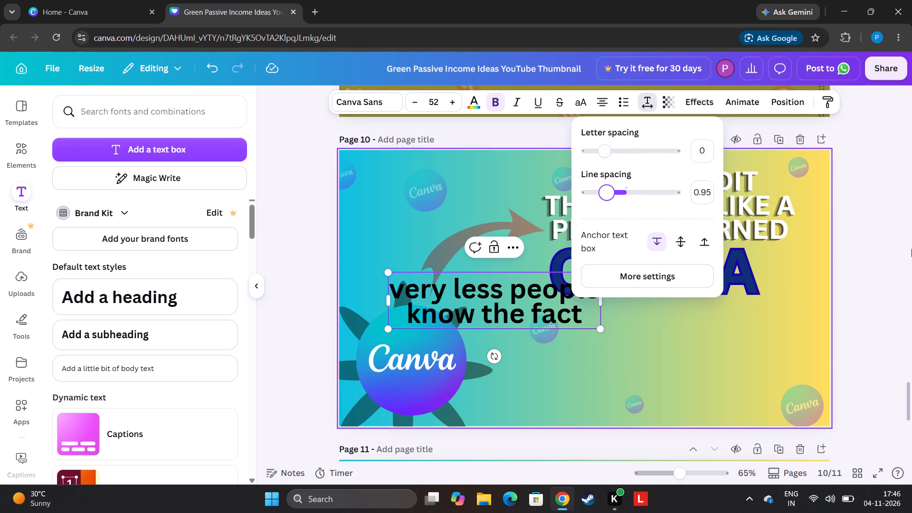
click(579, 102)
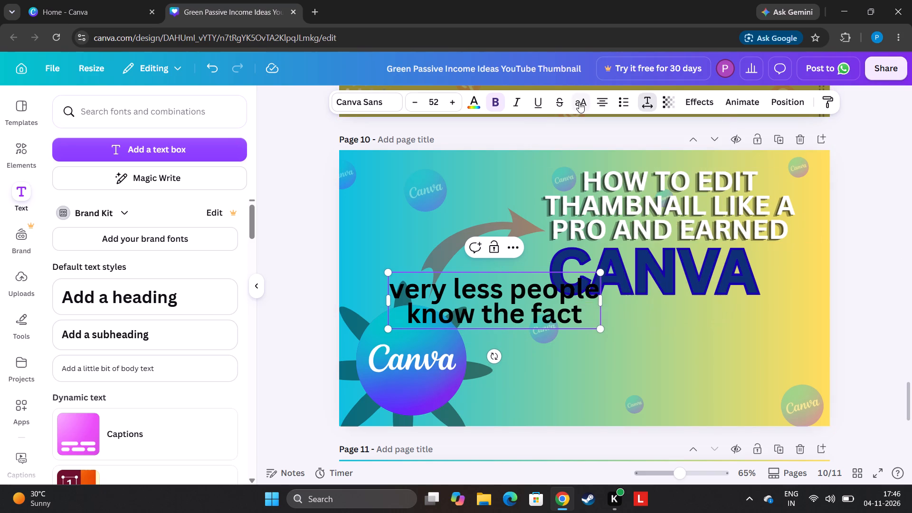
Move the "VERY LESS PEOPLE KNOW THE FACT" text beneath the "CANVA" label.
click(872, 348)
drag(582, 317, 748, 349)
Format the "HOW TO EDIT THAMBNAIL LIKE A PRO AND EARNED" heading as a bulleted list after trying numbering.
click(748, 209)
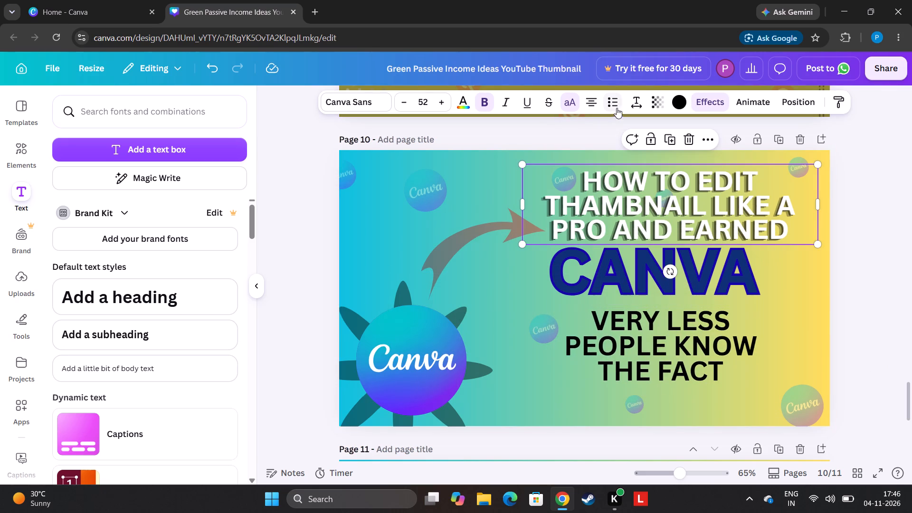
click(616, 101)
click(616, 101)
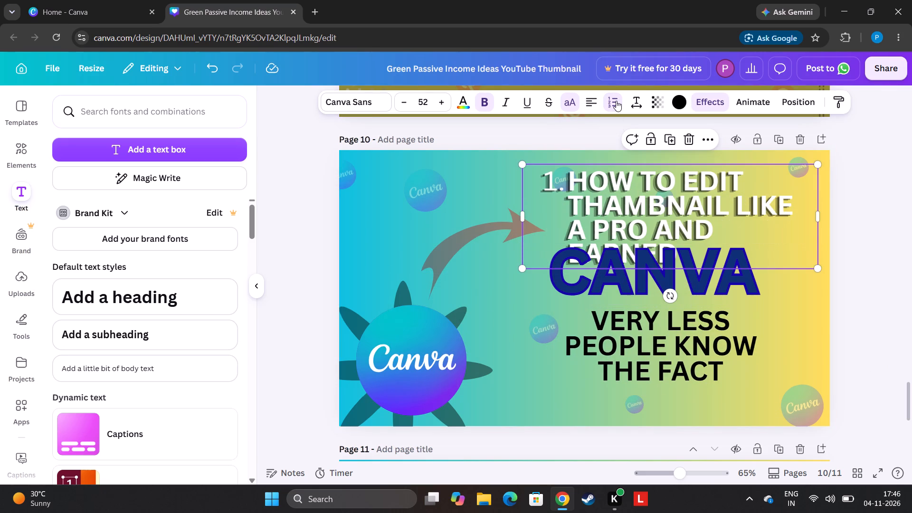
click(616, 101)
click(616, 101)
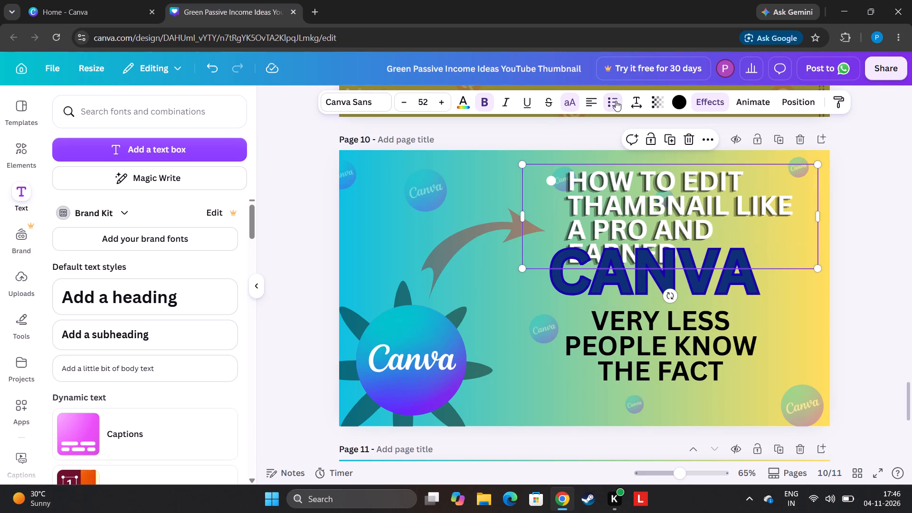
Move the "CANVA" label and the "VERY LESS PEOPLE KNOW THE FACT" text down to stack clear of the four-line heading.
drag(677, 284, 706, 318)
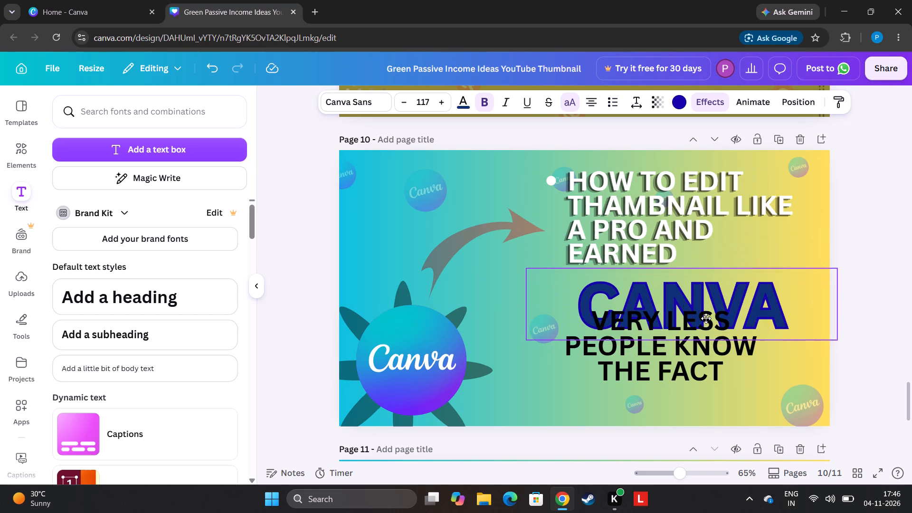
drag(706, 318, 706, 306)
drag(682, 365, 702, 408)
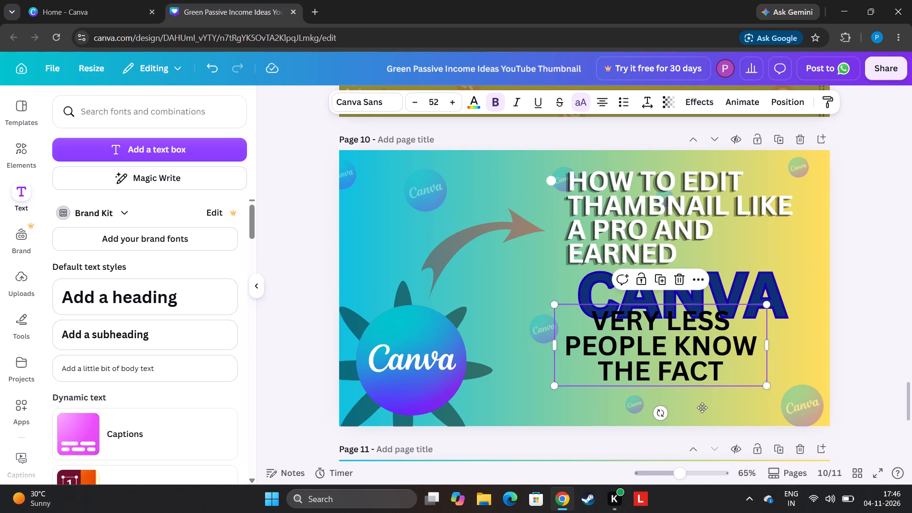
drag(702, 408, 699, 391)
drag(695, 388, 687, 381)
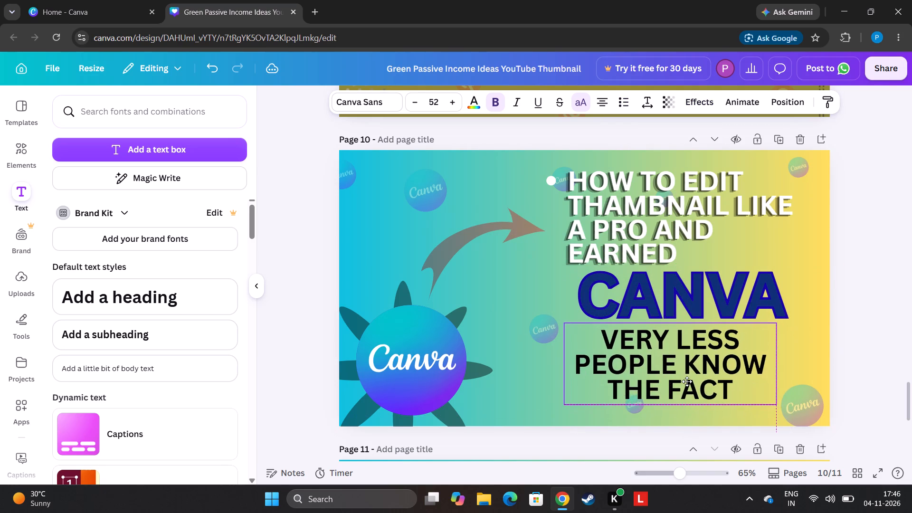
drag(687, 381, 680, 384)
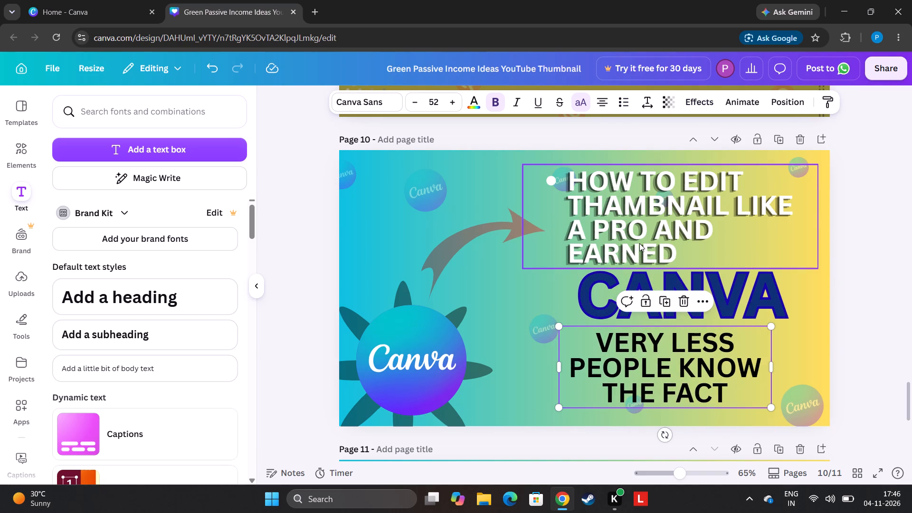
Append "on" to the end of the heading, after "EARNED".
click(639, 243)
click(689, 247)
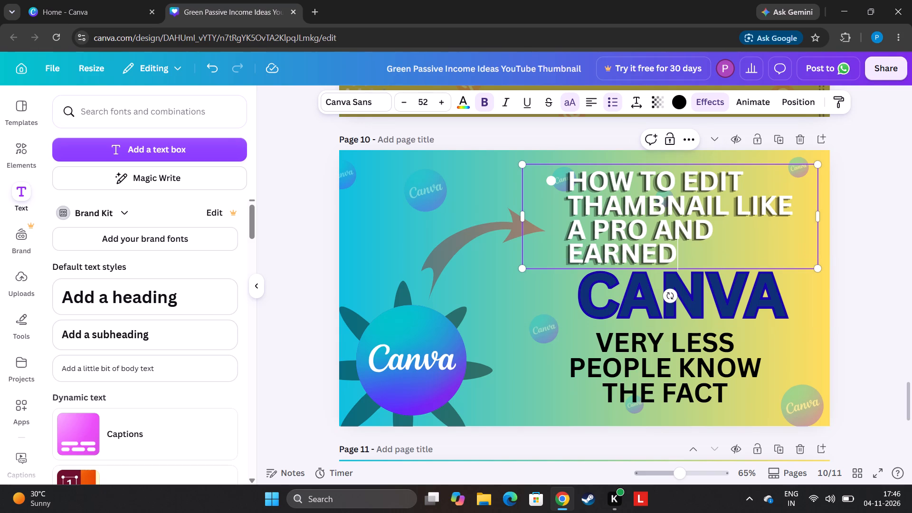
key(space)
text(on)
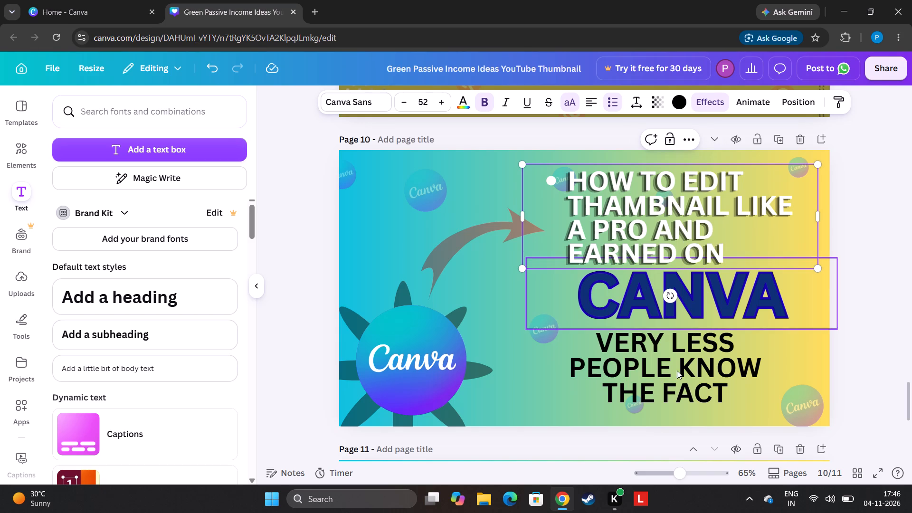
Try bulleted and numbered lists on the "VERY LESS PEOPLE KNOW THE FACT" text, ending with plain left-aligned text.
click(674, 378)
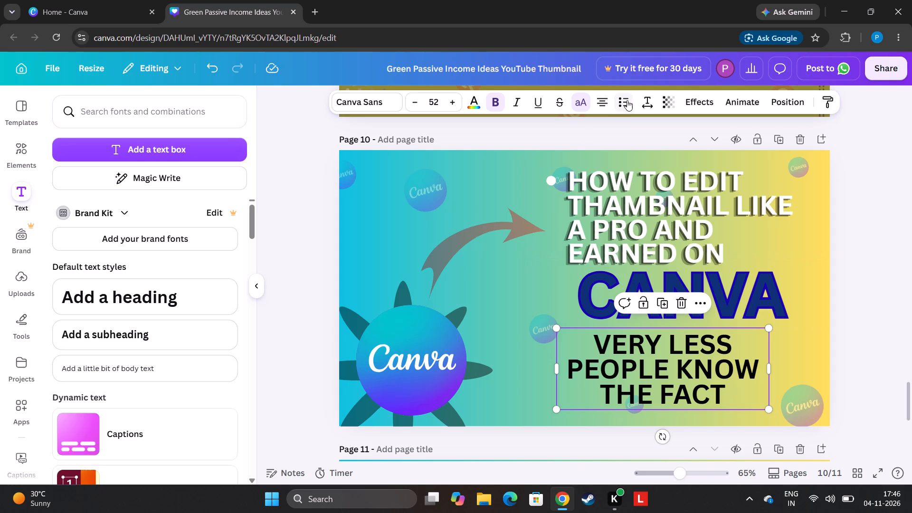
click(615, 105)
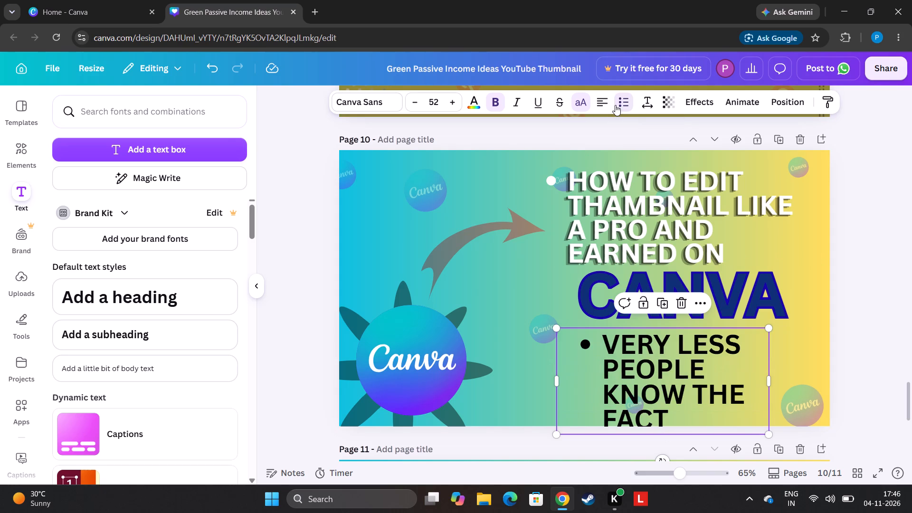
click(615, 105)
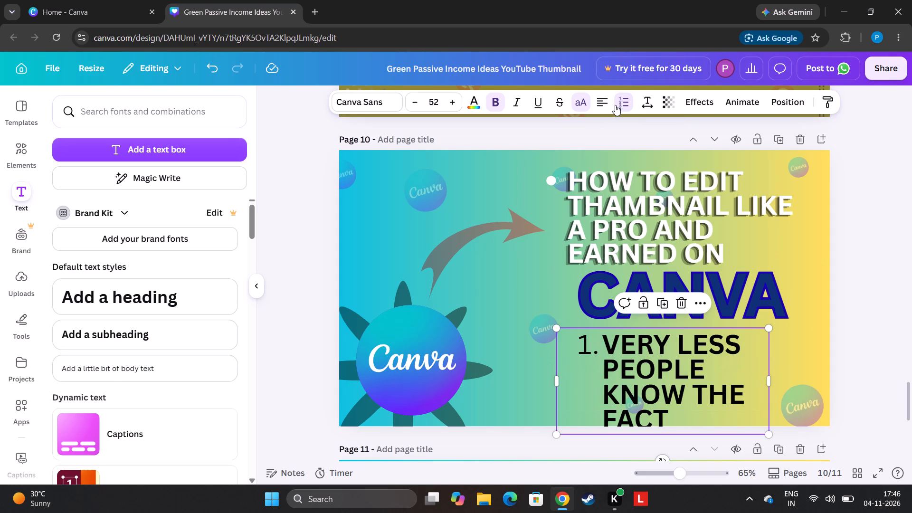
click(615, 105)
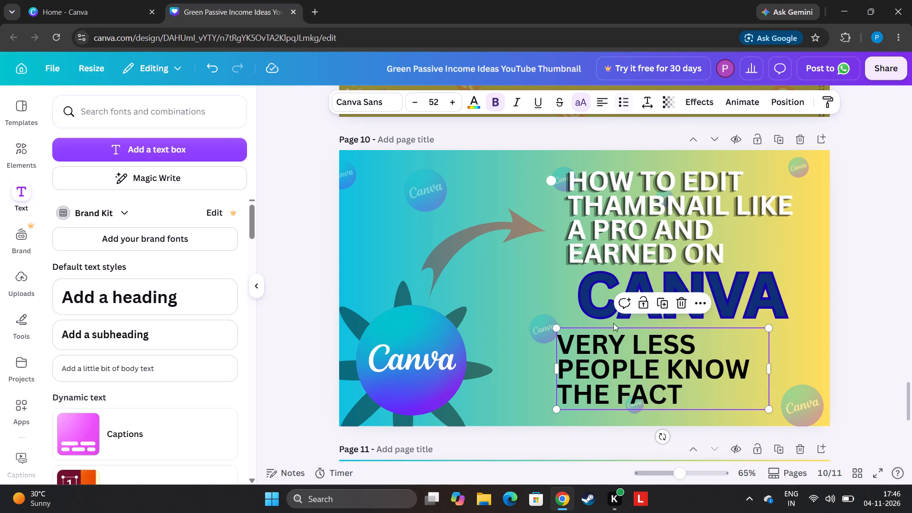
Set the "VERY LESS PEOPLE KNOW THE FACT" text colour to white after trying deep blue #1800ad and vivid purple, and deselect.
click(908, 263)
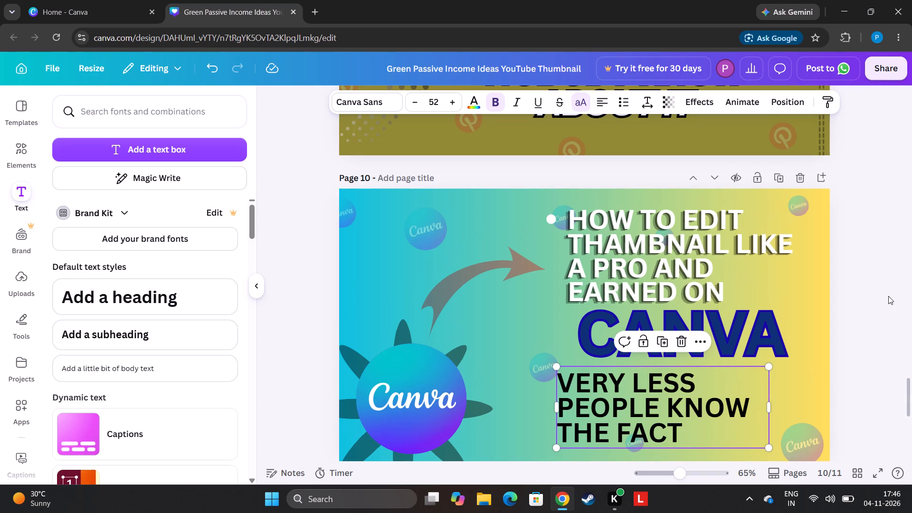
drag(907, 400, 911, 419)
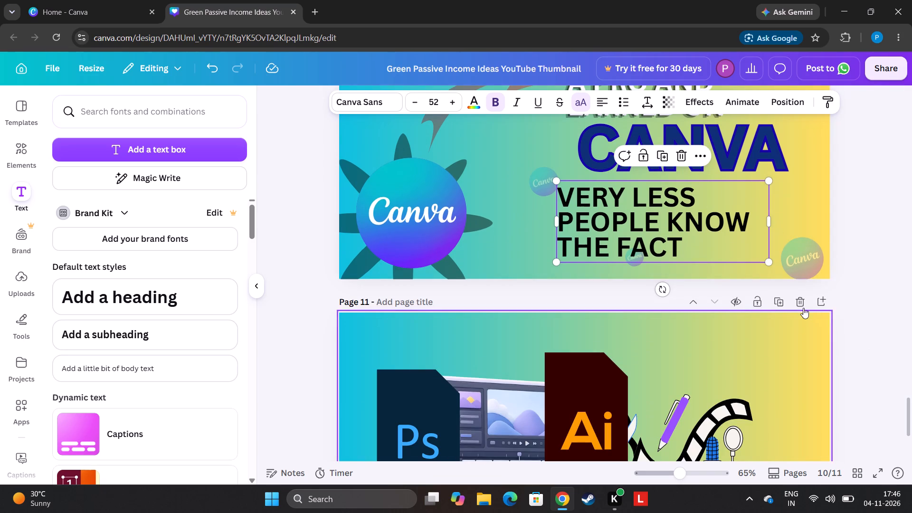
drag(911, 402, 911, 398)
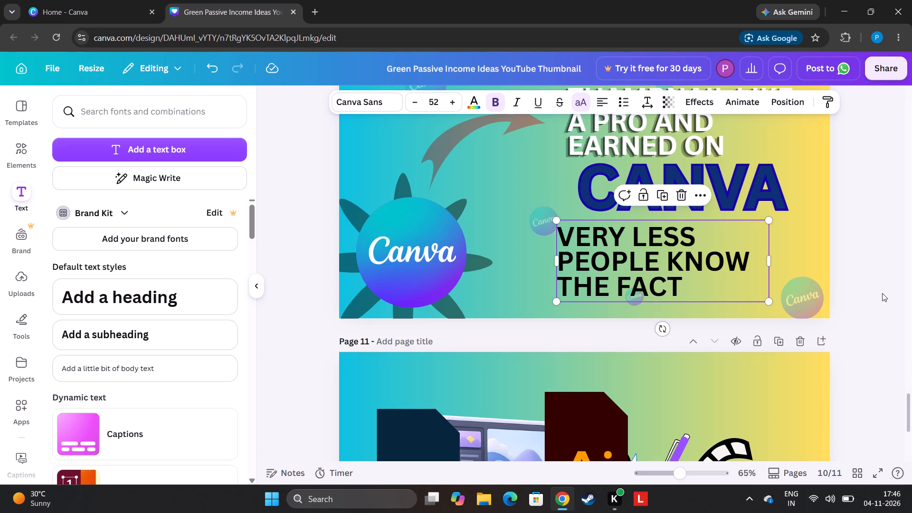
click(471, 107)
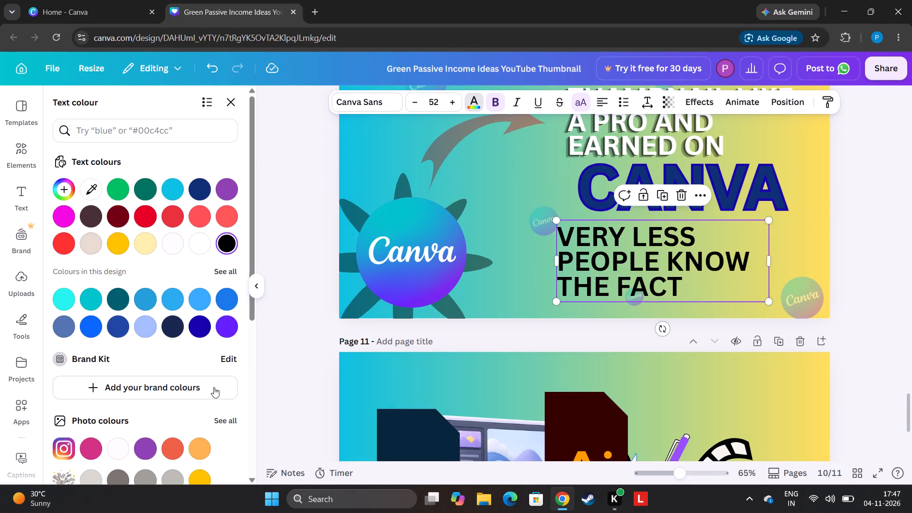
click(194, 329)
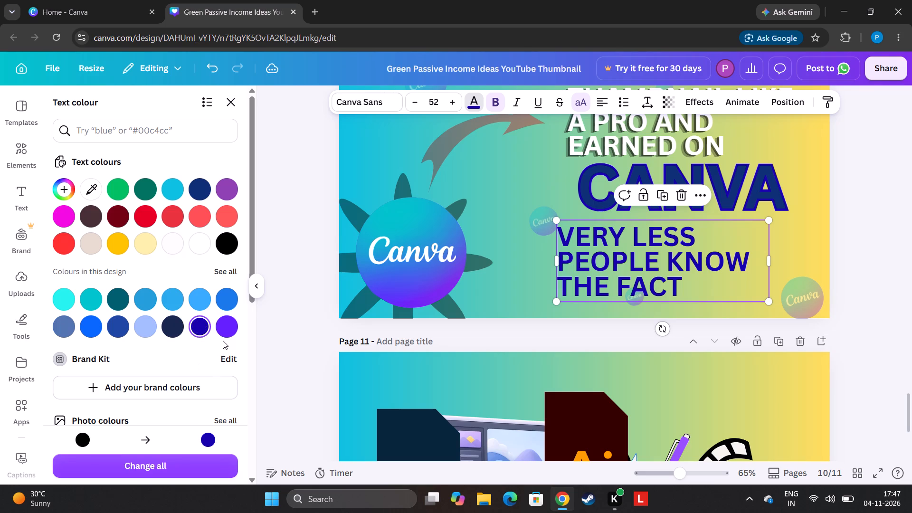
click(230, 331)
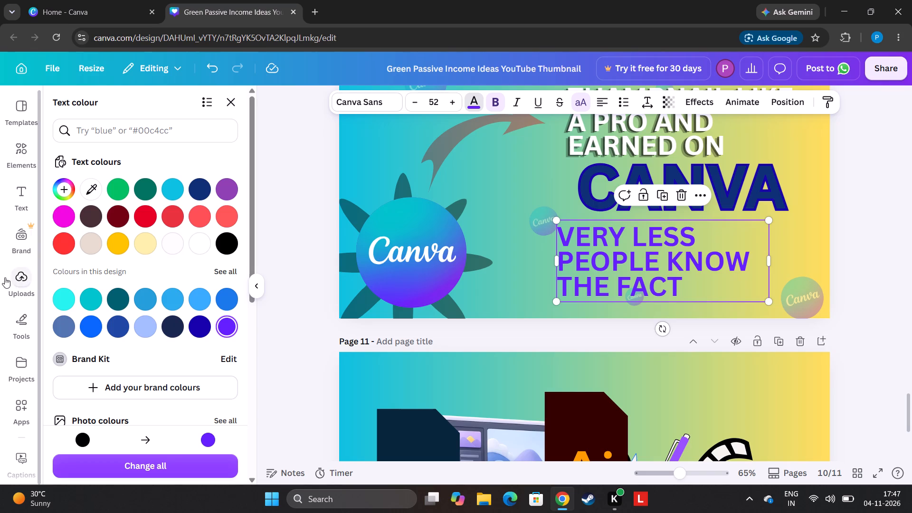
click(202, 241)
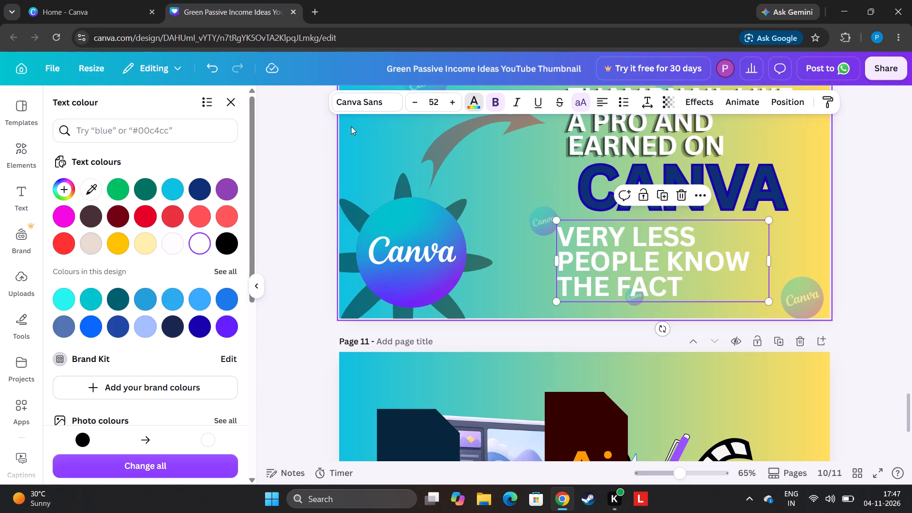
click(710, 85)
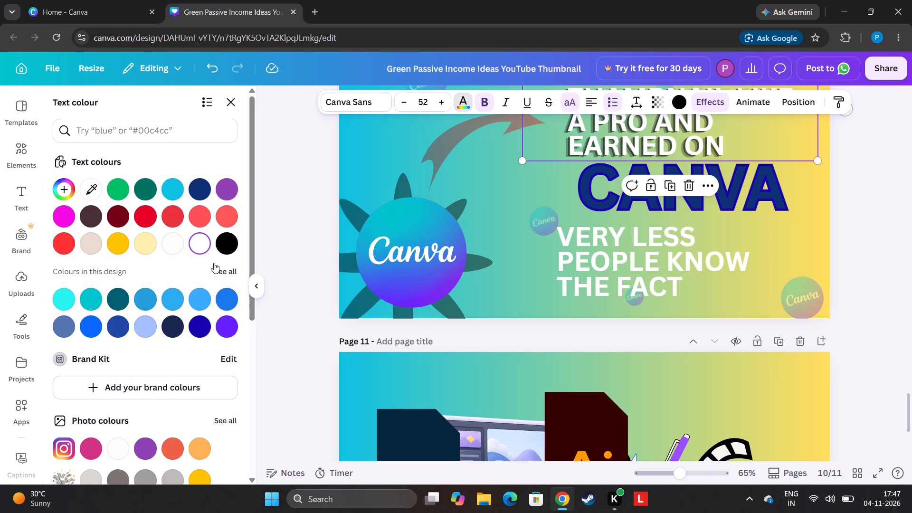
click(273, 247)
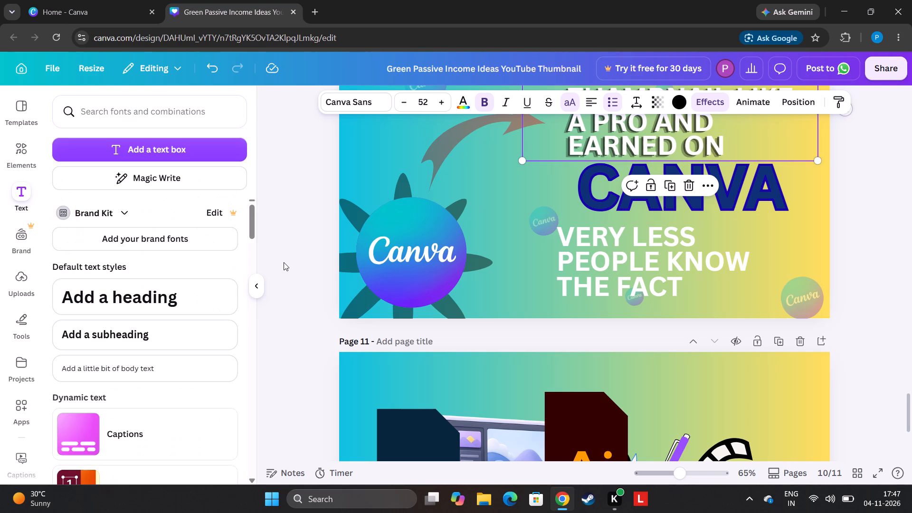
click(279, 232)
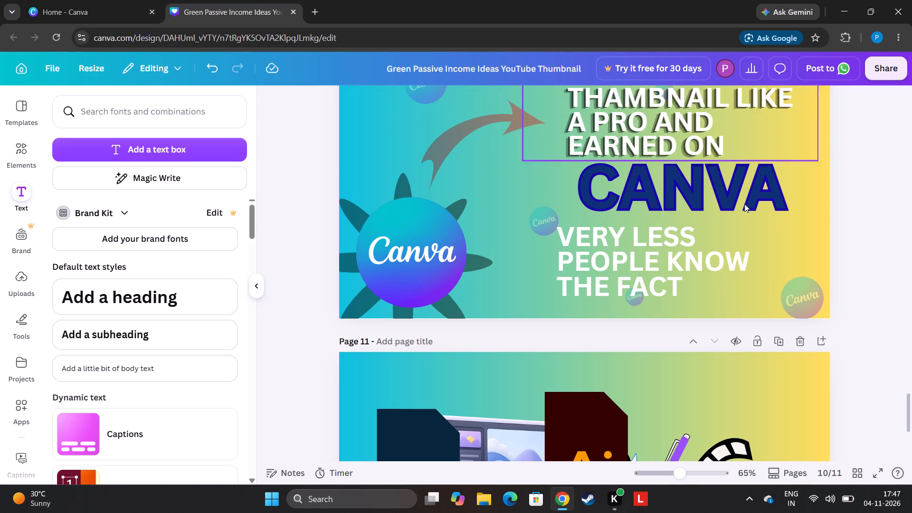
Apply the Echo effect with an offset of 100 to the "VERY LESS PEOPLE KNOW THE FACT" text, after trying Outline.
click(656, 289)
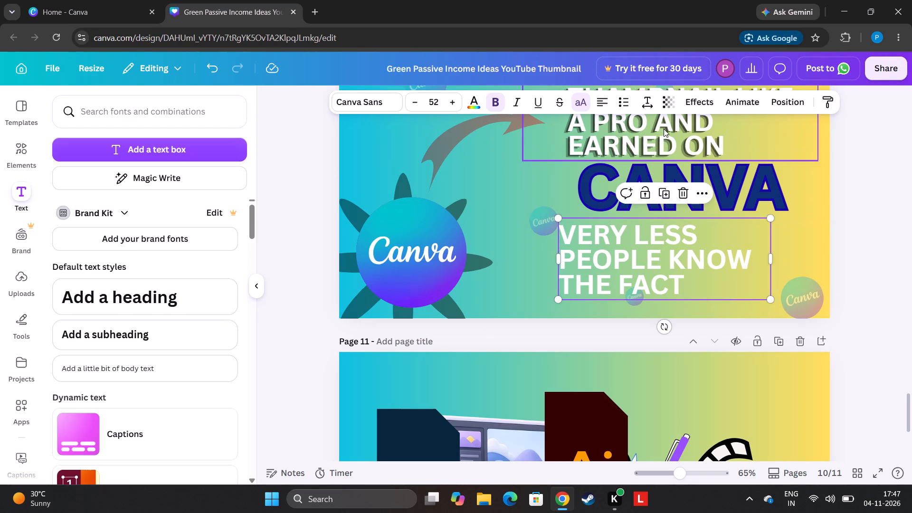
click(704, 101)
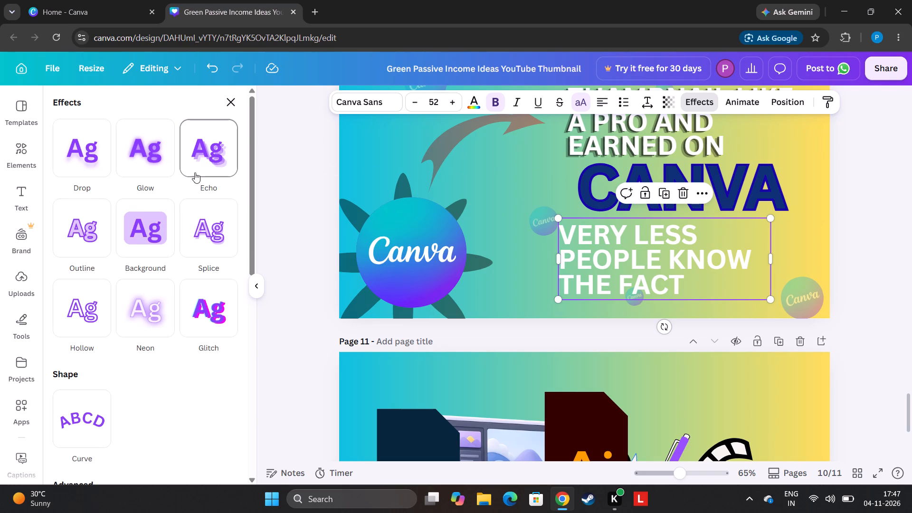
click(79, 241)
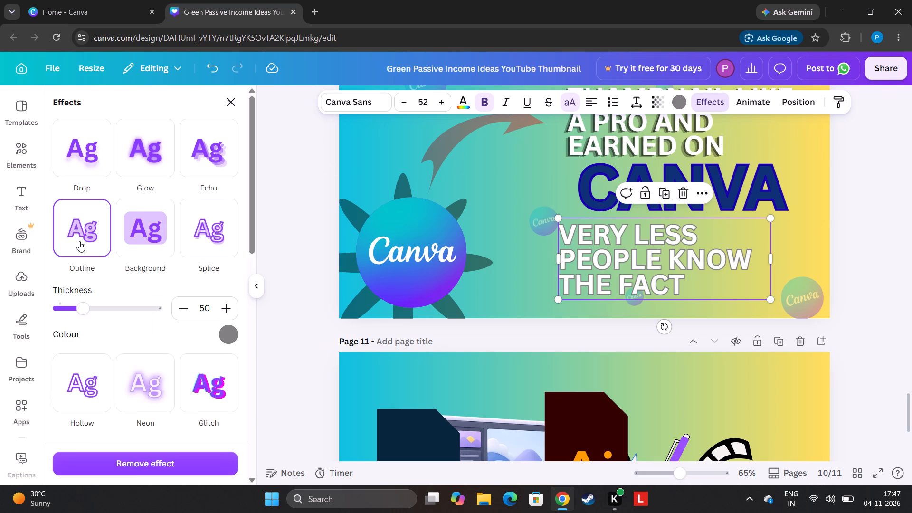
click(219, 155)
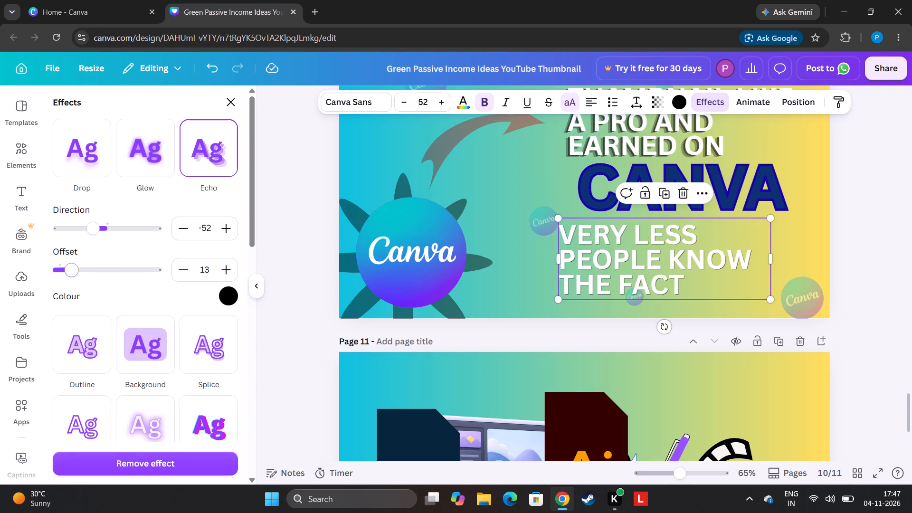
drag(76, 272, 106, 274)
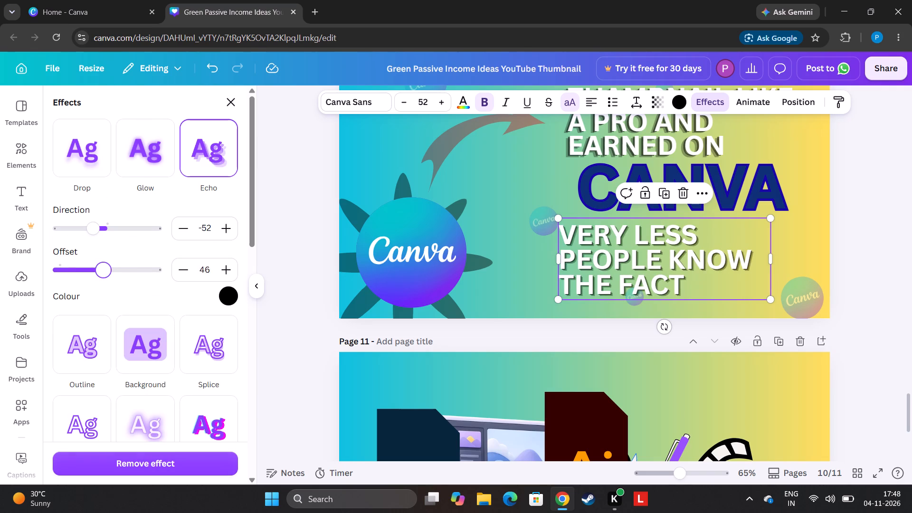
drag(106, 274, 178, 274)
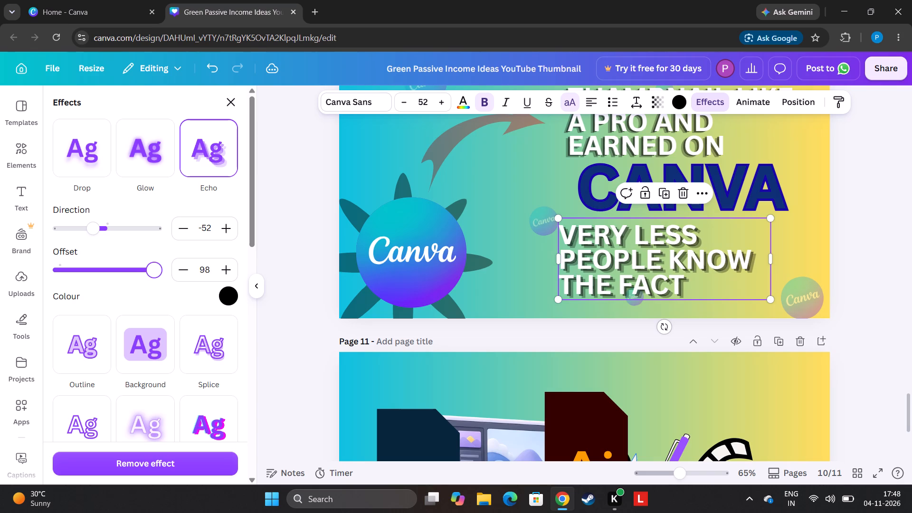
drag(178, 274, 155, 278)
drag(155, 278, 156, 277)
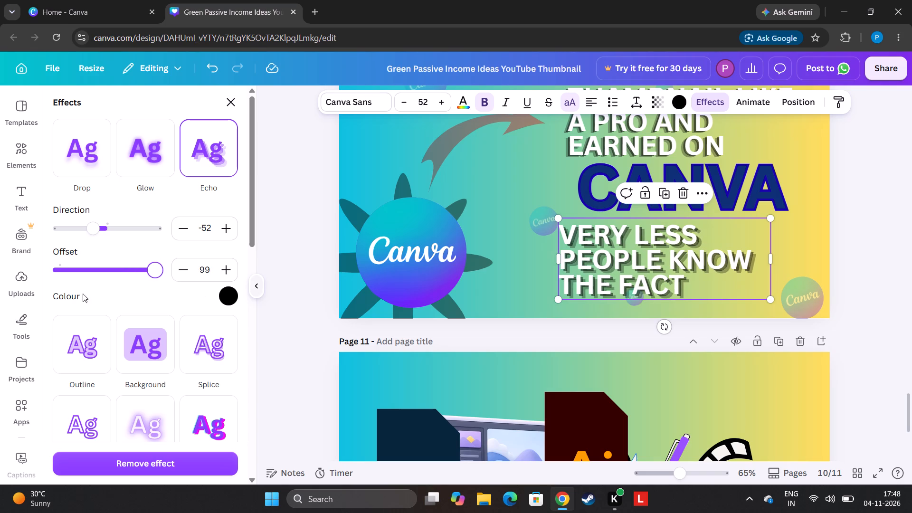
drag(153, 277, 116, 276)
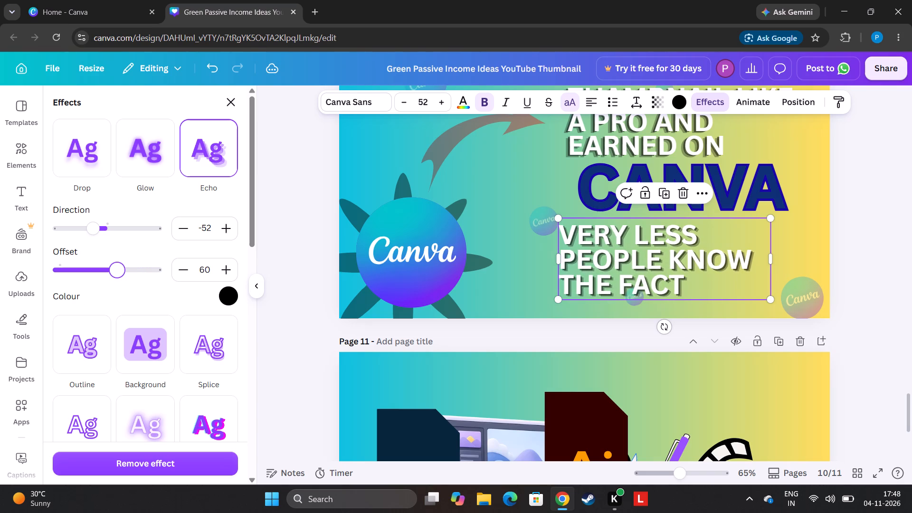
drag(116, 276, 139, 276)
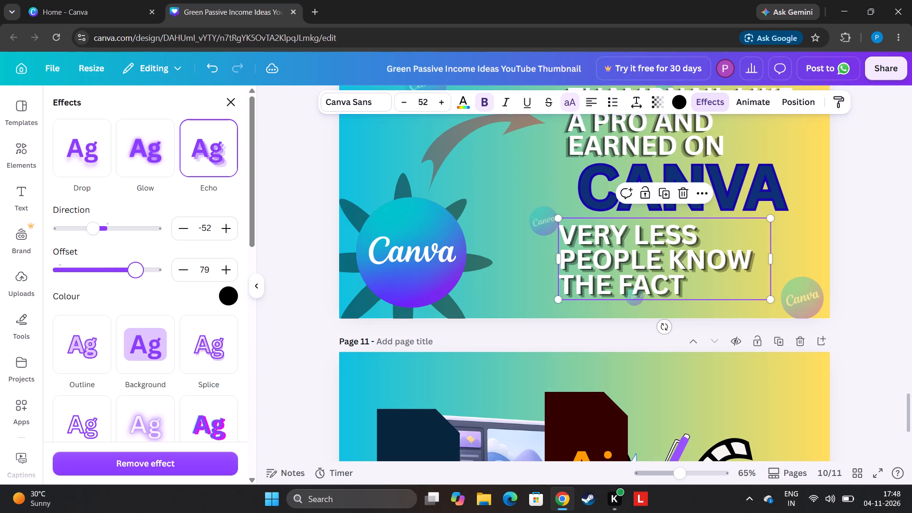
drag(139, 276, 158, 279)
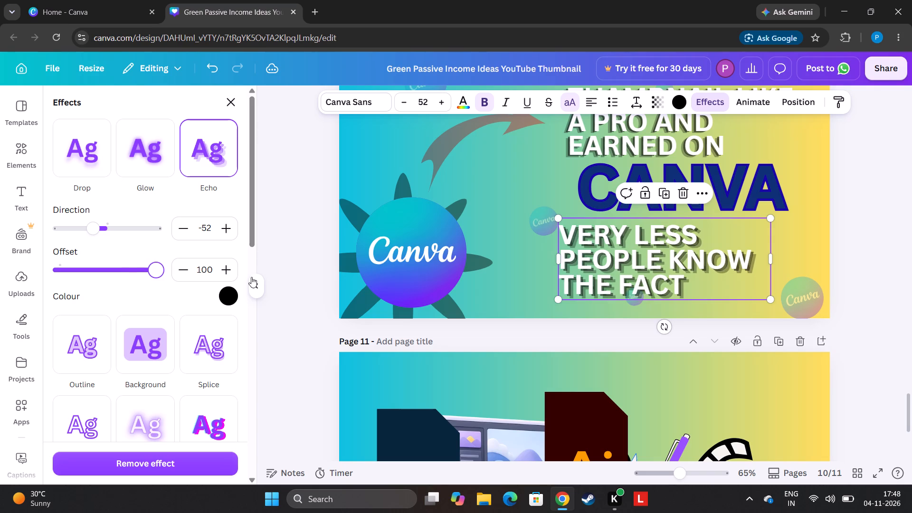
click(302, 280)
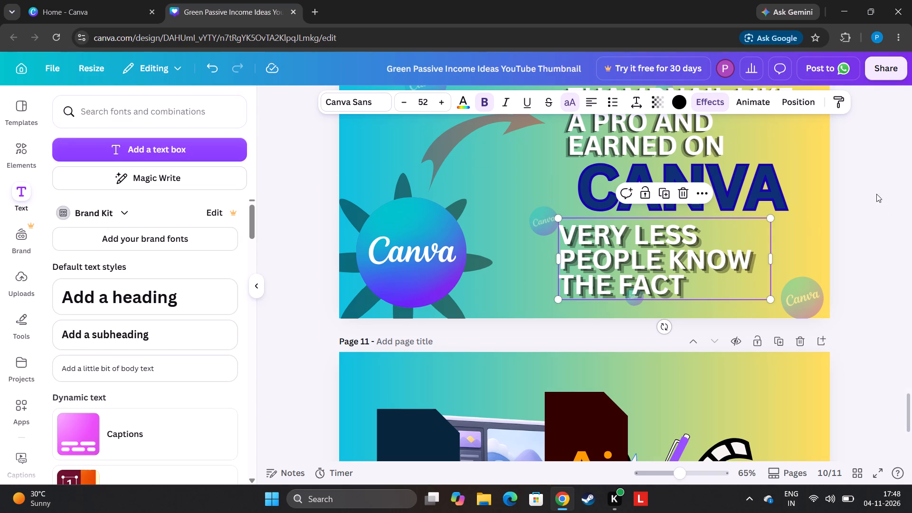
Move the "VERY LESS PEOPLE KNOW THE FACT" text slightly up and right so it sits directly beneath the "CANVA" label.
drag(731, 265, 737, 256)
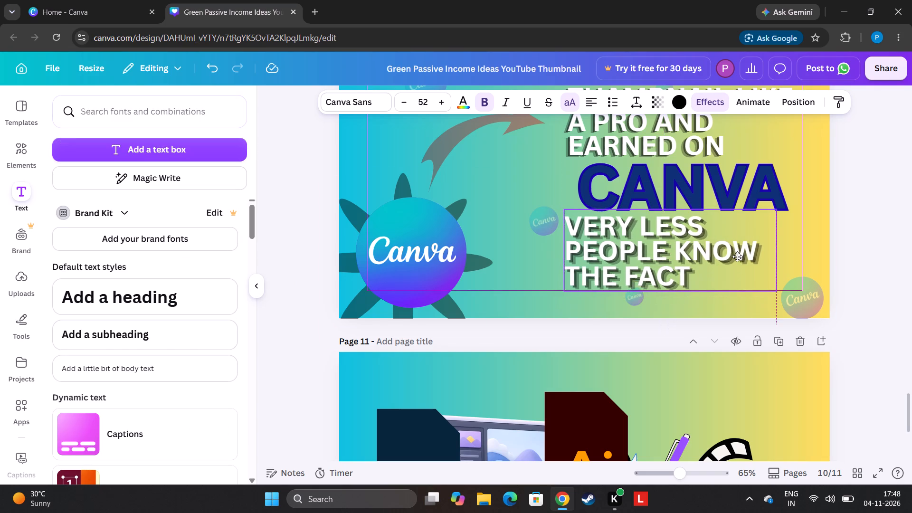
drag(737, 256, 747, 259)
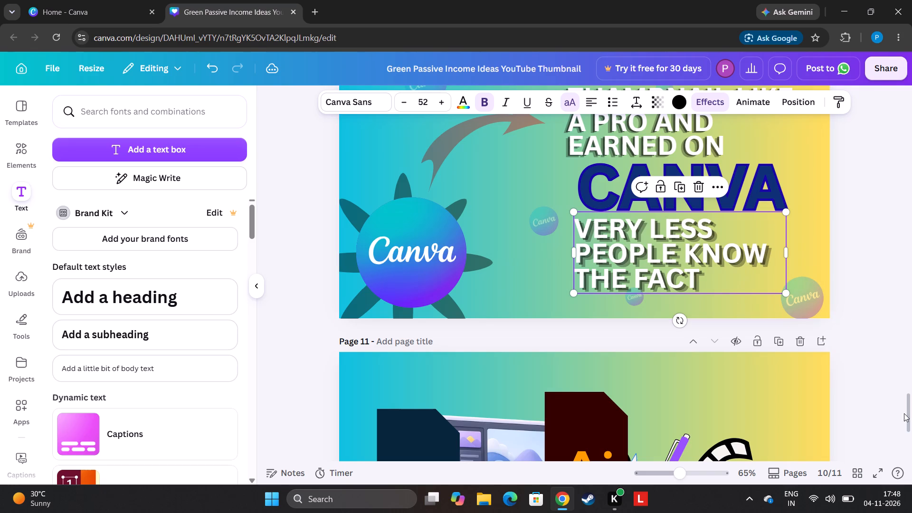
drag(911, 424, 908, 407)
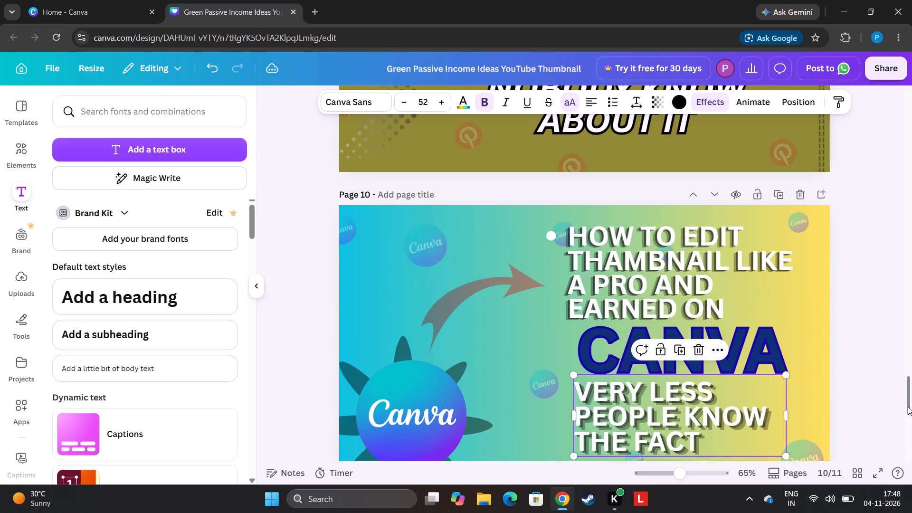
drag(908, 407, 911, 410)
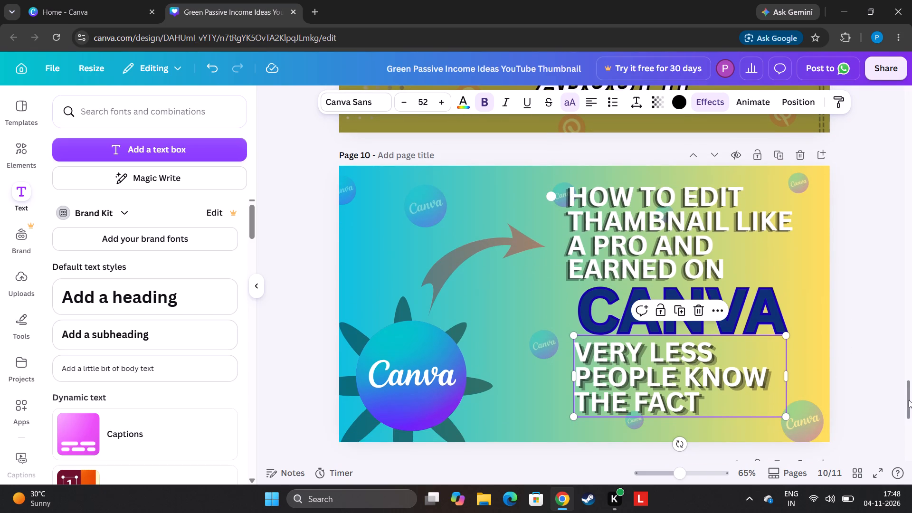
Shrink the computer desk illustration on page 11 to about 220 × 174 and place it near the page's lower edge, below the Ps icon.
drag(907, 406, 871, 332)
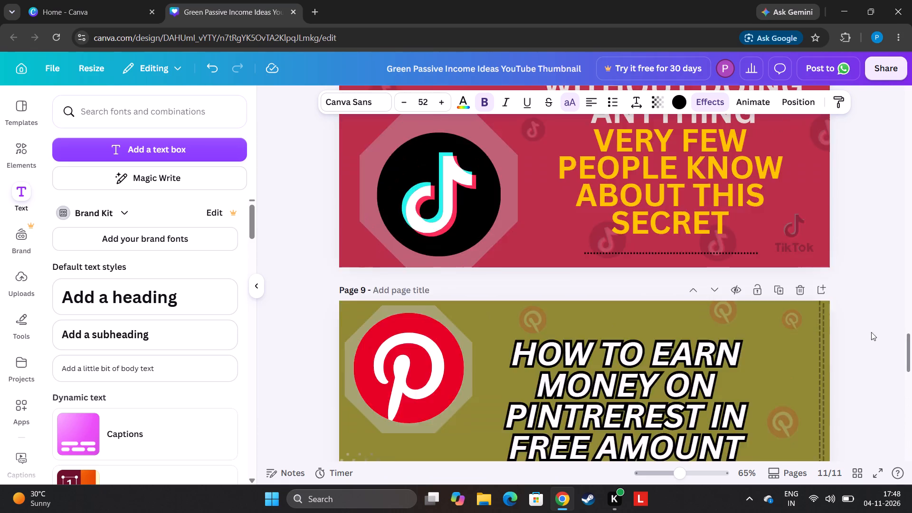
drag(871, 332, 884, 488)
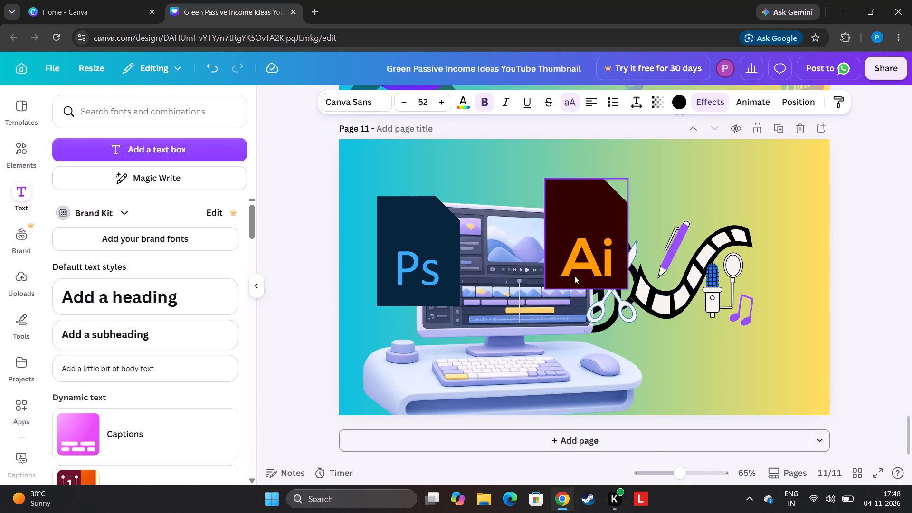
drag(550, 364, 509, 375)
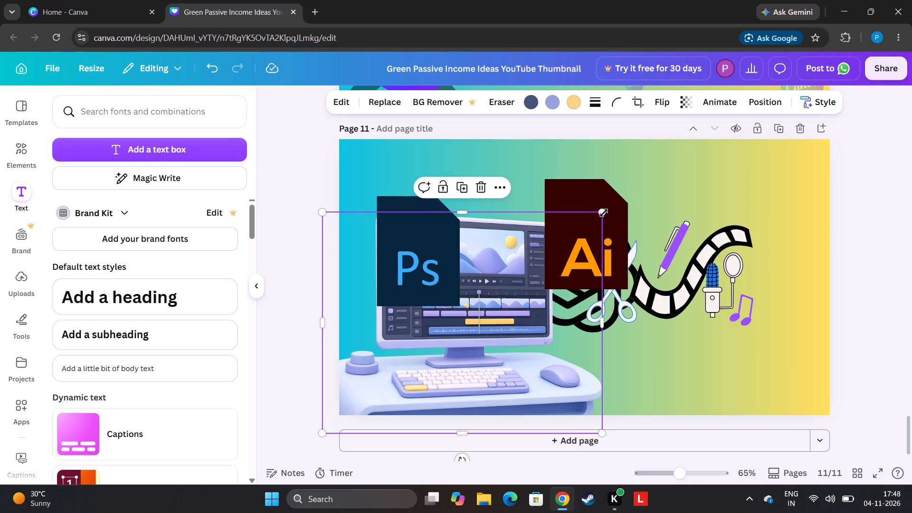
drag(603, 213, 506, 405)
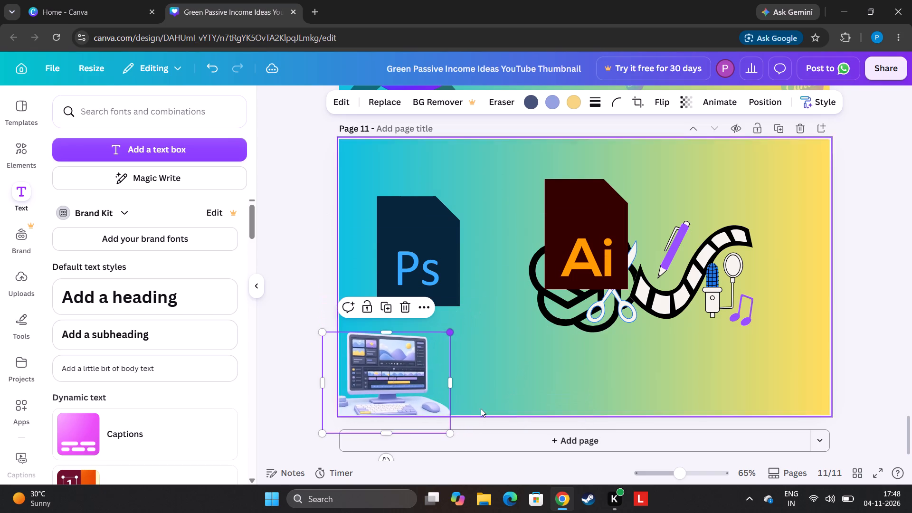
drag(395, 420, 474, 408)
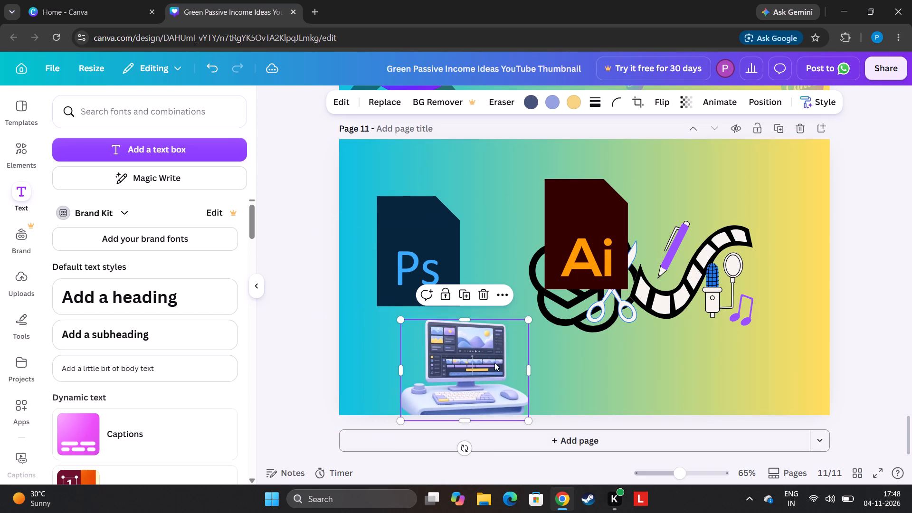
drag(528, 318, 499, 374)
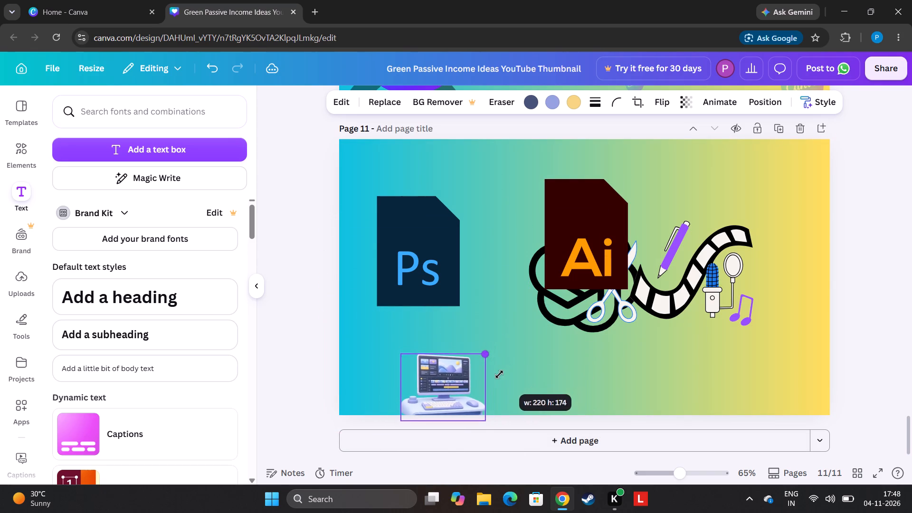
drag(499, 374, 499, 375)
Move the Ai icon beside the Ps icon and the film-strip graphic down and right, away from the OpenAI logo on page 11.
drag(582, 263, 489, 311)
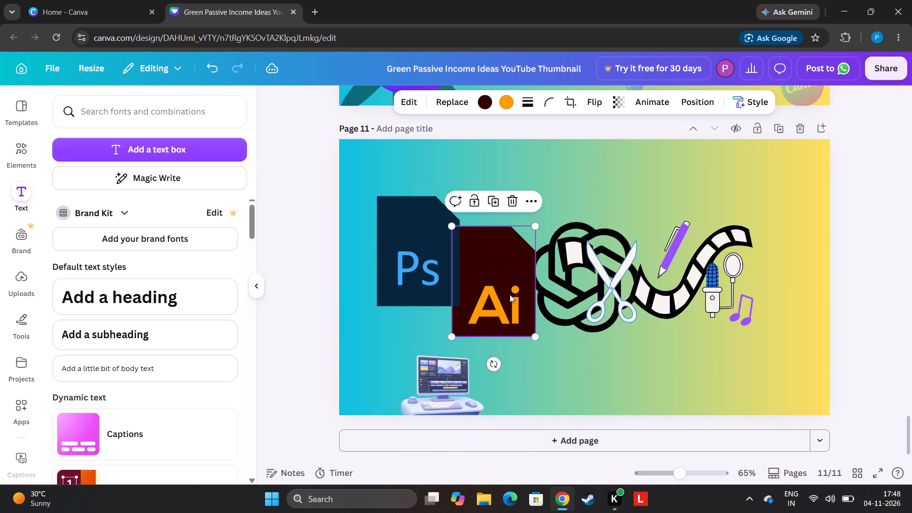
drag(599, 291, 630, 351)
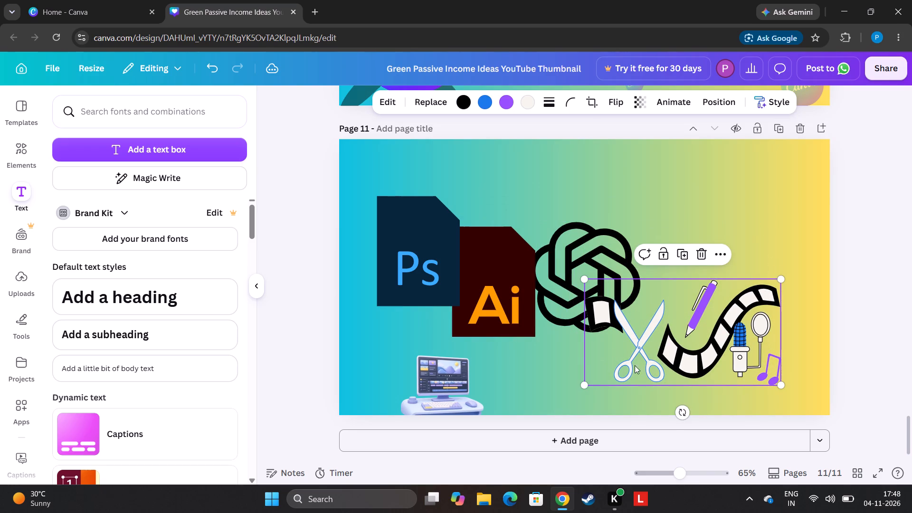
Add a new page after page 11.
click(744, 433)
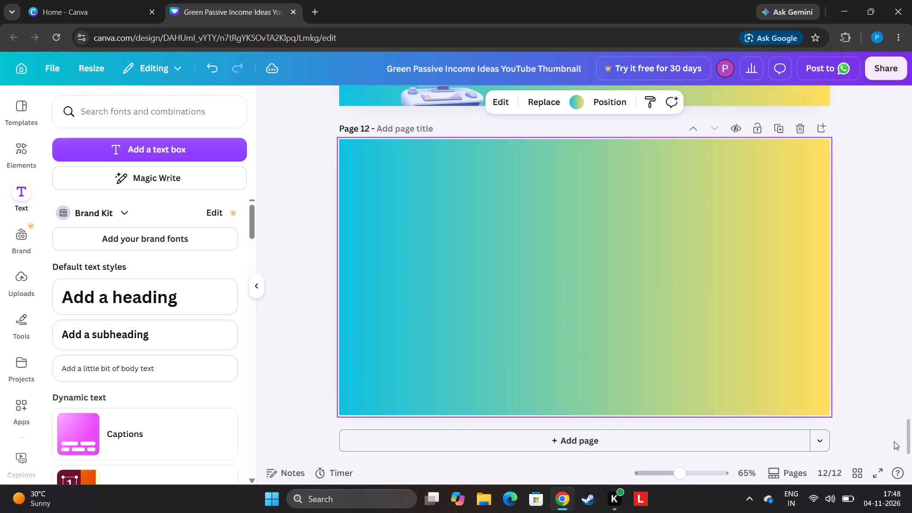
Transfer the film-strip graphic and the computer illustration from page 11 to page 12, placing the computer in the page's top-right corner.
drag(905, 432, 893, 395)
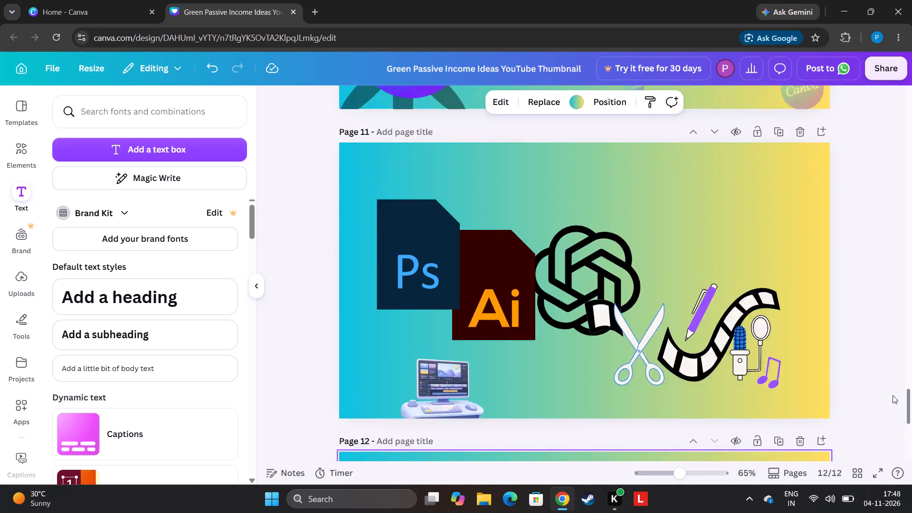
drag(893, 395, 890, 415)
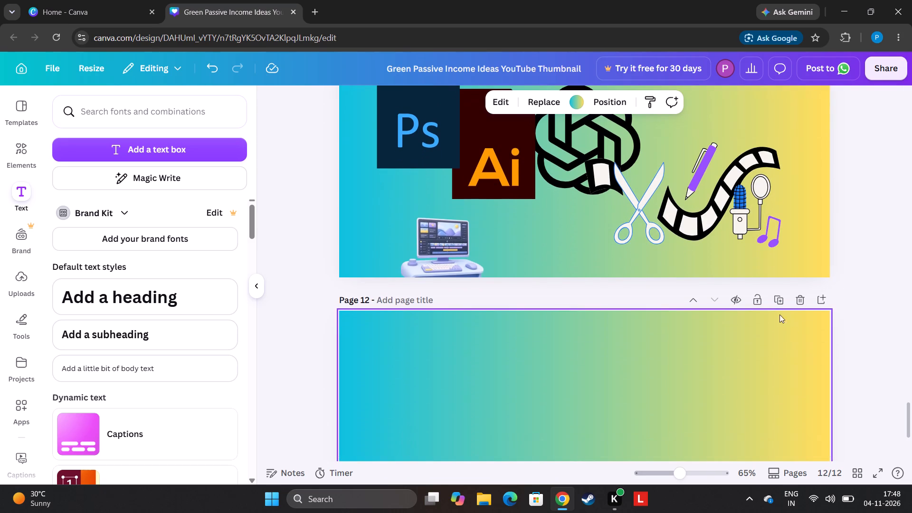
drag(711, 231, 475, 454)
drag(439, 261, 713, 393)
drag(727, 385, 758, 370)
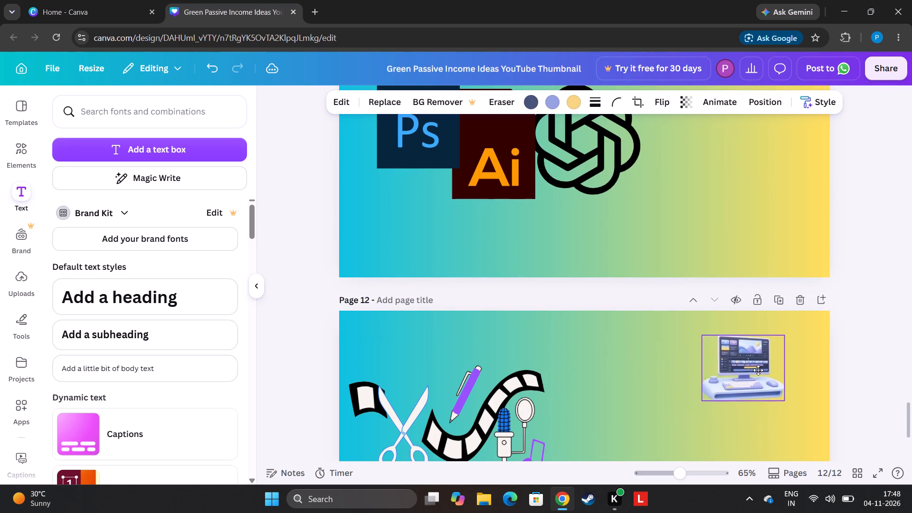
drag(758, 370, 797, 351)
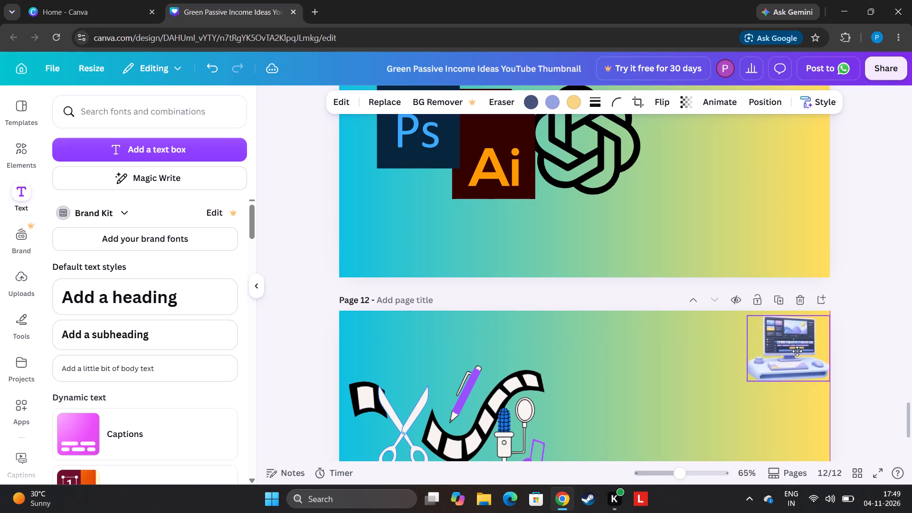
drag(797, 351, 798, 346)
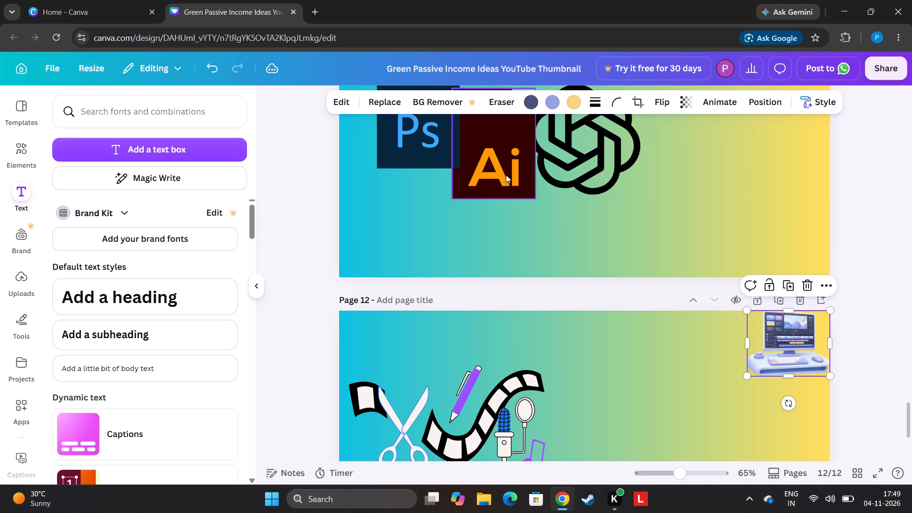
Transfer the Ai and Ps icons from page 11 to page 12 and set them side by side below the computer illustration.
drag(505, 175, 741, 474)
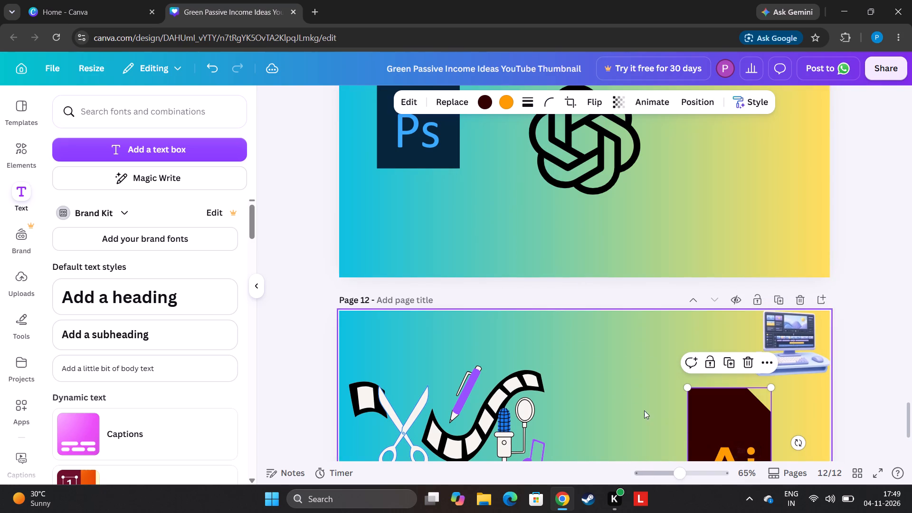
drag(399, 142, 492, 316)
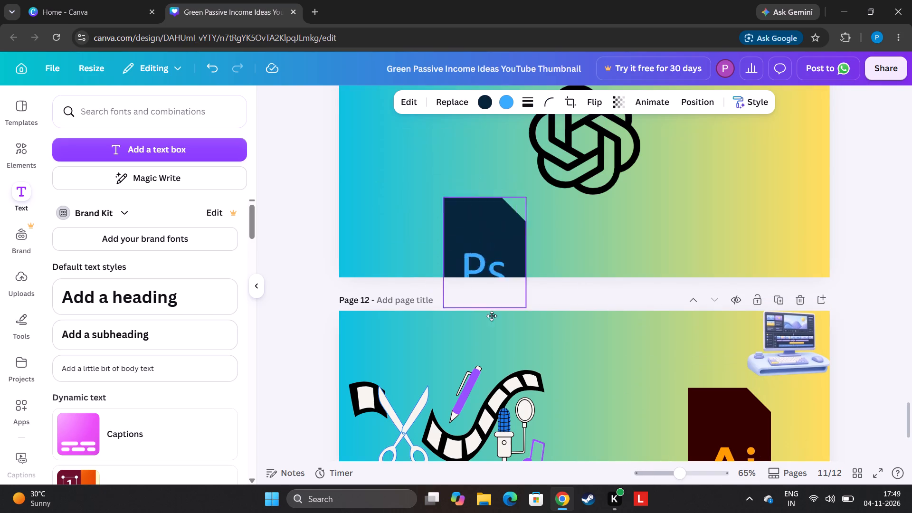
drag(492, 316, 598, 457)
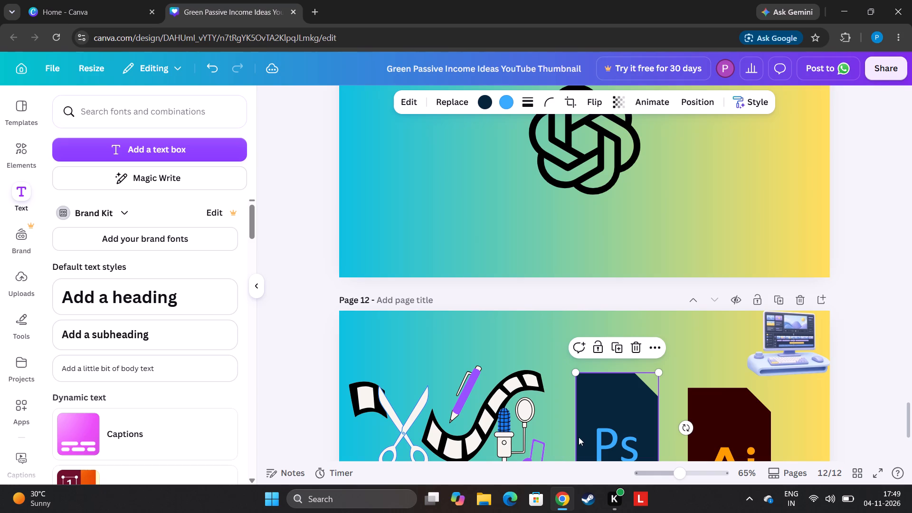
drag(592, 433, 619, 451)
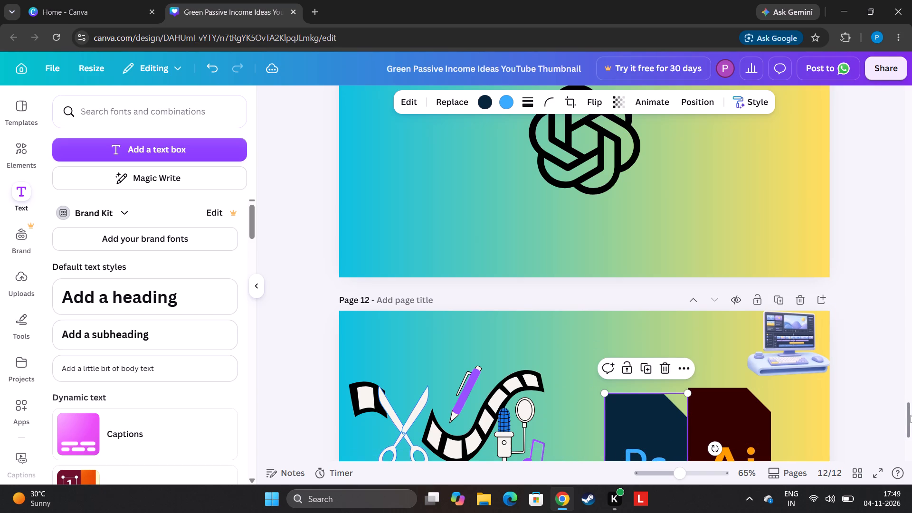
drag(911, 420, 857, 332)
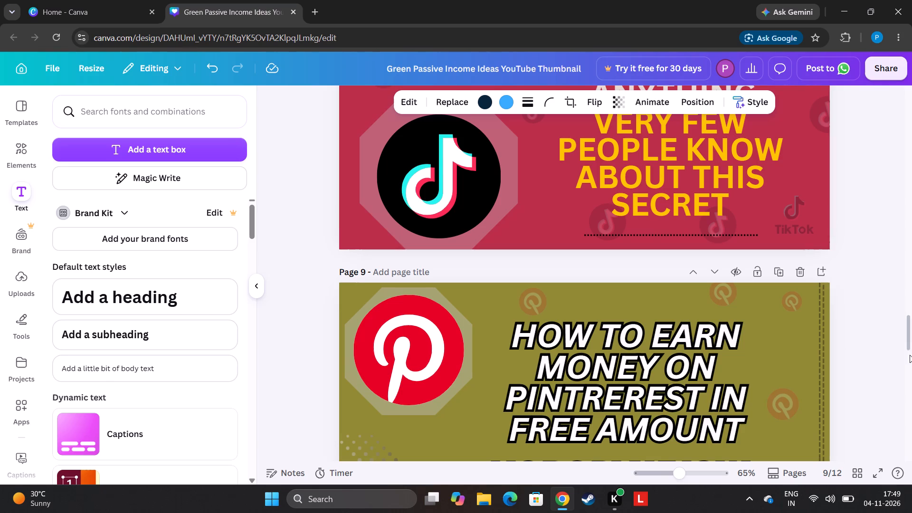
Apply the Echo effect to page 6's "VERY FEW PEOPLE KNOW THIS SECRET" text and increase the effect's offset.
drag(907, 335, 902, 323)
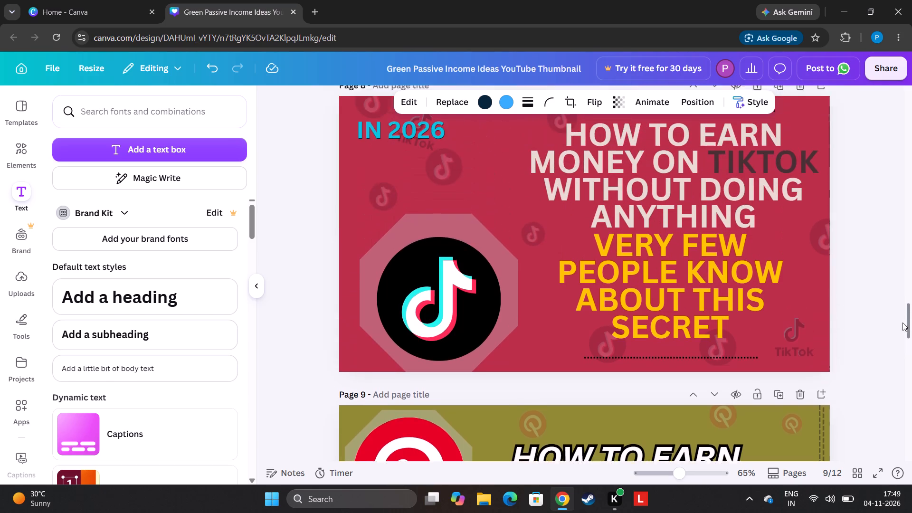
drag(902, 323, 907, 351)
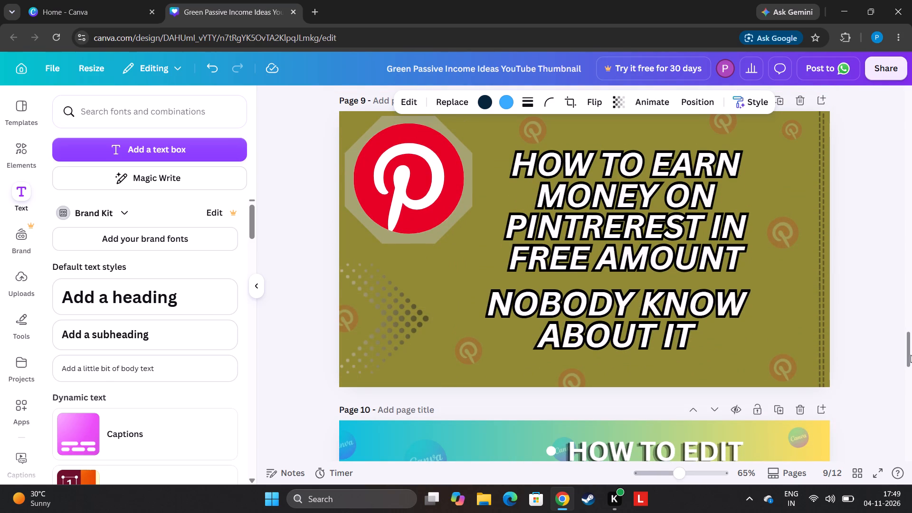
drag(911, 355, 860, 257)
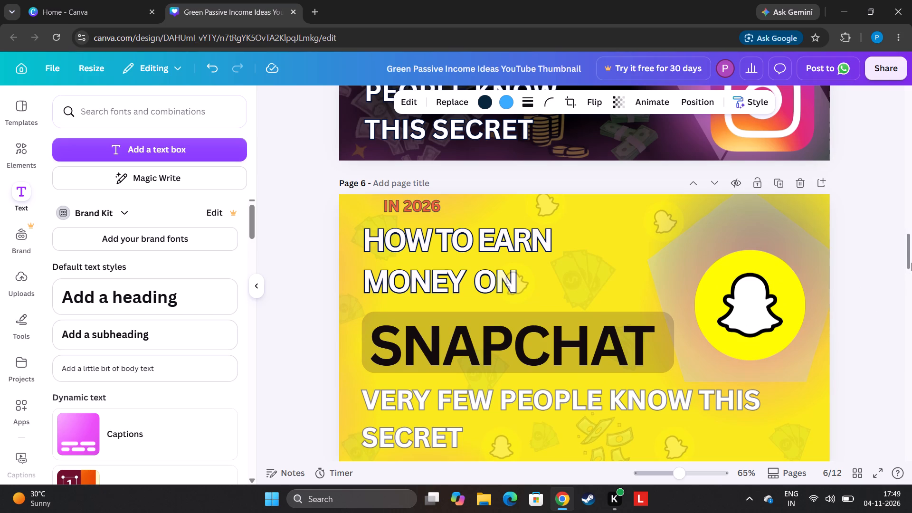
click(666, 398)
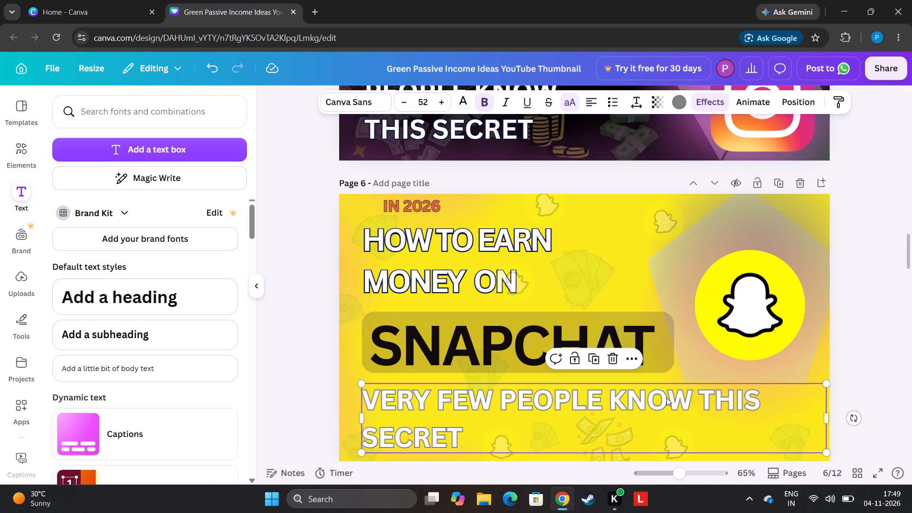
click(711, 100)
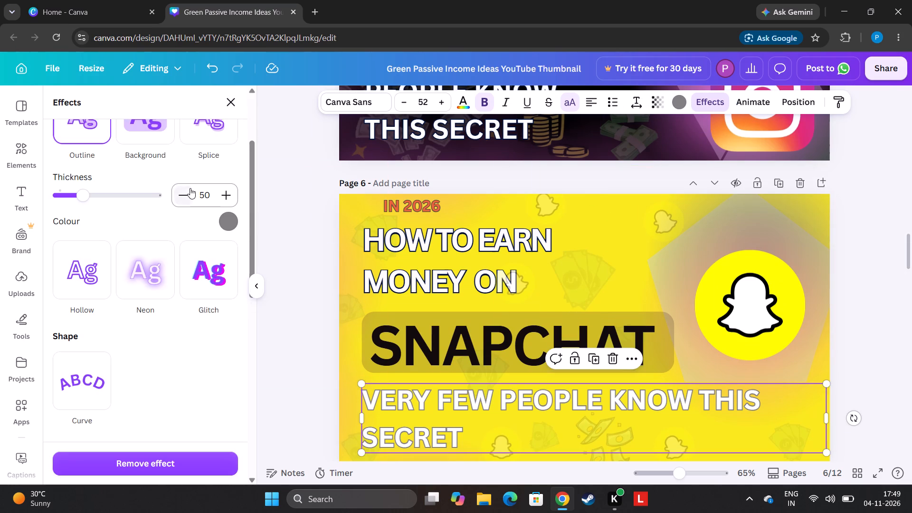
drag(251, 256, 232, 212)
click(211, 175)
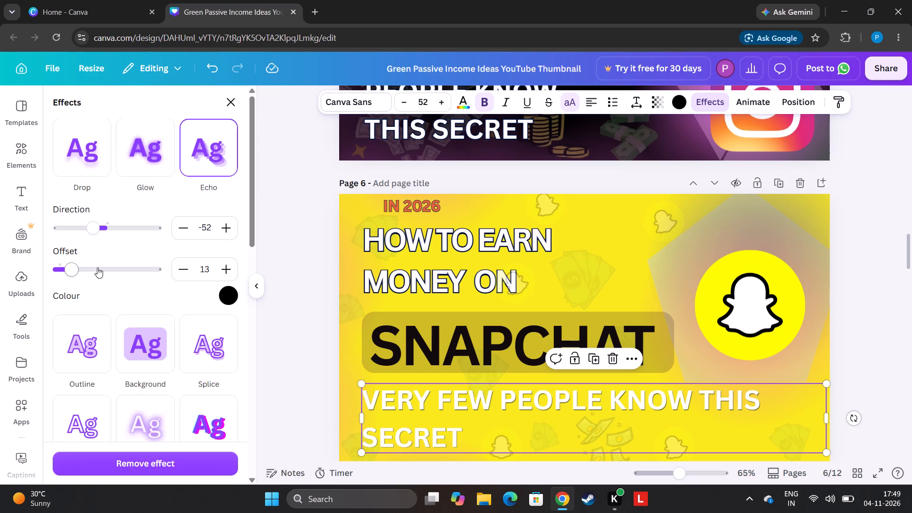
drag(76, 273, 119, 272)
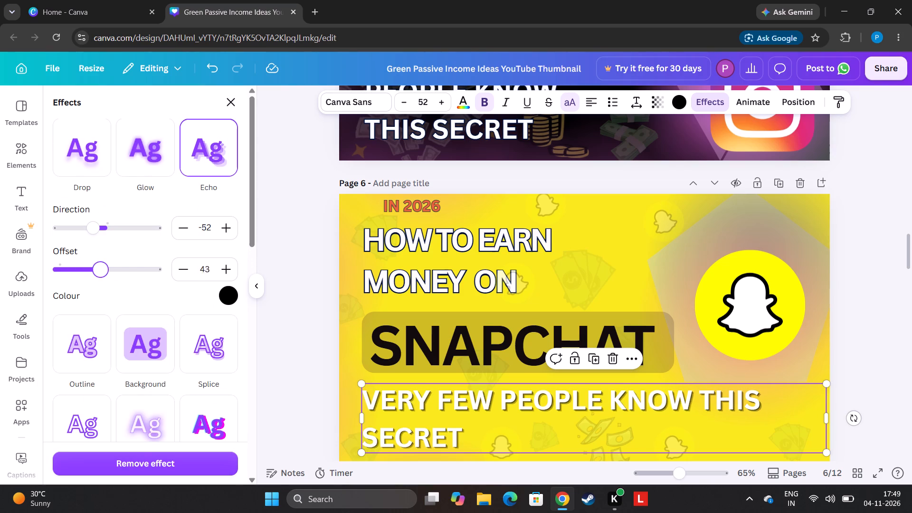
Set the Echo offset of page 6's "VERY FEW PEOPLE KNOW THIS SECRET" text to 64.
drag(119, 272, 87, 283)
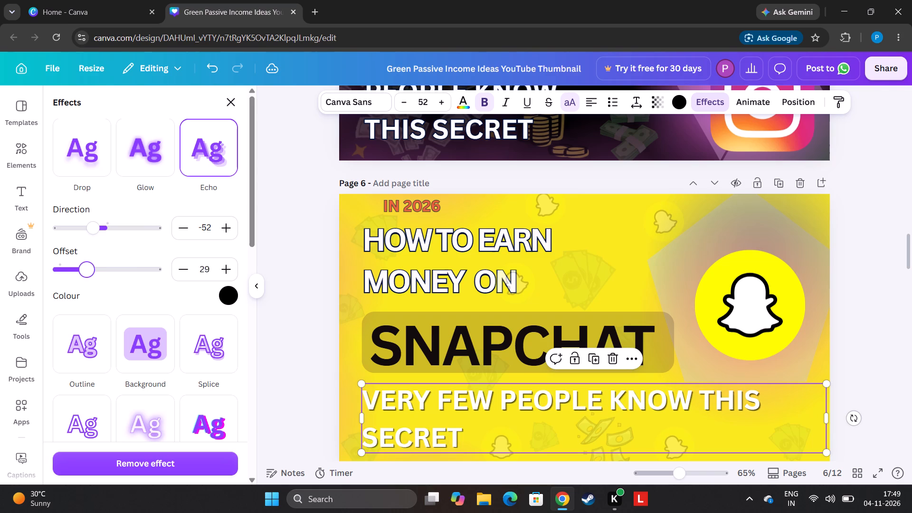
drag(87, 283, 136, 295)
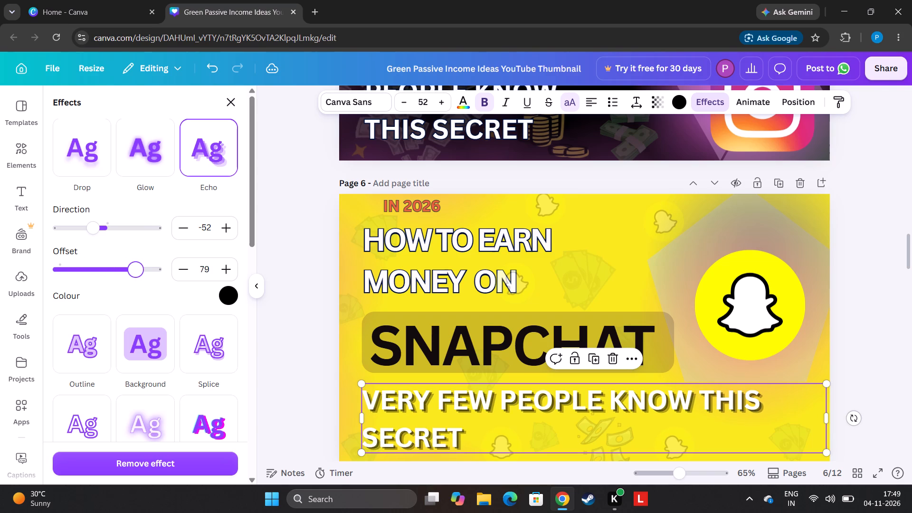
drag(136, 295, 122, 300)
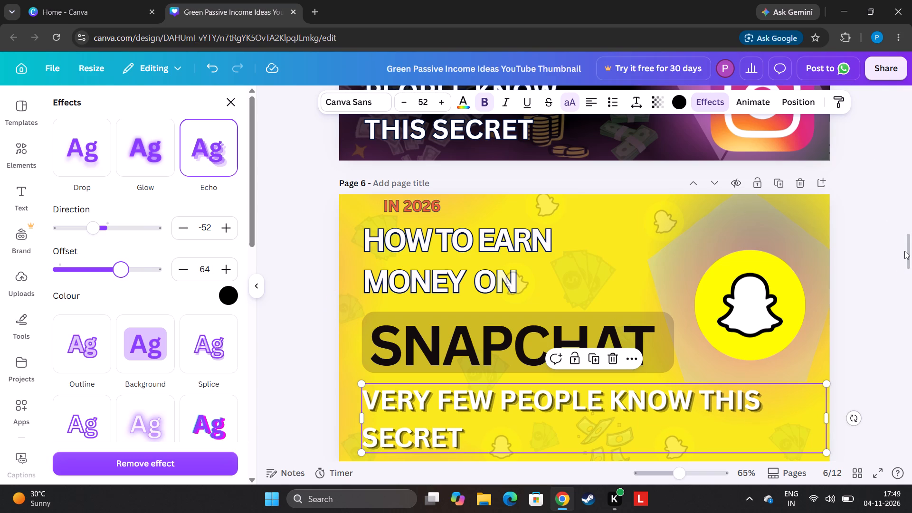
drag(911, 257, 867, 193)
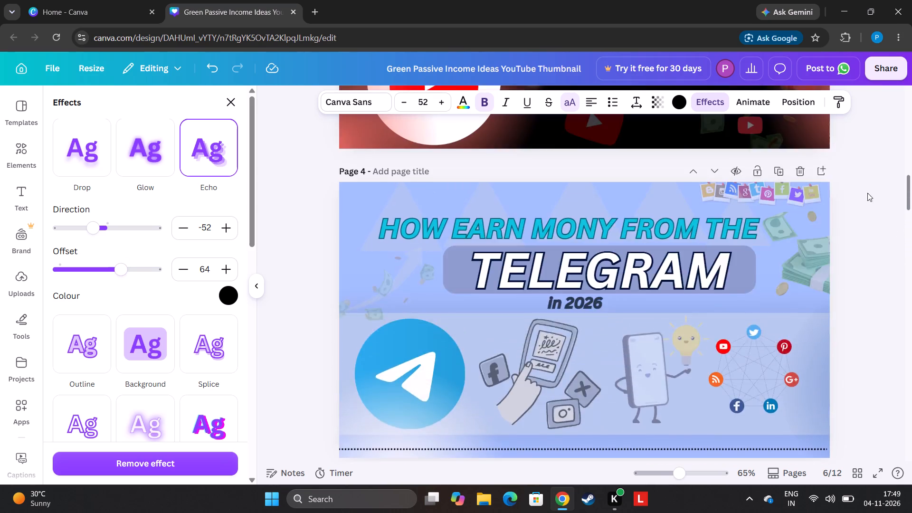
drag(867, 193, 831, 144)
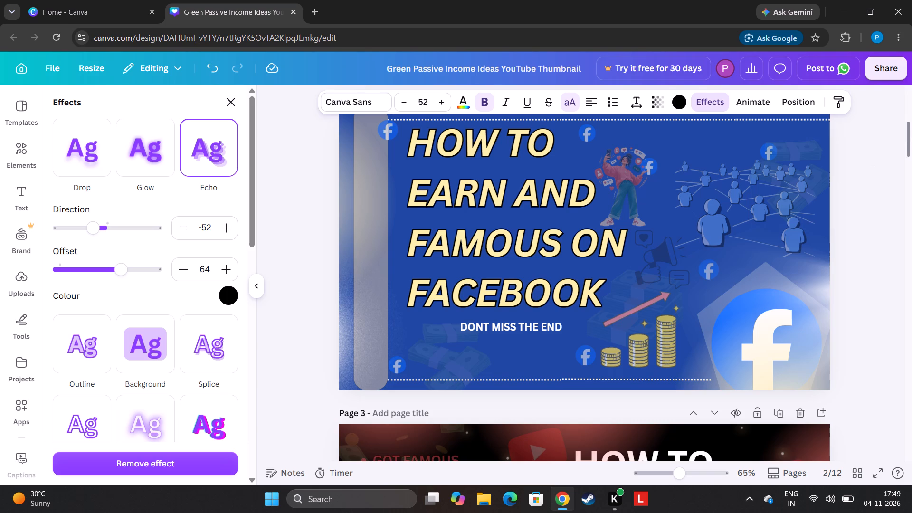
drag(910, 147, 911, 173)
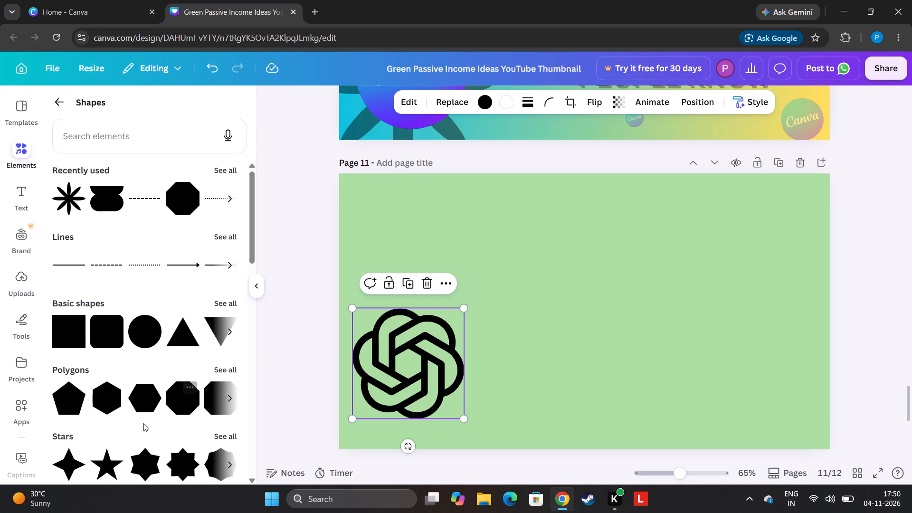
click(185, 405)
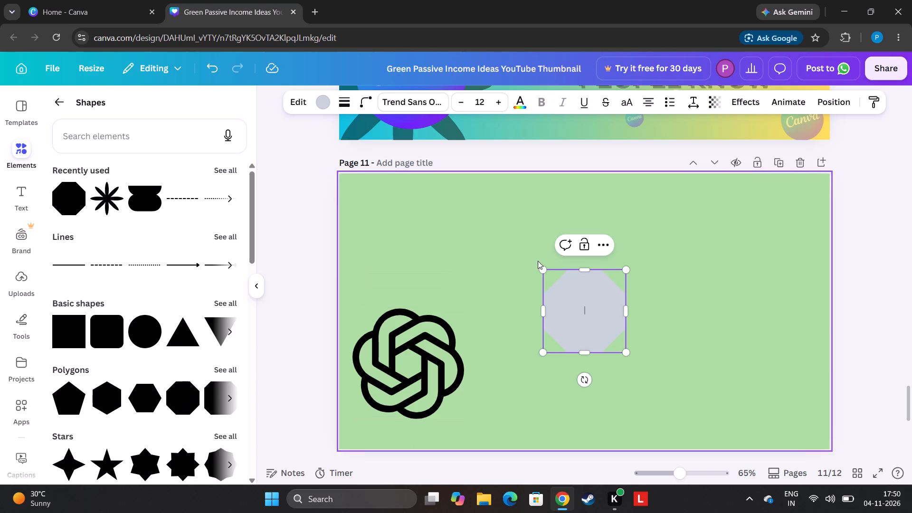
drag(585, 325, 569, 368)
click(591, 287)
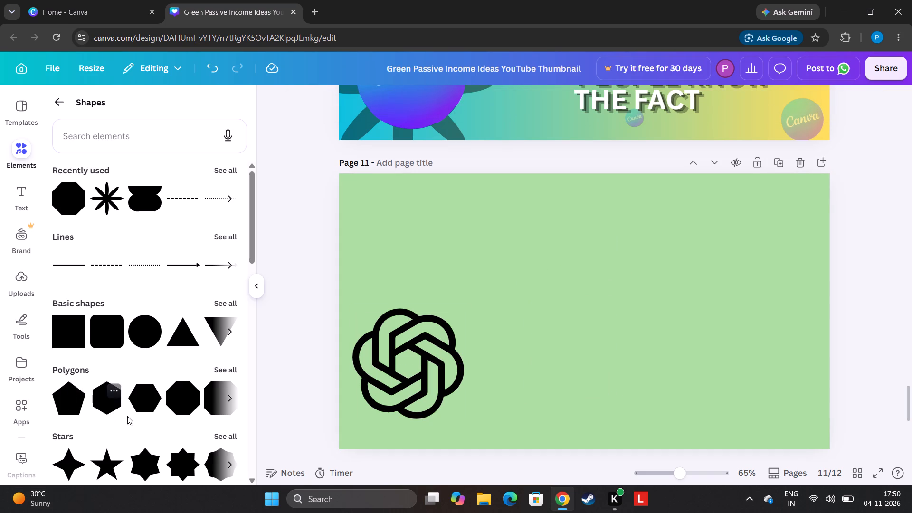
Add a flat-topped hexagon to page 11 and set its text colour to off-white.
click(151, 412)
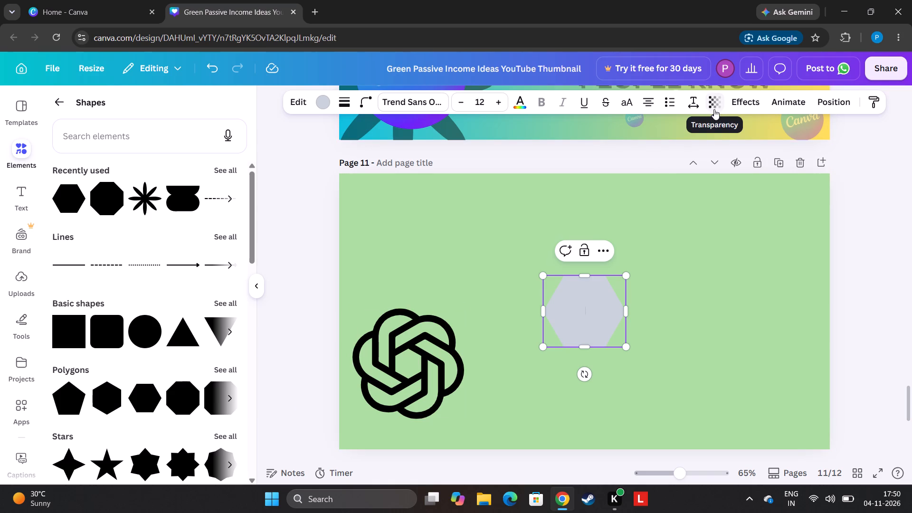
click(522, 96)
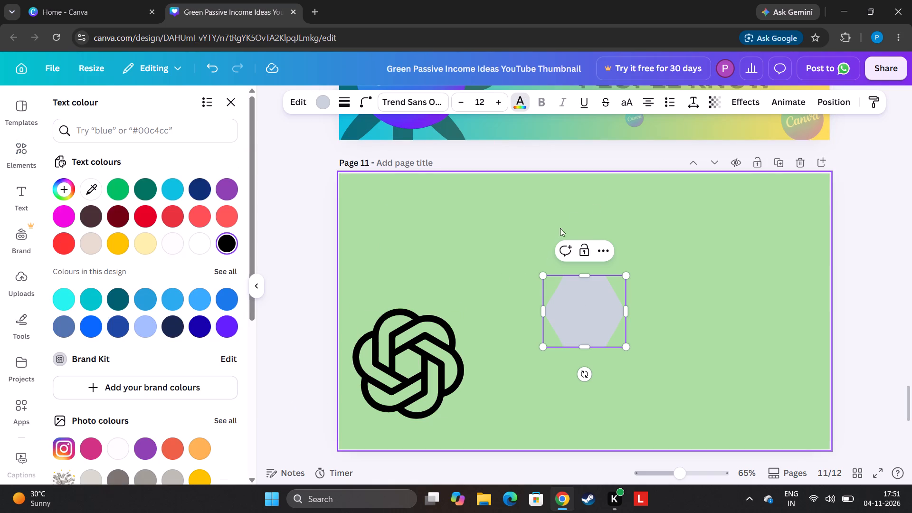
click(175, 247)
click(261, 259)
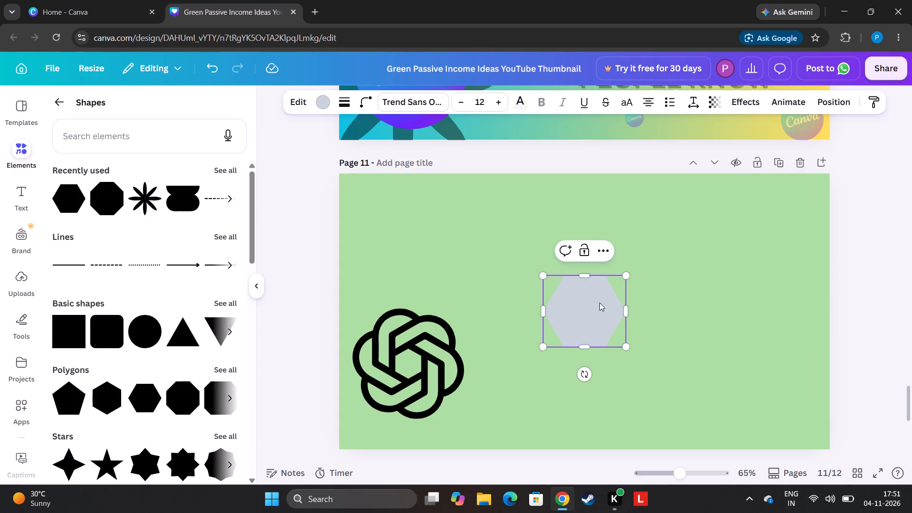
Enlarge the hexagon to about twice its size and place it in page 11's bottom-right corner.
drag(625, 350, 688, 440)
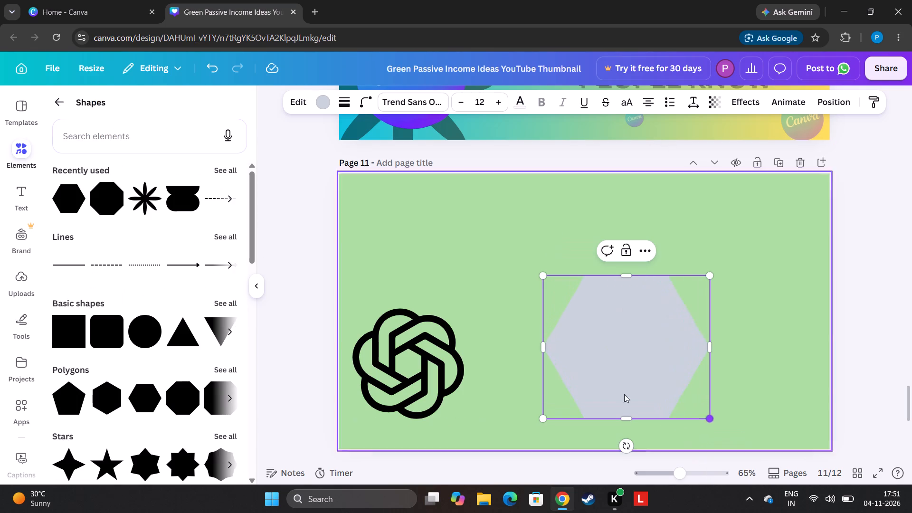
drag(576, 367, 397, 425)
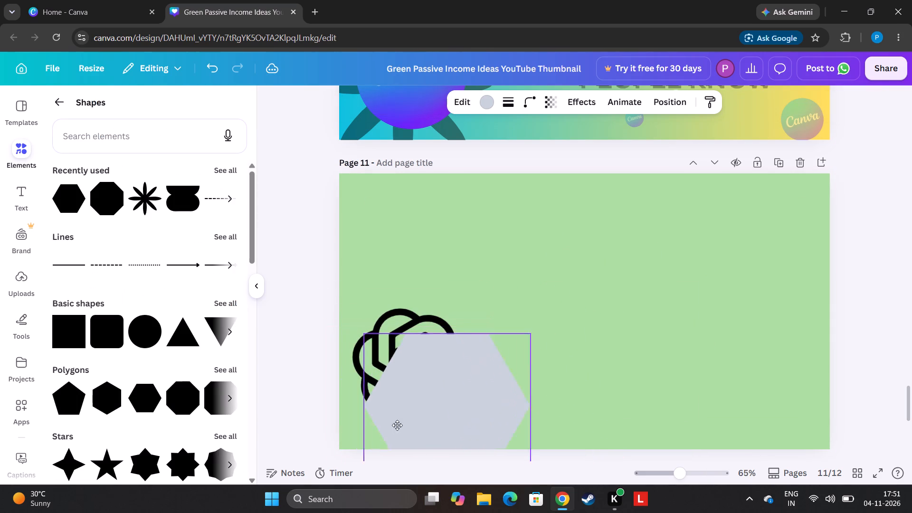
drag(397, 425, 698, 404)
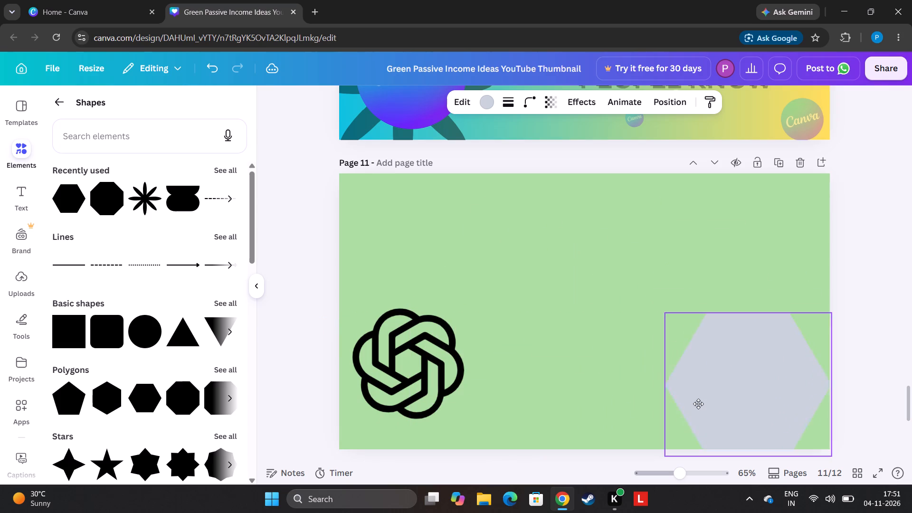
drag(698, 404, 699, 399)
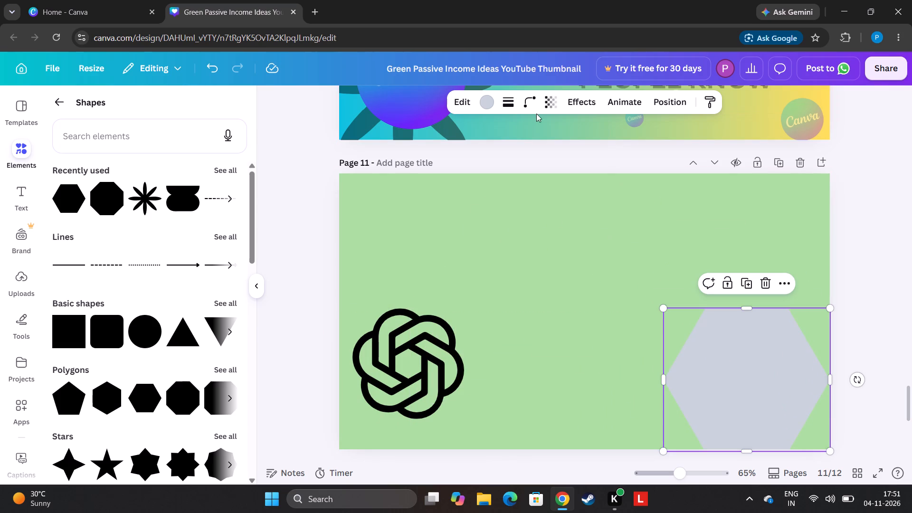
Set the hexagon's transparency to 47.
click(542, 106)
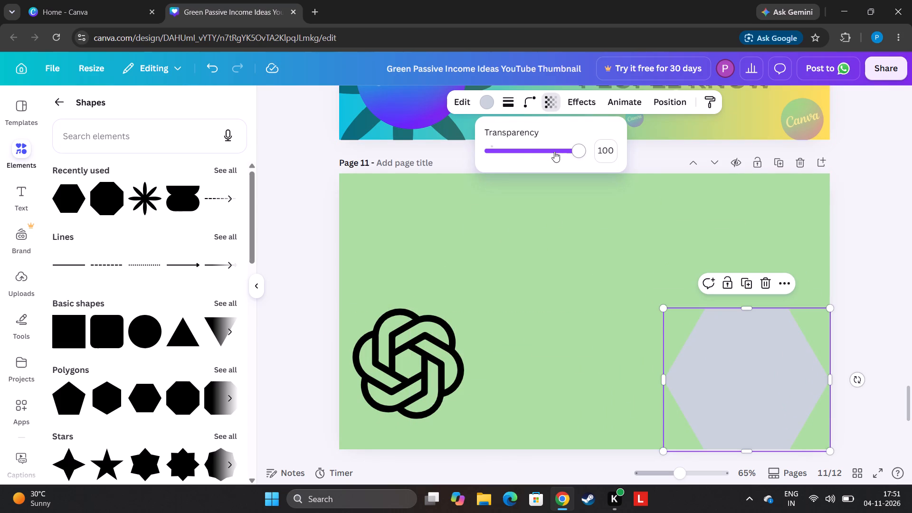
click(532, 153)
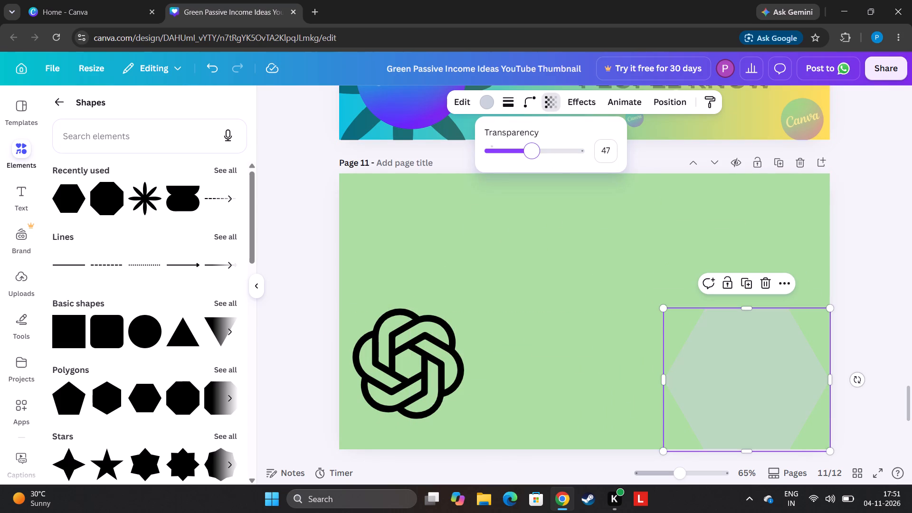
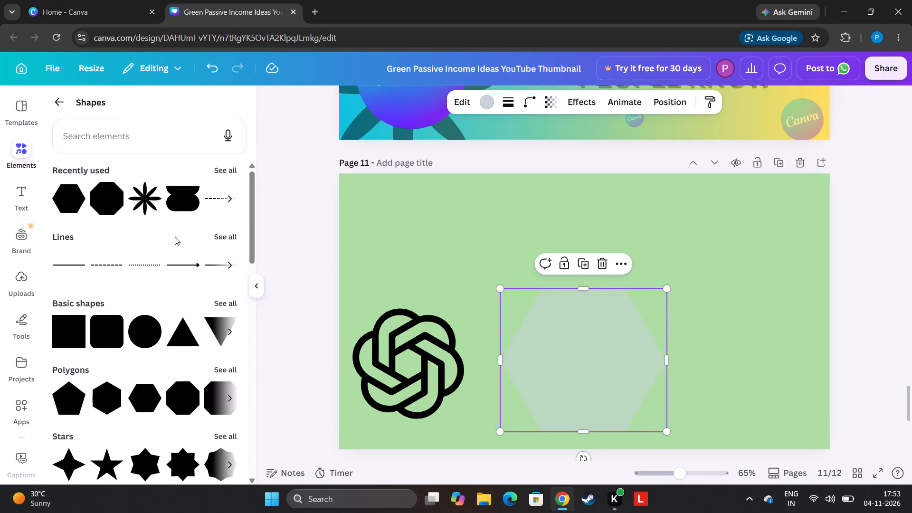
Duplicate the OpenAI logo on page 11, place the copy at the page's top edge and delete the original.
click(424, 364)
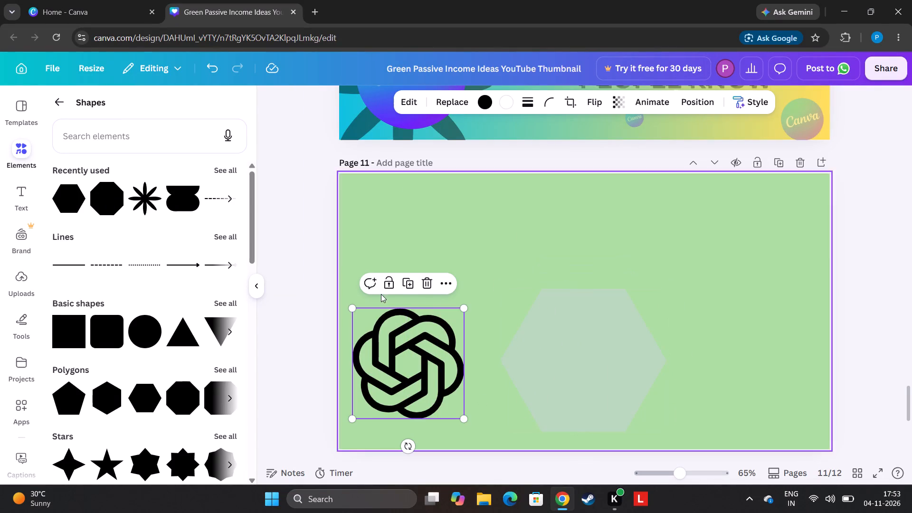
click(405, 285)
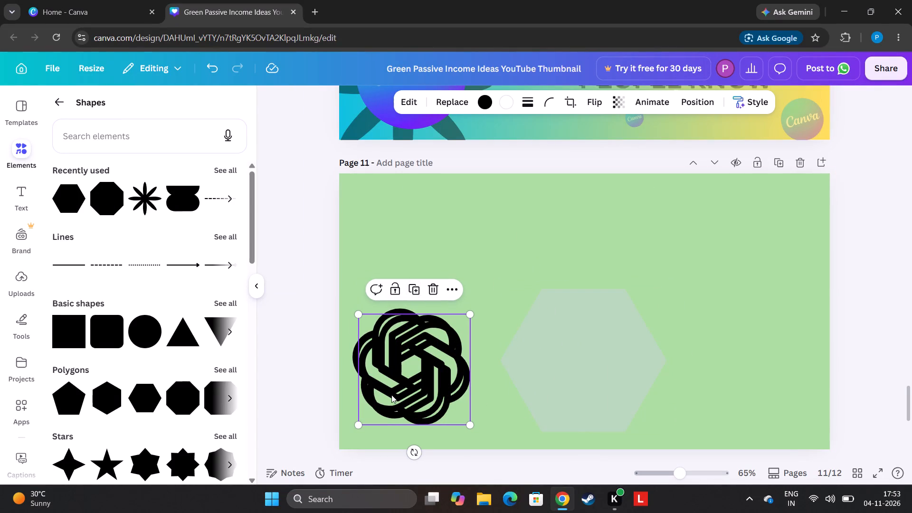
drag(393, 394, 494, 208)
click(400, 387)
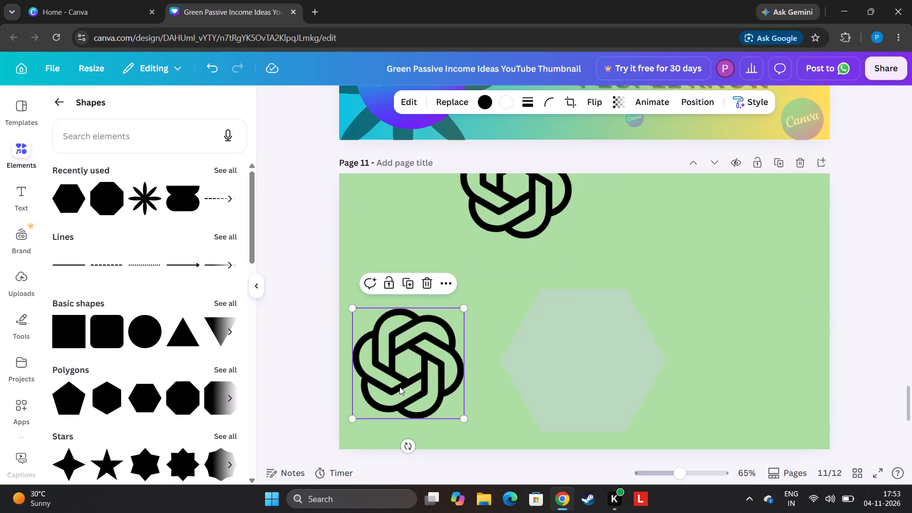
click(431, 284)
Move the hexagon into page 11's bottom-left corner.
drag(551, 381, 490, 378)
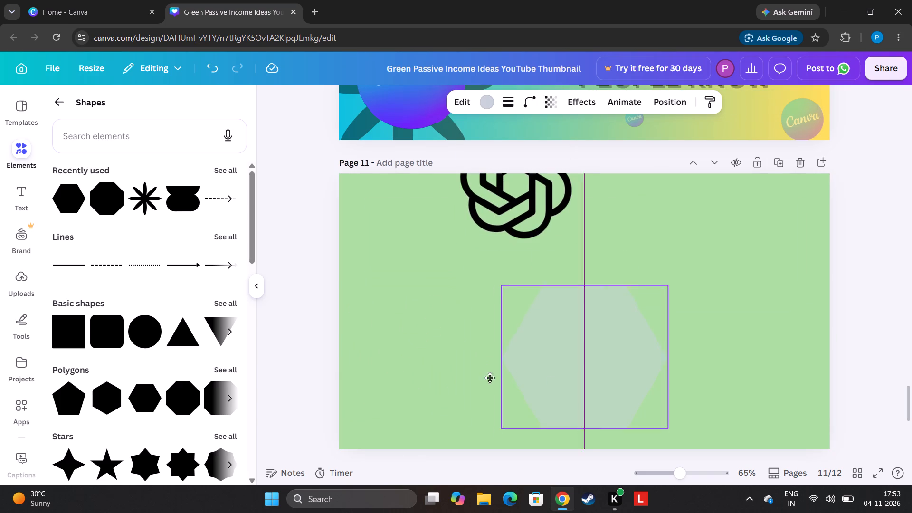
drag(490, 378, 387, 402)
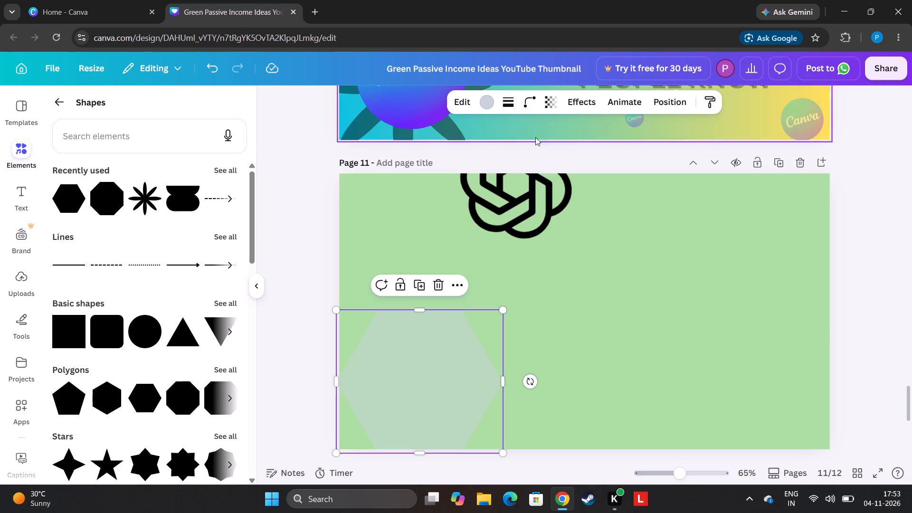
Set the hexagon's transparency to 85.
click(544, 106)
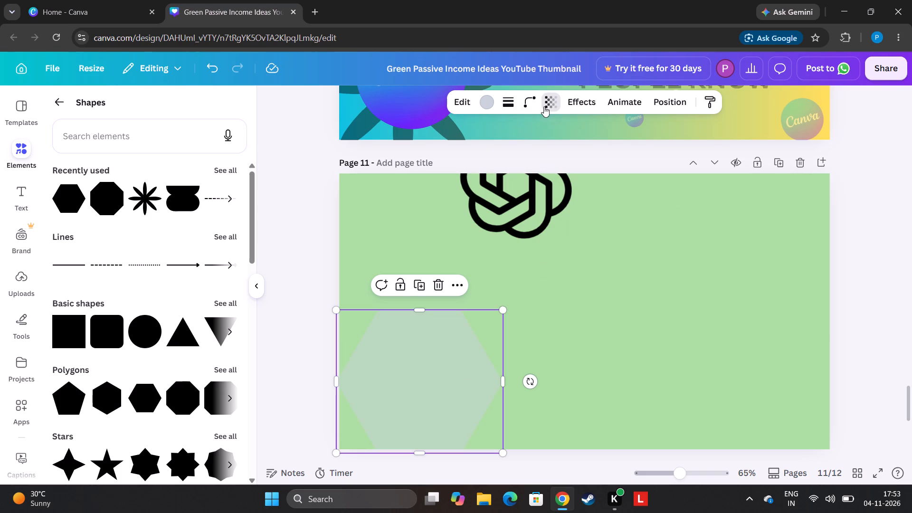
click(552, 148)
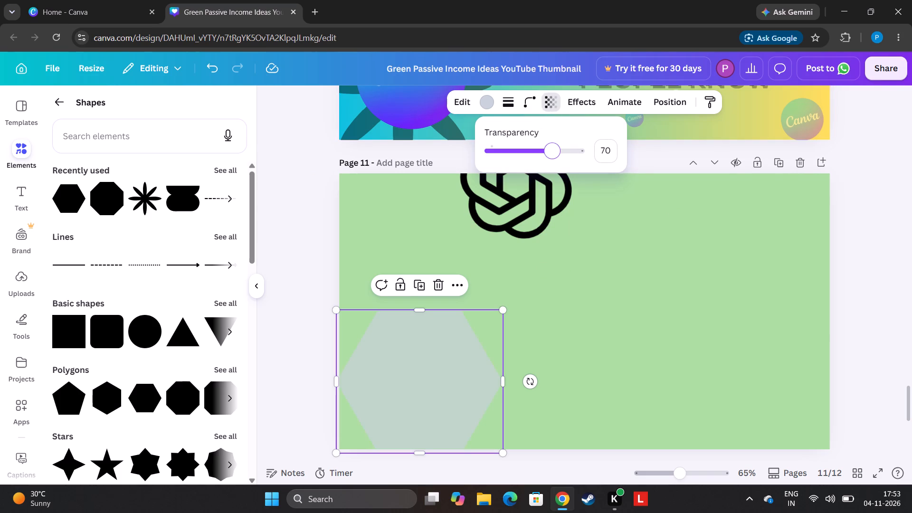
click(565, 158)
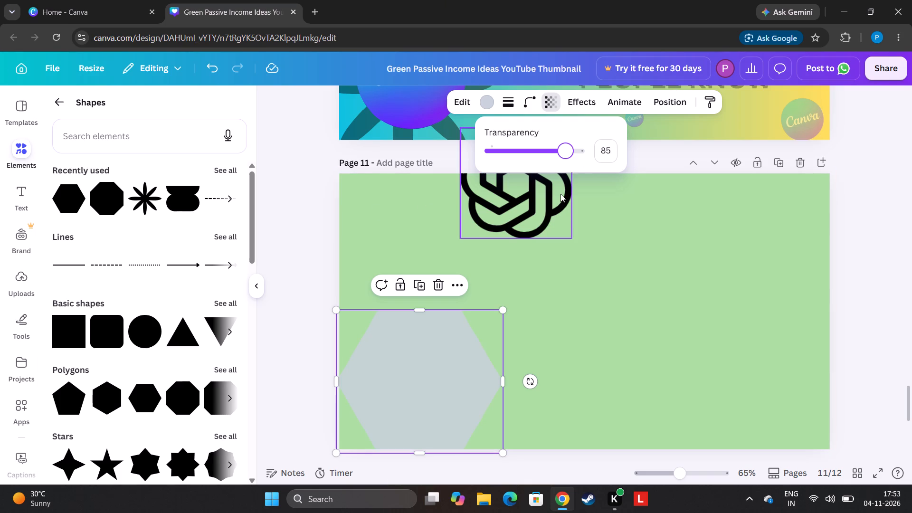
Place the OpenAI logo centred over the hexagon in page 11's bottom-left corner.
drag(531, 199, 411, 407)
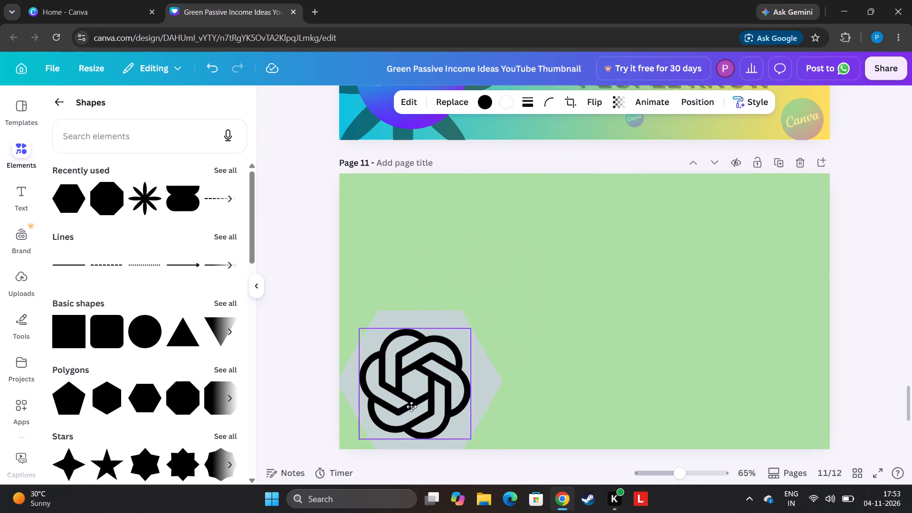
drag(411, 407, 427, 398)
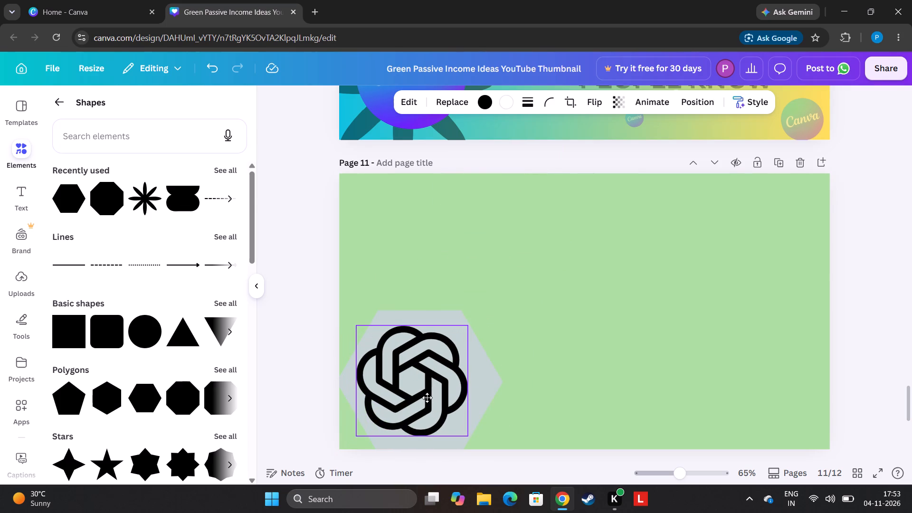
drag(427, 398, 436, 406)
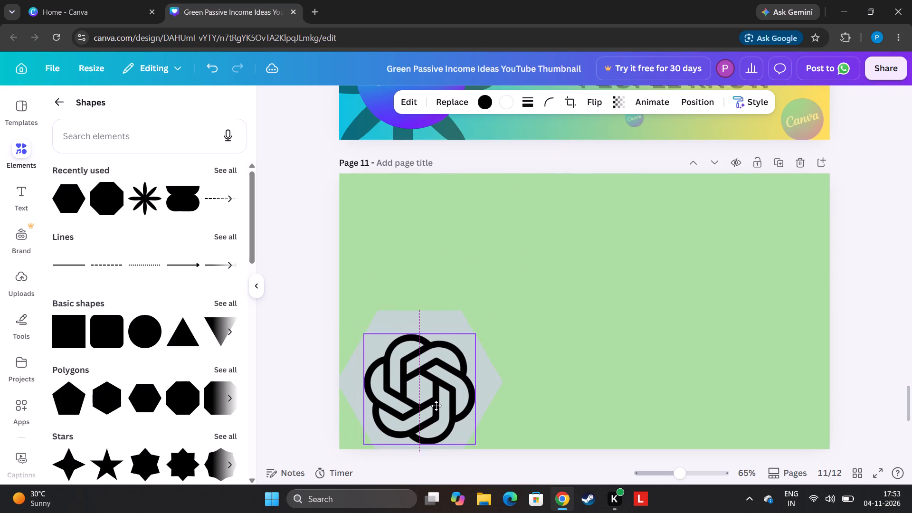
drag(436, 406, 436, 403)
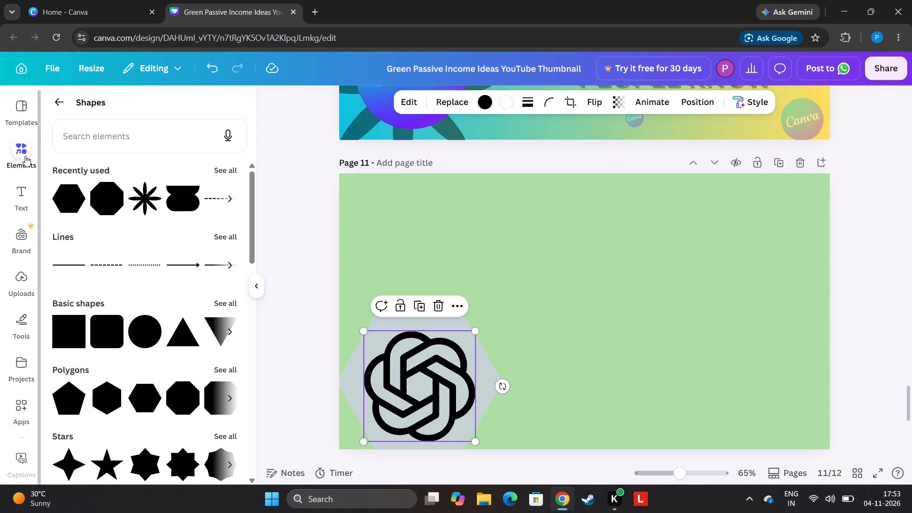
click(63, 104)
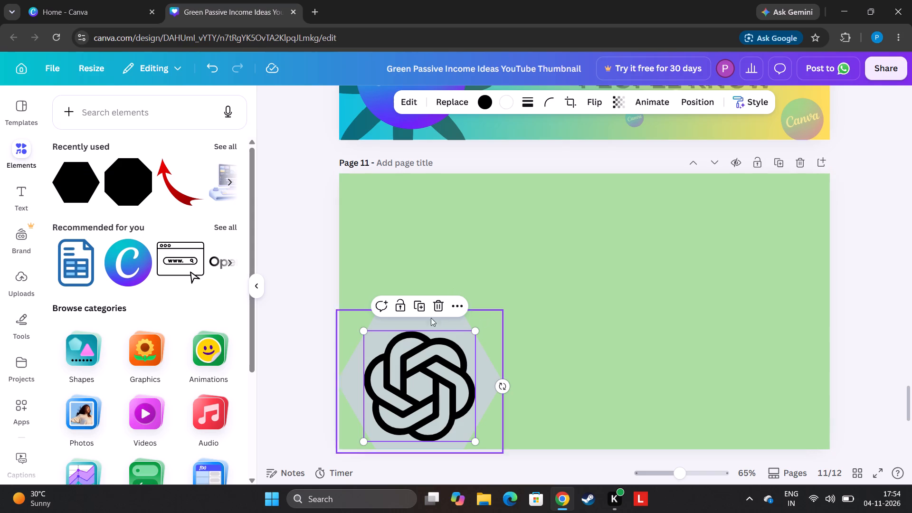
Duplicate the OpenAI logo, move the copy to the upper middle of page 11 and shrink it to about 76 by 76.
click(418, 308)
drag(448, 392, 508, 342)
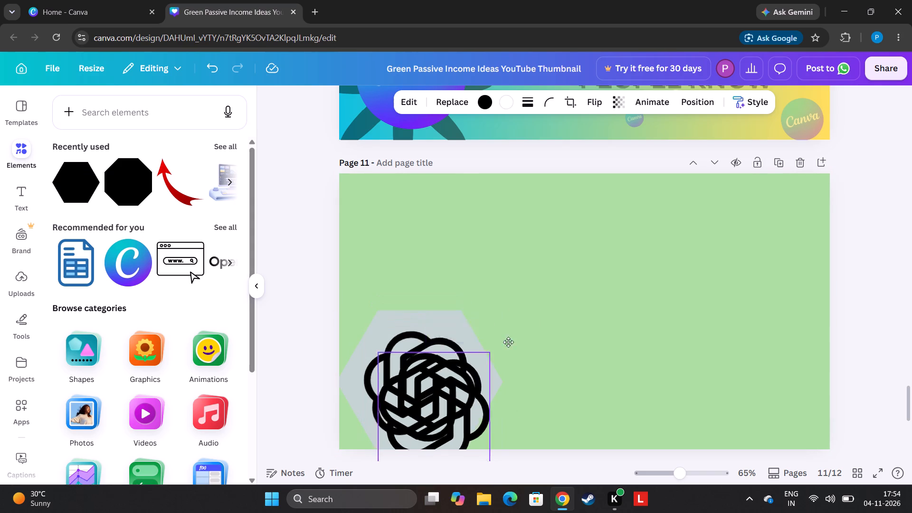
drag(508, 342, 603, 236)
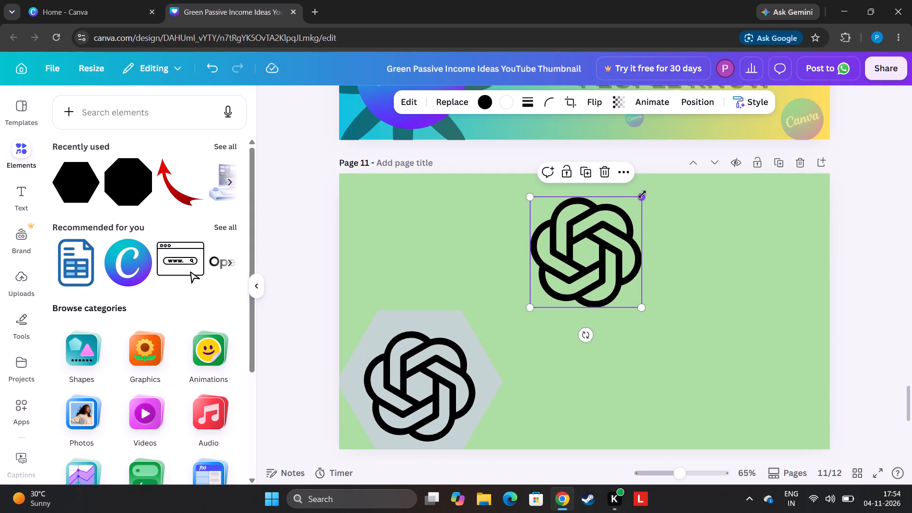
drag(642, 195, 585, 303)
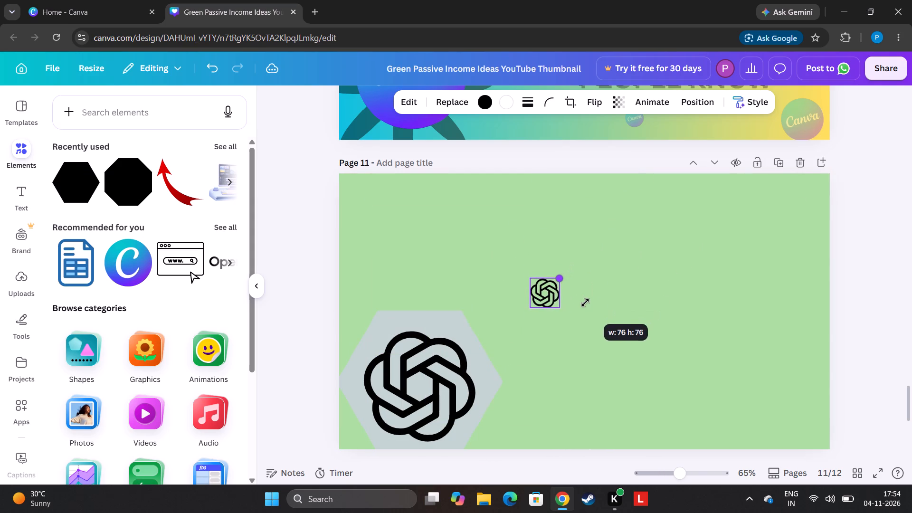
drag(585, 303, 585, 303)
Set the small logo's transparency to 33 and tilt it slightly clockwise.
click(627, 109)
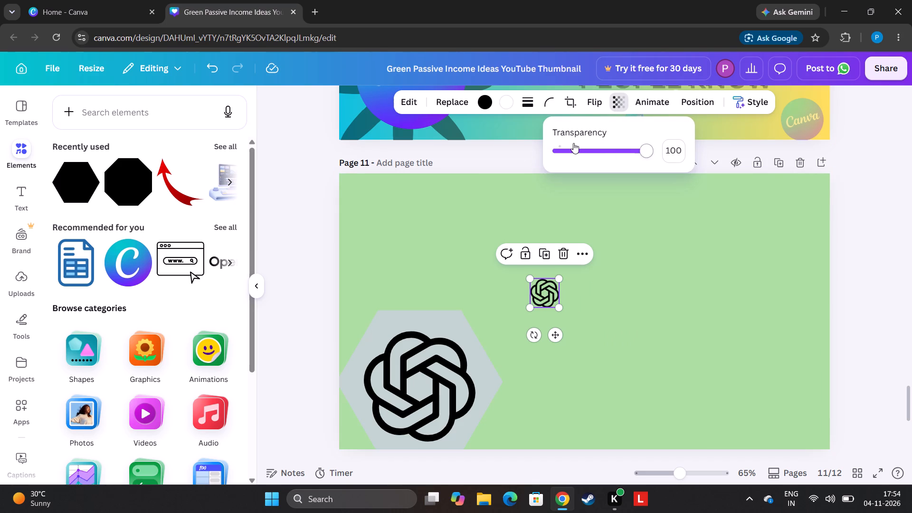
click(587, 152)
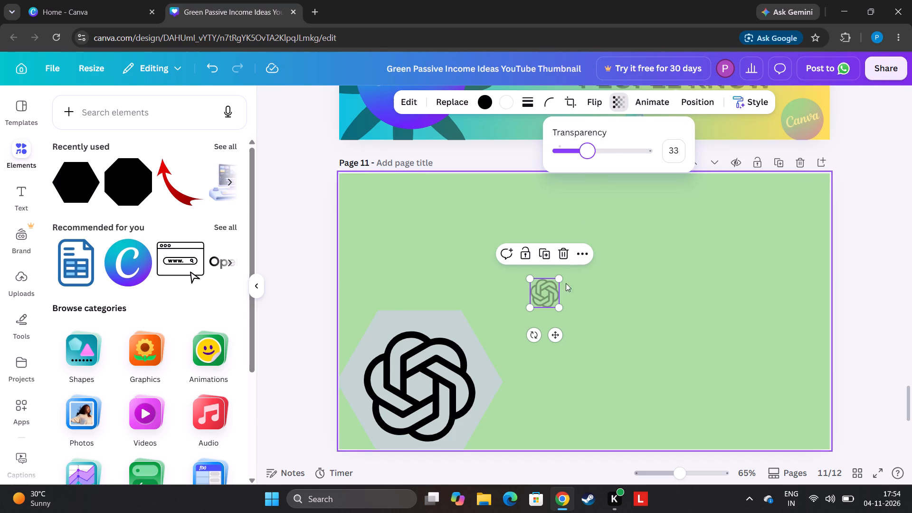
drag(539, 336, 533, 335)
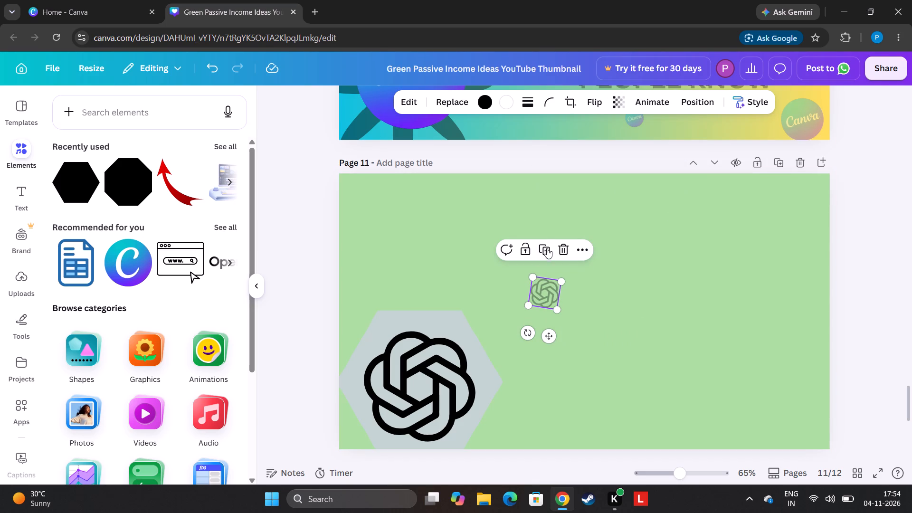
click(547, 247)
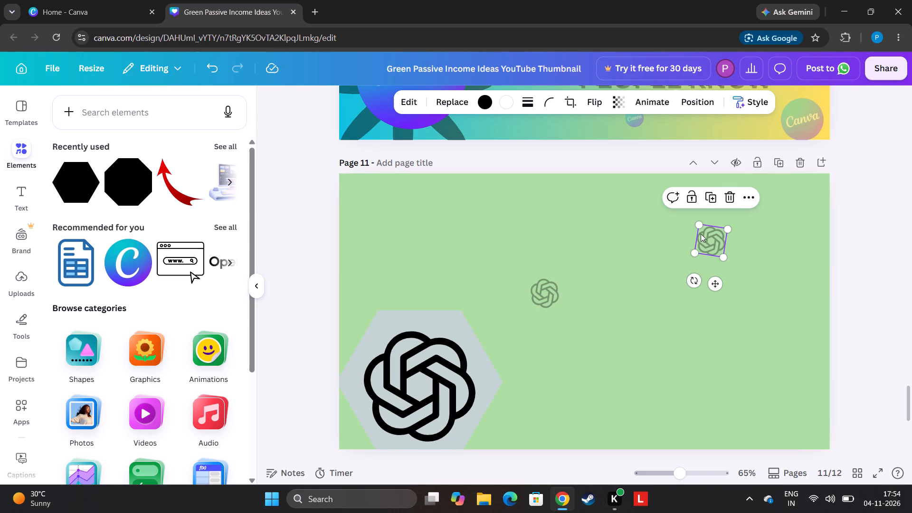
drag(705, 234, 798, 196)
click(802, 167)
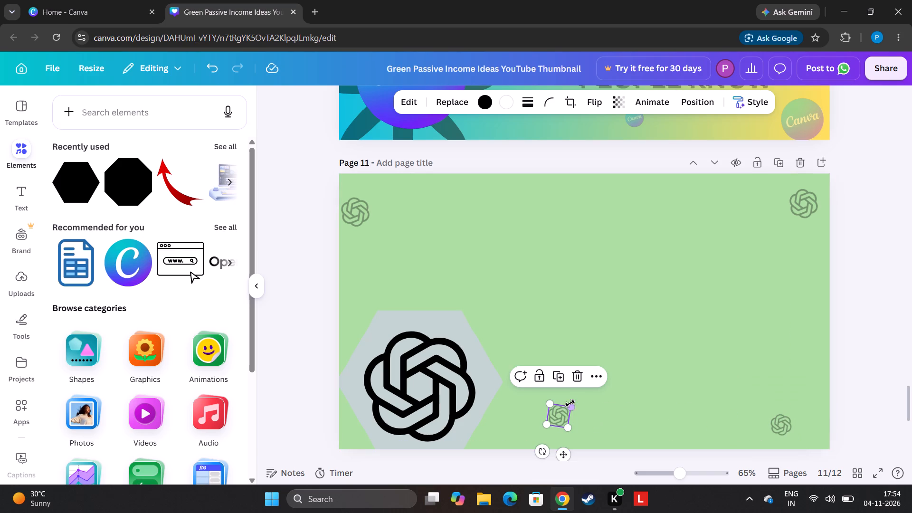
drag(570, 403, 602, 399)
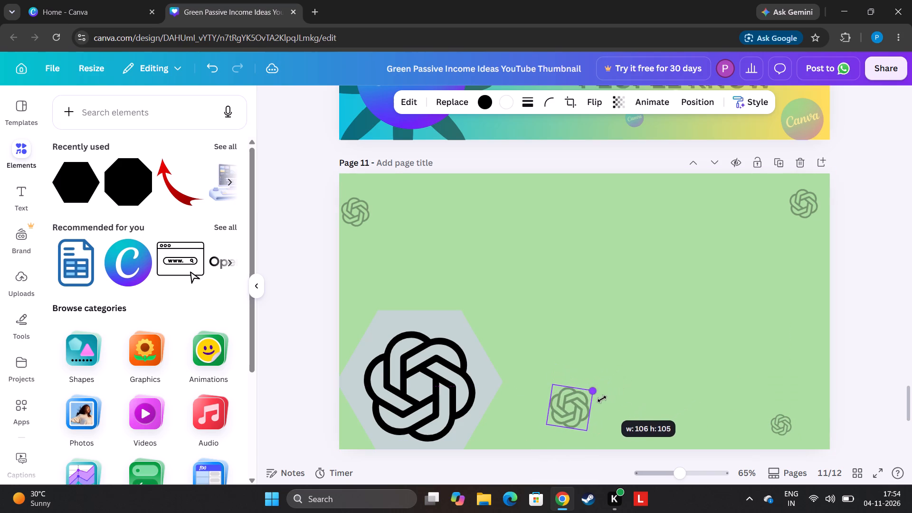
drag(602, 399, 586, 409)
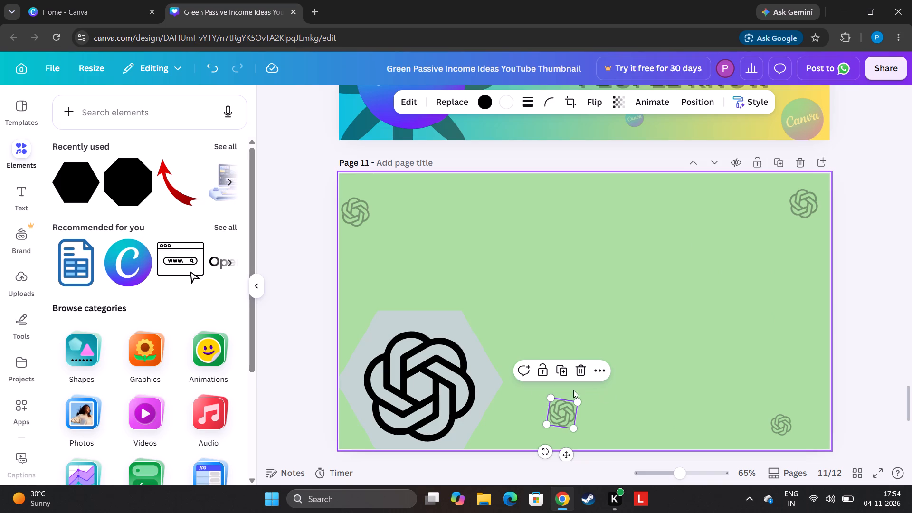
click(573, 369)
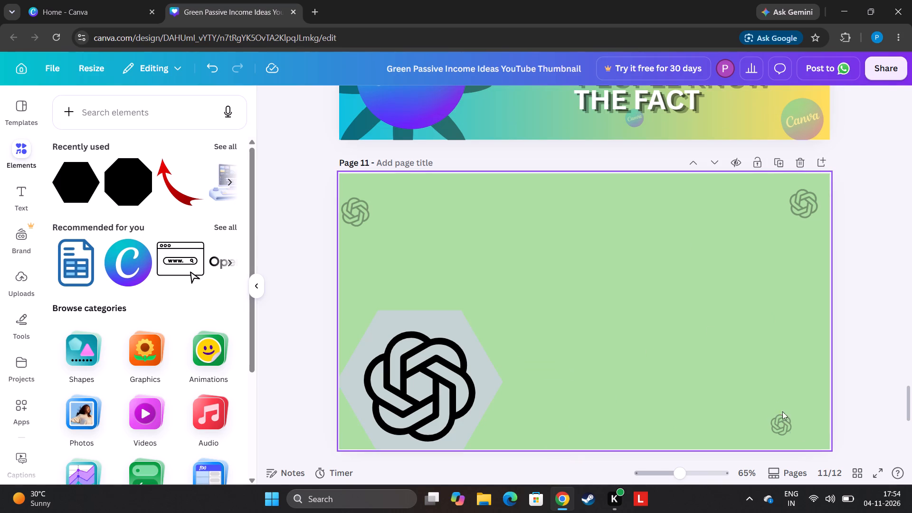
Duplicate the faded logo near page 11's bottom-right corner, place the copy near the page's bottom middle, and enlarge it slightly.
click(790, 432)
click(785, 388)
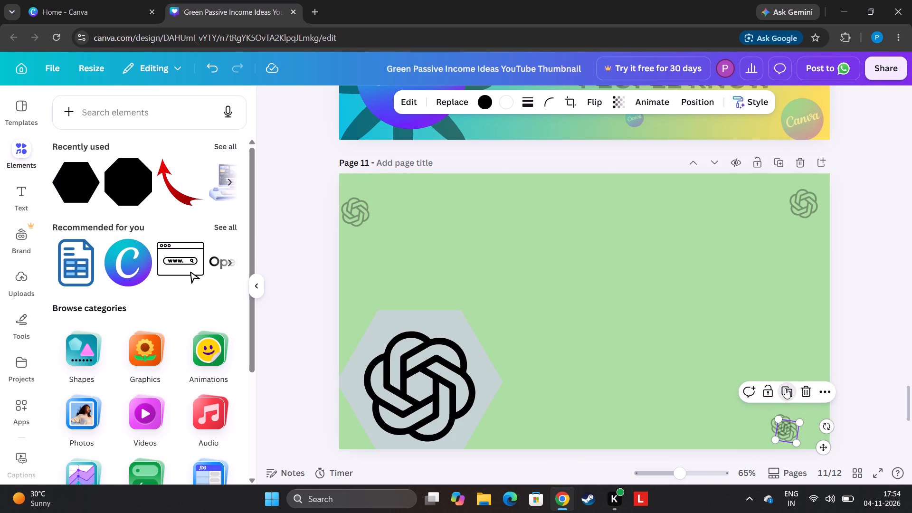
drag(782, 428, 596, 409)
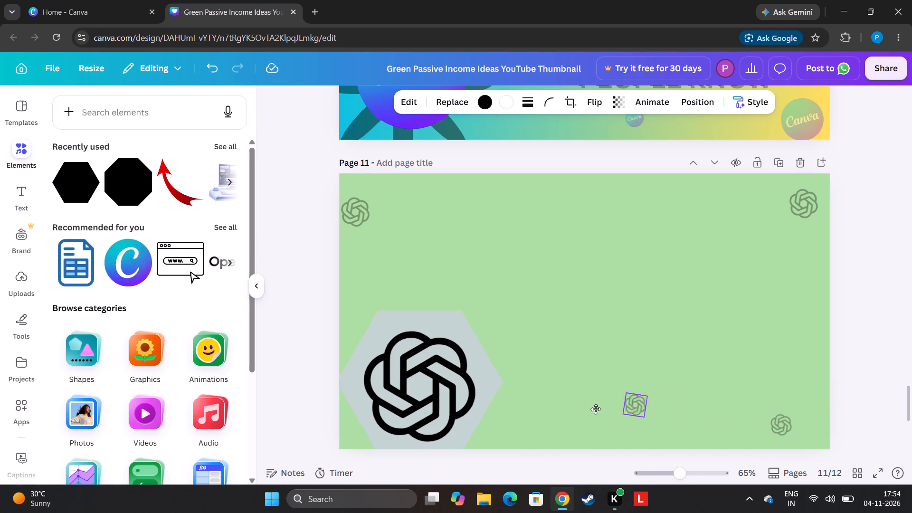
drag(596, 409, 579, 412)
drag(593, 403, 615, 391)
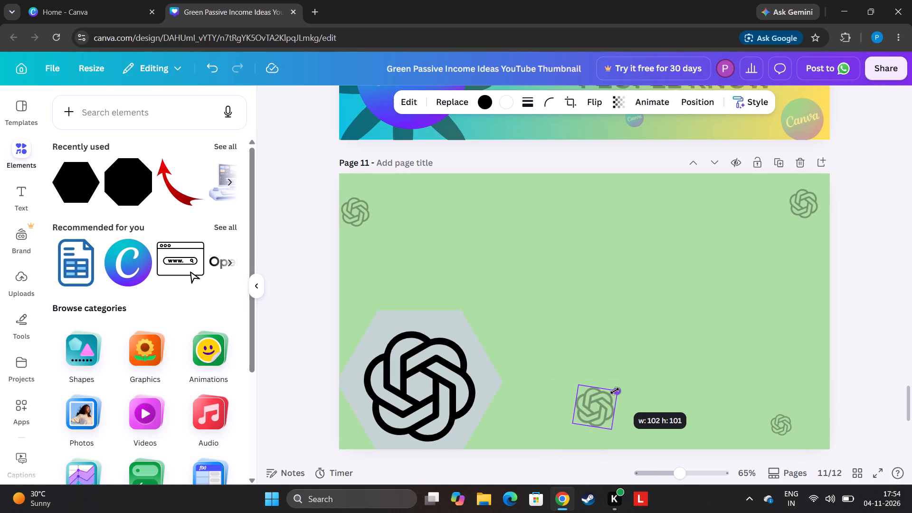
drag(615, 391, 603, 399)
drag(589, 413, 573, 425)
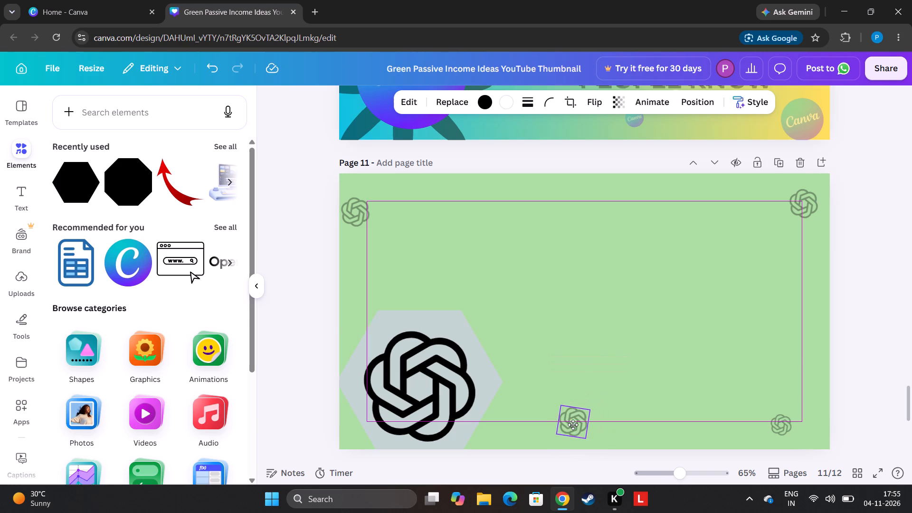
drag(573, 425, 574, 419)
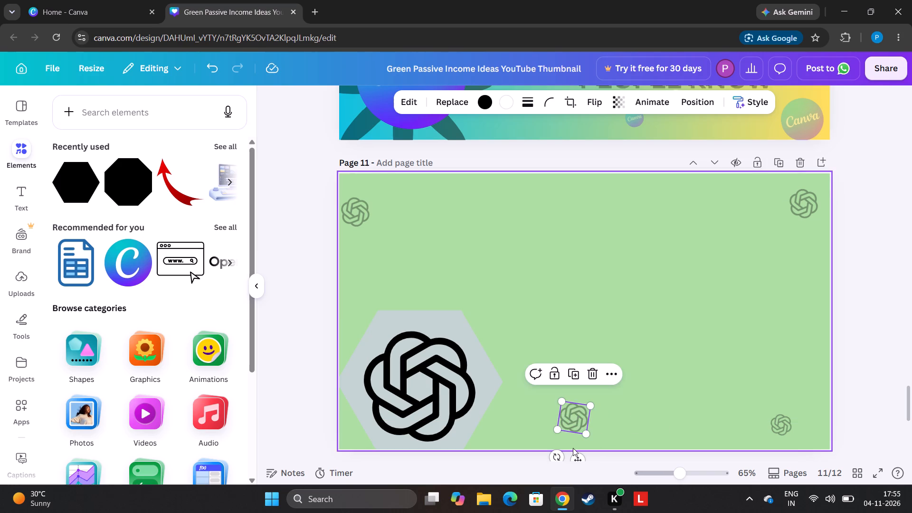
Duplicate the faded logo in page 11's top-right corner, place the copy near the page's top middle, and shrink it slightly.
click(815, 204)
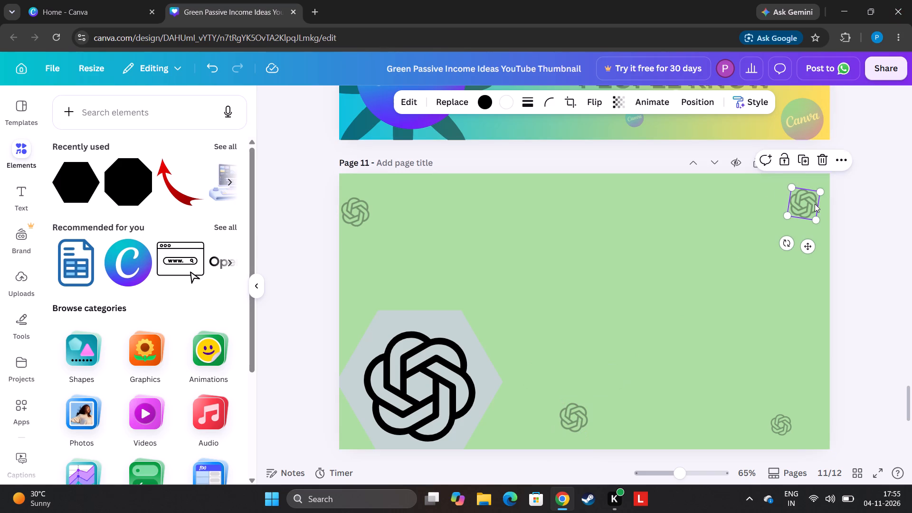
click(802, 158)
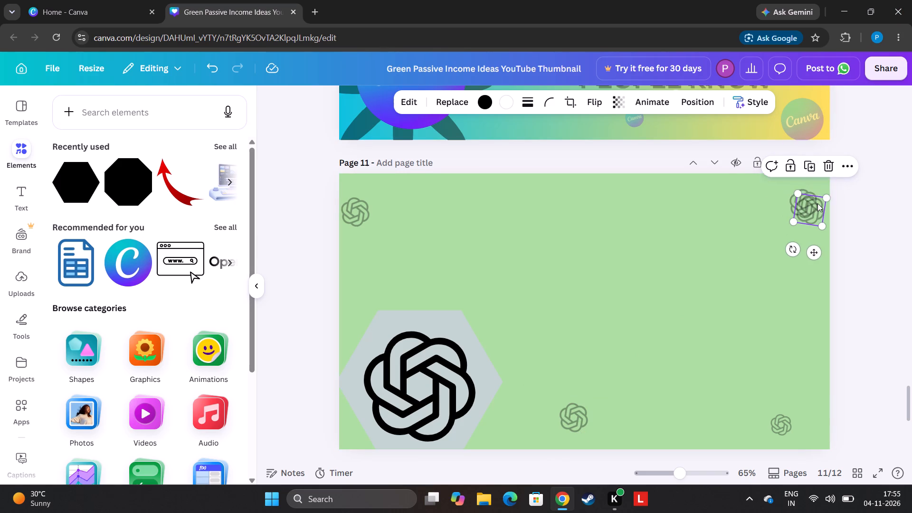
drag(817, 203, 553, 190)
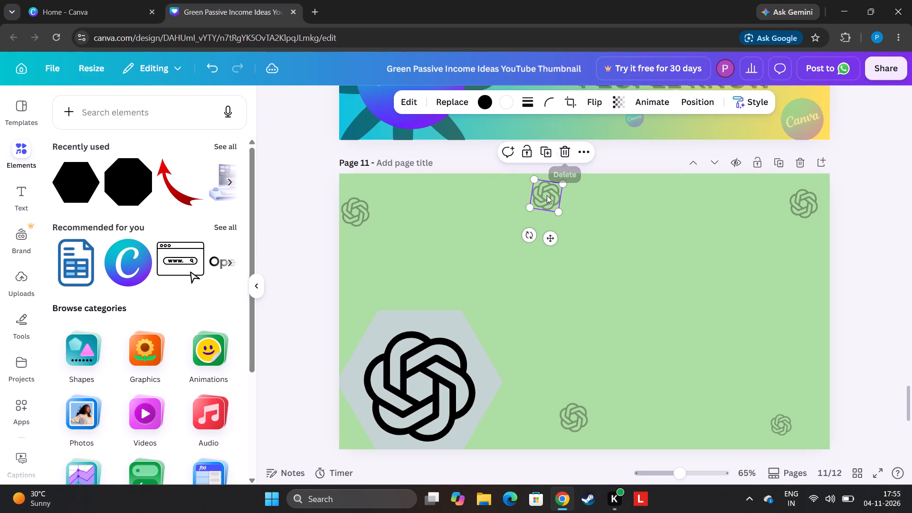
drag(563, 183, 559, 193)
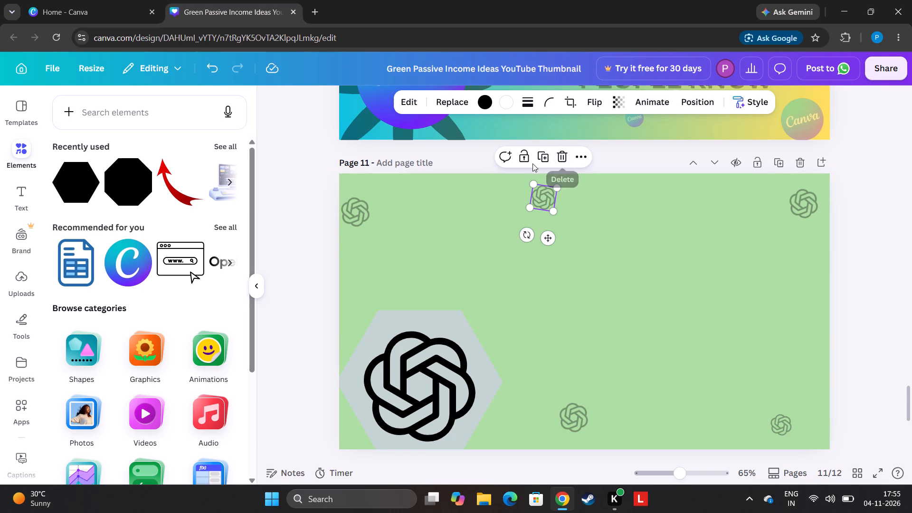
Duplicate the top-middle faded logo, place the copy right of page 11's centre, and enlarge it to about 86 by 85.
click(547, 157)
drag(552, 204, 694, 277)
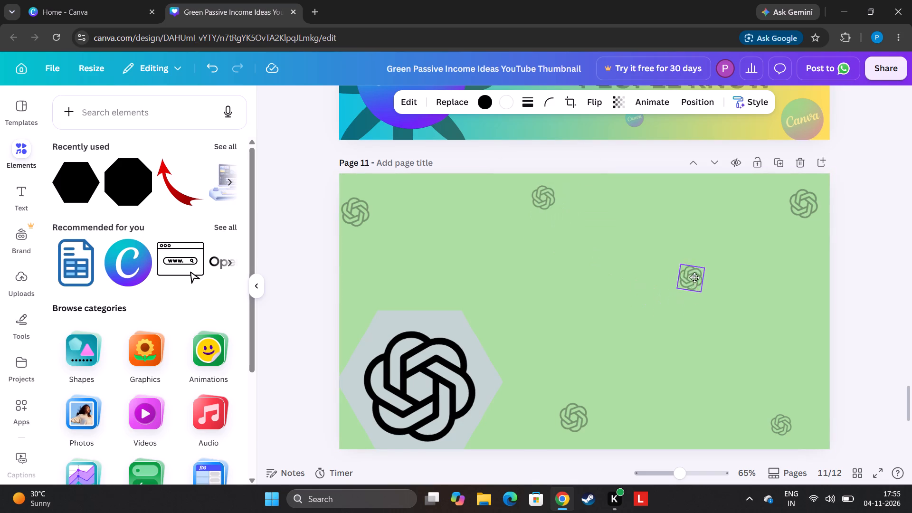
drag(694, 277, 701, 295)
drag(712, 285, 726, 283)
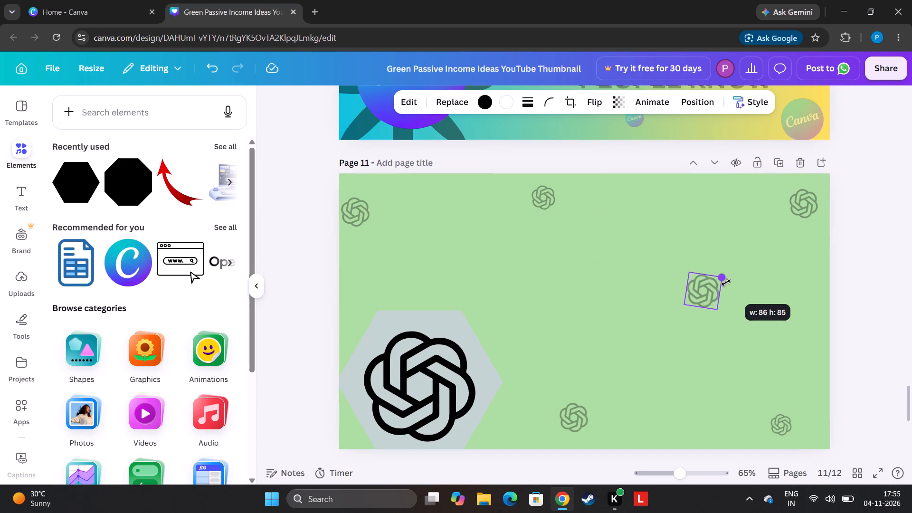
drag(726, 283, 734, 285)
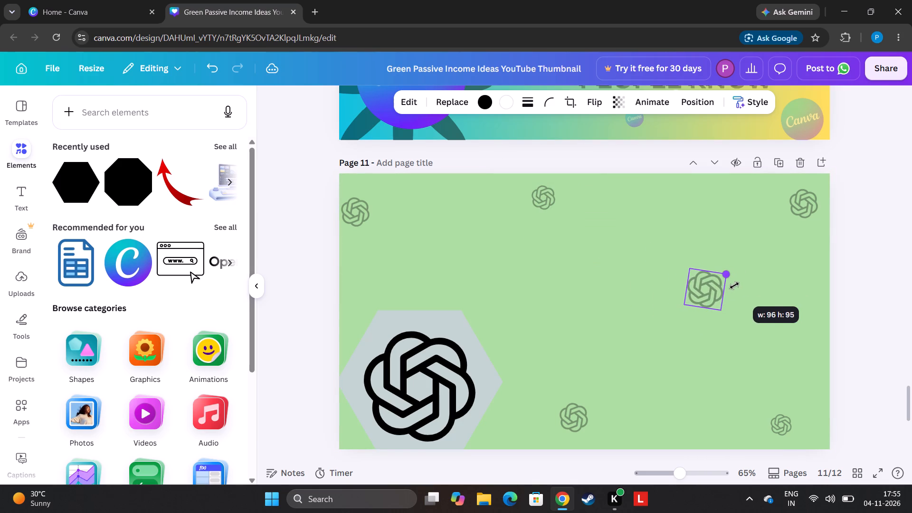
drag(734, 285, 730, 289)
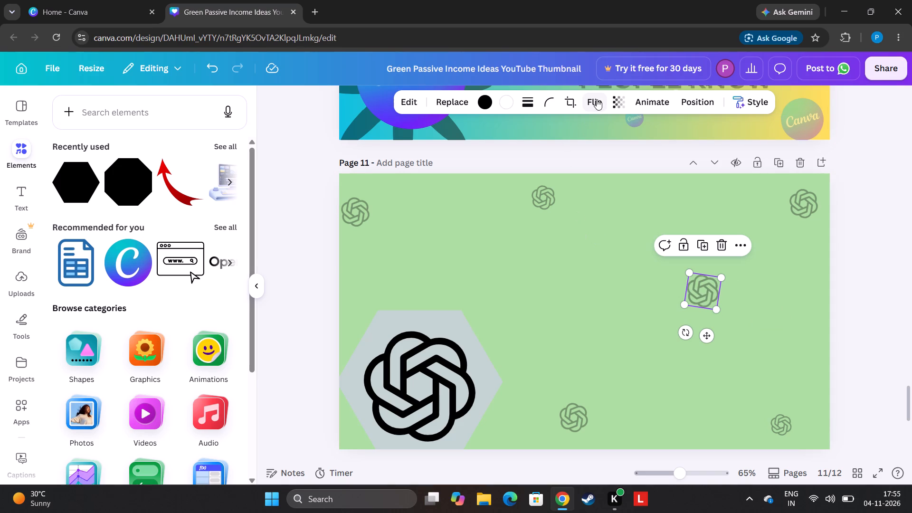
Lower the Transparency value of the logo right of page 11's centre to make it much fainter.
click(613, 103)
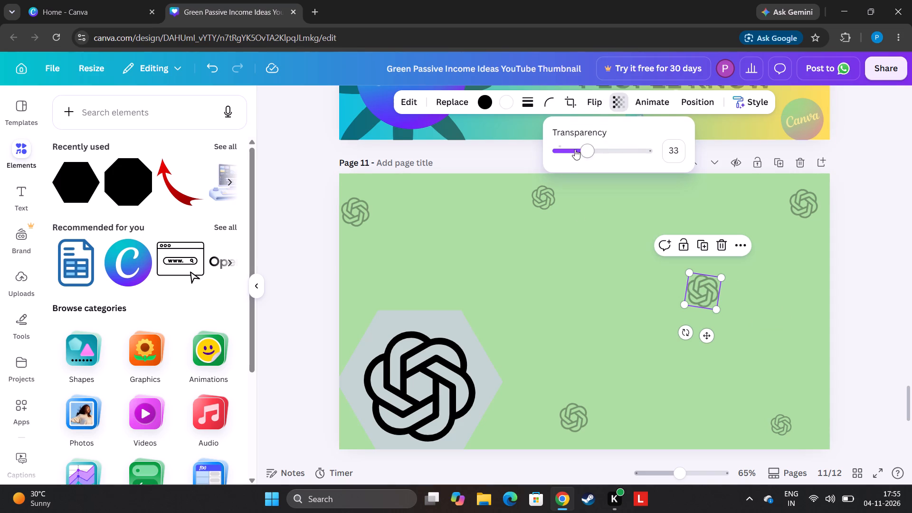
click(573, 151)
click(562, 151)
click(581, 151)
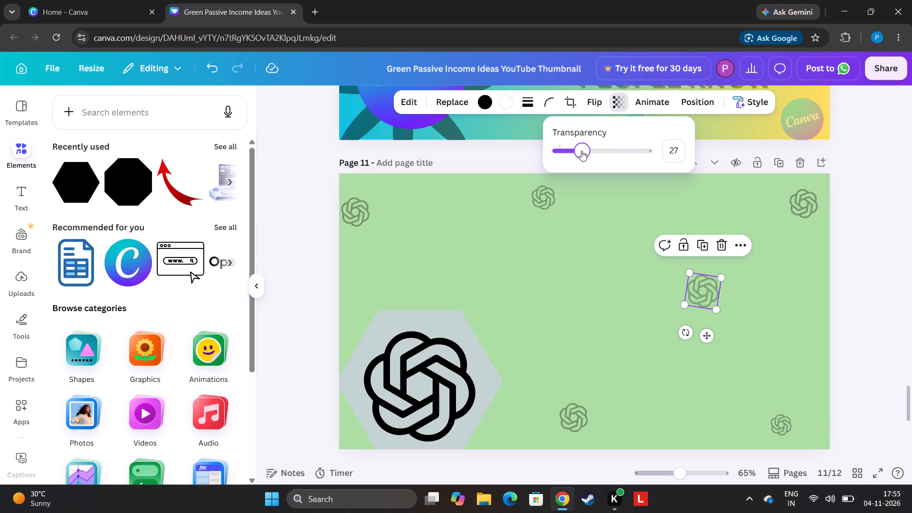
click(572, 152)
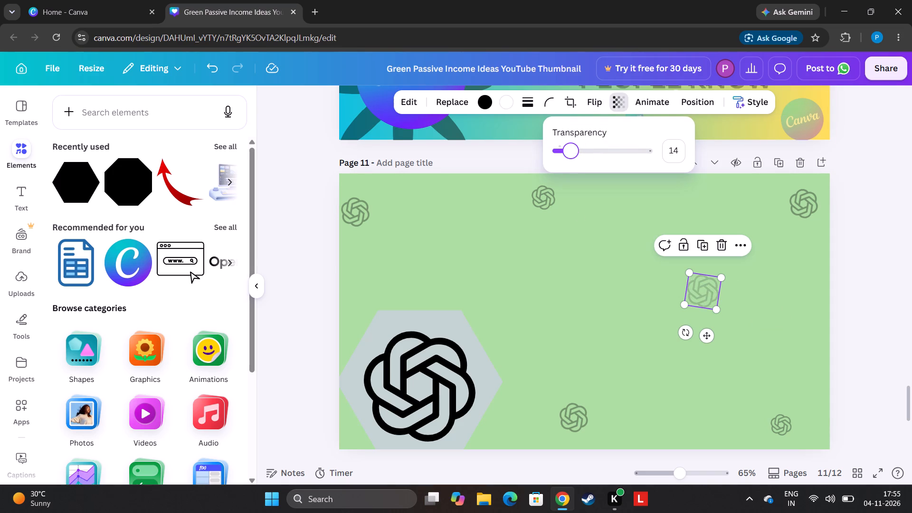
click(566, 145)
click(579, 144)
click(575, 143)
drag(573, 146, 567, 145)
Set the Transparency of the small logo near page 11's top middle to 19.
click(546, 194)
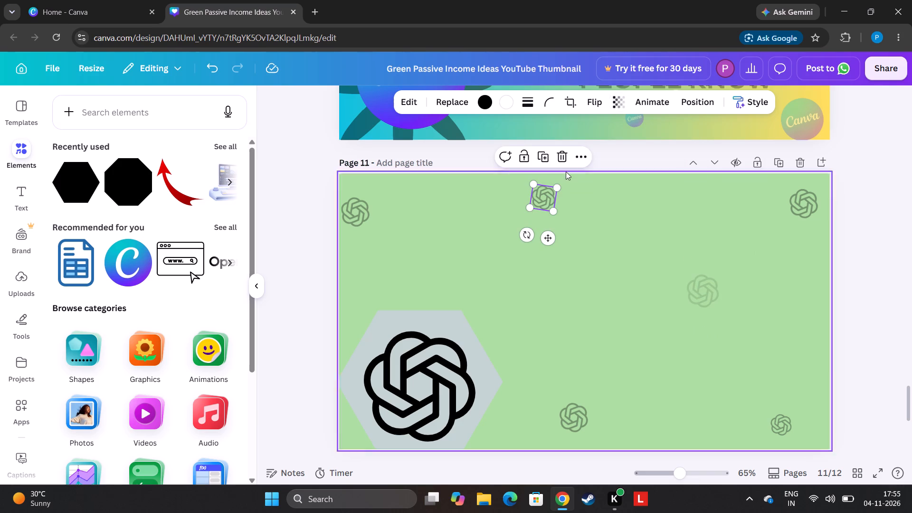
click(610, 104)
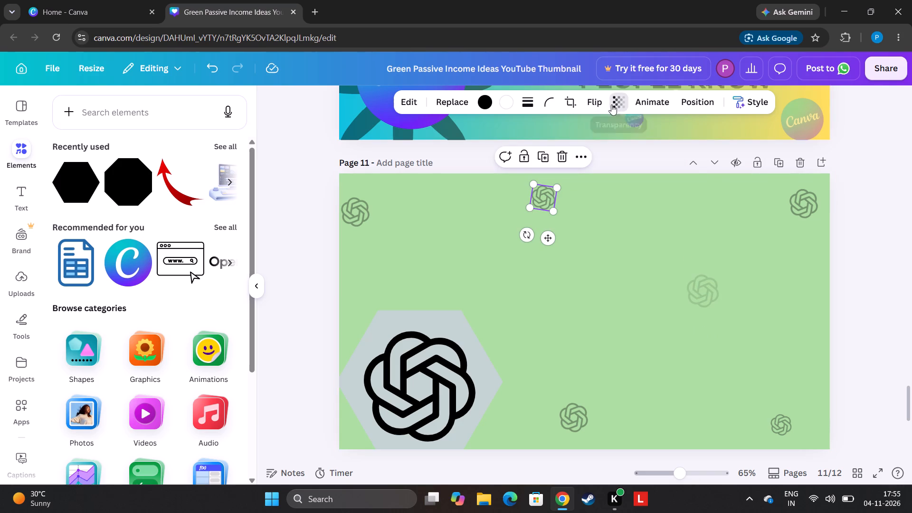
drag(585, 150, 580, 150)
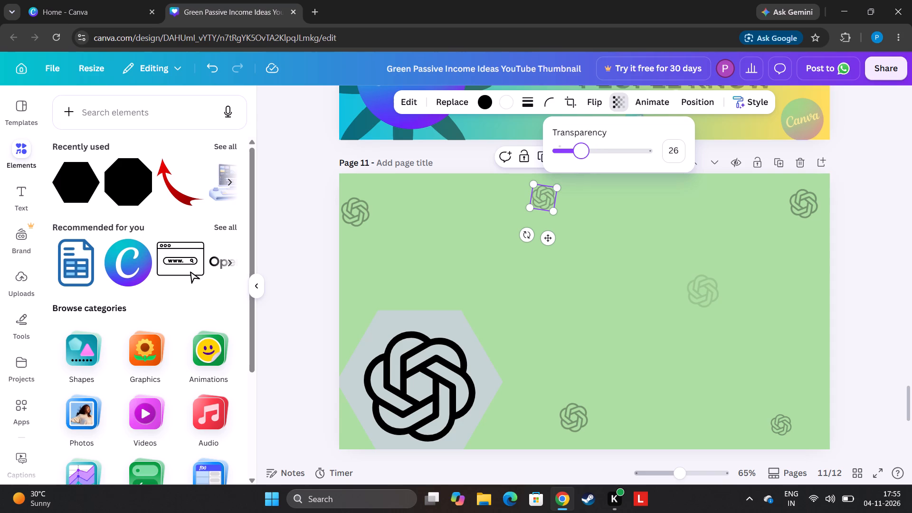
drag(580, 150, 575, 150)
Set the Transparency of the small logo in page 11's top-left corner to 16.
click(359, 207)
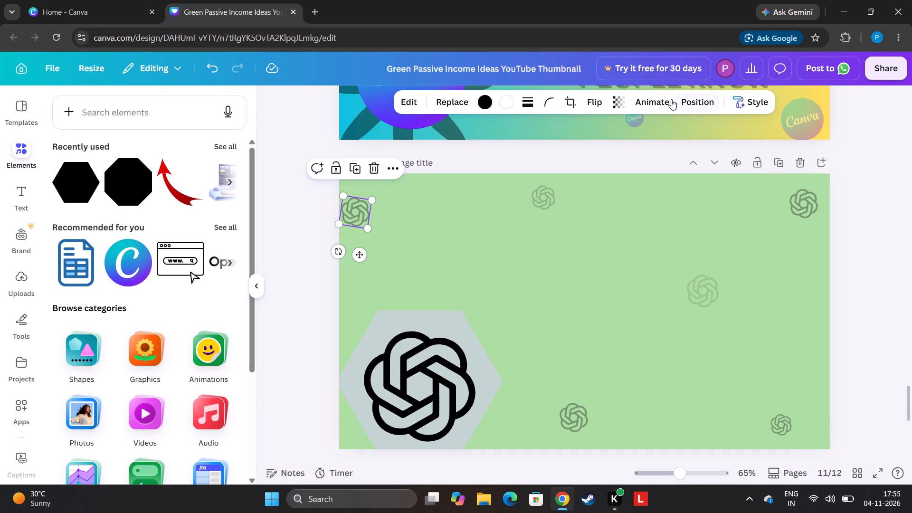
click(614, 106)
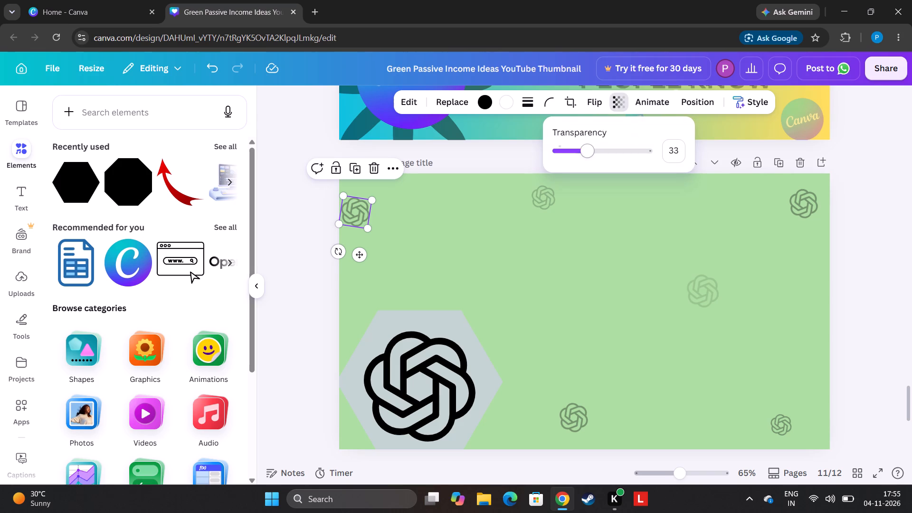
click(571, 149)
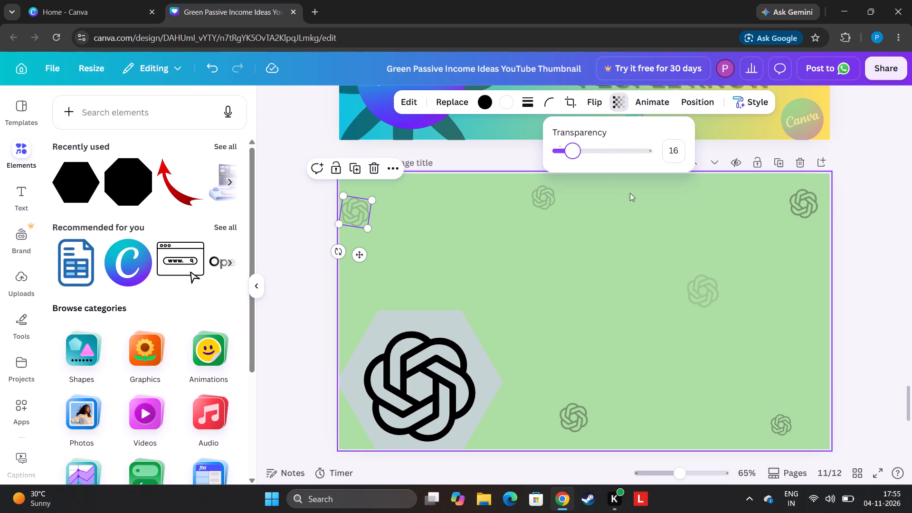
Set the Transparency of the small logo in page 11's top-right corner to 14.
click(802, 203)
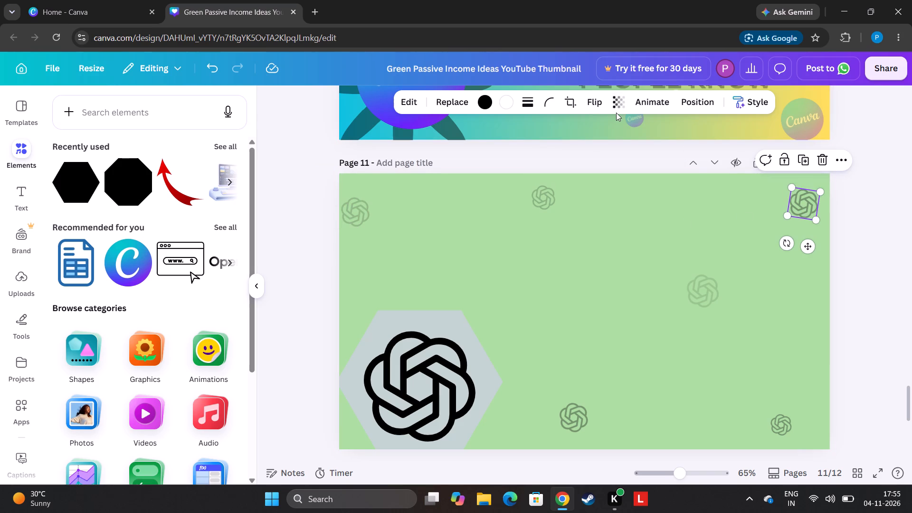
click(622, 106)
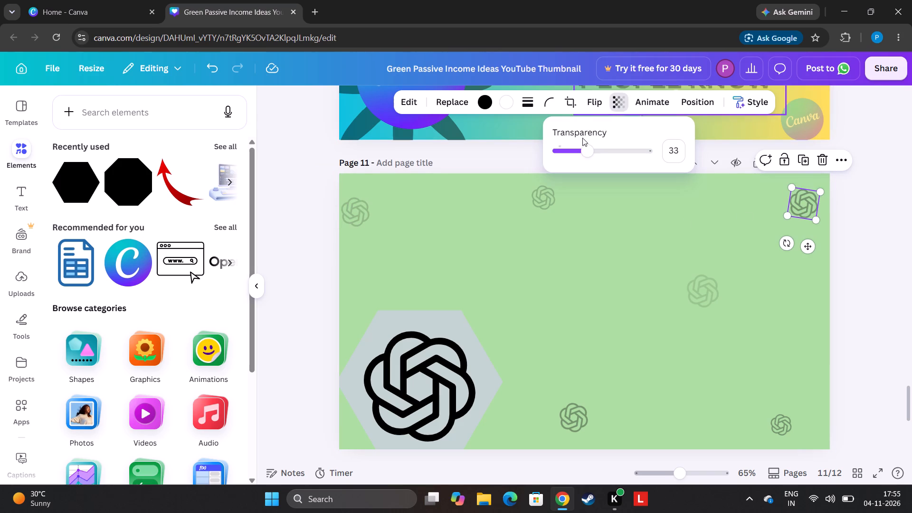
click(570, 153)
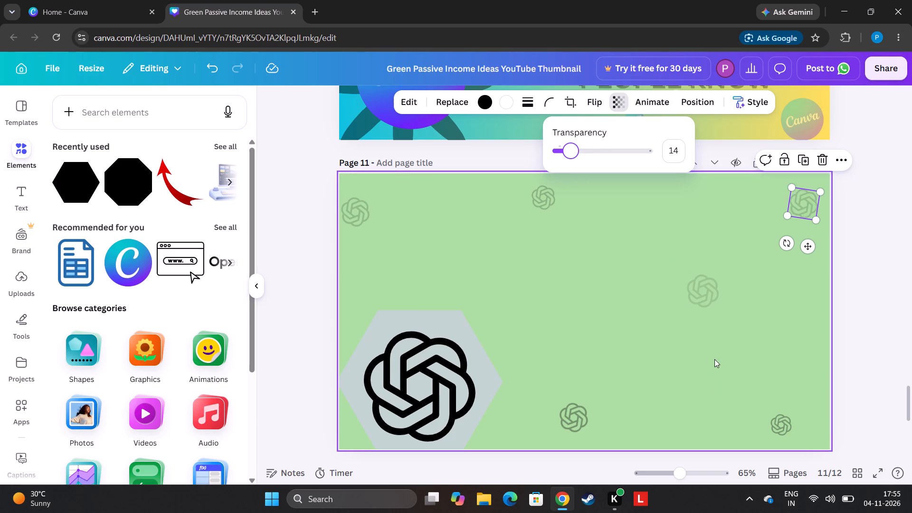
Set the Transparency of the small logo near page 11's bottom middle to 12.
click(584, 424)
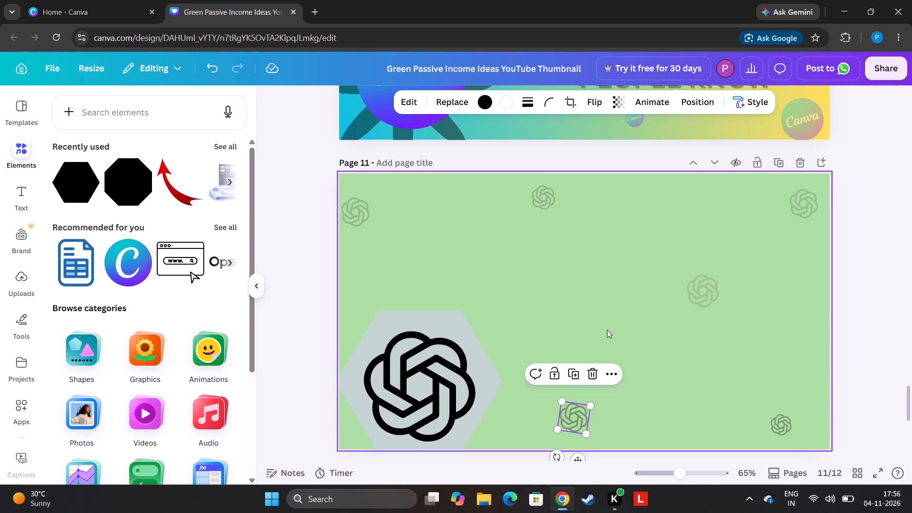
click(627, 107)
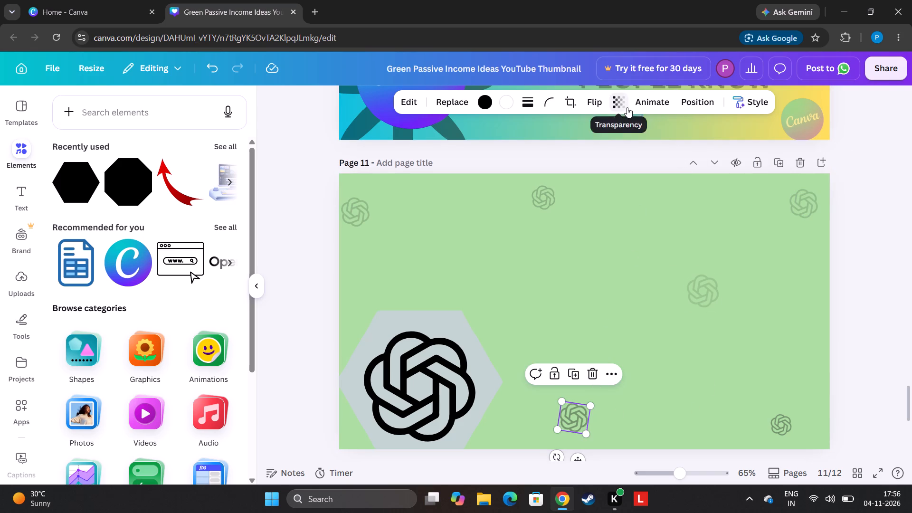
click(571, 154)
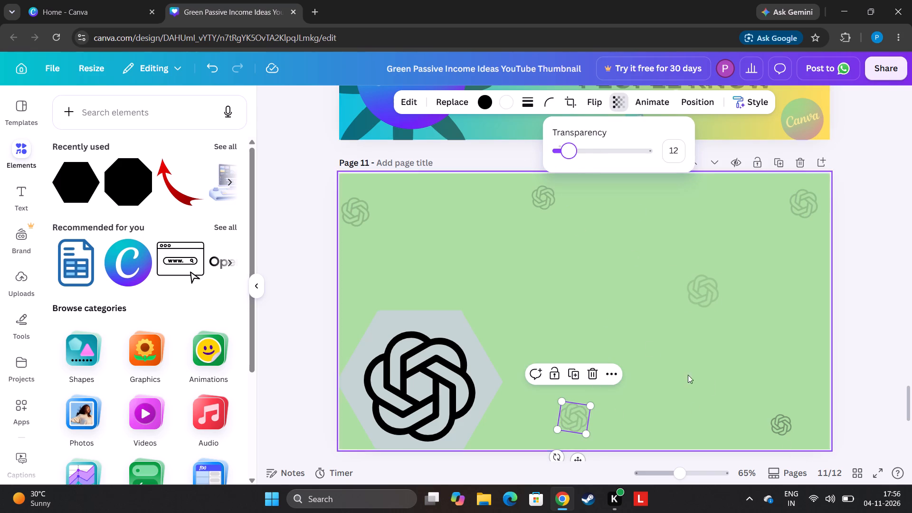
Set the Transparency of the small logo near page 11's bottom-right corner to 18.
click(777, 428)
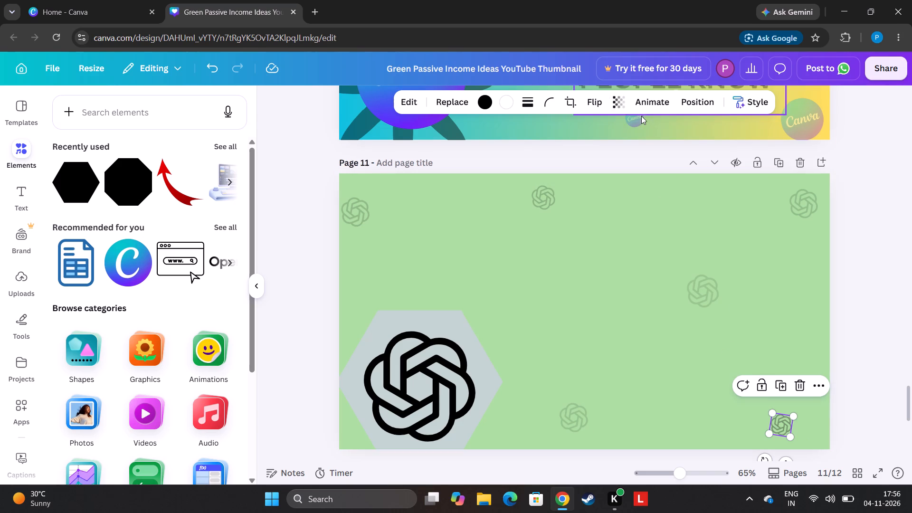
click(621, 108)
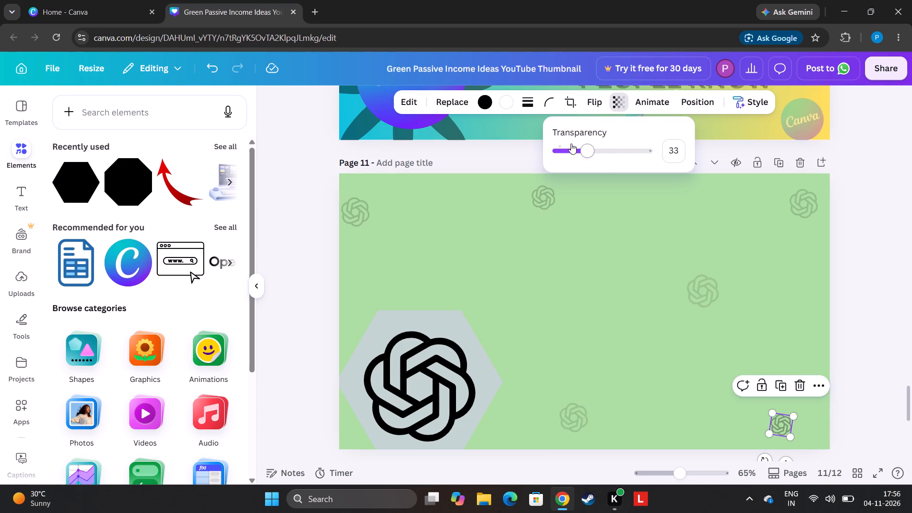
click(568, 151)
click(591, 151)
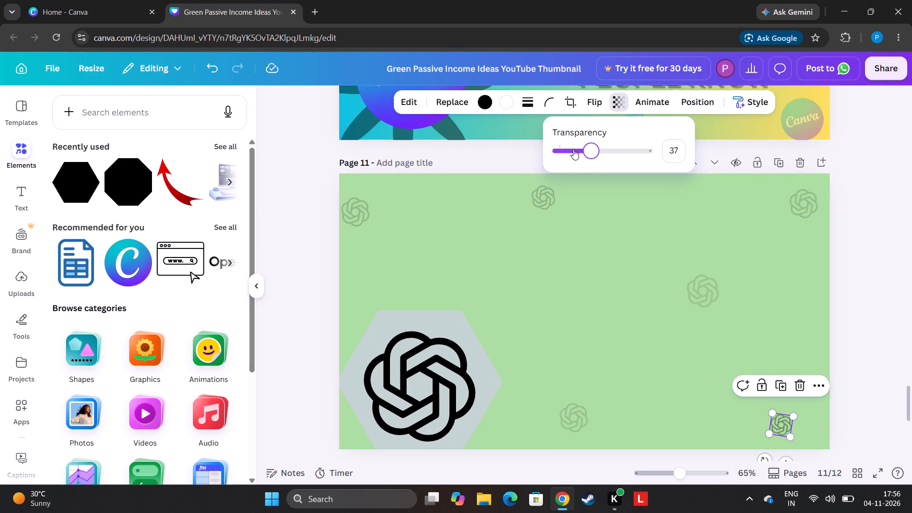
click(573, 149)
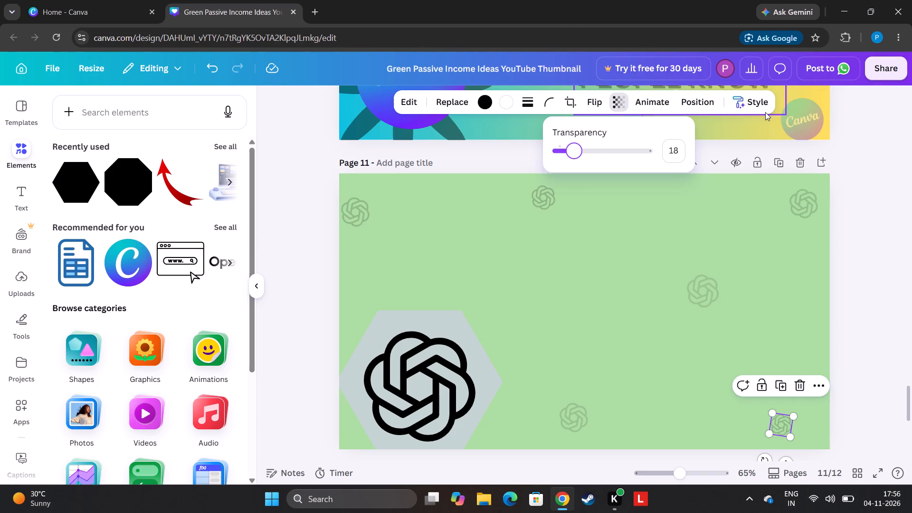
click(840, 184)
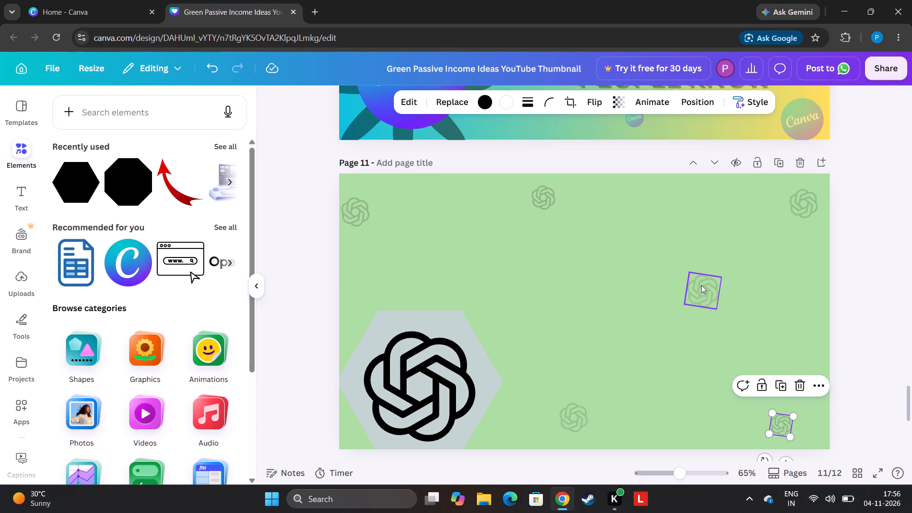
click(701, 285)
click(705, 245)
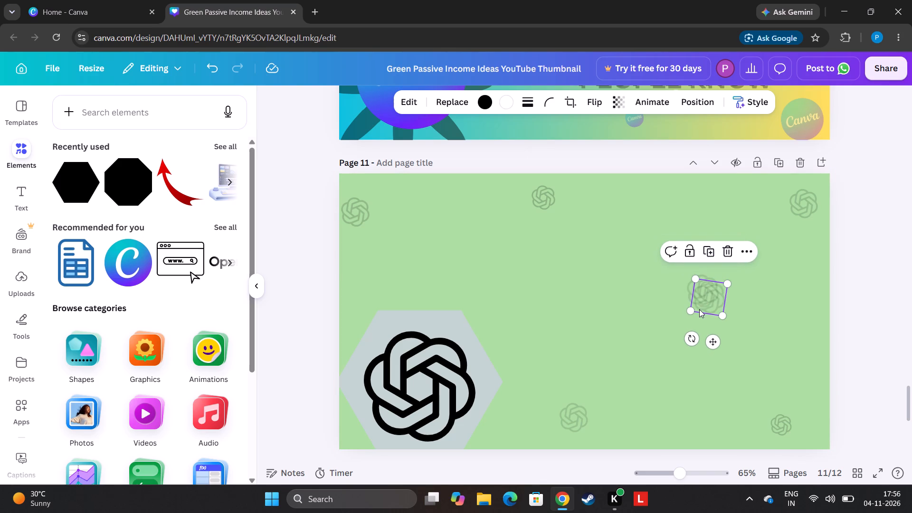
drag(713, 296, 827, 358)
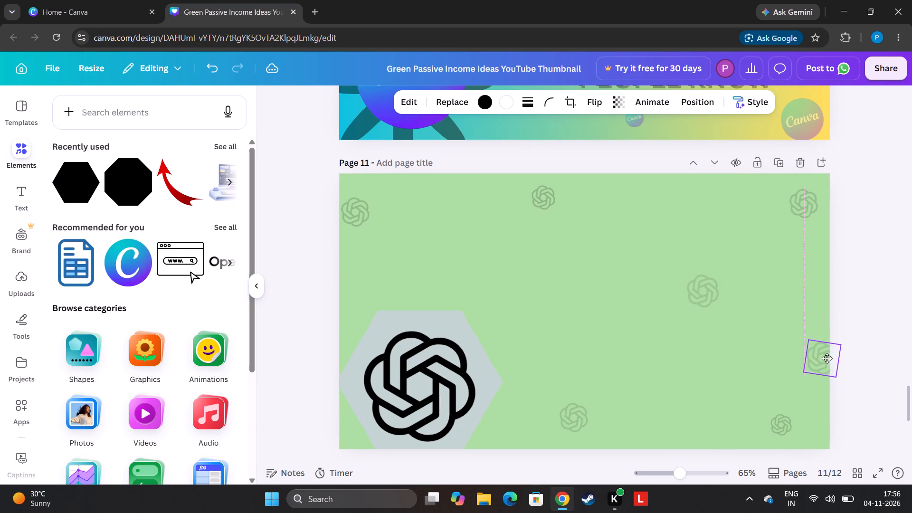
drag(827, 358, 690, 440)
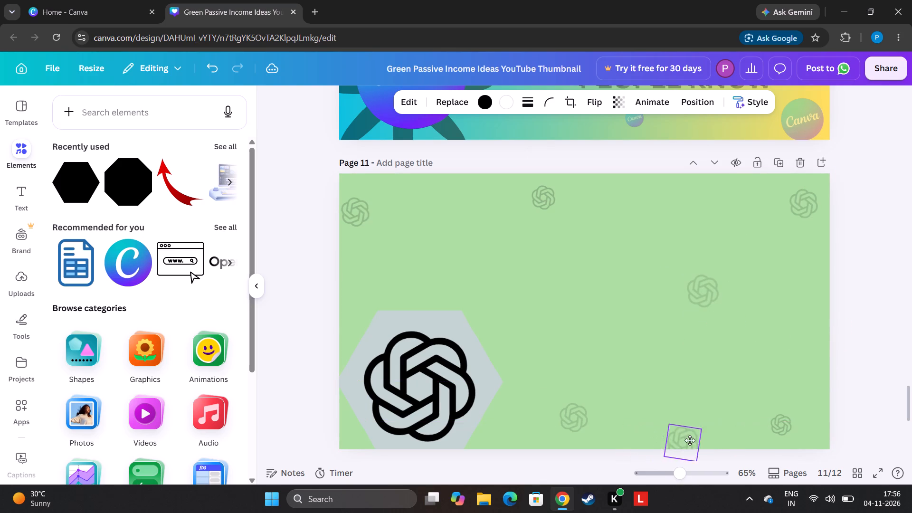
drag(690, 440, 796, 375)
click(852, 331)
drag(794, 380, 721, 443)
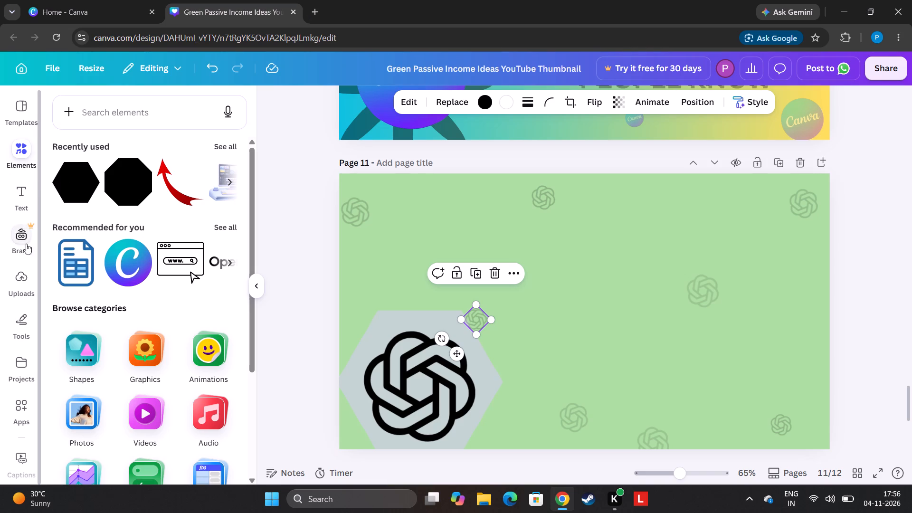
Add a heading to page 11 and start its wording with "how to earn money".
click(19, 193)
click(114, 294)
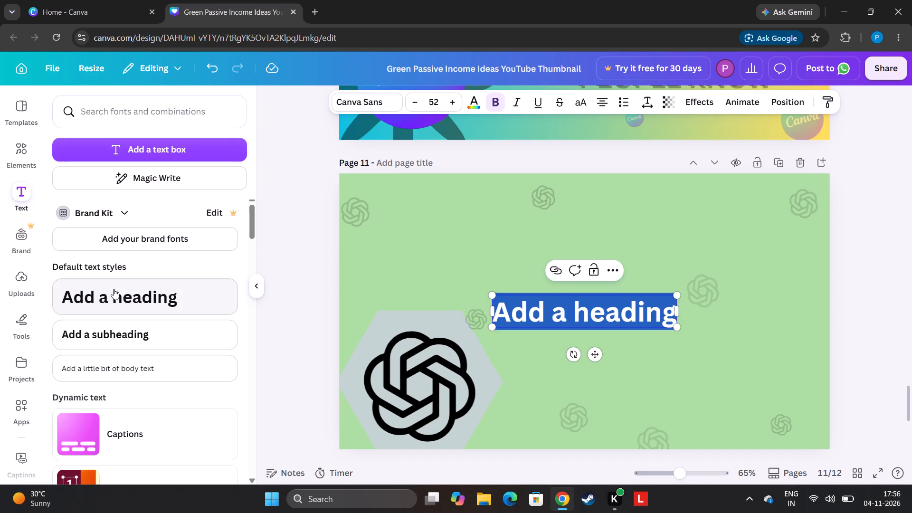
key(BackSpace)
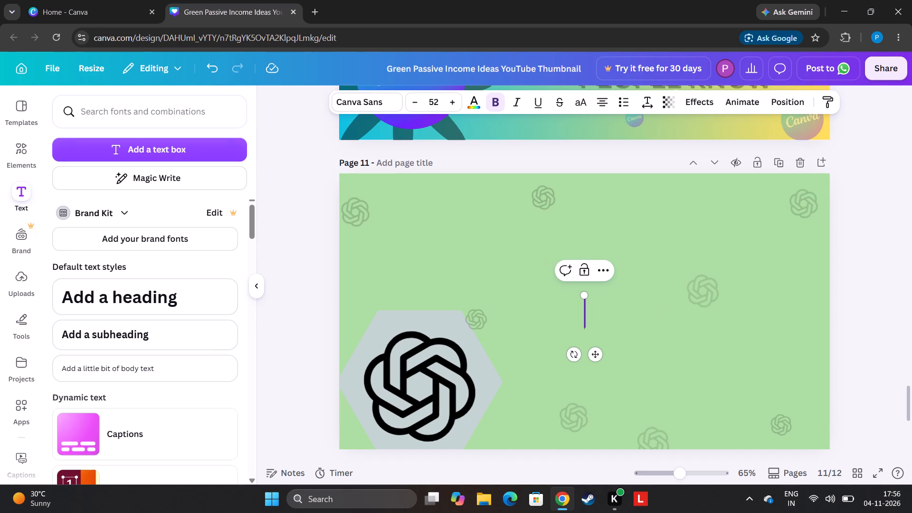
key(h)
key(o)
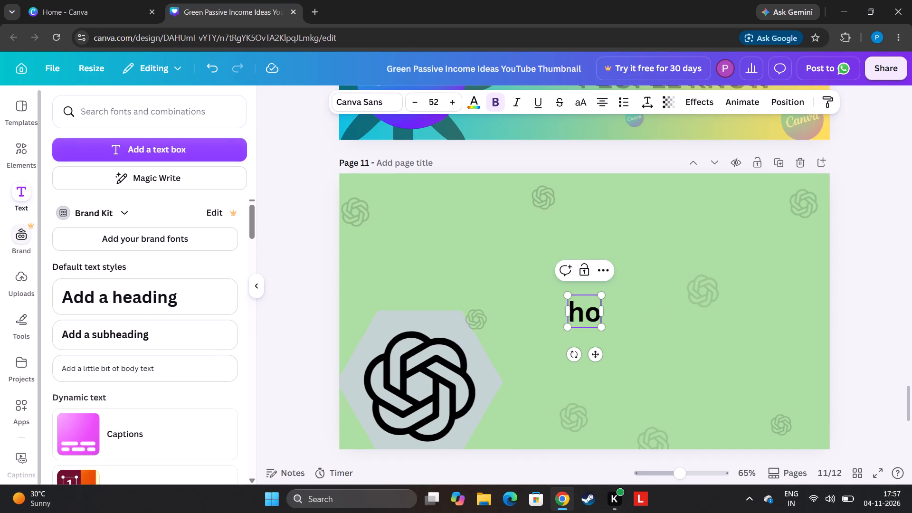
key(w)
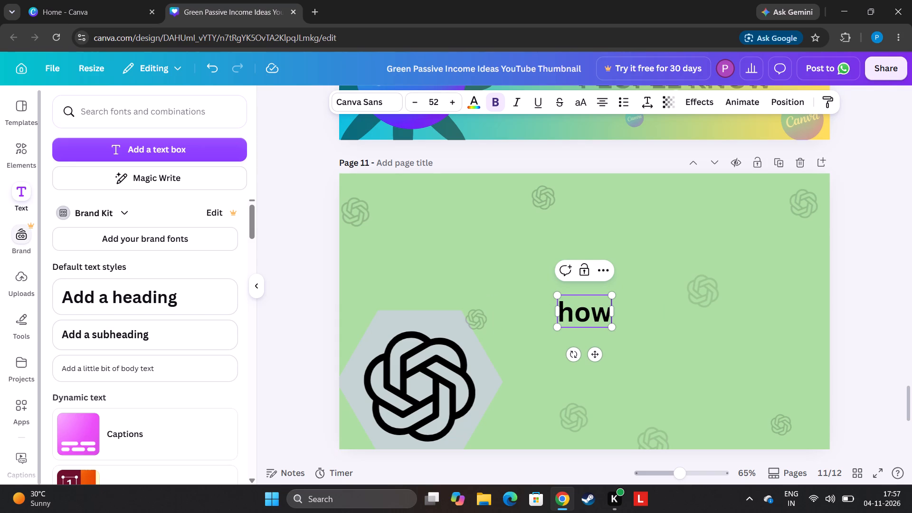
key(t)
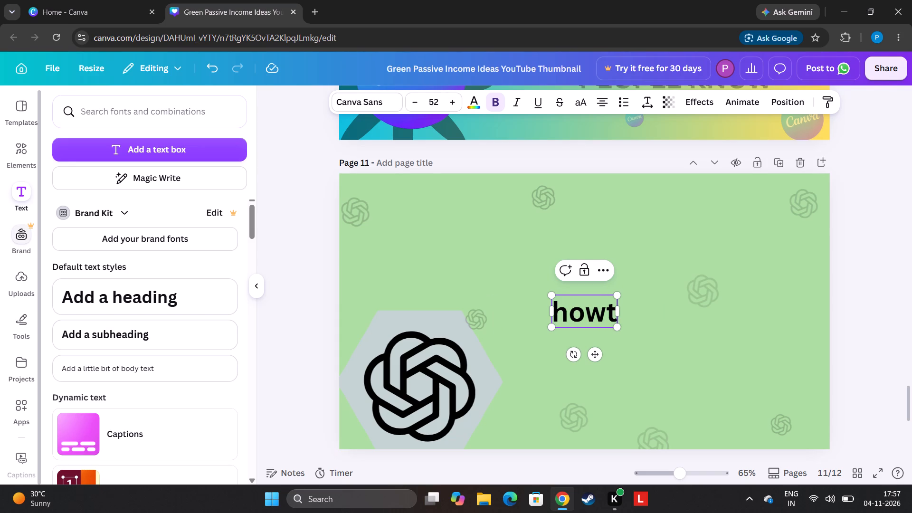
key(BackSpace)
key(space)
text(to)
key(space)
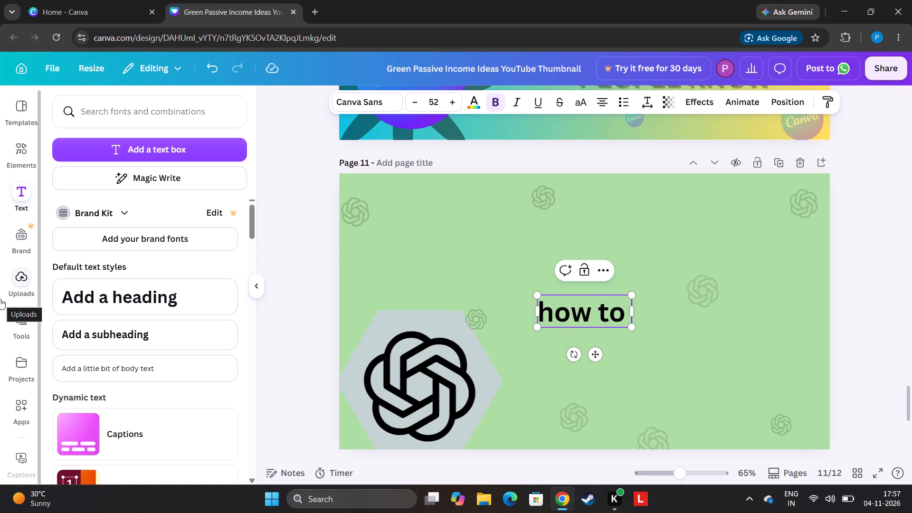
key(e)
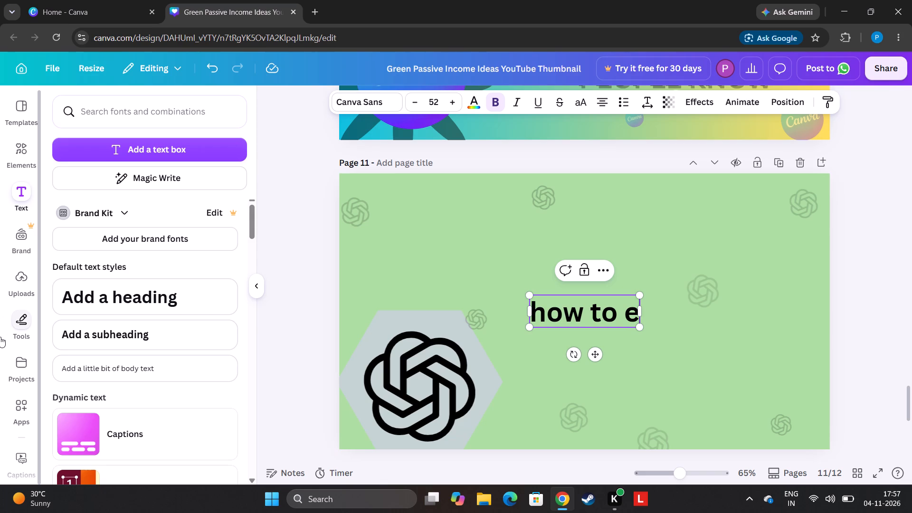
key(a)
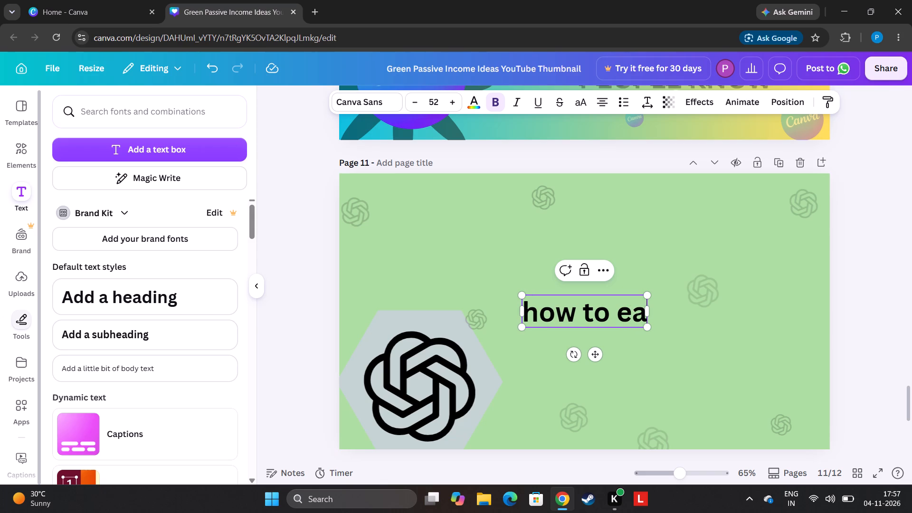
text(rn)
key(space)
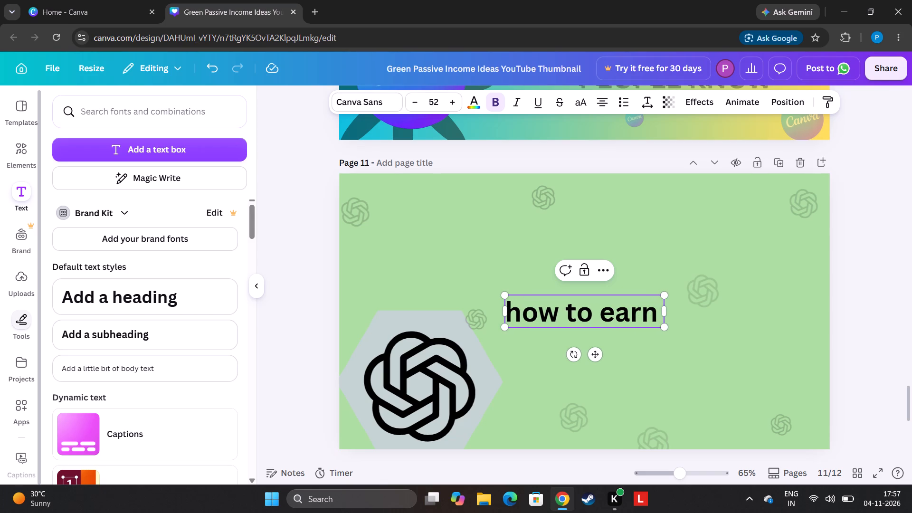
text(mo)
key(n)
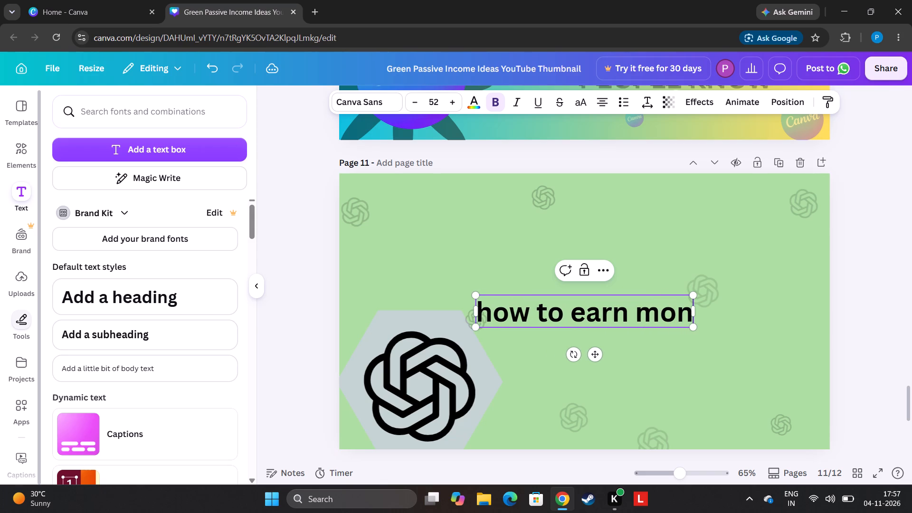
key(y)
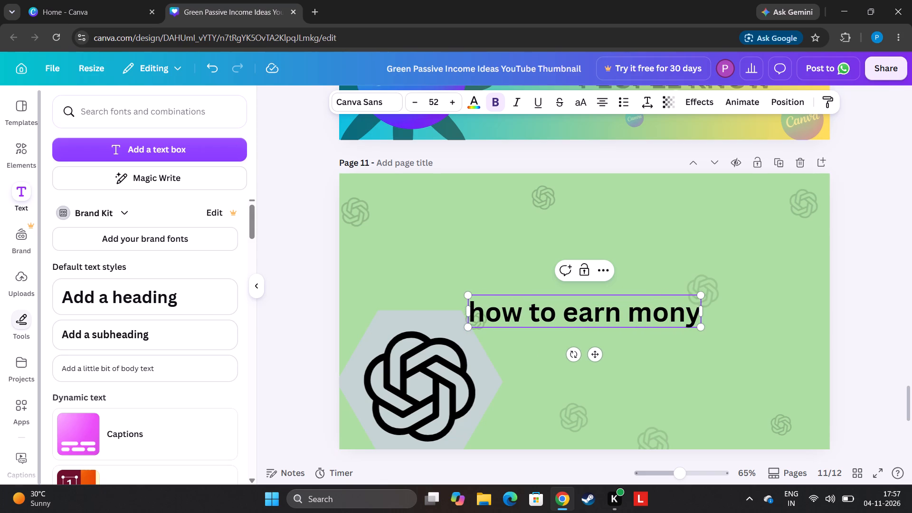
key(BackSpace)
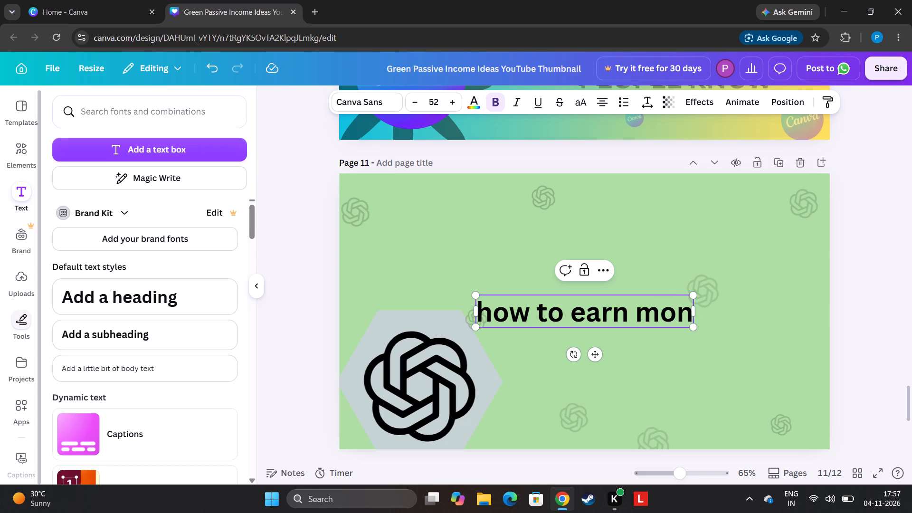
key(e)
key(y)
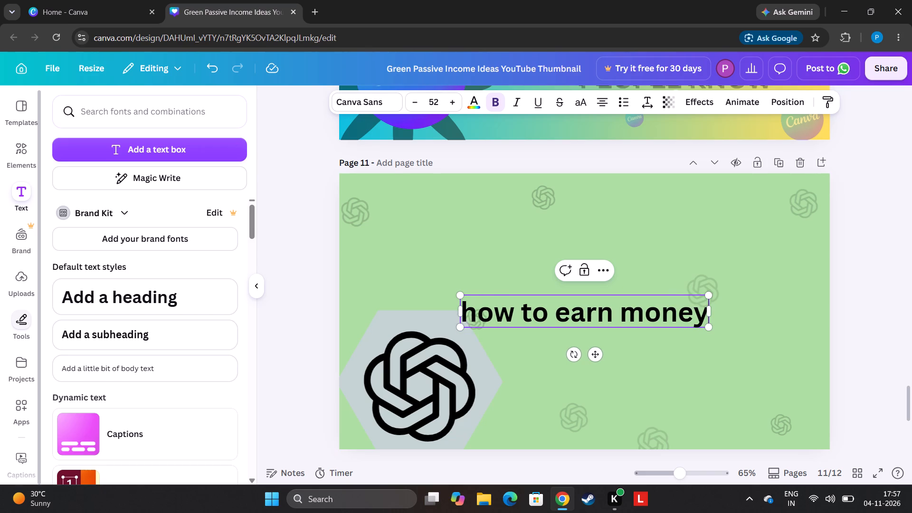
key(space)
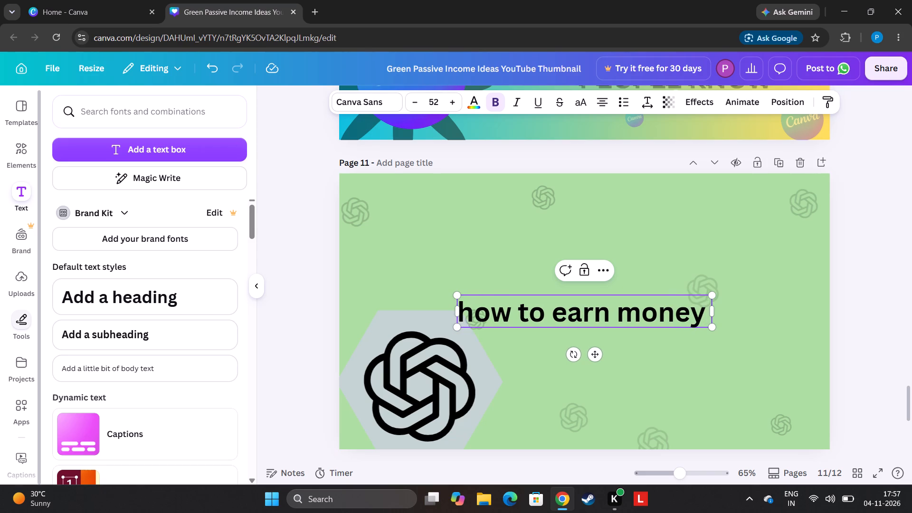
key(o)
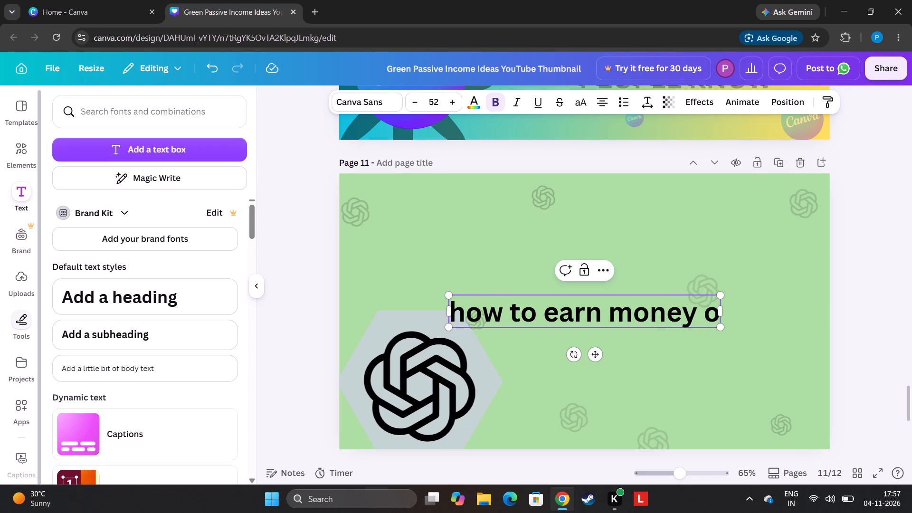
key(n)
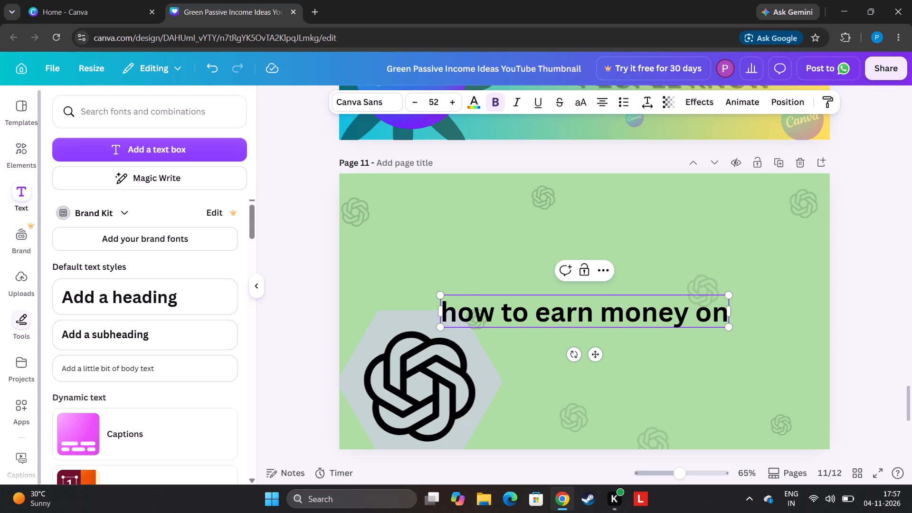
key(BackSpace)
key(BackSpace)
key(f)
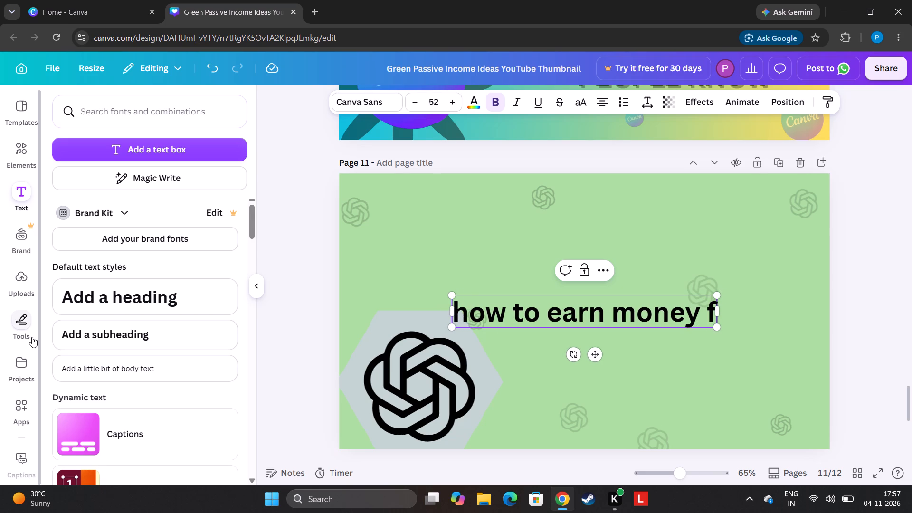
key(BackSpace)
text(rom a)
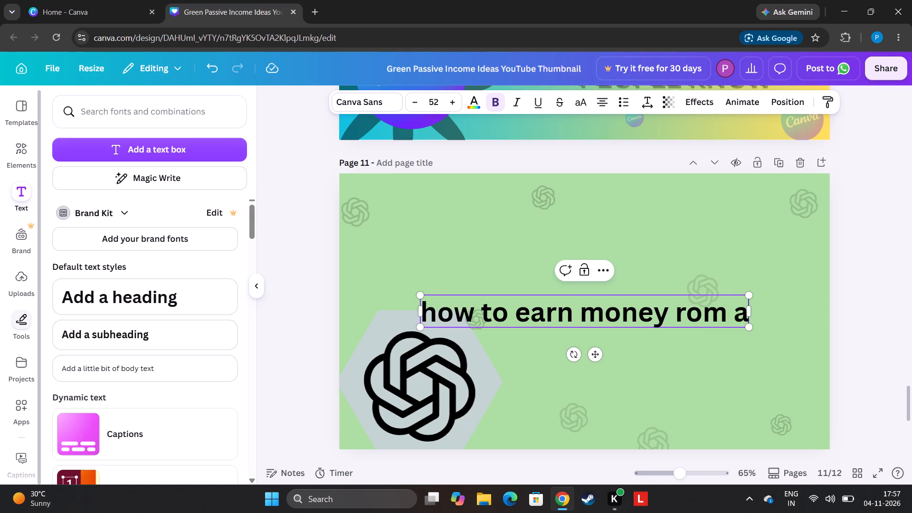
key(BackSpace)
key(BackSpace)
key(BackSpace)
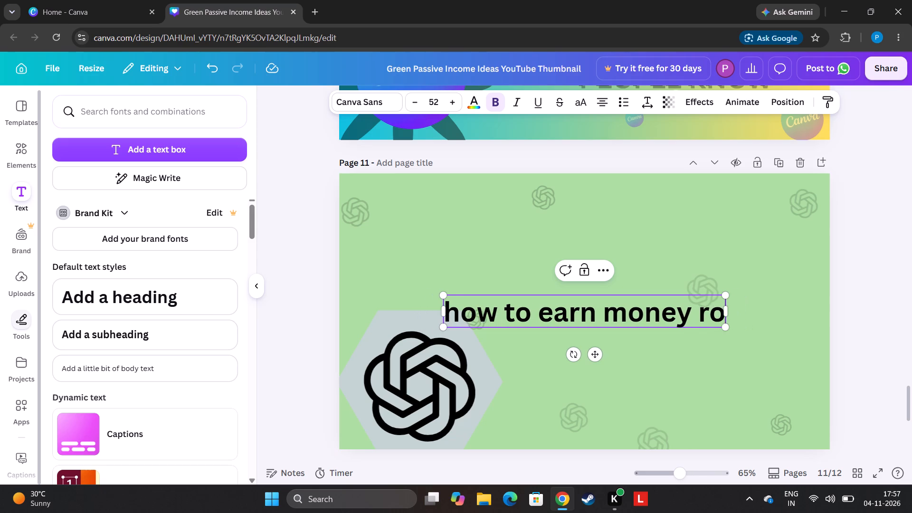
key(BackSpace)
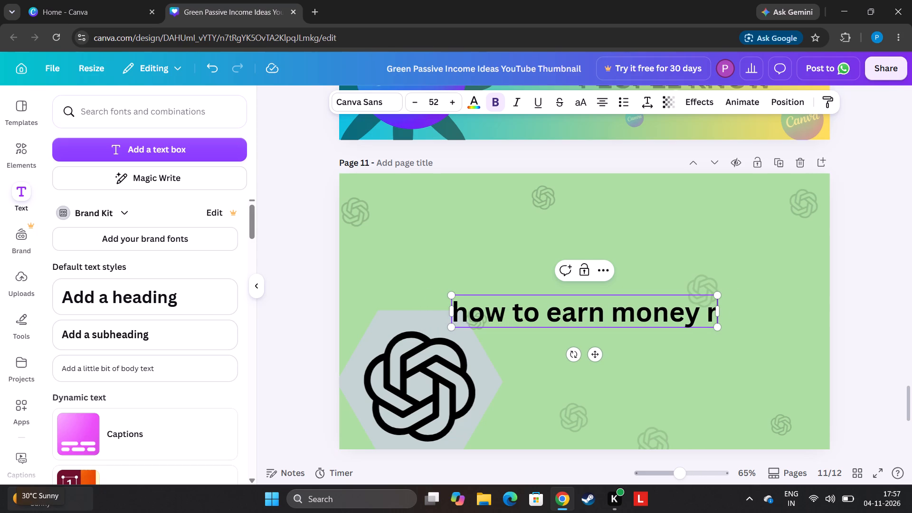
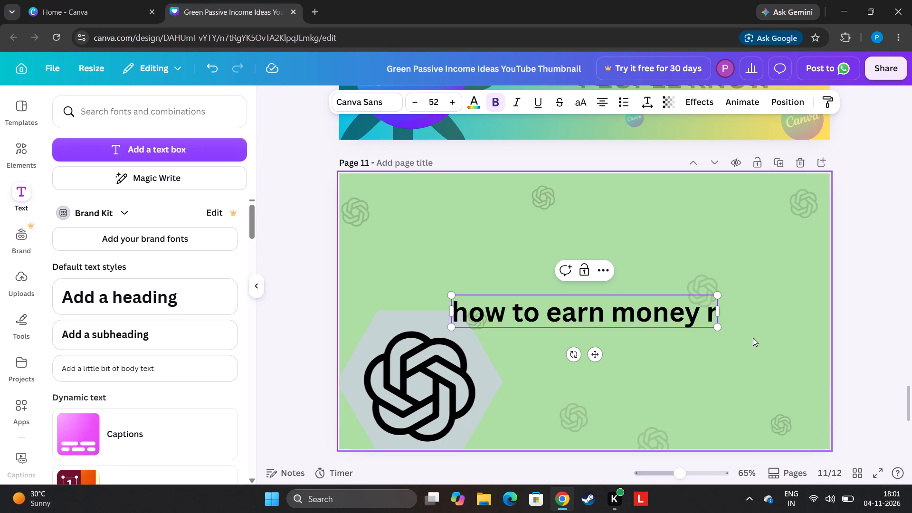
Delete the stray "r" at the end of page 11's heading so it reads "how to earn money".
click(720, 304)
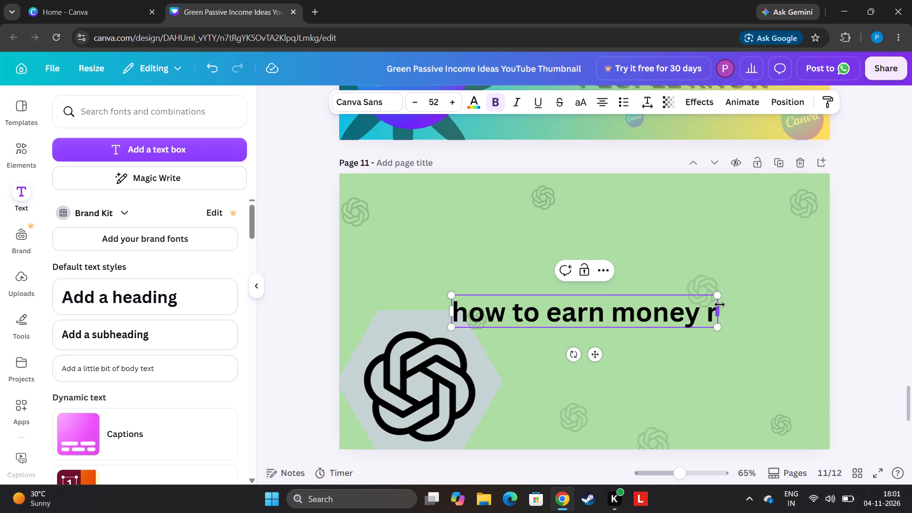
click(713, 306)
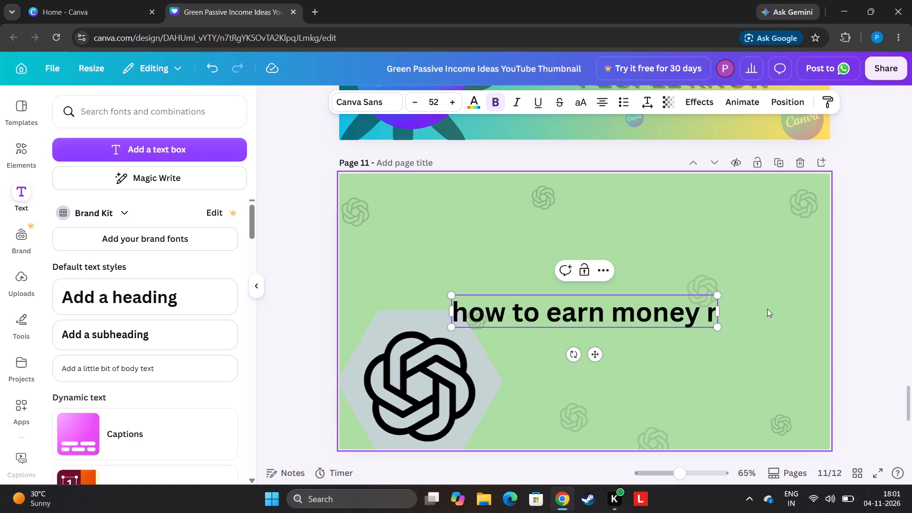
click(710, 302)
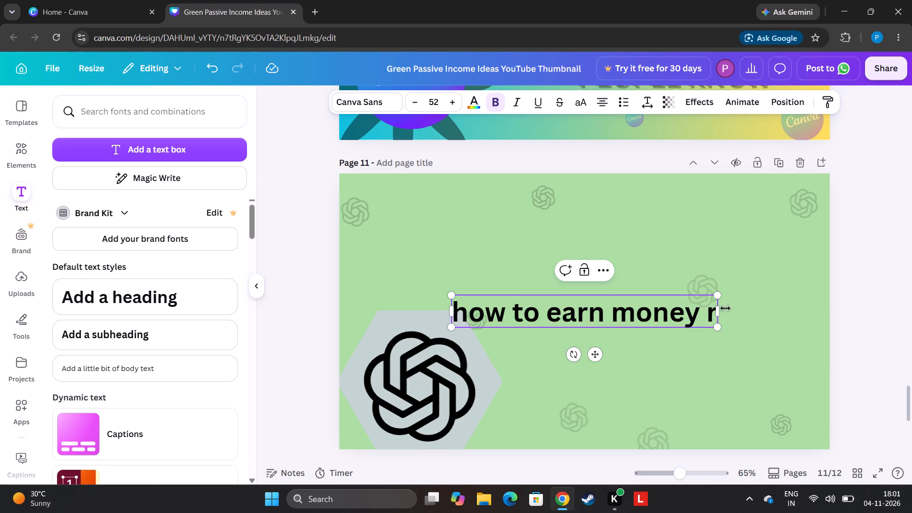
drag(709, 301, 719, 301)
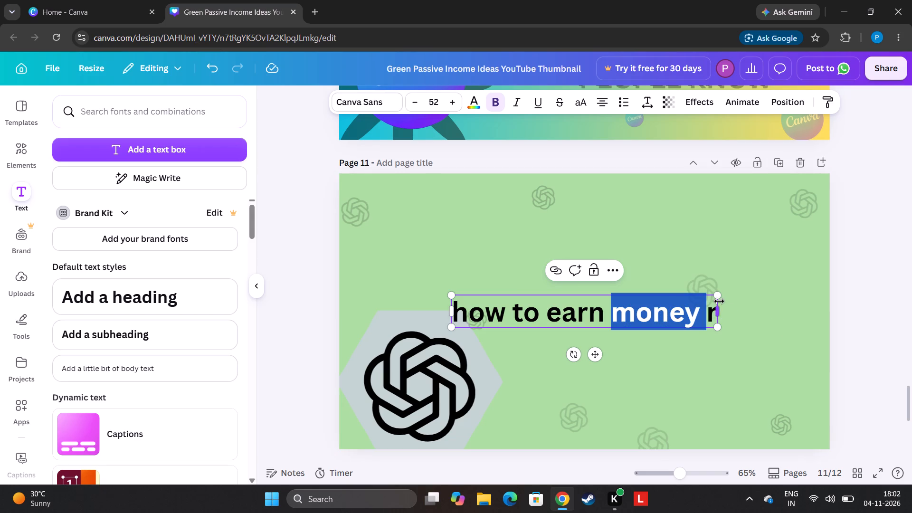
click(739, 301)
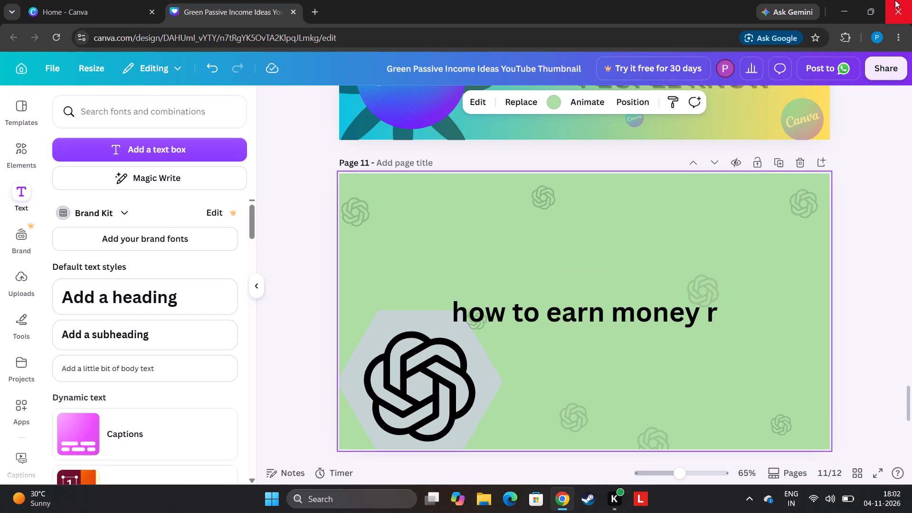
click(679, 304)
click(711, 301)
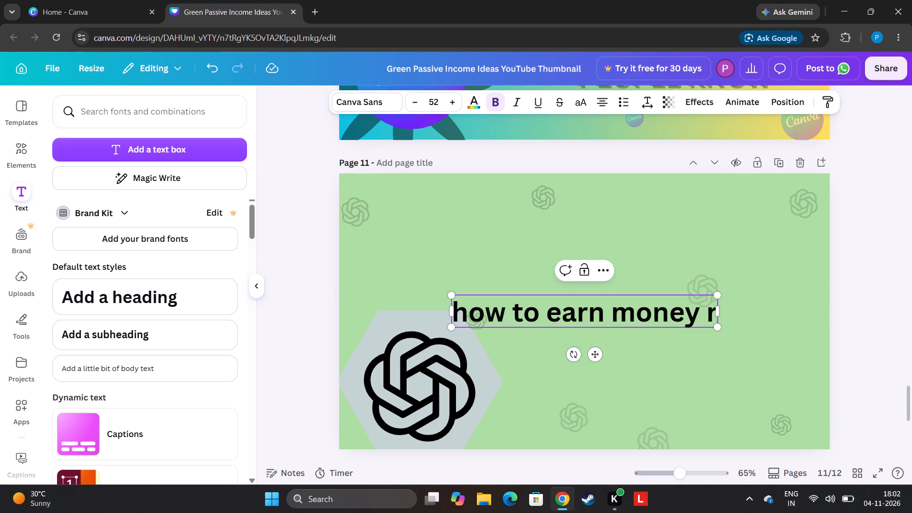
click(712, 319)
key(BackSpace)
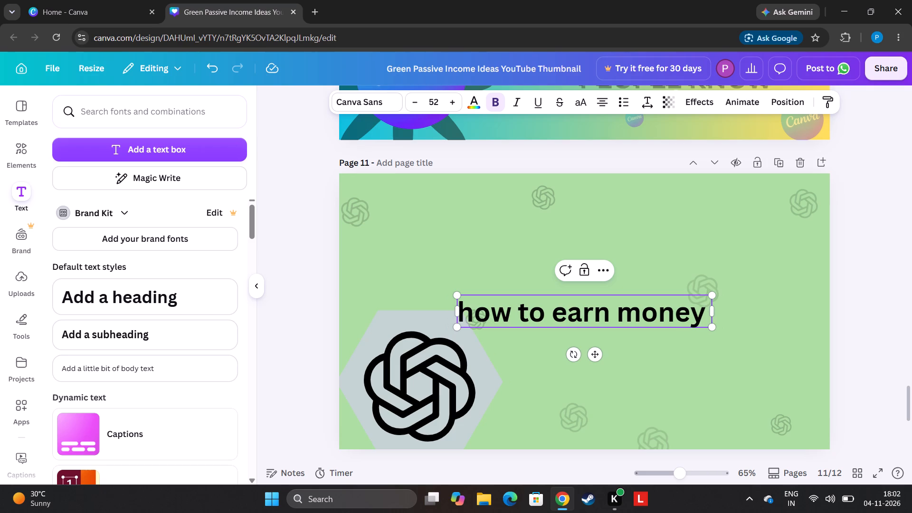
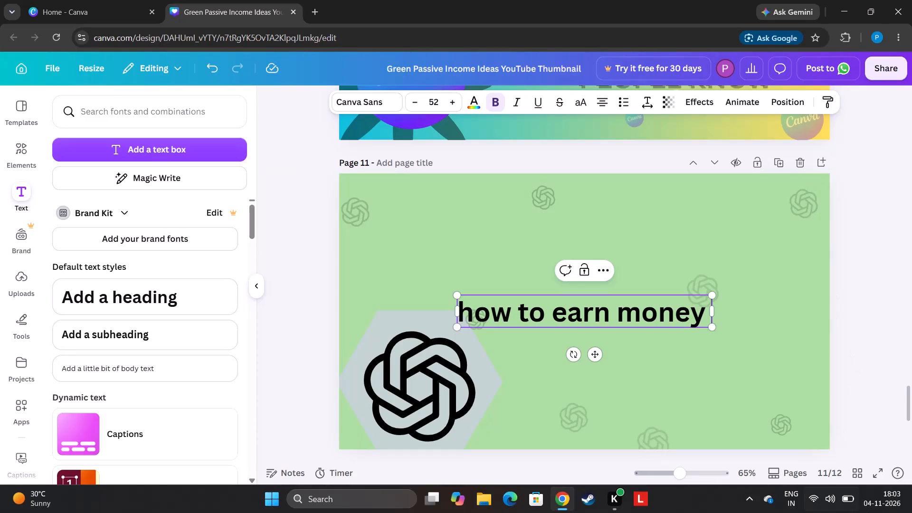
Add the word "from" to the end of page 11's heading so it reads "how to earn money from".
click(705, 311)
key(space)
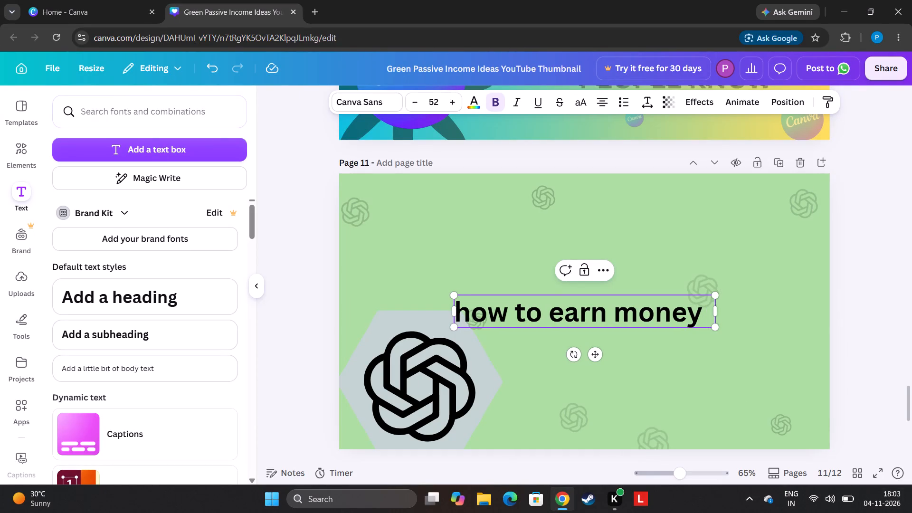
text(fr)
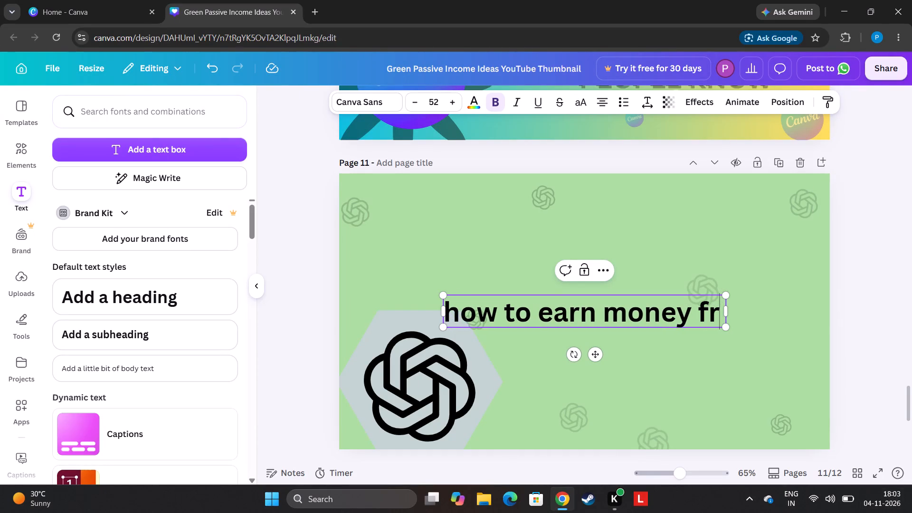
text(om)
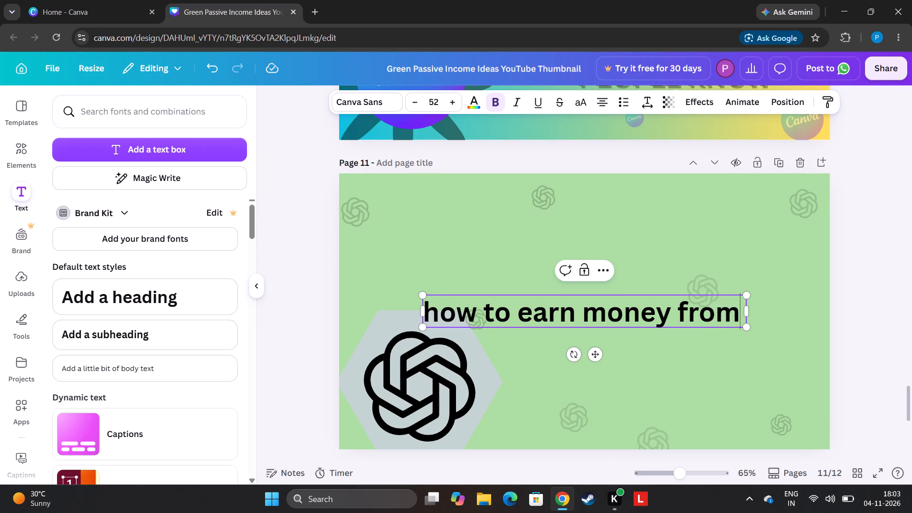
key(space)
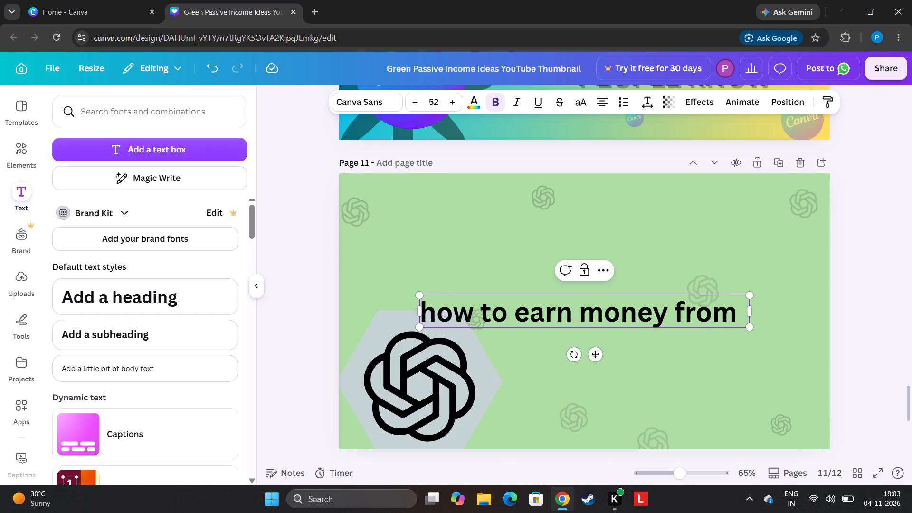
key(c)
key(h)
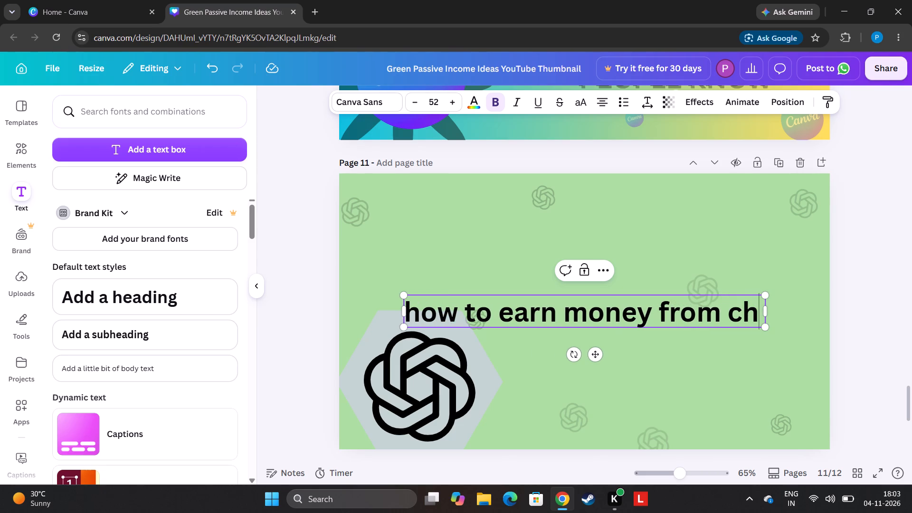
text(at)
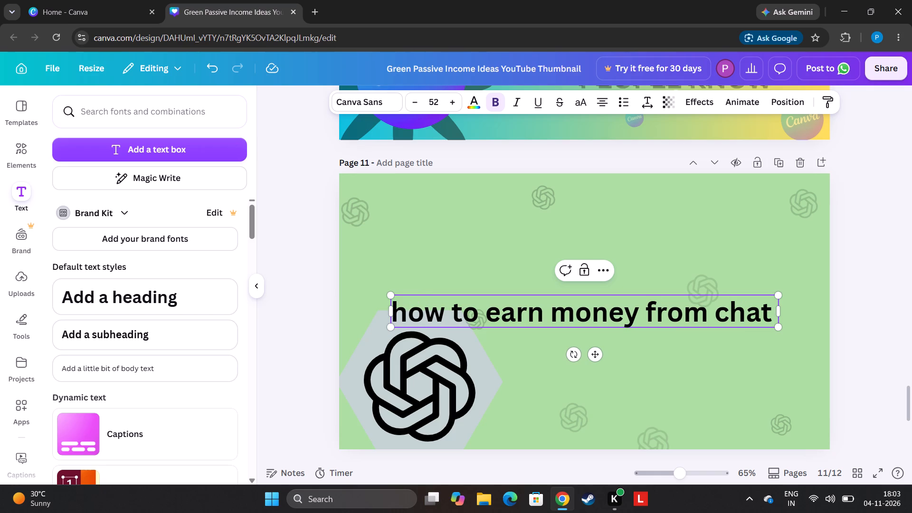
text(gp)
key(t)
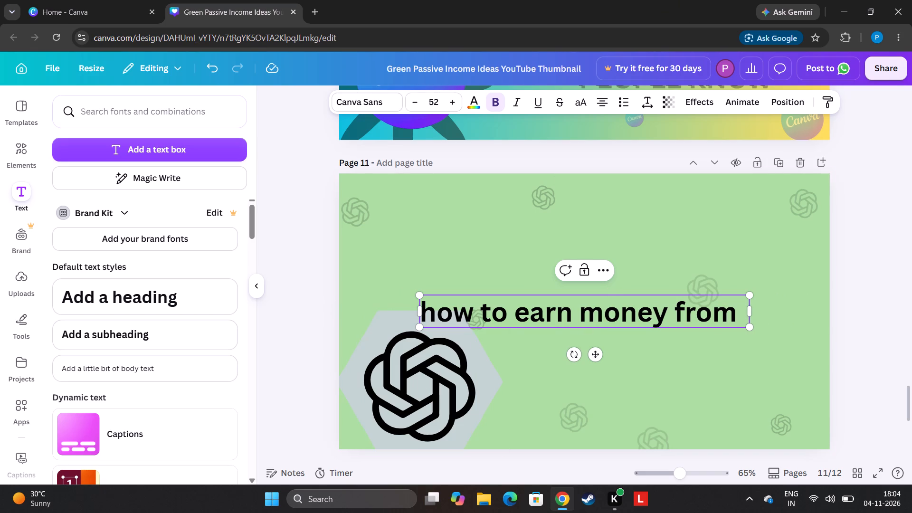
Move the "how to earn money from" heading slightly up and to the right on page 11.
drag(634, 310, 644, 301)
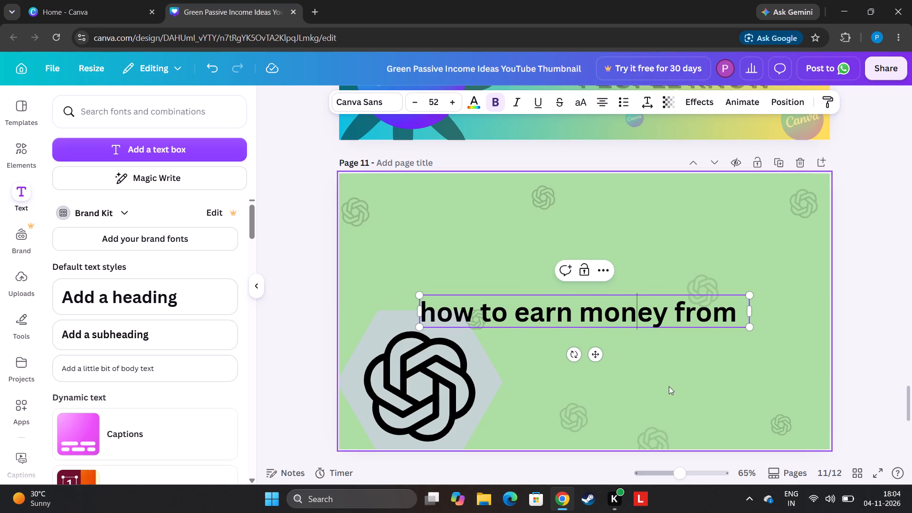
click(669, 387)
drag(666, 317, 690, 290)
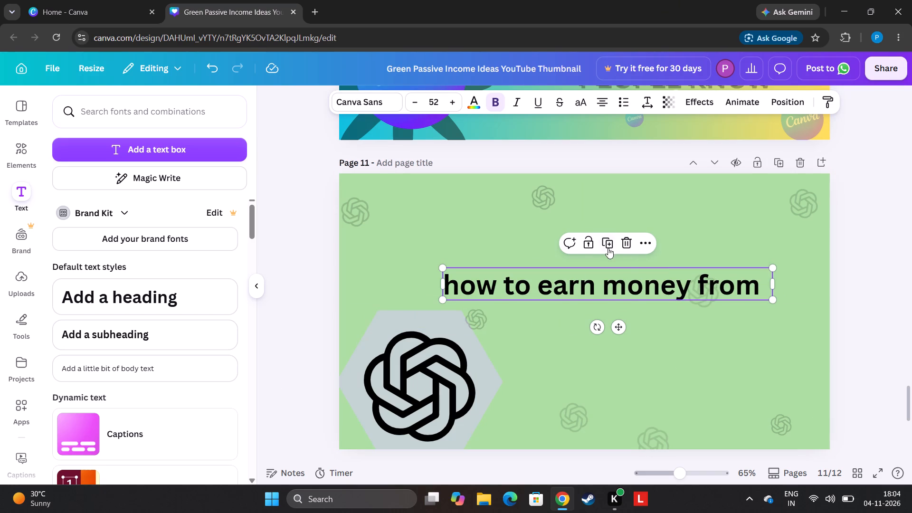
Duplicate the heading, place the copy directly beneath the original, and replace its text with "chatgpt".
click(608, 247)
drag(635, 297, 658, 371)
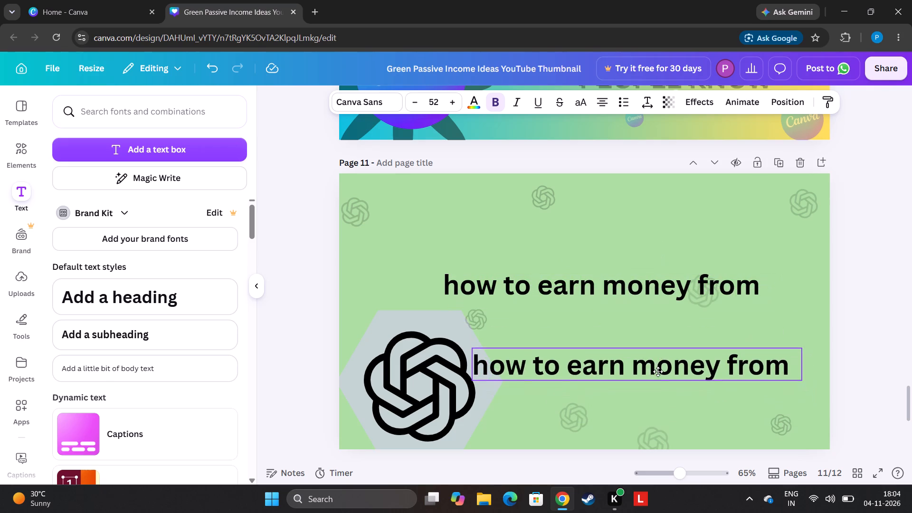
drag(658, 371, 652, 336)
click(701, 332)
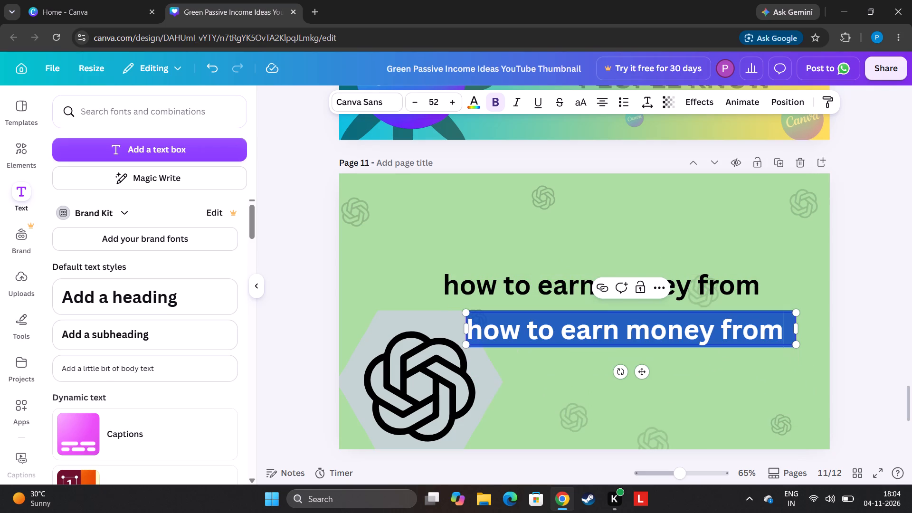
key(BackSpace)
key(c)
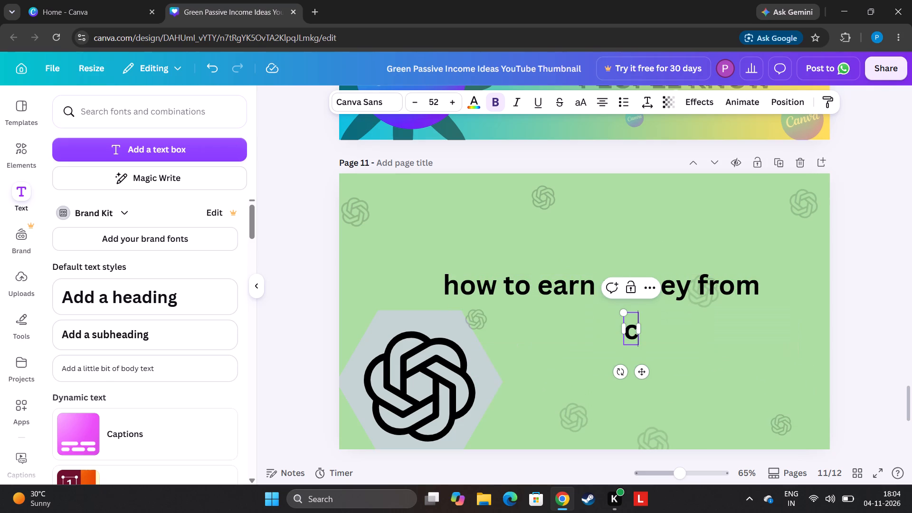
text(ha)
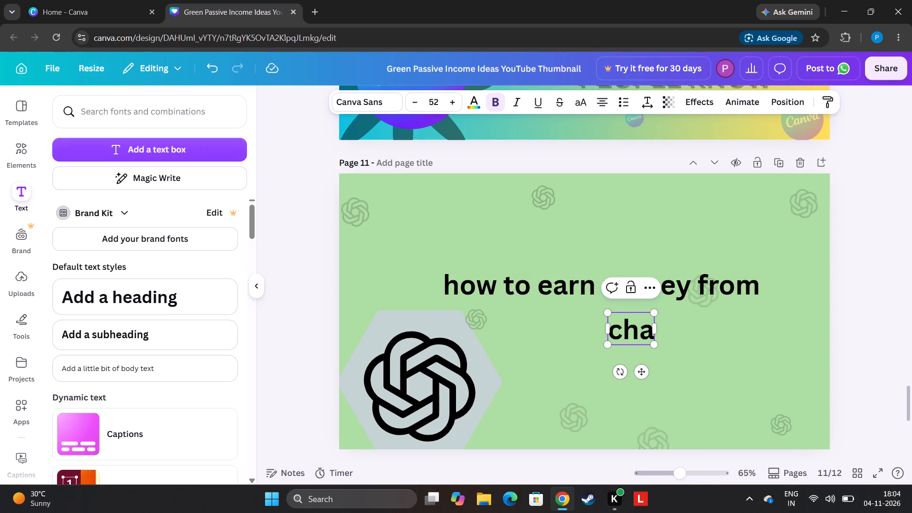
text(tg)
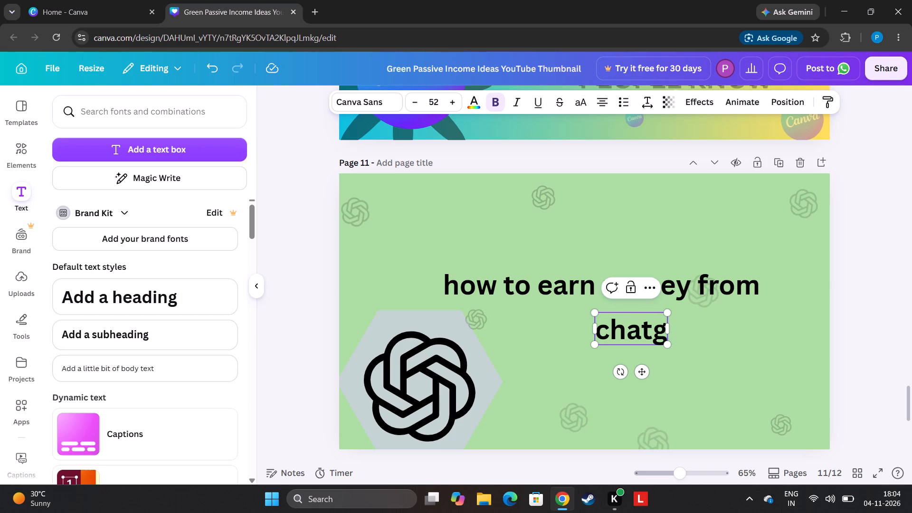
text(pt)
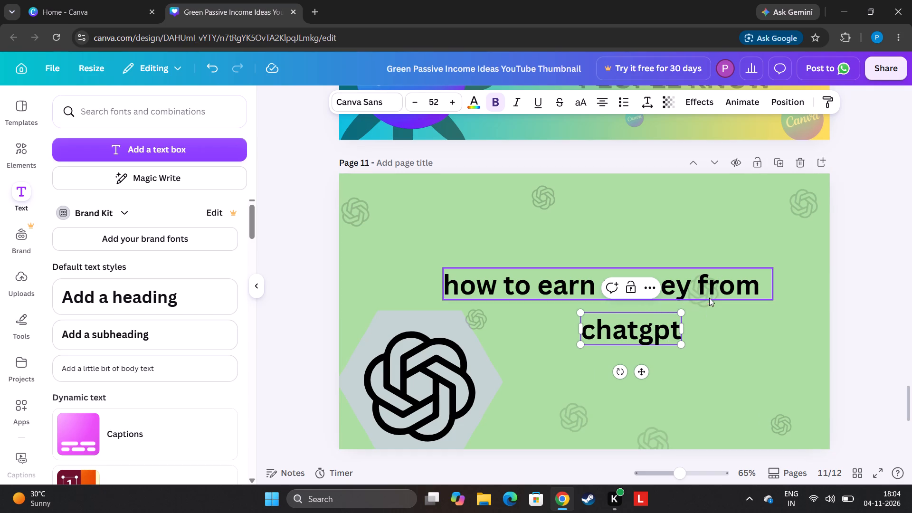
Duplicate the "how to earn money from" heading again and place the copy just below "chatgpt".
click(564, 294)
click(611, 251)
drag(624, 286, 632, 321)
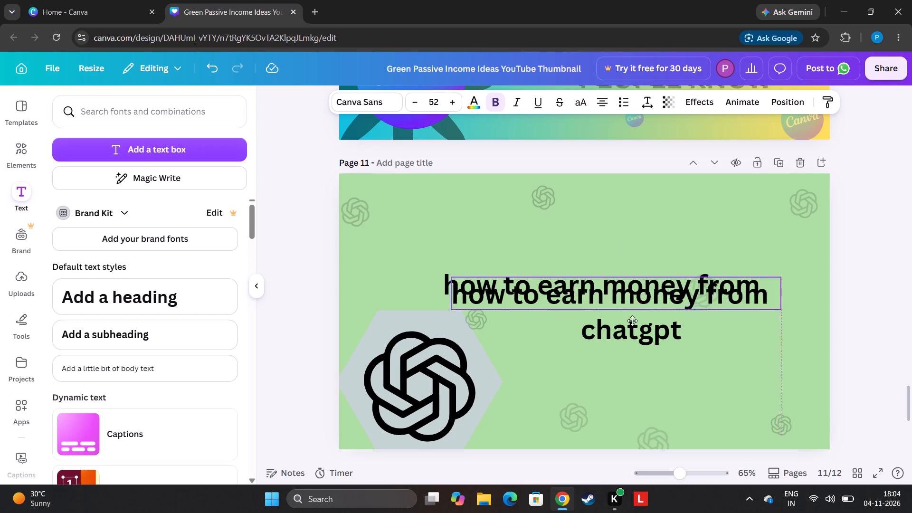
drag(632, 321, 664, 363)
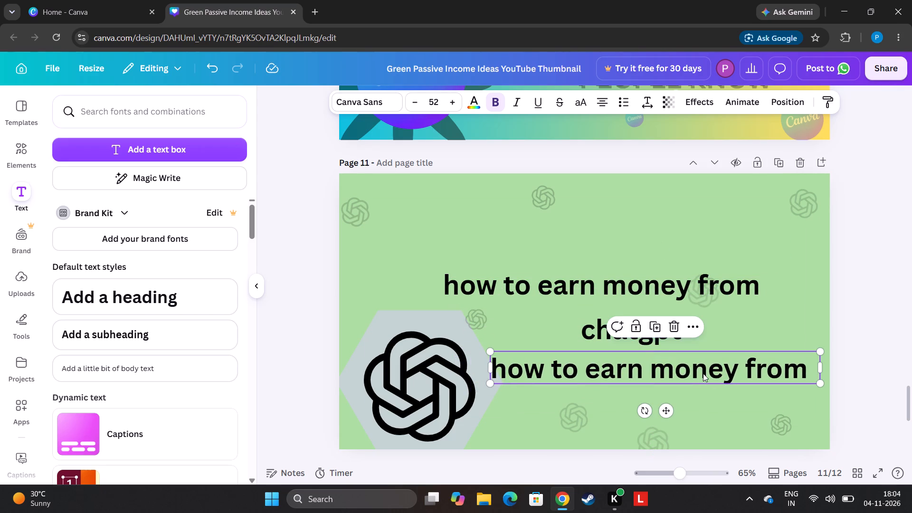
Replace the text of the lower heading copy with "very few people know about this".
click(703, 373)
key(BackSpace)
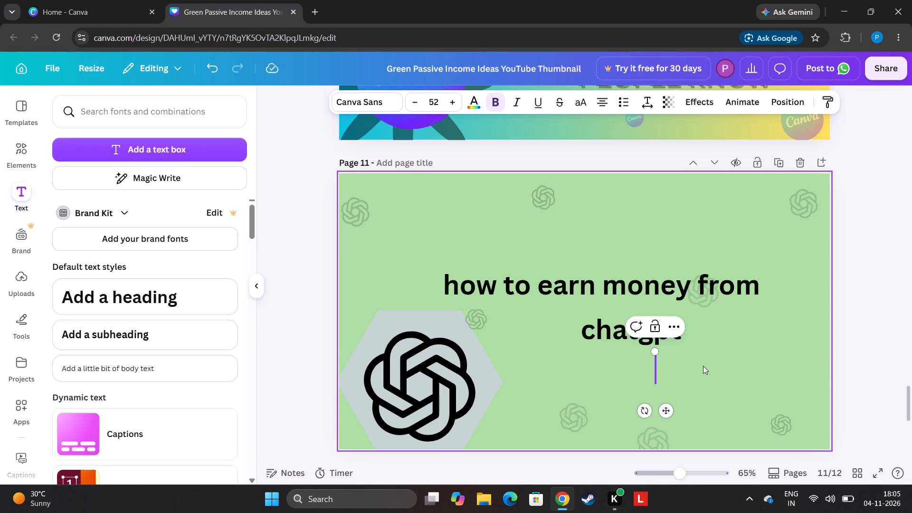
text(very few)
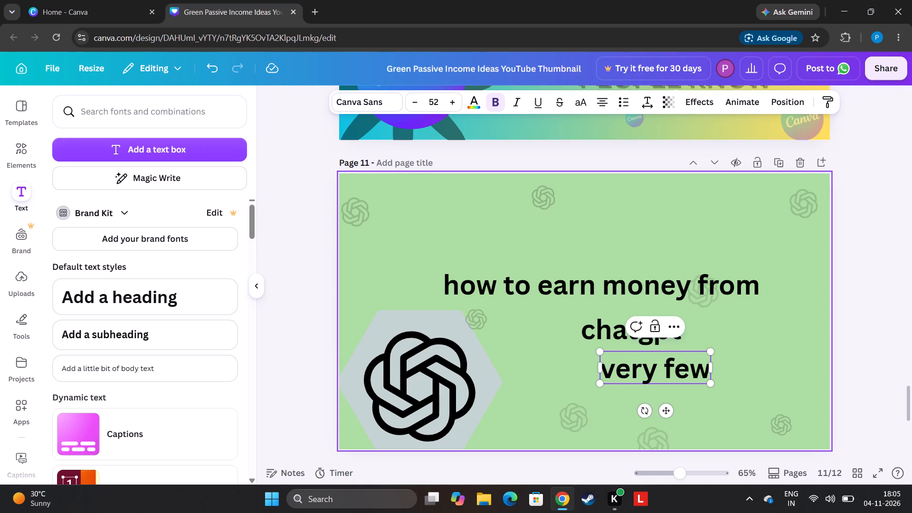
key(space)
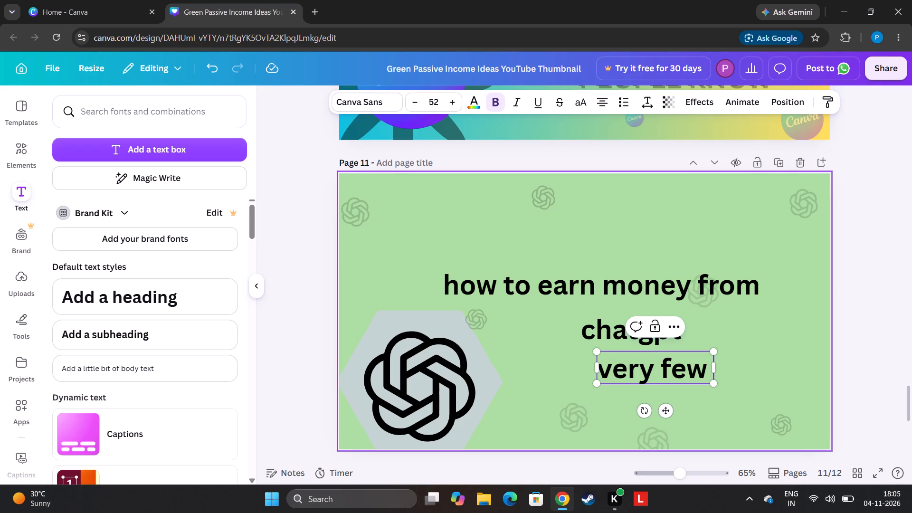
key(p)
text(eopl)
text(e)
key(space)
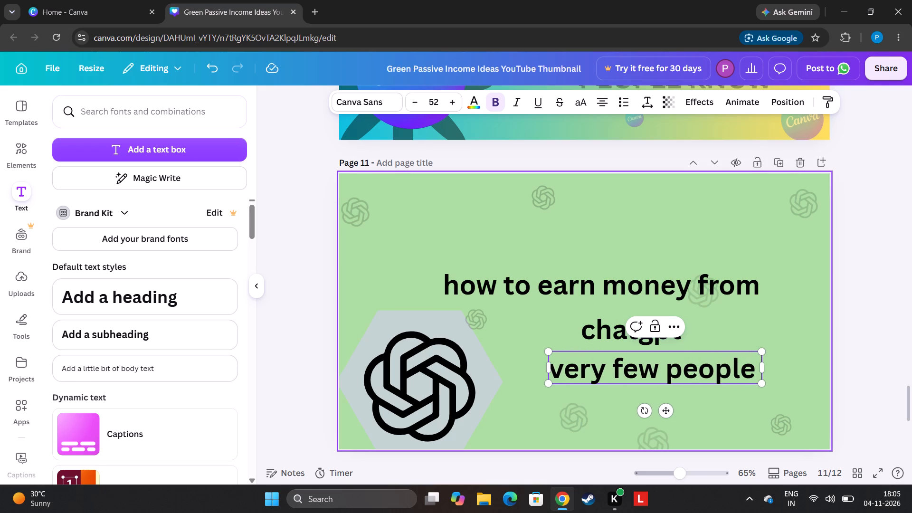
key(k)
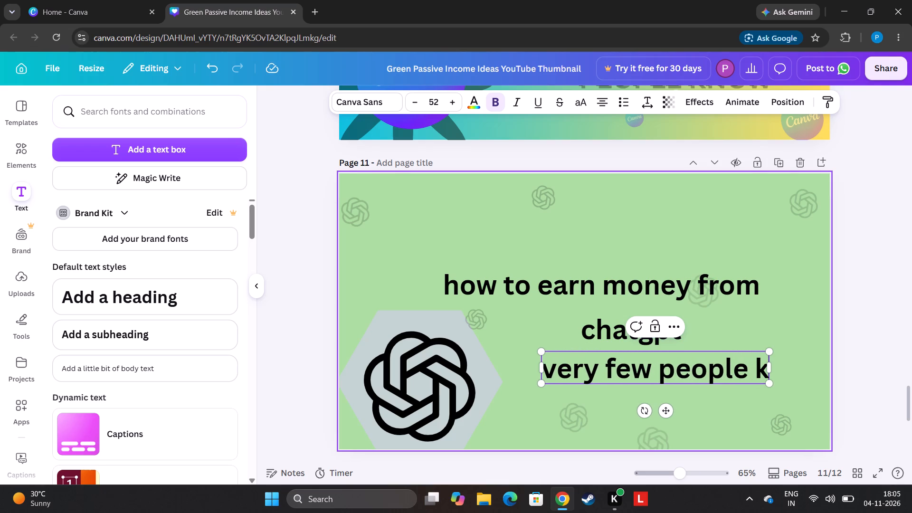
text(no)
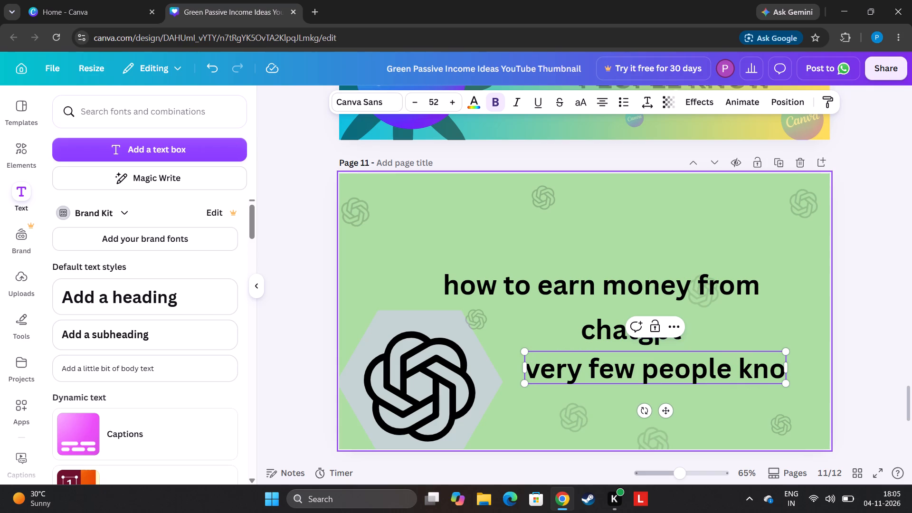
text(w)
key(space)
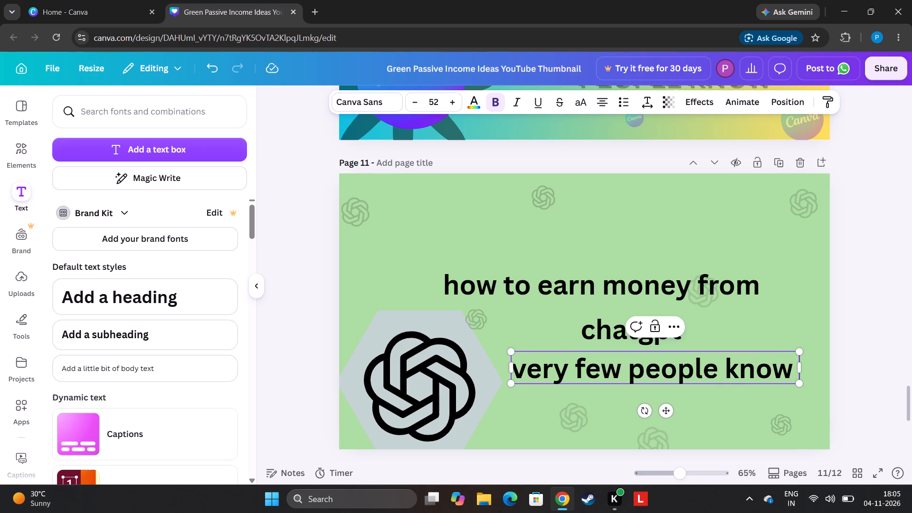
key(a)
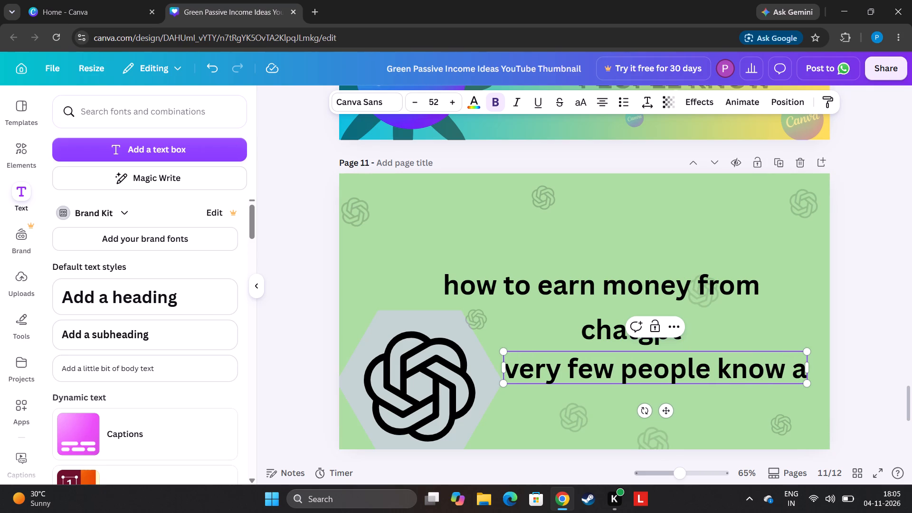
text(bout)
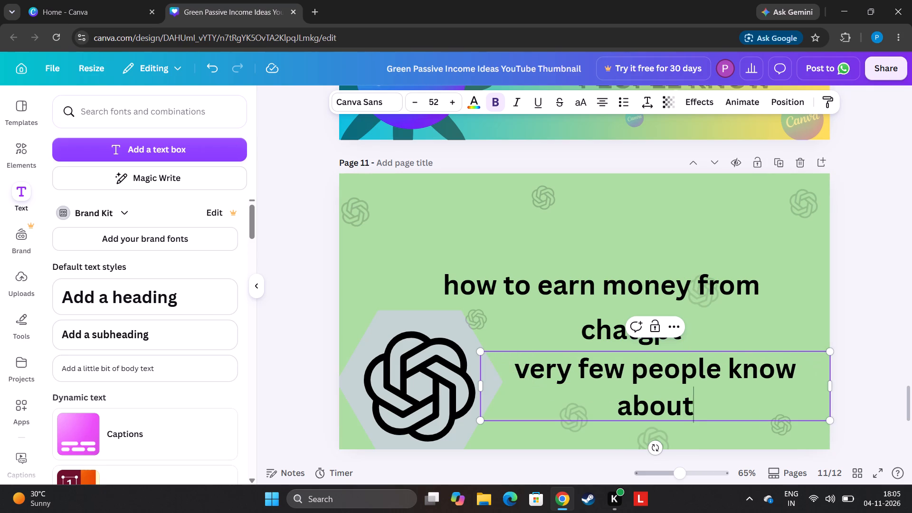
key(space)
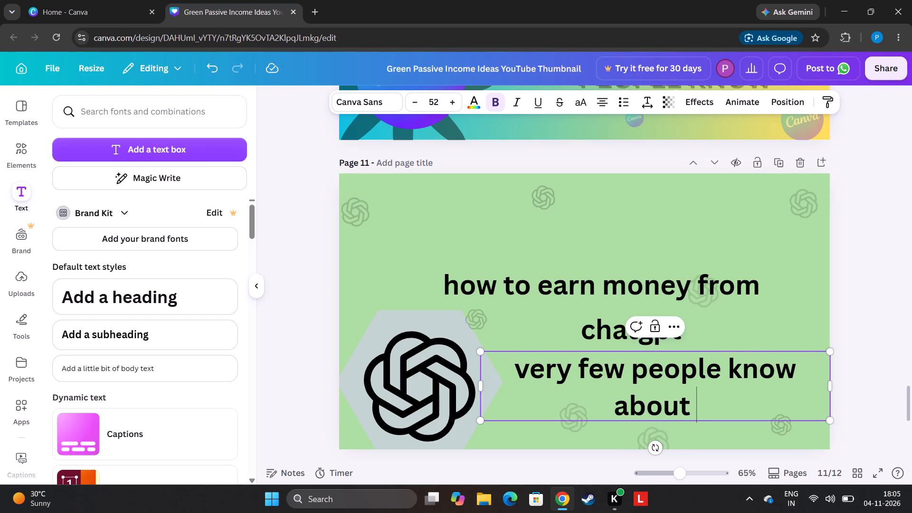
text(th)
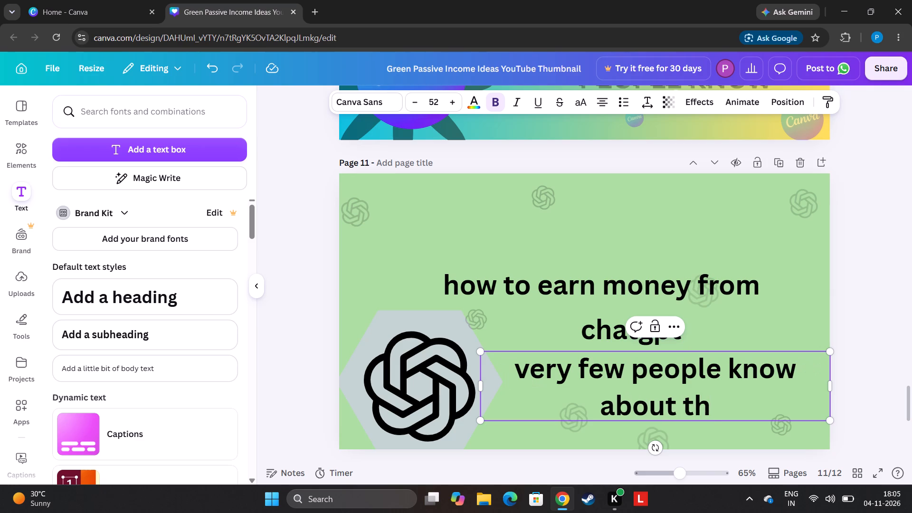
key(i)
key(s)
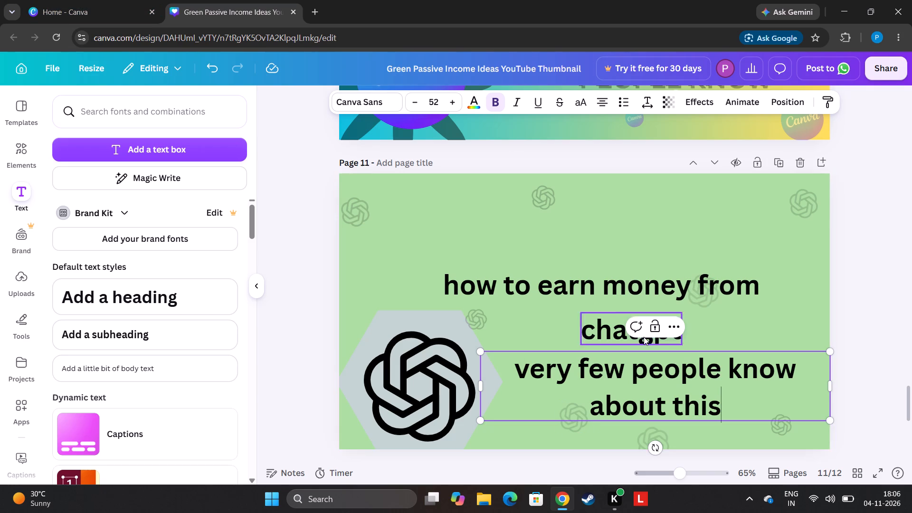
Move the "how to earn money from" heading to the top of page 11 and convert it to uppercase.
drag(674, 288, 688, 213)
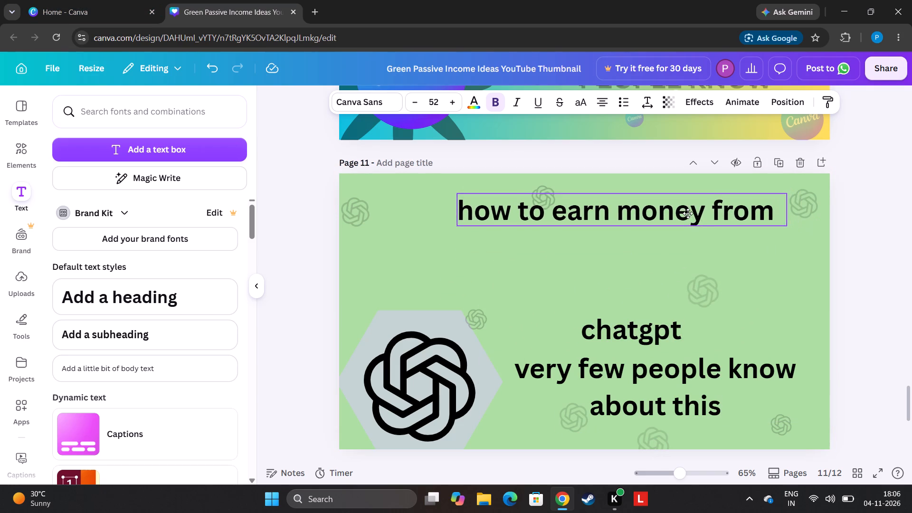
drag(688, 213, 691, 218)
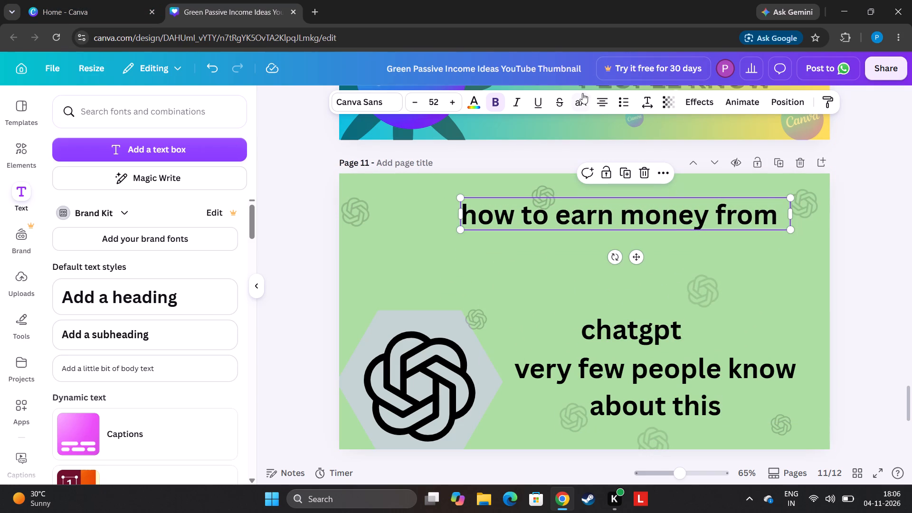
click(582, 98)
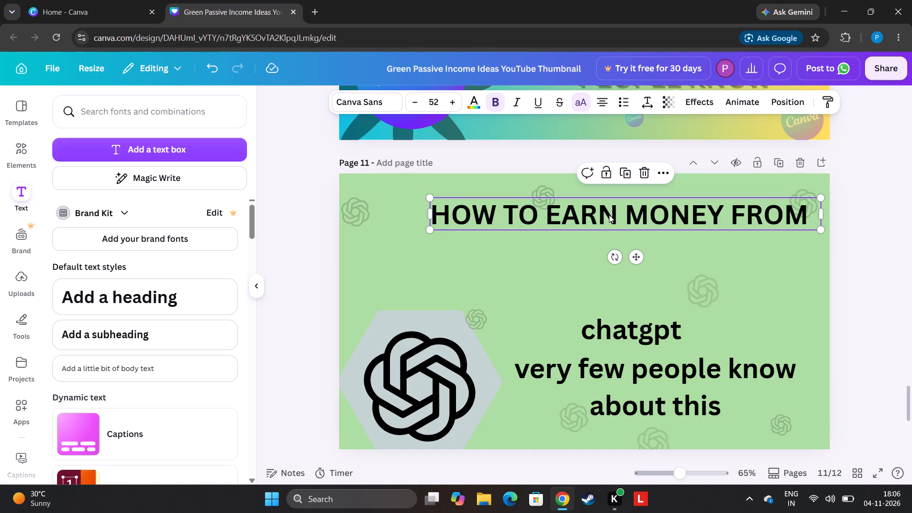
drag(609, 214, 598, 212)
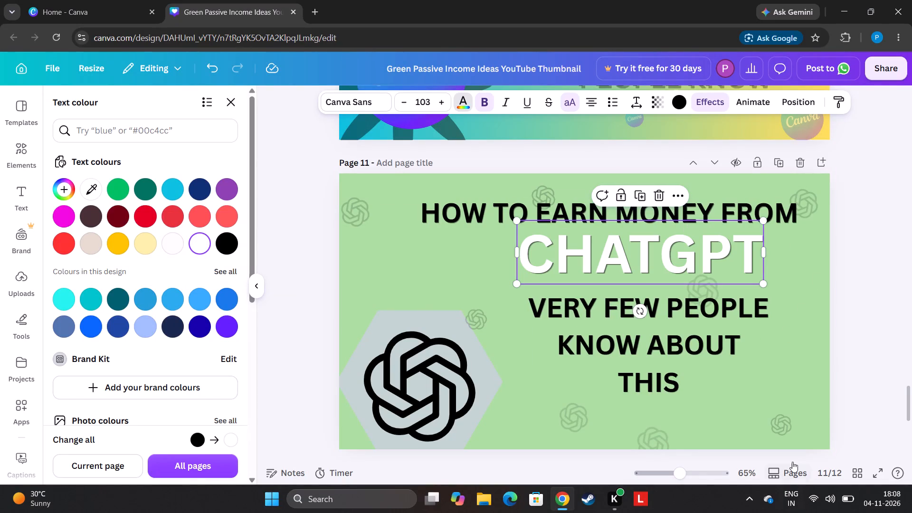
Set the line spacing of "VERY LESS PEOPLE KNOW THE FACT" on Canva page 10 to 1.16.
drag(906, 408, 906, 408)
drag(906, 408, 907, 380)
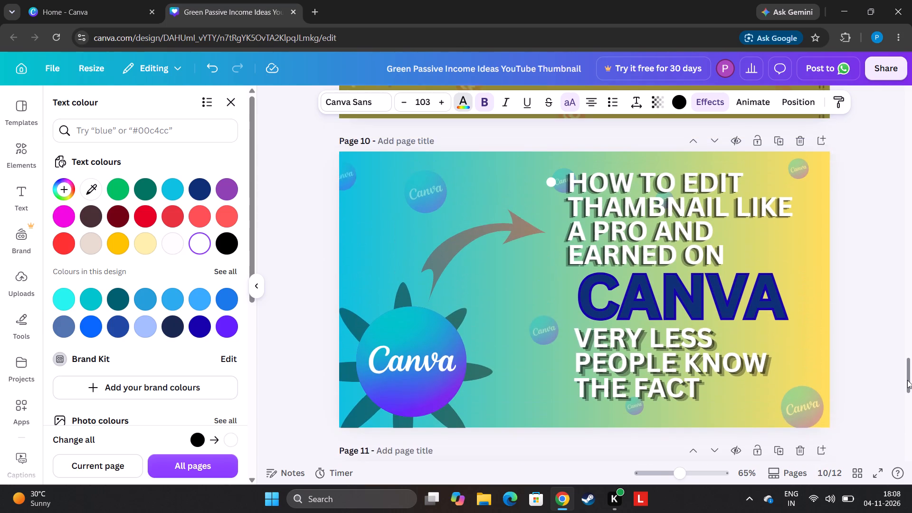
drag(907, 380, 898, 338)
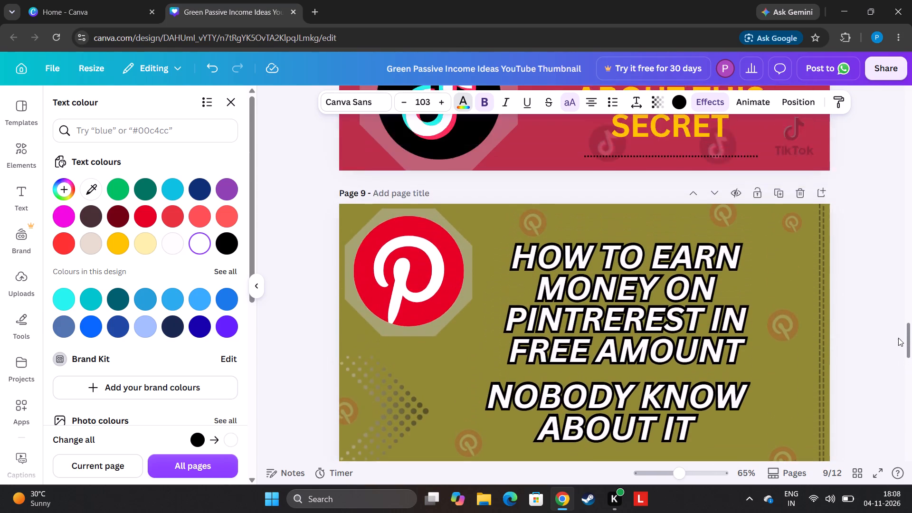
drag(898, 338, 884, 423)
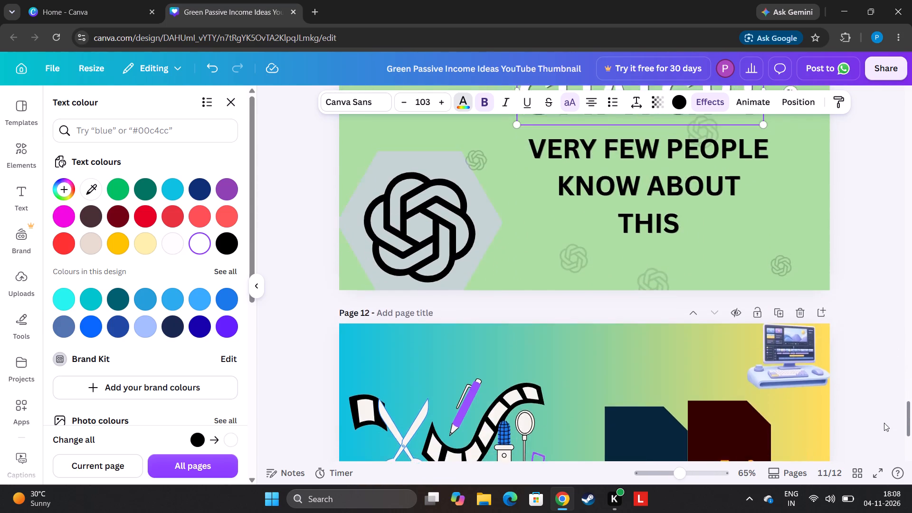
drag(884, 423, 893, 361)
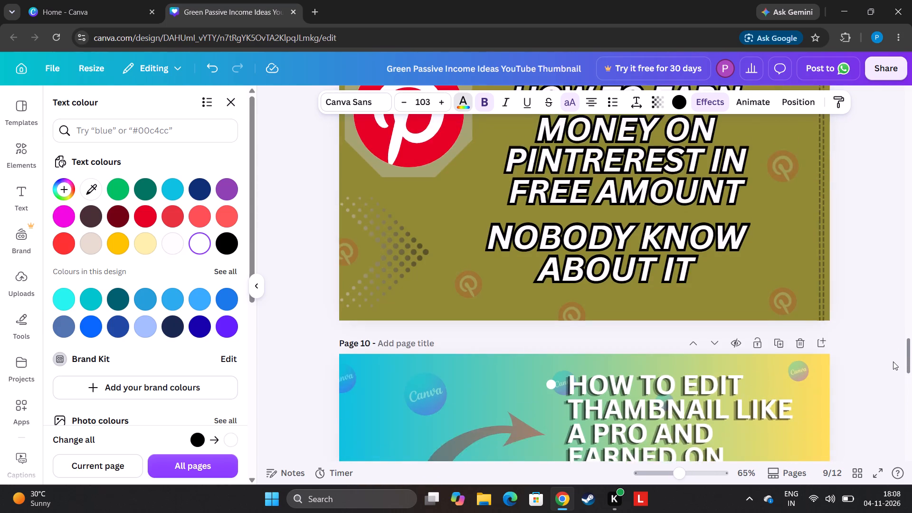
drag(893, 361, 893, 381)
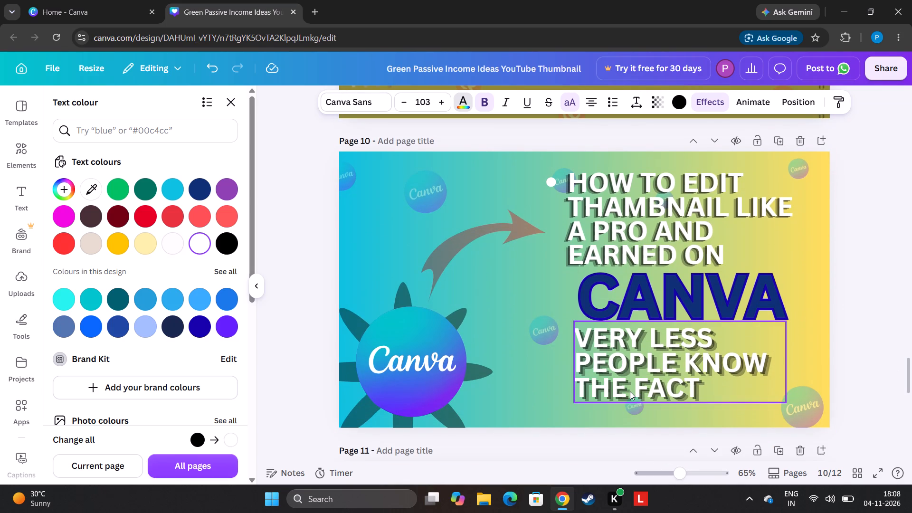
click(630, 391)
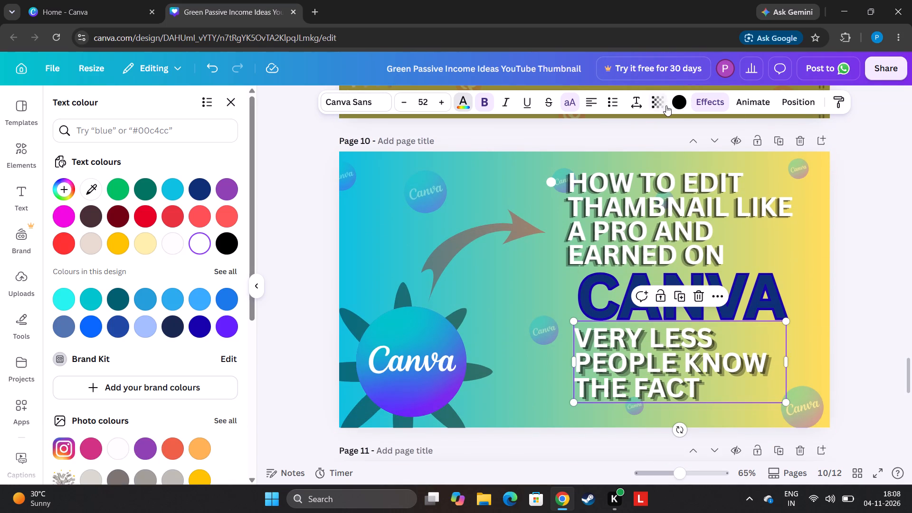
click(640, 106)
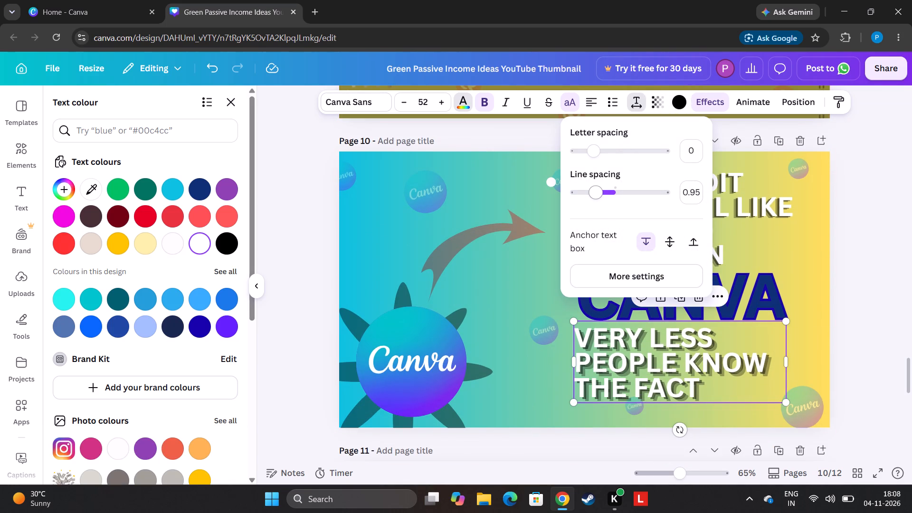
click(608, 195)
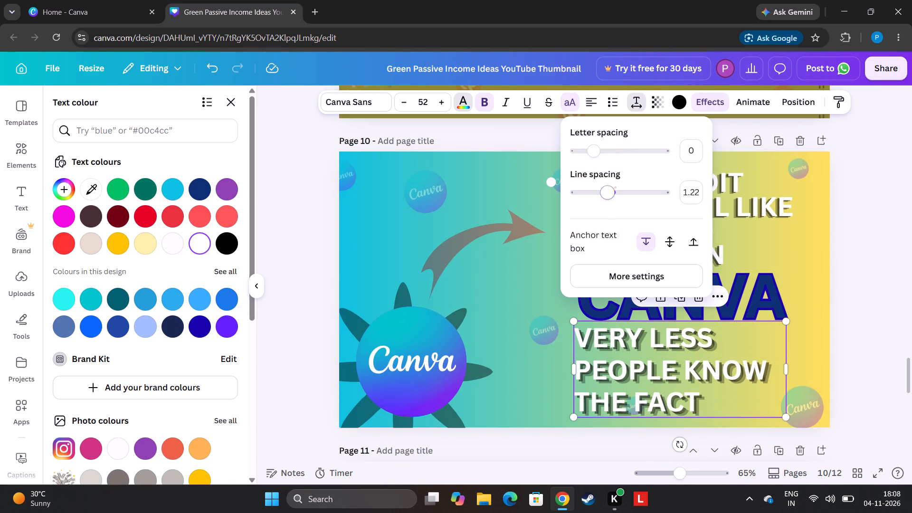
click(599, 187)
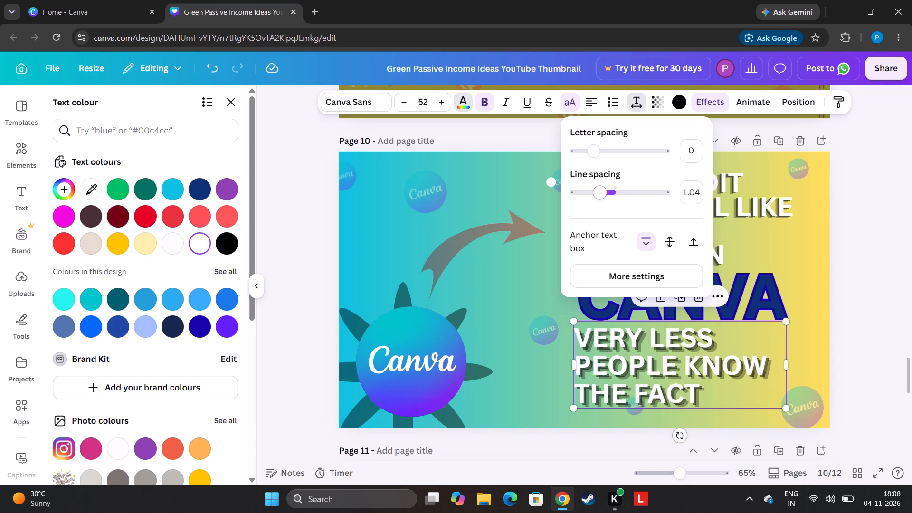
click(605, 192)
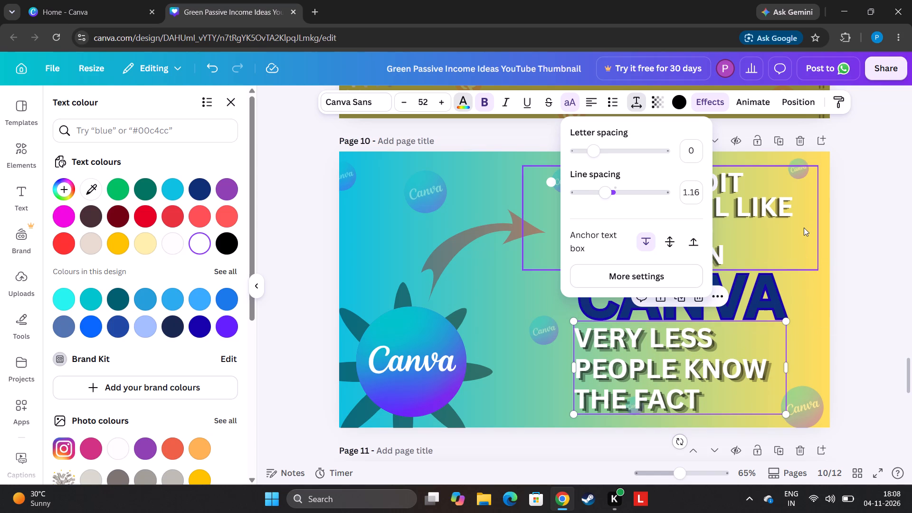
Set page 10's "HOW TO EDIT THAMBNAIL LIKE A PRO AND EARNED ON" heading to line spacing 1.19 and letter spacing -69.
click(804, 228)
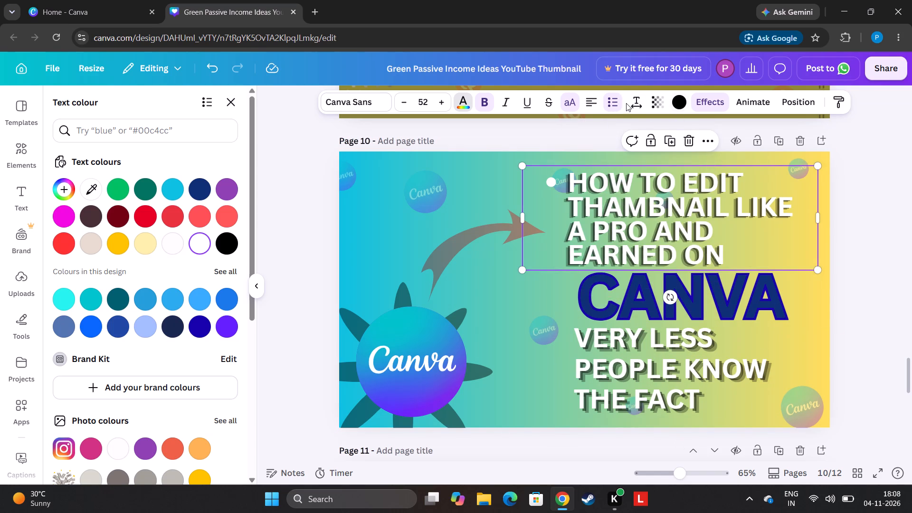
click(634, 104)
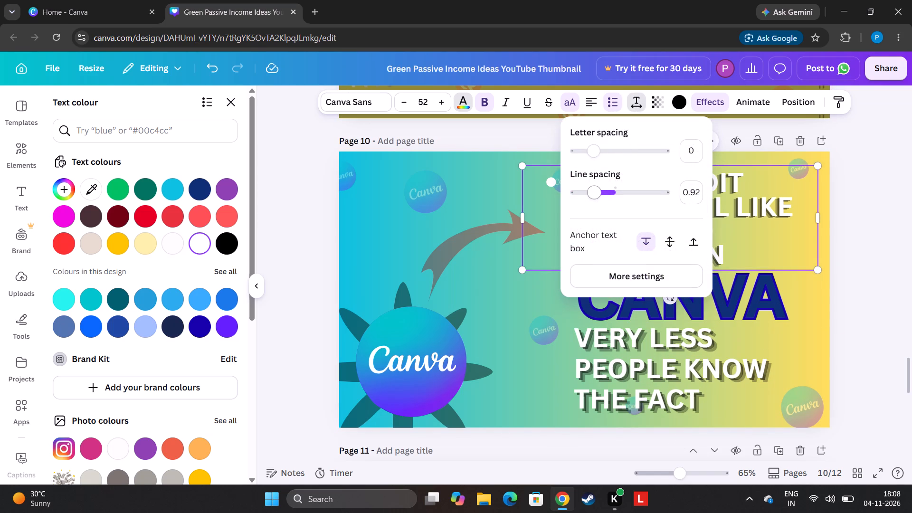
click(607, 194)
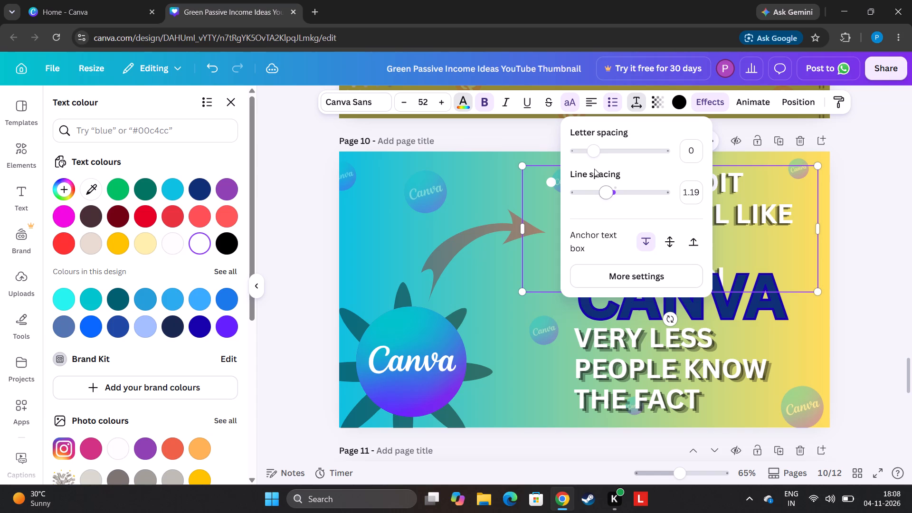
drag(595, 157, 579, 160)
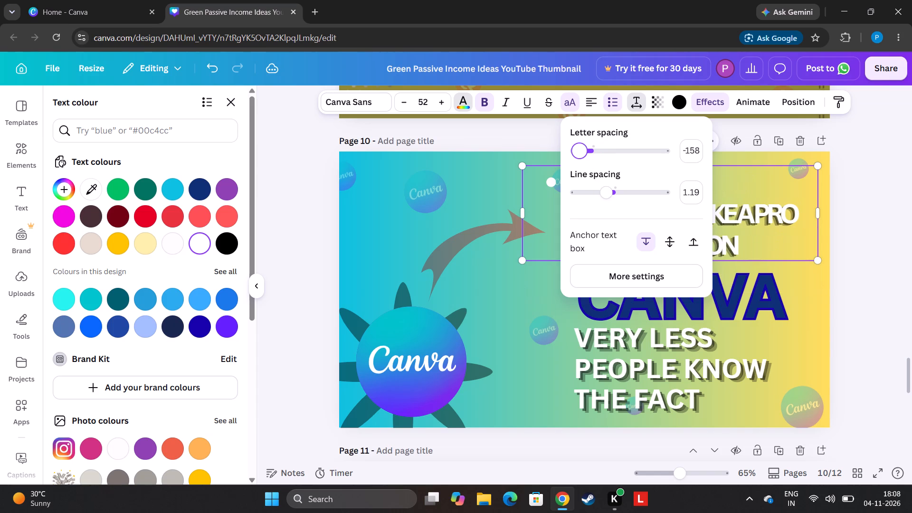
drag(579, 160, 587, 161)
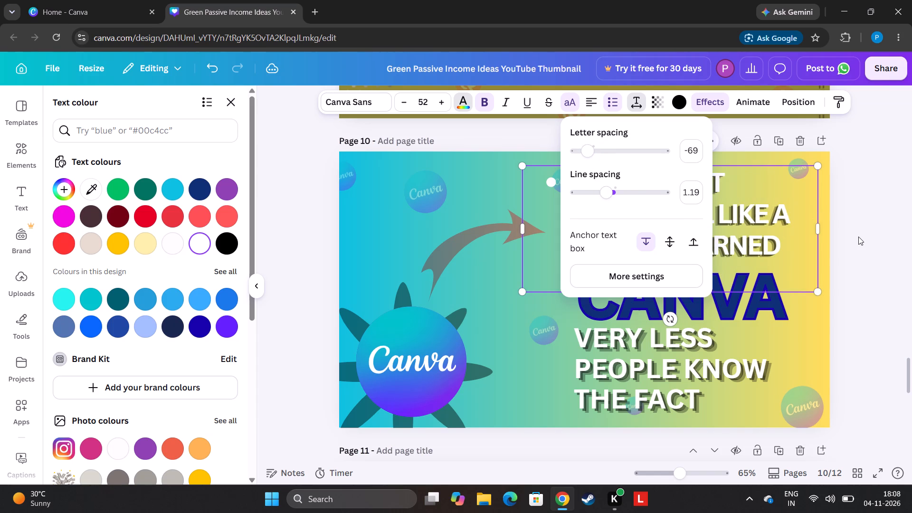
click(858, 237)
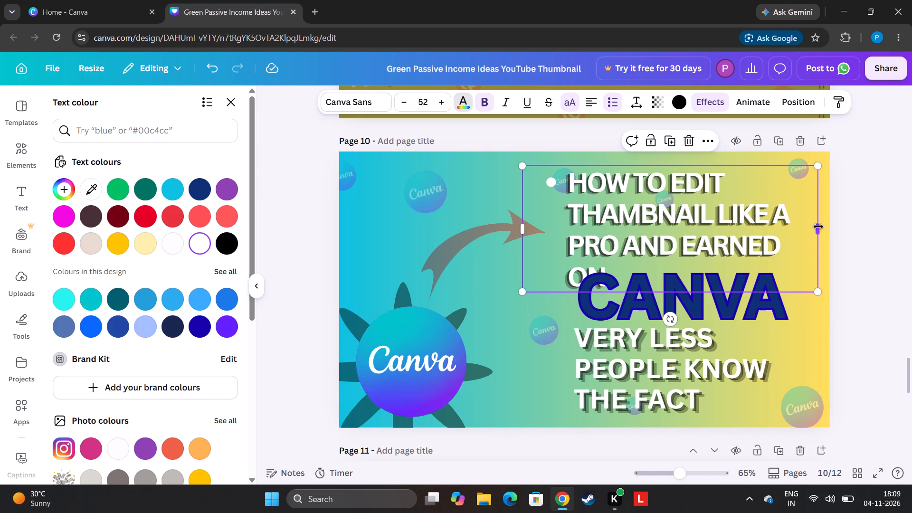
Widen the page 10 heading's text box so it wraps onto three lines, and shift it slightly left.
drag(818, 227, 826, 225)
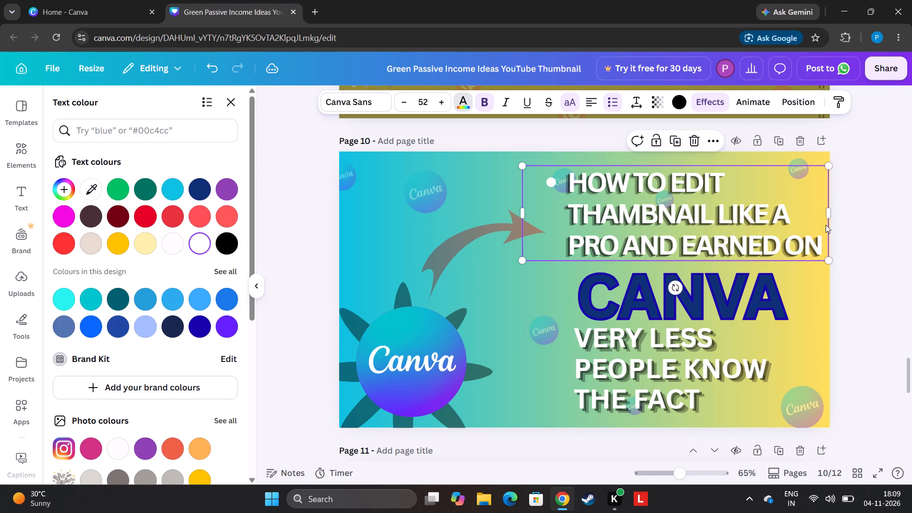
drag(741, 240, 727, 240)
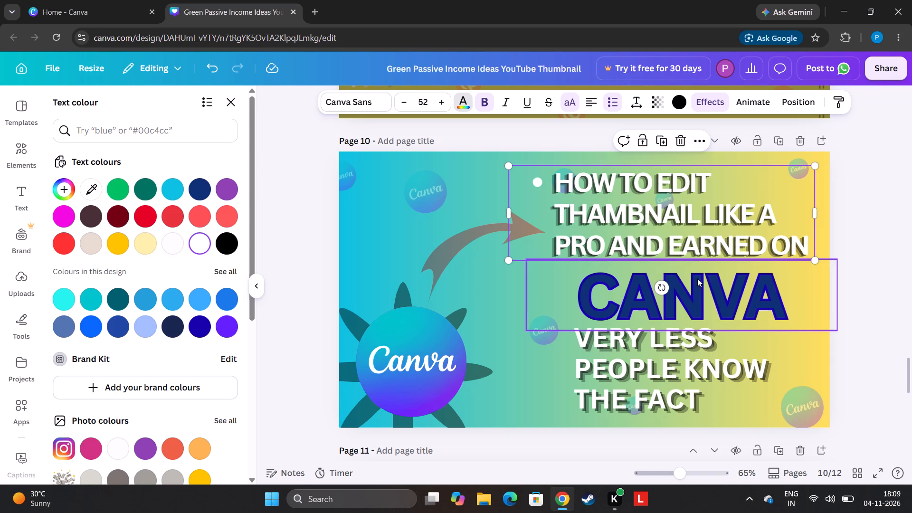
Move "CANVA" and "VERY LESS PEOPLE KNOW THE FACT" left so they sit stacked beneath the page 10 heading.
drag(674, 304, 638, 297)
drag(647, 368, 618, 378)
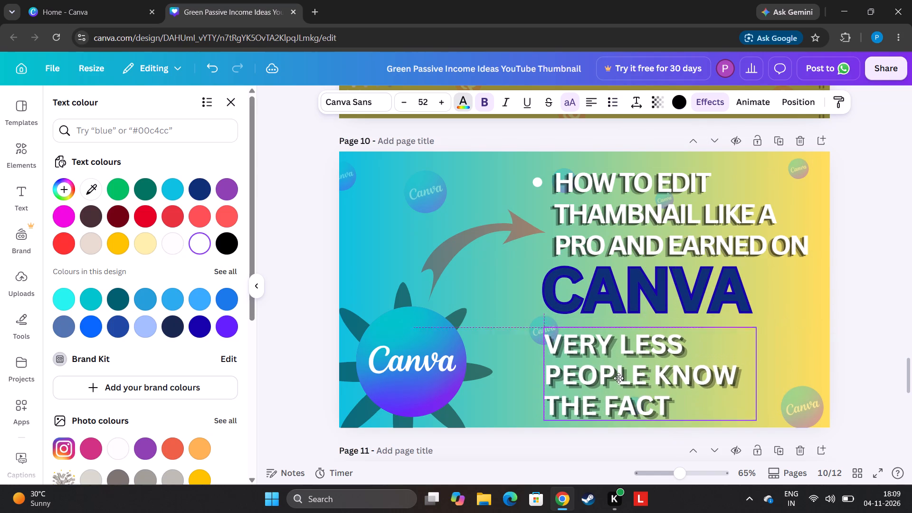
drag(618, 378, 621, 371)
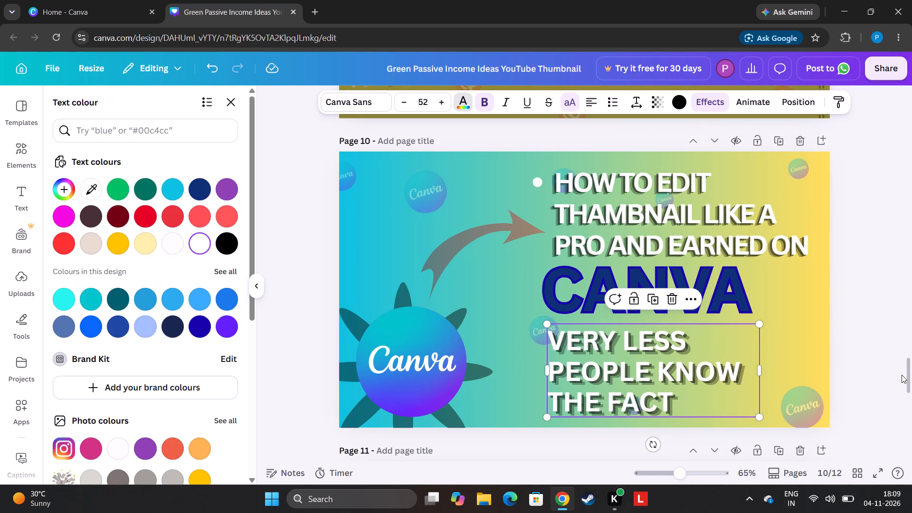
Add a rounded square from the basic shapes to the green ChatGPT thumbnail on page 11.
drag(905, 380, 899, 404)
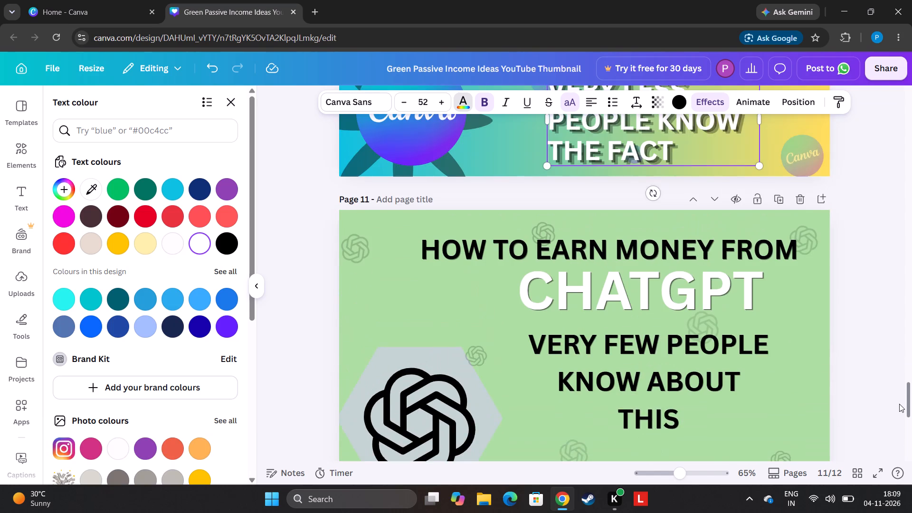
drag(899, 404, 899, 409)
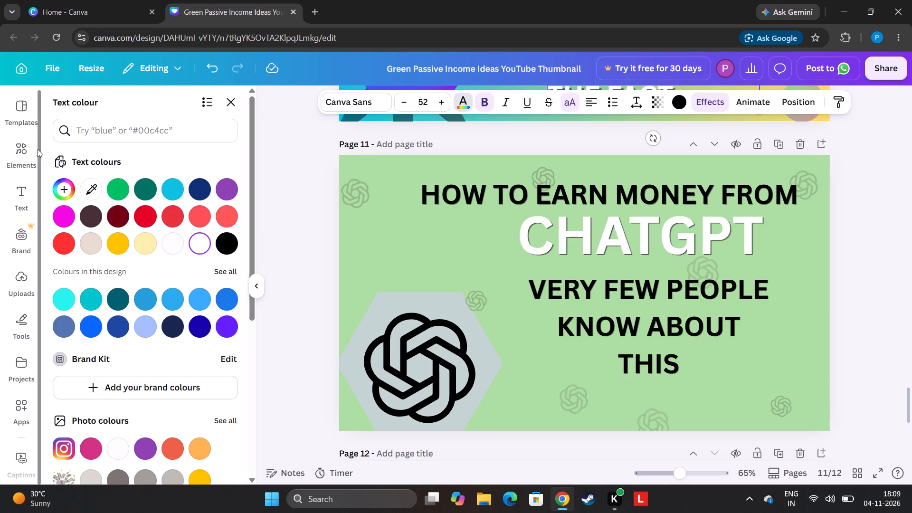
click(24, 154)
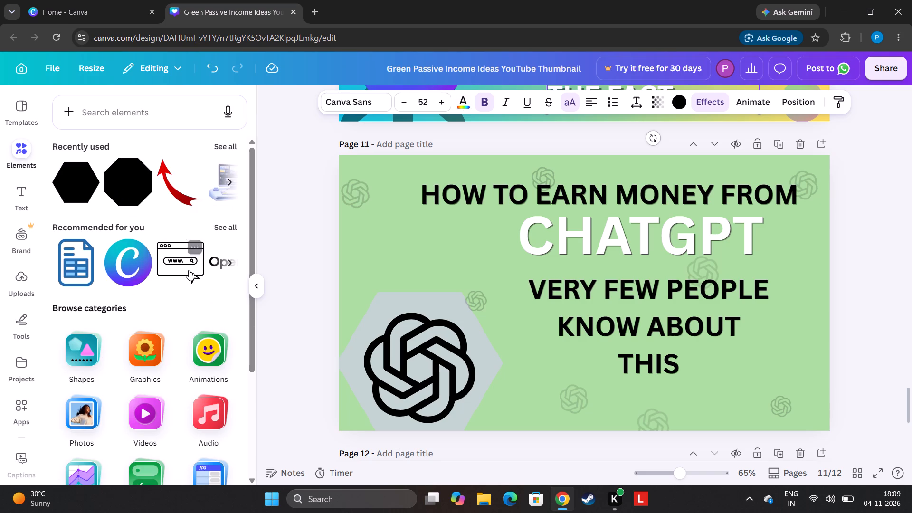
click(256, 261)
click(88, 365)
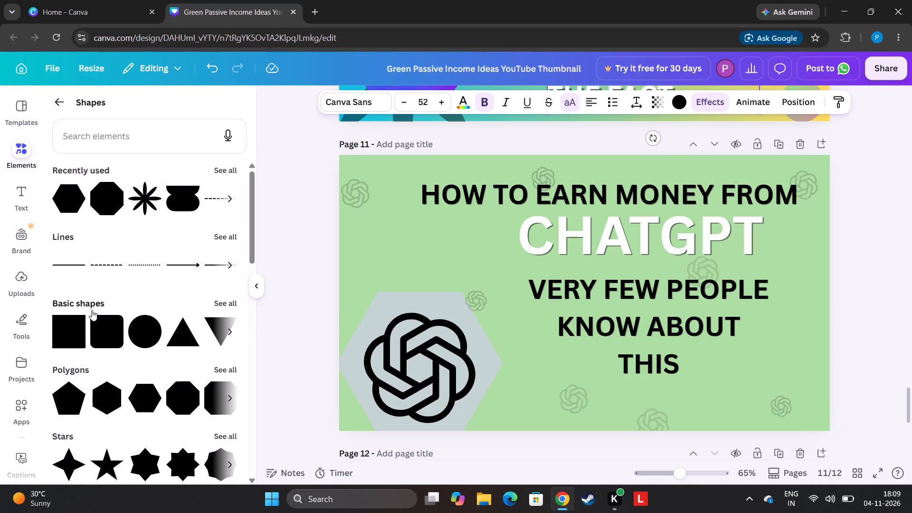
click(104, 348)
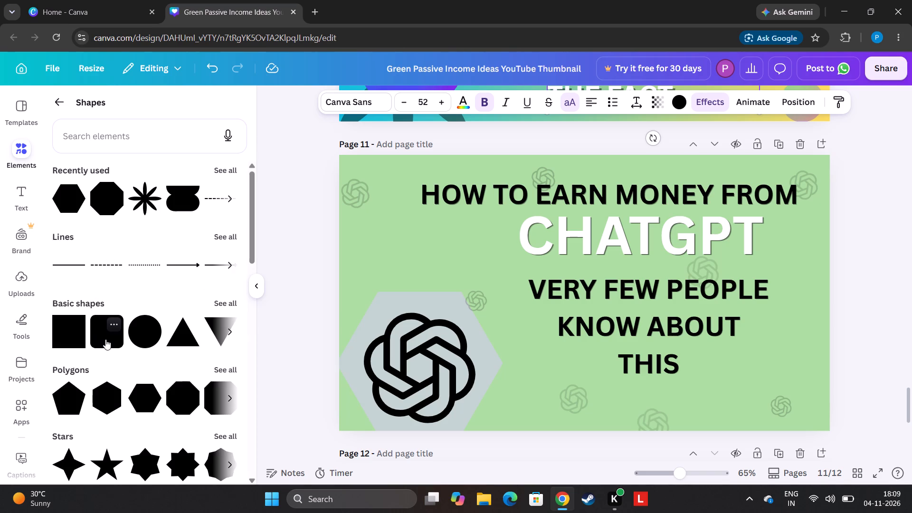
click(105, 339)
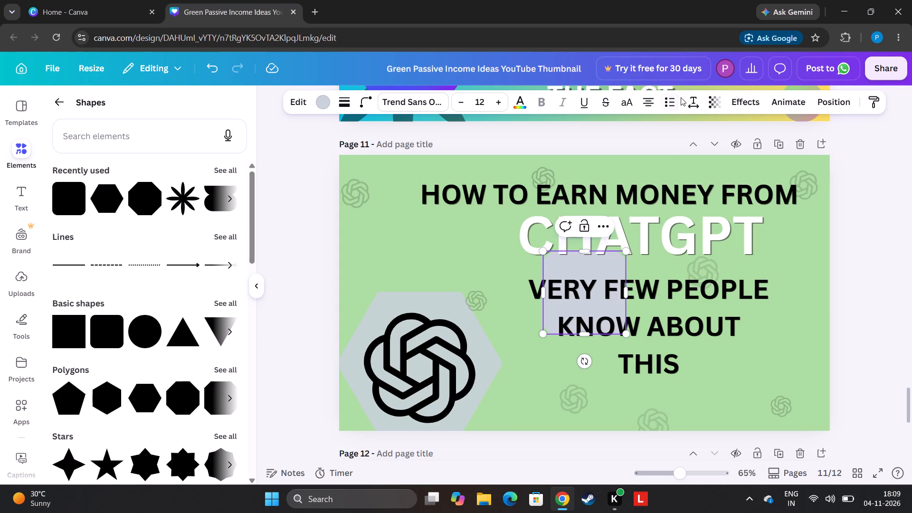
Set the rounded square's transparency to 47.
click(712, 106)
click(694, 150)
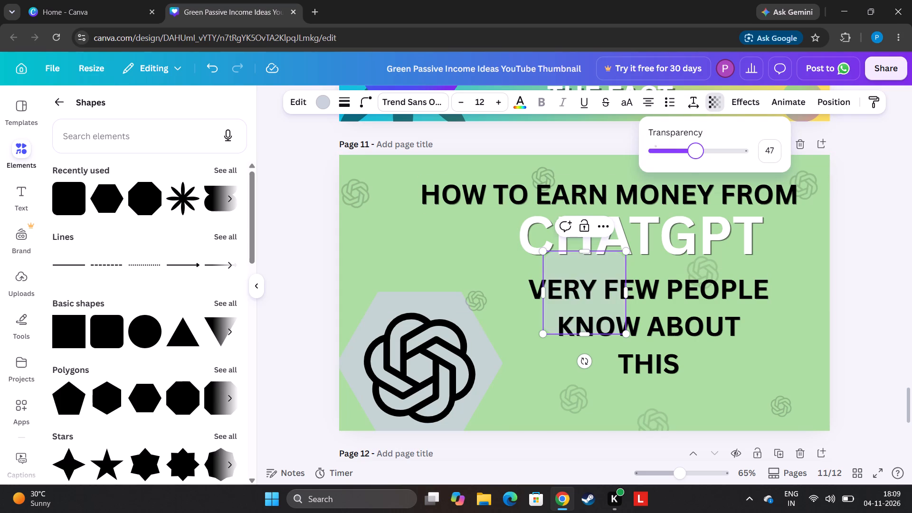
Move the rounded square to just left of "CHATGPT", overlapping the start of the heading.
drag(574, 271, 573, 235)
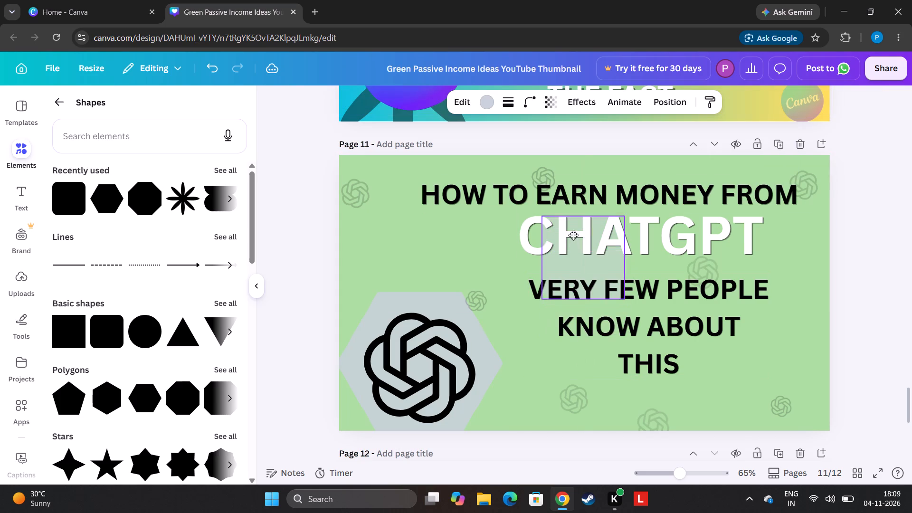
drag(573, 235, 466, 211)
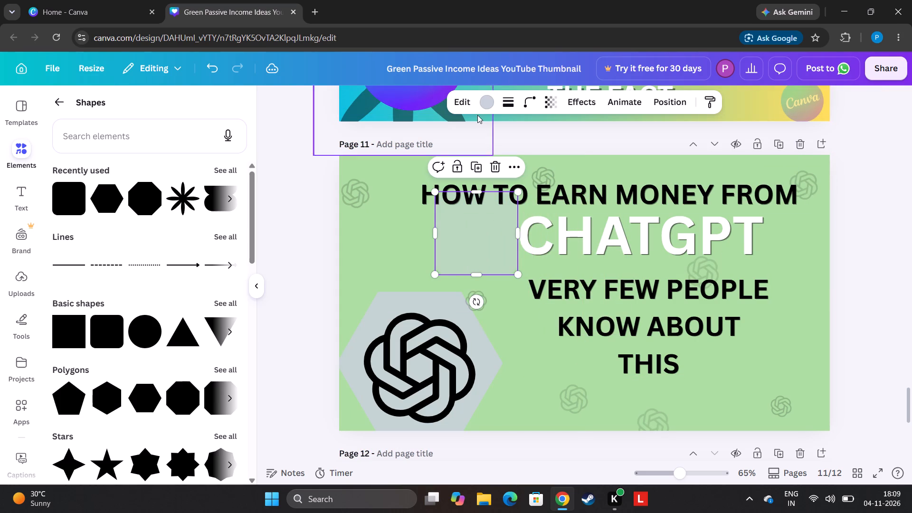
Set the rounded square's fill colour to black.
click(488, 110)
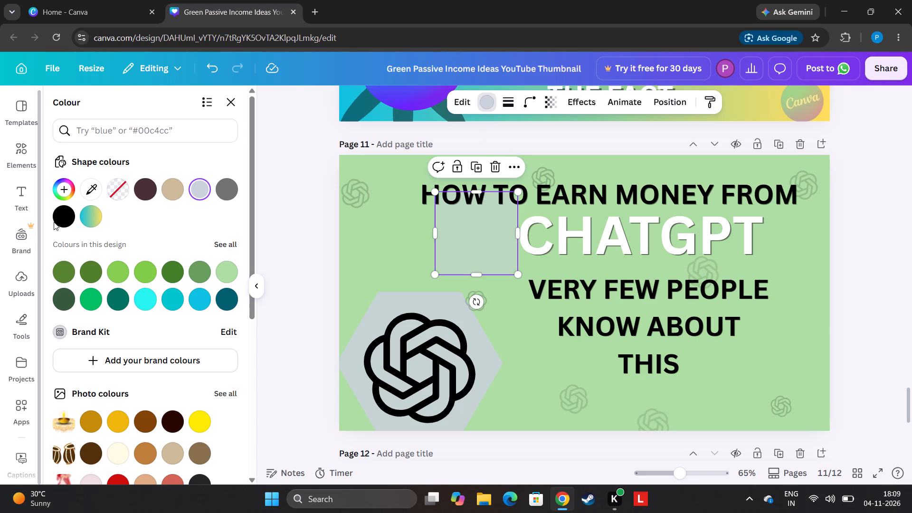
click(54, 222)
click(63, 219)
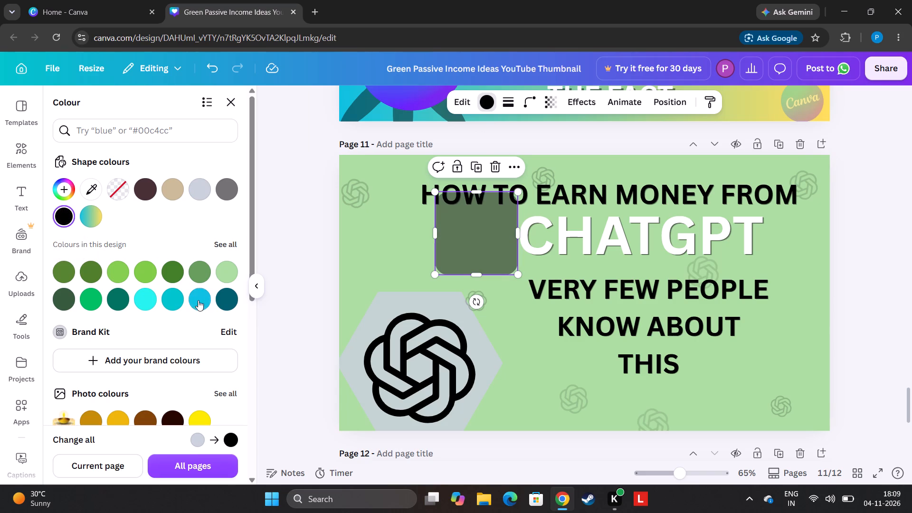
click(554, 107)
click(494, 150)
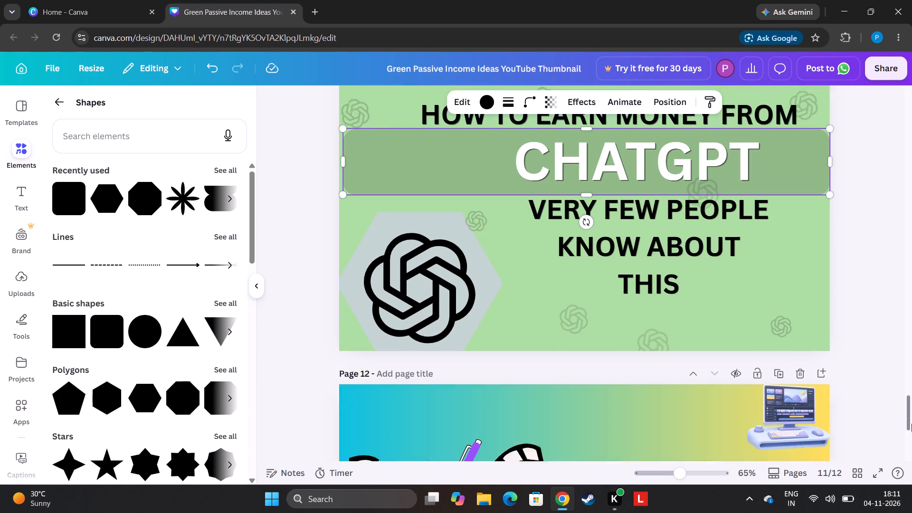
drag(911, 424, 911, 458)
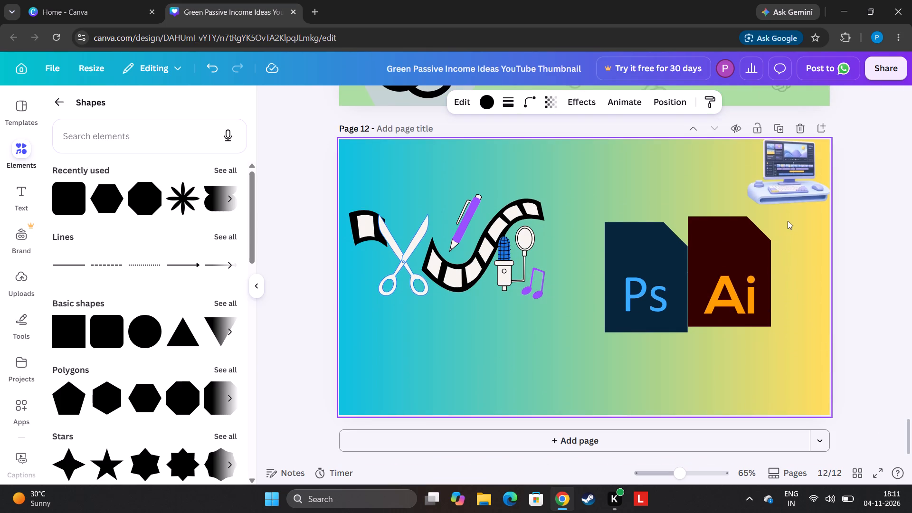
drag(801, 160, 605, 129)
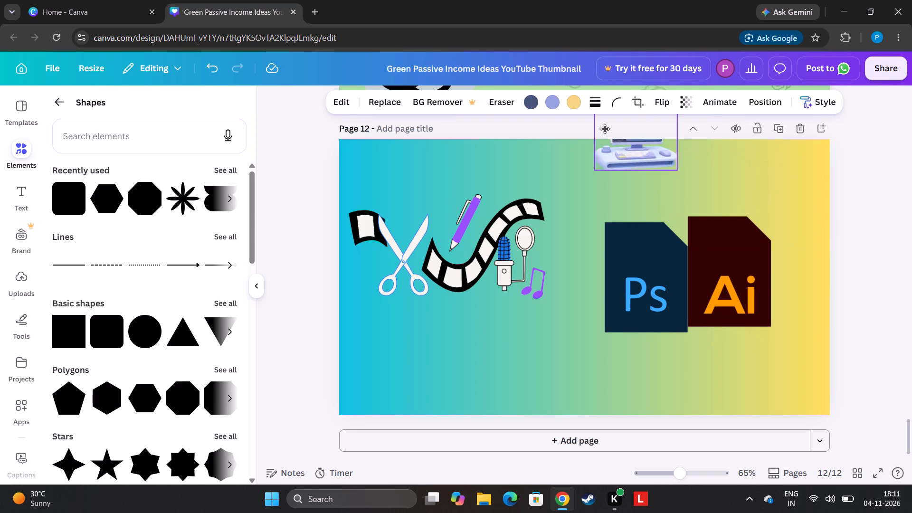
drag(605, 129, 469, 175)
click(473, 127)
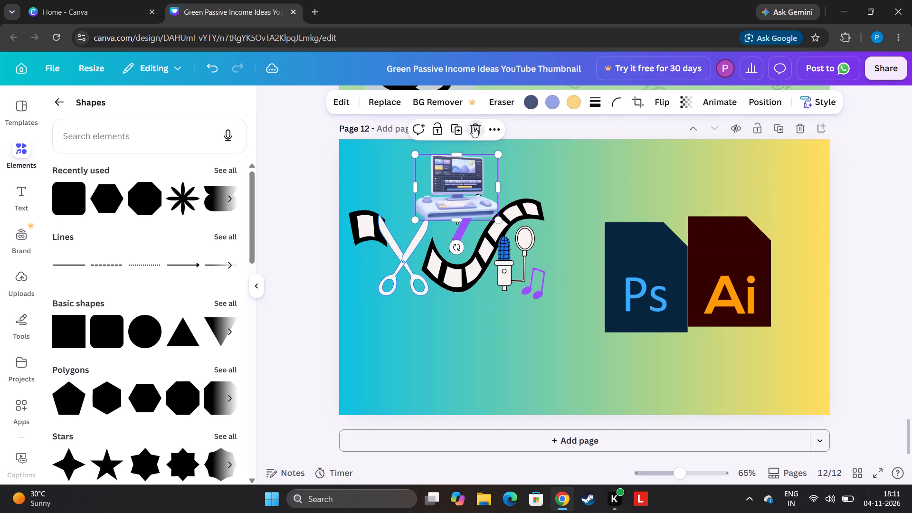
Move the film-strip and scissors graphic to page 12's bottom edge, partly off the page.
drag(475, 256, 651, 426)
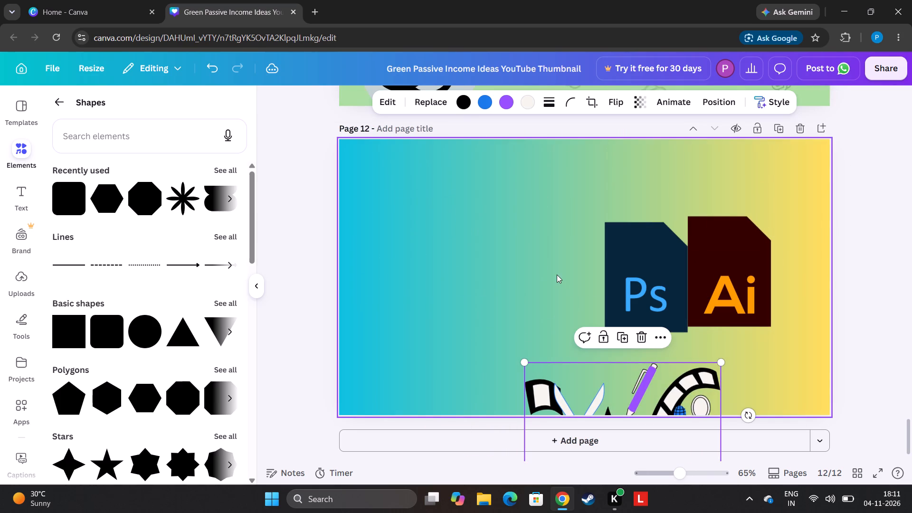
Change page 12's gradient background, trying crimson #b92e49 and settling on olive.
click(557, 275)
click(551, 100)
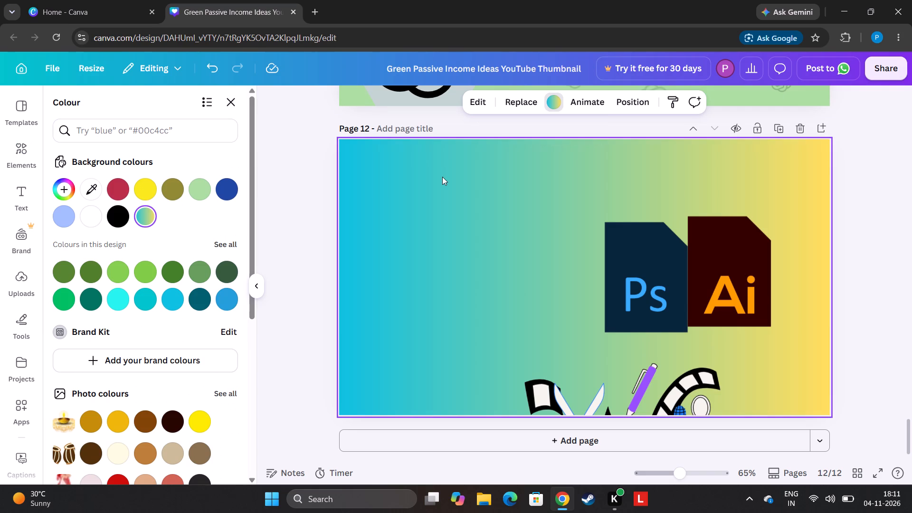
click(548, 99)
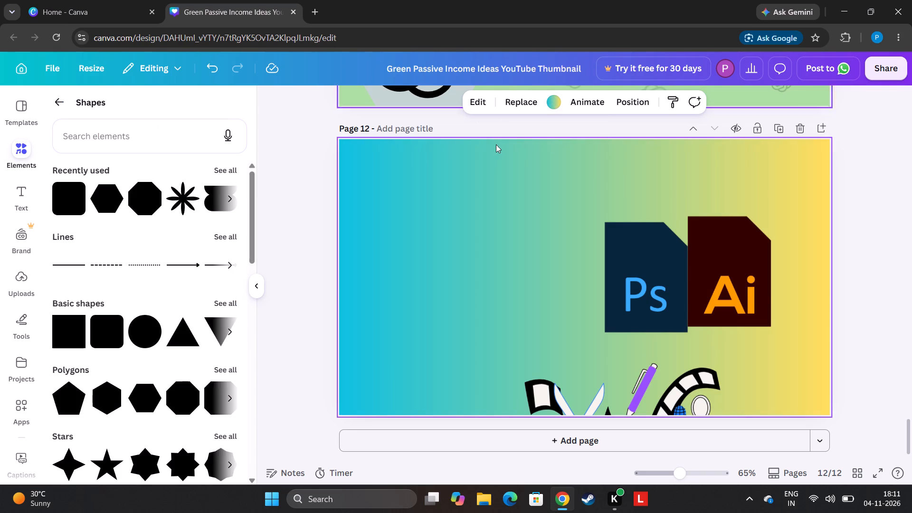
click(495, 201)
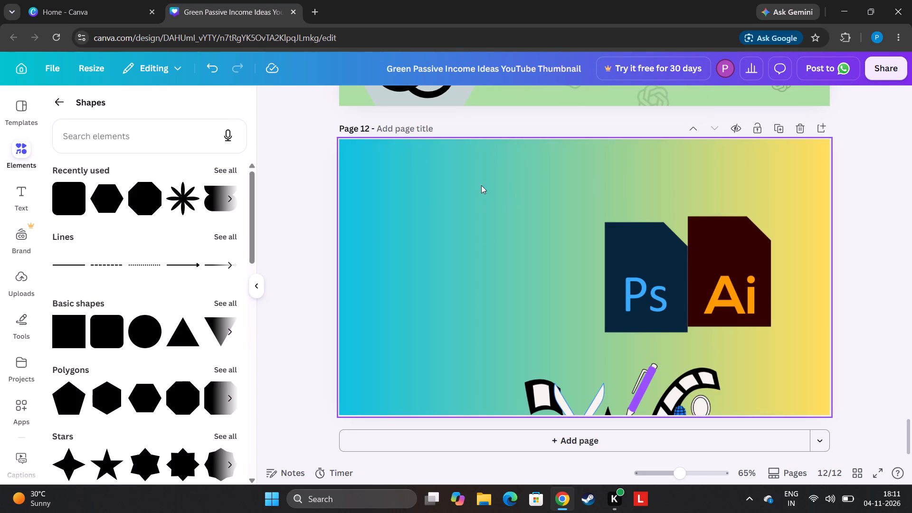
click(478, 163)
click(549, 105)
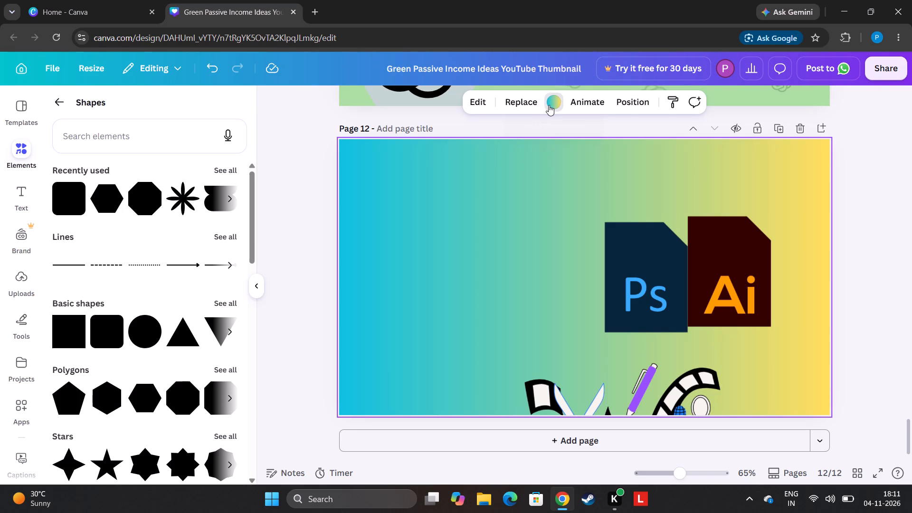
click(116, 191)
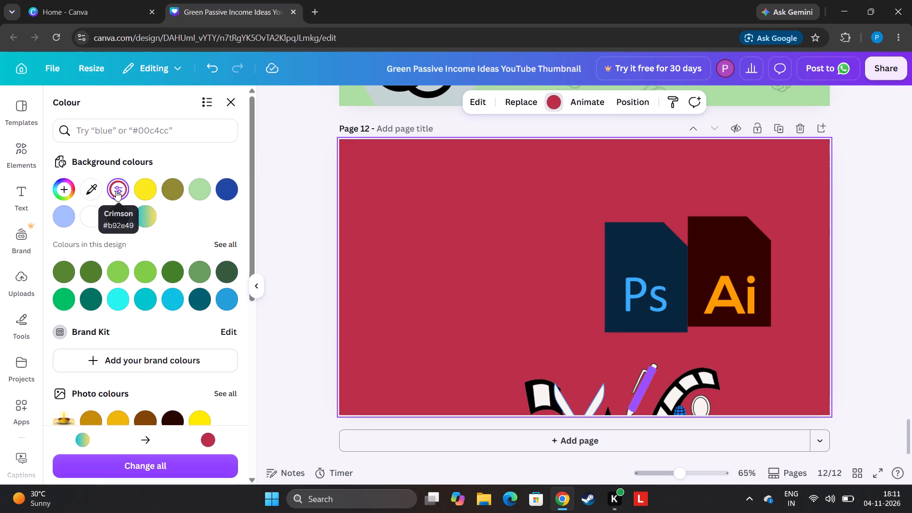
click(170, 195)
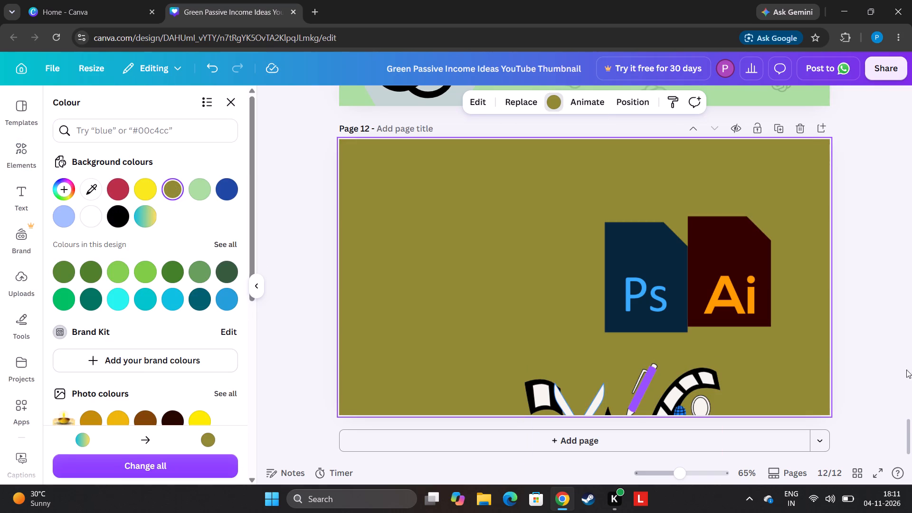
Rearrange page 12 with the Ps icon on the left side and the film-strip and scissors graphic at the top centre.
drag(625, 305, 529, 320)
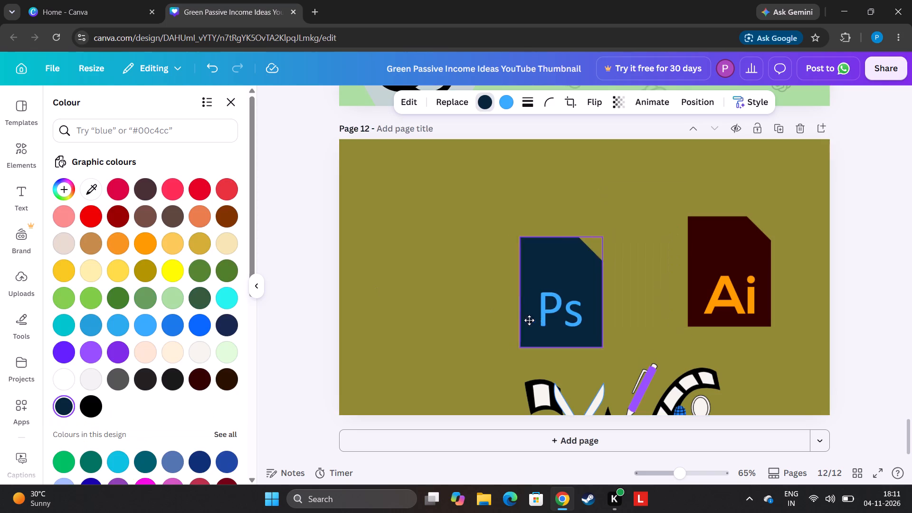
drag(529, 320, 408, 294)
drag(675, 401, 623, 151)
Add a new page 13 after page 12.
click(712, 271)
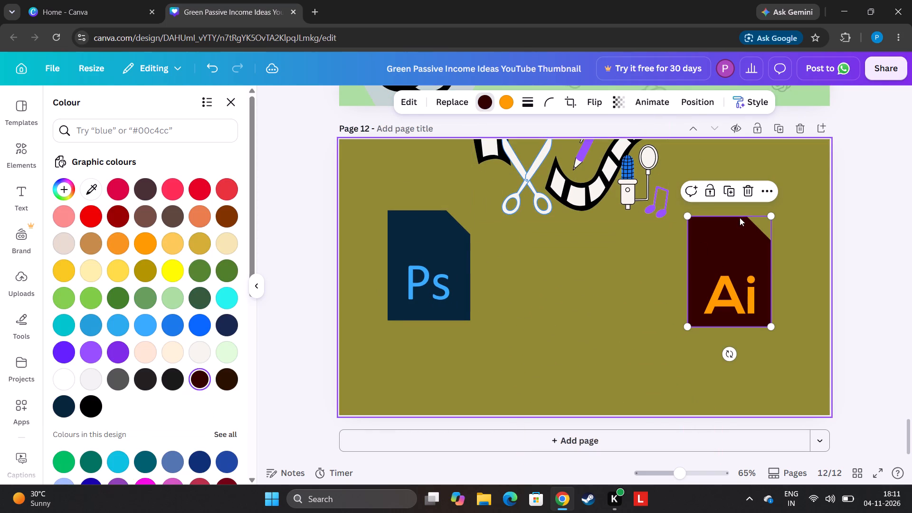
click(663, 440)
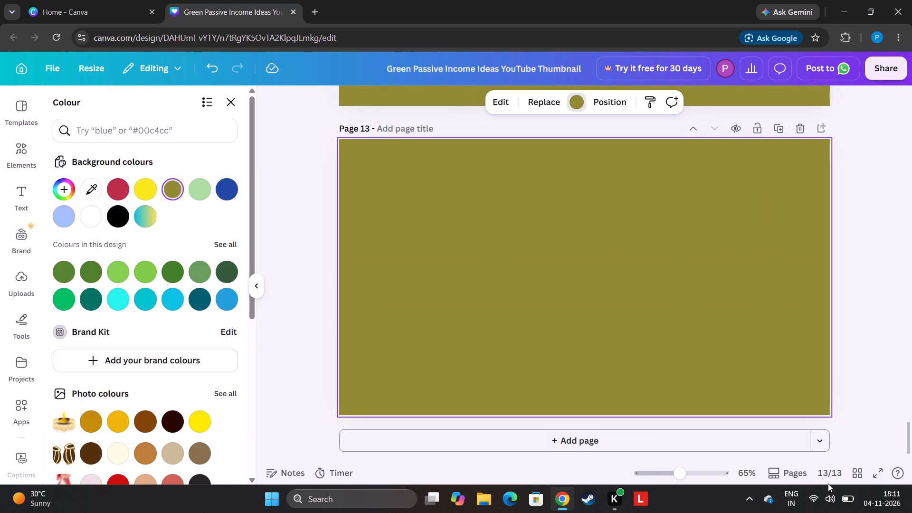
Move the Ai icon from page 12 onto the upper part of page 13.
drag(907, 443, 911, 421)
drag(687, 200, 669, 362)
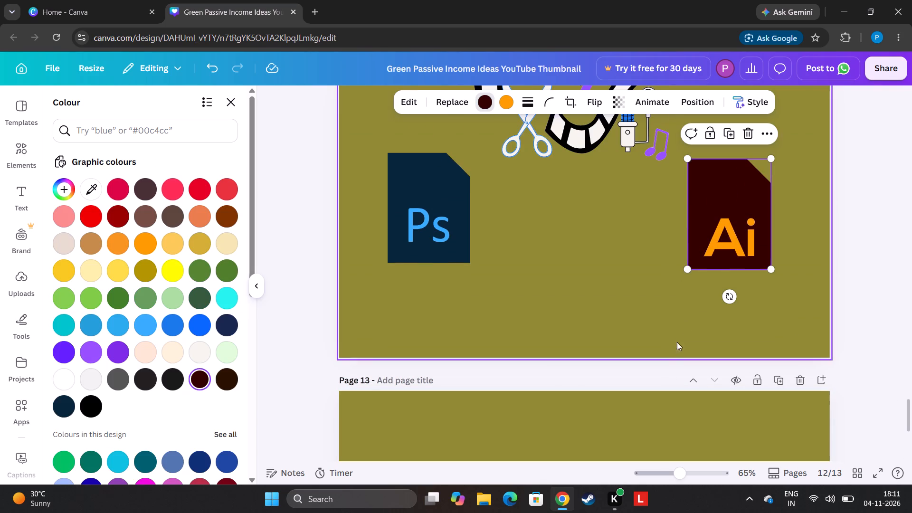
drag(743, 241, 638, 511)
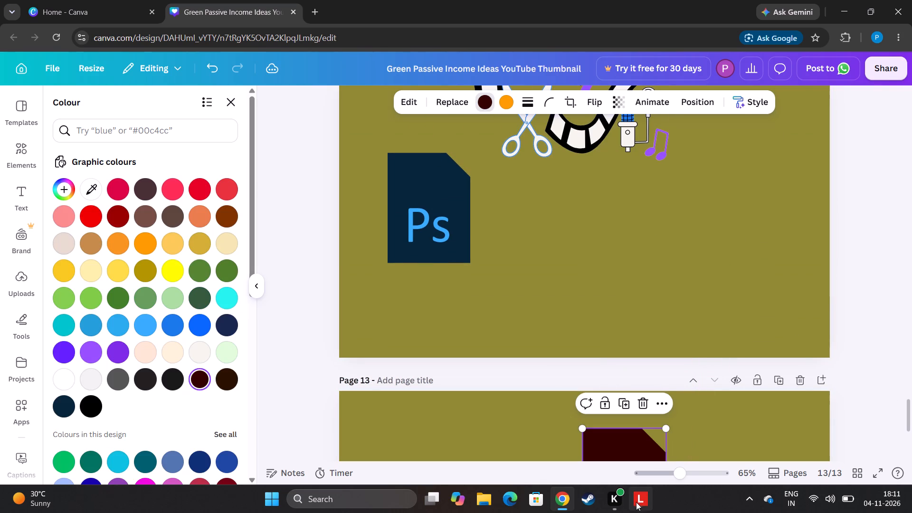
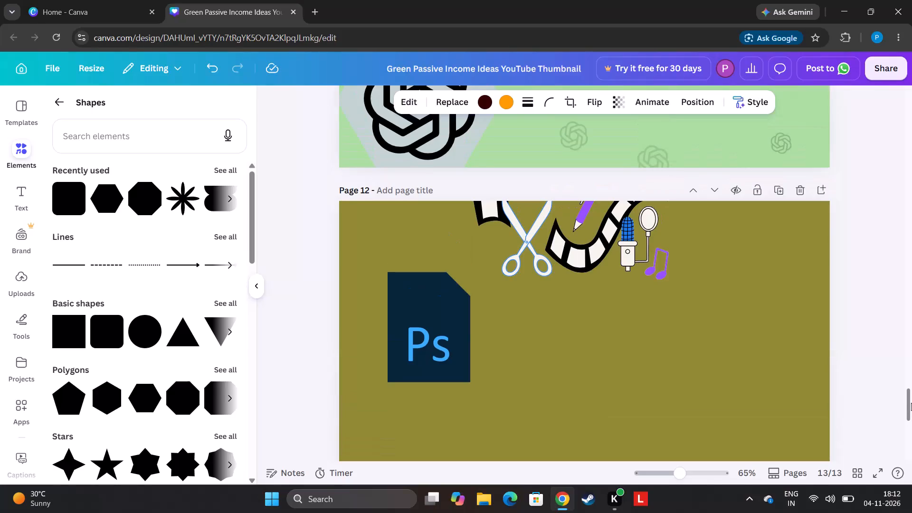
Shrink page 12's film-strip editing graphic, move it to the page's top edge, and shift the Photoshop icon just beneath it.
drag(581, 241, 717, 325)
drag(801, 249, 703, 343)
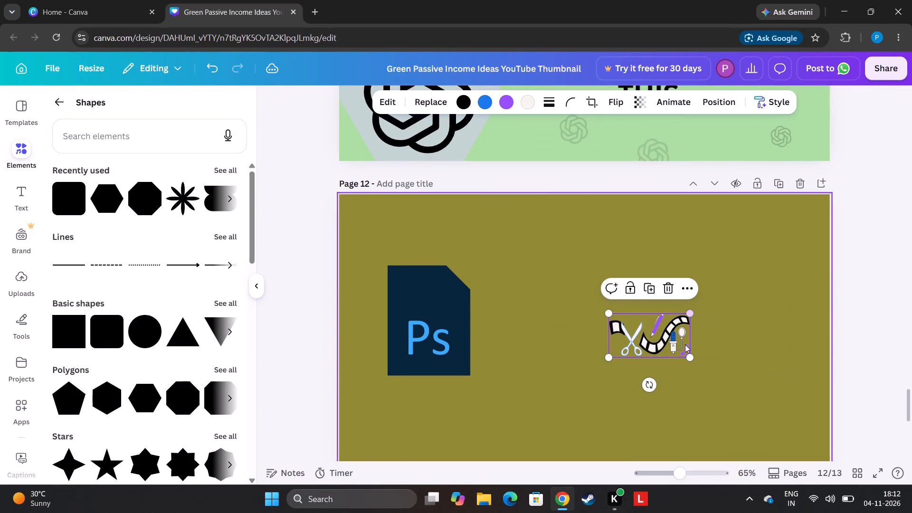
drag(664, 338, 502, 213)
drag(435, 323, 480, 299)
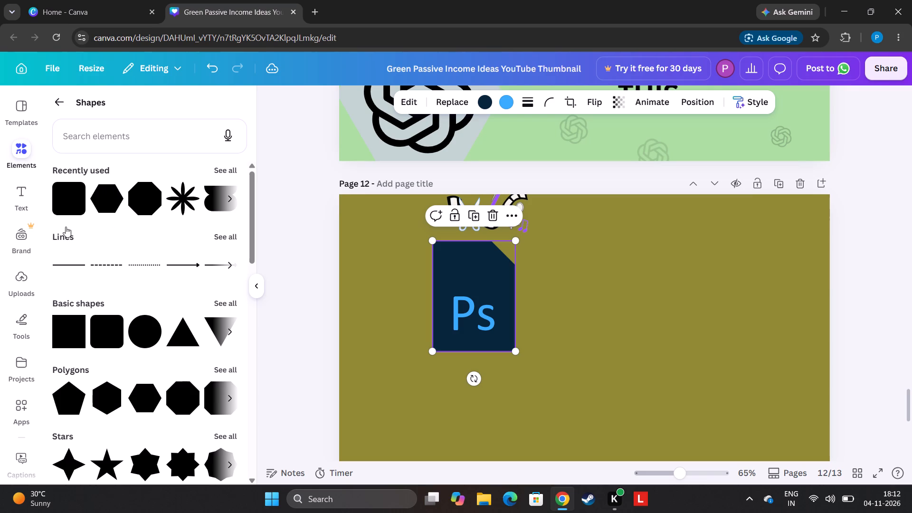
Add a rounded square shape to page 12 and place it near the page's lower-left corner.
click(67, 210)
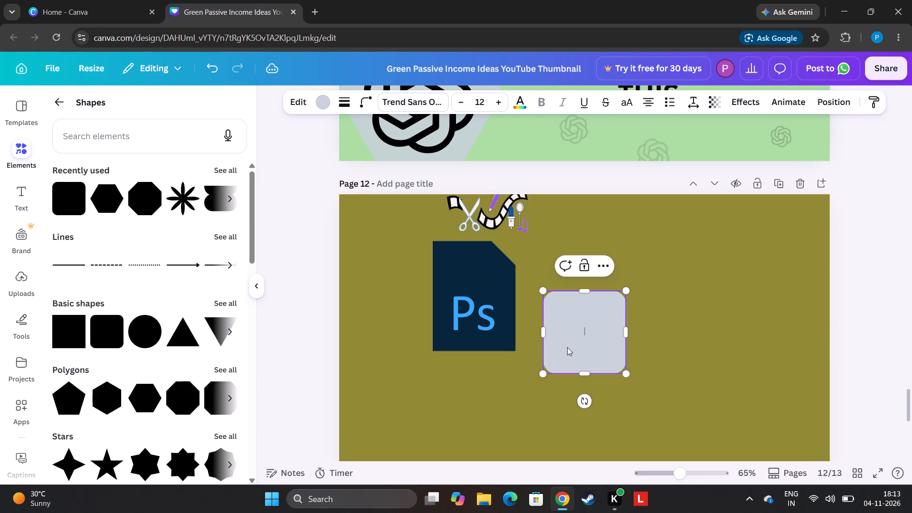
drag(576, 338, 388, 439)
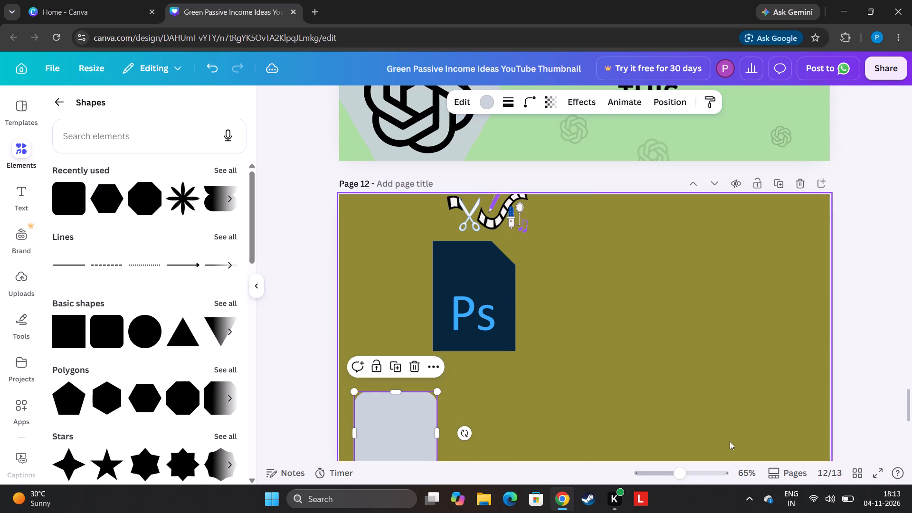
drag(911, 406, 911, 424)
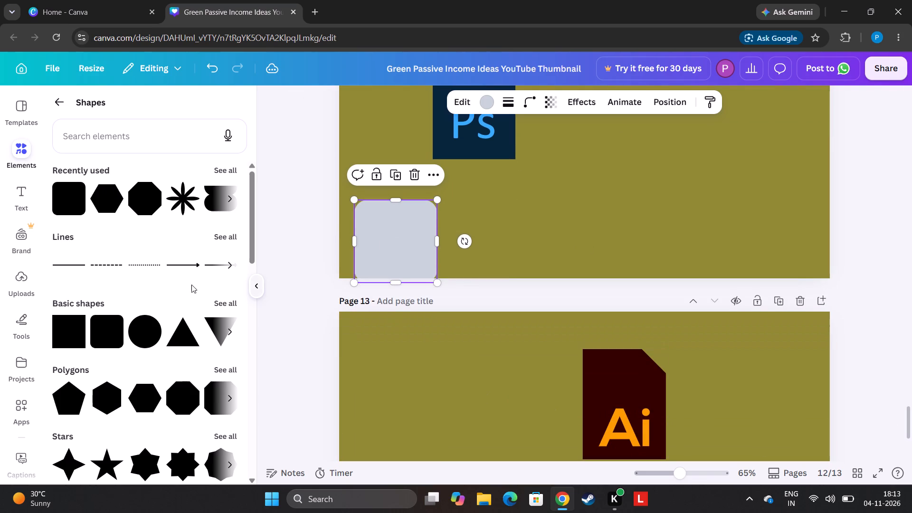
Replace the rounded square with an octagon placed flush in page 12's lower-left corner.
click(144, 202)
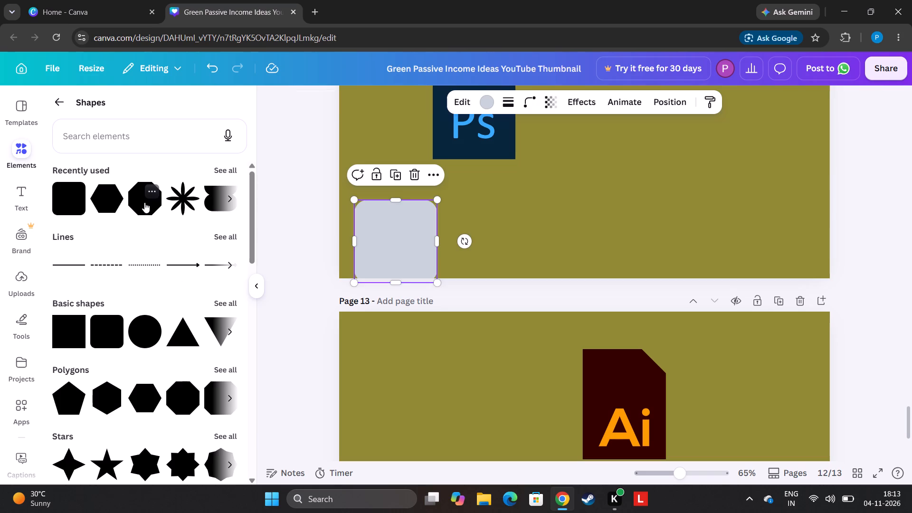
click(354, 239)
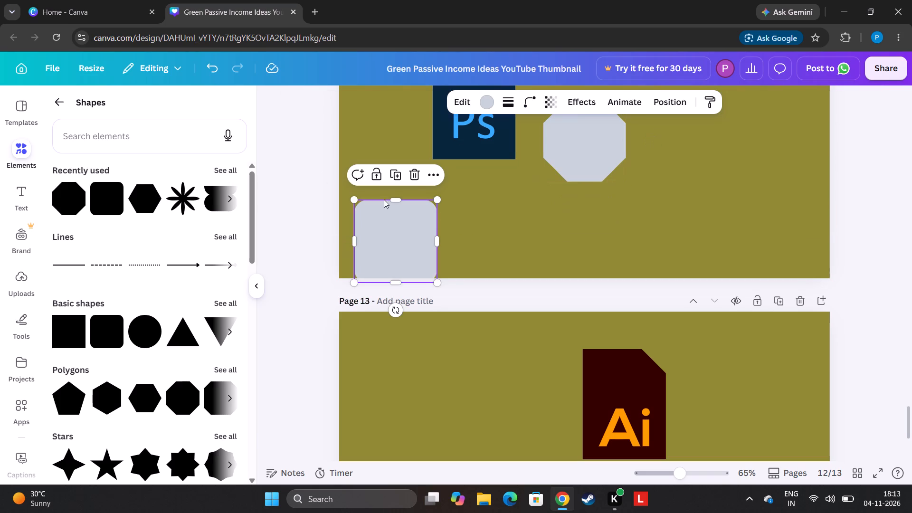
click(413, 176)
drag(579, 150, 370, 244)
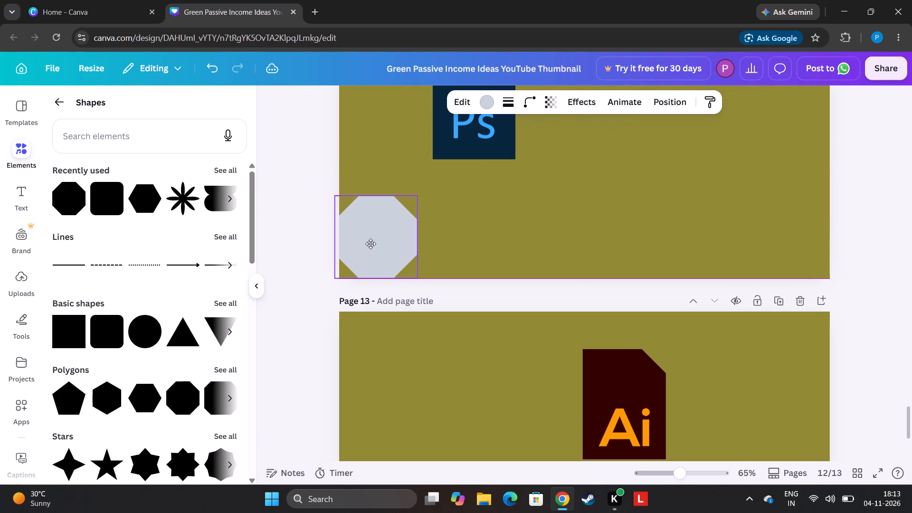
drag(370, 244, 379, 243)
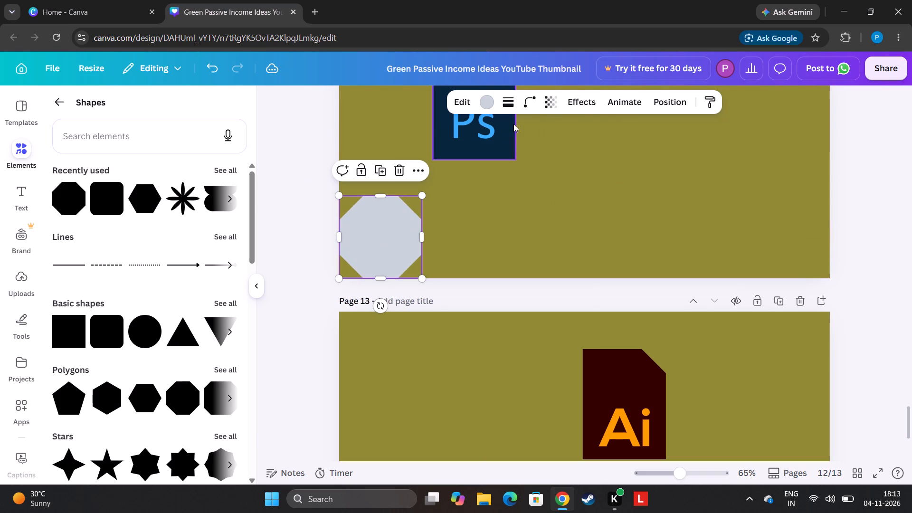
Make the octagon semi-transparent and enlarge it, keeping it anchored in the page's lower-left corner.
click(547, 99)
click(525, 150)
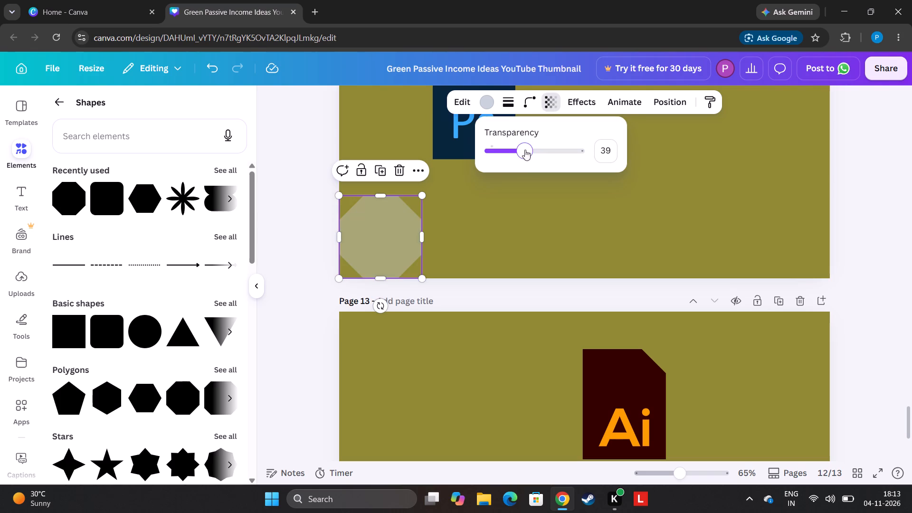
click(541, 149)
click(526, 150)
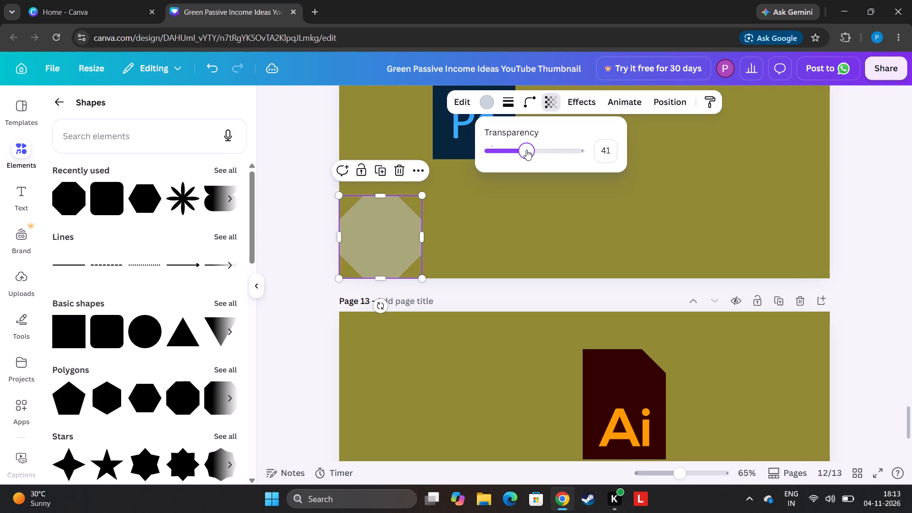
click(533, 147)
drag(424, 193, 446, 167)
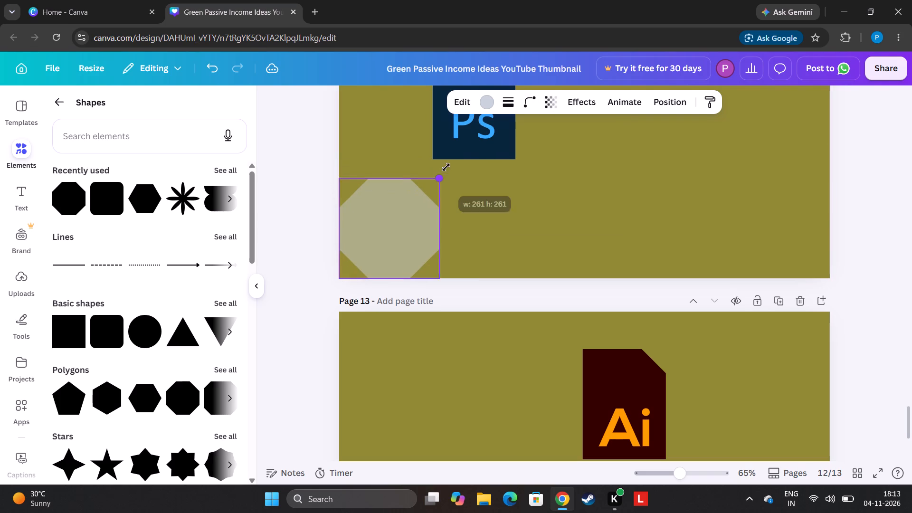
drag(446, 167, 479, 152)
Place a duplicate of the Photoshop icon over the octagon and delete the original icon.
drag(495, 132, 539, 198)
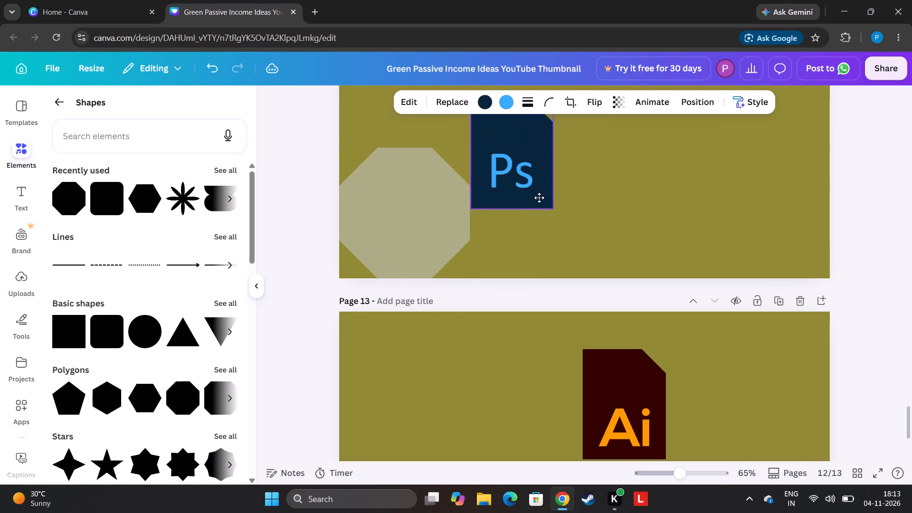
drag(539, 198, 609, 202)
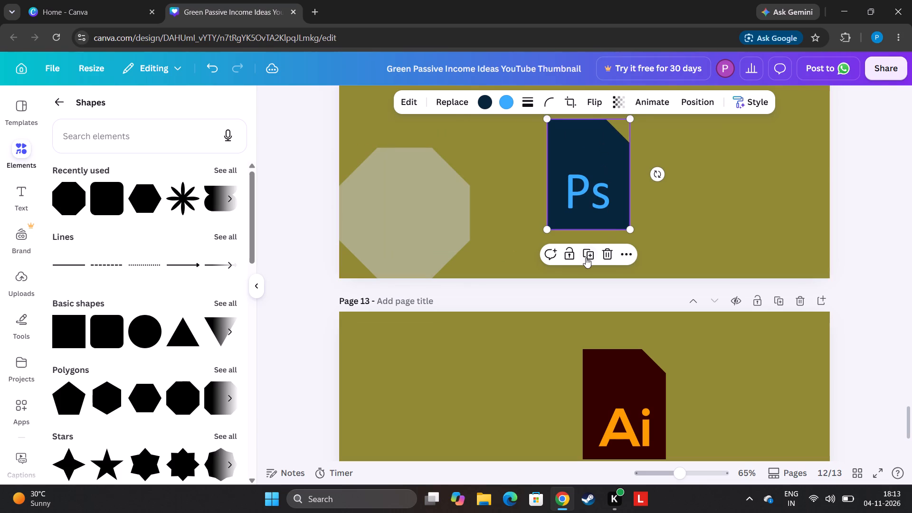
click(584, 257)
drag(586, 188, 405, 221)
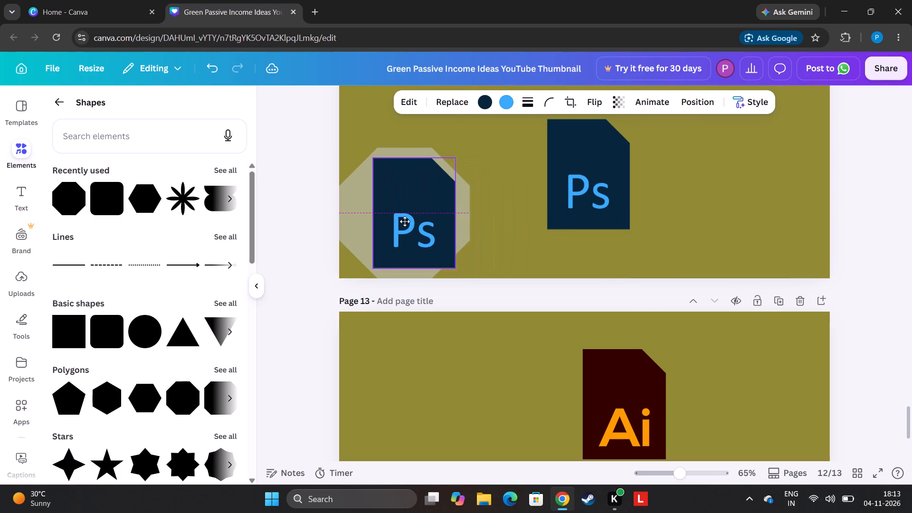
drag(405, 221, 395, 225)
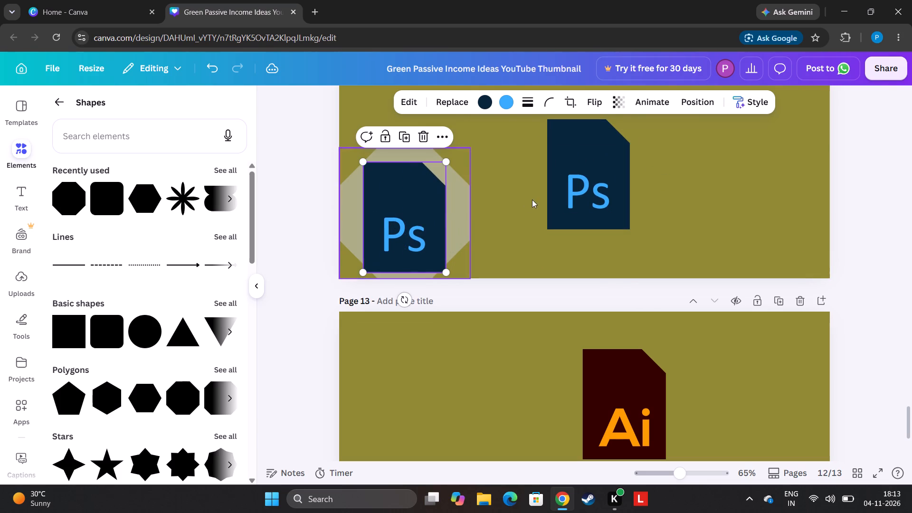
click(567, 190)
click(604, 250)
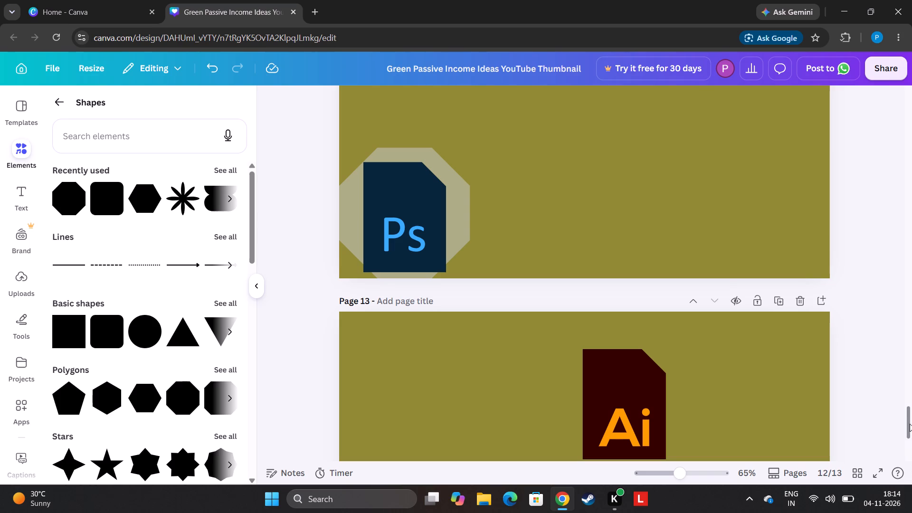
Move the film-strip editing graphic to page 12's left edge, above the octagon.
drag(910, 424, 904, 405)
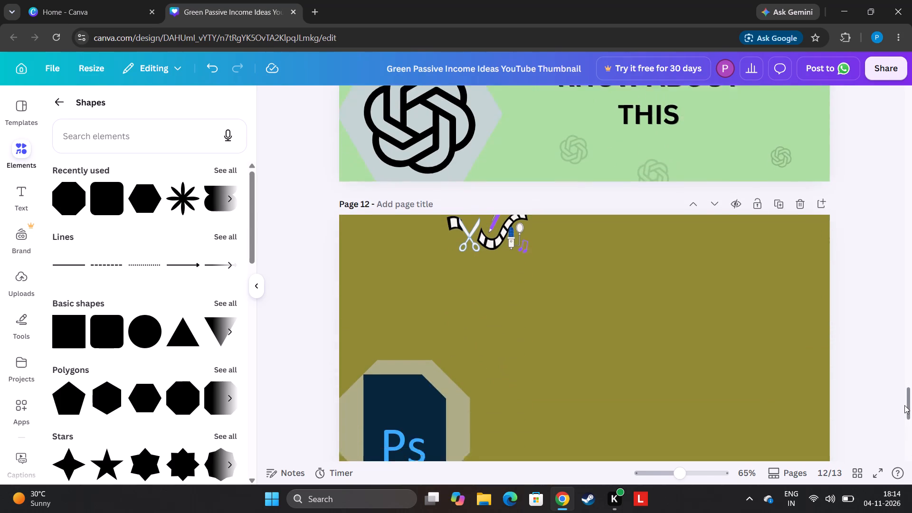
drag(904, 405, 905, 399)
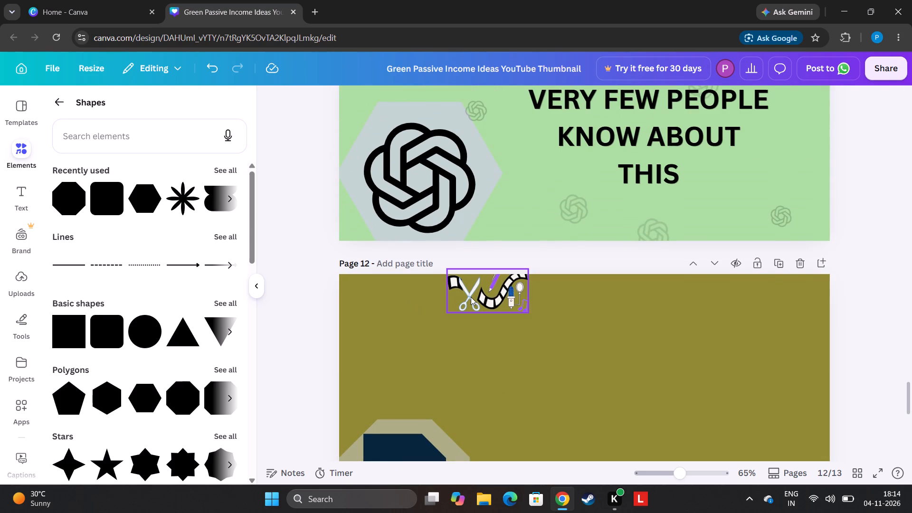
drag(471, 297, 358, 357)
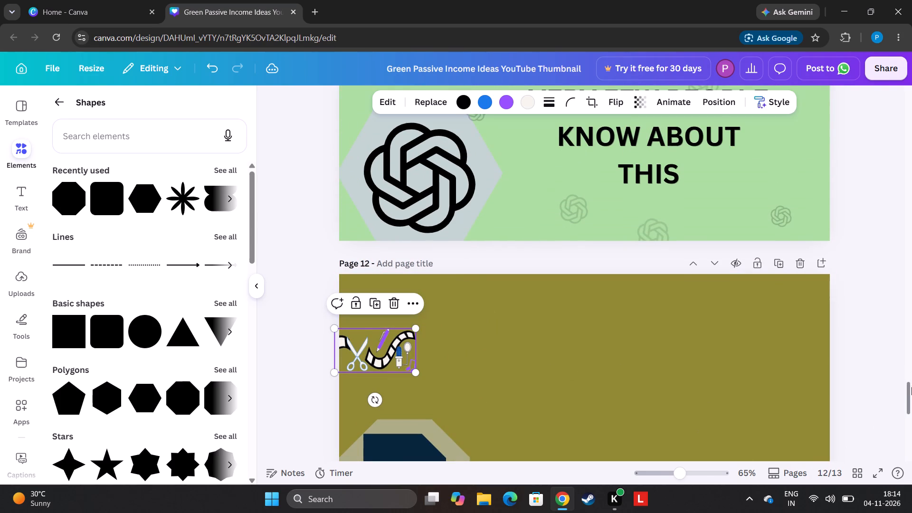
Duplicate the Photoshop icon, move the copy to the empty area beside the octagon, and shrink it to a small accent.
drag(910, 390, 907, 403)
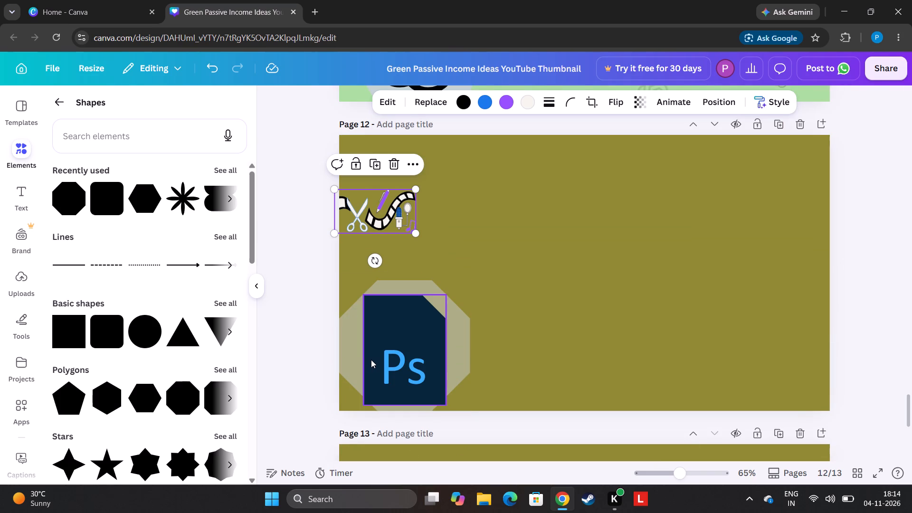
click(371, 360)
click(409, 271)
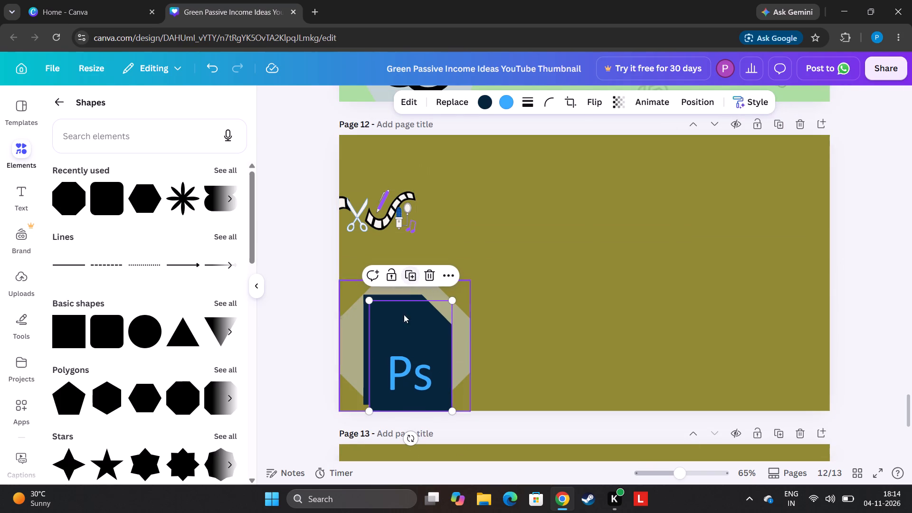
drag(400, 326, 595, 260)
drag(646, 232, 630, 382)
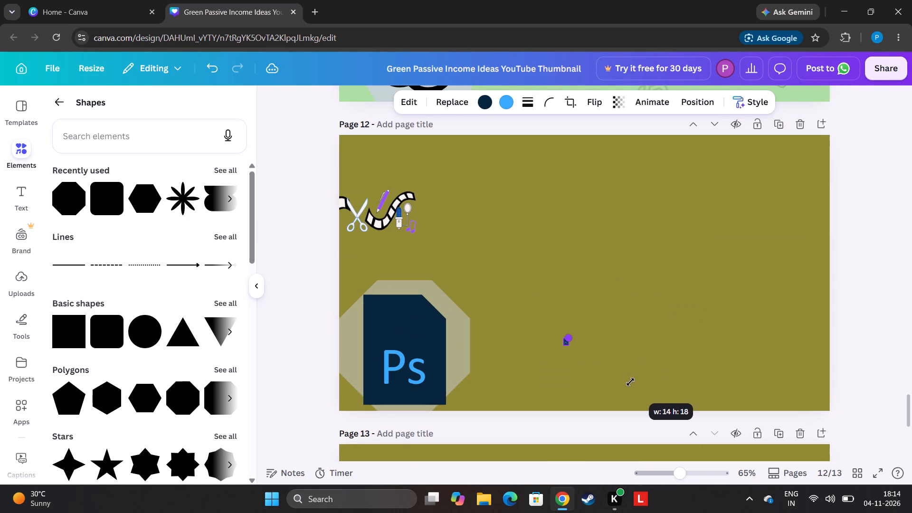
drag(630, 382, 641, 361)
Set the small Photoshop icon's transparency to 36 and tilt it clockwise.
drag(617, 90, 619, 96)
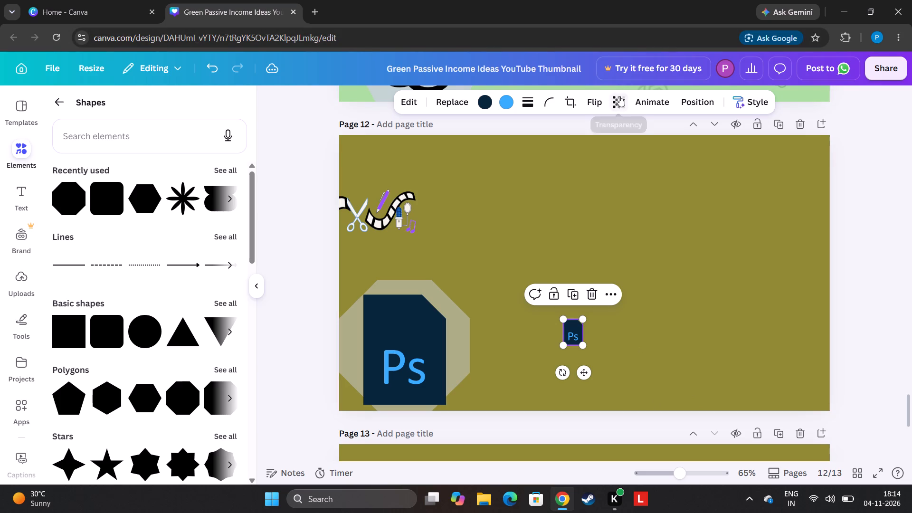
drag(618, 107, 624, 108)
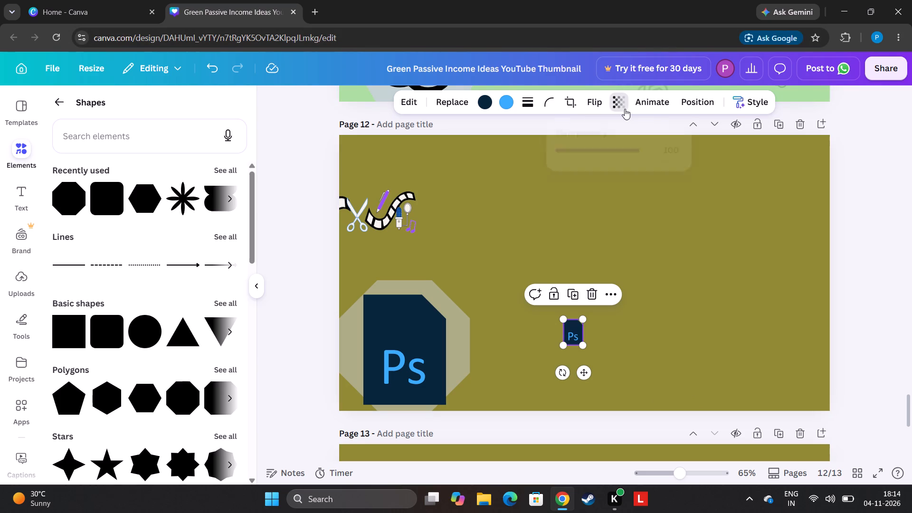
click(589, 151)
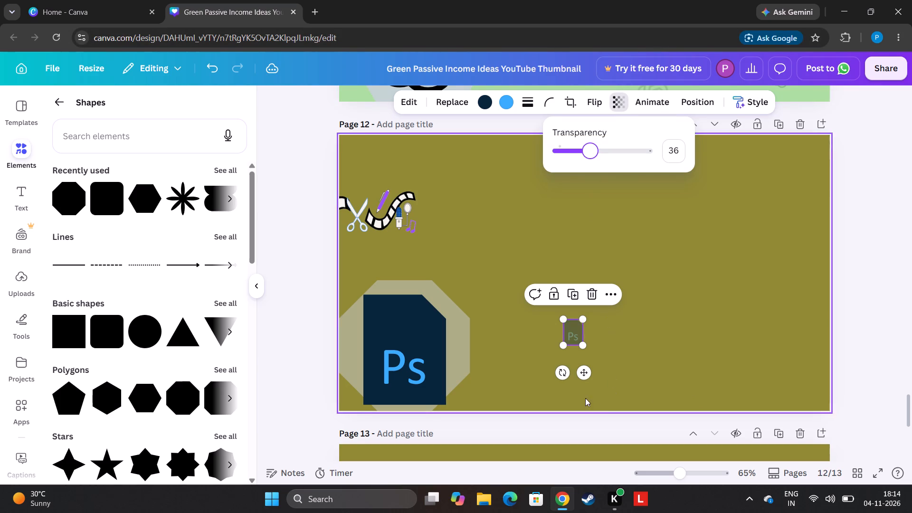
drag(561, 375, 544, 357)
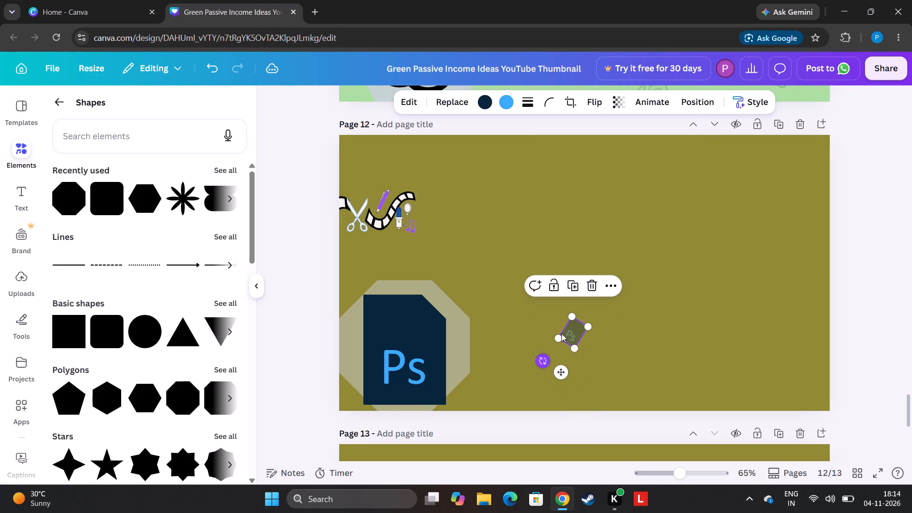
Duplicate the small faded Photoshop icon and place the copy in page 12's upper-right corner.
click(572, 282)
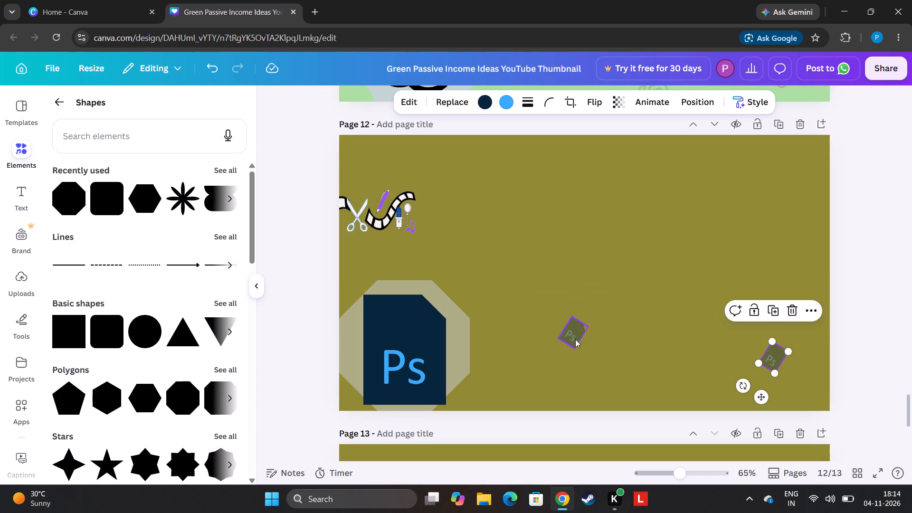
drag(777, 354, 738, 171)
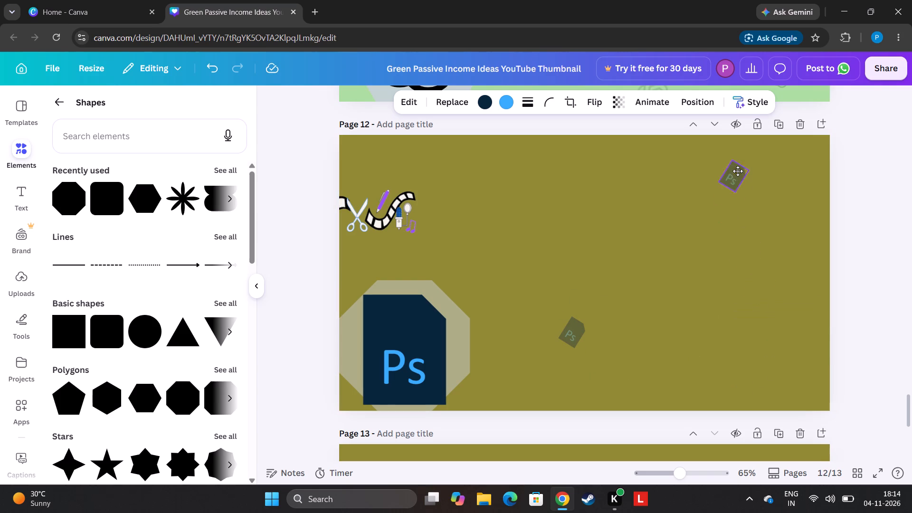
drag(738, 171, 798, 157)
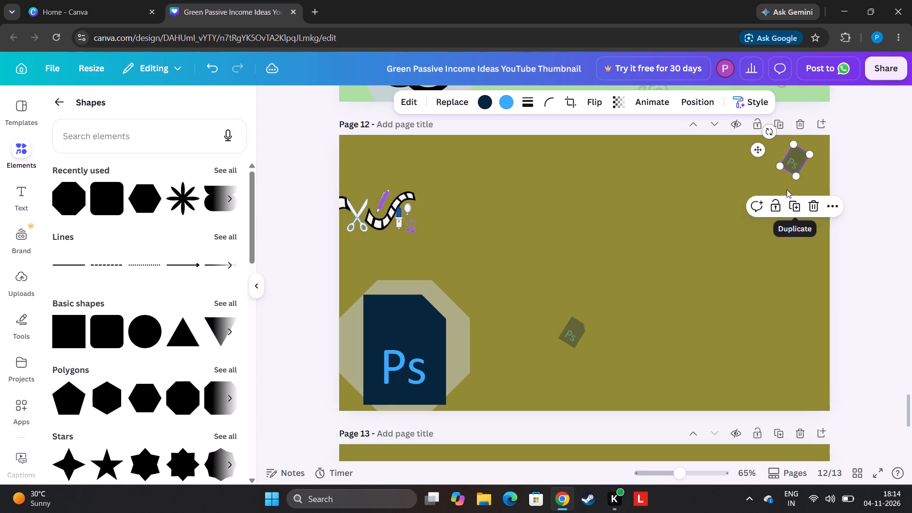
Place another copy of the small faded icon in page 12's lower-right corner and rotate it to about -60°.
click(793, 202)
drag(797, 172, 799, 175)
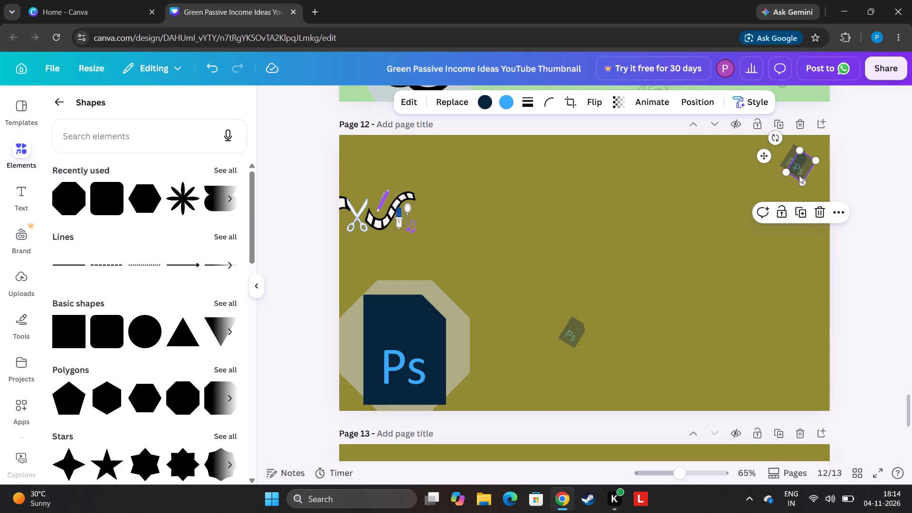
drag(799, 175, 796, 398)
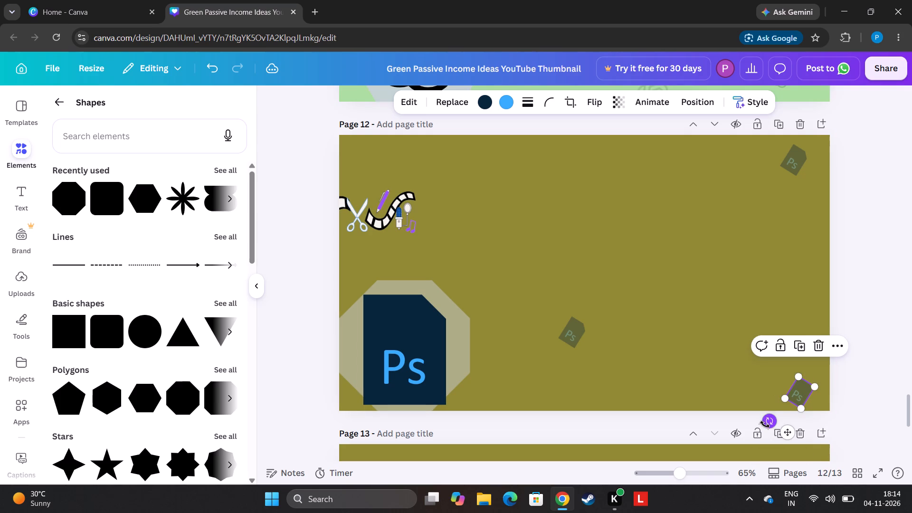
drag(765, 425, 816, 400)
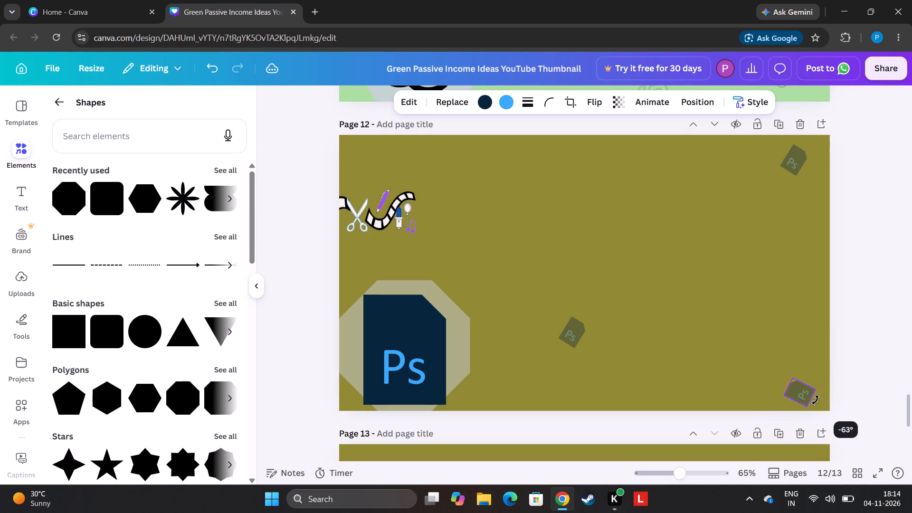
drag(816, 400, 817, 403)
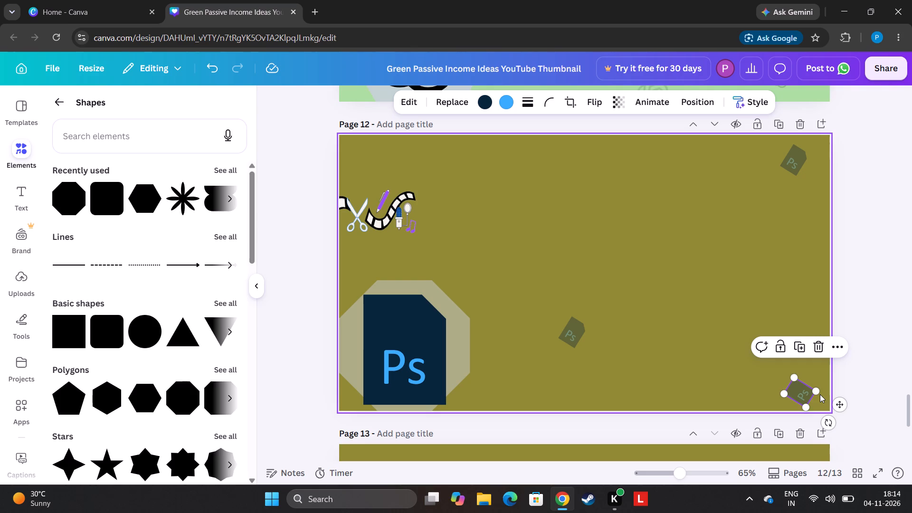
Duplicate the small faded Photoshop icon into page 12's upper-left corner, tilt the copy counterclockwise and enlarge it slightly.
click(574, 330)
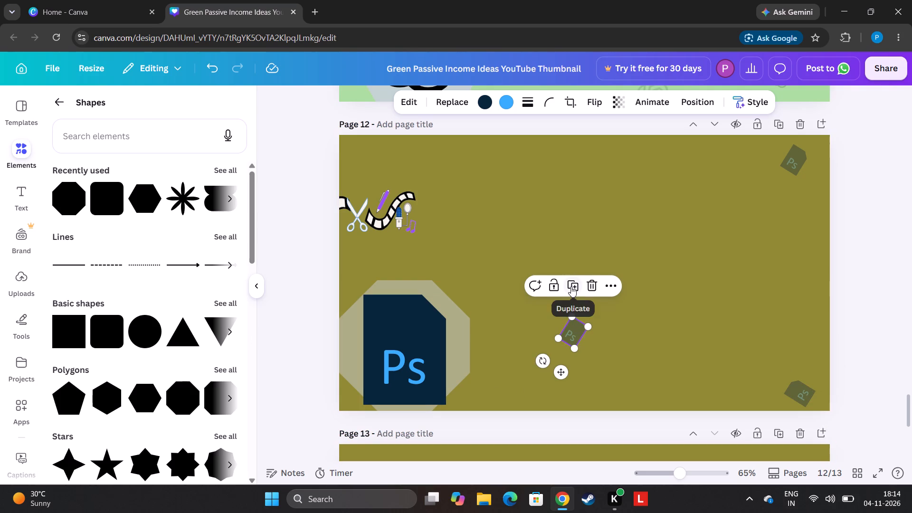
click(571, 286)
drag(576, 340, 576, 339)
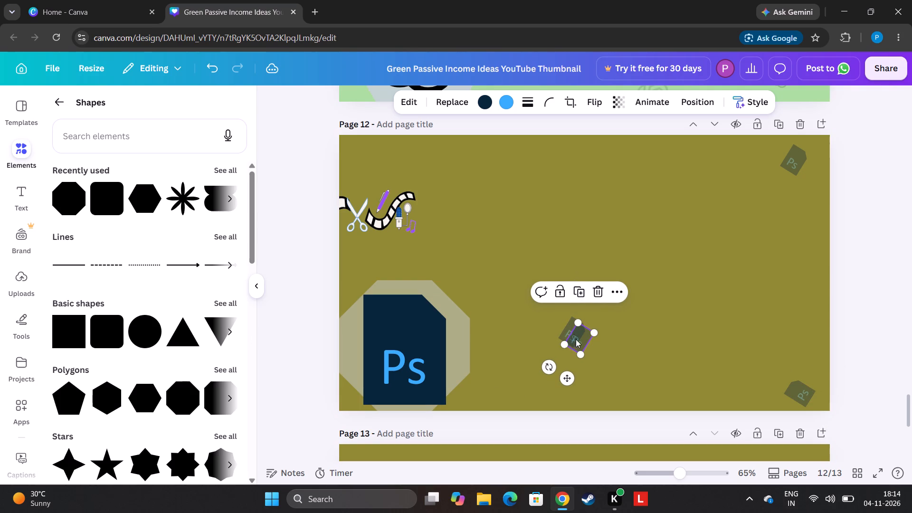
drag(576, 339, 425, 177)
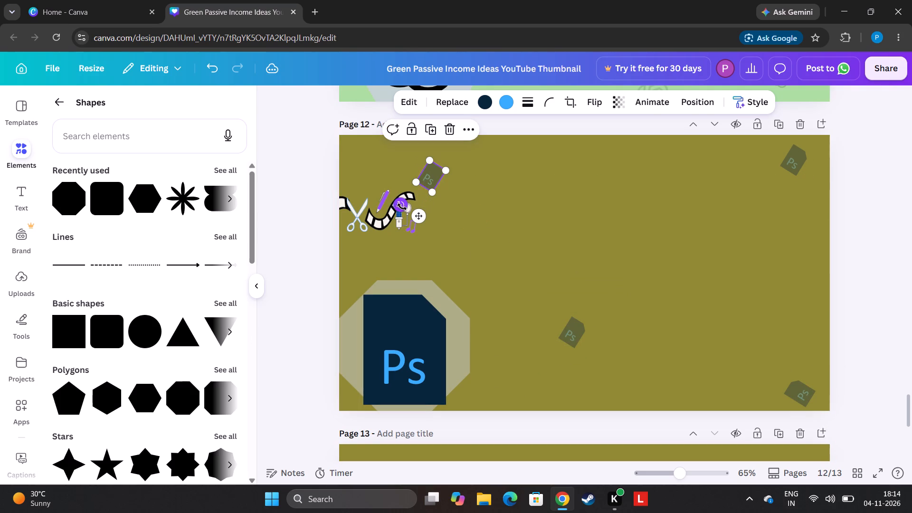
drag(399, 207, 446, 220)
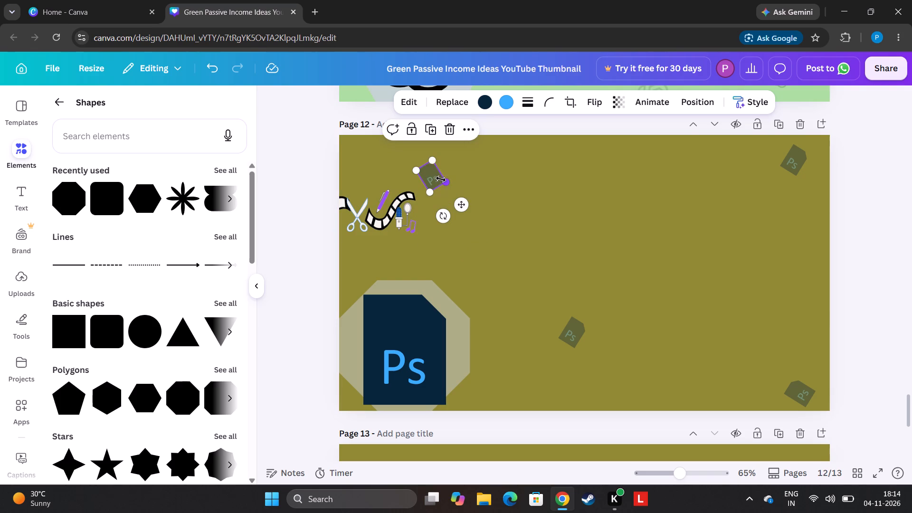
drag(443, 180, 457, 189)
drag(441, 183, 363, 161)
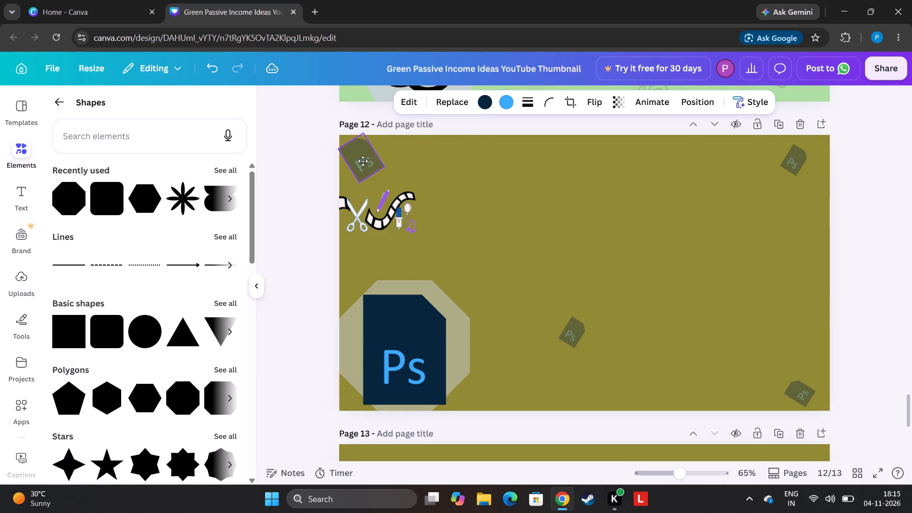
drag(363, 161, 362, 157)
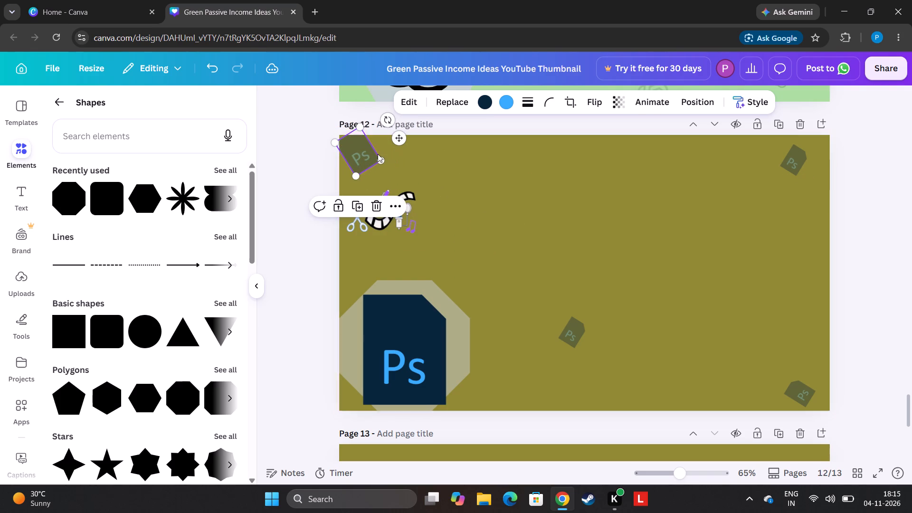
Duplicate the upper-left faded icon, place the copy near the middle of page 12's top edge and shrink it a little.
click(359, 202)
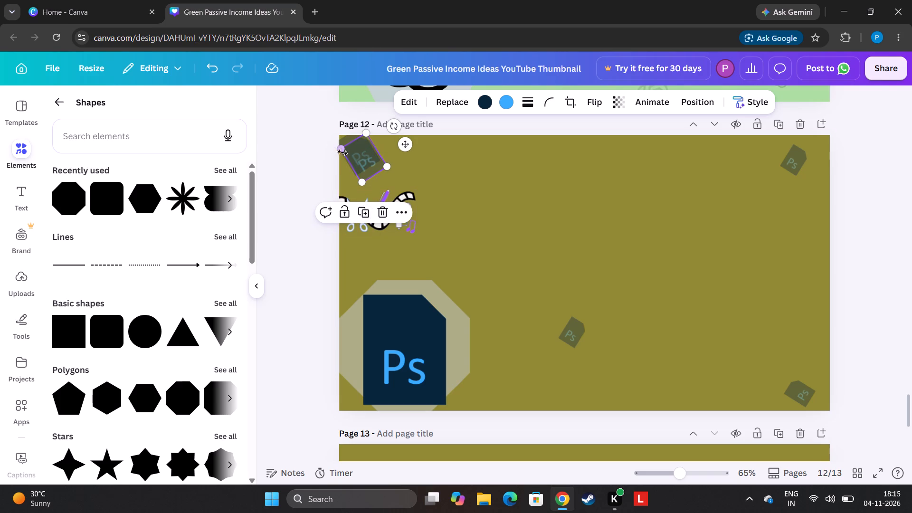
drag(358, 158, 582, 178)
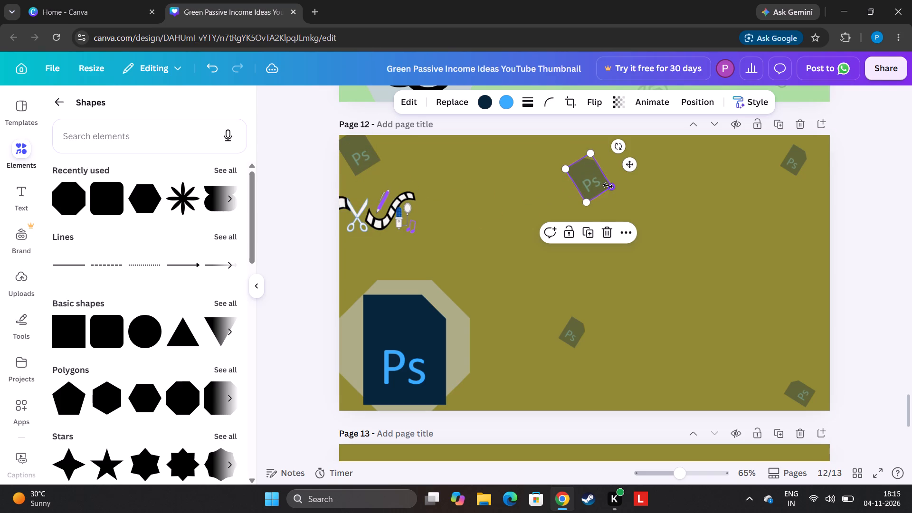
drag(608, 185, 588, 195)
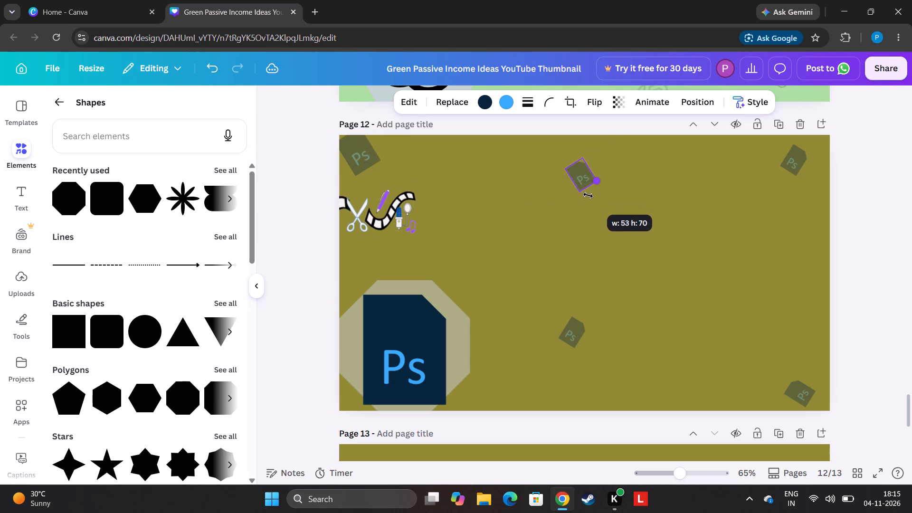
drag(588, 195, 590, 201)
drag(579, 174, 547, 168)
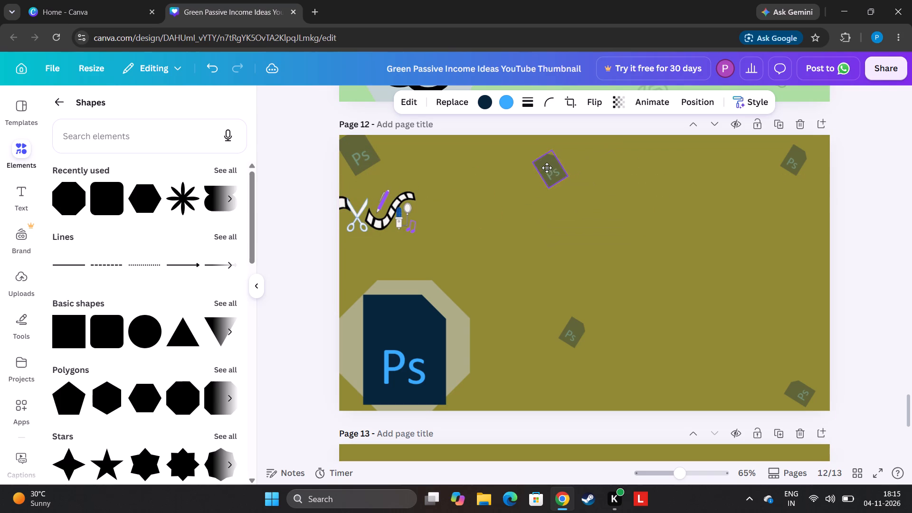
drag(547, 168, 536, 167)
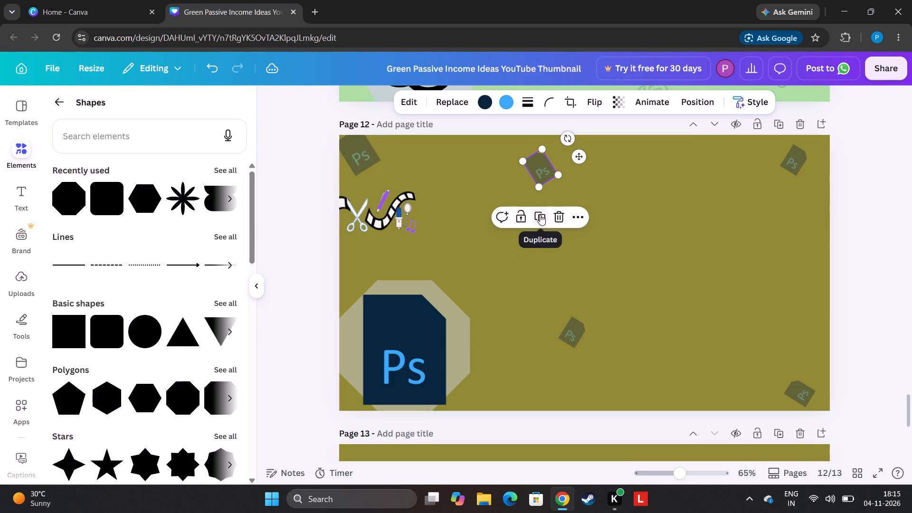
Duplicate the faded icon beside the octagon, shrink the copy to about 36 × 48, and place it at page 12's bottom edge, right of centre.
click(570, 327)
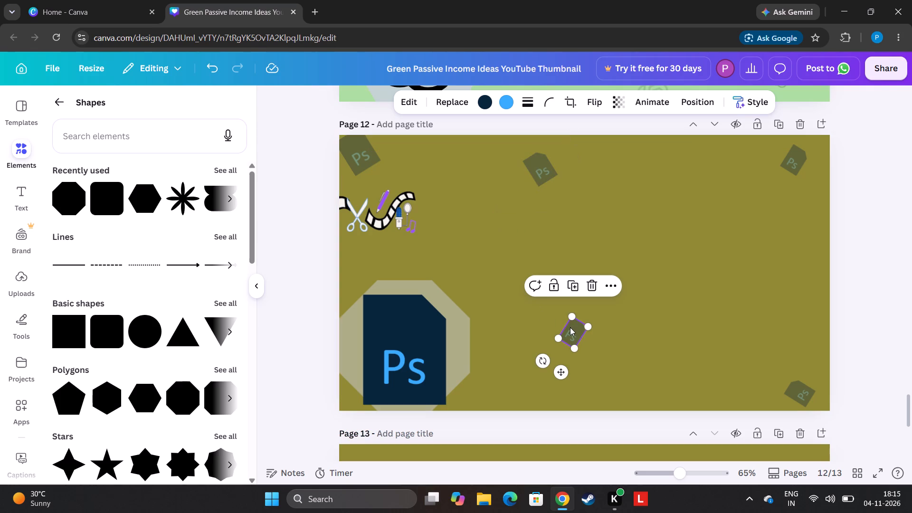
click(575, 285)
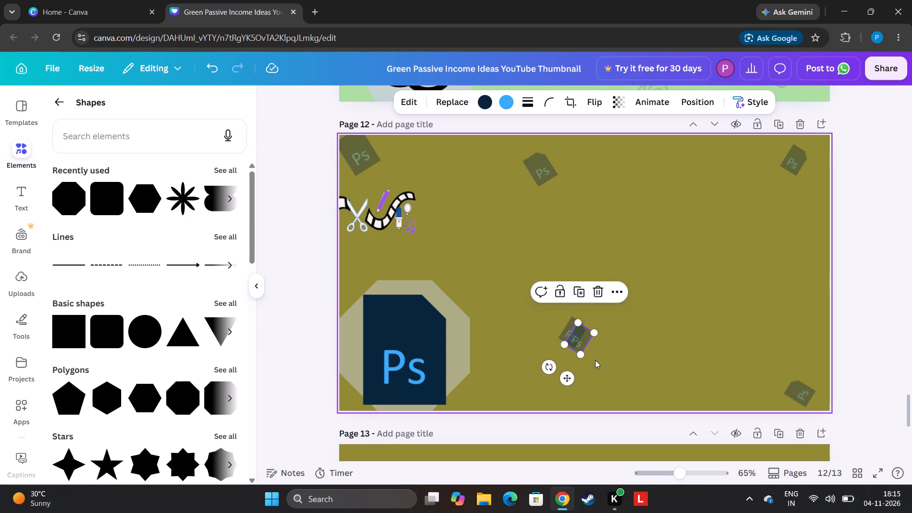
drag(576, 337, 682, 394)
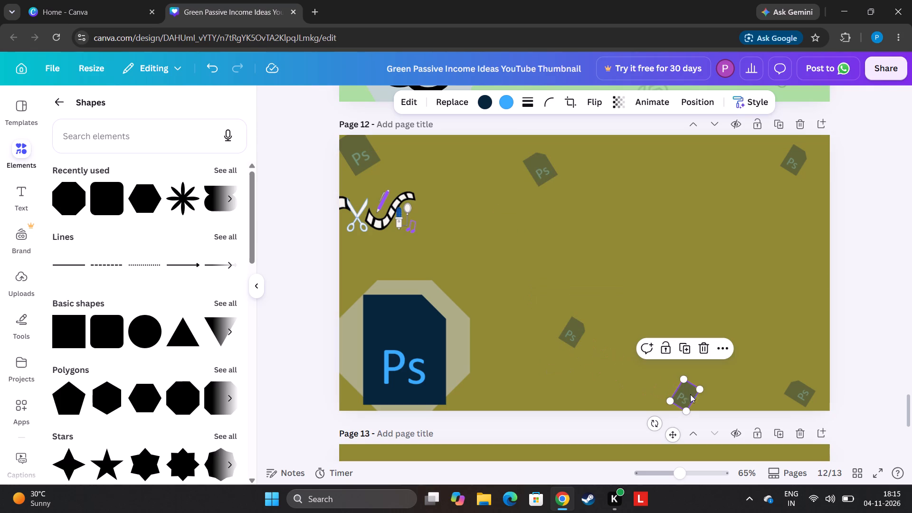
drag(696, 389, 689, 388)
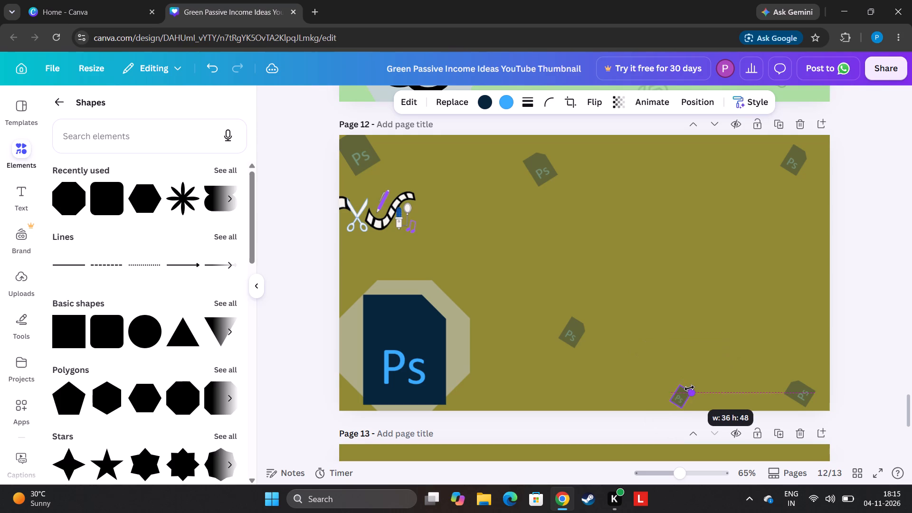
drag(689, 388, 691, 391)
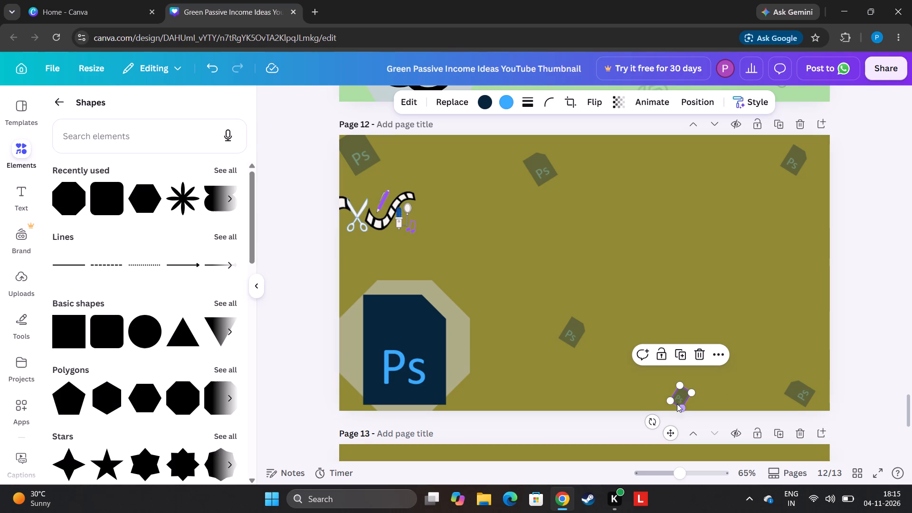
drag(677, 397, 655, 405)
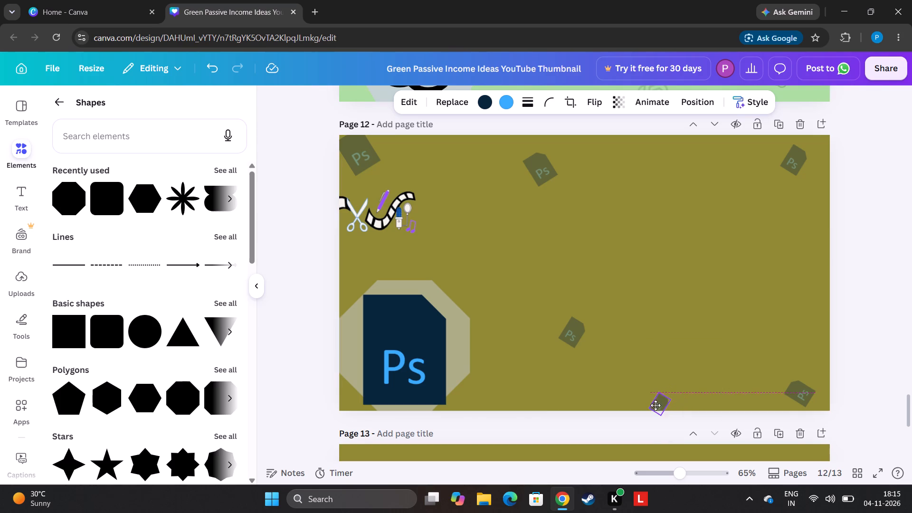
drag(655, 405, 655, 405)
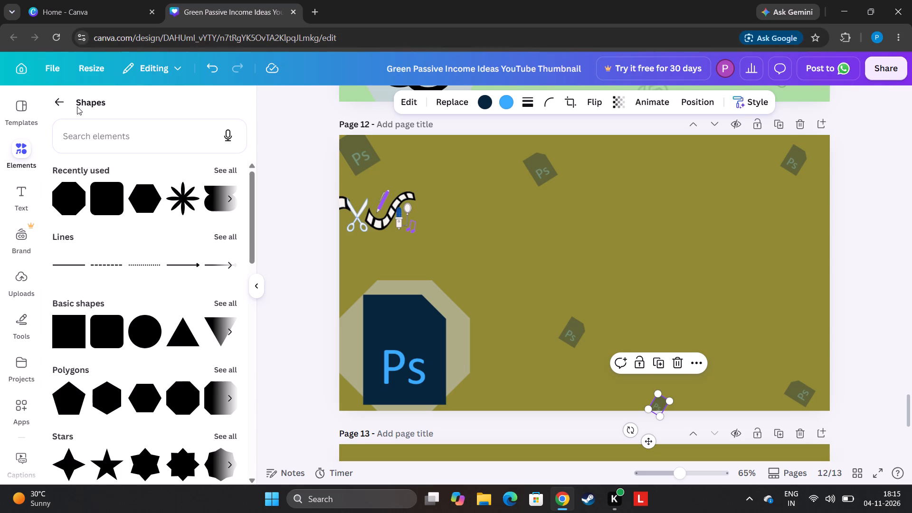
Add a heading to page 12 and begin its text with "how to".
click(29, 191)
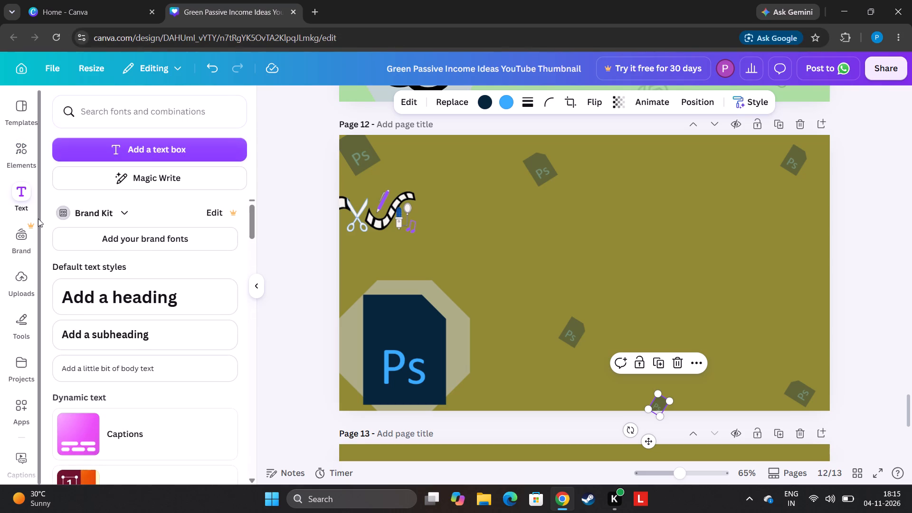
click(107, 296)
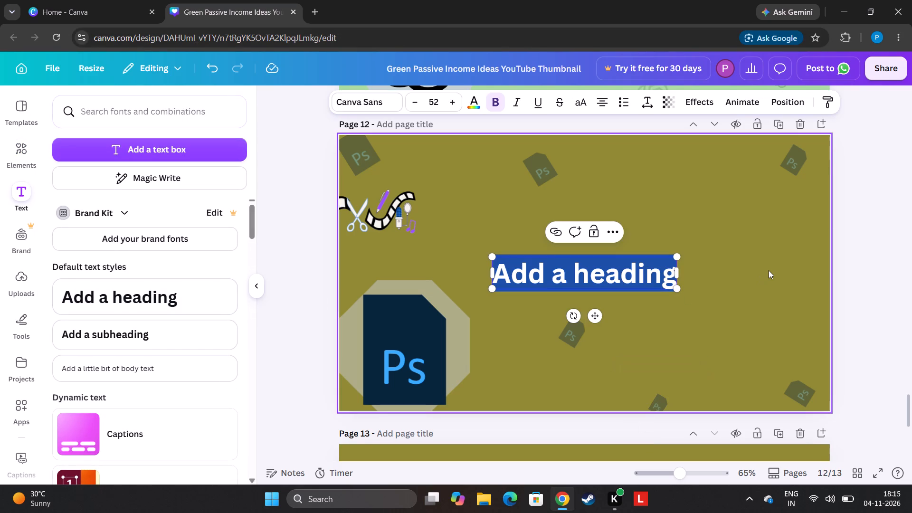
key(BackSpace)
text(ho)
key(w)
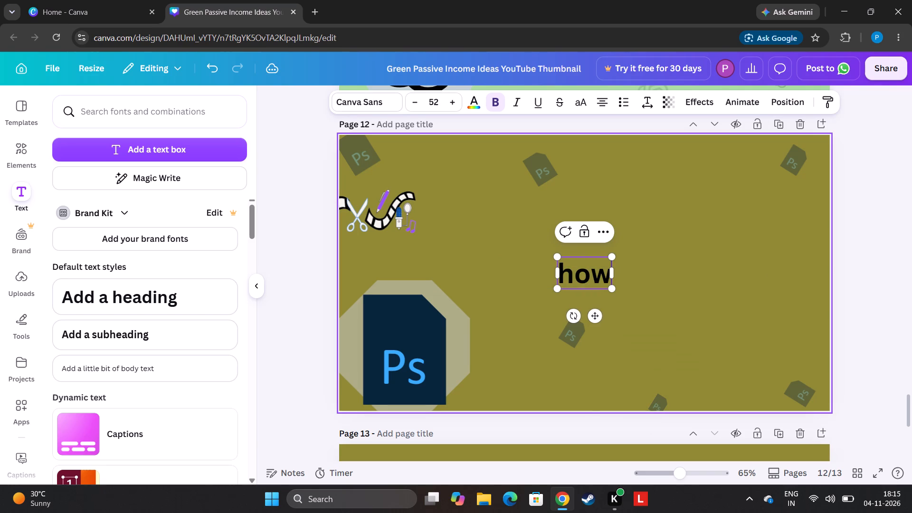
key(space)
text(to)
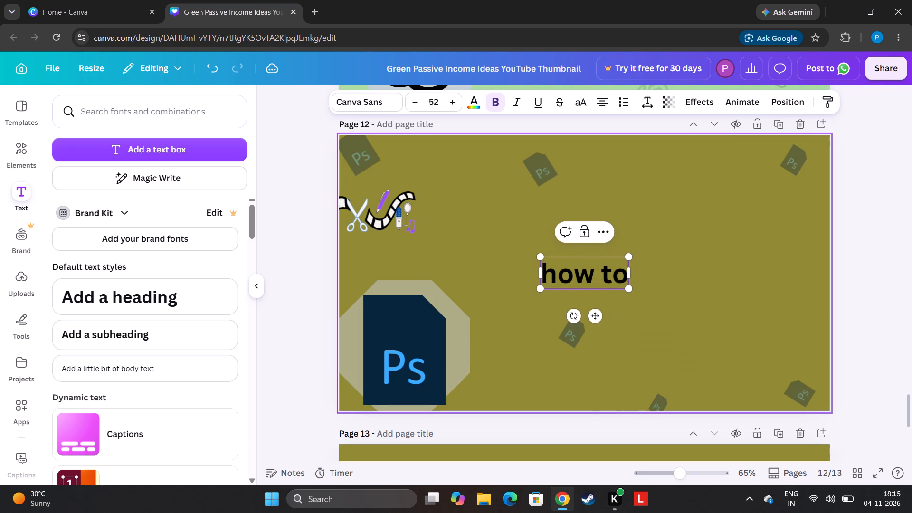
key(space)
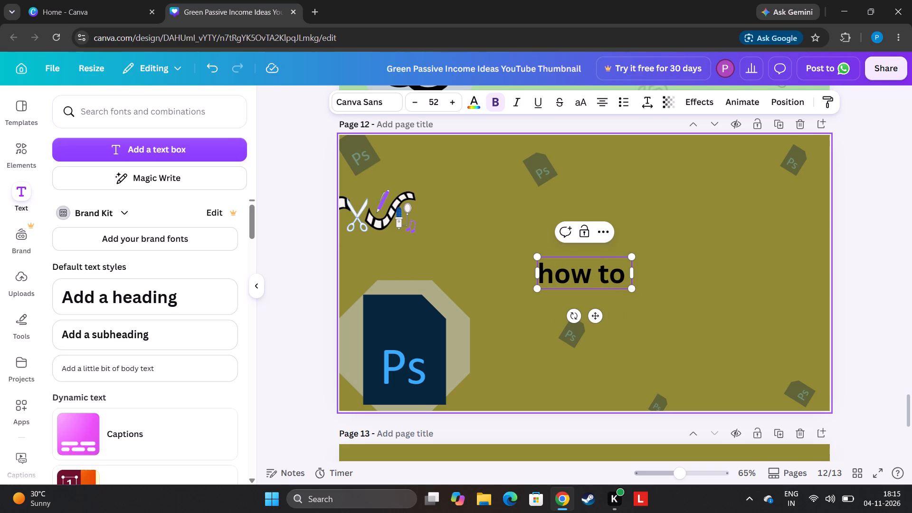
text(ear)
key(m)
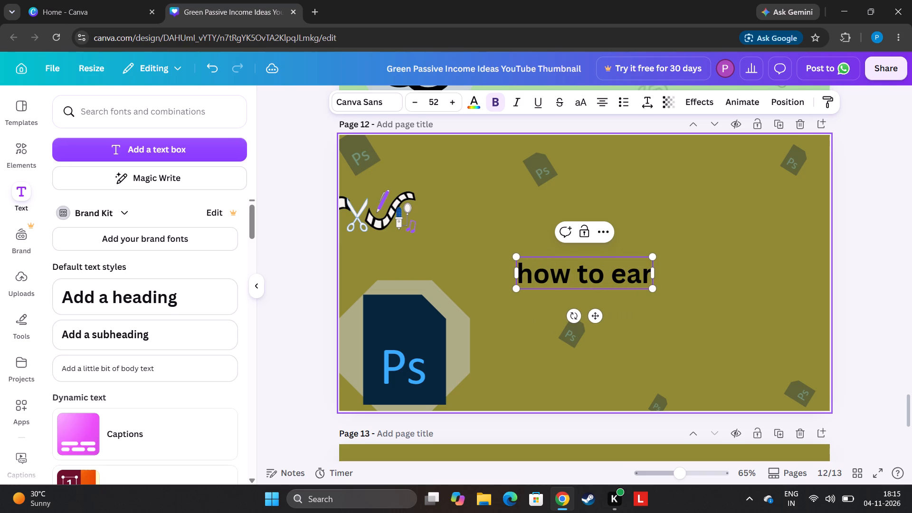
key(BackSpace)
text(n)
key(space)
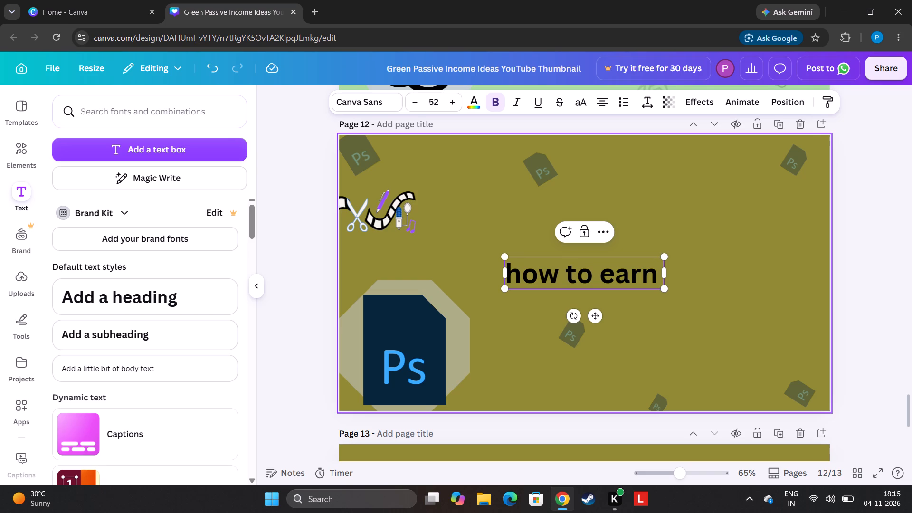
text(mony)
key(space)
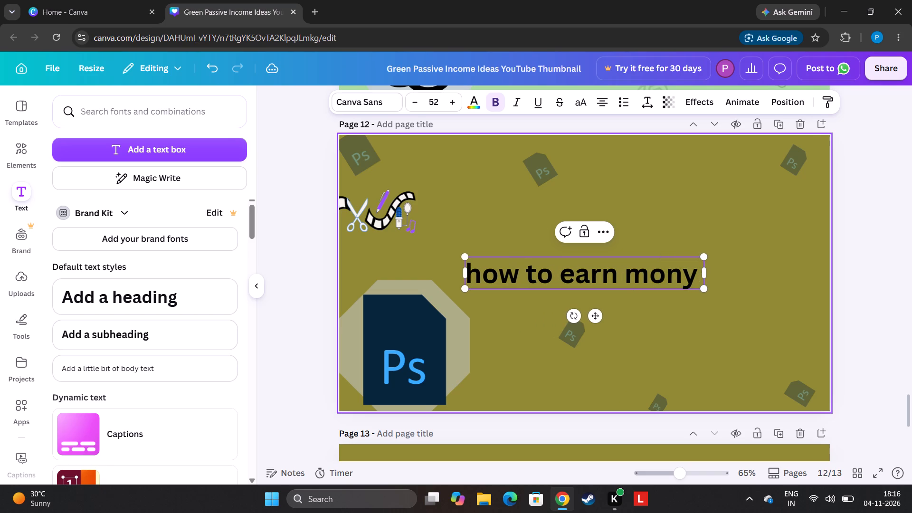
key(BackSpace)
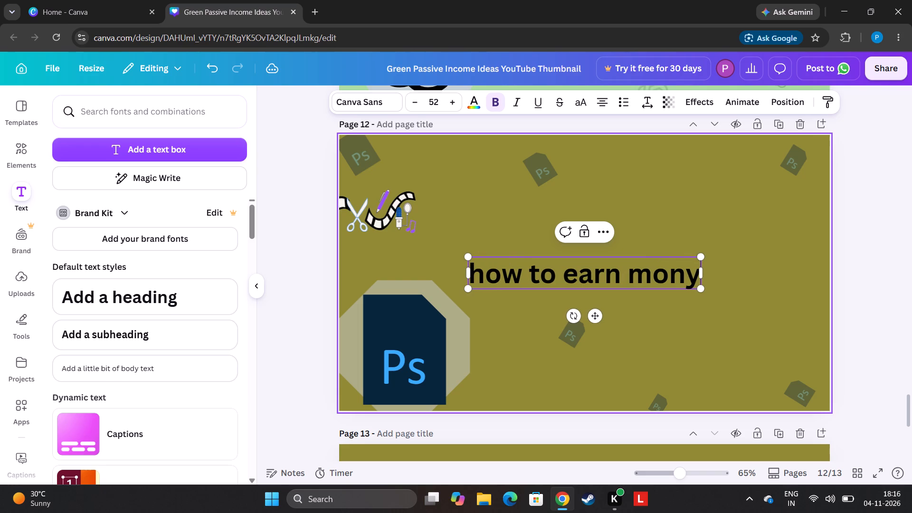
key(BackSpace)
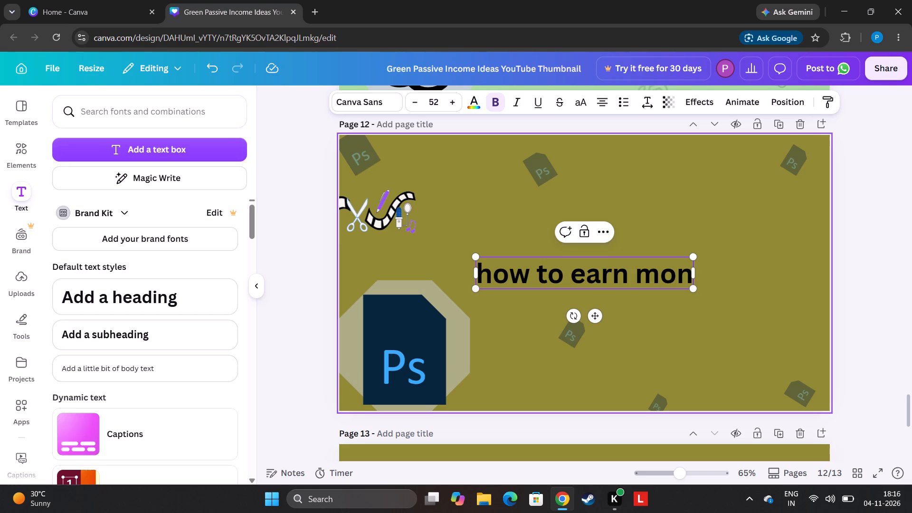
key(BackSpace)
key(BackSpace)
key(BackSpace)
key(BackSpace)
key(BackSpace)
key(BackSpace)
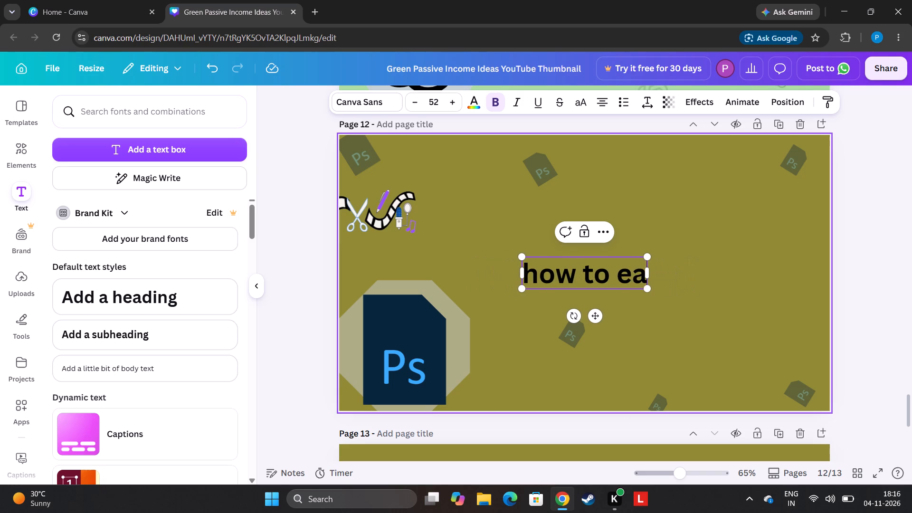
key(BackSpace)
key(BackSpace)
Complete page 12's heading text so it reads "how to edit a video like advance on".
text(edi)
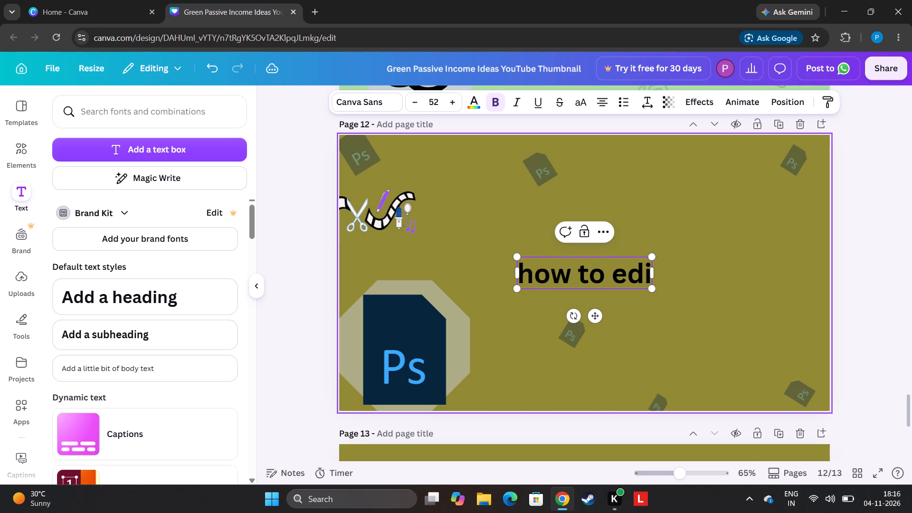
key(t)
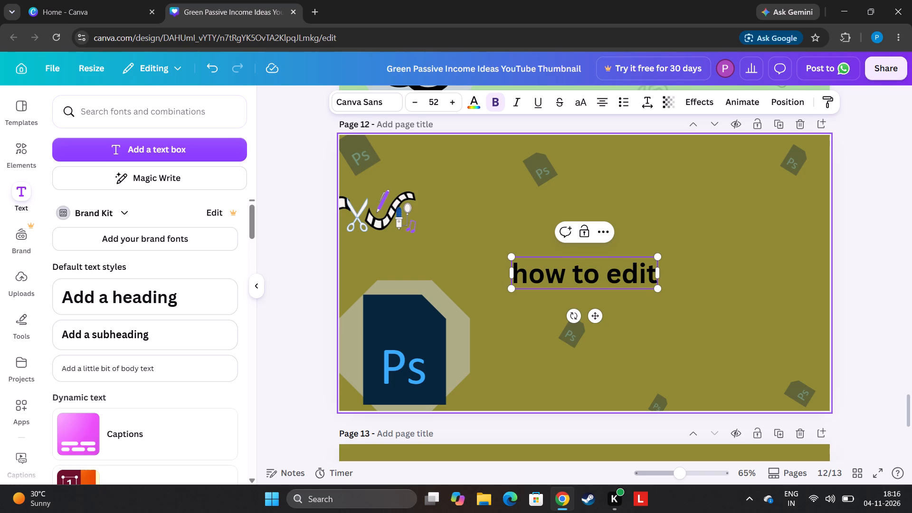
key(space)
text(a)
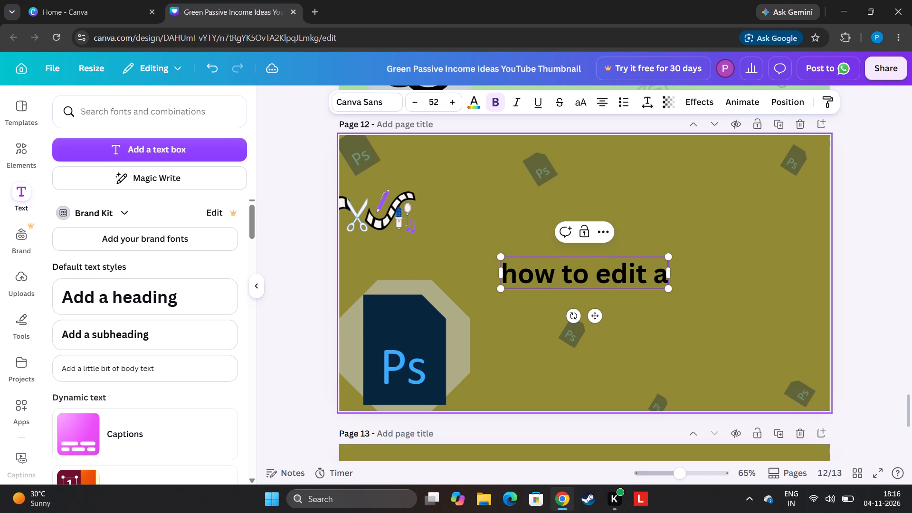
key(space)
key(v)
text(idio)
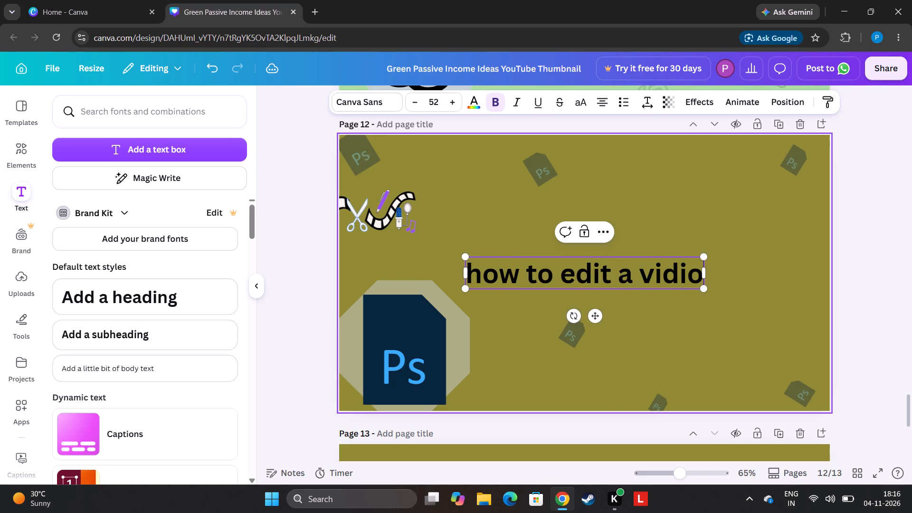
key(space)
key(BackSpace)
key(BackSpace)
key(BackSpace)
key(BackSpace)
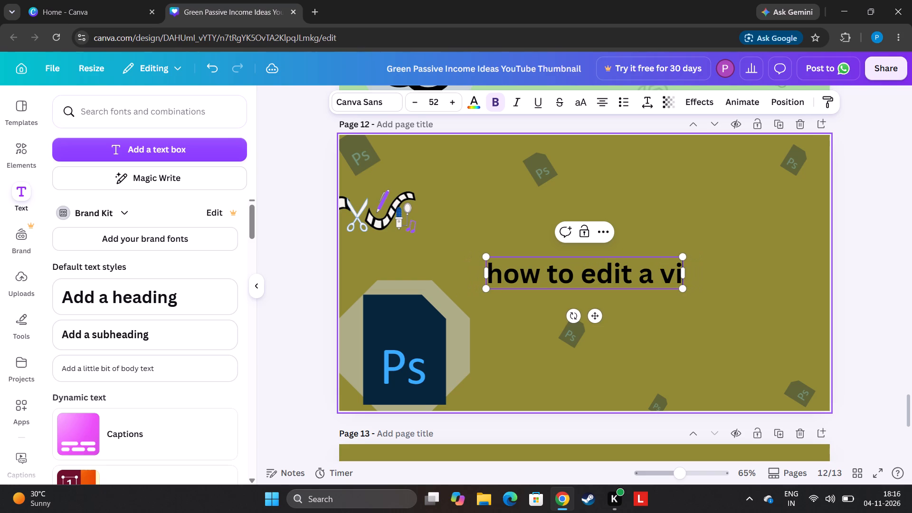
key(BackSpace)
key(i)
text(de)
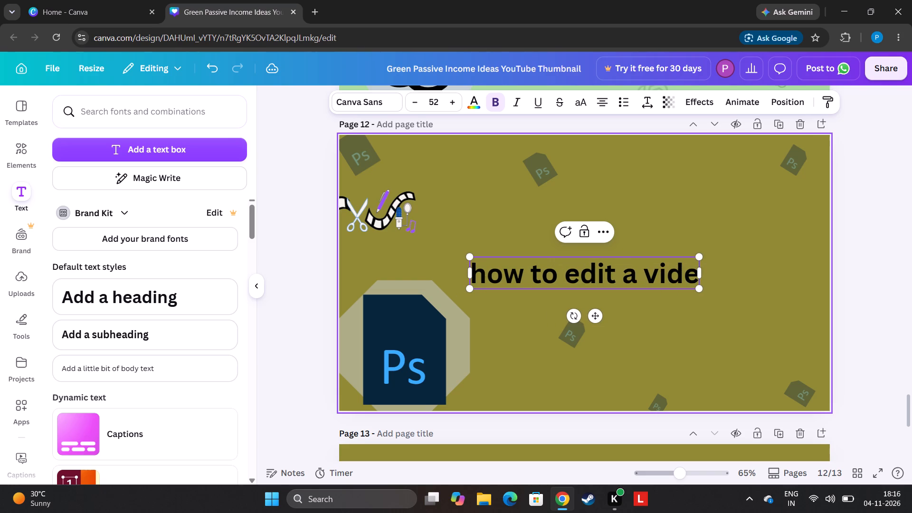
text(o)
key(space)
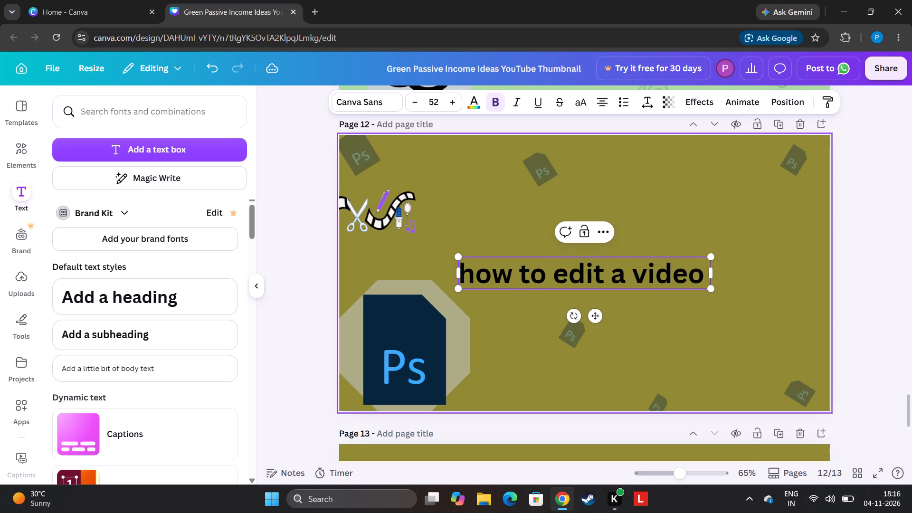
text(like a)
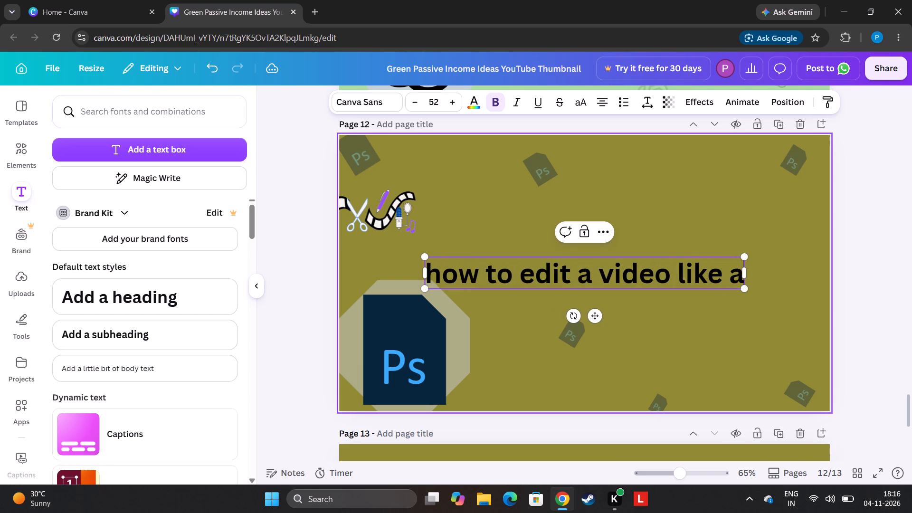
text(dva)
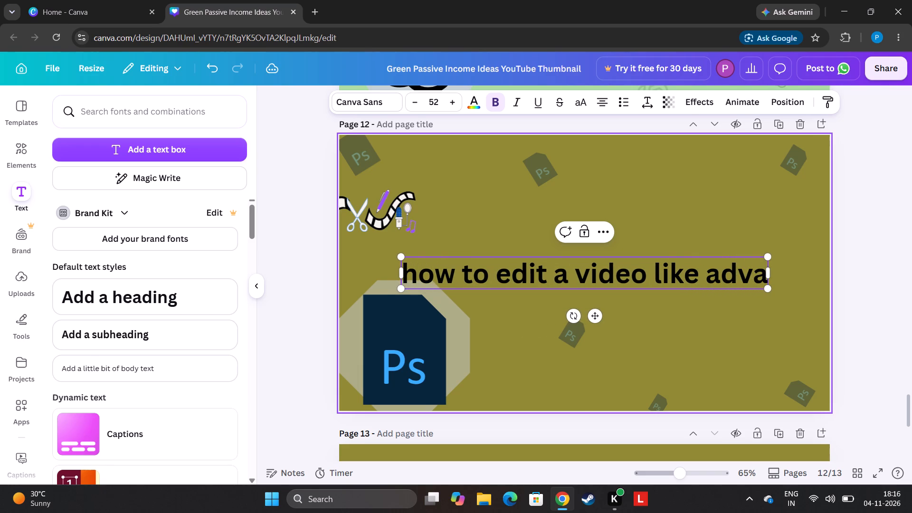
text(nce)
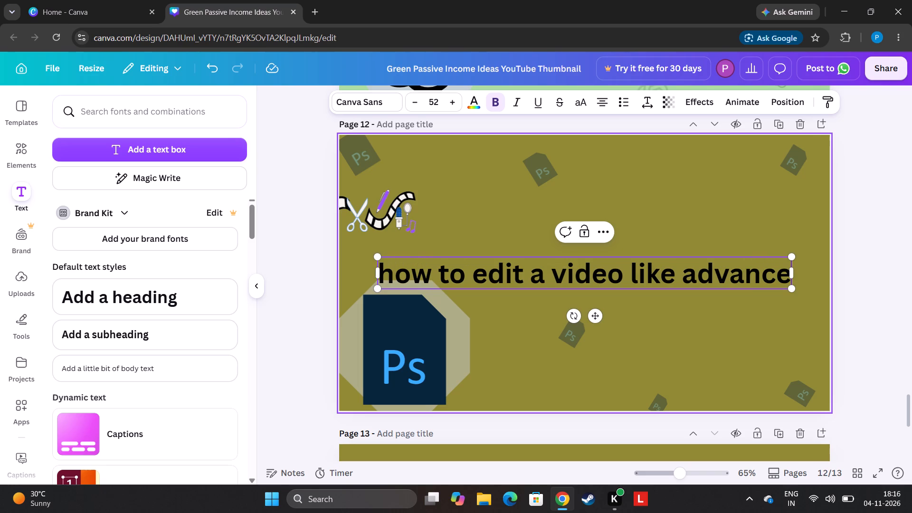
key(space)
text(on)
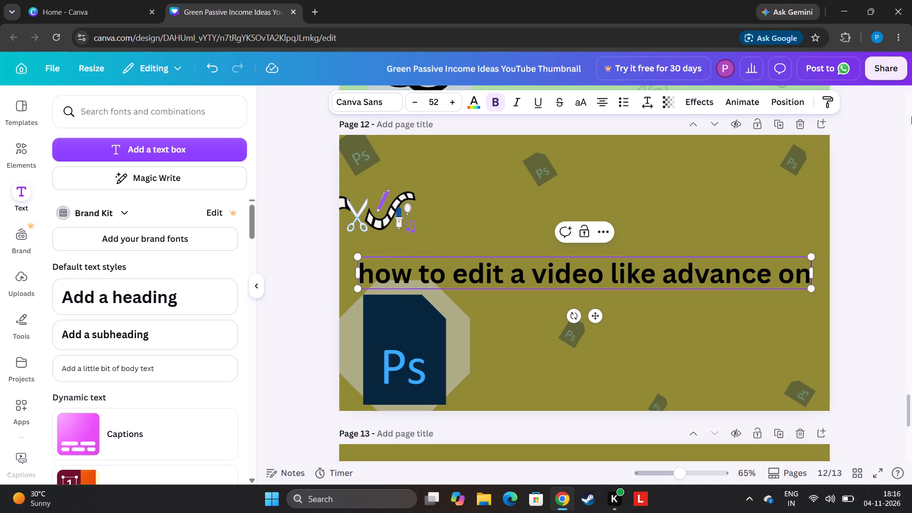
Narrow the heading so it wraps onto three lines and move it to the upper-right area of page 12.
drag(815, 270, 600, 299)
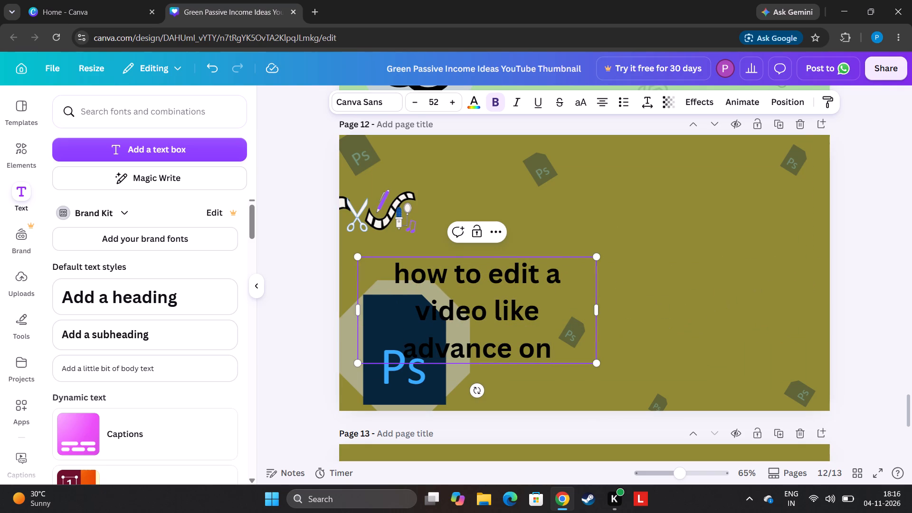
click(884, 274)
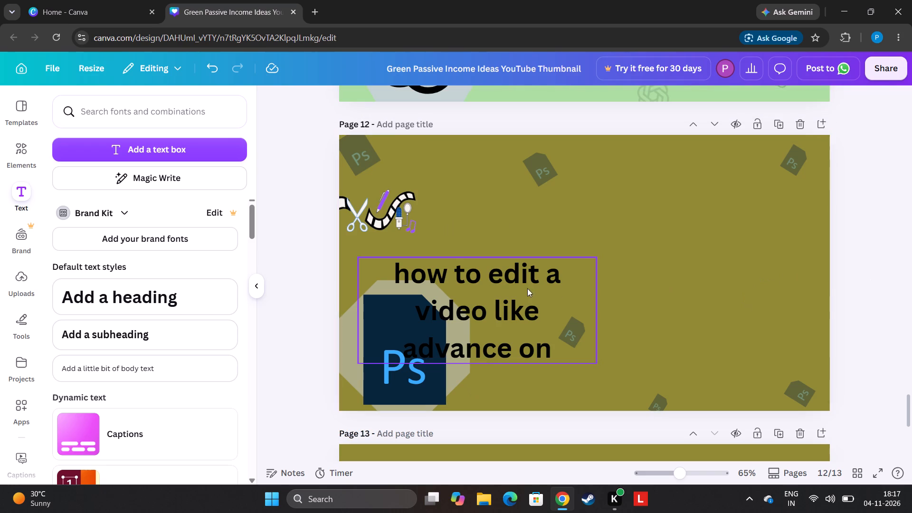
drag(456, 312, 637, 236)
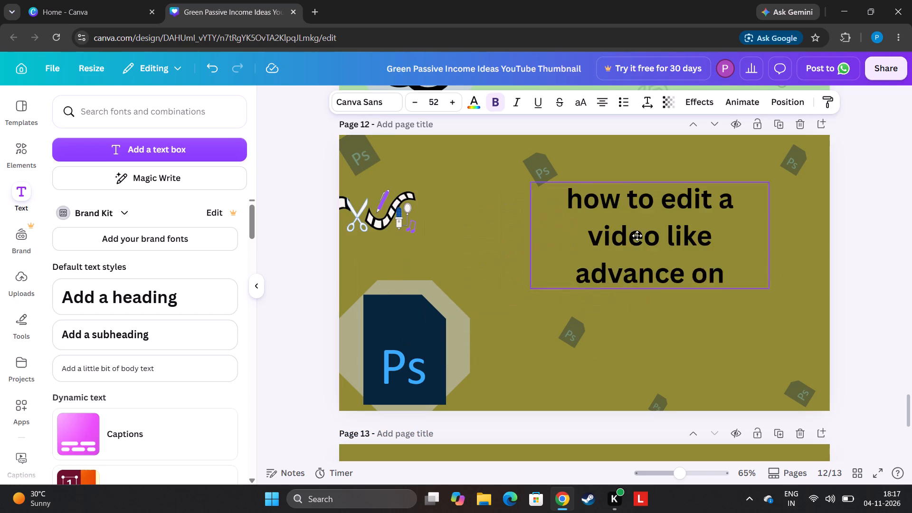
drag(637, 236, 634, 210)
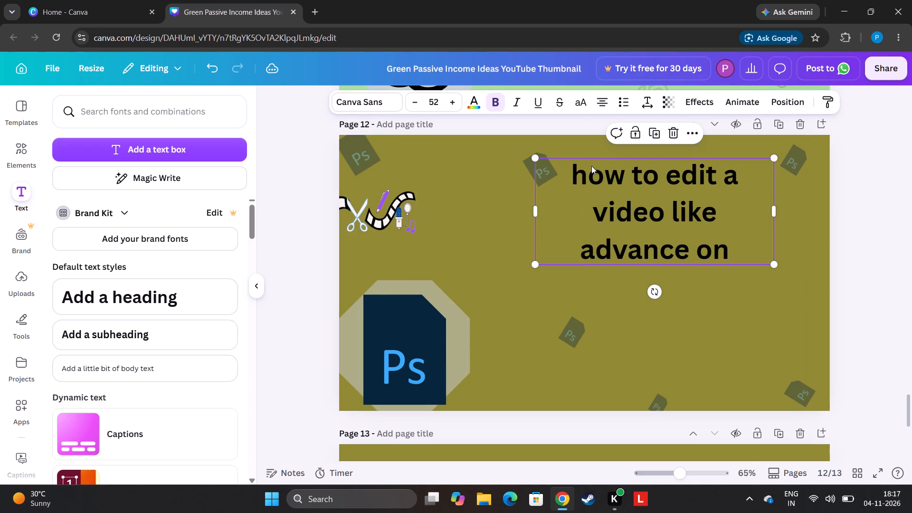
Format the heading as uppercase, dark blue and italic.
click(579, 109)
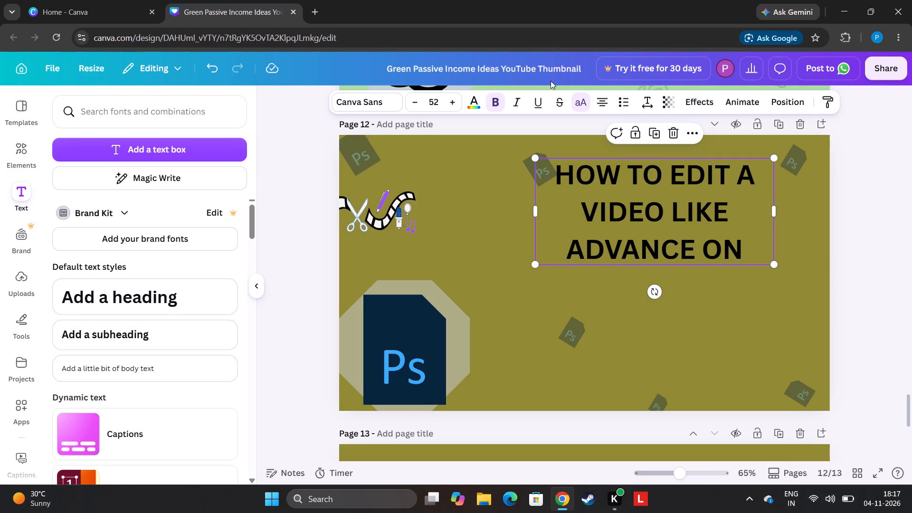
click(468, 109)
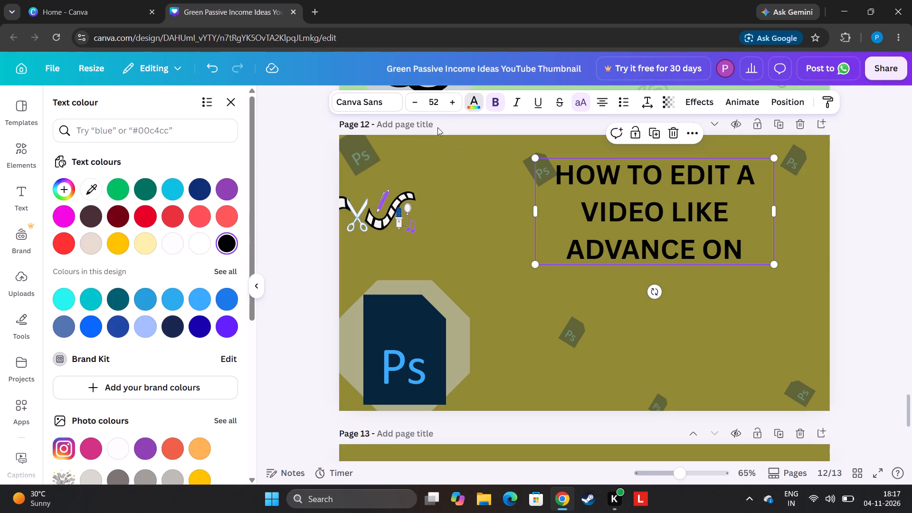
click(231, 216)
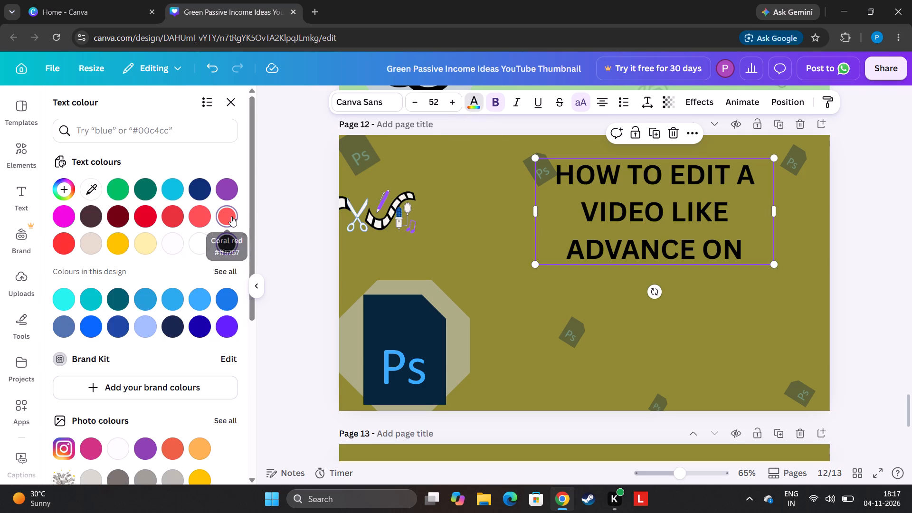
click(198, 188)
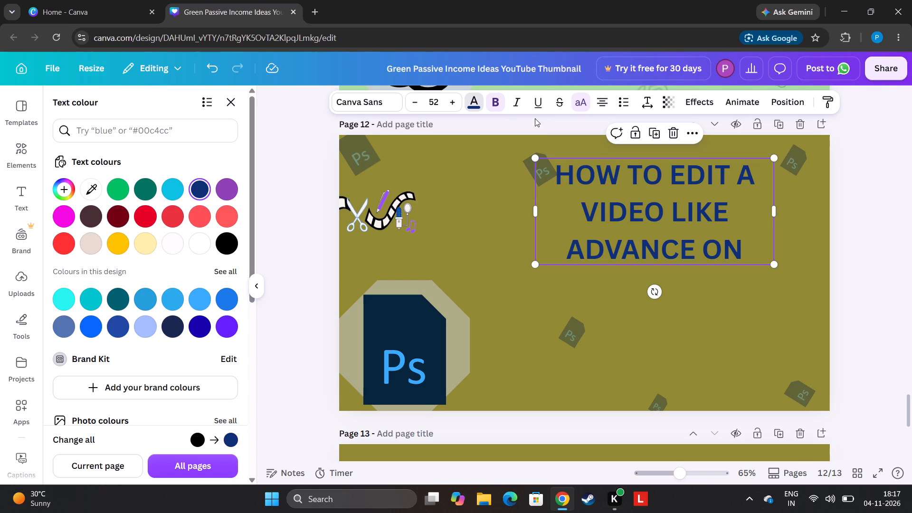
click(517, 102)
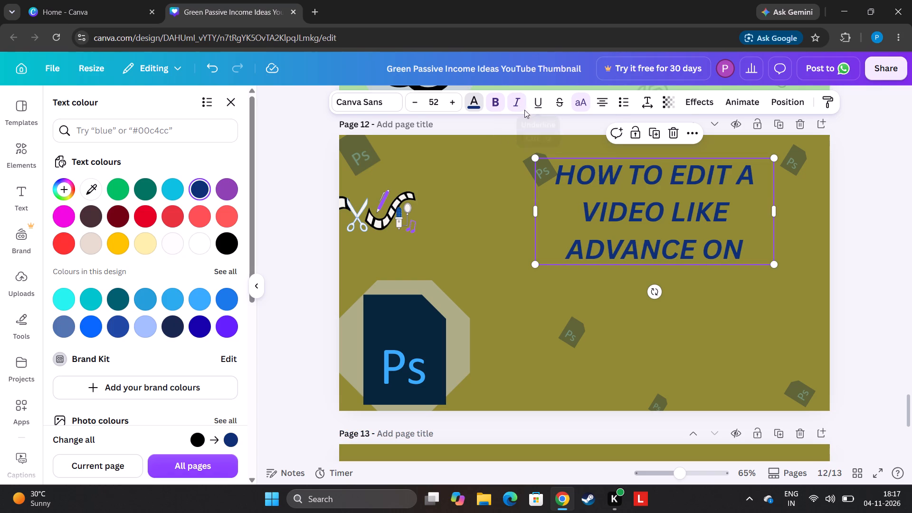
Tighten the heading's line spacing to 1.26.
click(651, 95)
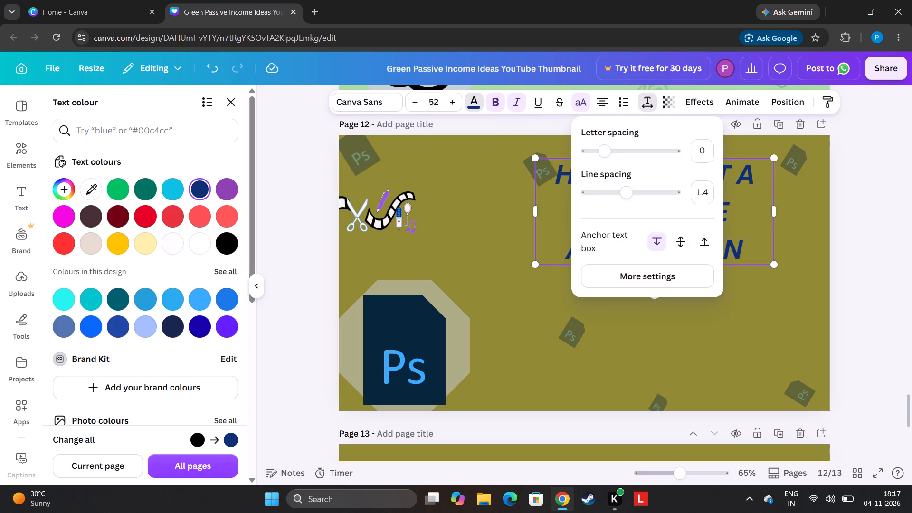
drag(628, 198, 609, 197)
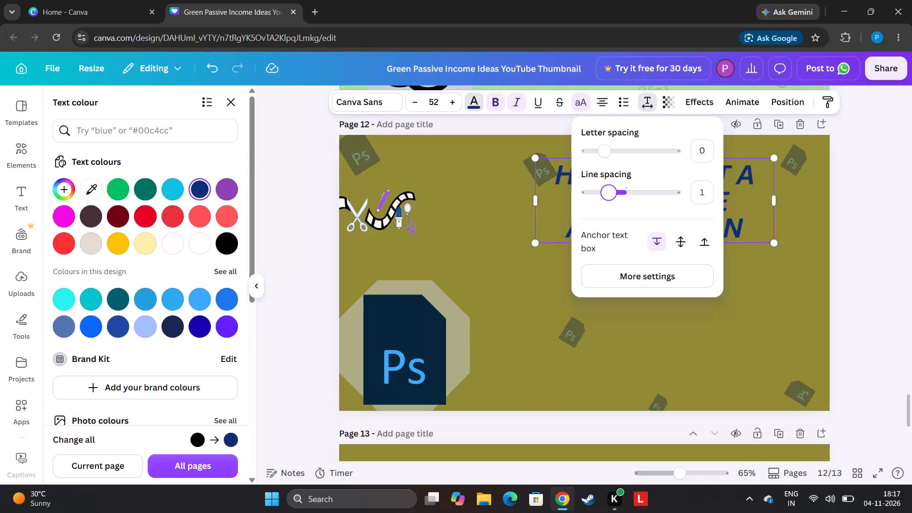
drag(609, 197, 616, 197)
click(617, 197)
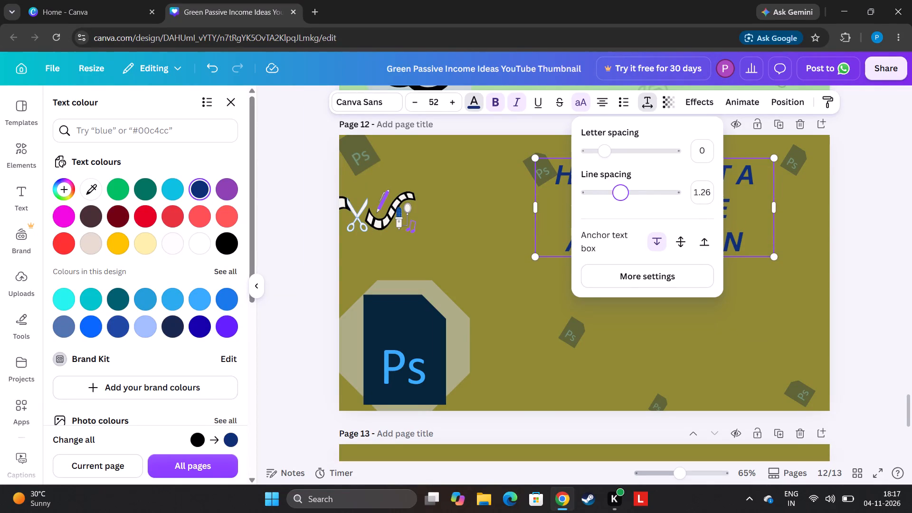
click(849, 199)
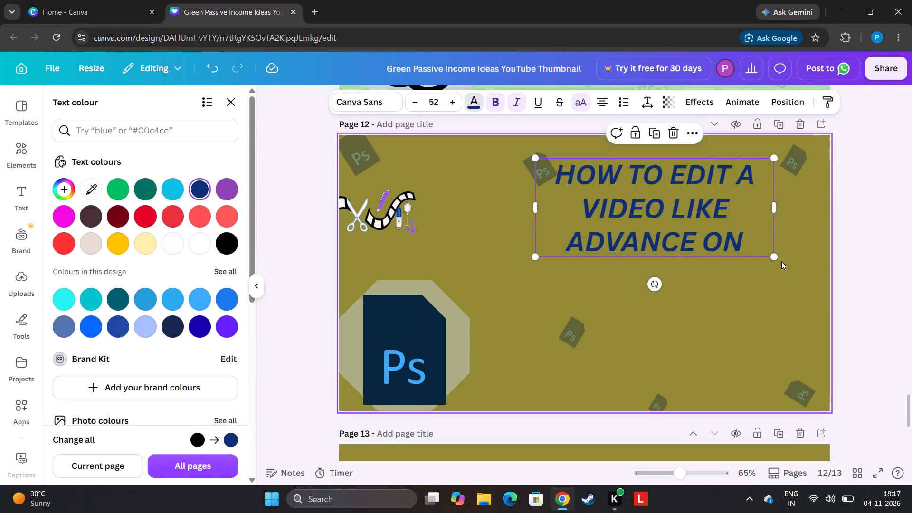
Enlarge the heading to font size 62.7 and reposition it in page 12's upper-right area.
drag(774, 256, 820, 287)
drag(770, 235, 750, 253)
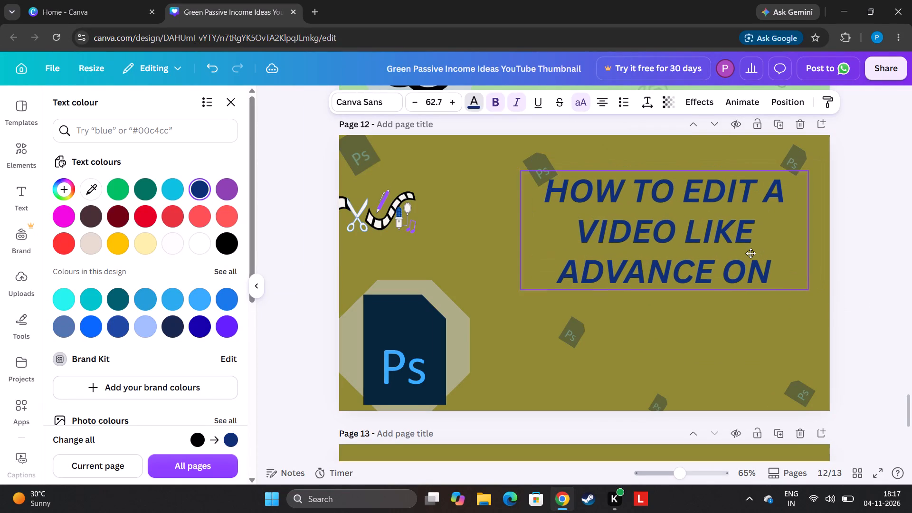
drag(750, 253, 760, 225)
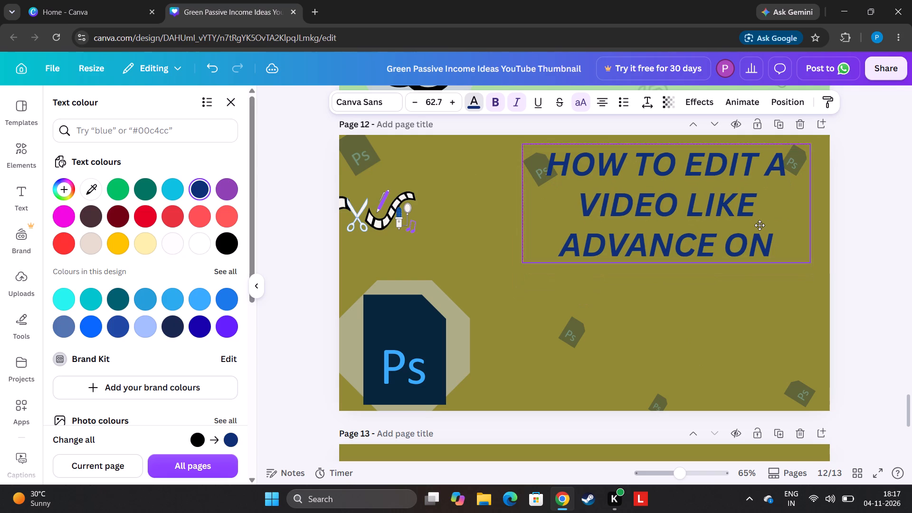
drag(760, 225, 760, 227)
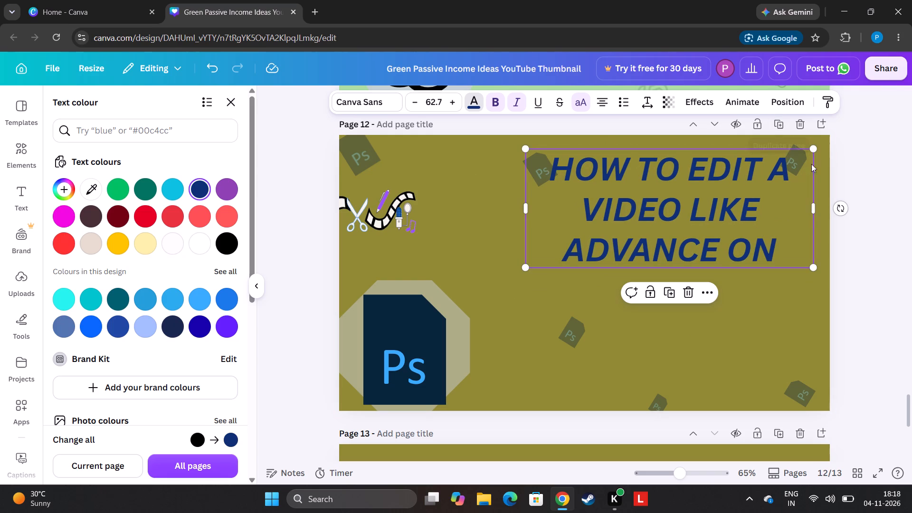
Adjust the heading's text box width, keeping three lines, and shift it slightly left and down on page 12.
drag(818, 210, 812, 215)
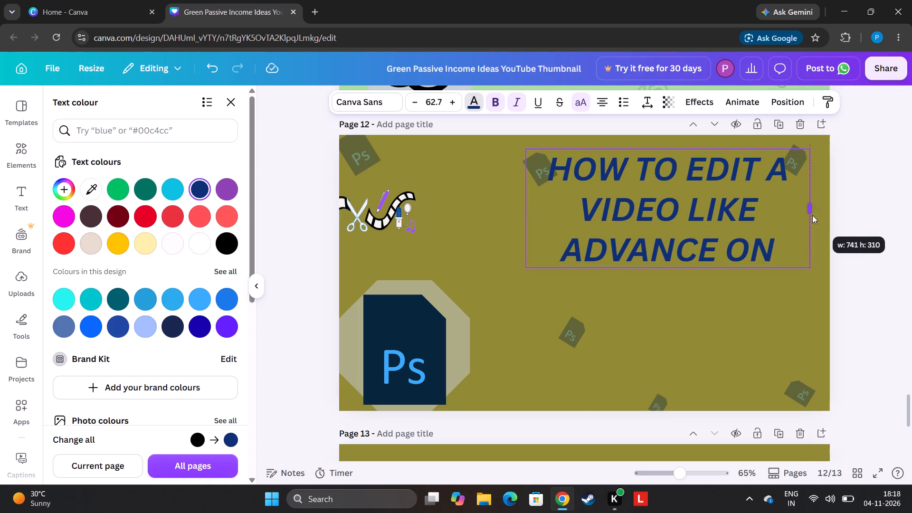
drag(812, 215, 840, 218)
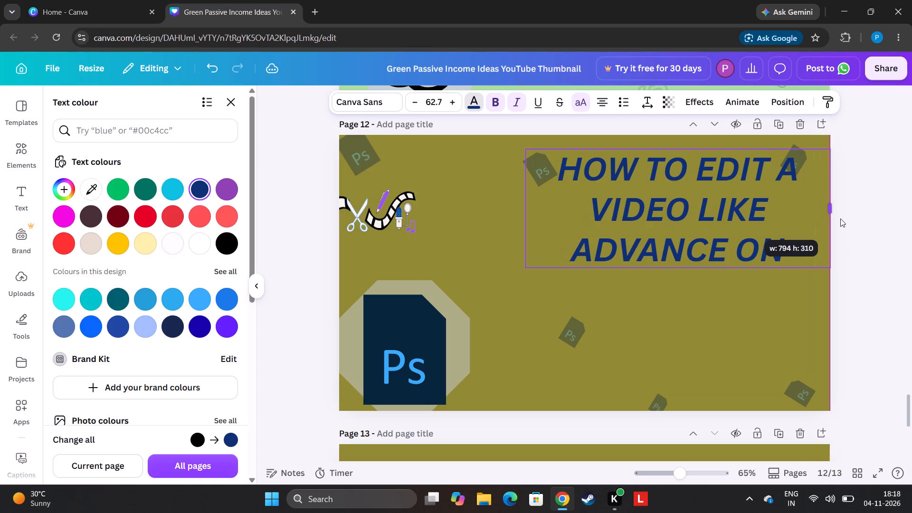
drag(840, 218, 899, 226)
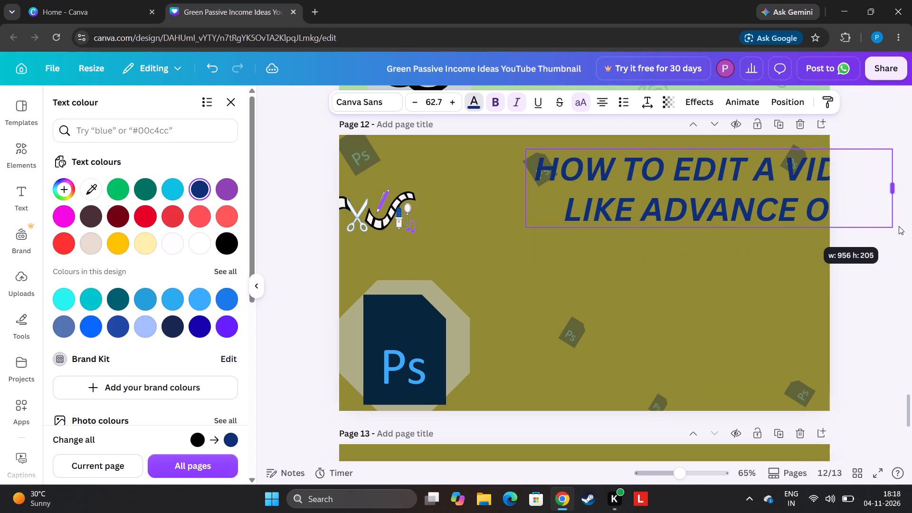
drag(899, 226, 824, 229)
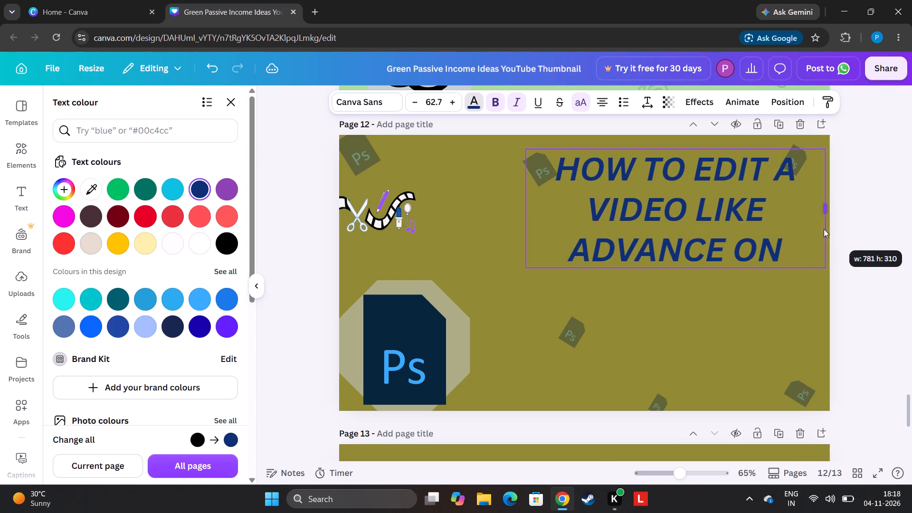
drag(824, 229, 779, 229)
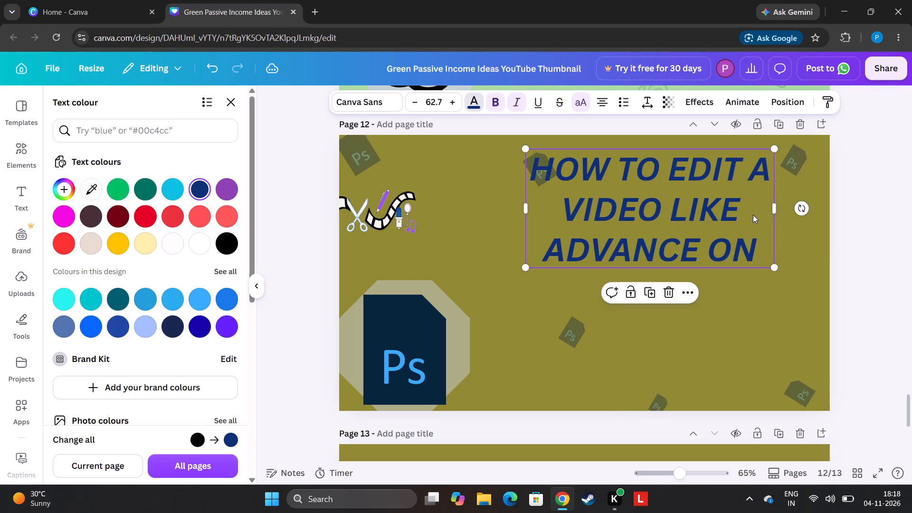
drag(772, 210, 761, 210)
drag(761, 210, 755, 214)
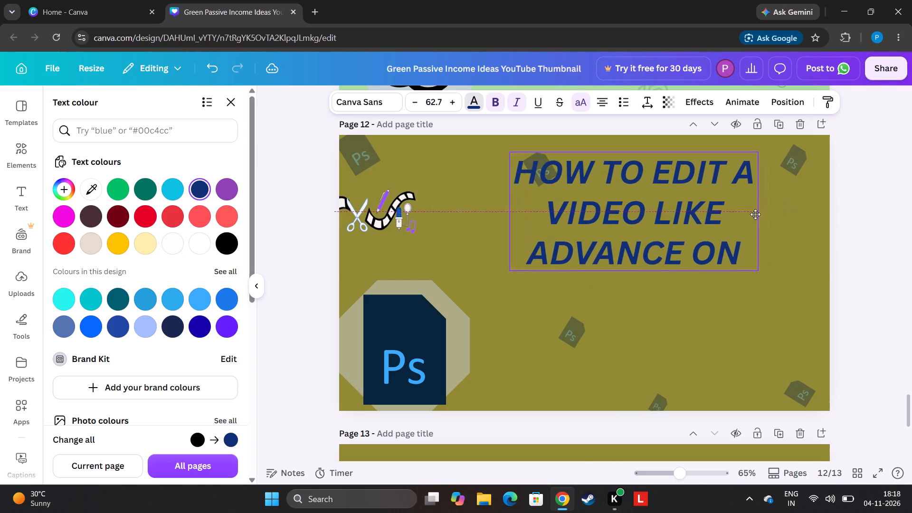
drag(755, 214, 747, 219)
drag(750, 218, 738, 218)
drag(738, 218, 761, 219)
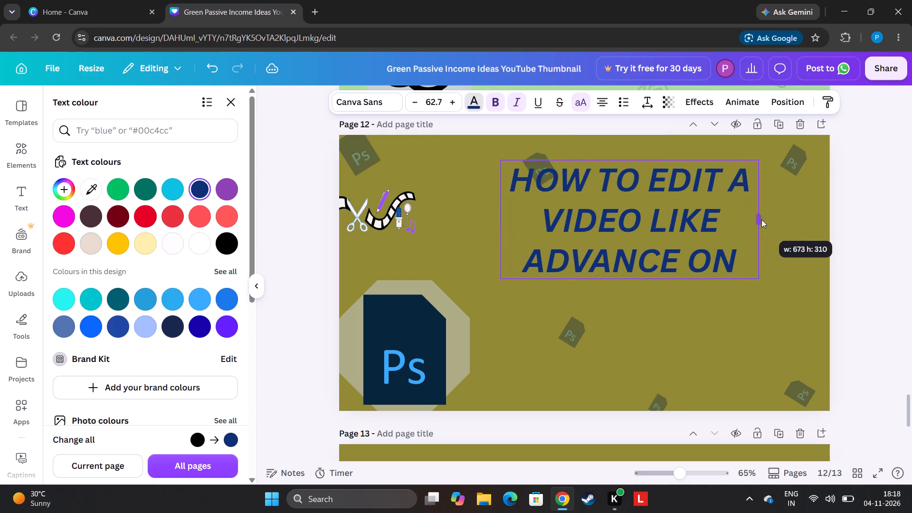
drag(761, 219, 796, 221)
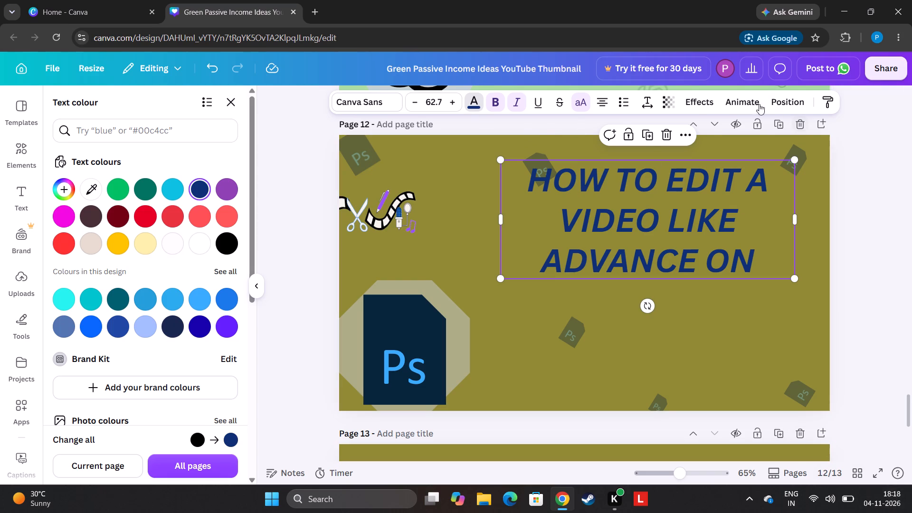
Apply the Echo text effect to the heading.
click(694, 103)
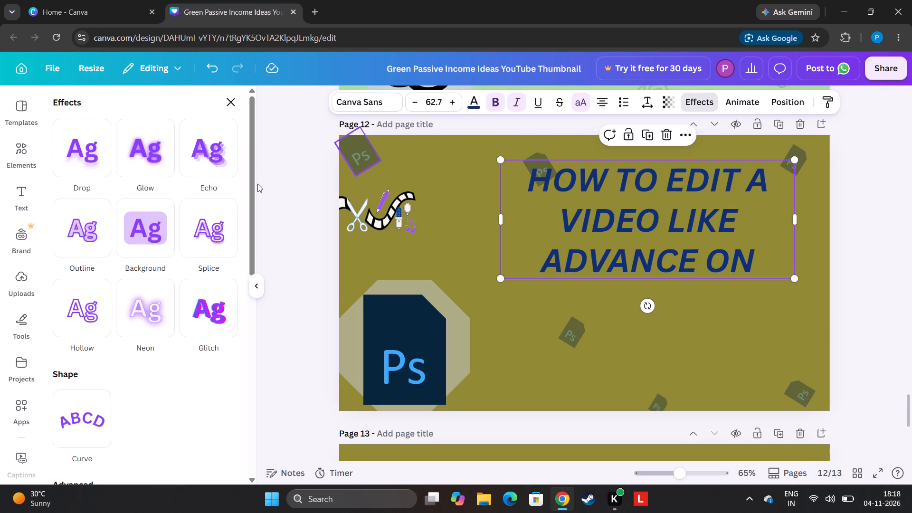
click(213, 160)
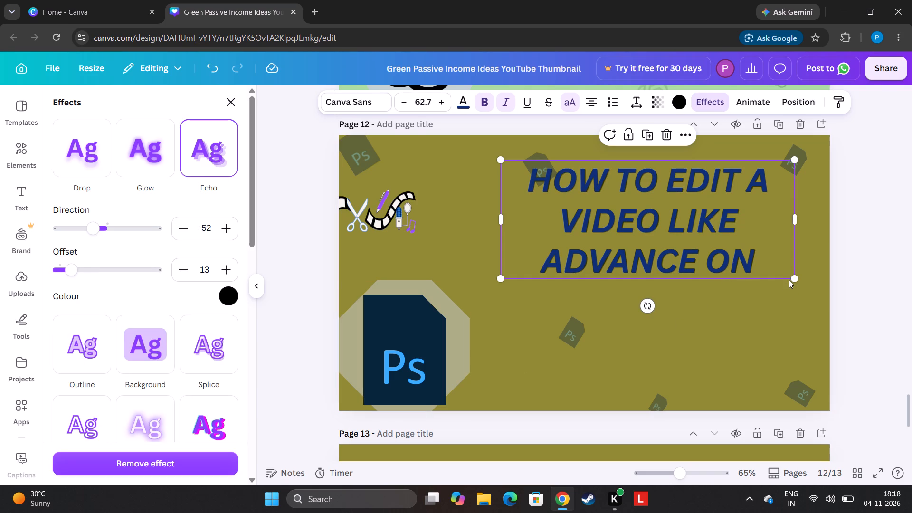
Duplicate the heading, move the copy below the original and replace its text with "PS".
click(644, 136)
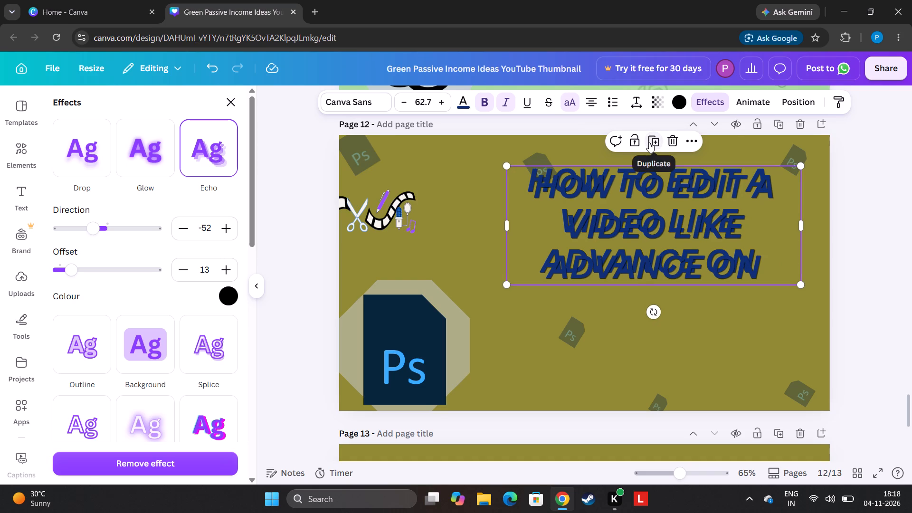
drag(661, 218, 659, 314)
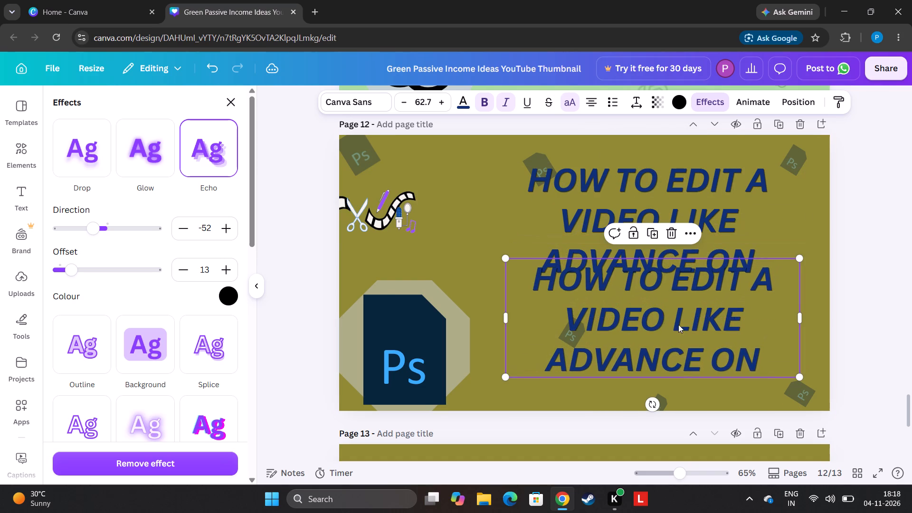
click(711, 324)
key(BackSpace)
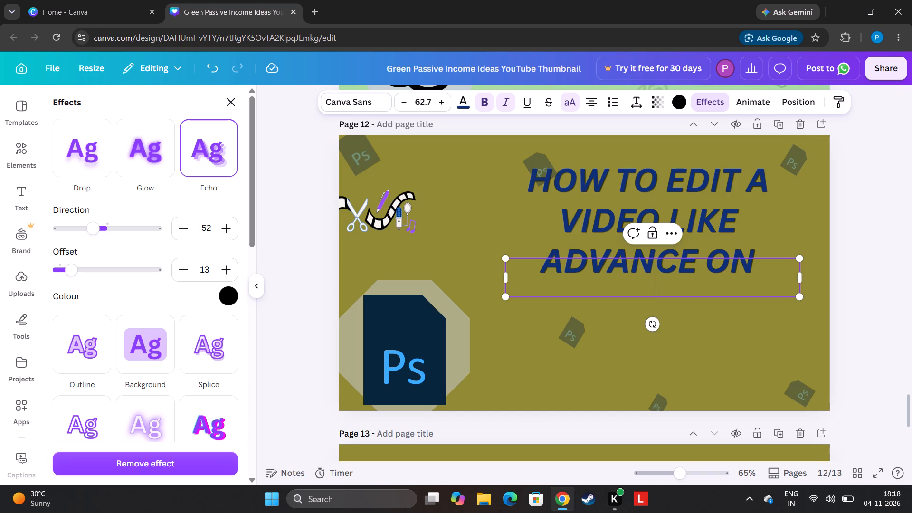
text(ps)
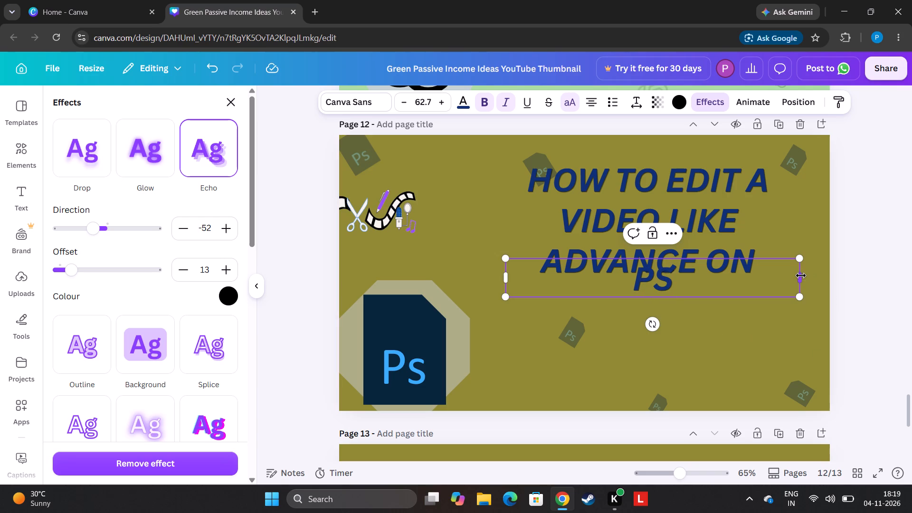
Narrow the PS text box to fit its letters and place it just beneath the heading.
drag(801, 275, 654, 283)
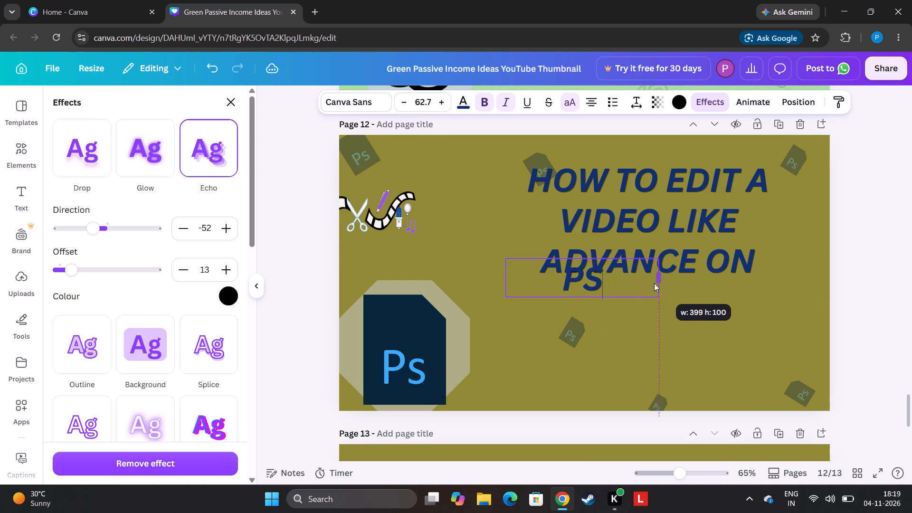
drag(654, 283, 573, 291)
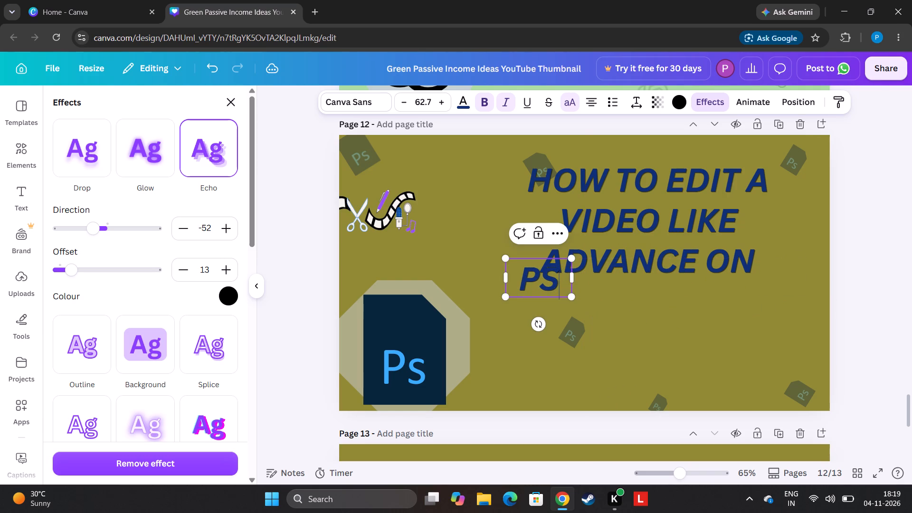
click(475, 271)
drag(525, 275, 532, 280)
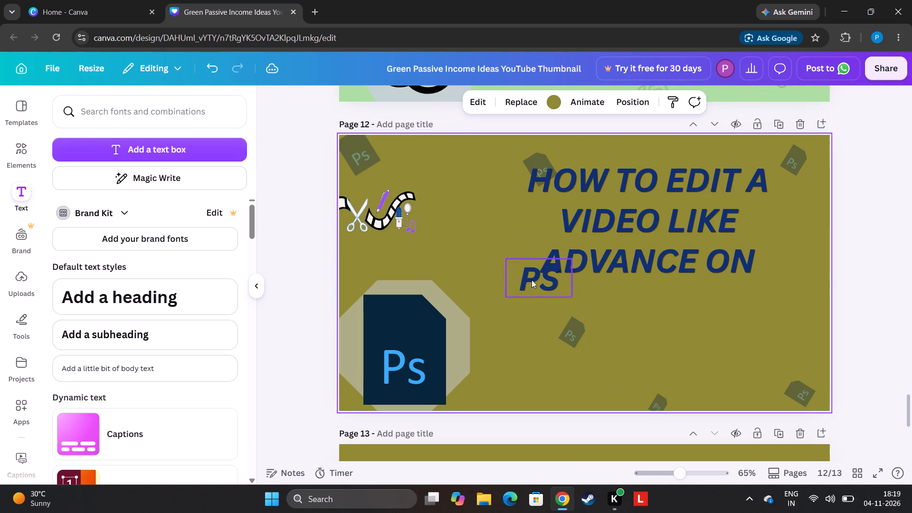
drag(532, 280, 600, 289)
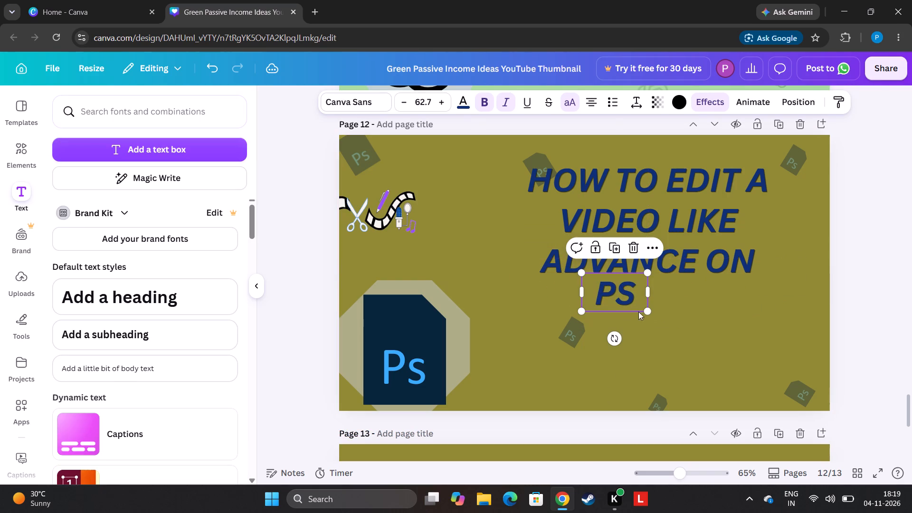
Enlarge the PS text to font size 126 and reposition it beneath the heading's last line.
drag(649, 308, 739, 313)
drag(672, 313, 637, 298)
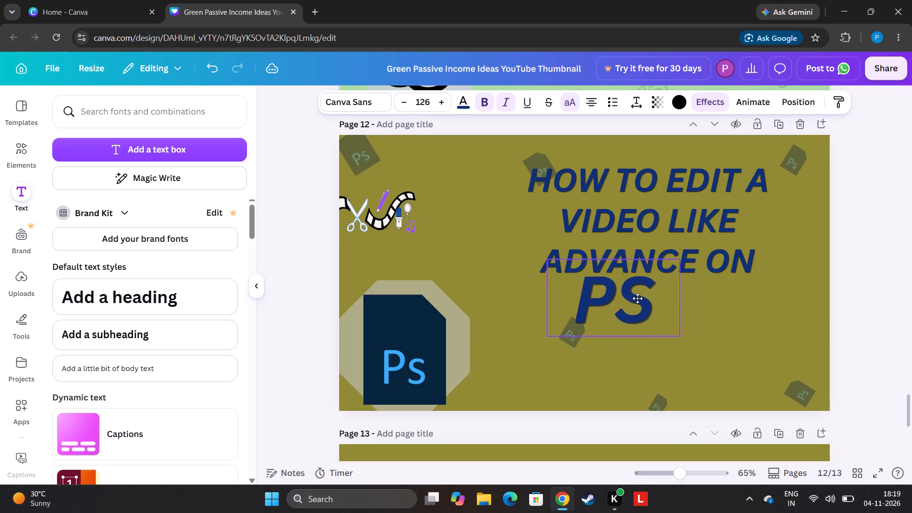
drag(637, 298, 606, 304)
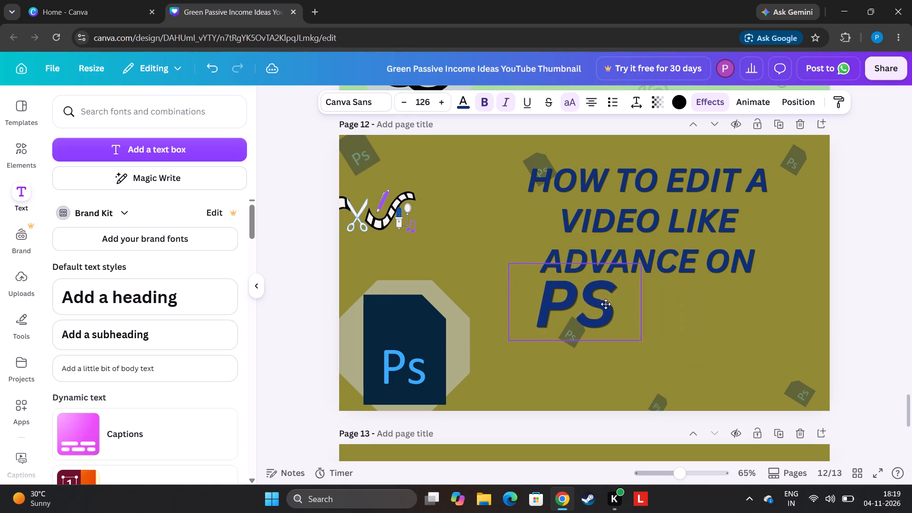
drag(606, 304, 655, 303)
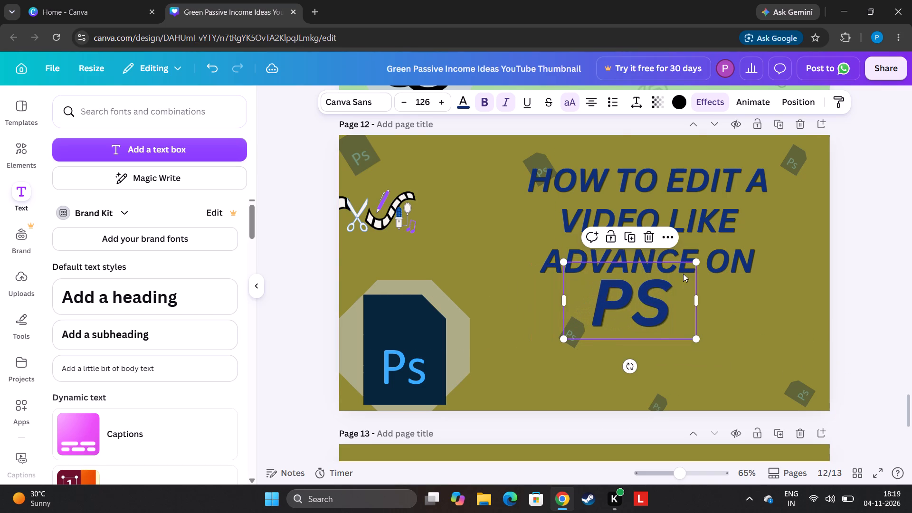
Cycle the heading's list formatting through bullets and back to no list, leaving the text left-aligned.
click(735, 209)
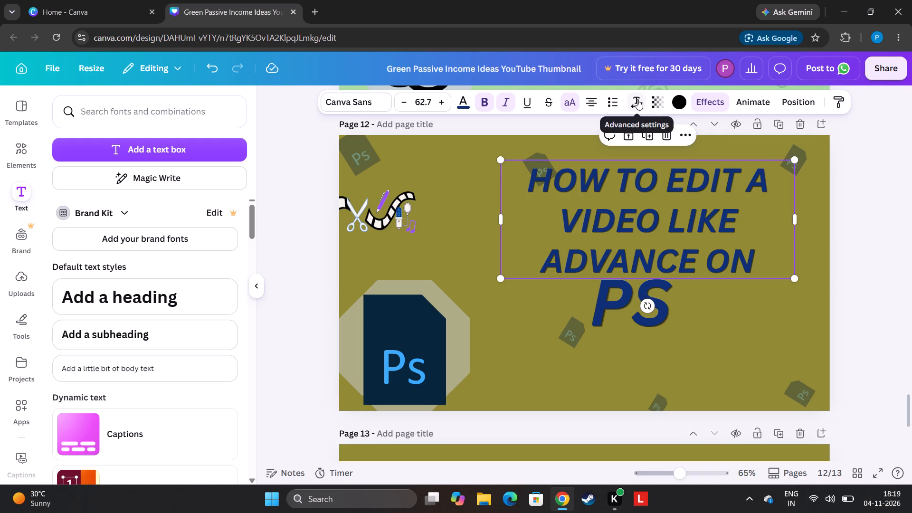
click(637, 99)
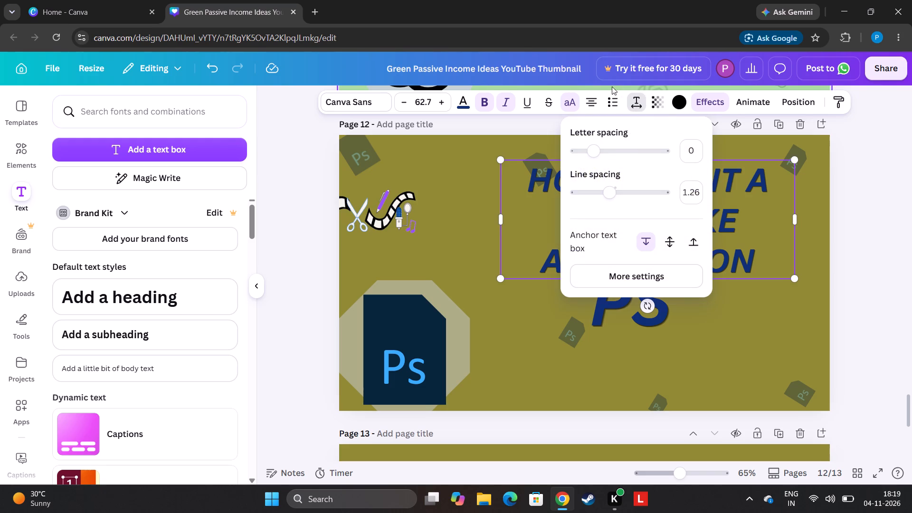
click(644, 96)
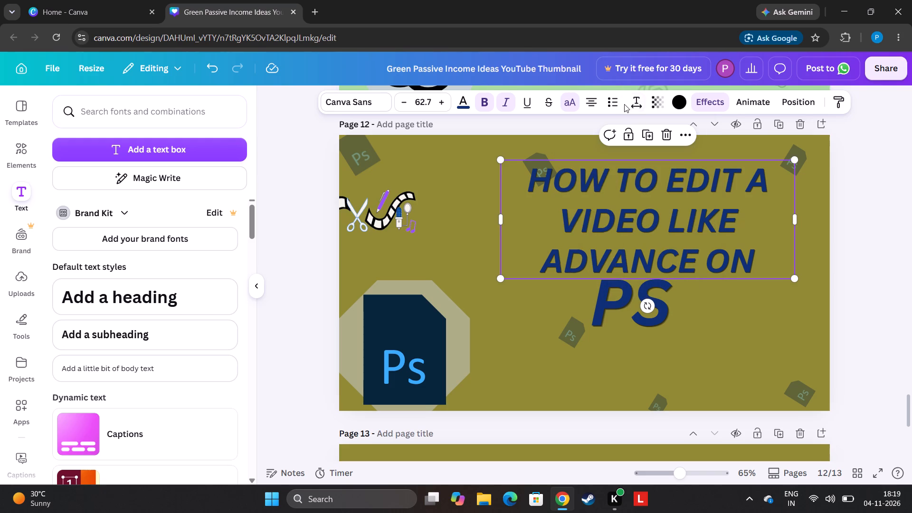
click(639, 98)
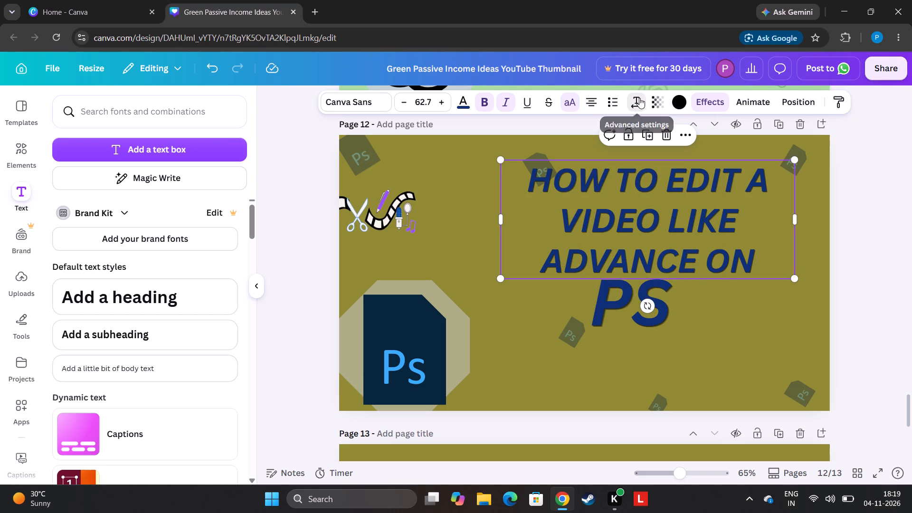
click(616, 103)
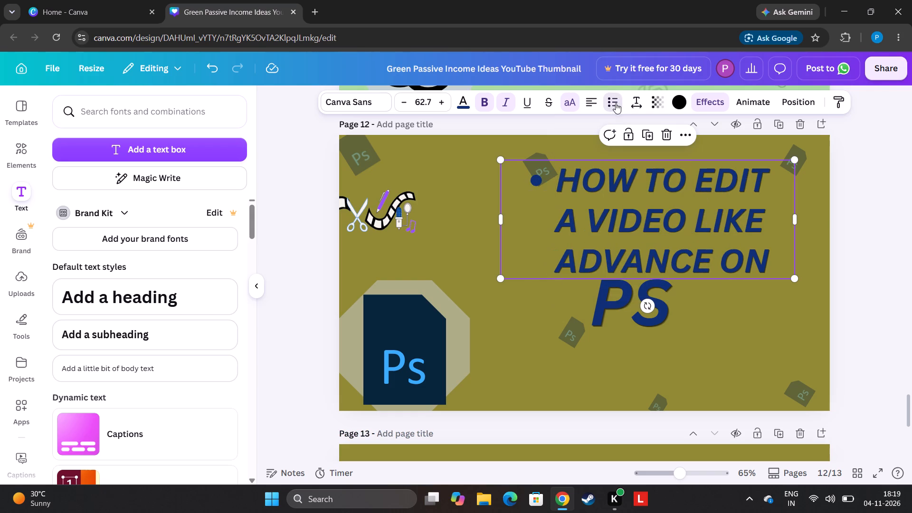
click(615, 112)
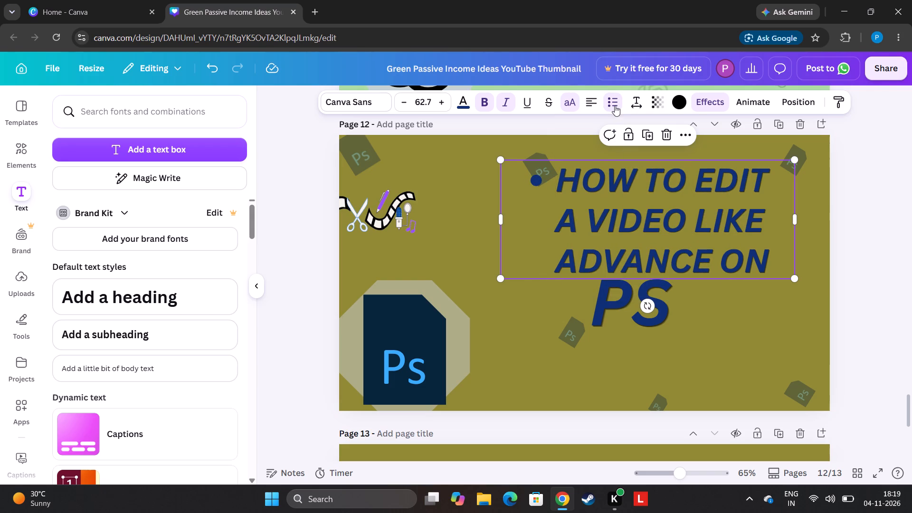
click(615, 105)
click(615, 105)
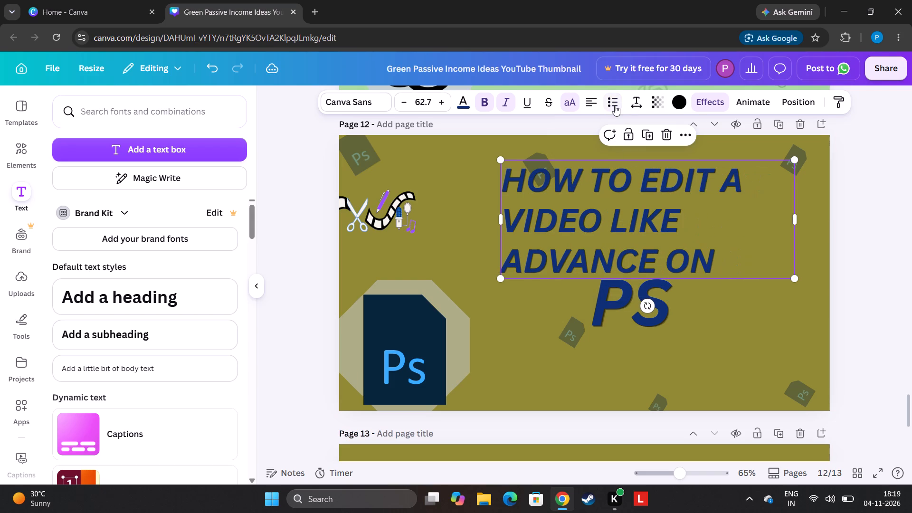
Shift the heading right, move the faded Ps icon away from its first line, and nudge the PS text up toward it.
drag(623, 244, 665, 239)
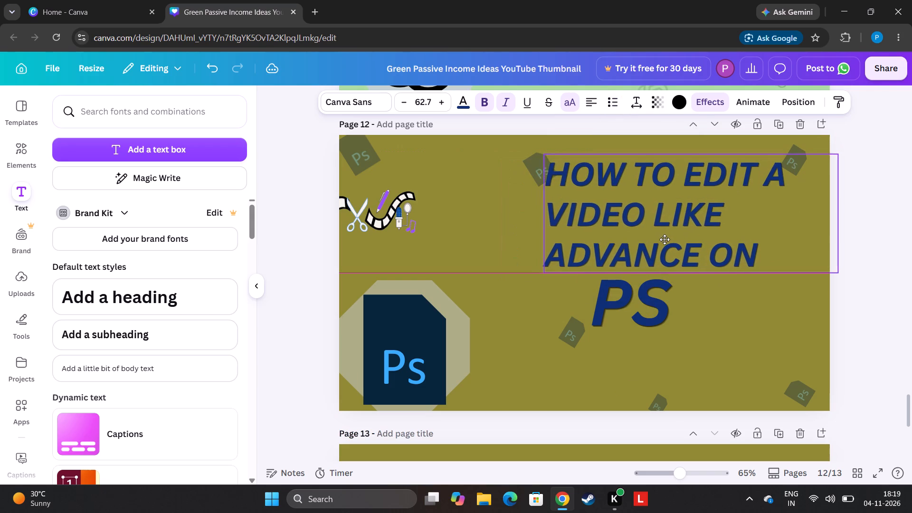
drag(665, 239, 667, 239)
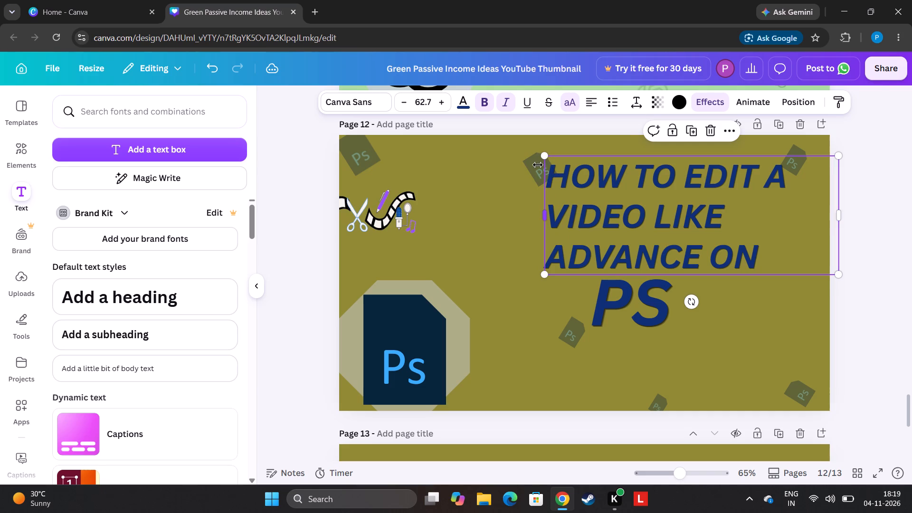
drag(533, 170, 524, 164)
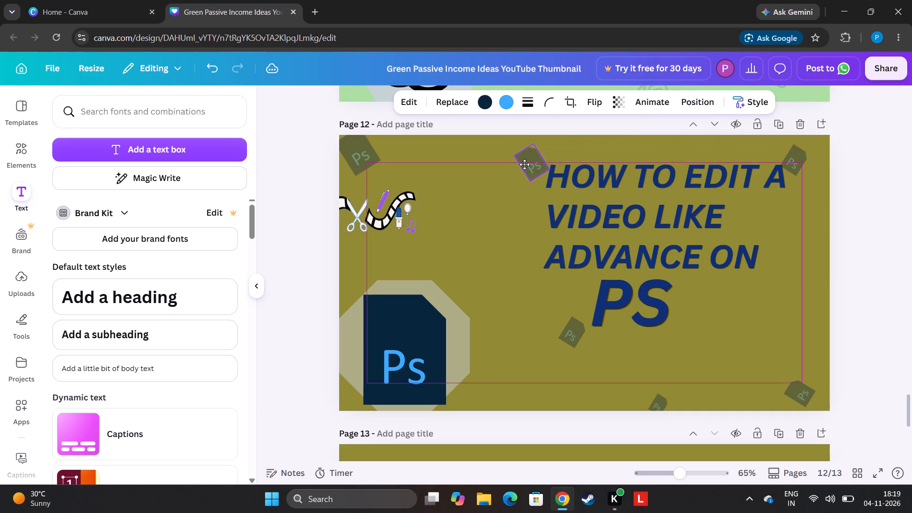
drag(524, 164, 523, 164)
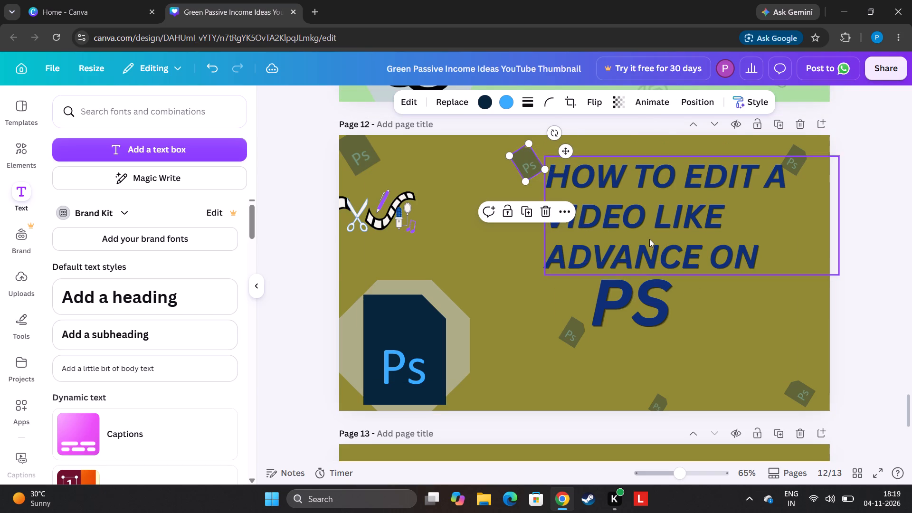
drag(649, 239, 641, 238)
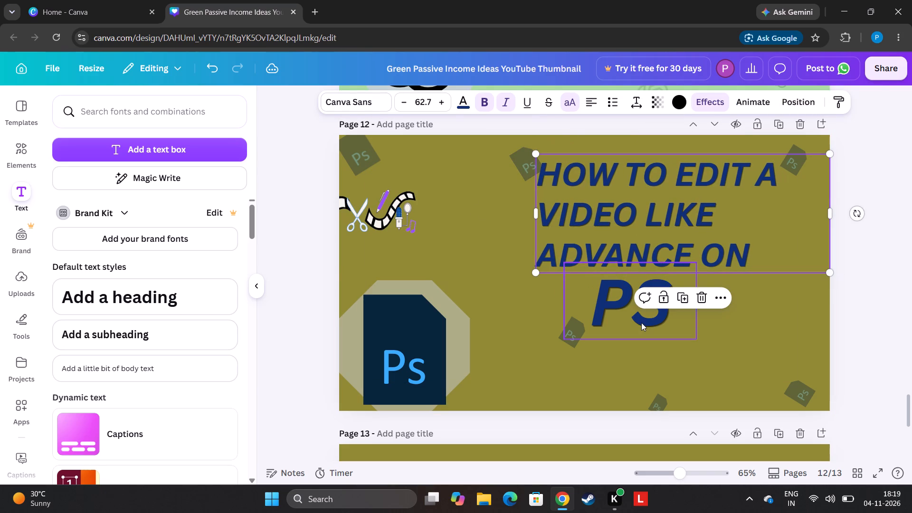
drag(641, 323, 642, 315)
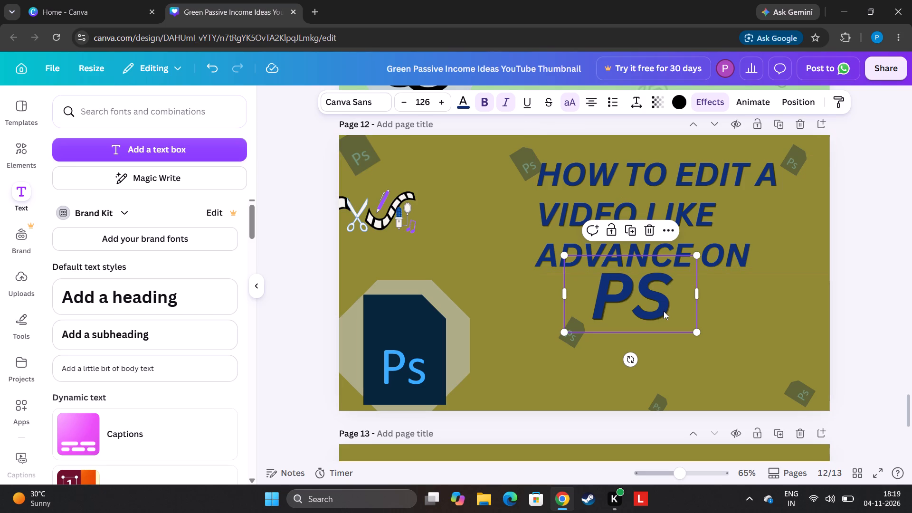
Duplicate the three-line heading and place the copy lower on the page, over the PS text's lower edge.
click(669, 212)
click(686, 298)
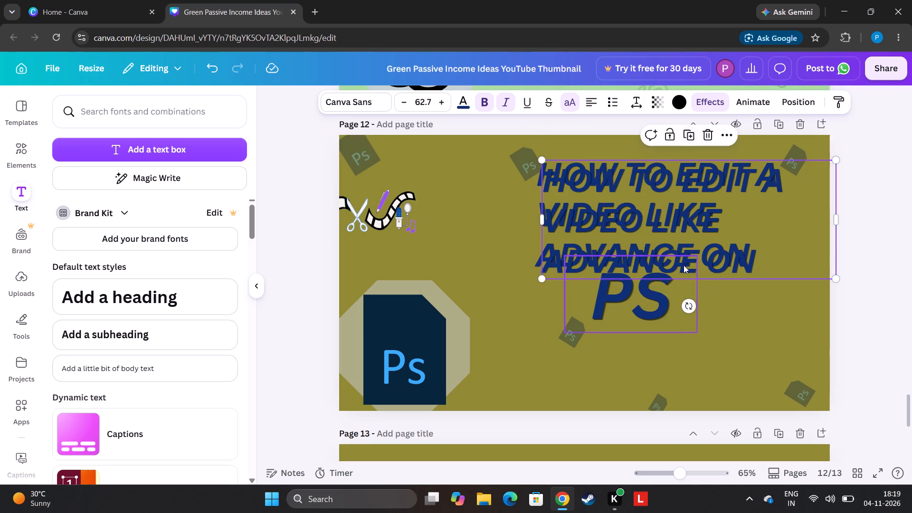
drag(684, 261, 667, 399)
Replace the duplicated heading's text with "AND STARTING EARNING".
click(720, 385)
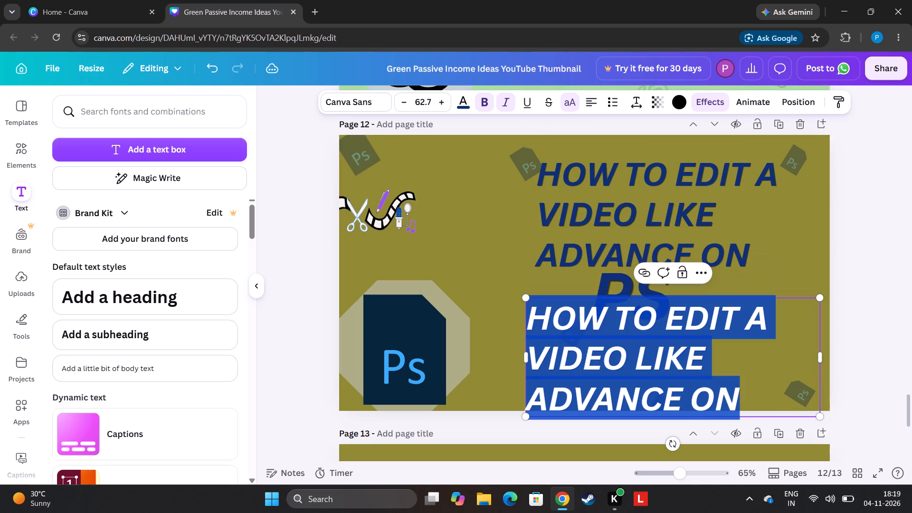
key(BackSpace)
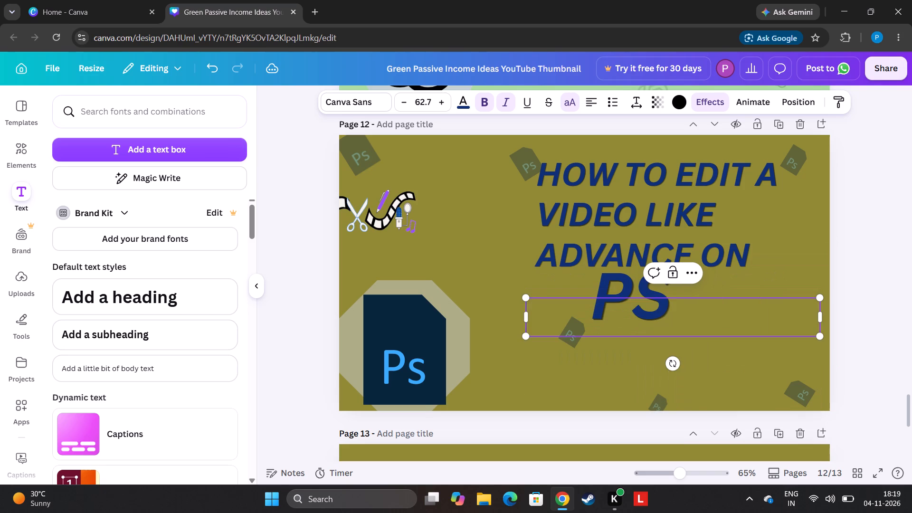
key(a)
key(n)
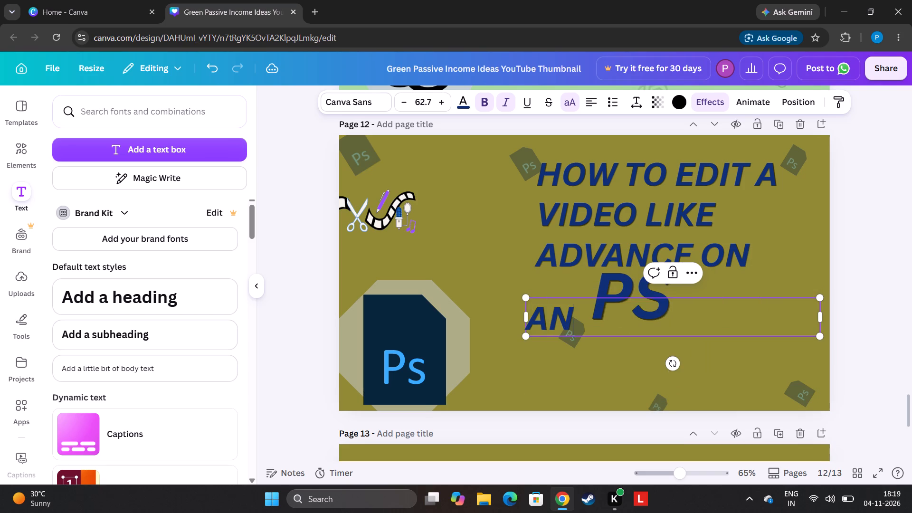
text(d stra)
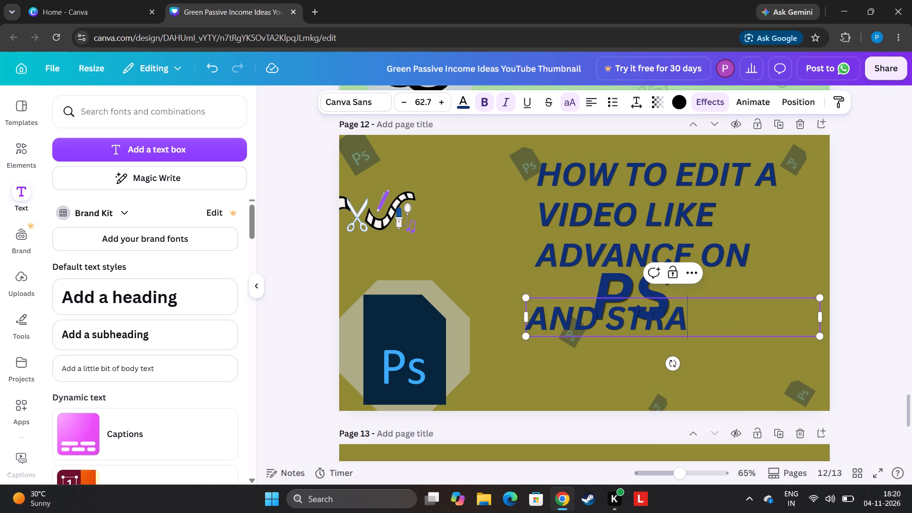
key(BackSpace)
key(BackSpace)
text(arting)
key(space)
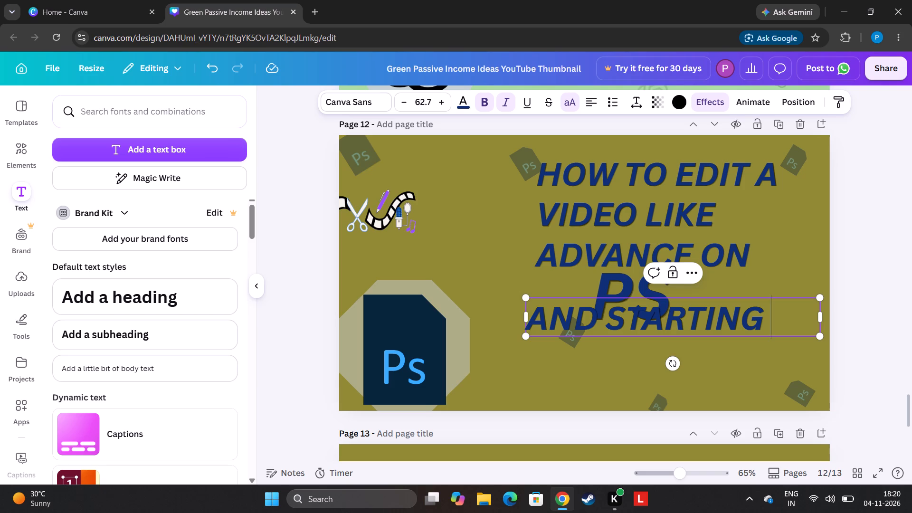
text(ea)
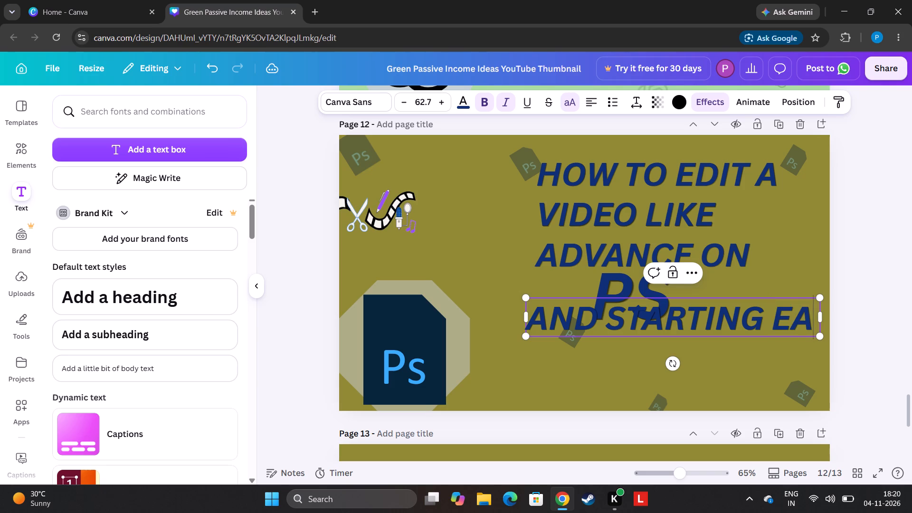
text(rning)
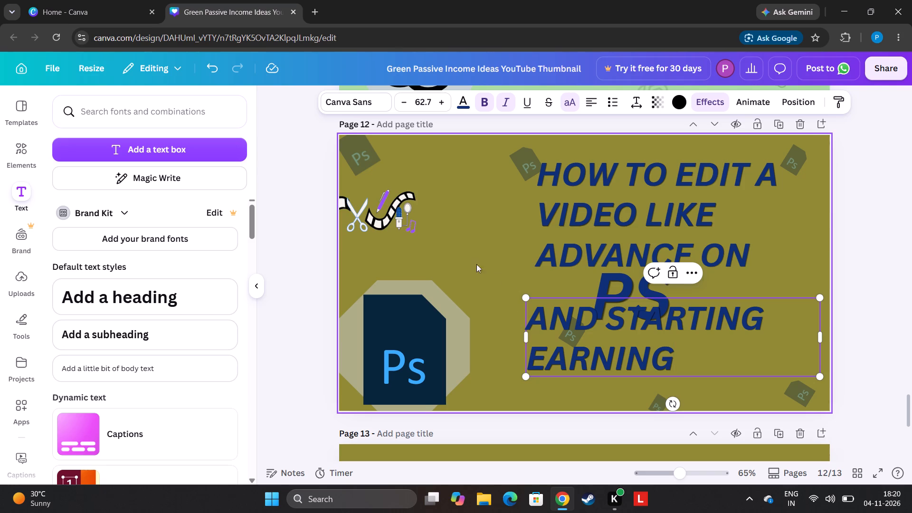
click(335, 268)
Align the AND STARTING EARNING text beneath PS and move the nearby faded Ps icon to just right of the PS letters.
drag(572, 350, 574, 356)
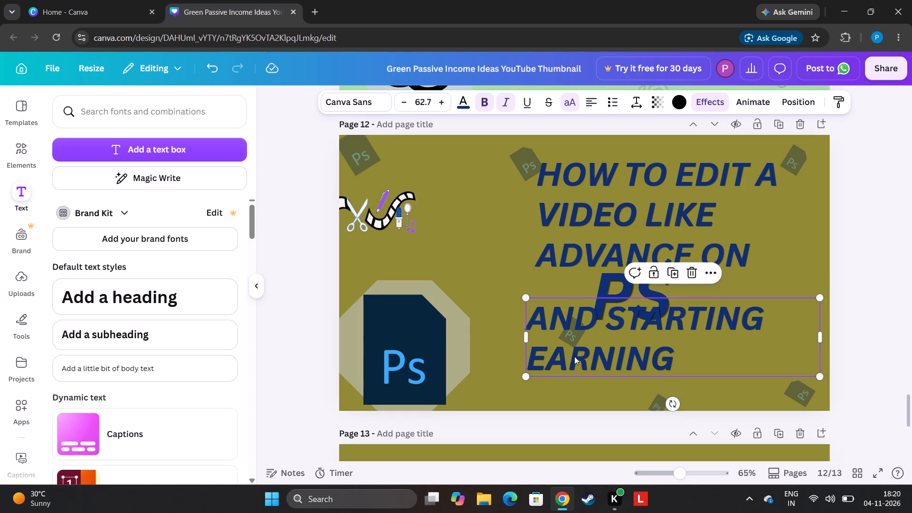
drag(574, 356, 642, 363)
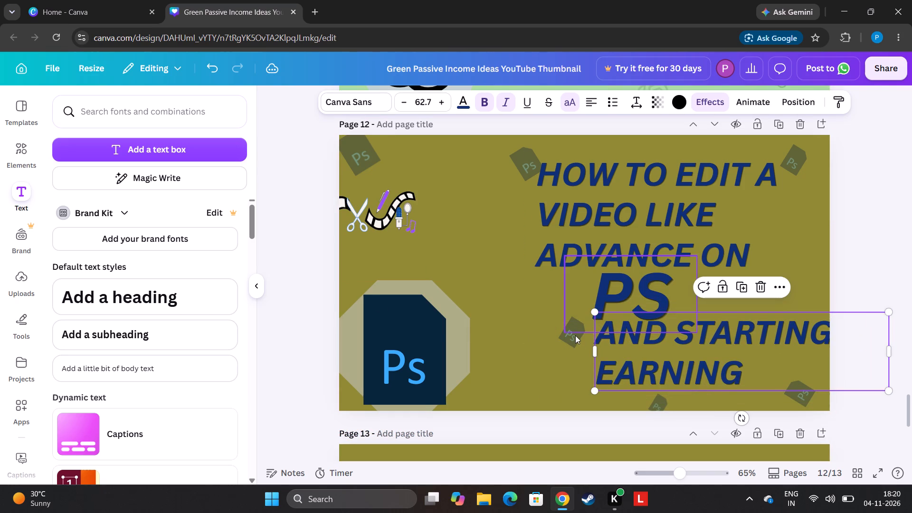
drag(575, 335, 569, 339)
drag(570, 340, 554, 352)
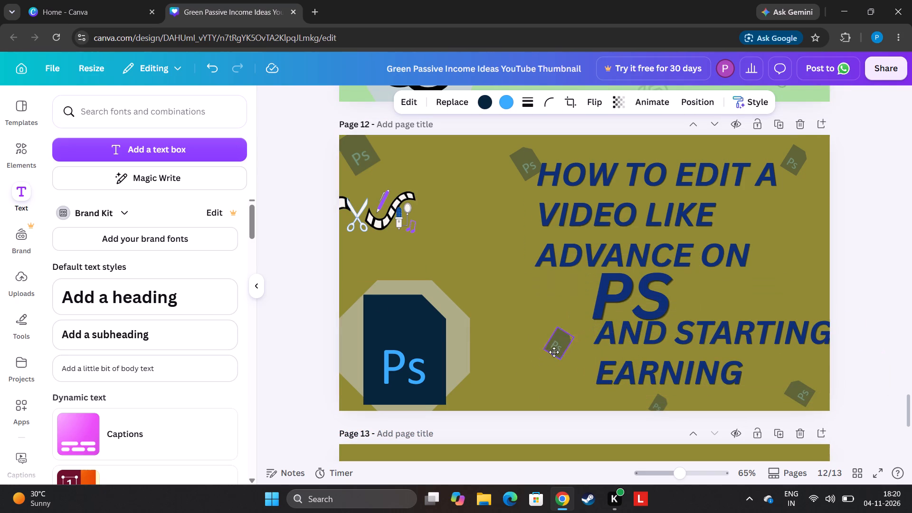
drag(554, 352, 508, 389)
drag(786, 351, 684, 356)
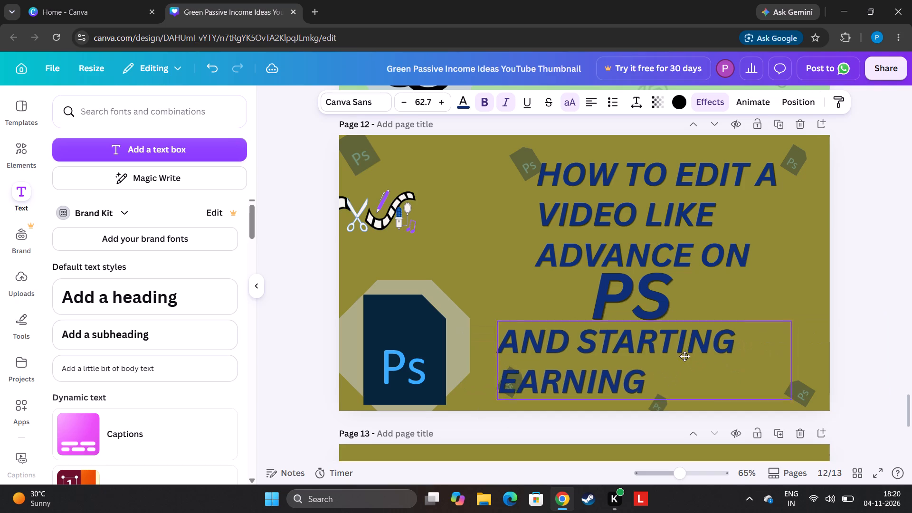
drag(684, 356, 732, 360)
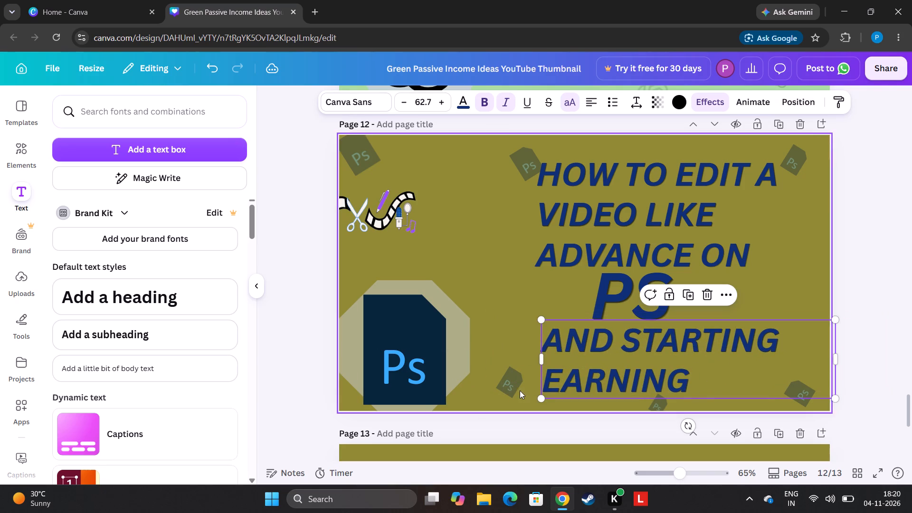
drag(509, 389, 699, 272)
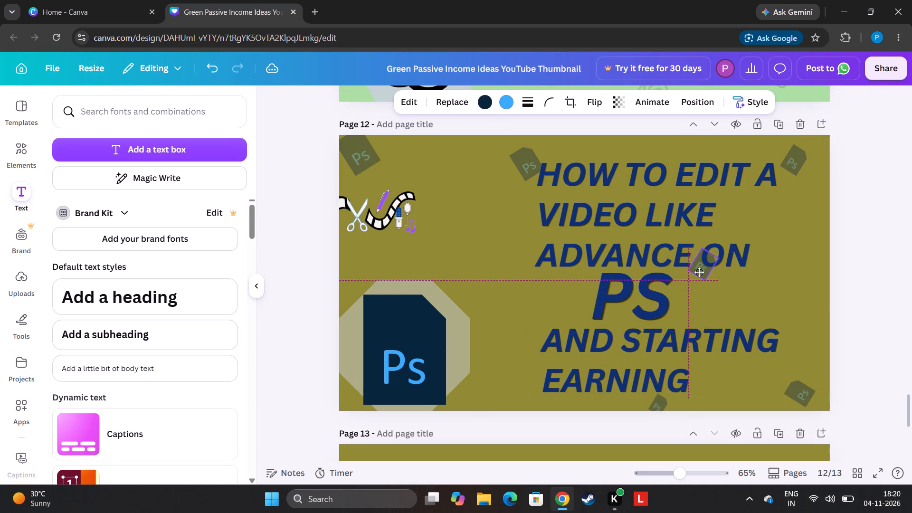
drag(699, 272, 711, 289)
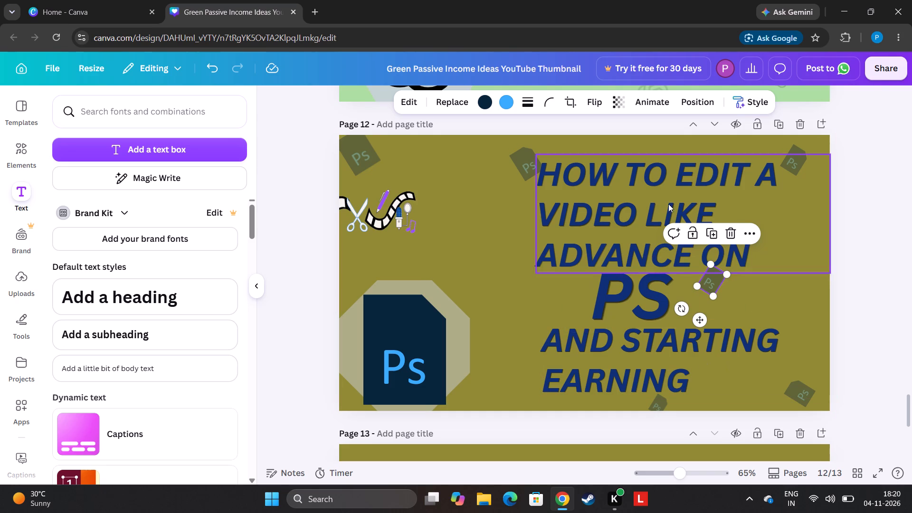
Recolour the PS text bright red (#ff3131), trying white first.
click(647, 210)
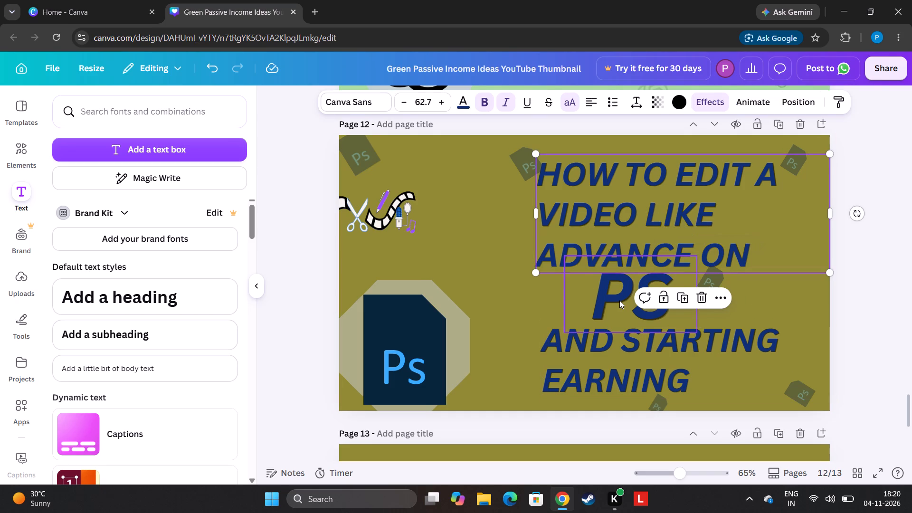
click(619, 300)
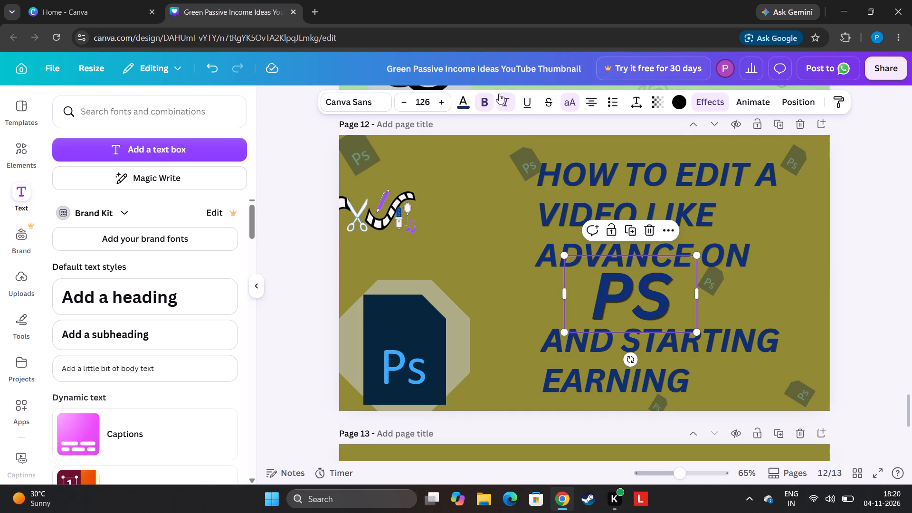
click(463, 107)
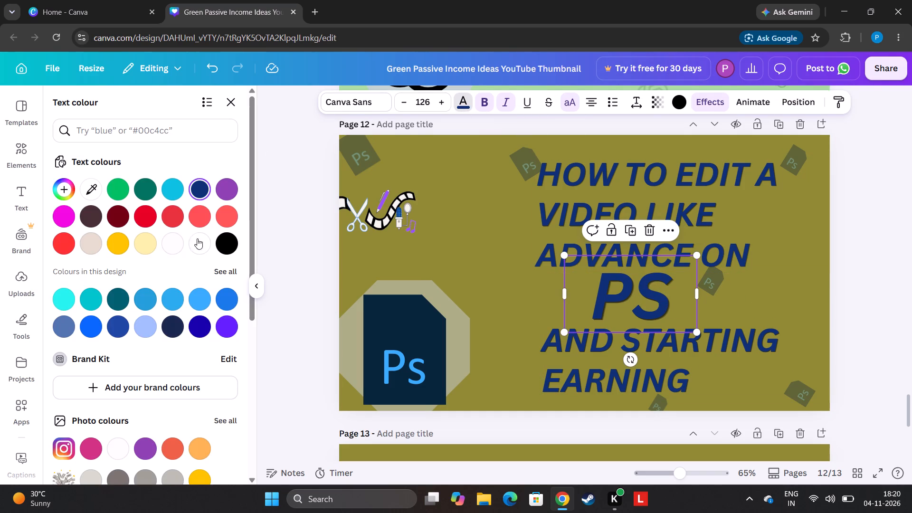
click(205, 248)
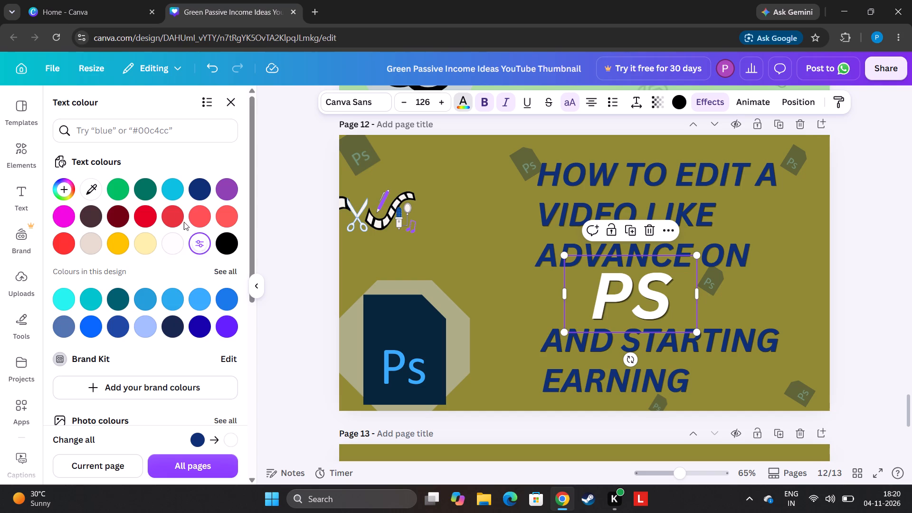
click(51, 245)
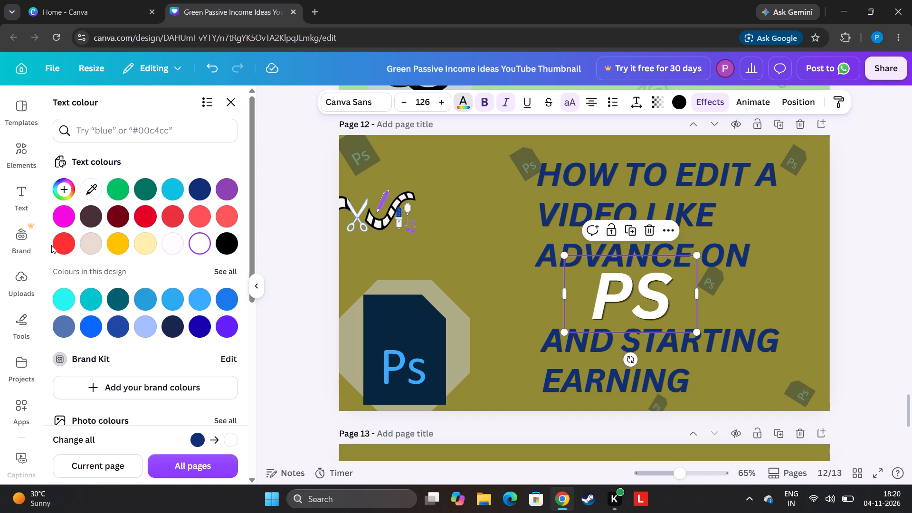
click(55, 249)
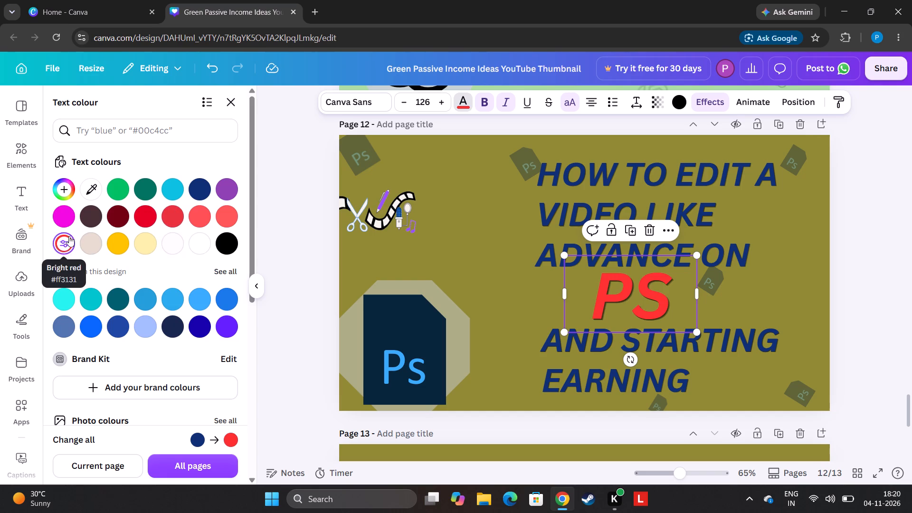
Recolour the main heading and the AND STARTING EARNING text white (#ffffff), trying purple and dark blue on the latter first.
click(716, 219)
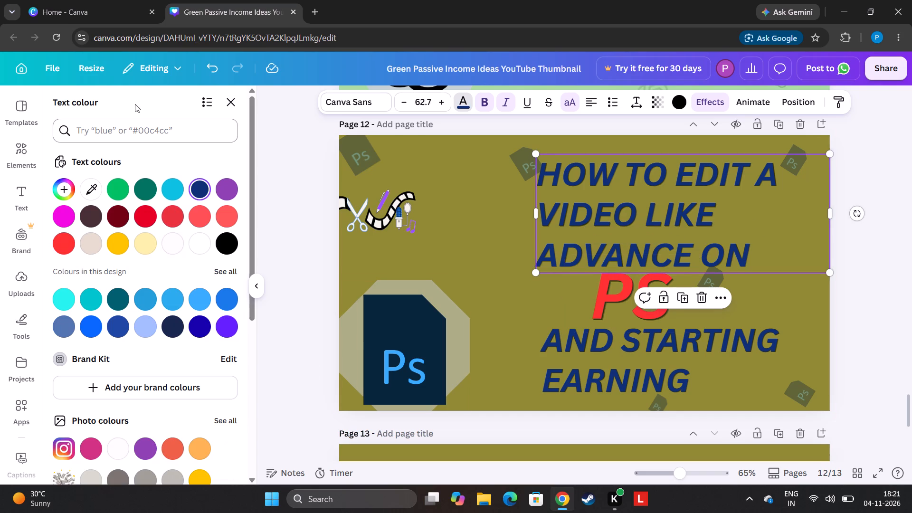
click(198, 247)
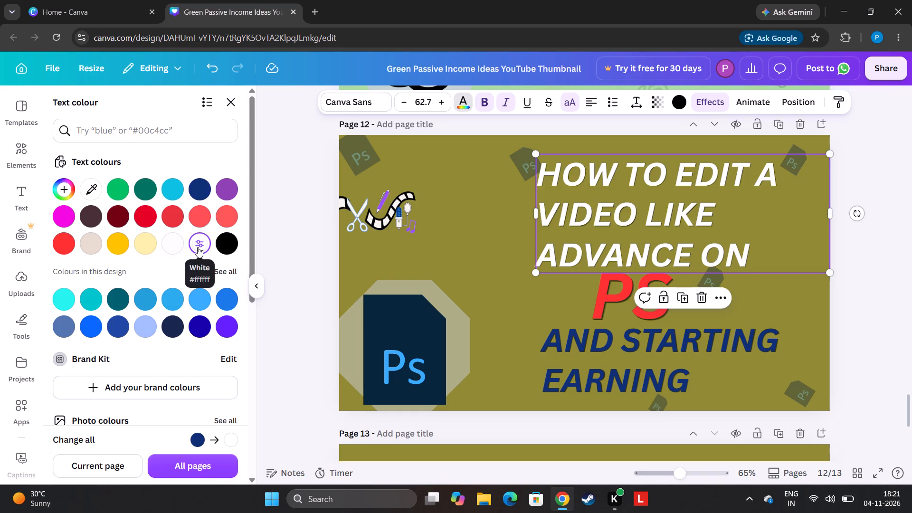
click(595, 350)
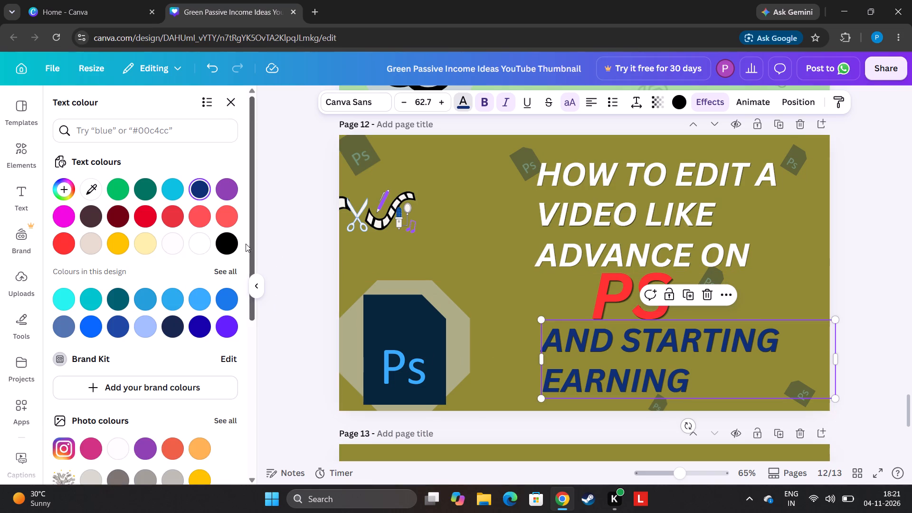
click(230, 188)
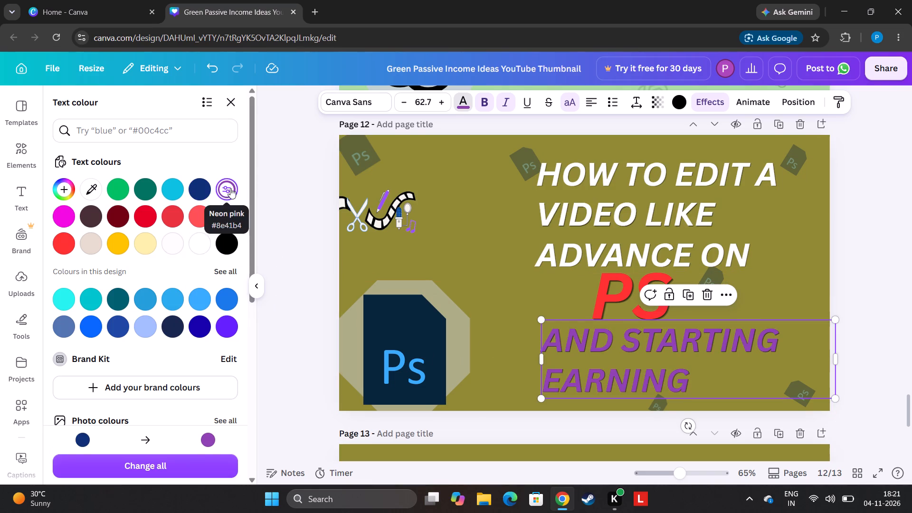
click(167, 330)
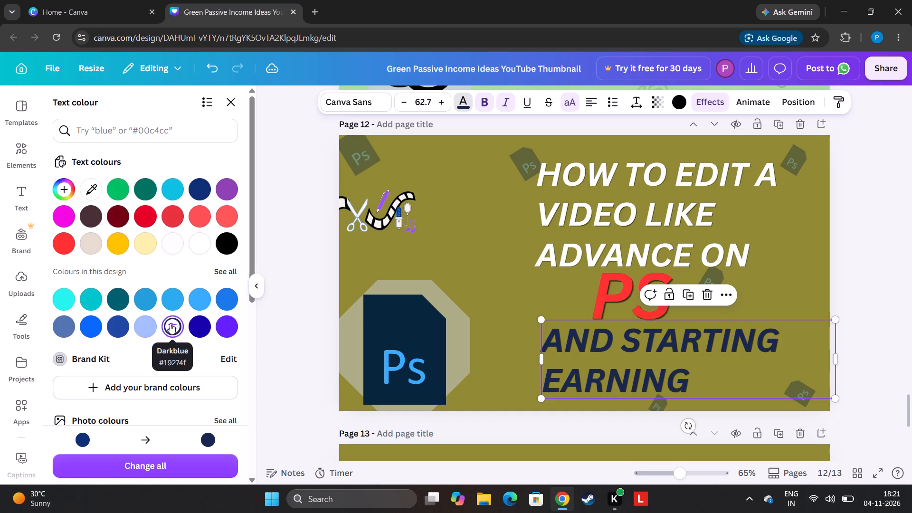
click(201, 242)
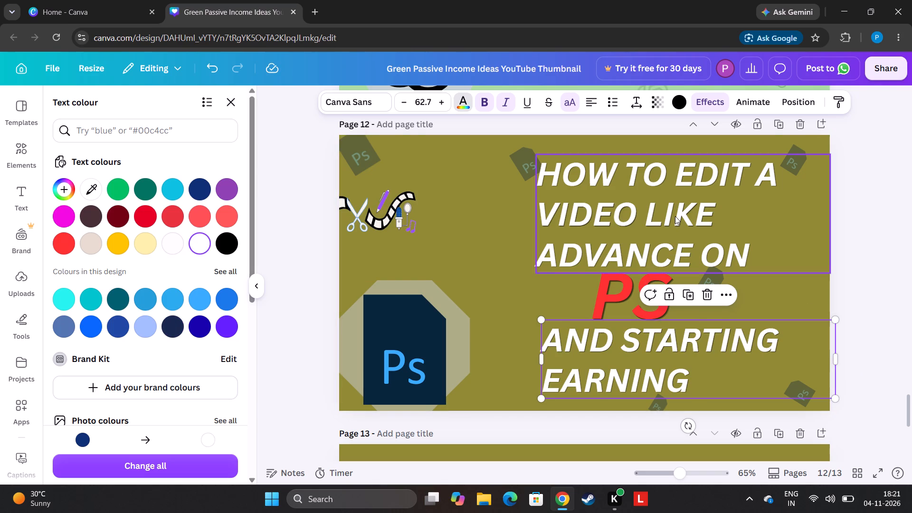
Set the main heading's Echo effect offset to 70.
click(688, 169)
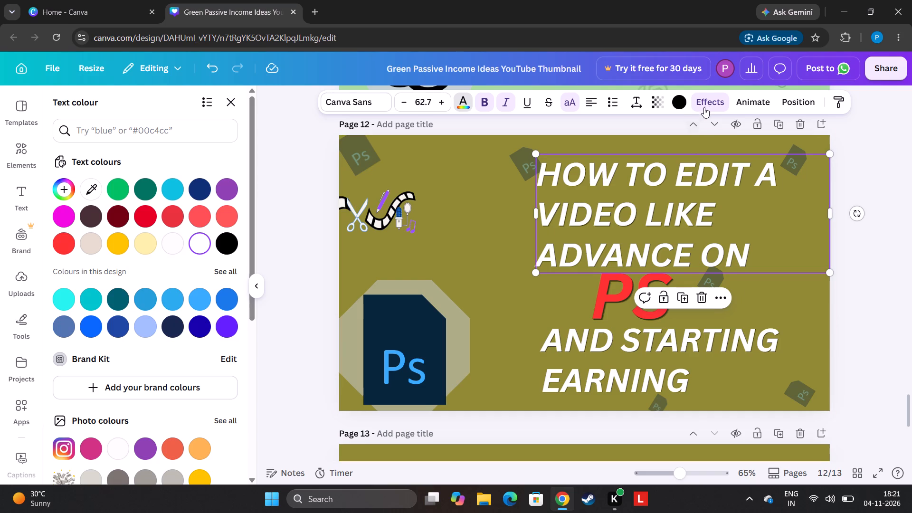
click(704, 106)
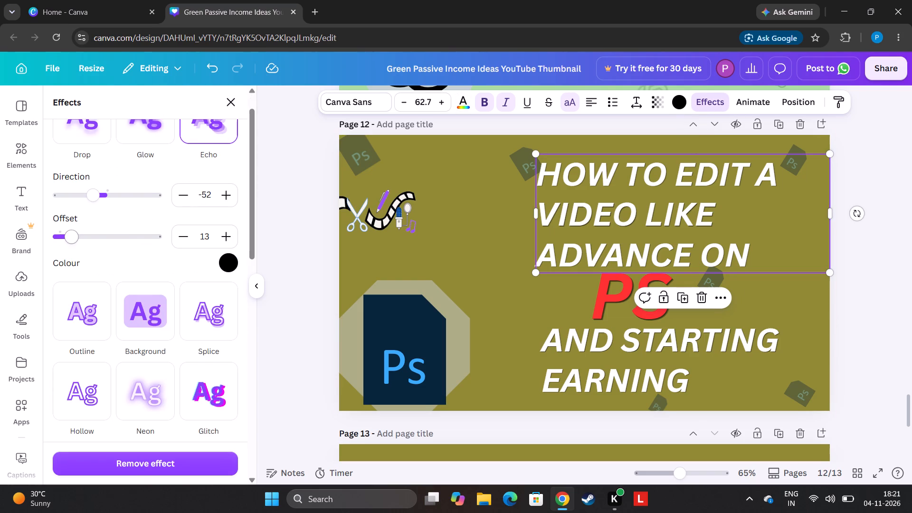
drag(71, 240, 138, 249)
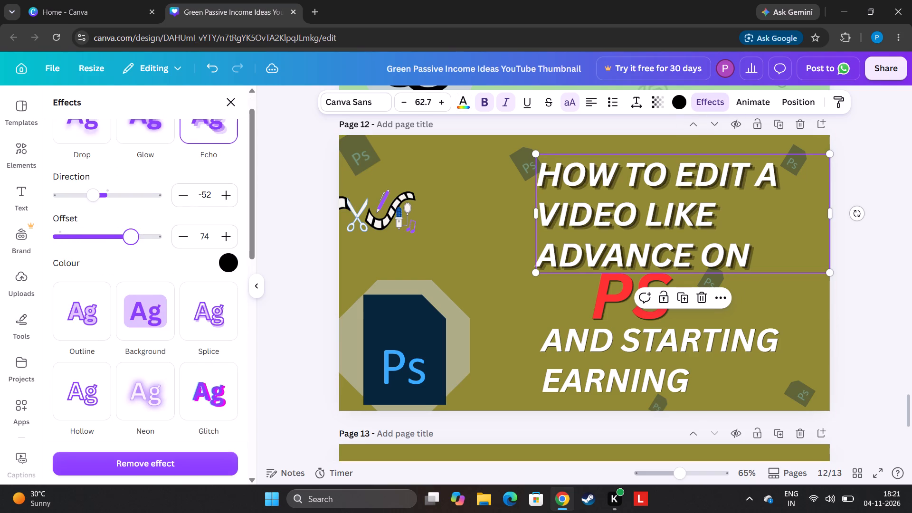
drag(138, 249, 127, 248)
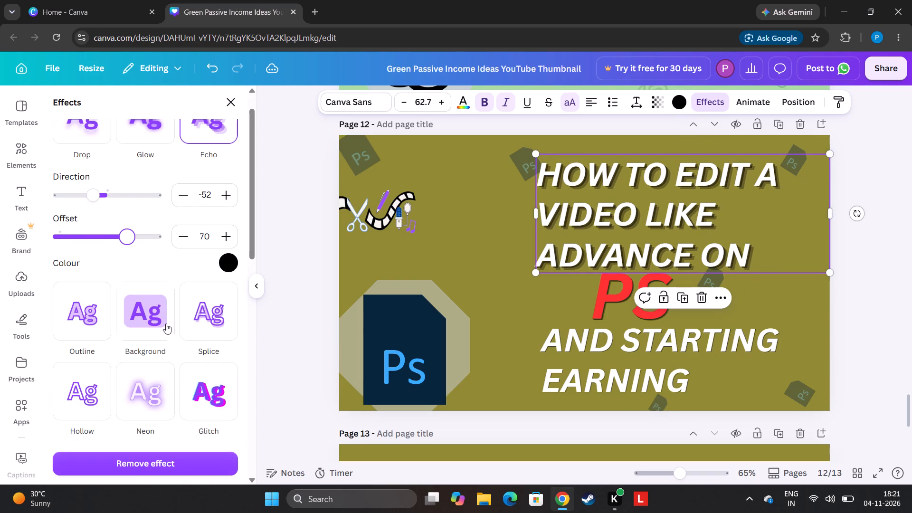
Set the AND STARTING EARNING text's Echo effect direction to -33 and offset to 73.
click(621, 384)
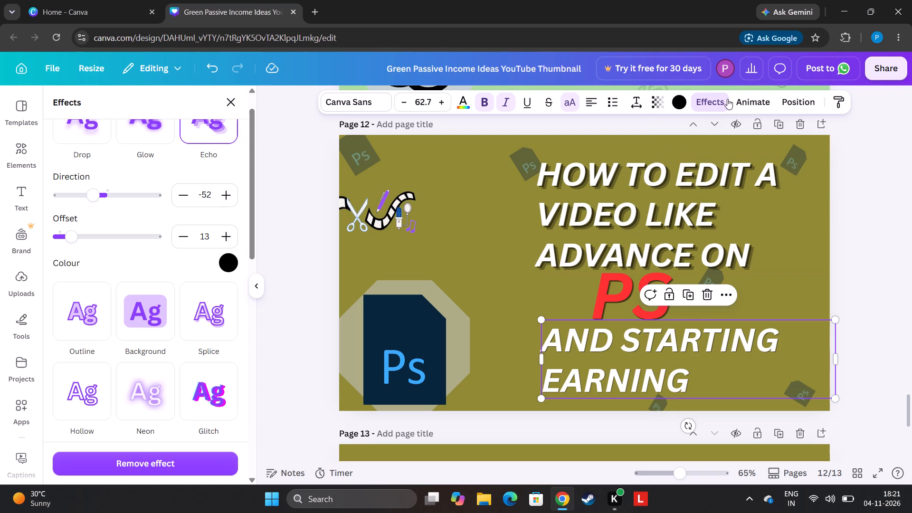
click(721, 107)
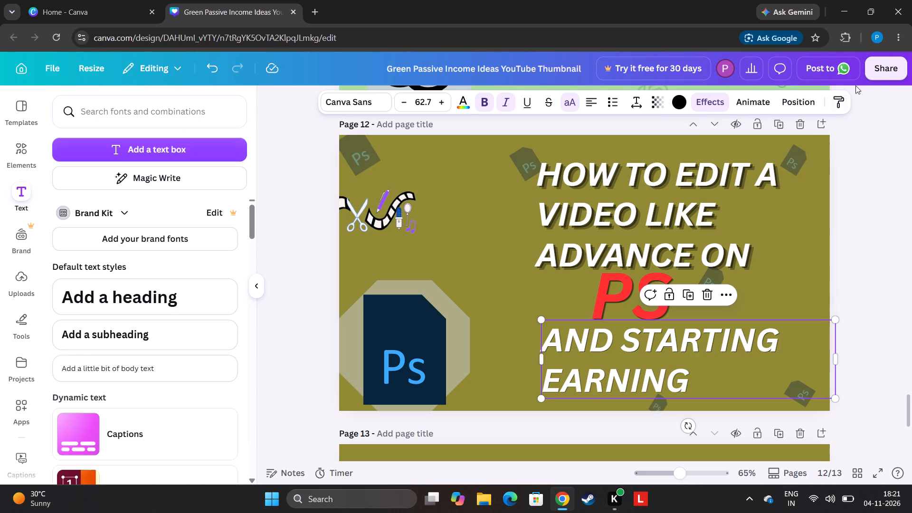
click(706, 109)
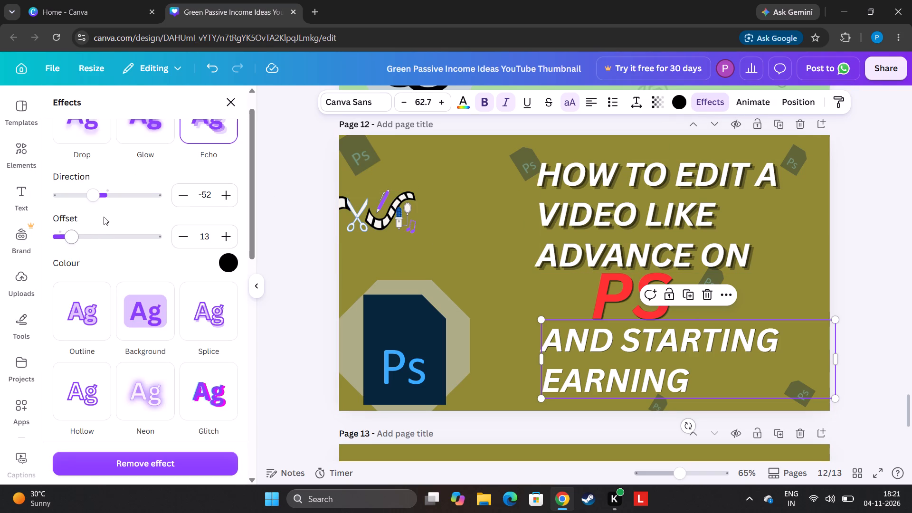
drag(95, 199, 142, 198)
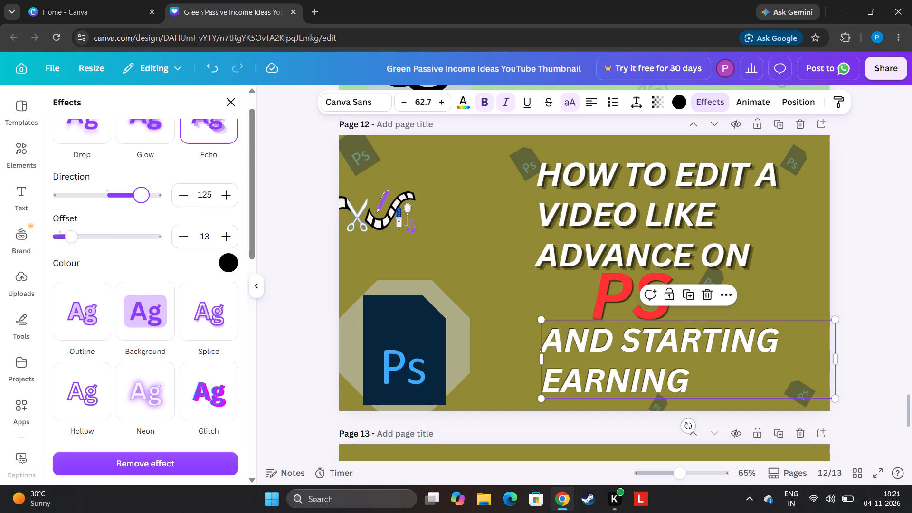
drag(142, 198, 98, 211)
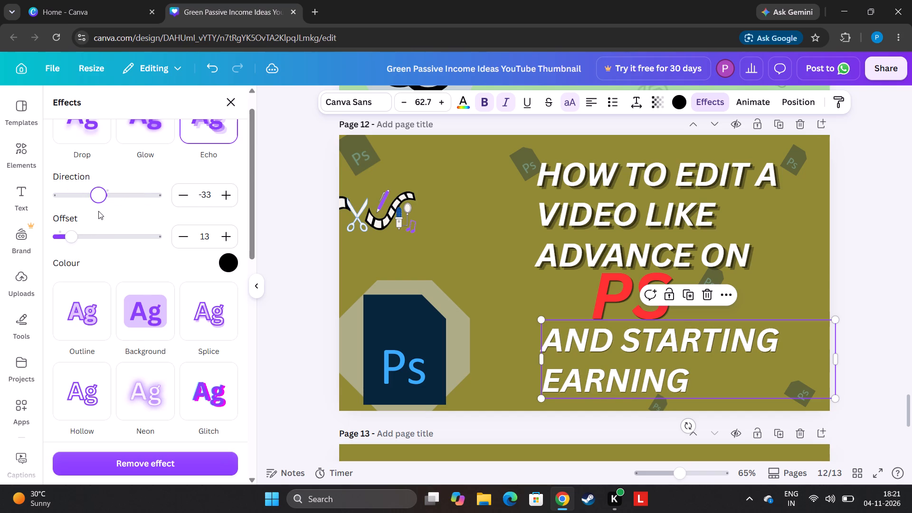
drag(77, 235, 109, 237)
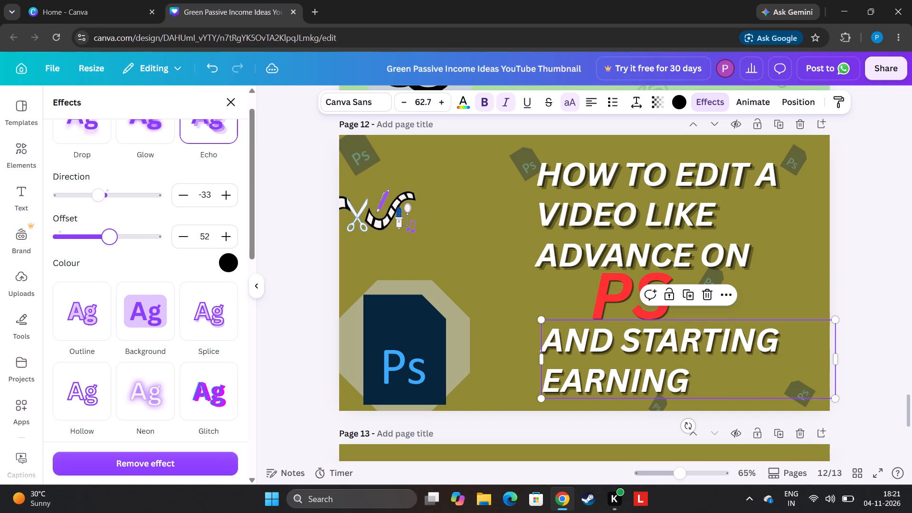
drag(109, 237, 113, 245)
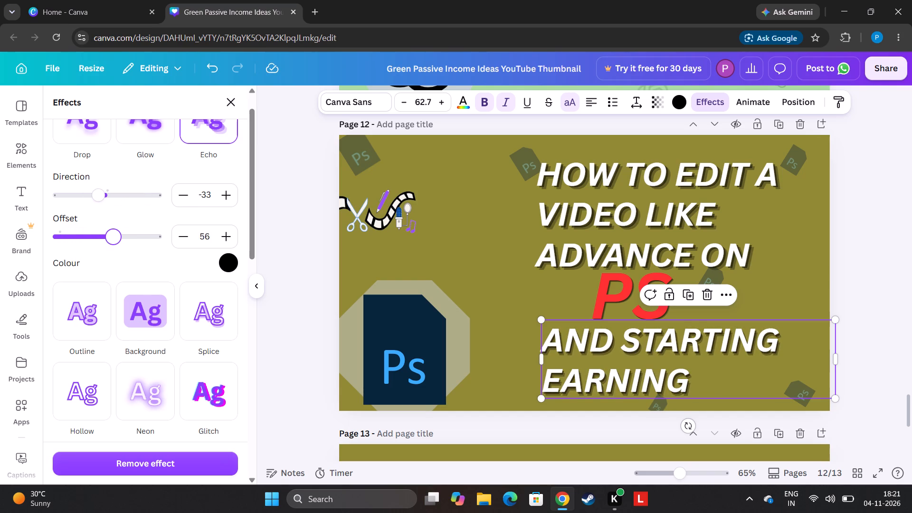
drag(113, 245, 119, 248)
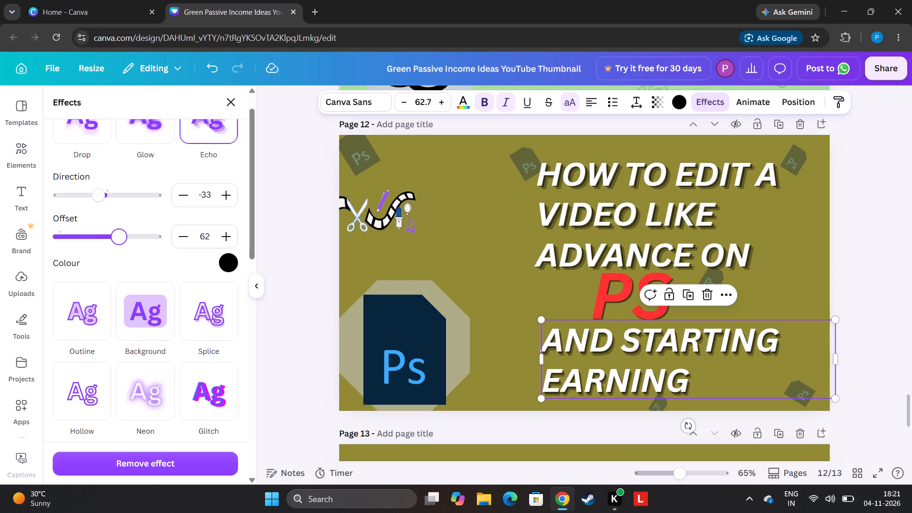
drag(119, 248, 130, 249)
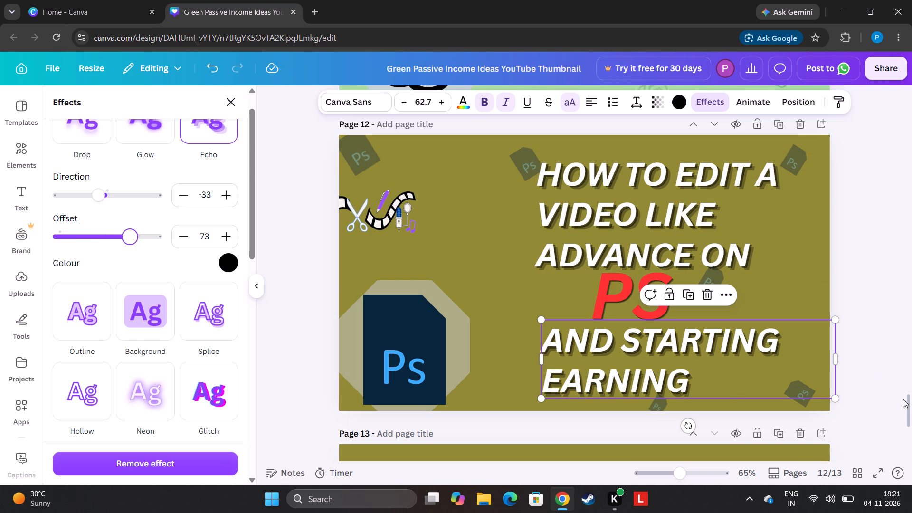
Set the red PS text's Echo effect offset to 83, trying 90 first.
click(612, 310)
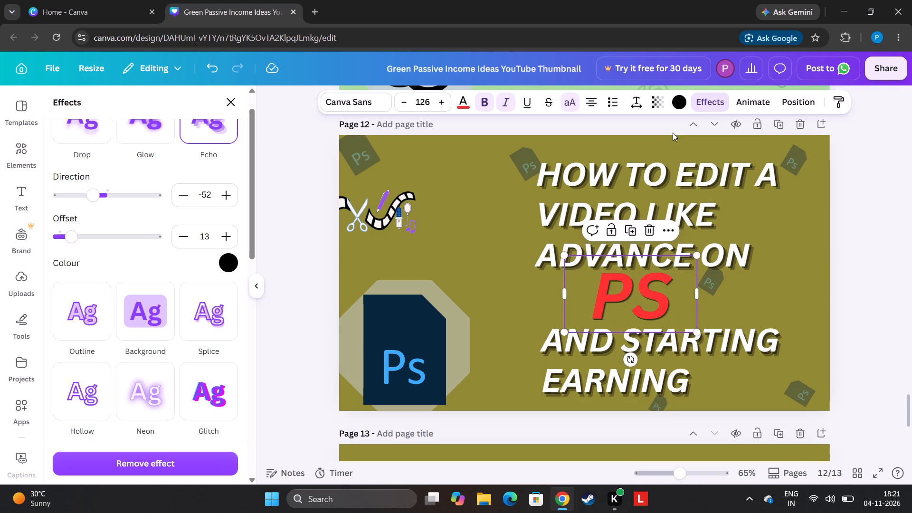
click(712, 103)
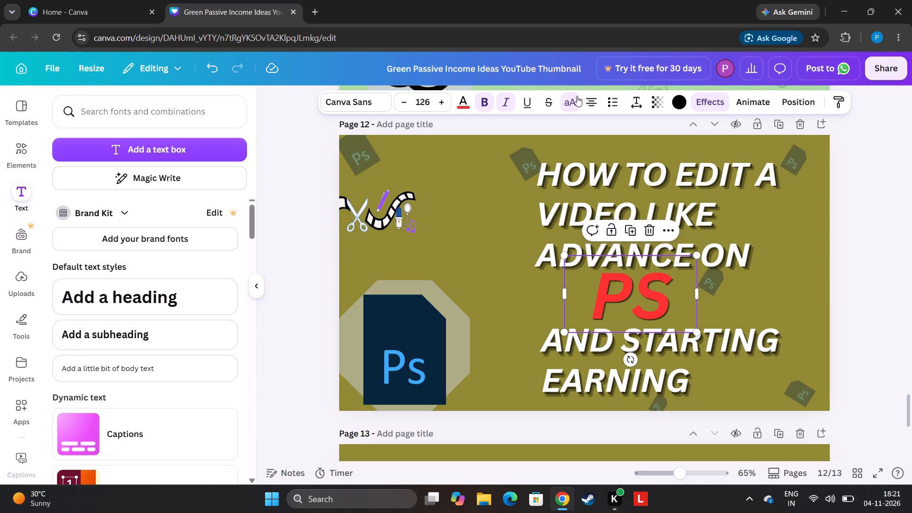
click(709, 95)
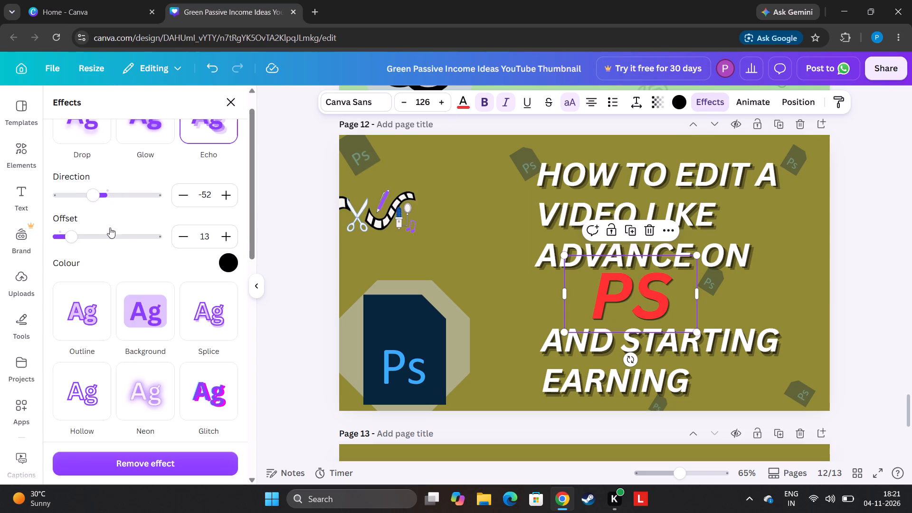
drag(82, 240, 146, 235)
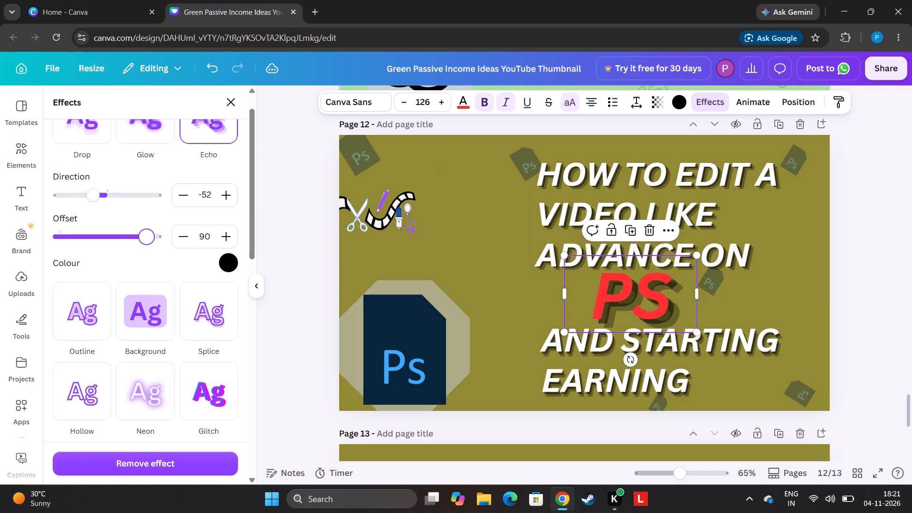
drag(146, 235, 141, 235)
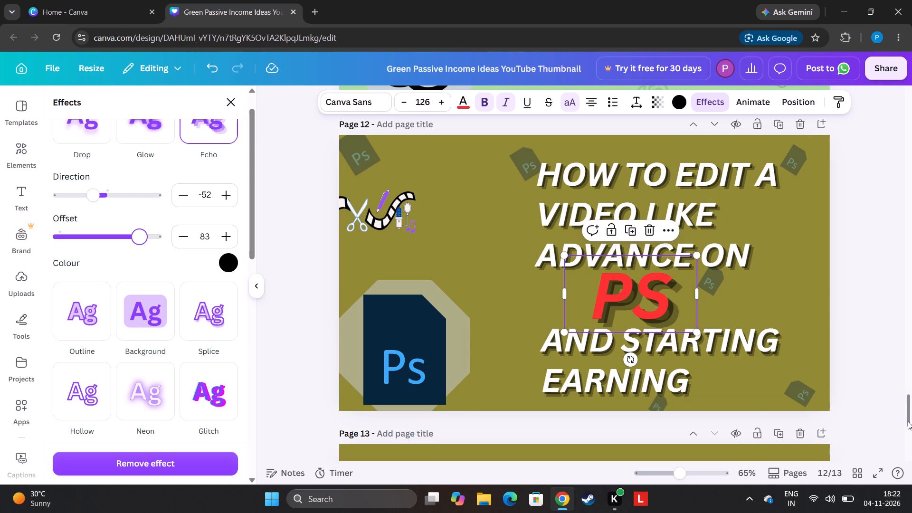
Recolour page 13's background muted blue (#4AB3C5), trying yellow and bright cyan-blue first.
drag(907, 405, 905, 419)
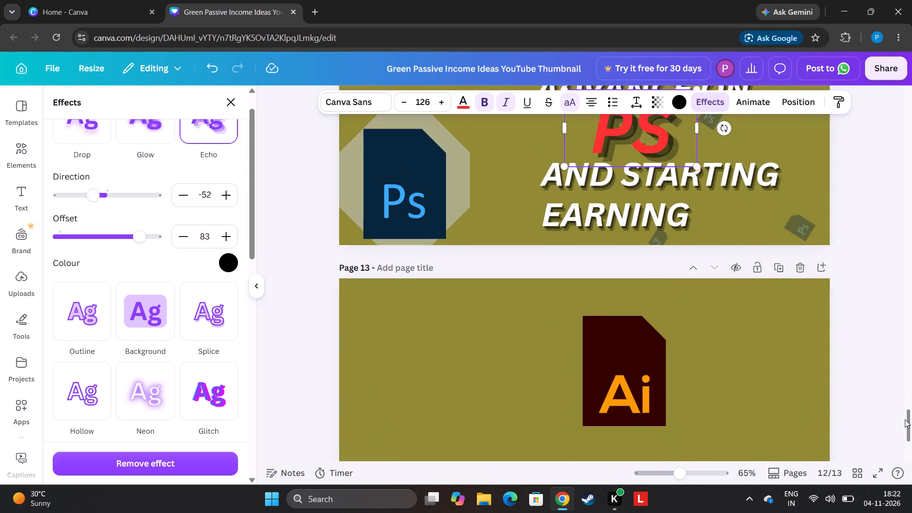
drag(905, 419, 911, 446)
click(693, 299)
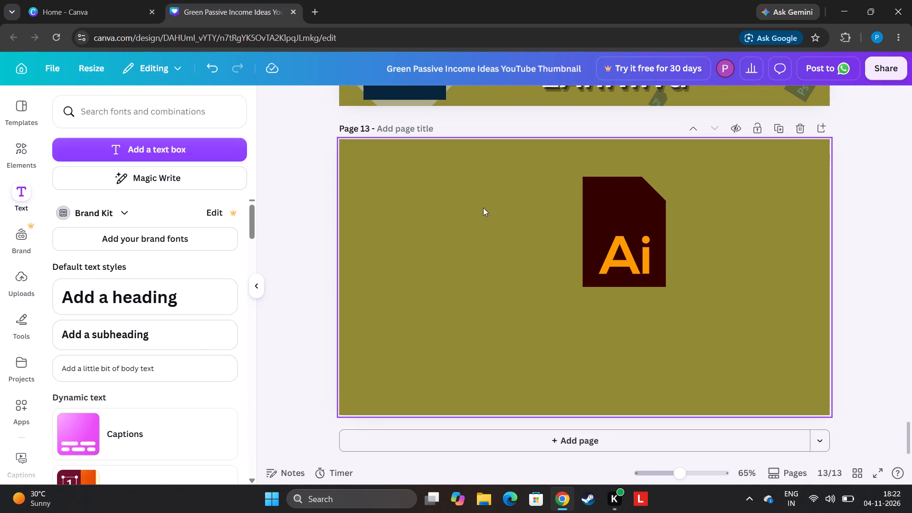
click(538, 287)
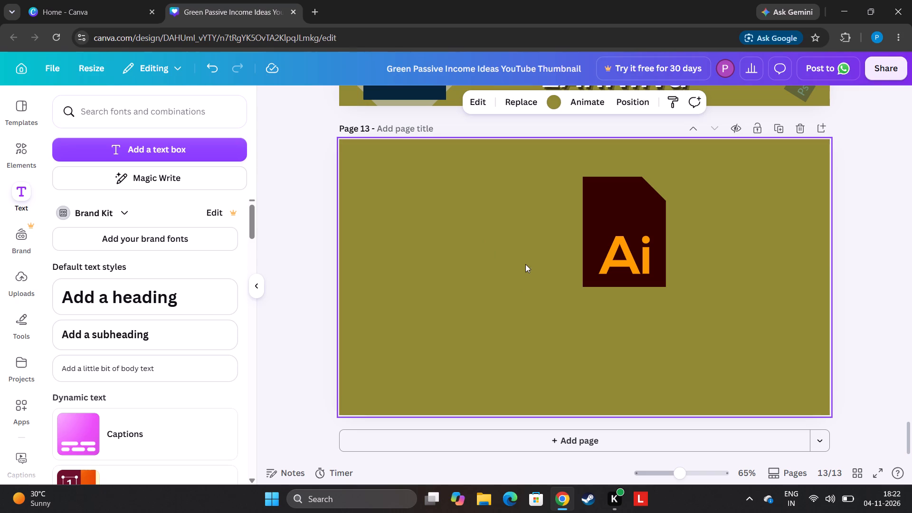
click(546, 93)
click(550, 107)
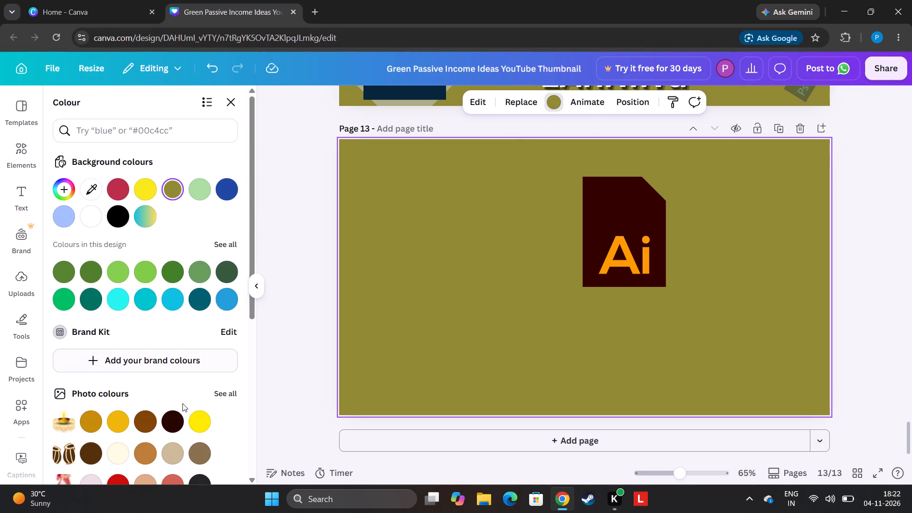
click(201, 420)
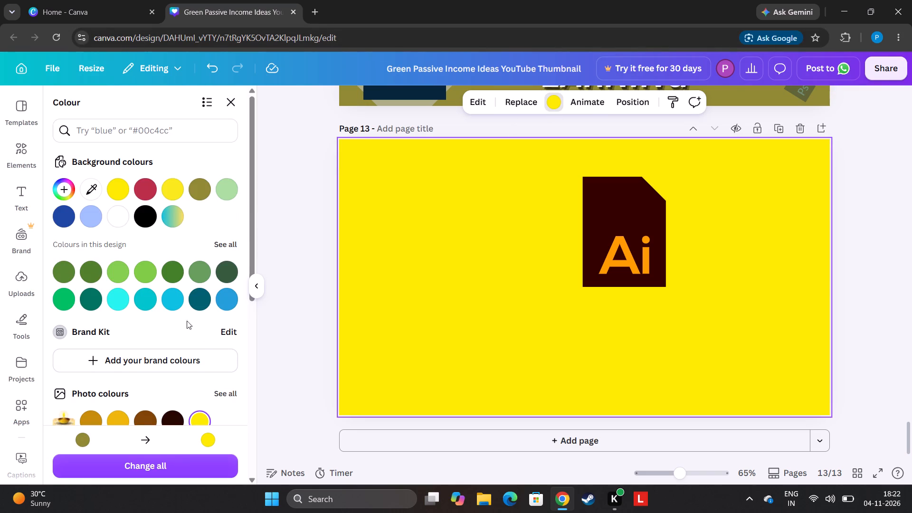
click(174, 299)
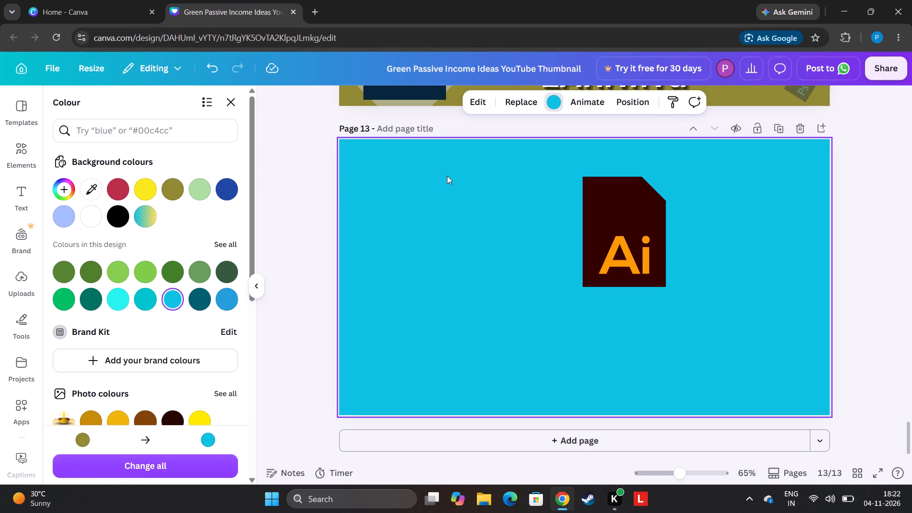
click(66, 195)
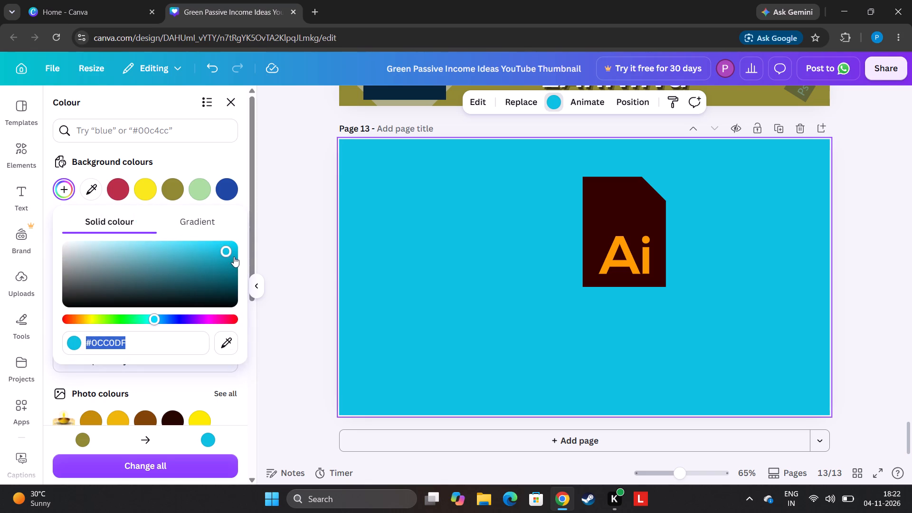
drag(228, 250, 227, 250)
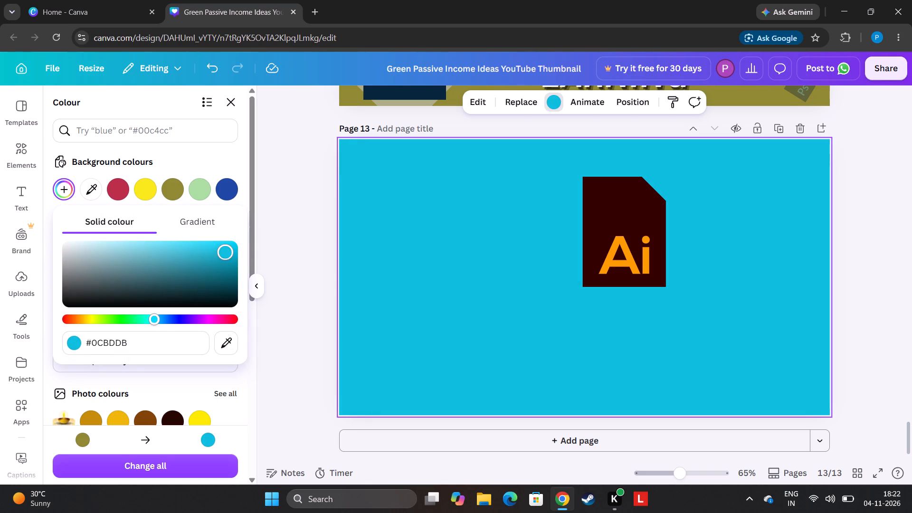
drag(227, 250, 179, 256)
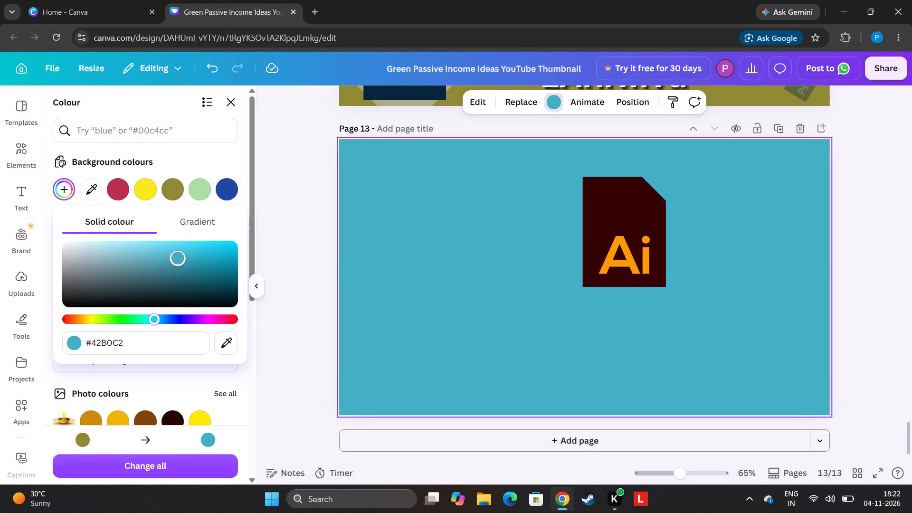
drag(179, 256, 172, 256)
click(270, 229)
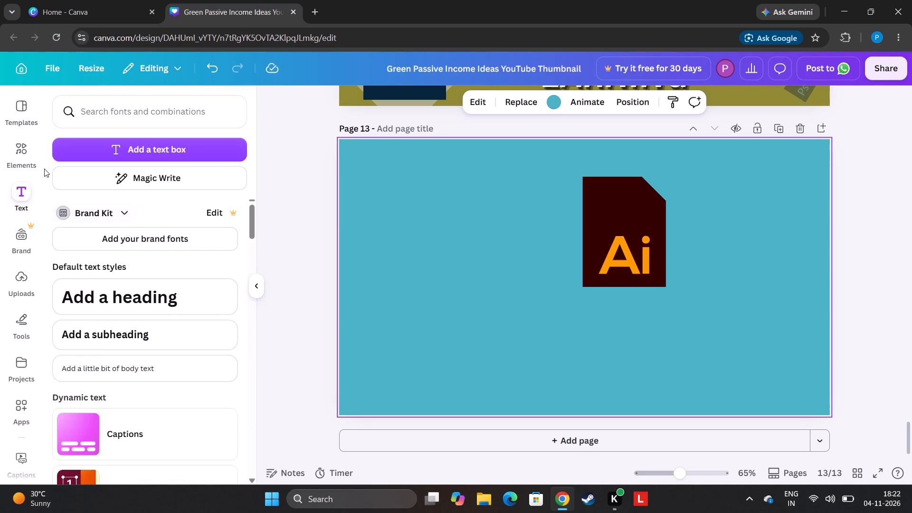
Add an octagon at page 13's lower-left corner and enlarge it to about 380 by 380.
click(25, 159)
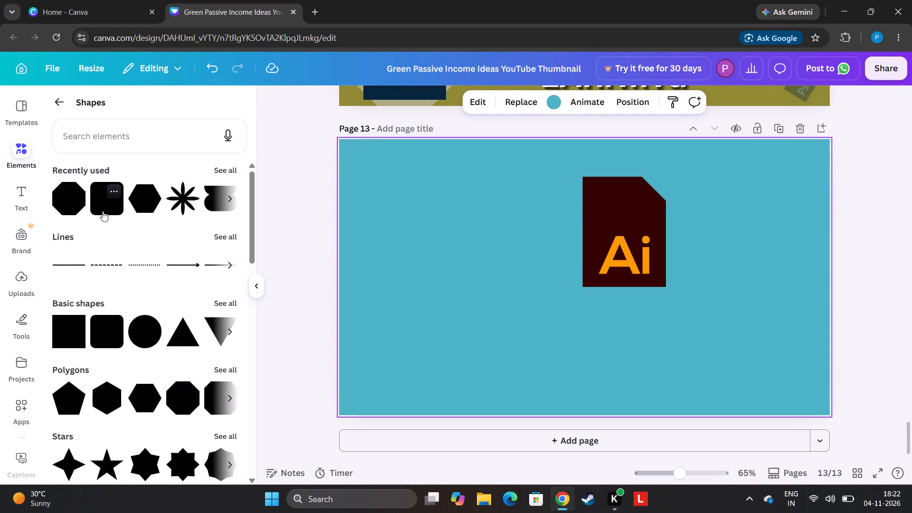
click(78, 208)
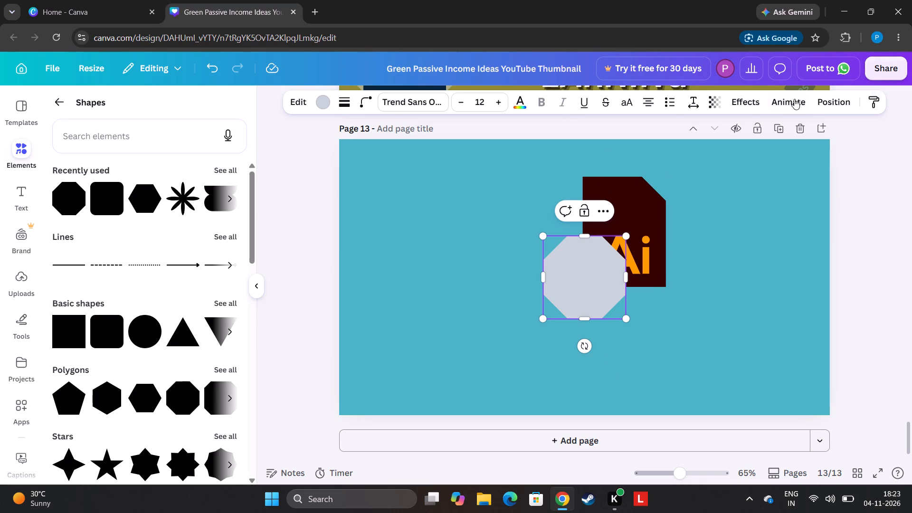
drag(580, 272, 524, 300)
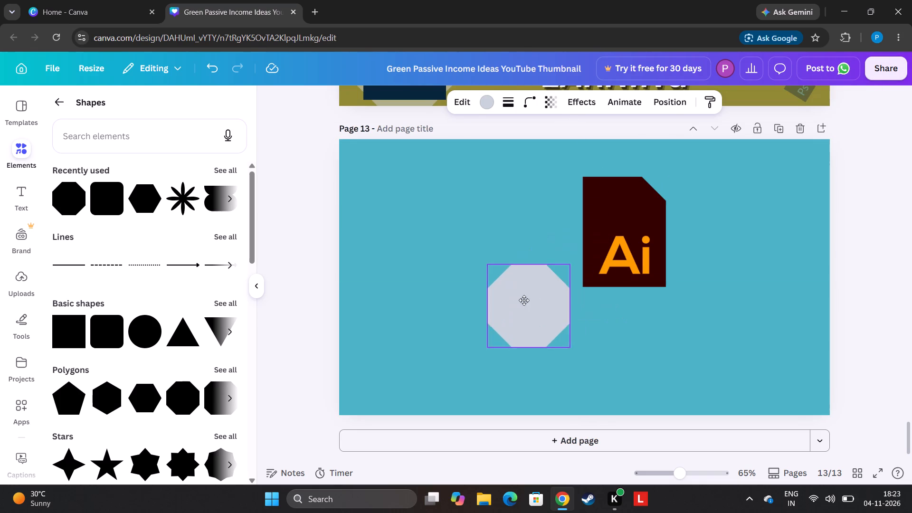
drag(524, 300, 379, 361)
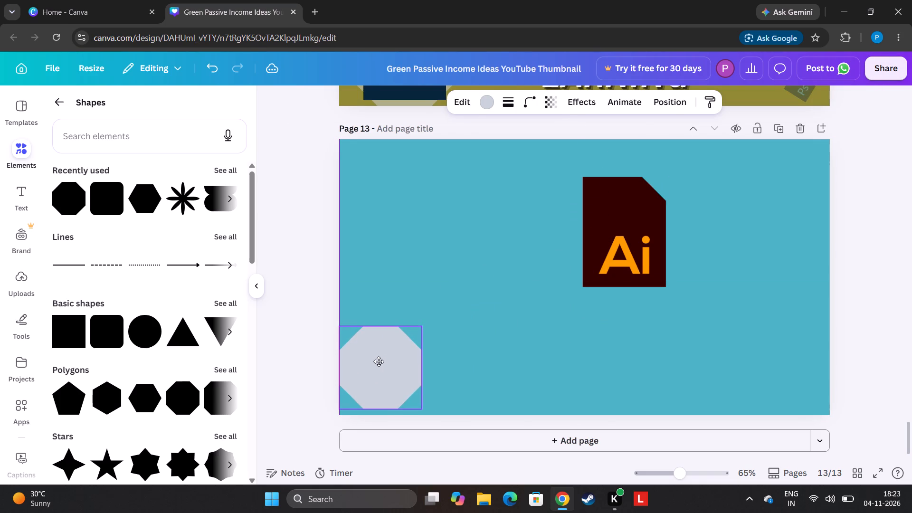
drag(379, 361, 371, 358)
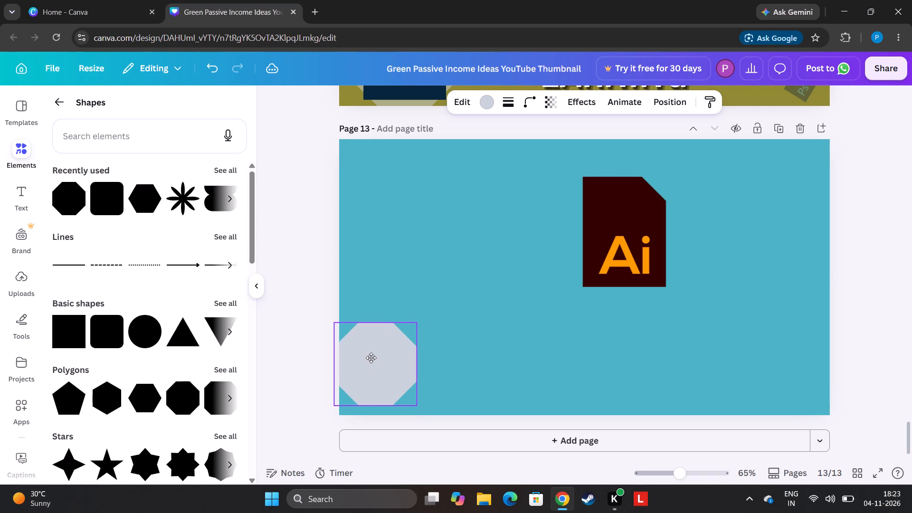
drag(371, 358, 388, 363)
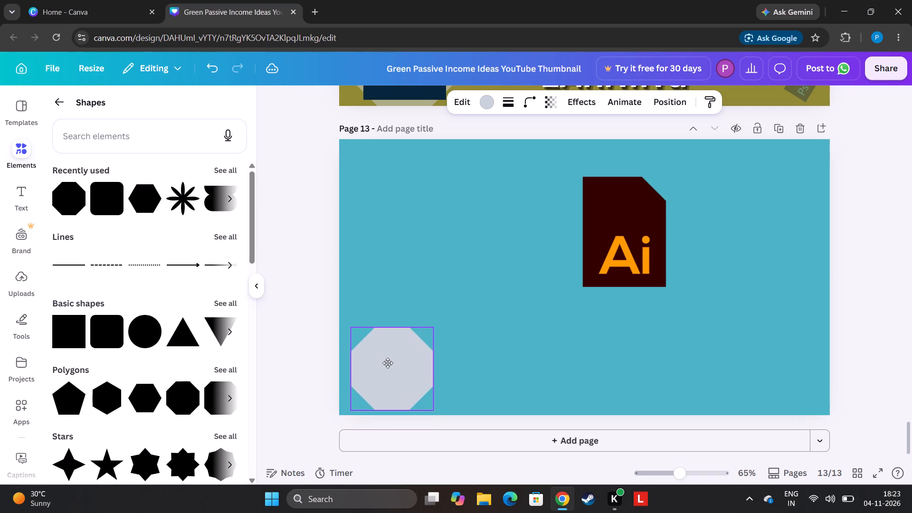
drag(388, 363, 379, 360)
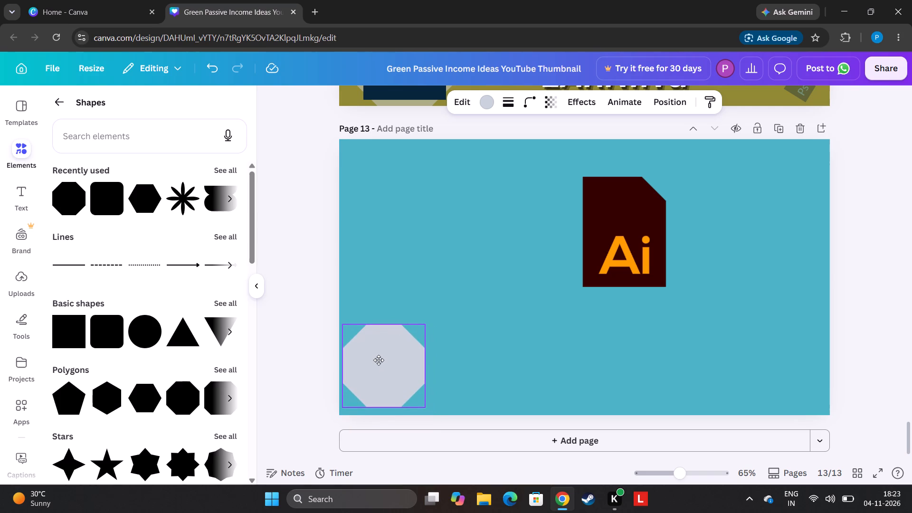
drag(379, 360, 380, 368)
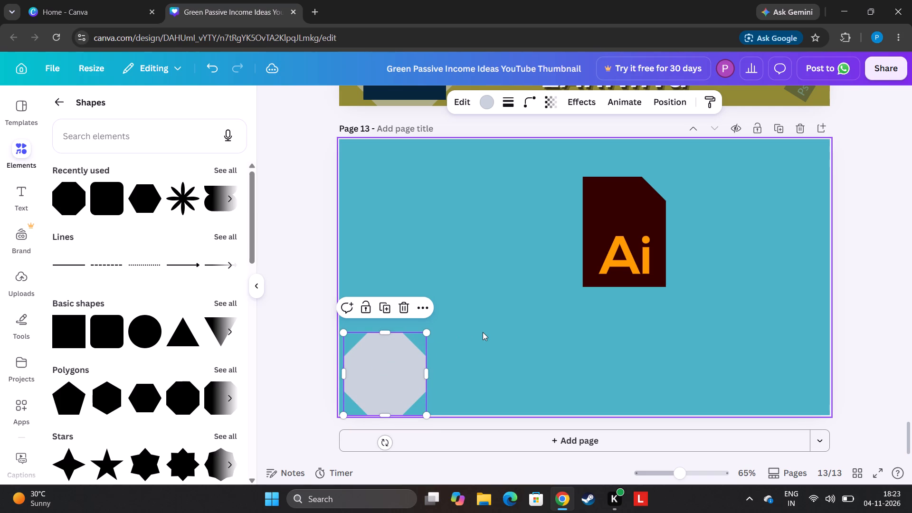
drag(428, 332, 433, 304)
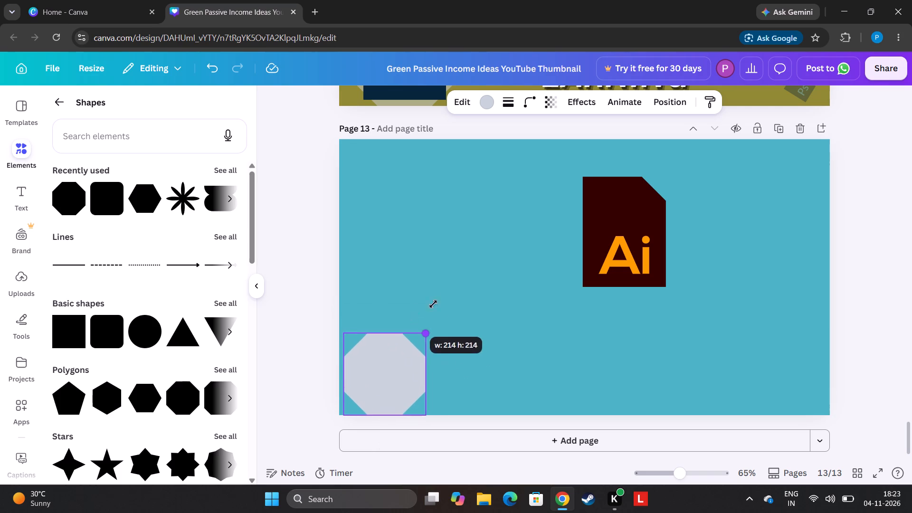
drag(433, 304, 493, 270)
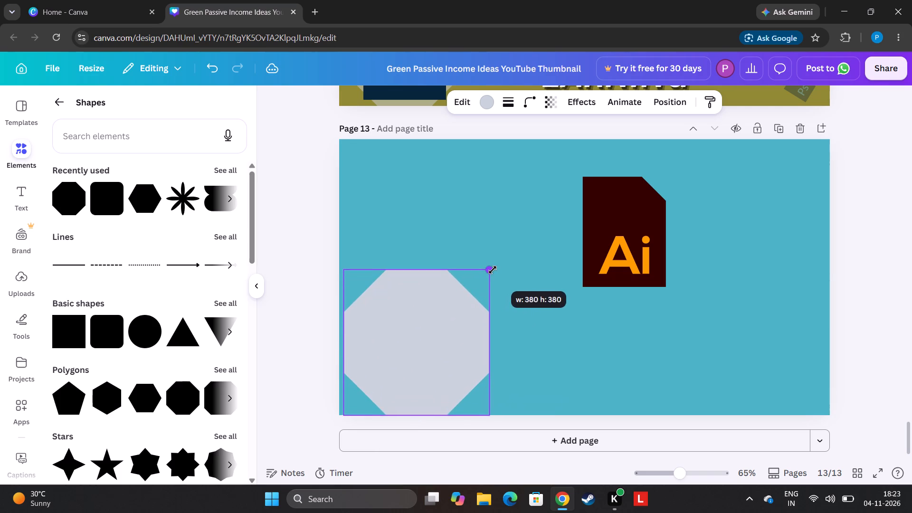
drag(493, 270, 494, 268)
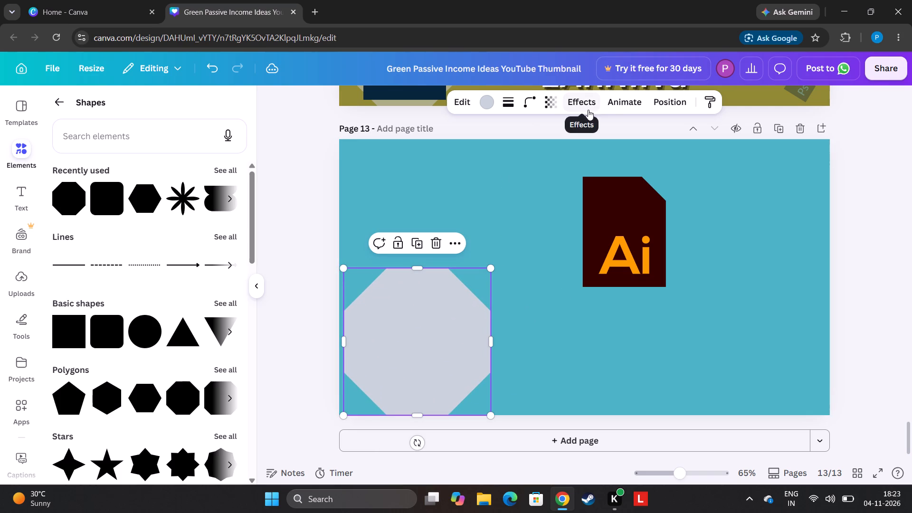
Set the octagon's transparency to 51, trying 41 first.
drag(551, 102, 551, 106)
click(526, 160)
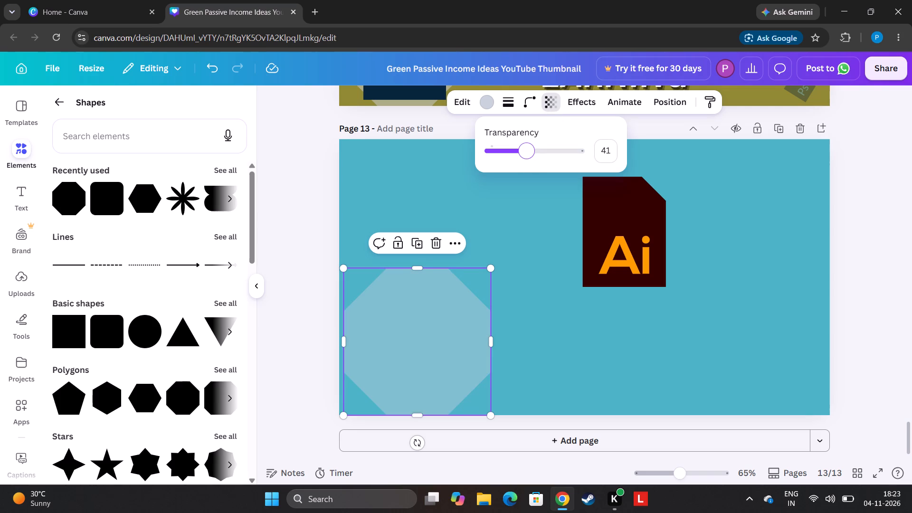
click(536, 154)
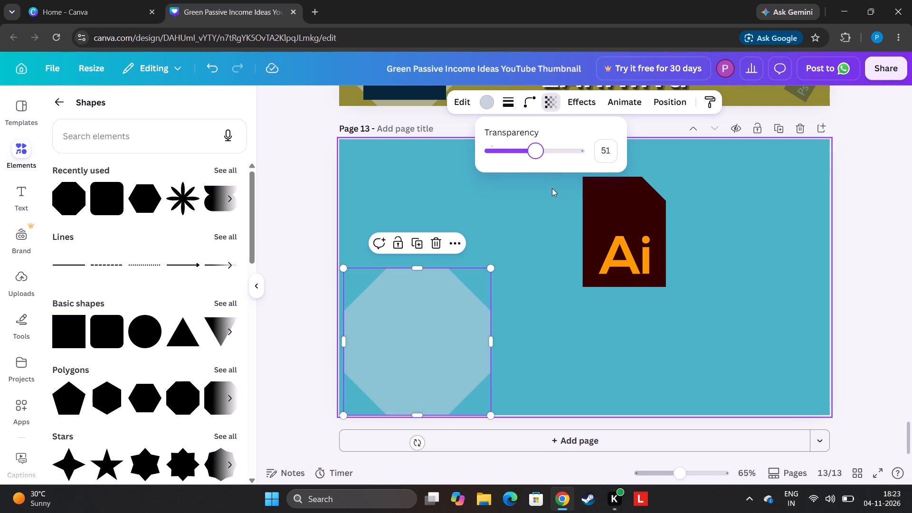
Duplicate the Ai file icon, delete the original, and centre the copy on top of the octagon.
drag(625, 235, 477, 313)
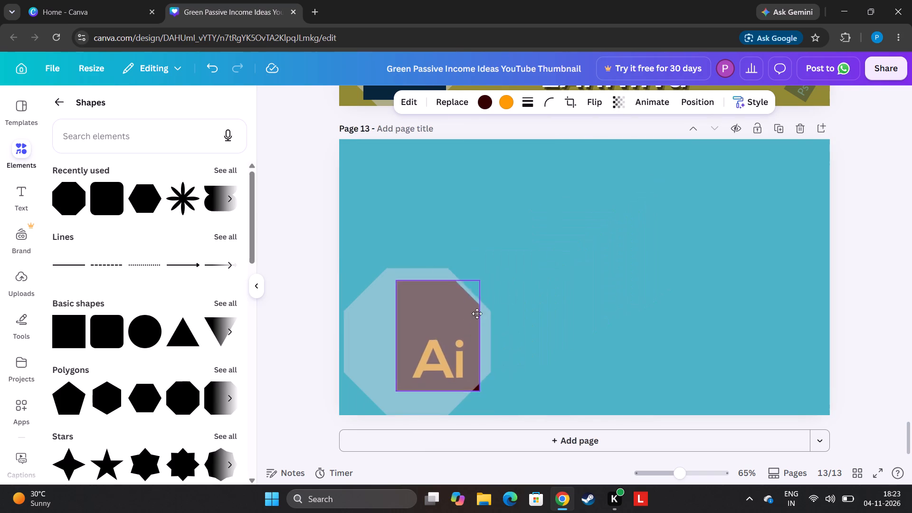
drag(477, 313, 530, 290)
click(532, 209)
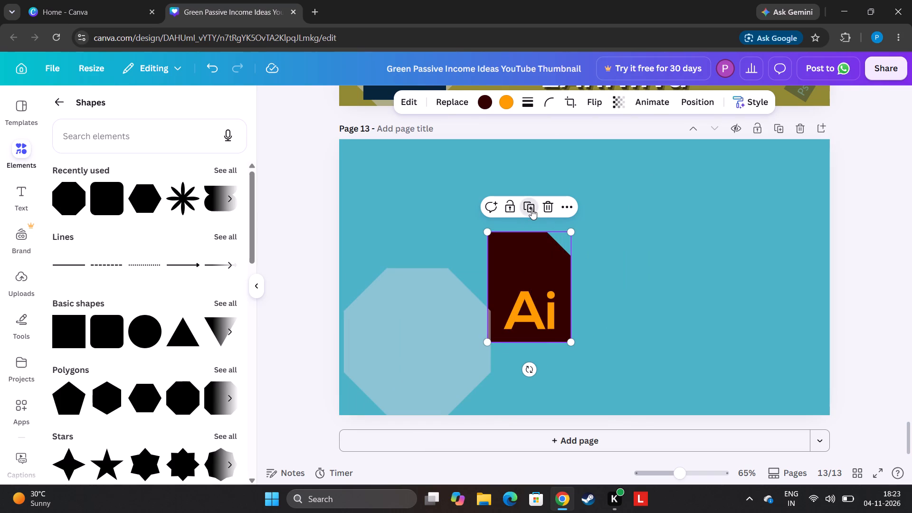
drag(551, 278, 610, 331)
click(531, 277)
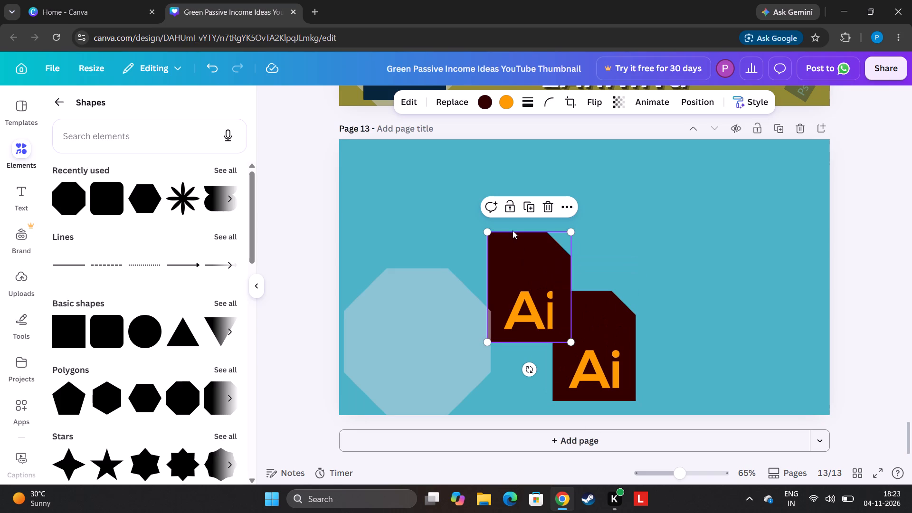
click(550, 207)
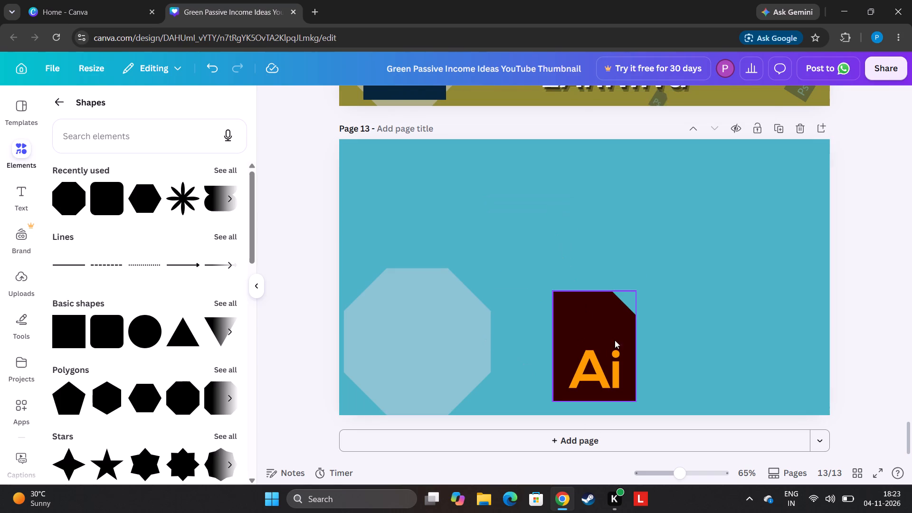
drag(619, 361, 441, 359)
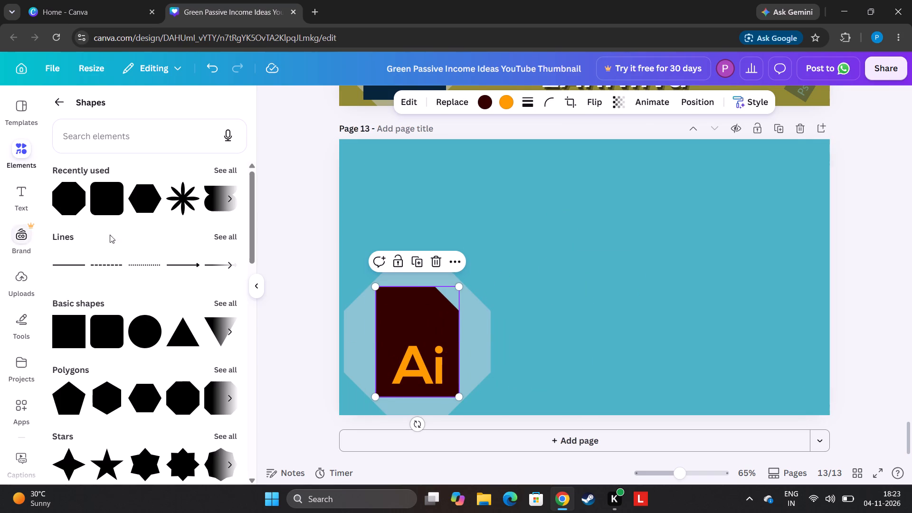
Add a rounded square to page 13 and stretch it past the page's right edge to about 972 wide.
click(94, 330)
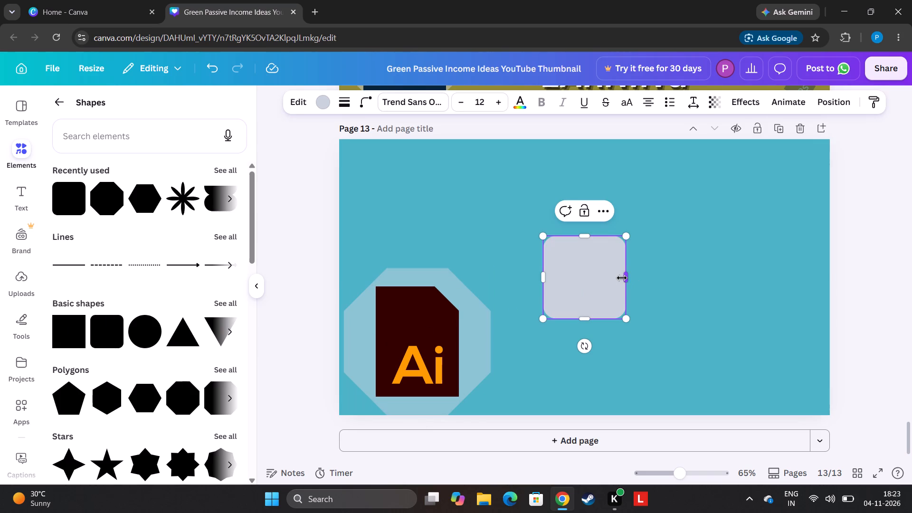
drag(622, 278, 911, 223)
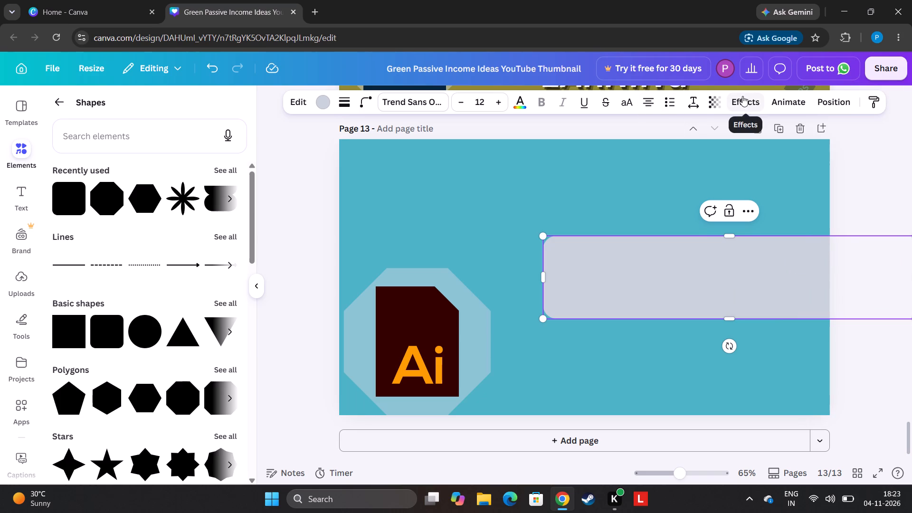
Make the rounded bar semi-transparent, similar to the octagon.
click(706, 104)
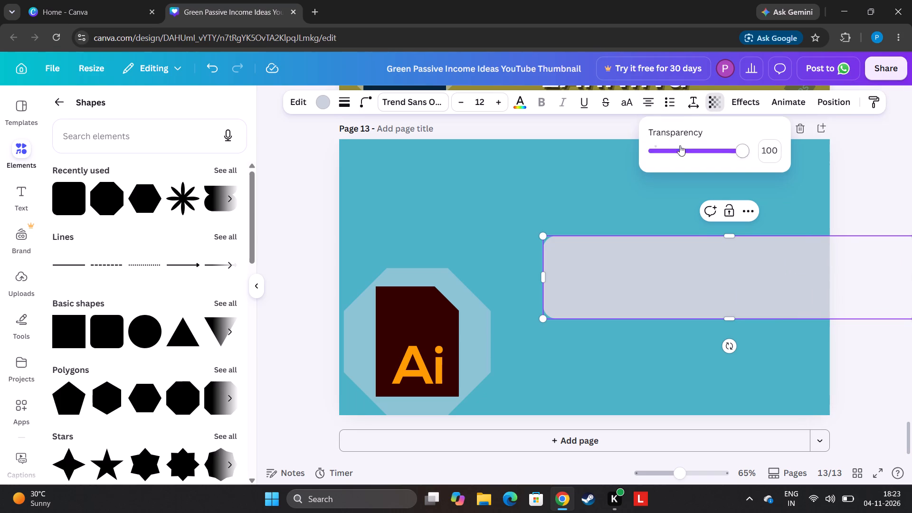
click(682, 147)
drag(699, 275, 675, 226)
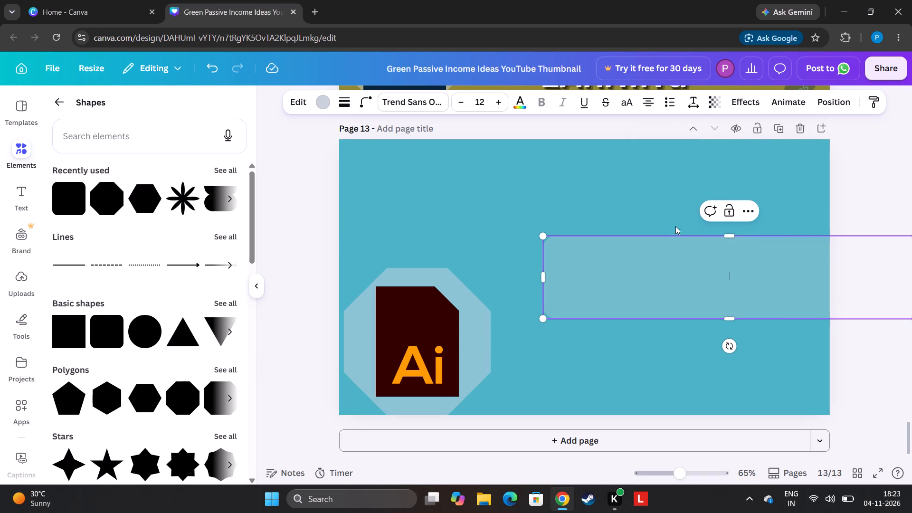
drag(675, 226, 646, 236)
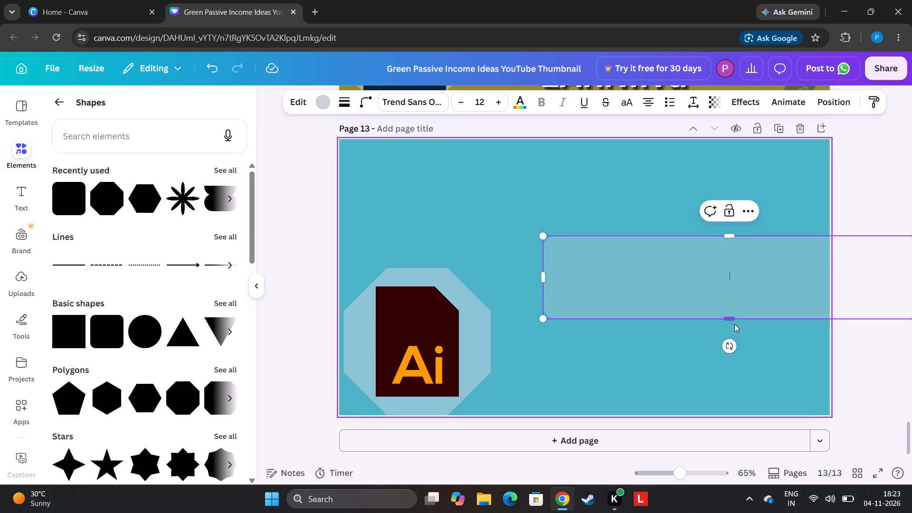
Slim the rounded bar to about 84 high and extend it past the page's left edge.
drag(731, 316, 725, 293)
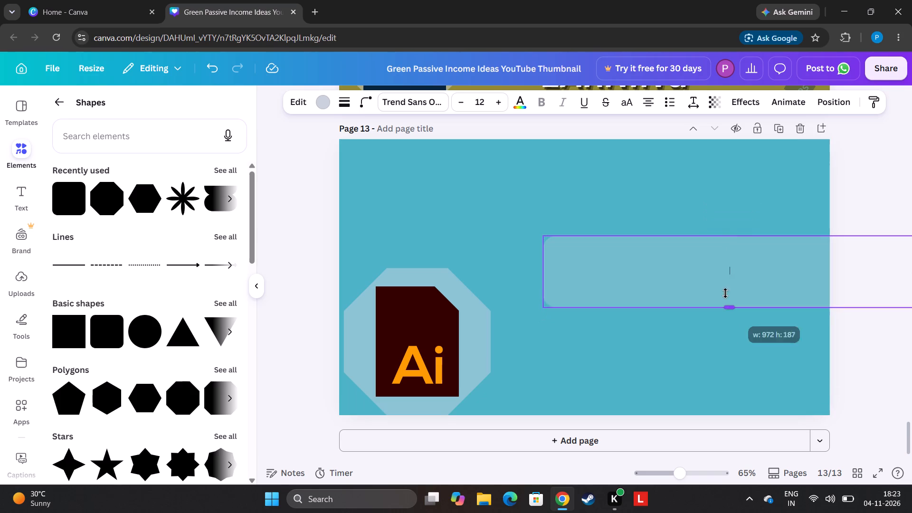
drag(725, 293, 712, 263)
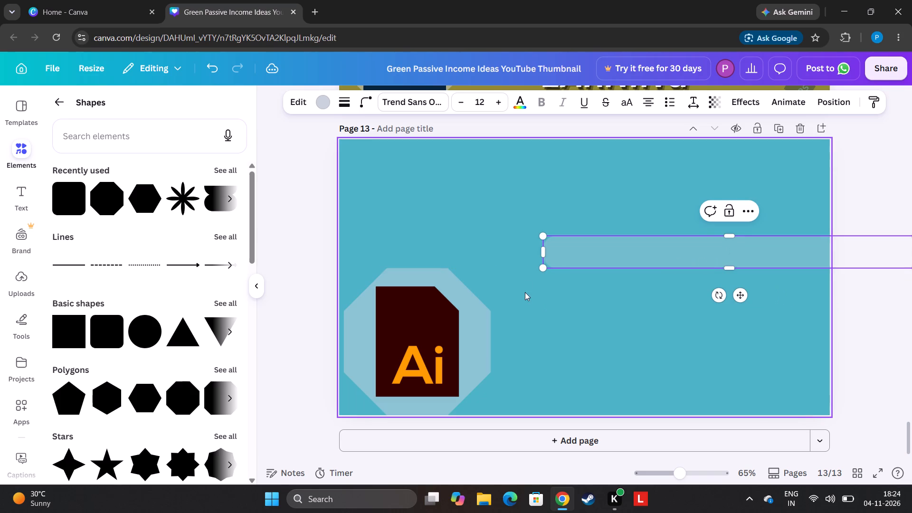
drag(543, 259, 532, 254)
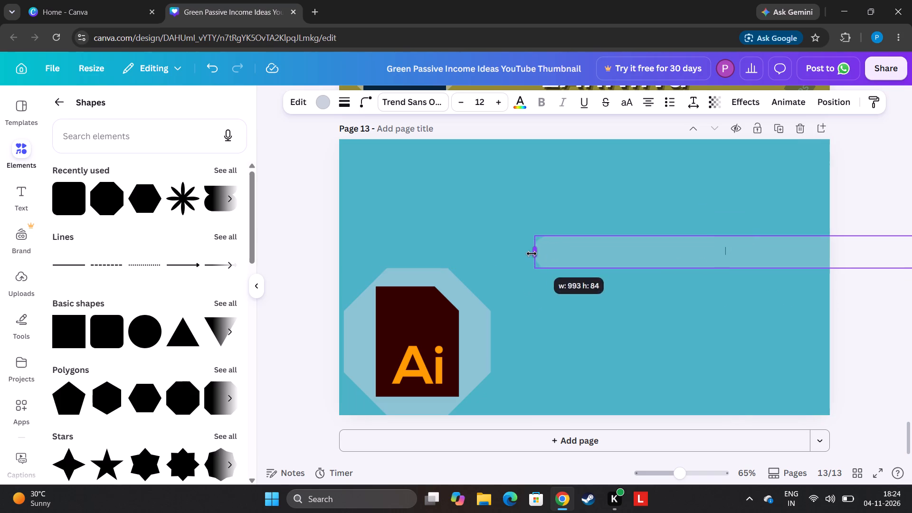
drag(532, 254, 293, 208)
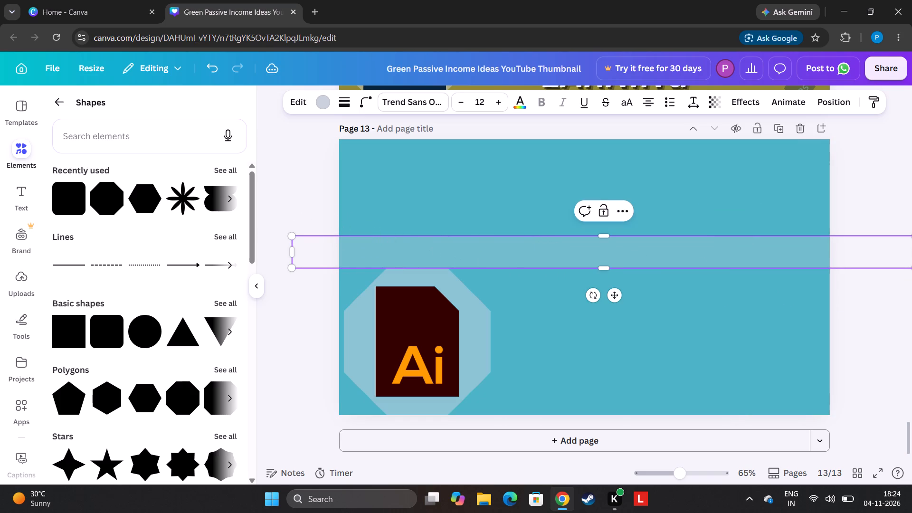
Move the semi-transparent bar up so it spans page 13's top edge.
click(522, 310)
drag(522, 257, 537, 158)
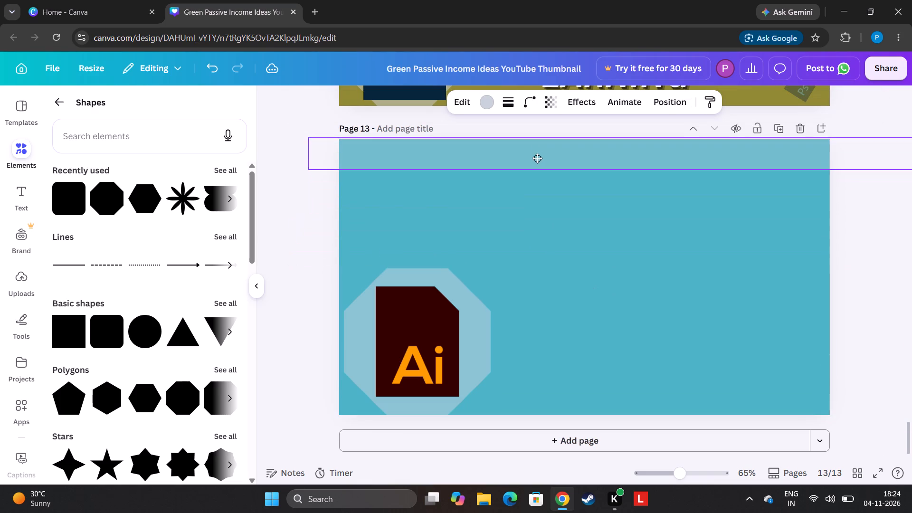
drag(537, 158, 502, 154)
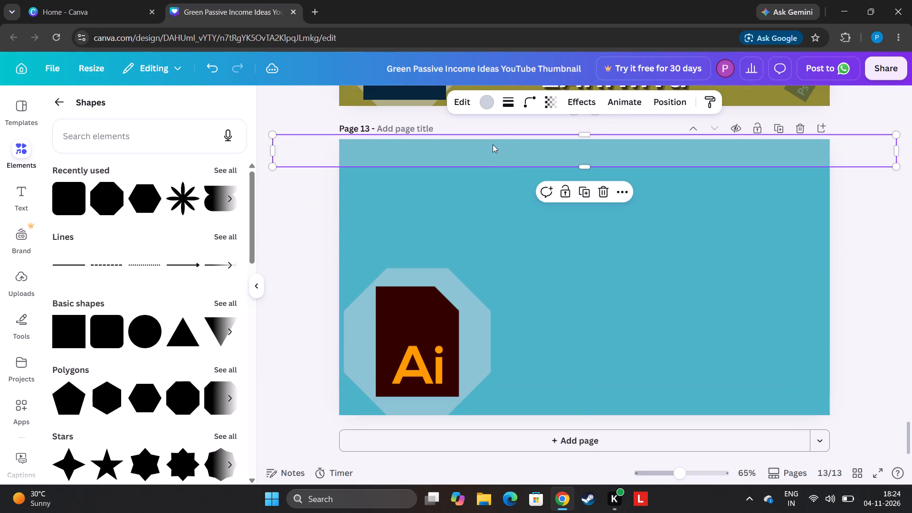
Duplicate the top bar and place the copy across page 13's bottom edge, partly overhanging the page.
click(576, 195)
drag(569, 150, 549, 376)
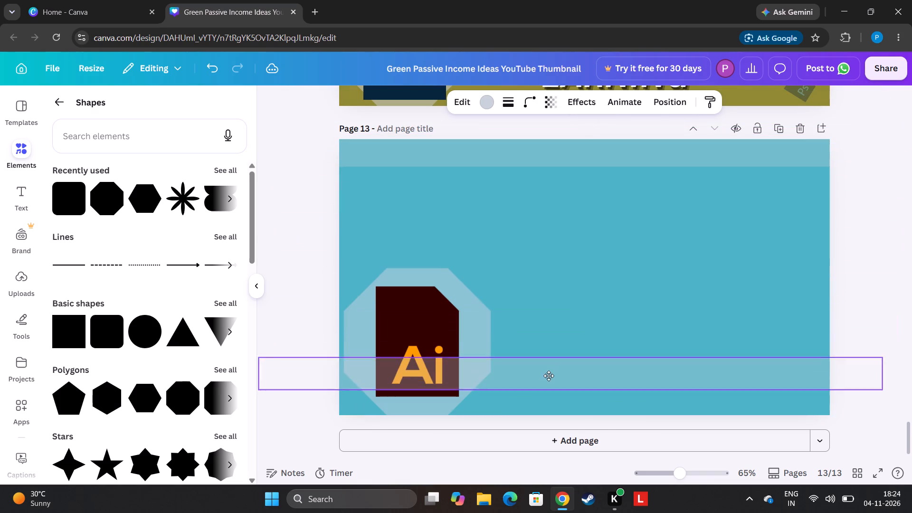
drag(549, 376, 546, 403)
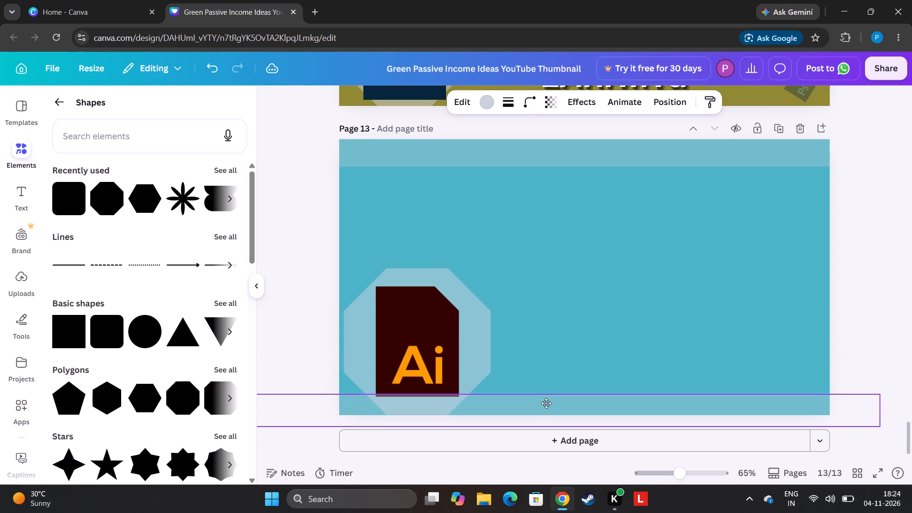
drag(546, 403, 546, 404)
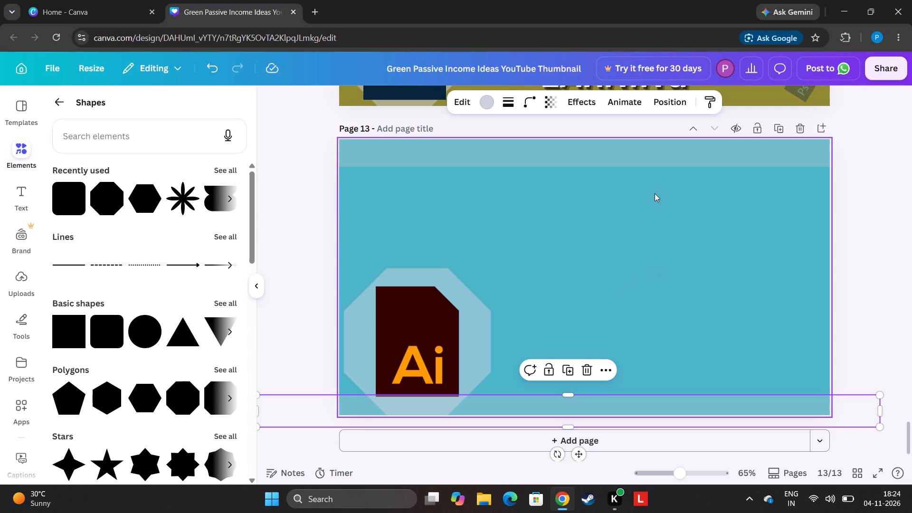
Insert the soft red radial glow from the recently used elements onto page 13.
click(654, 163)
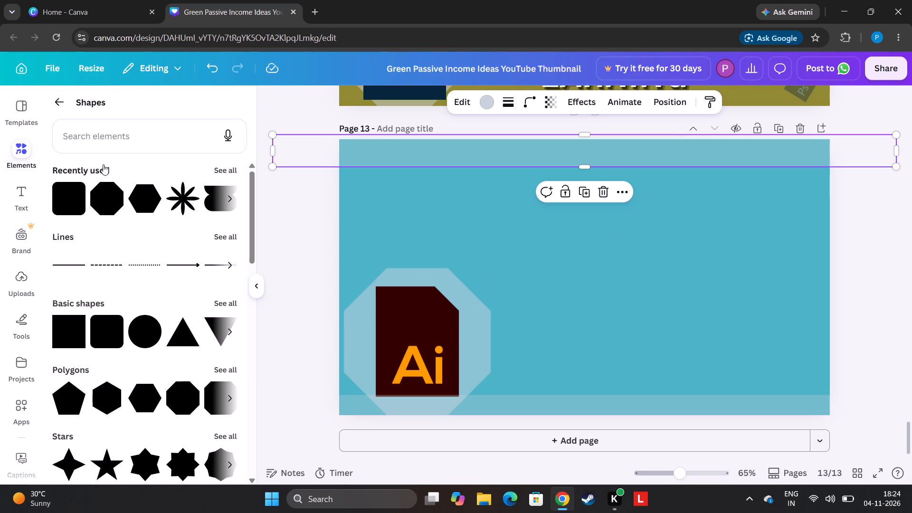
click(69, 114)
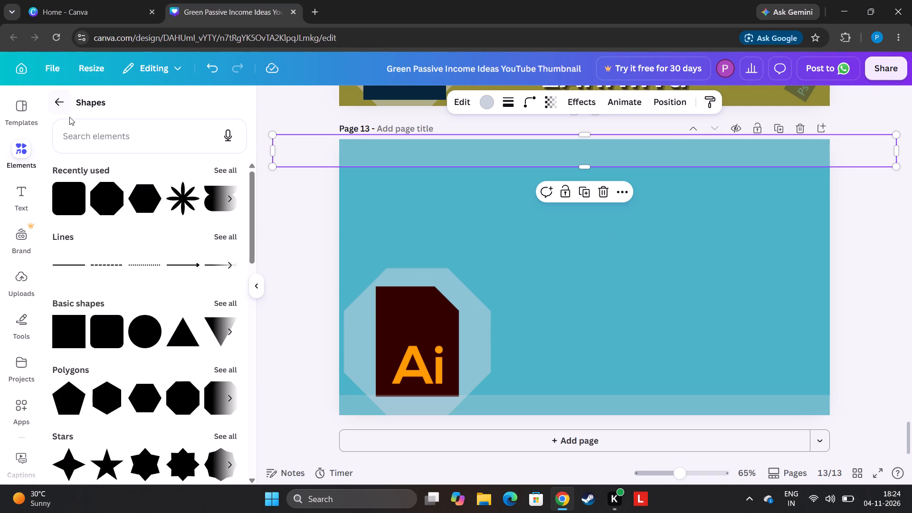
click(63, 109)
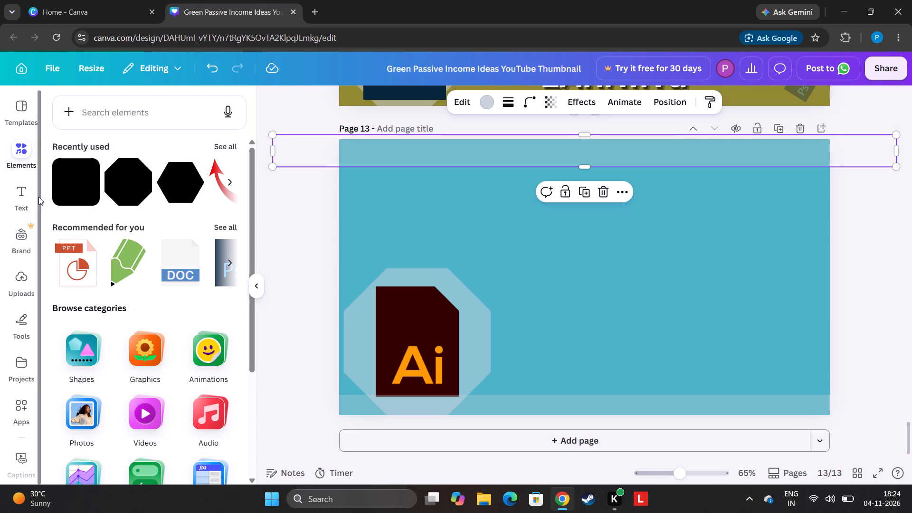
click(12, 206)
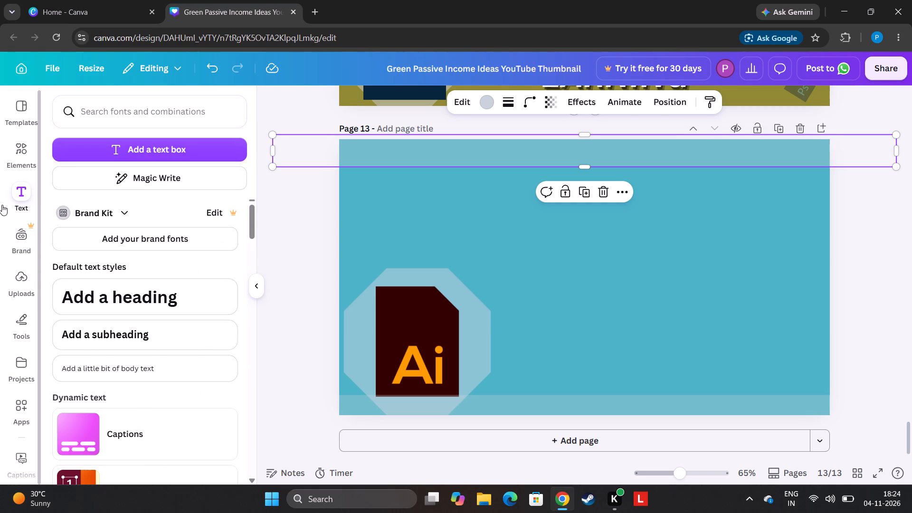
click(0, 156)
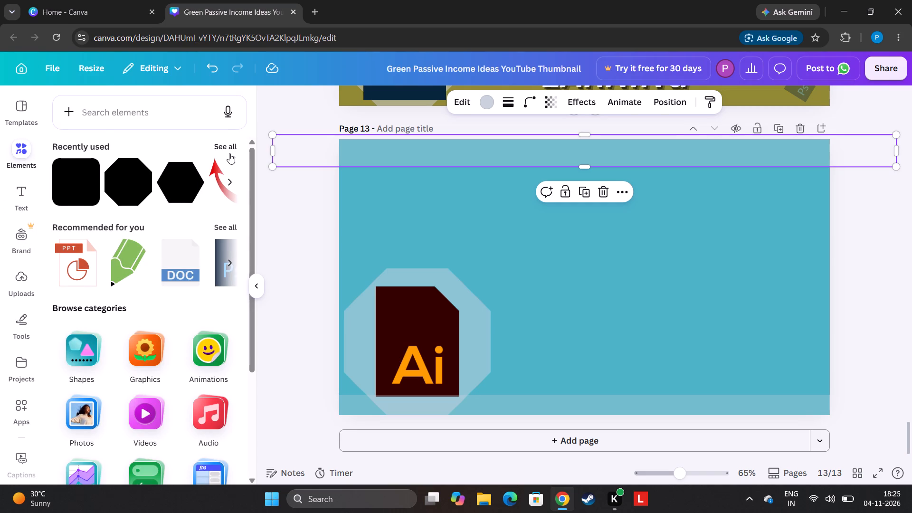
click(218, 148)
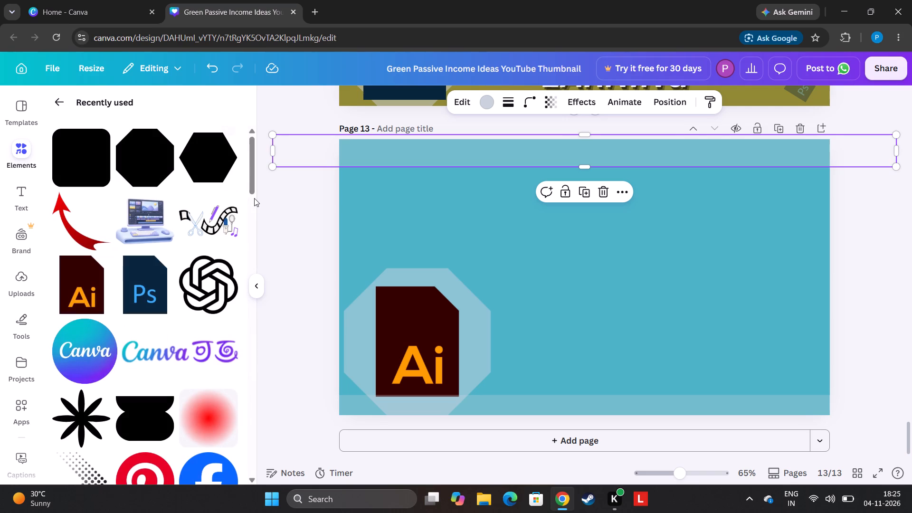
drag(252, 177, 271, 228)
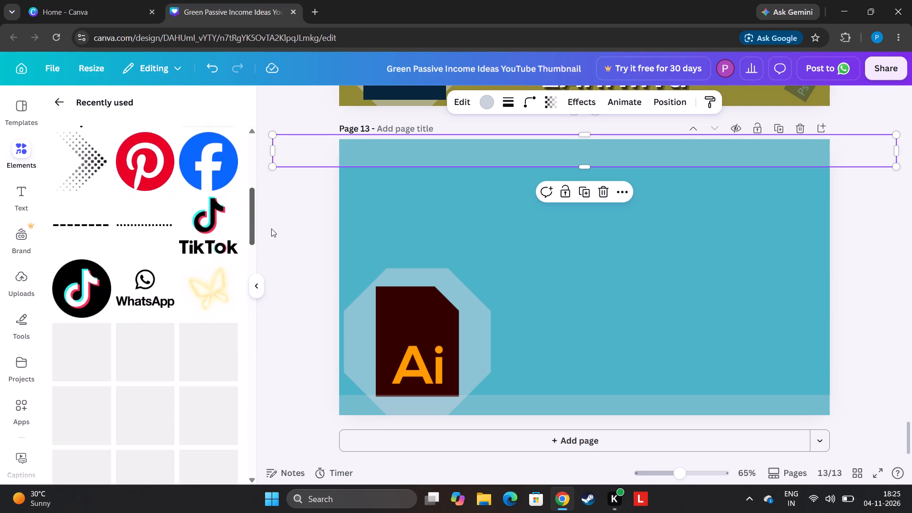
drag(271, 228, 254, 209)
click(207, 216)
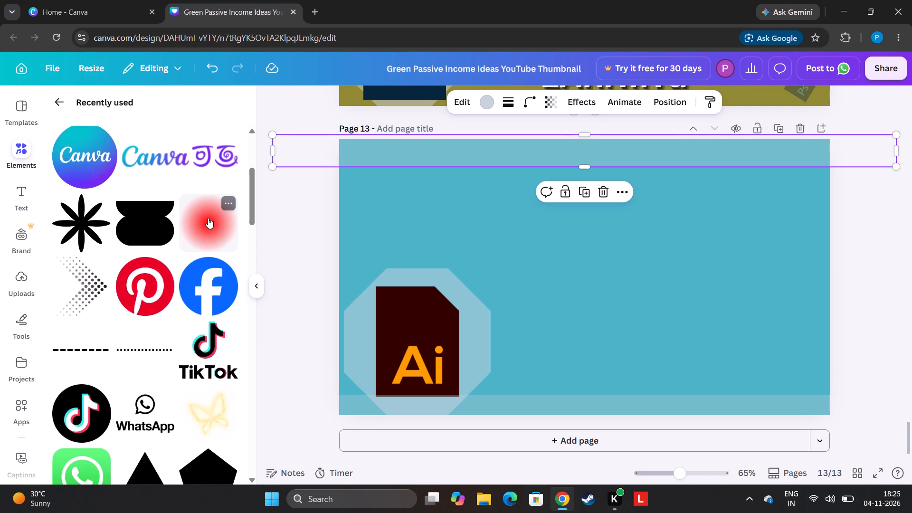
click(215, 228)
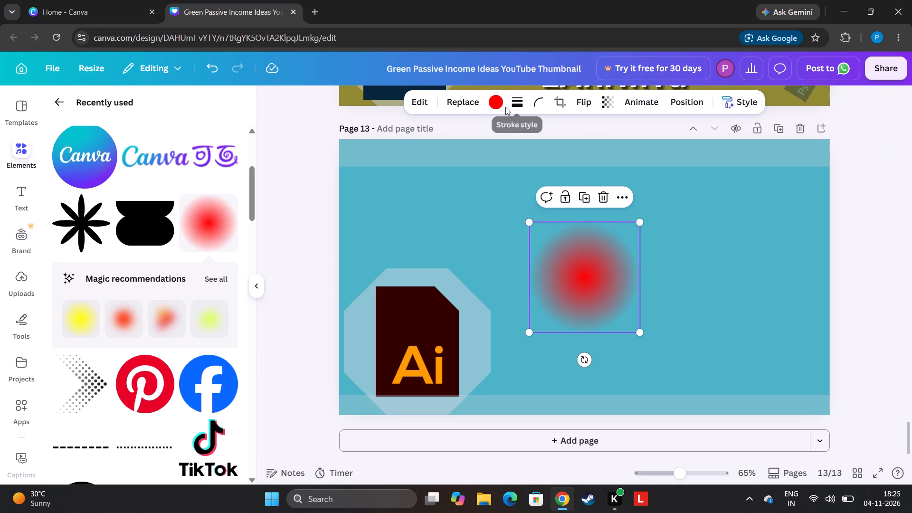
Recolour the glow white and place it mostly off page 13's left edge, near the page's top corner.
click(493, 109)
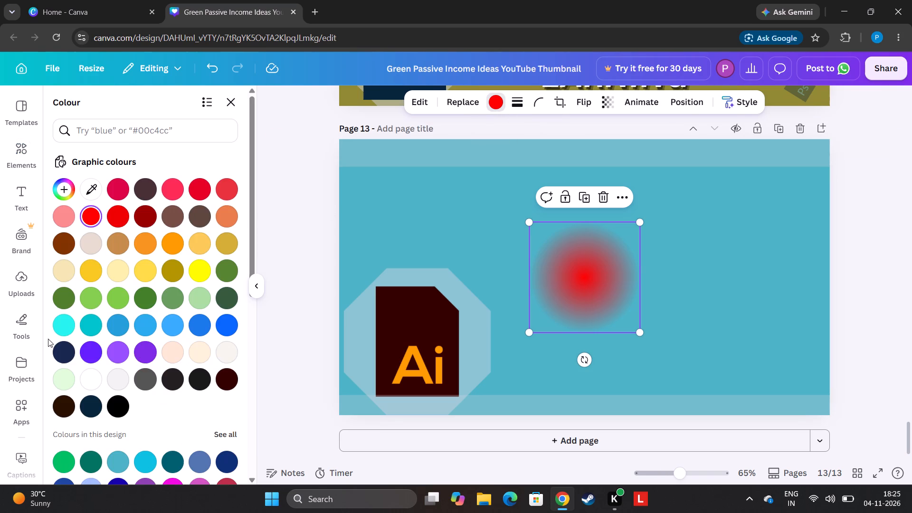
click(92, 373)
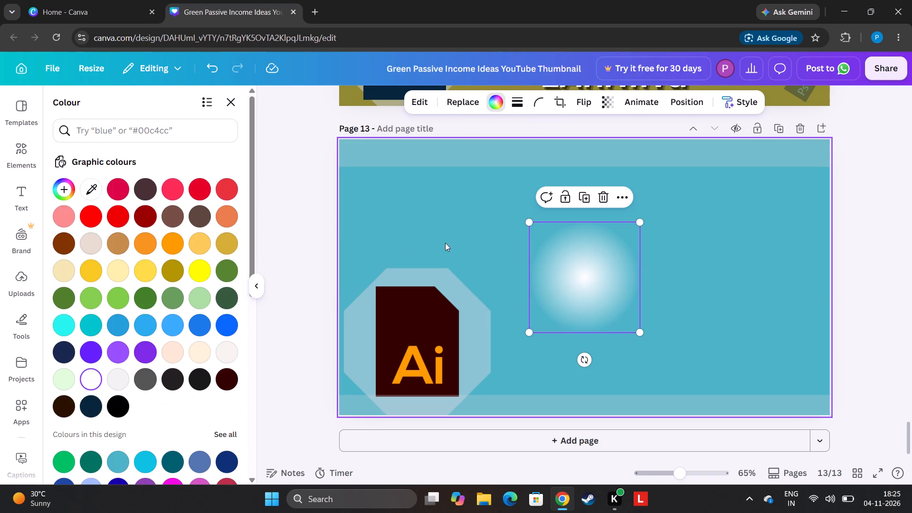
drag(576, 268, 447, 369)
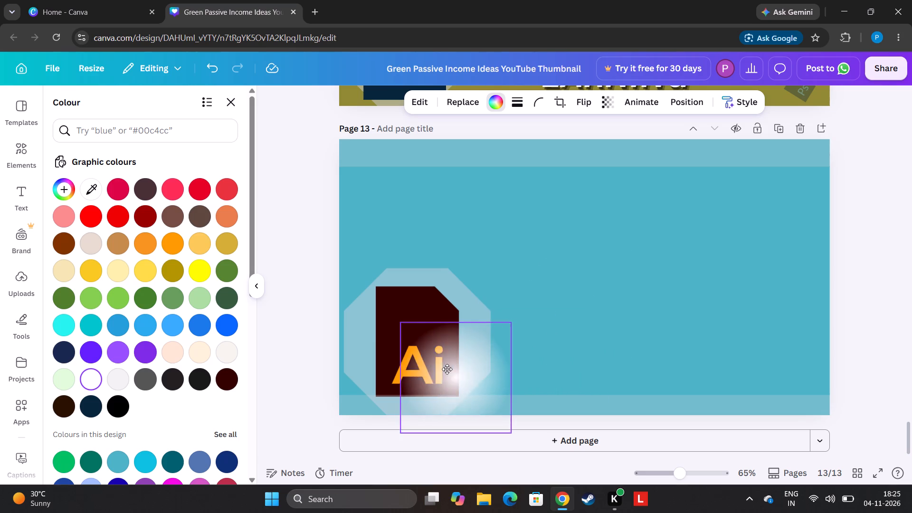
drag(447, 369, 278, 231)
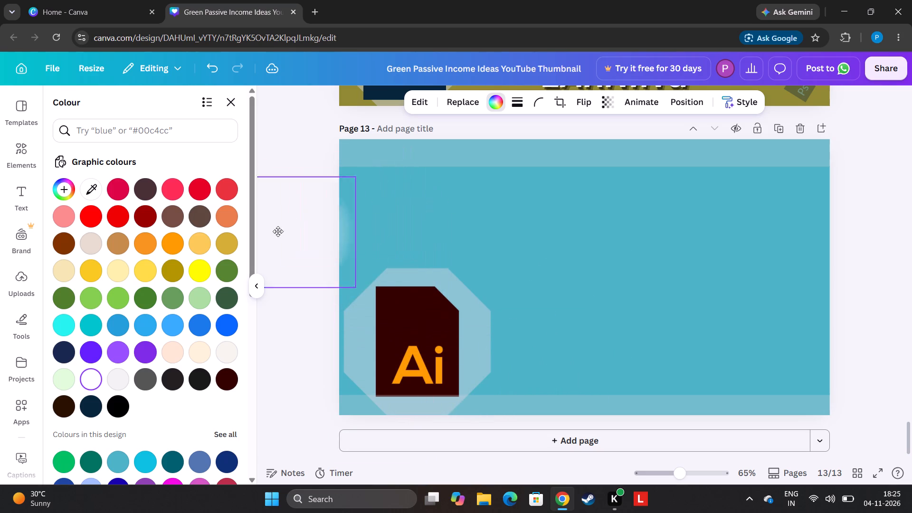
drag(278, 231, 311, 187)
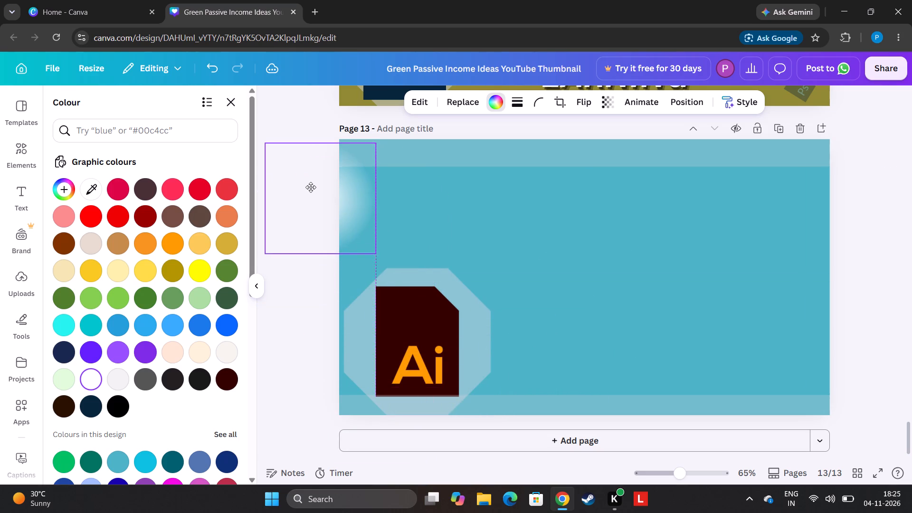
drag(311, 187, 305, 170)
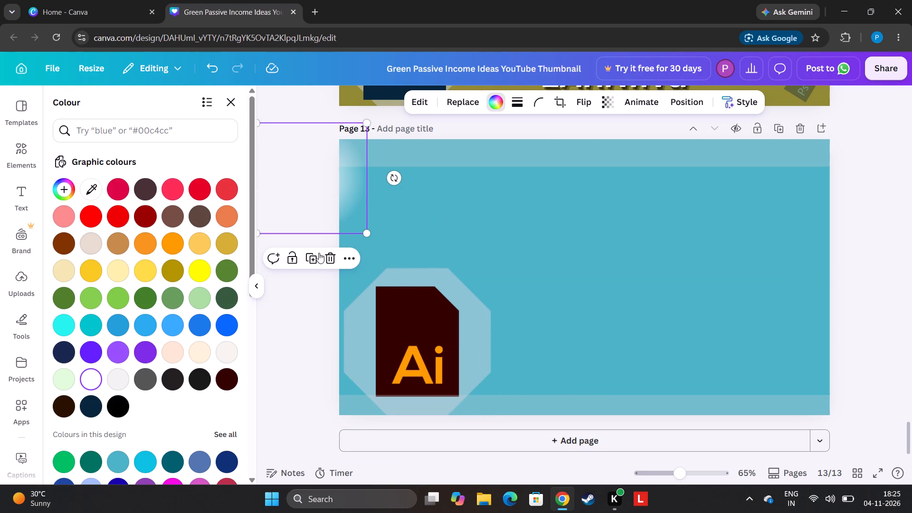
Duplicate the white glow and place the copy directly below the first along page 13's left edge.
click(306, 258)
drag(323, 209, 338, 242)
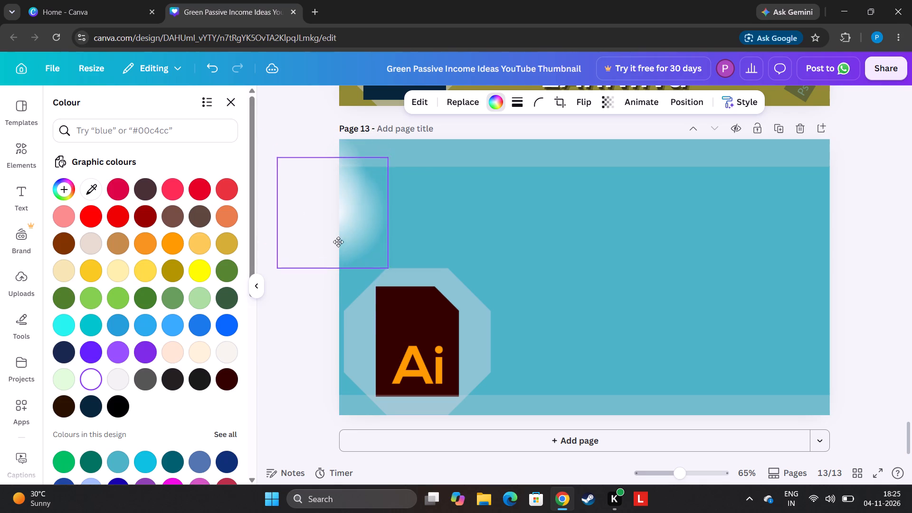
drag(338, 242, 314, 265)
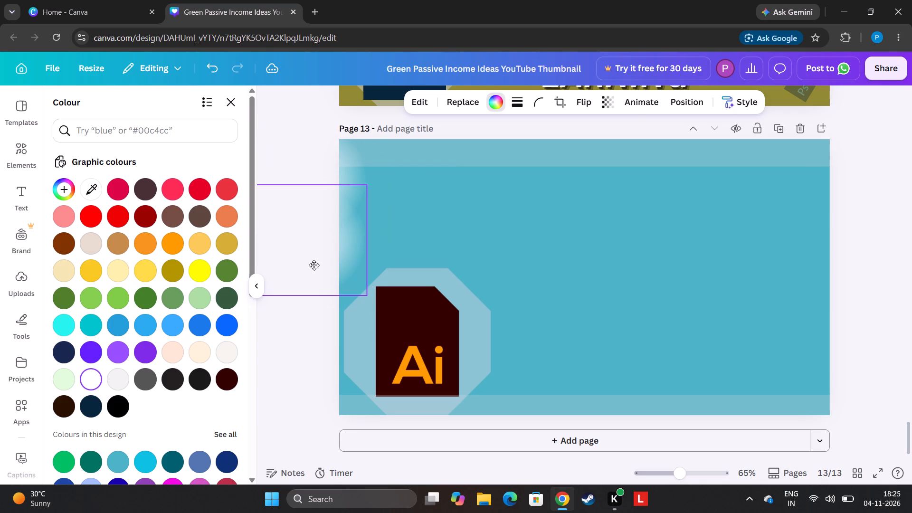
drag(314, 265, 315, 267)
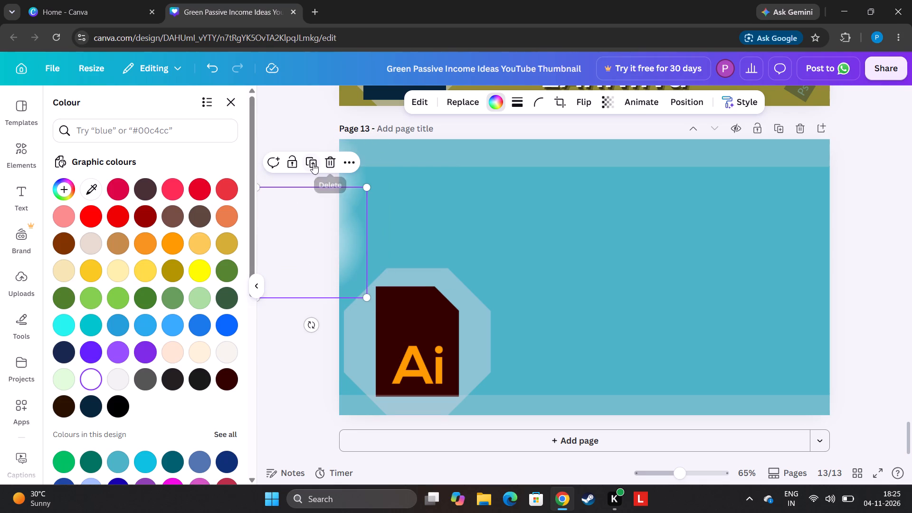
Duplicate the lower left-edge glow and place the copy over page 13's top-right corner, level with the upper left glow.
click(313, 164)
drag(334, 314, 334, 314)
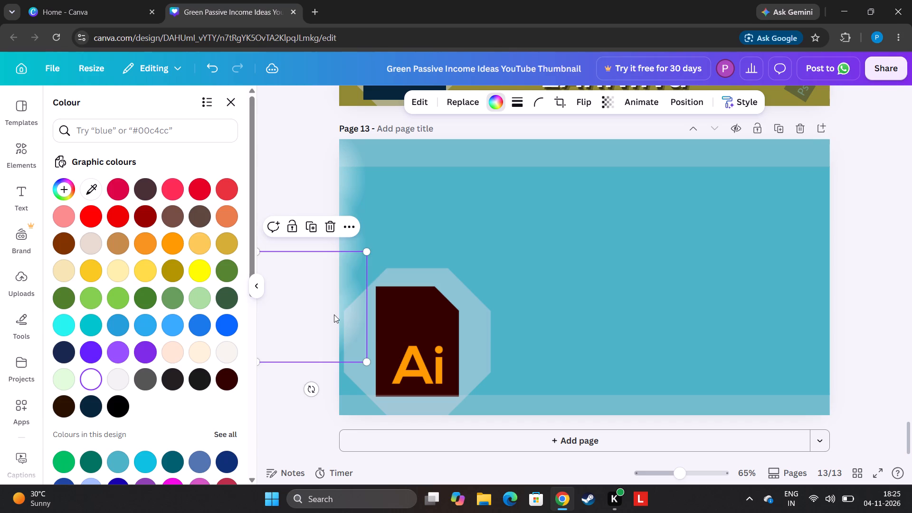
drag(334, 314, 889, 213)
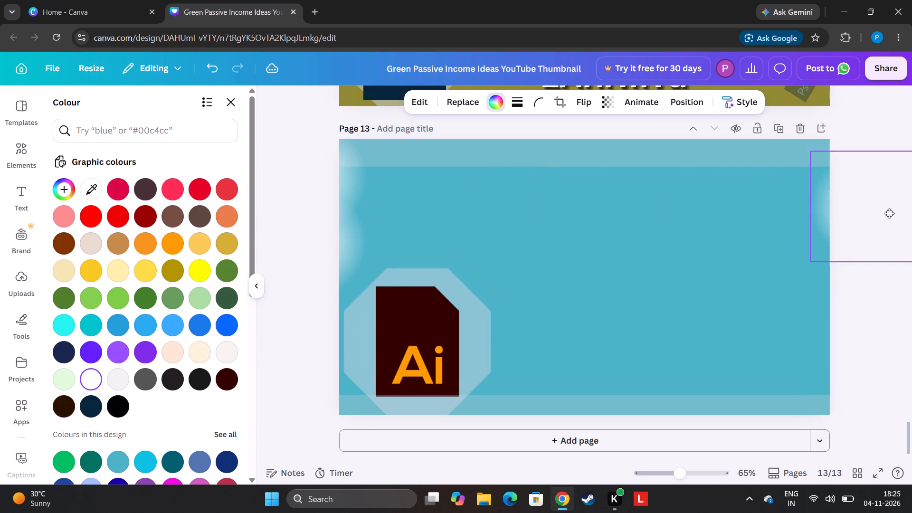
drag(889, 213, 870, 211)
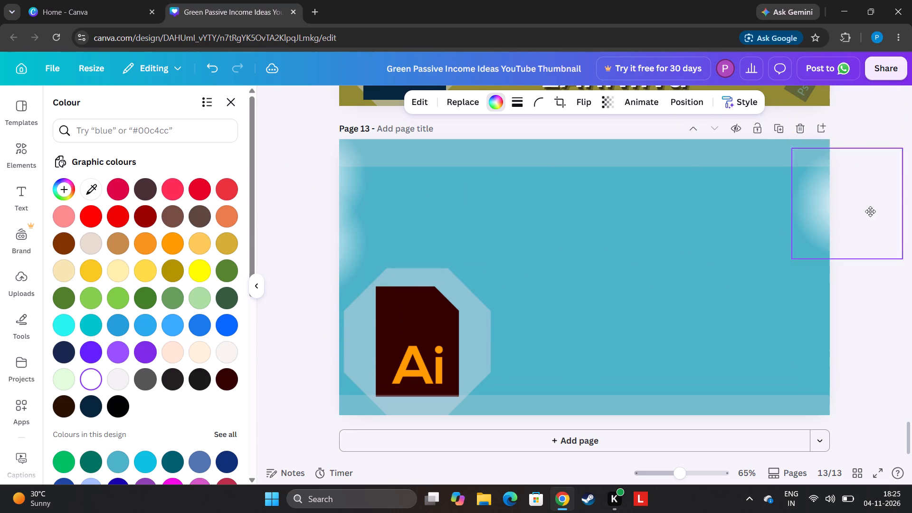
drag(870, 211, 878, 179)
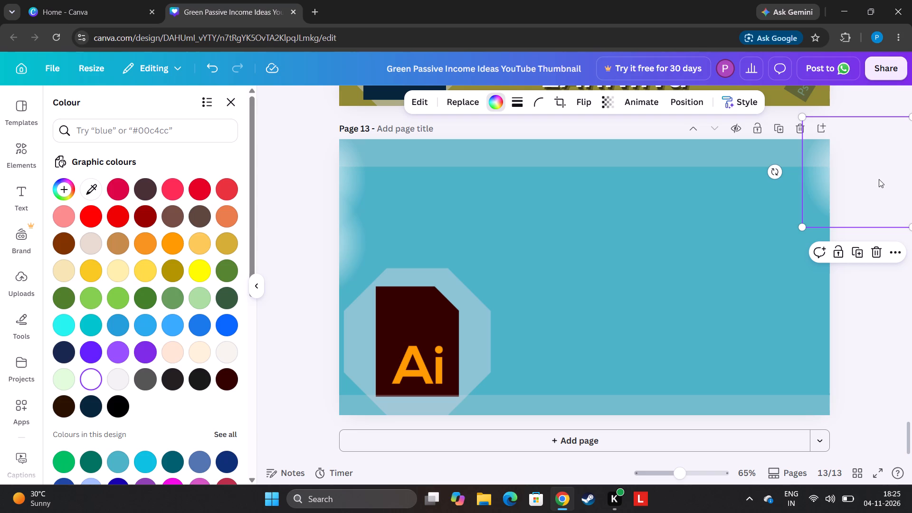
Duplicate the top-right glow and place the copy below it on page 13's right edge, level with the lower left glow.
click(852, 253)
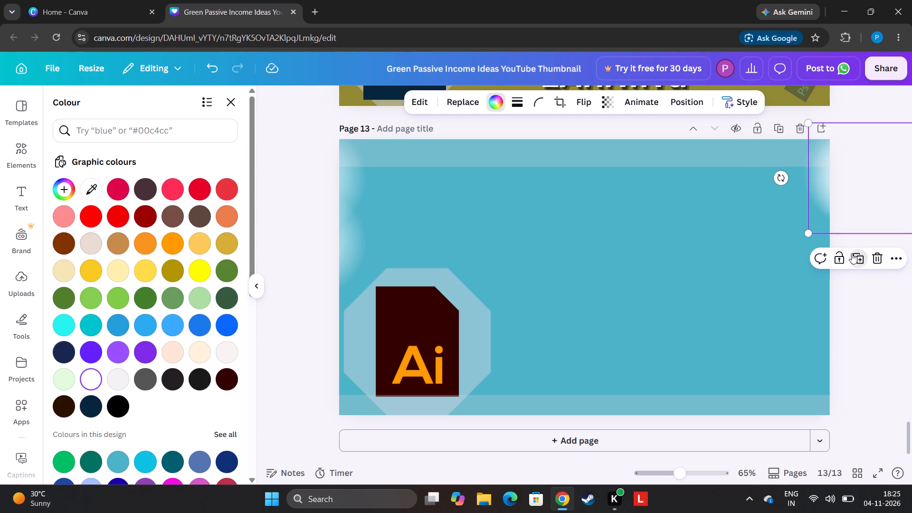
drag(813, 184, 808, 269)
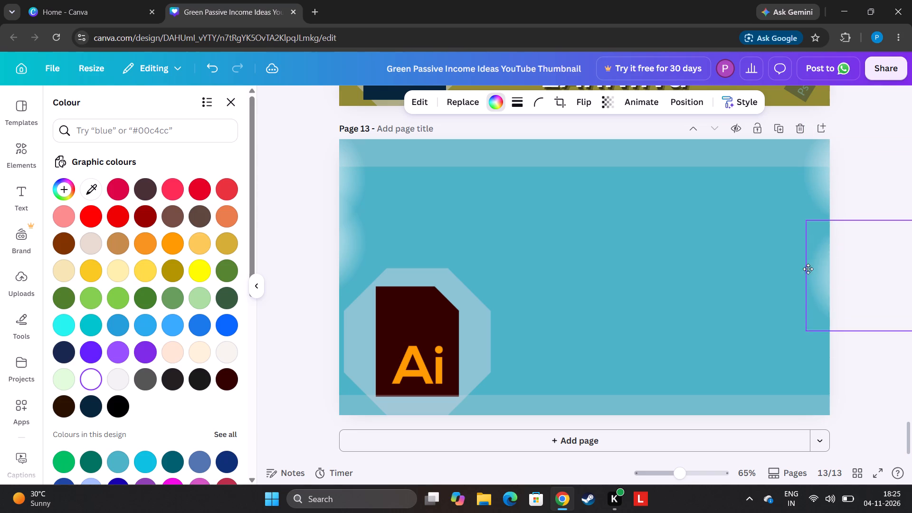
drag(808, 269, 786, 438)
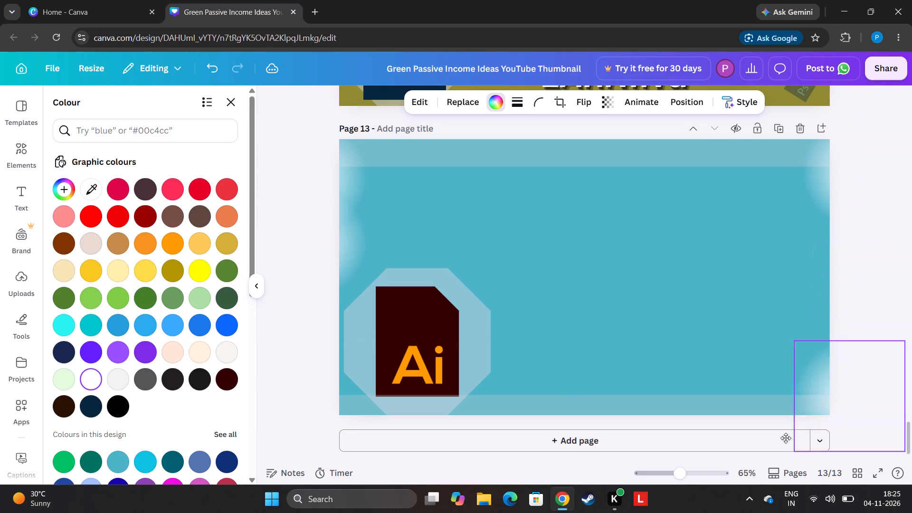
drag(786, 438, 627, 317)
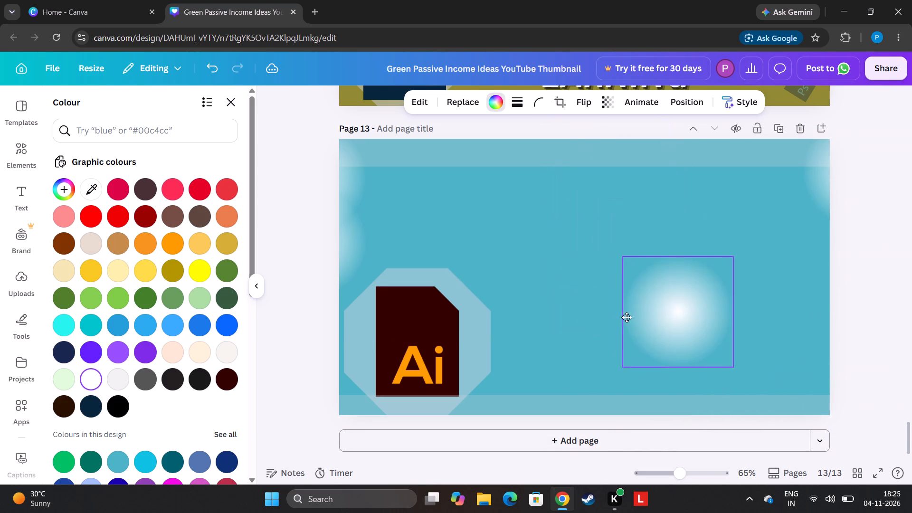
drag(627, 317, 630, 315)
click(682, 304)
drag(694, 314, 882, 288)
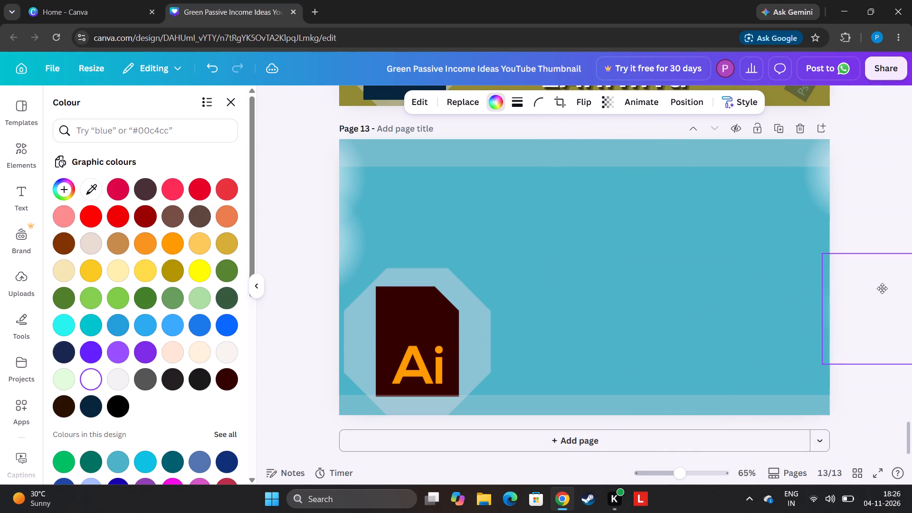
drag(882, 288, 875, 247)
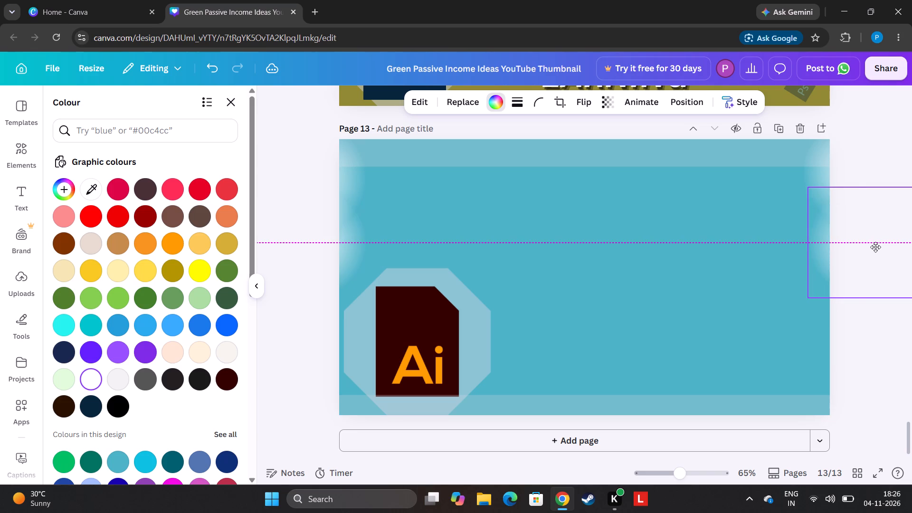
drag(875, 247, 870, 246)
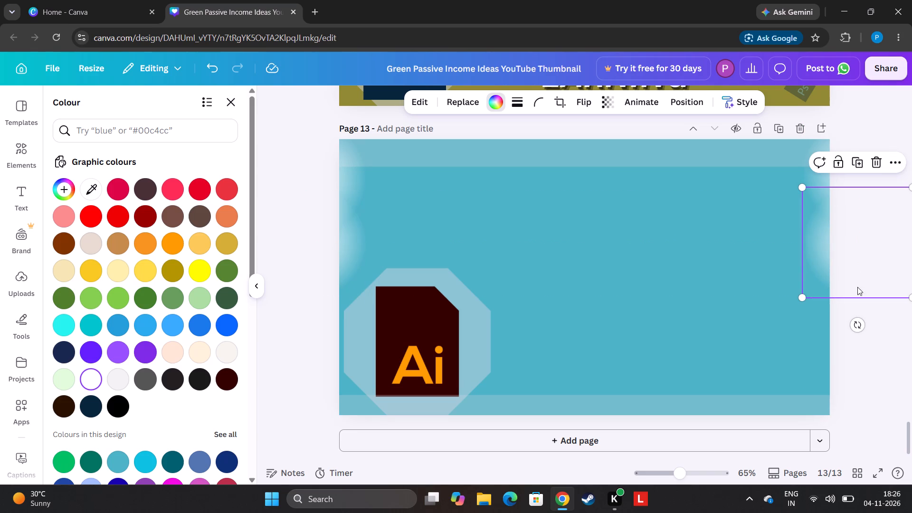
Duplicate the glow twice more in even spacing down page 13's right edge to the bottom corner.
click(862, 165)
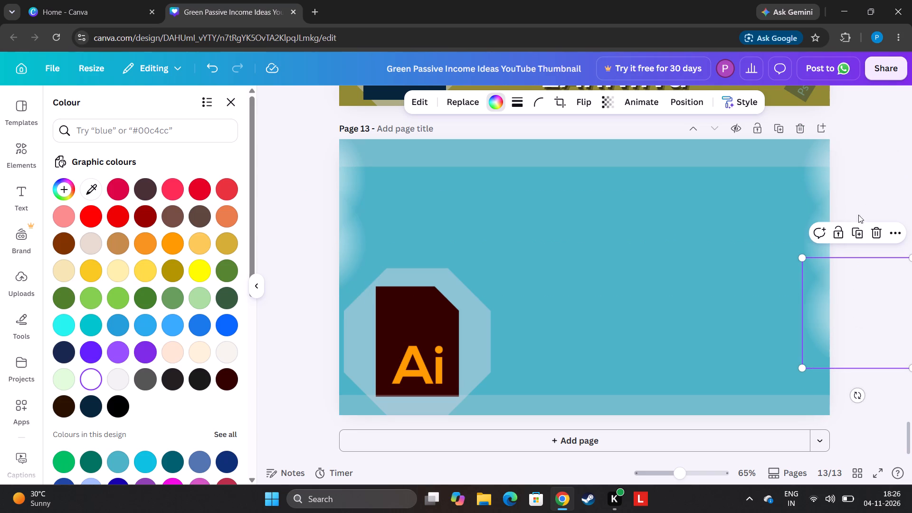
click(857, 231)
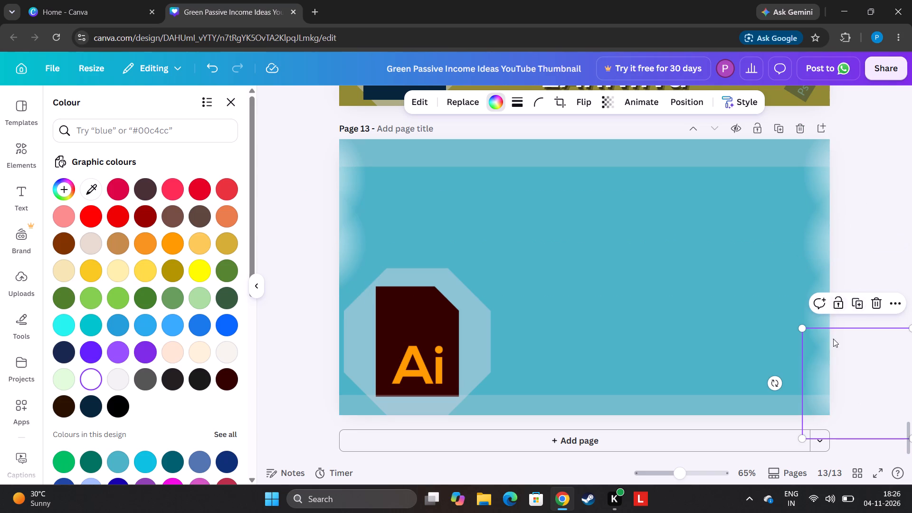
Duplicate the bottom-right glow and place the copy over page 13's bottom edge, centred beneath the Ai icon.
click(854, 301)
drag(821, 415, 95, 0)
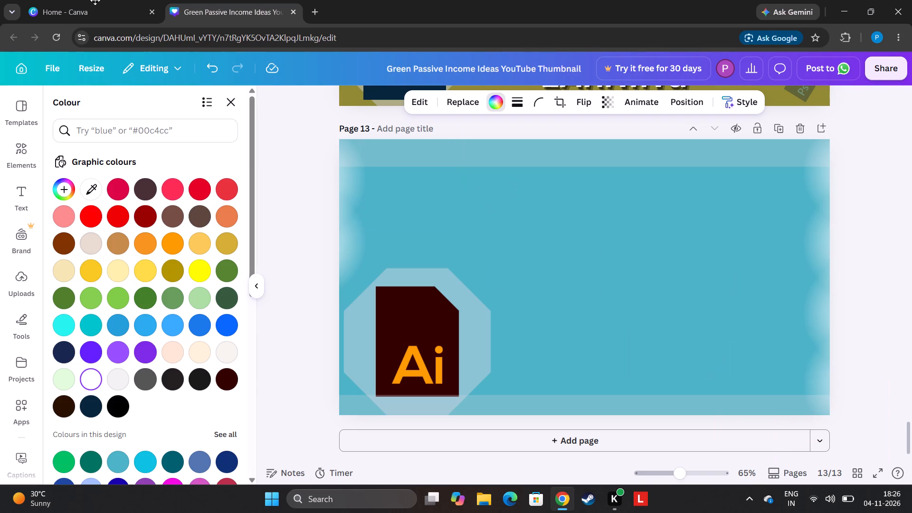
drag(95, 0, 354, 72)
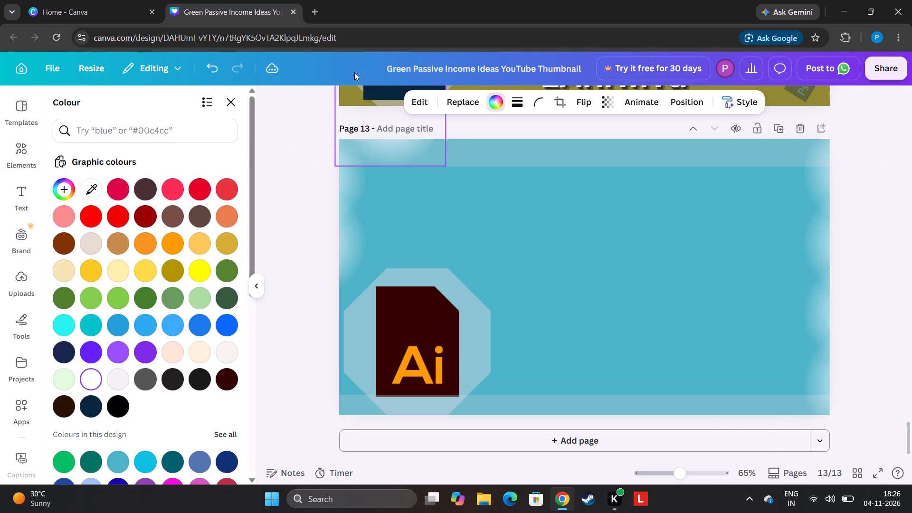
drag(354, 72, 349, 74)
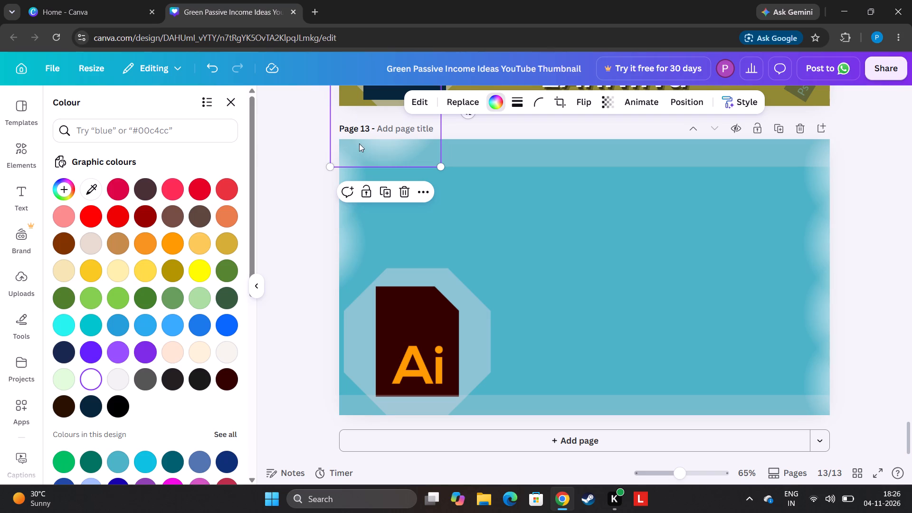
drag(373, 165, 311, 493)
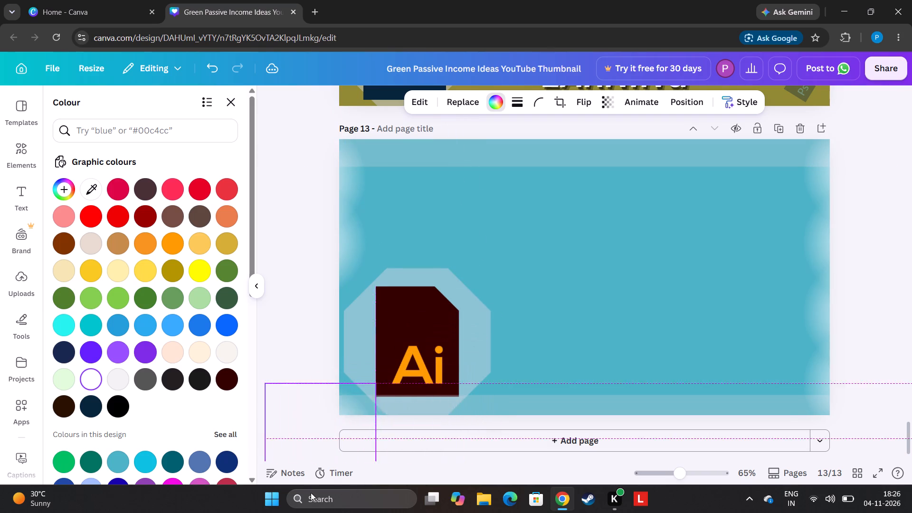
drag(311, 493, 403, 471)
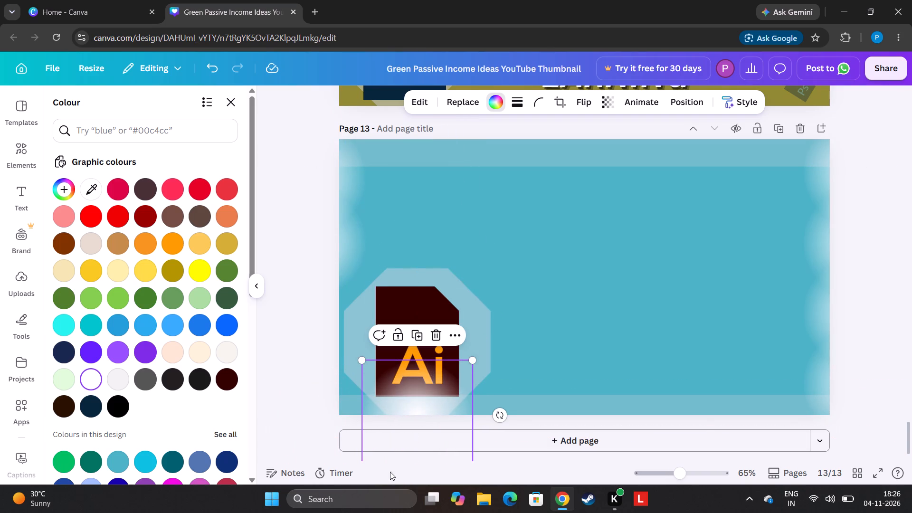
click(229, 92)
Add a heading text box in the middle of page 13.
click(20, 189)
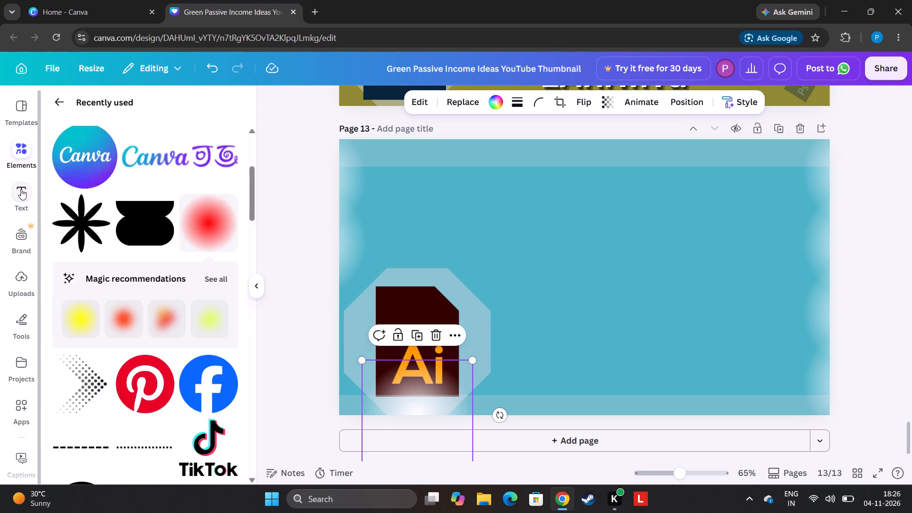
click(92, 286)
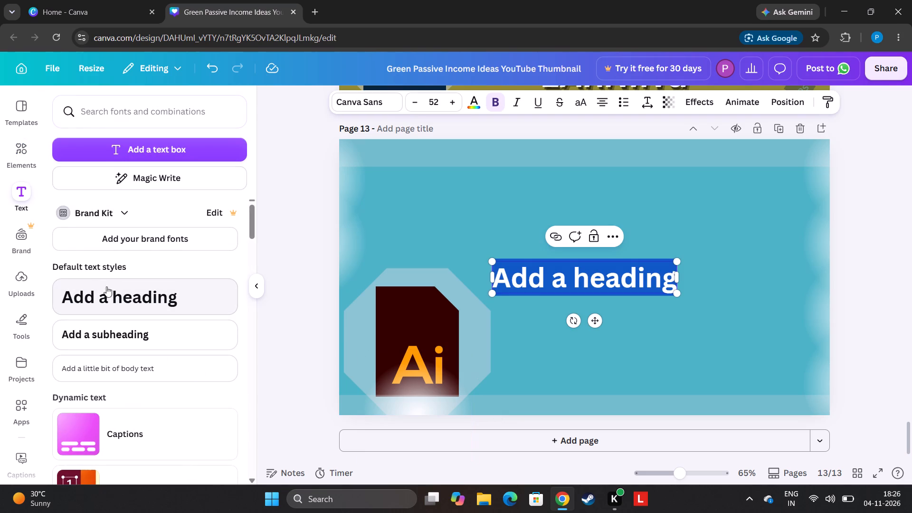
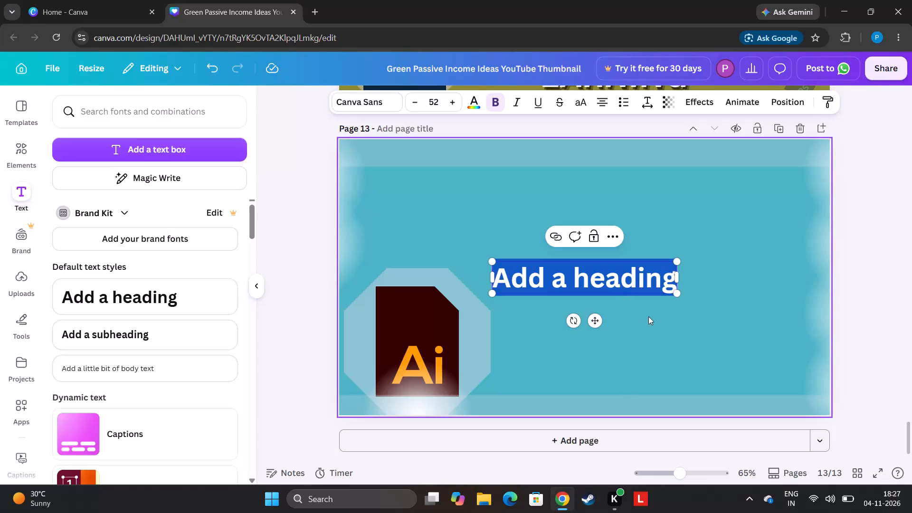
Replace the heading's placeholder text on page 13 with "how to edit geneous videoon ai".
key(BackSpace)
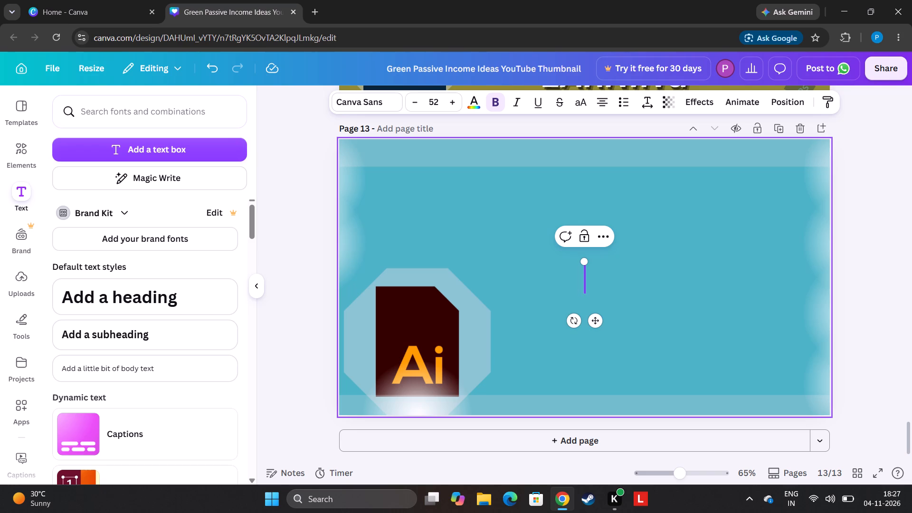
text(ho)
key(w)
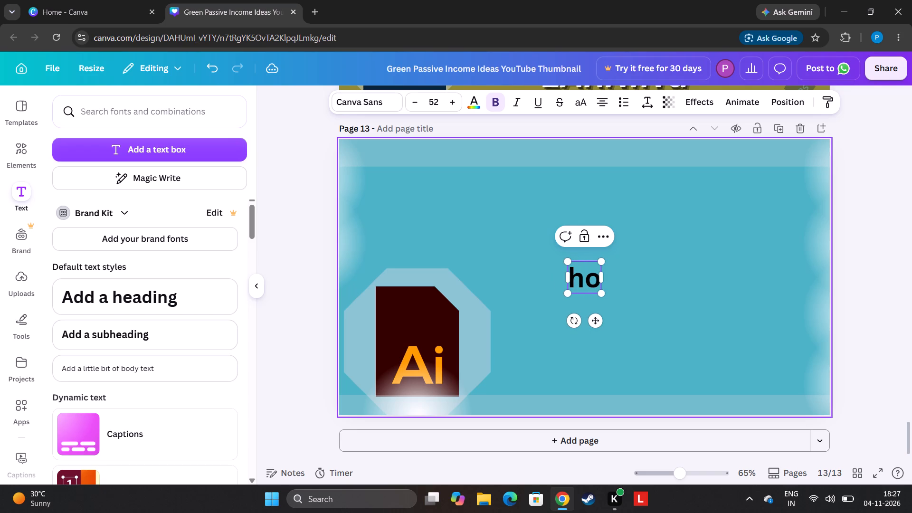
key(space)
text(to e)
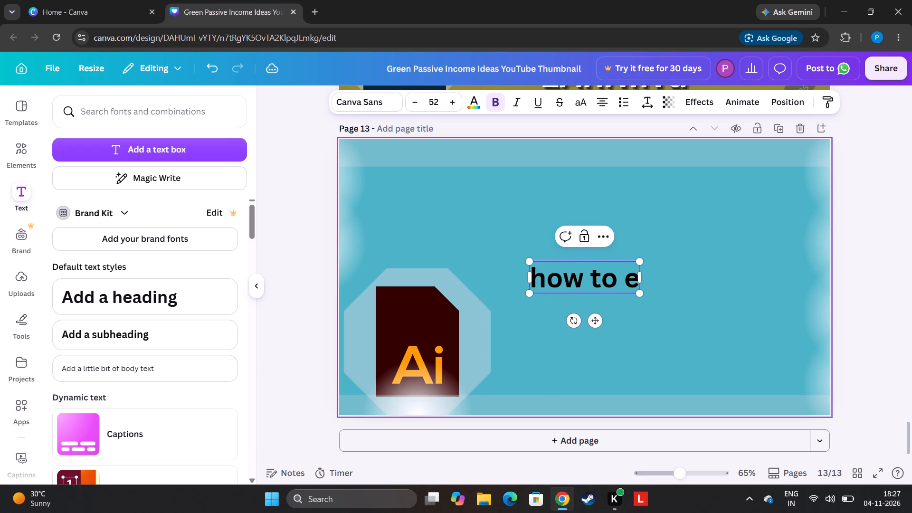
key(d)
key(i)
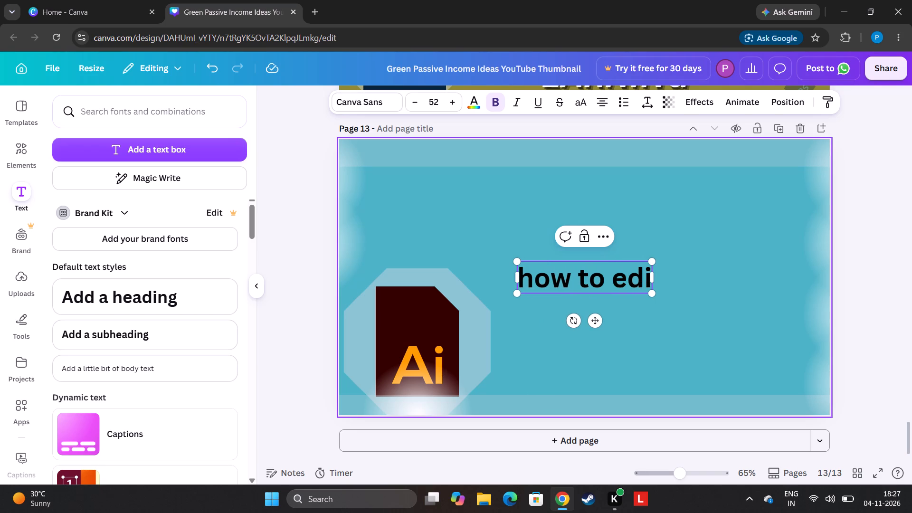
text(t)
key(space)
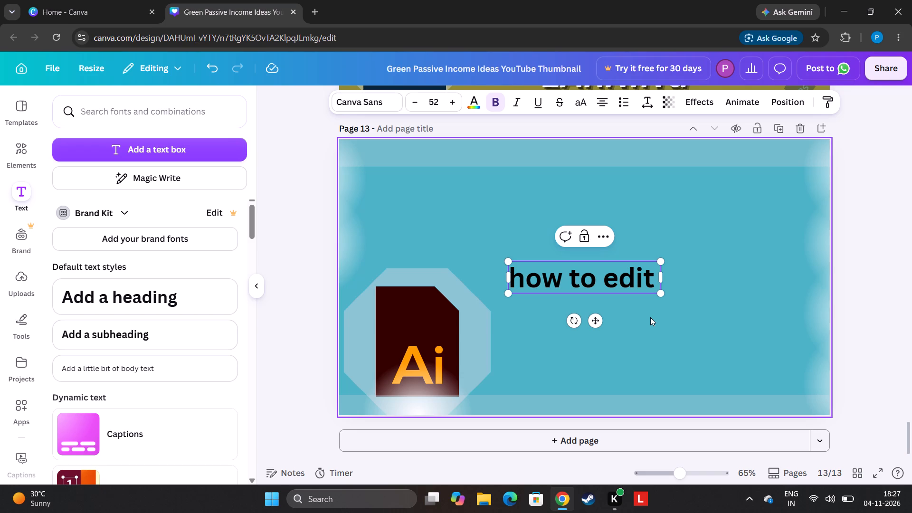
key(p)
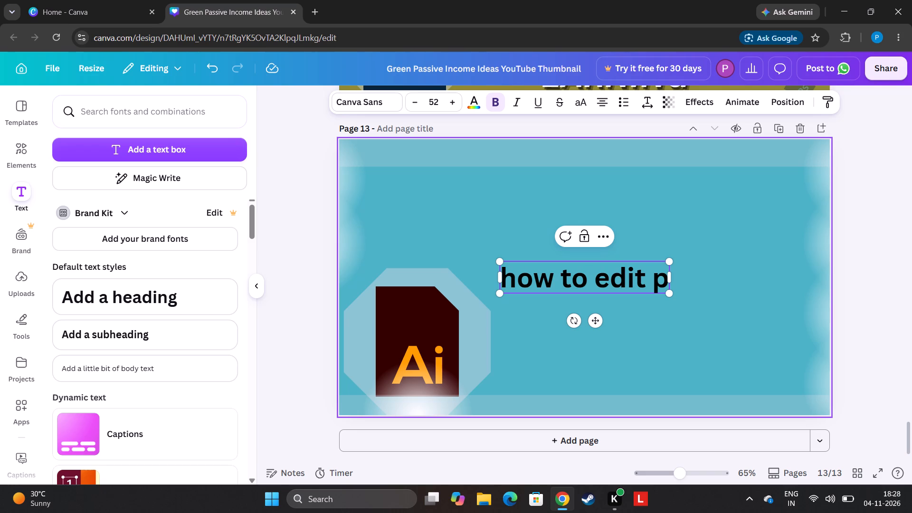
key(BackSpace)
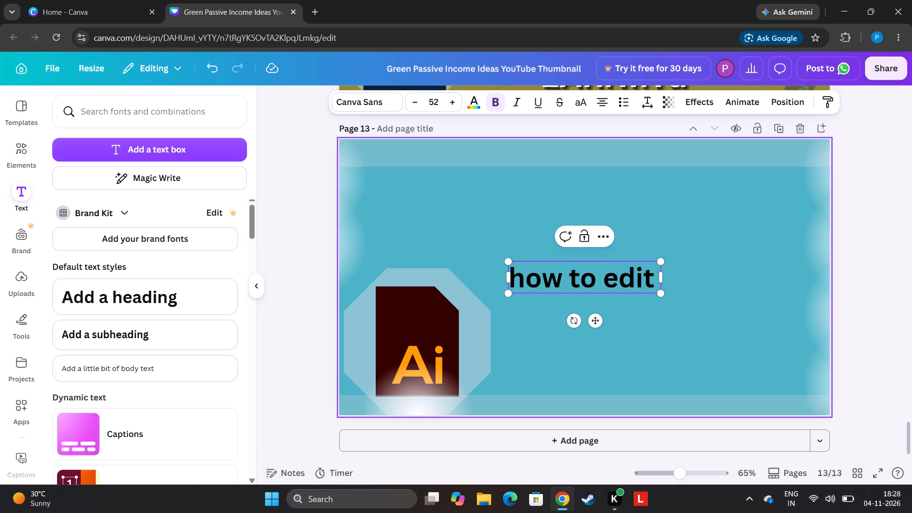
key(g)
key(e)
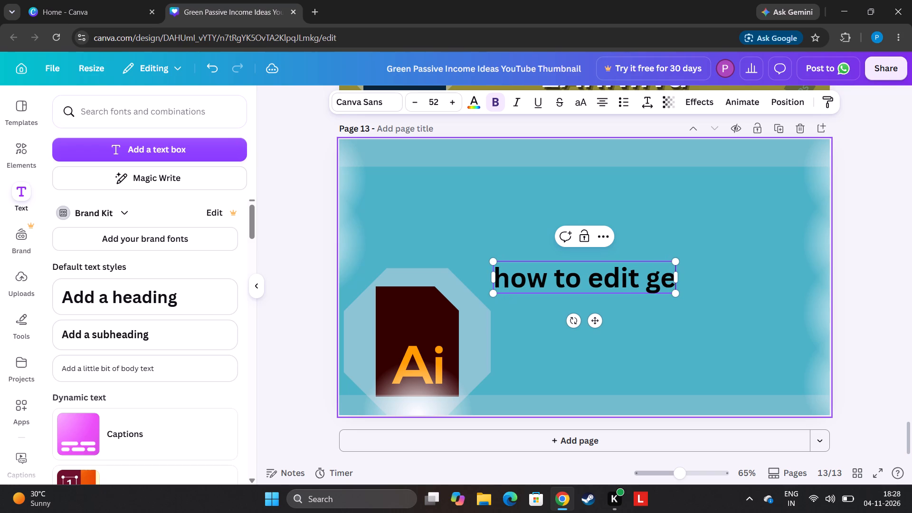
key(n)
key(e)
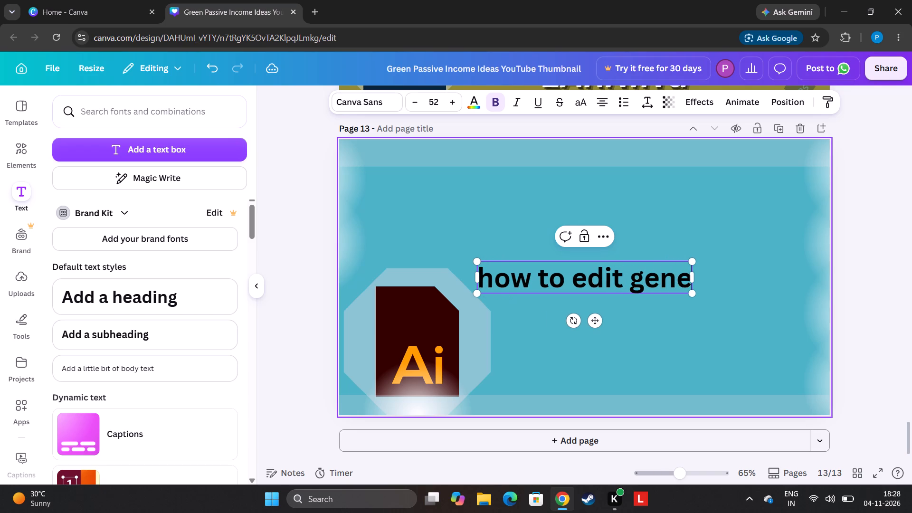
text(ous)
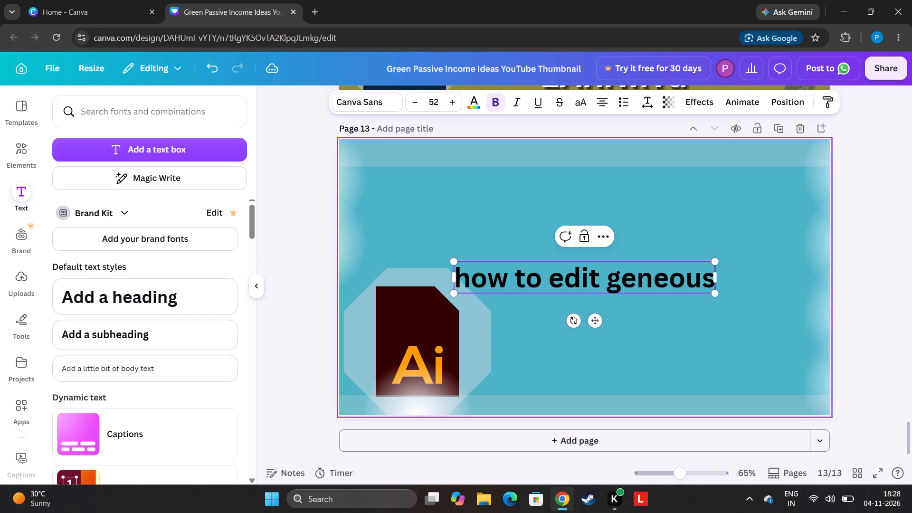
key(space)
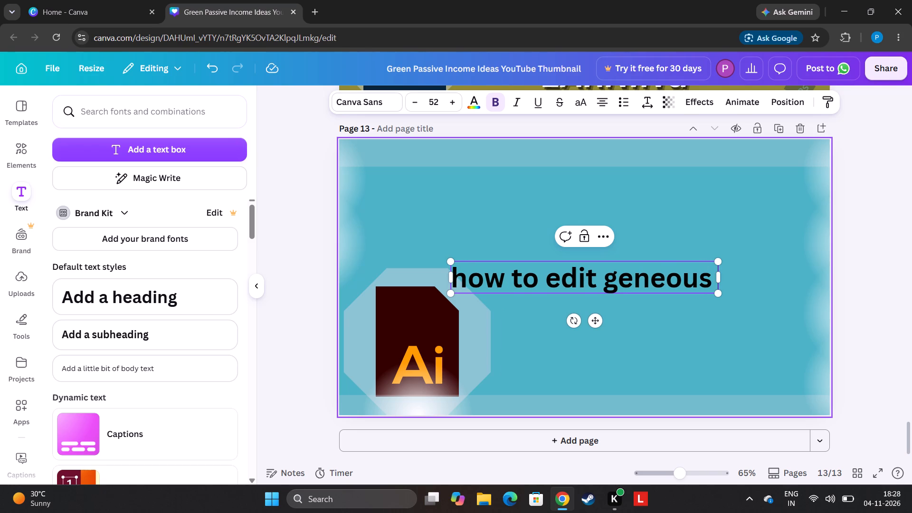
key(v)
key(i)
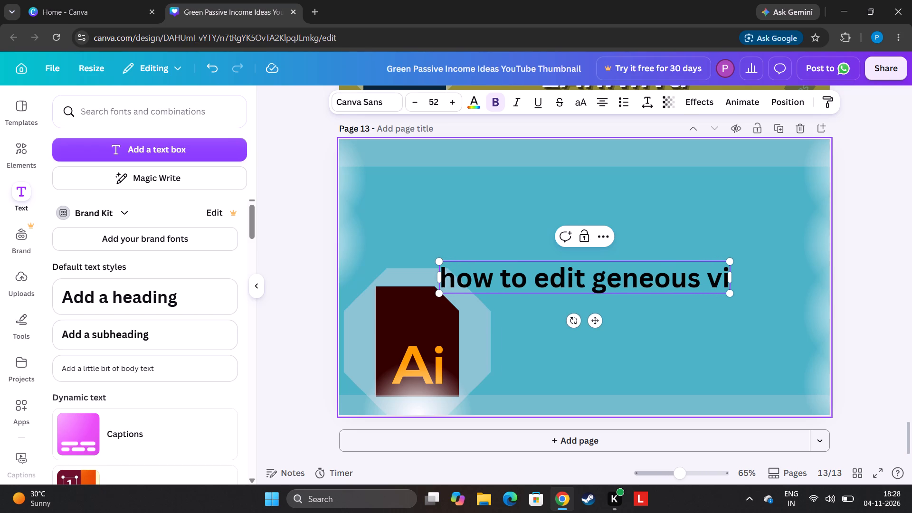
text(de)
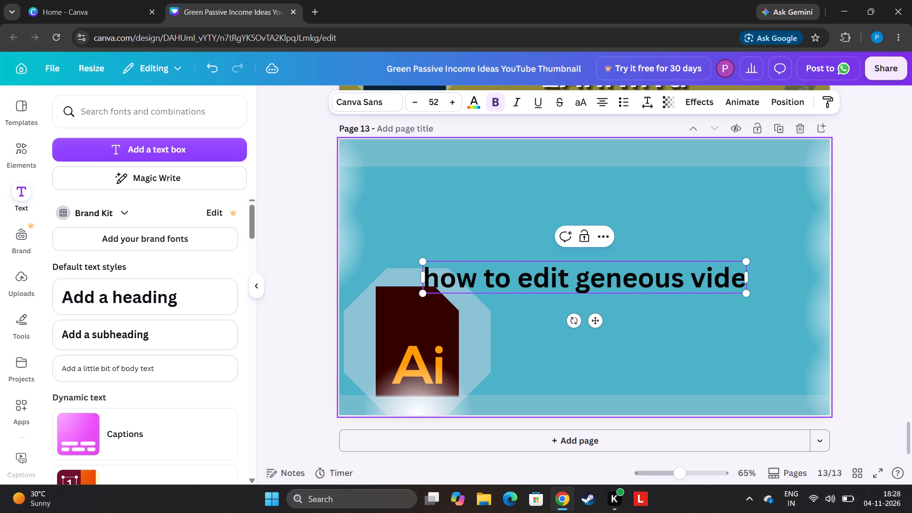
key(o)
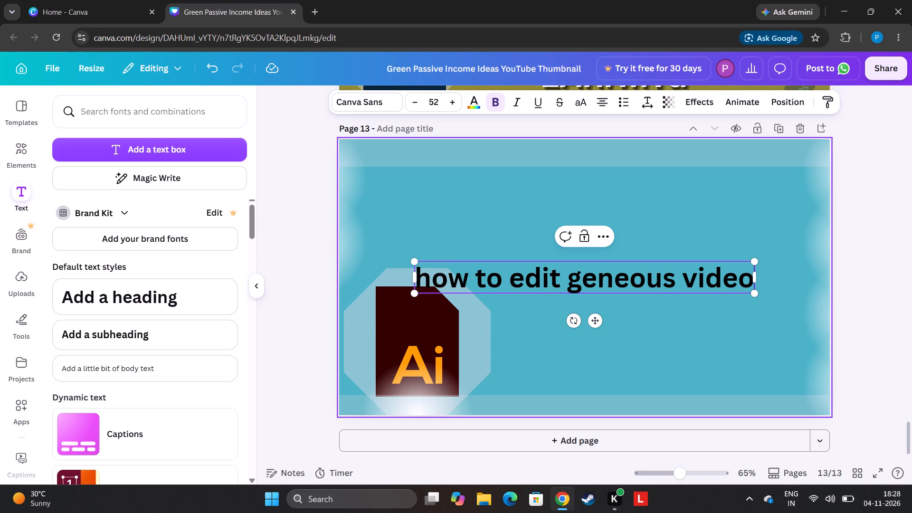
key(o)
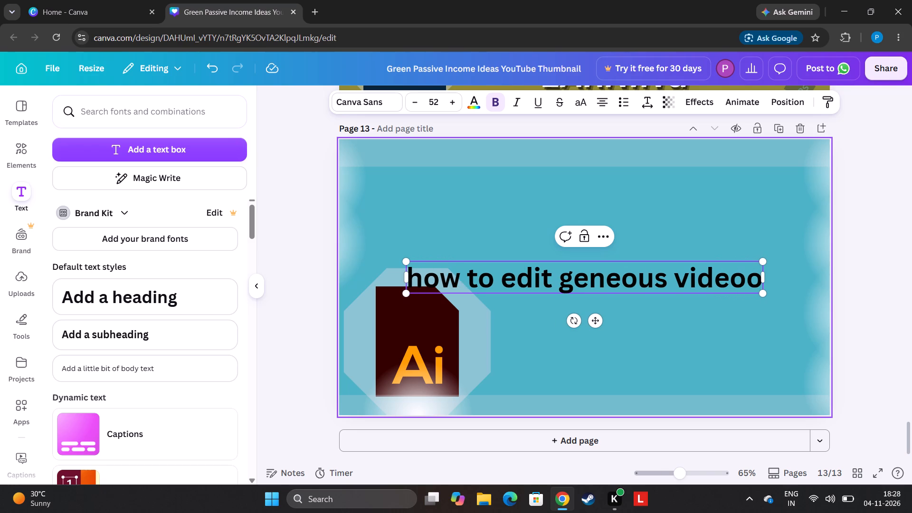
text(n)
key(space)
key(space)
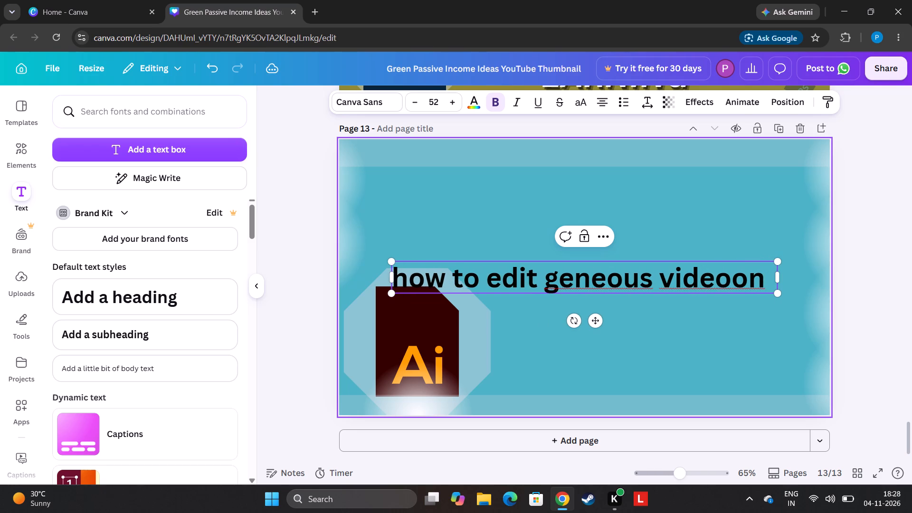
text(ai)
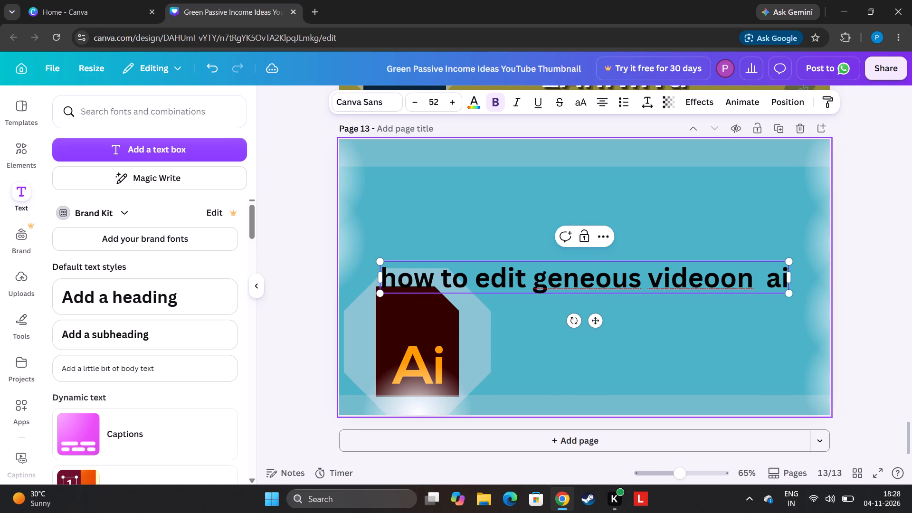
key(space)
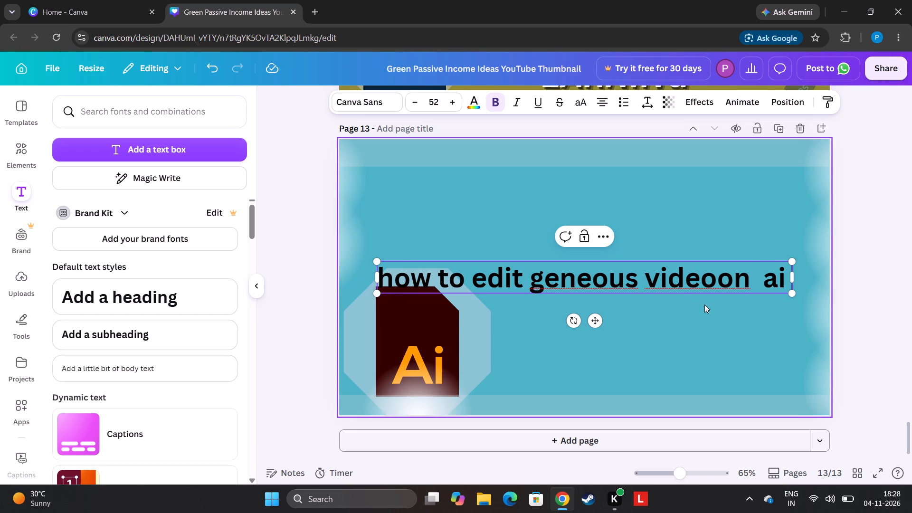
Correct the heading by separating "video" and "on" with a space and respelling "geneous" as "gineous".
click(714, 286)
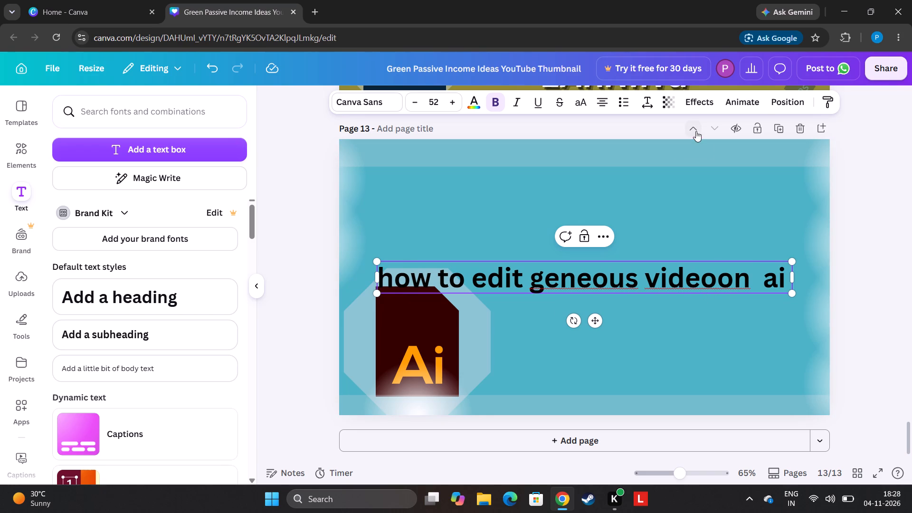
key(space)
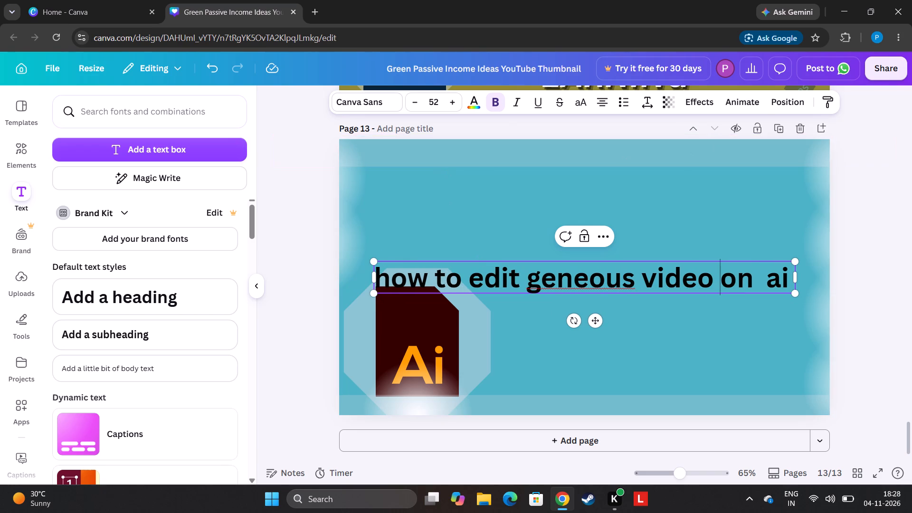
click(555, 282)
key(BackSpace)
key(i)
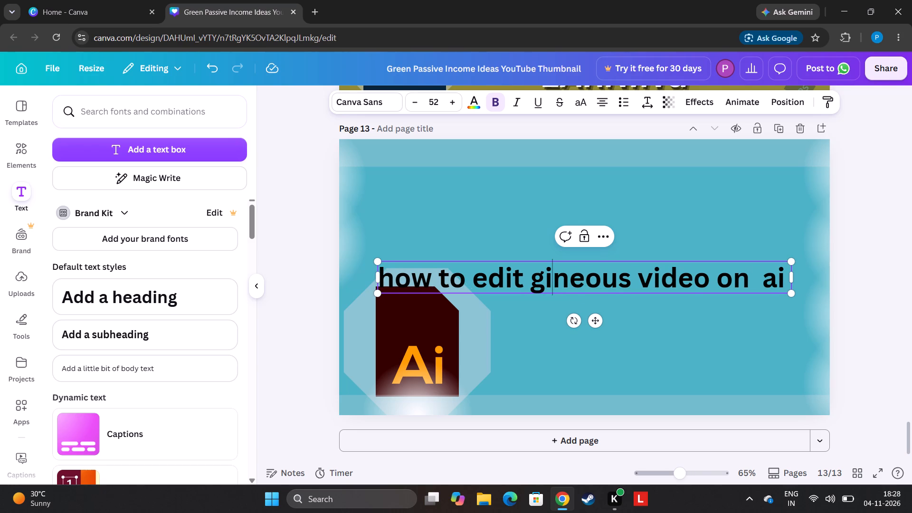
Move the heading up above the Ai icon, starting at page 13's left edge.
click(785, 285)
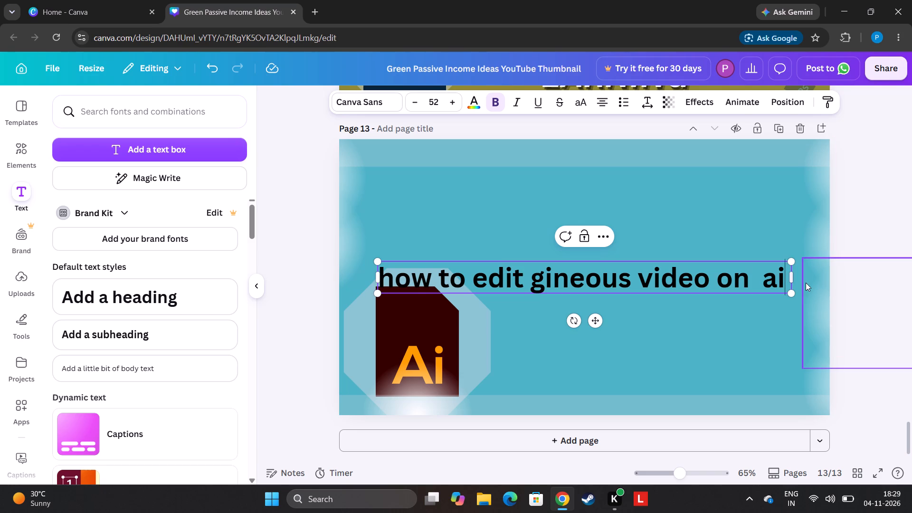
drag(791, 279, 723, 282)
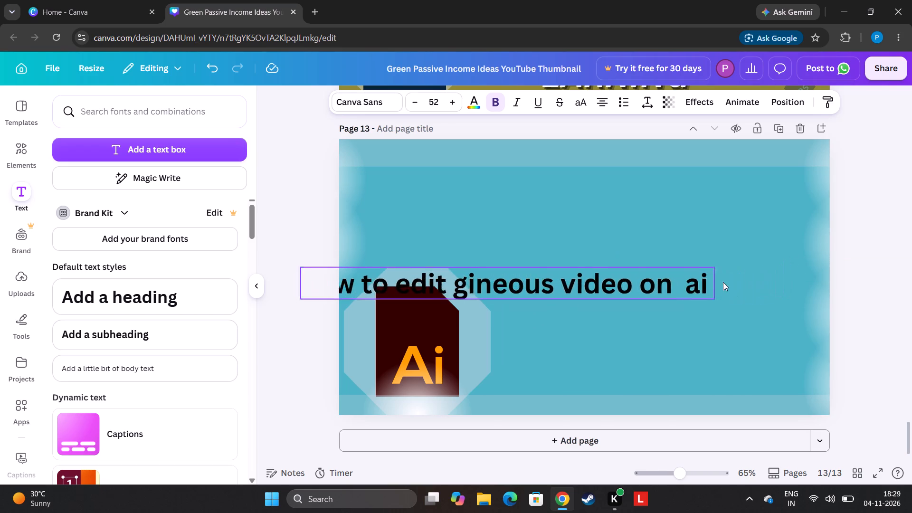
drag(723, 282, 754, 242)
Append "people should watch this fact" to the end of the heading.
click(750, 242)
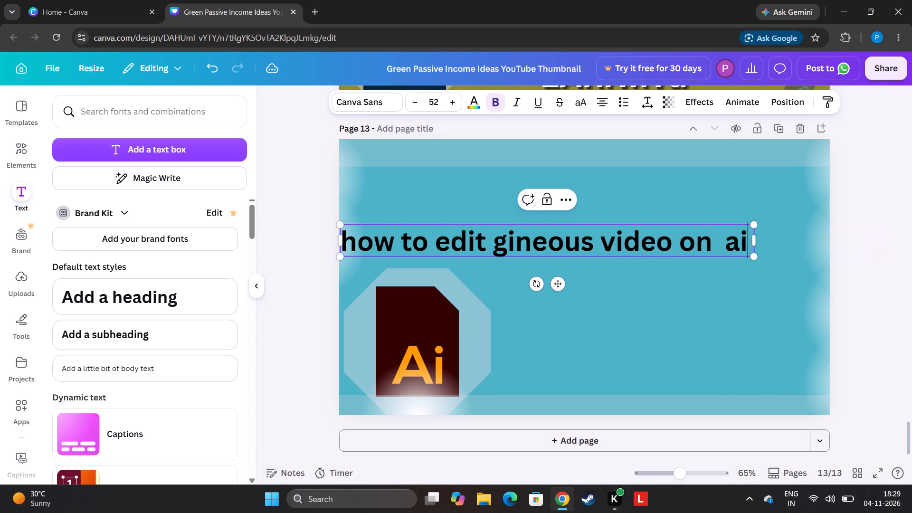
key(space)
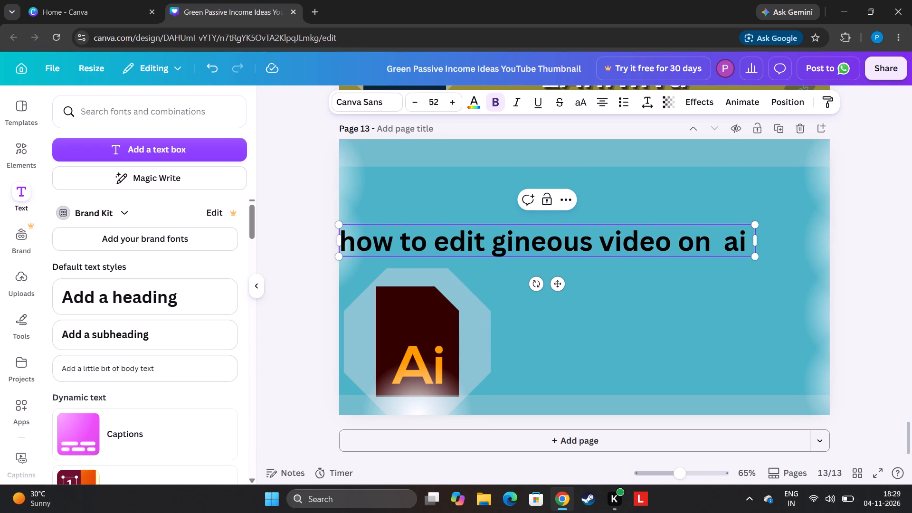
text(people)
key(space)
text(shou)
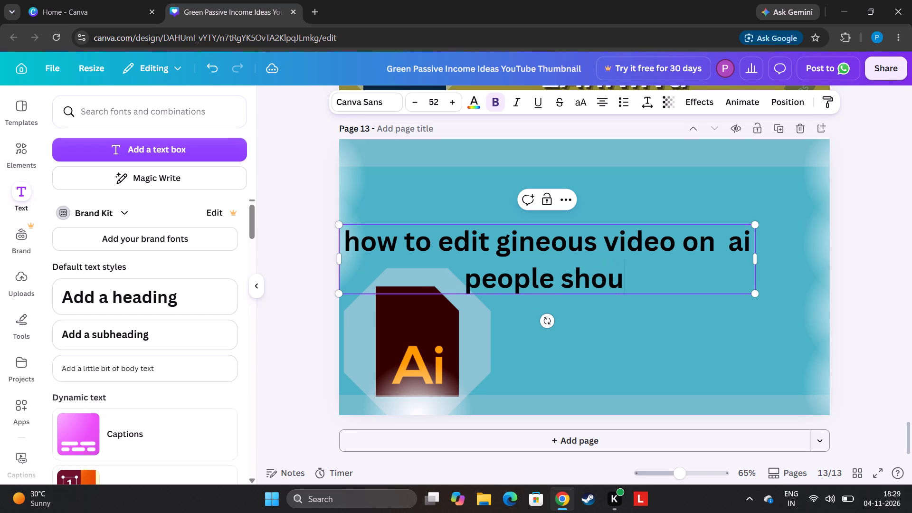
key(l)
text(d)
key(space)
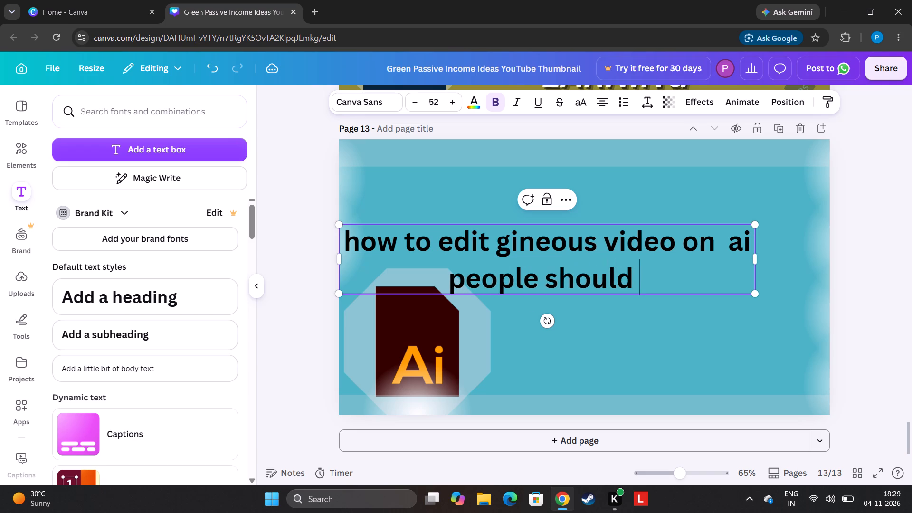
text(wat)
text(ch this)
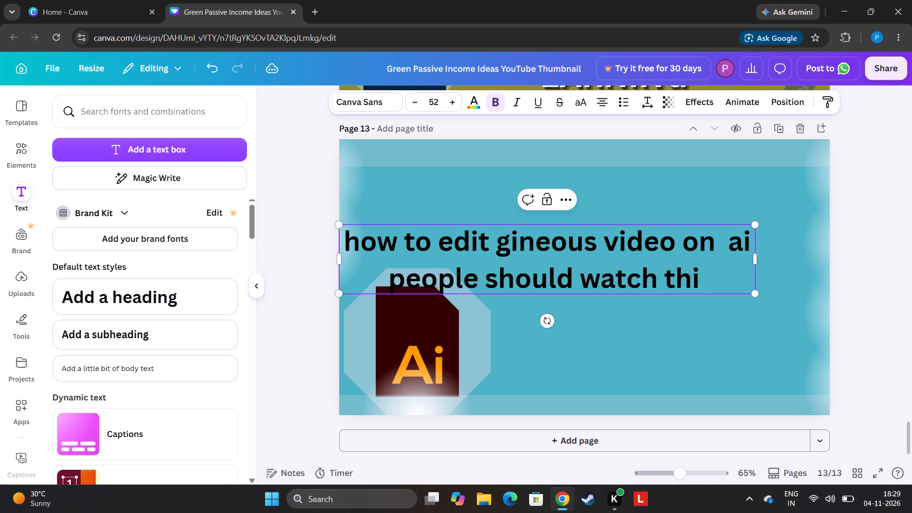
key(space)
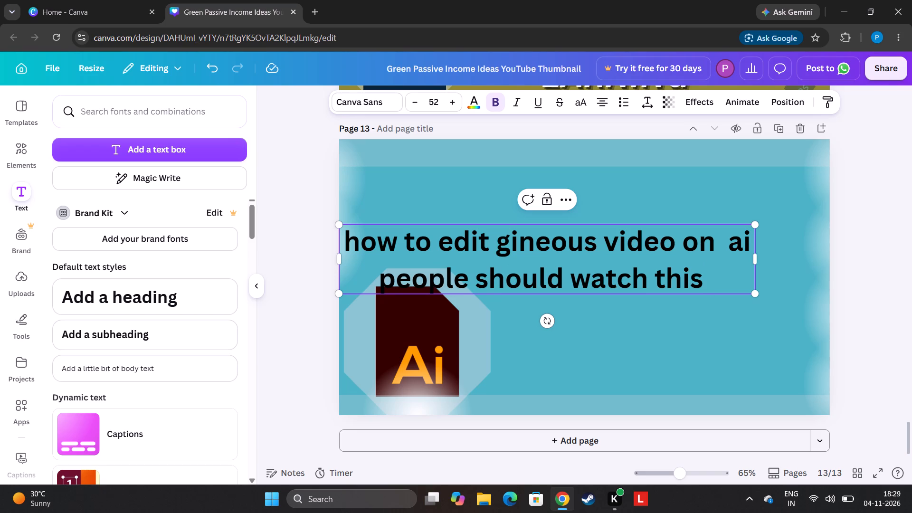
text(fact)
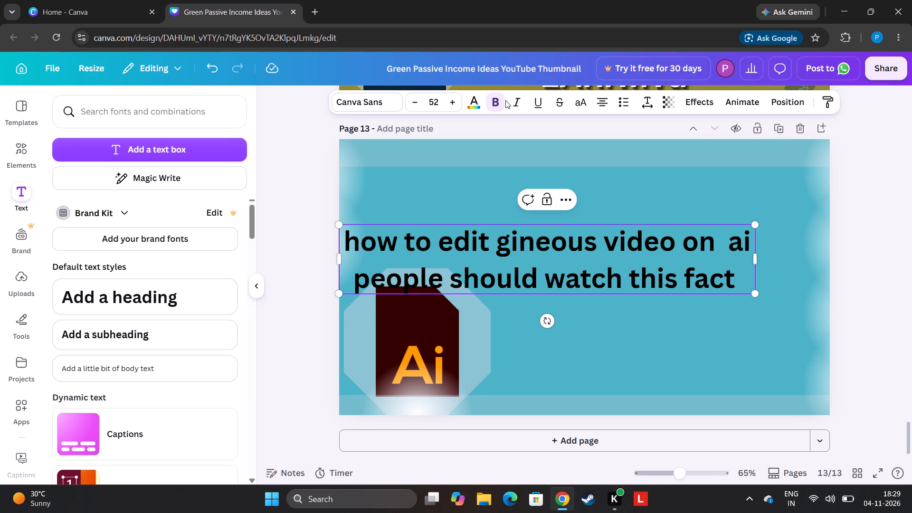
Set the whole heading in uppercase letters.
click(579, 102)
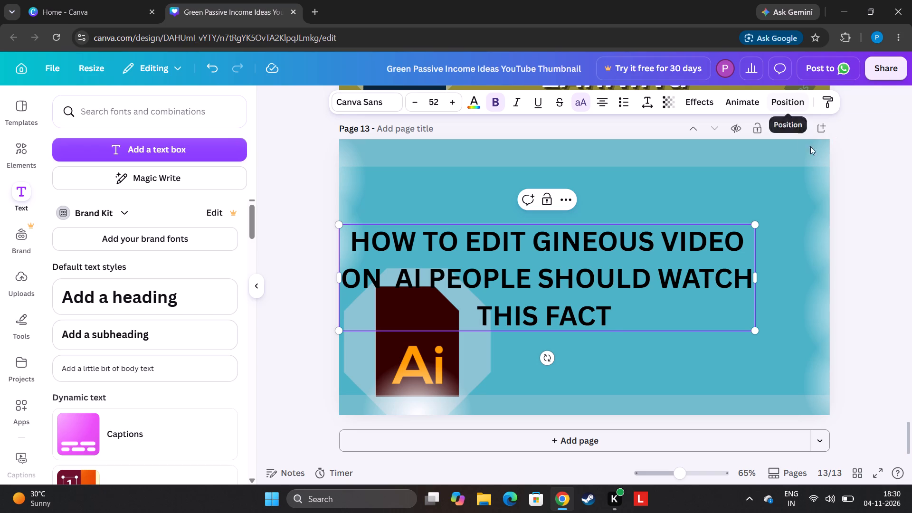
click(856, 242)
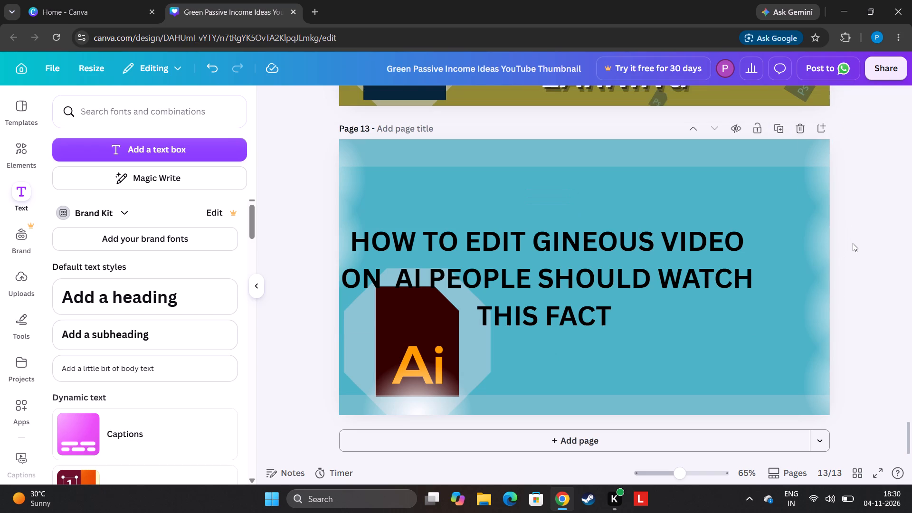
Narrow the heading's text box so it wraps onto five lines and place it in the right half of page 13.
drag(513, 267, 551, 217)
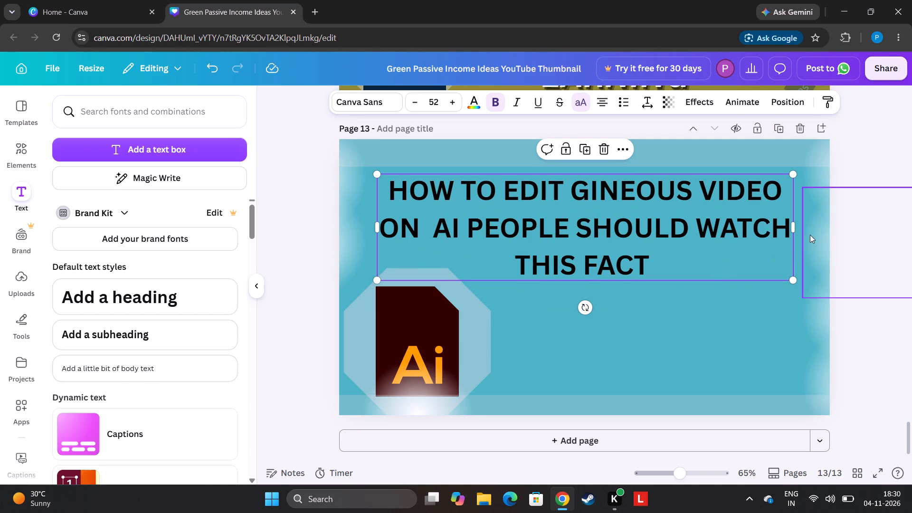
drag(792, 223, 736, 236)
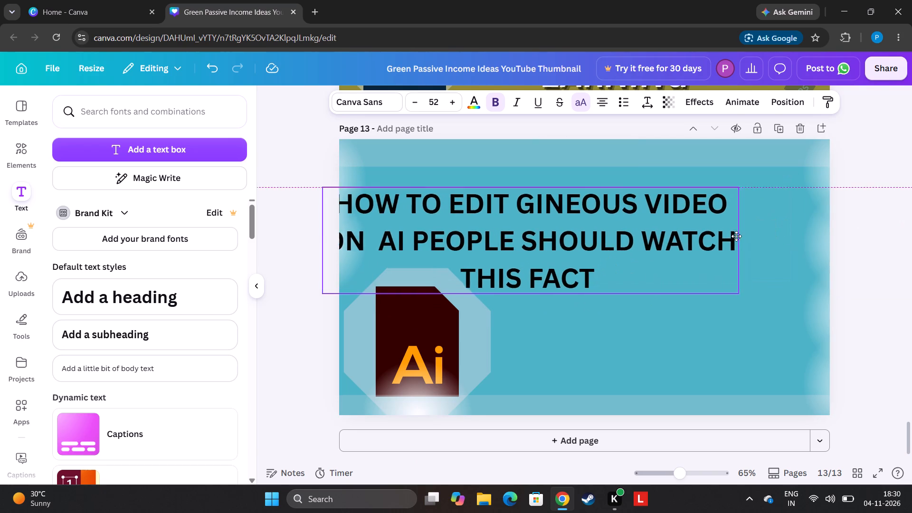
drag(736, 236, 836, 222)
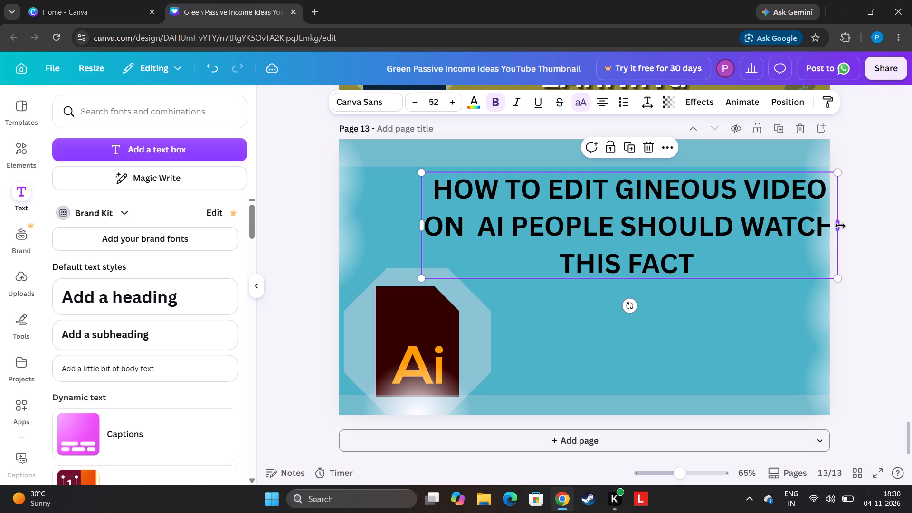
drag(839, 226, 754, 288)
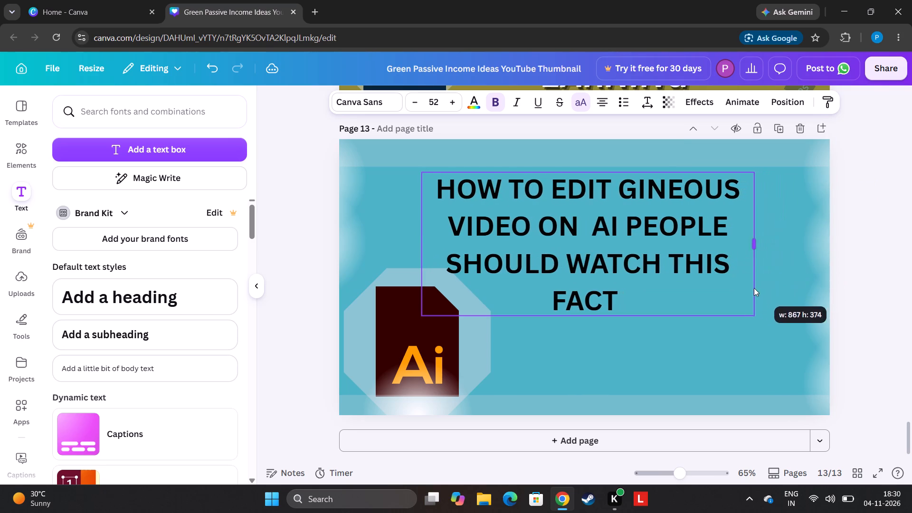
drag(754, 288, 698, 361)
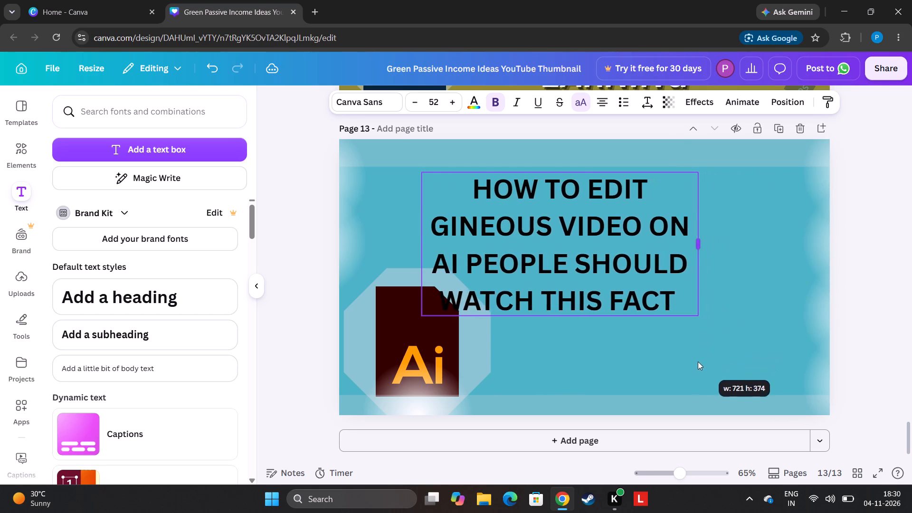
drag(698, 361, 666, 383)
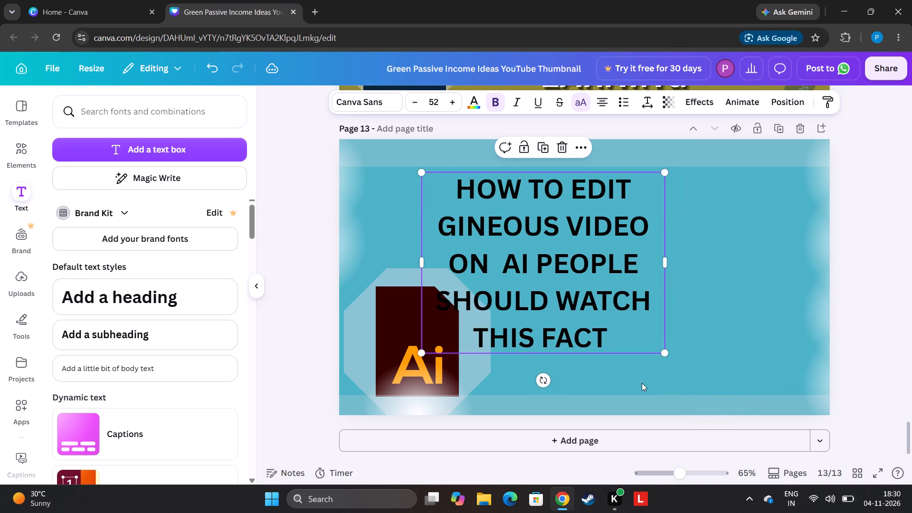
click(883, 311)
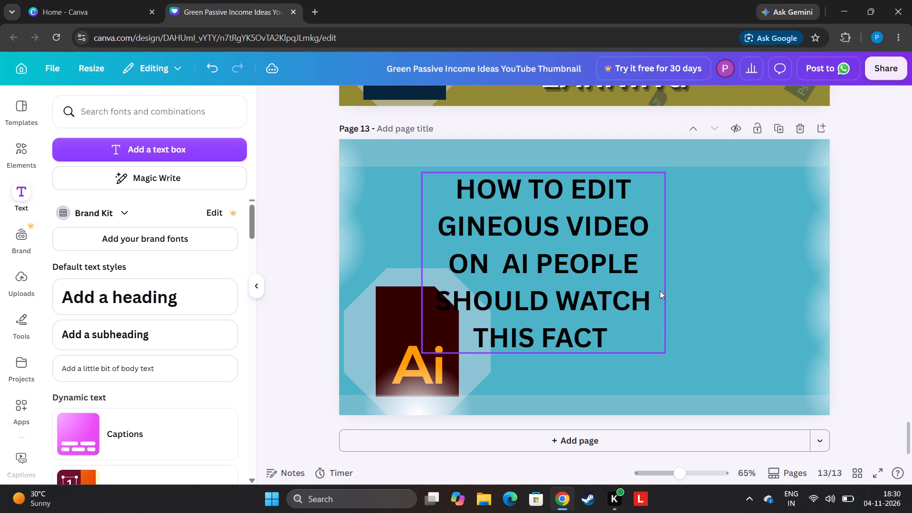
drag(617, 290, 743, 302)
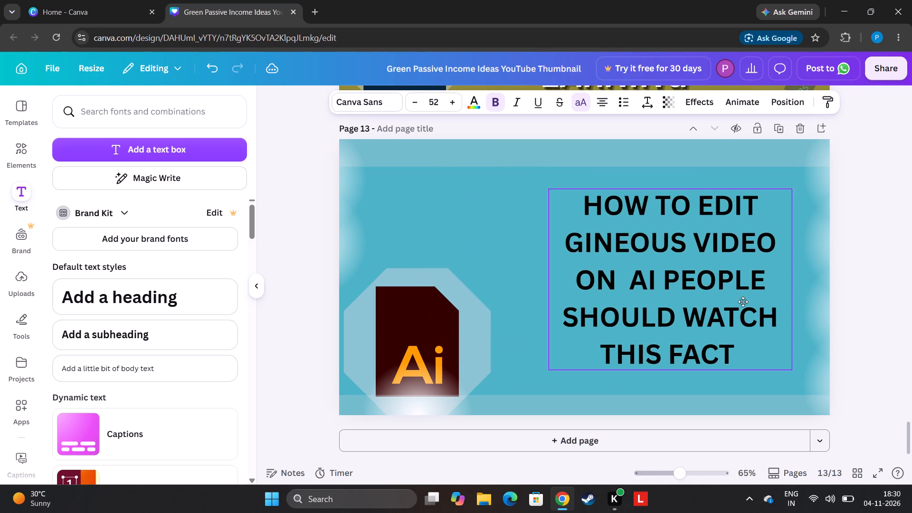
drag(743, 302, 742, 293)
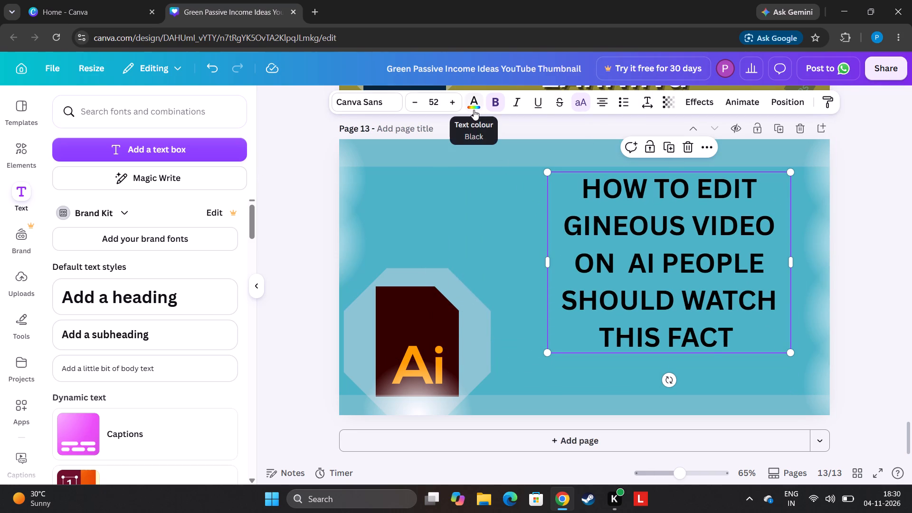
Try italics and several text colours, including yellow #ffc200, on the heading, ending with upright white (#ffffff) text.
click(512, 104)
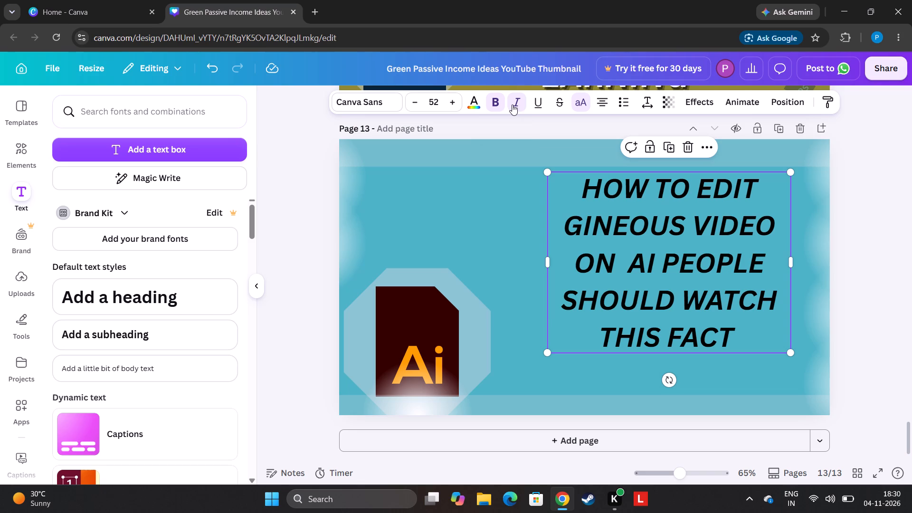
click(512, 104)
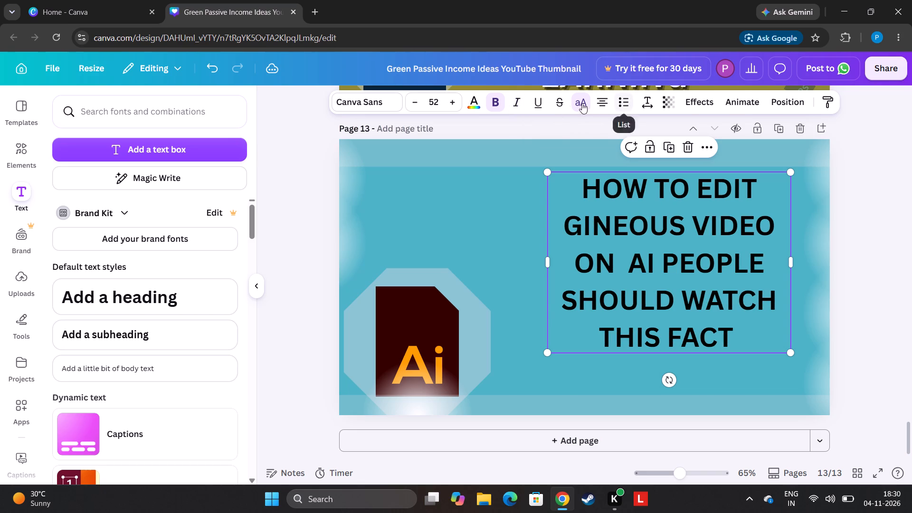
click(468, 104)
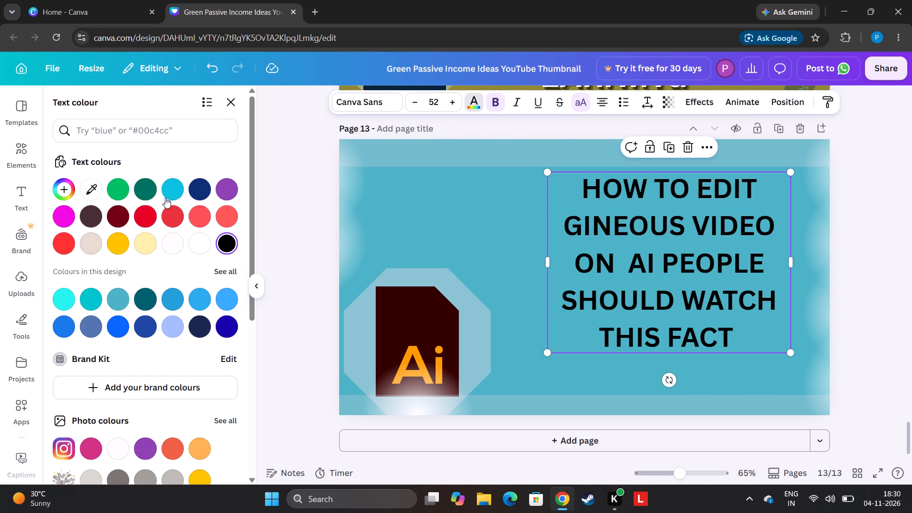
click(201, 243)
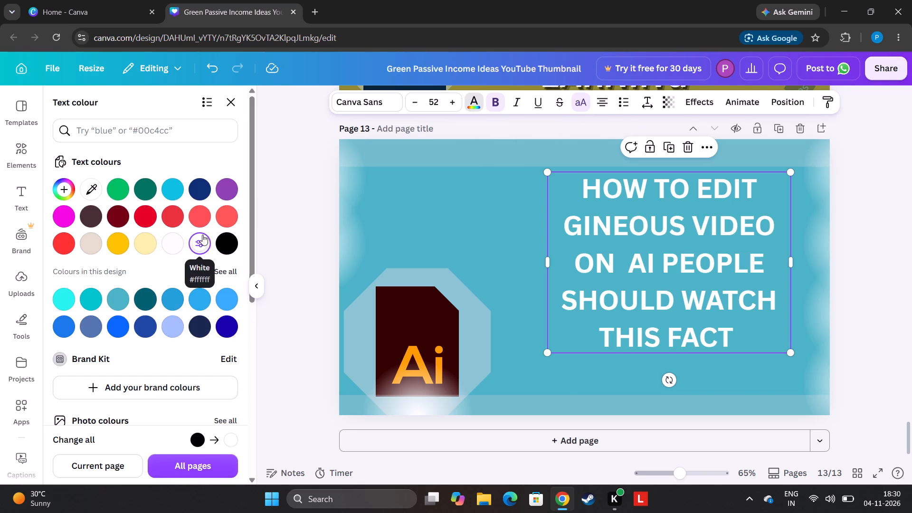
click(178, 243)
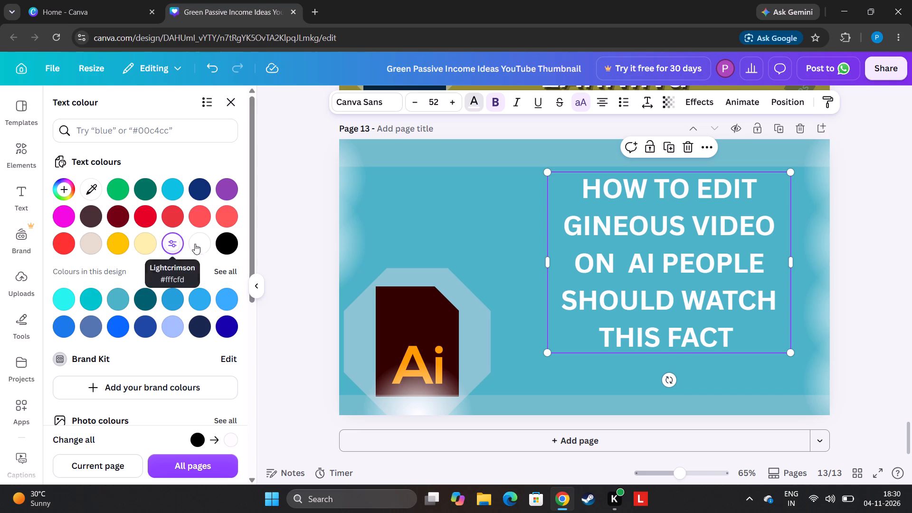
click(205, 243)
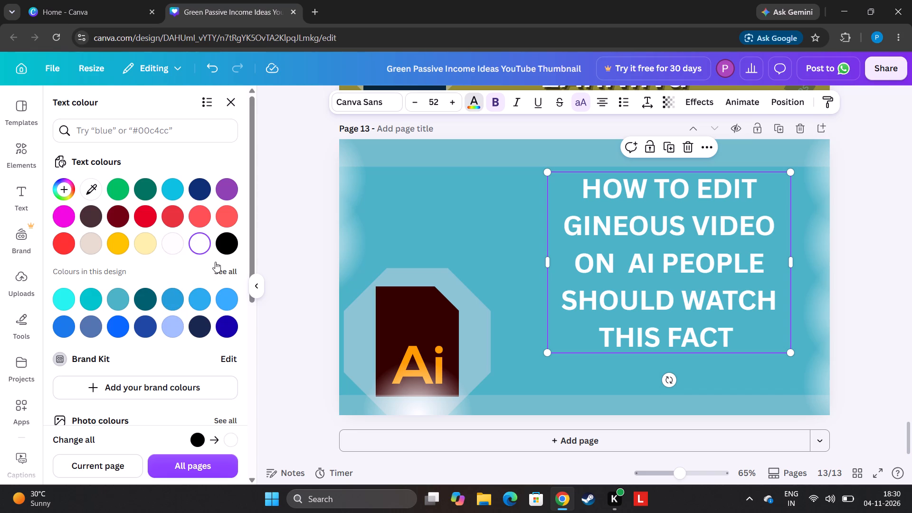
click(230, 250)
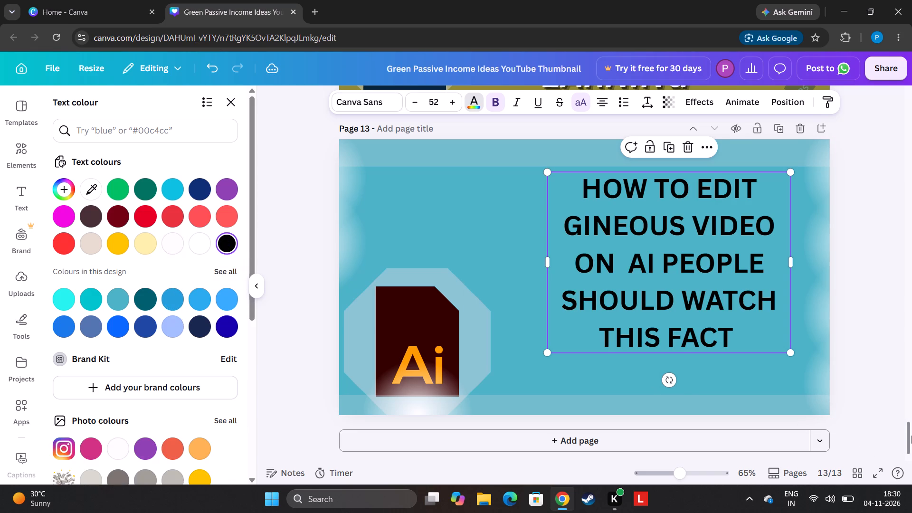
drag(905, 438, 911, 453)
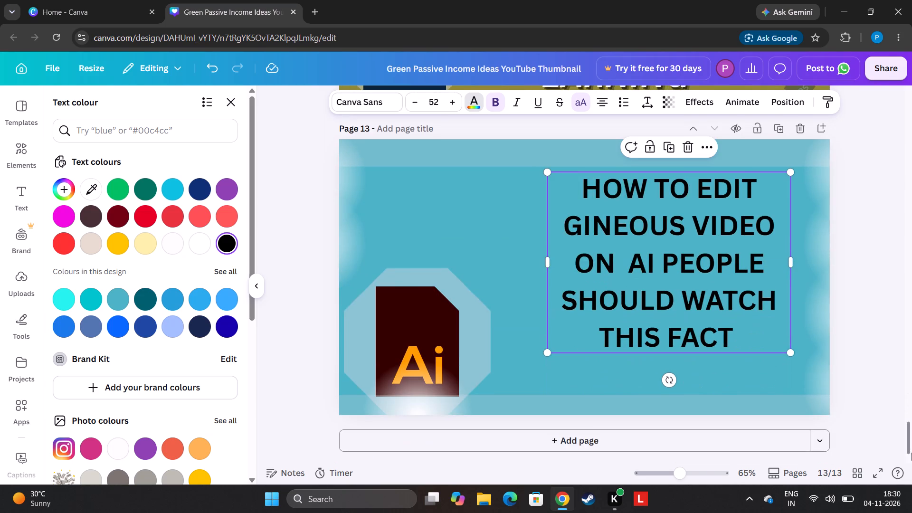
click(193, 481)
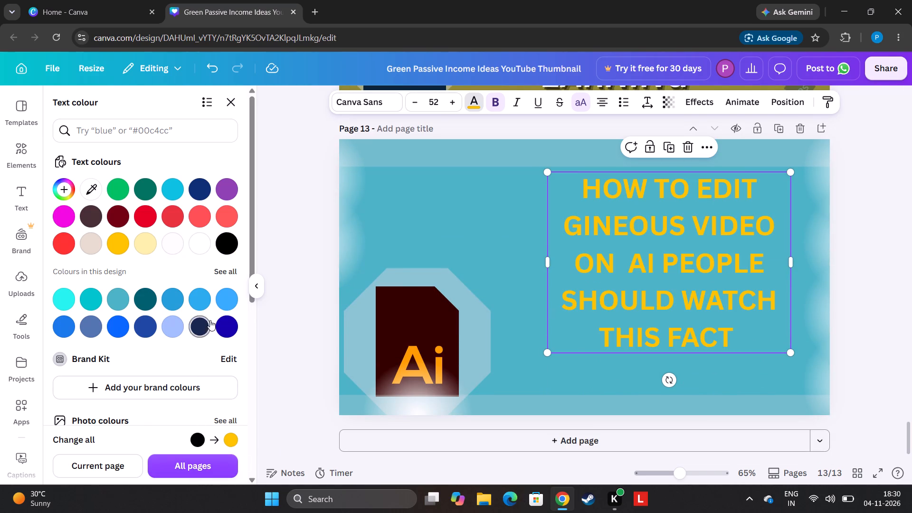
click(231, 303)
click(170, 320)
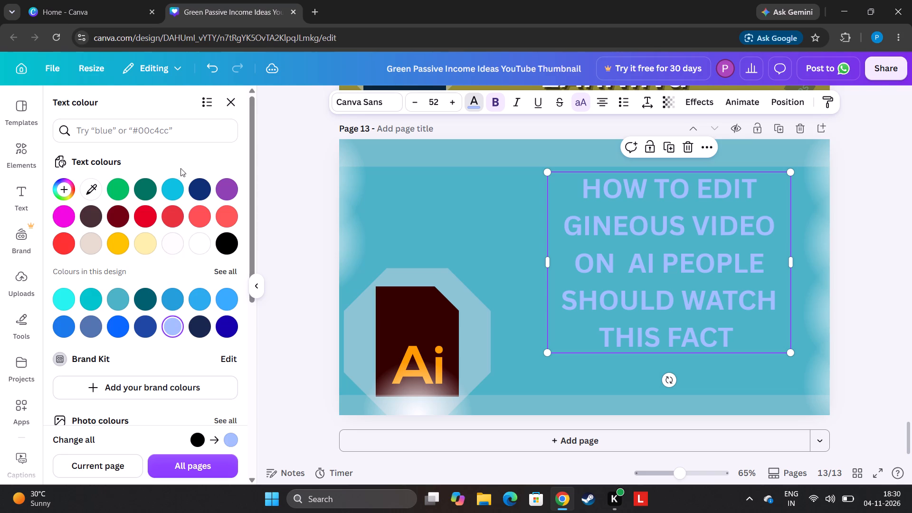
click(204, 240)
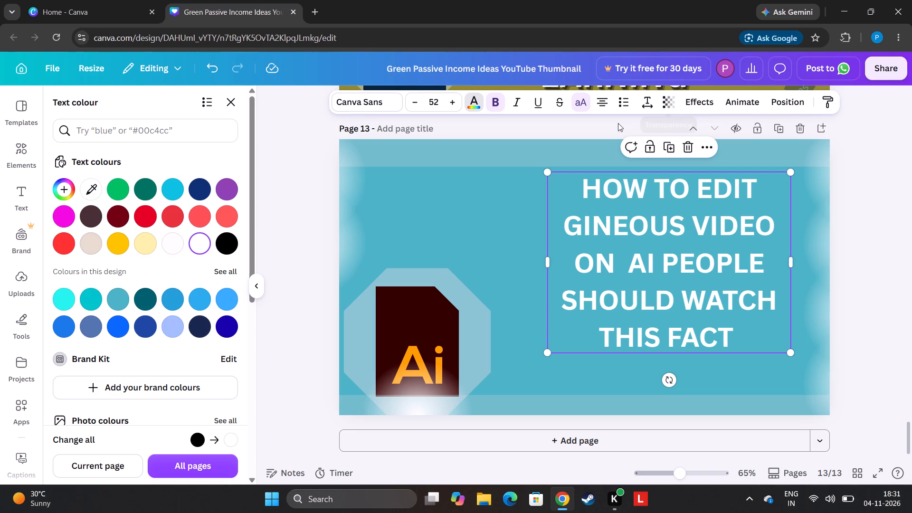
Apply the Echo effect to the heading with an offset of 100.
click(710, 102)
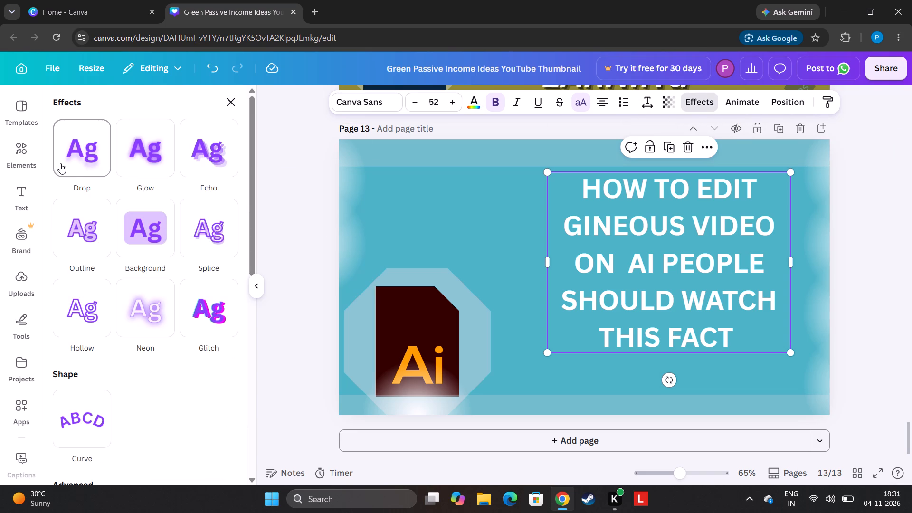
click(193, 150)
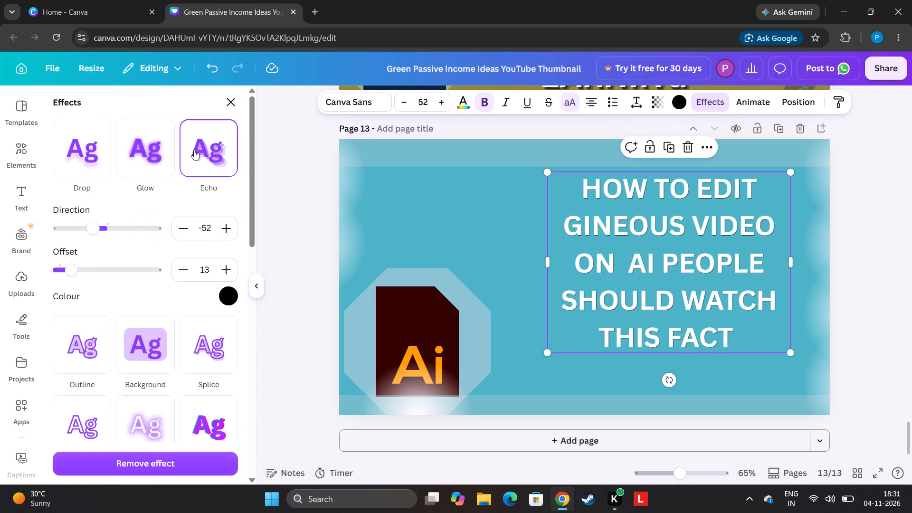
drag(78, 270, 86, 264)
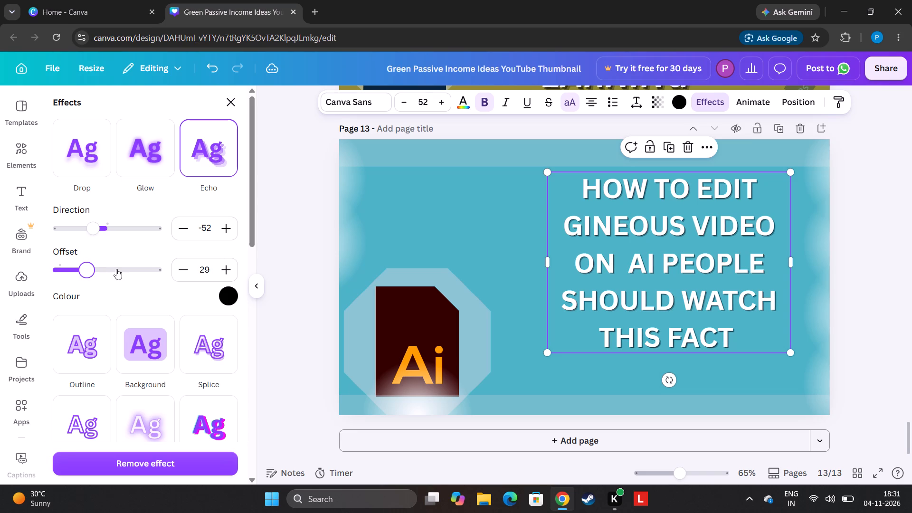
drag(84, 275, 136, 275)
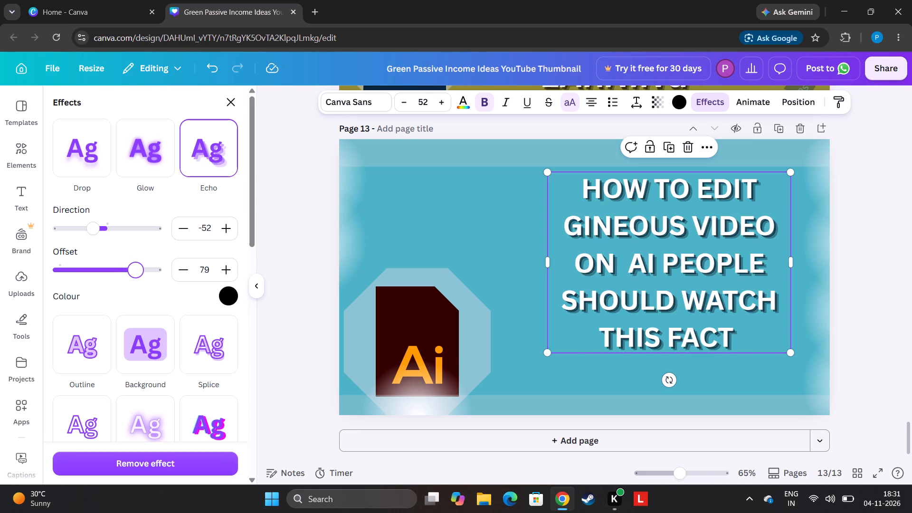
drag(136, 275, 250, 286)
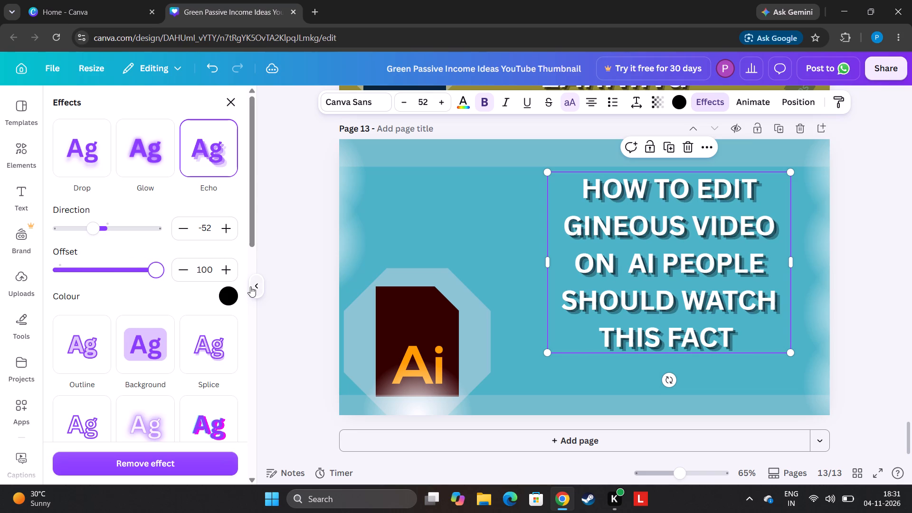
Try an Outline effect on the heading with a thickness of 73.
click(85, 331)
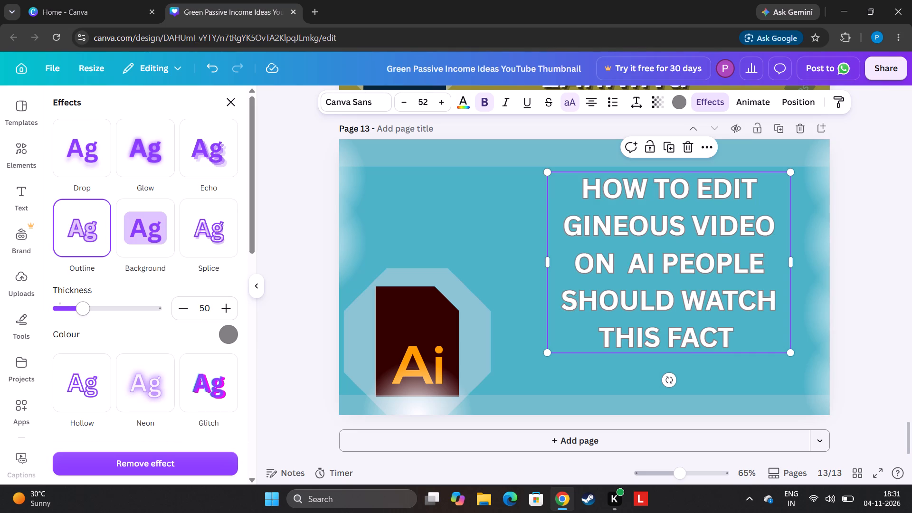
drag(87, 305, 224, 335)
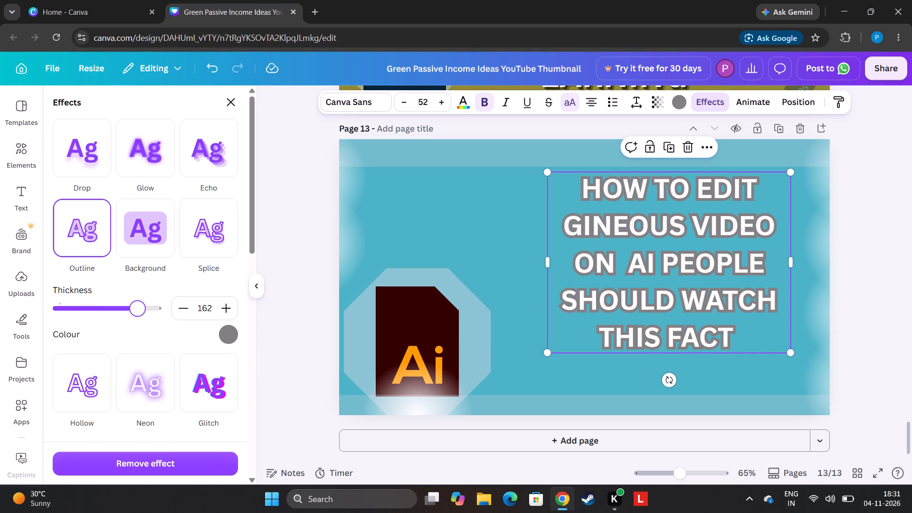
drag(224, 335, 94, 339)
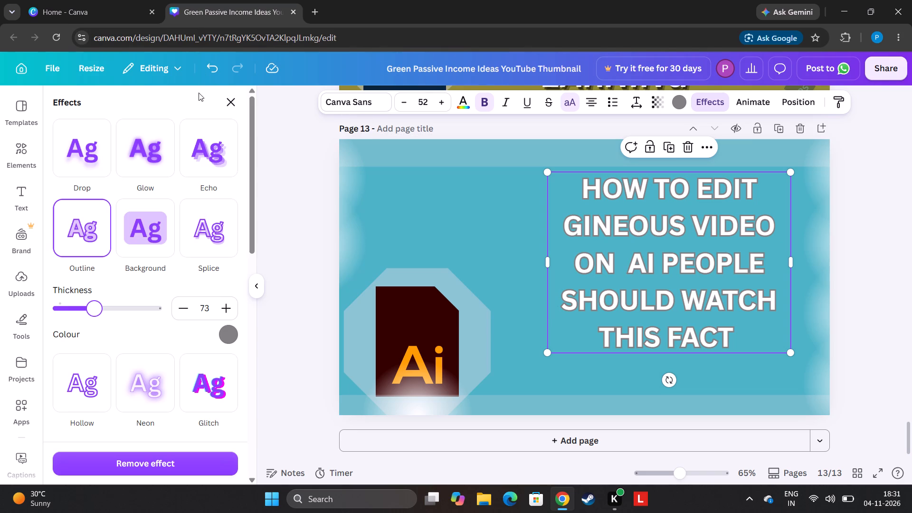
Switch the heading's effect to Echo with an offset of 100.
click(202, 126)
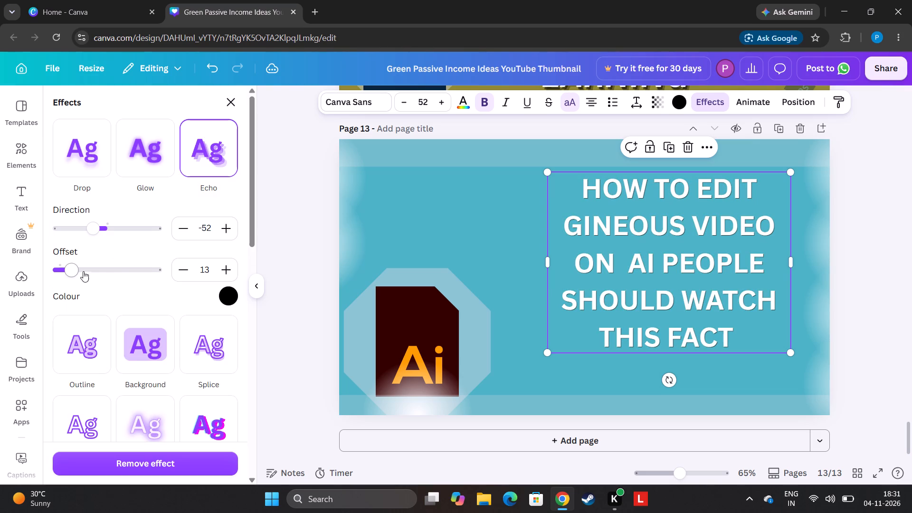
drag(77, 267, 164, 278)
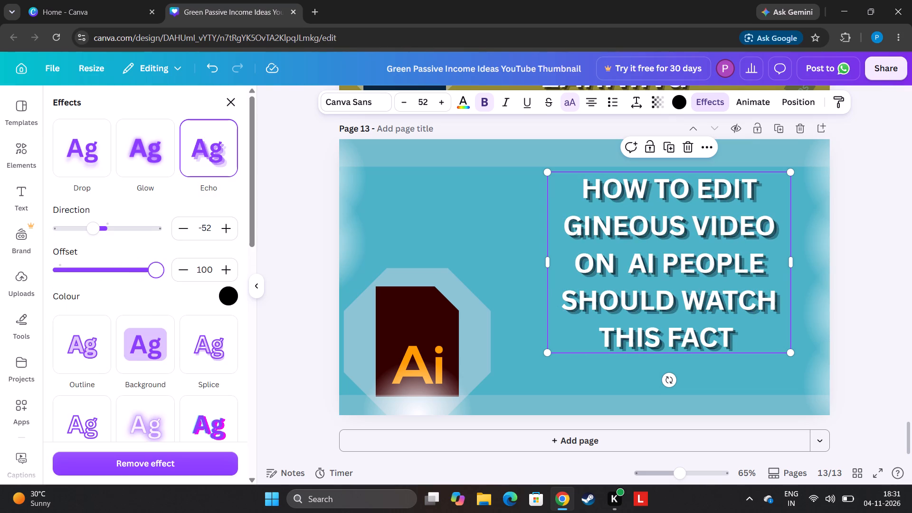
drag(164, 278, 202, 285)
click(270, 301)
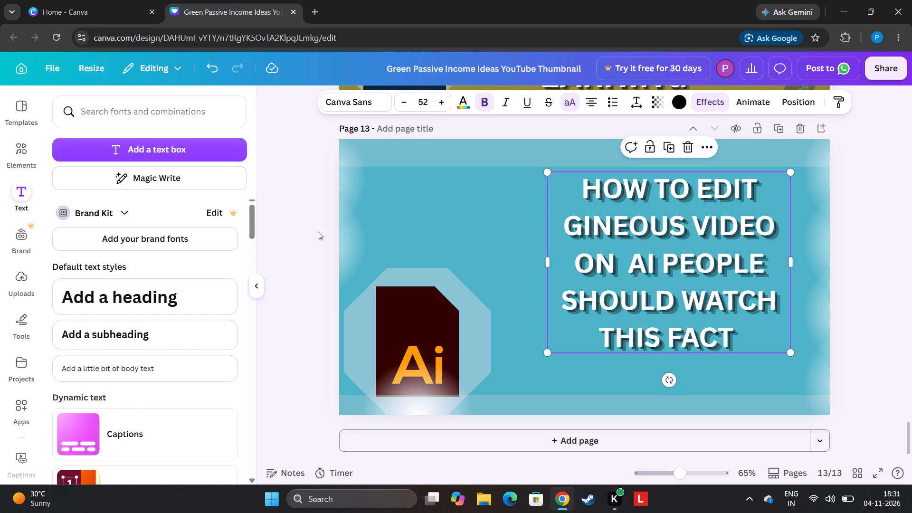
Duplicate the large Ai icon, place the copy above the octagon, shrink it to a small icon and tilt it sideways.
click(401, 337)
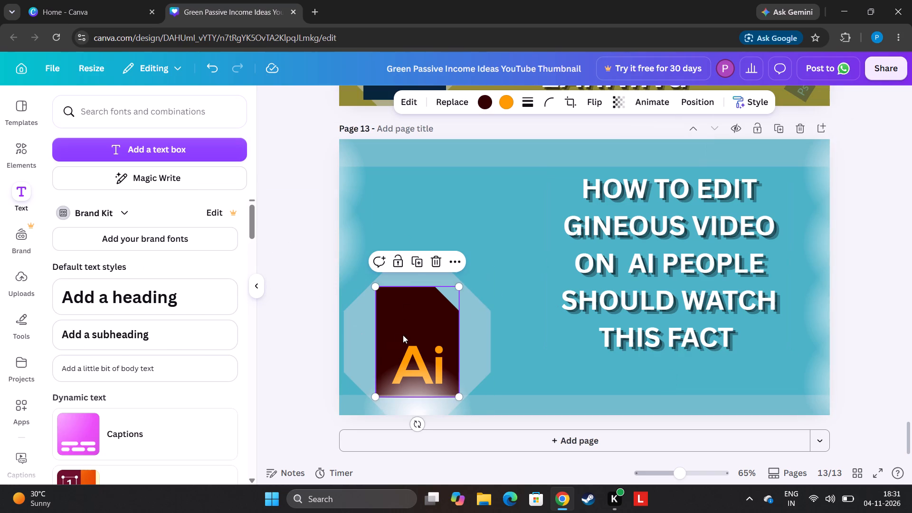
click(410, 264)
drag(413, 360, 428, 201)
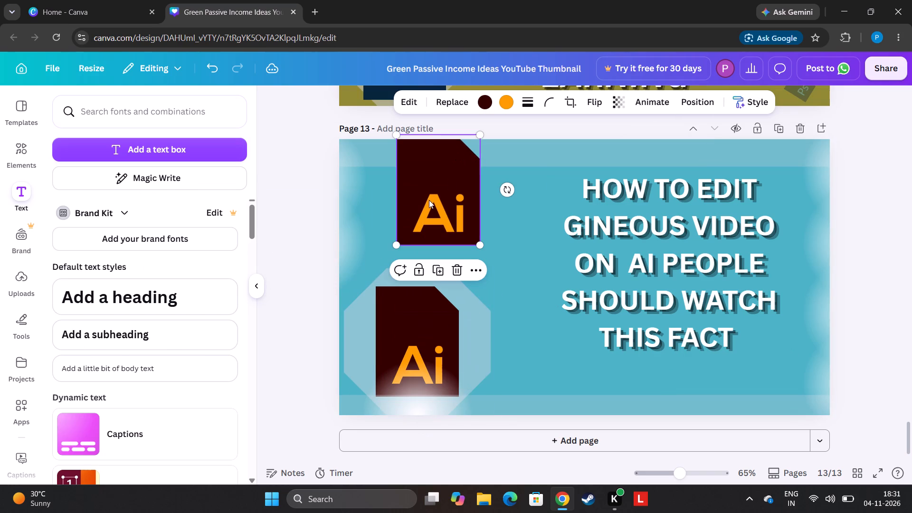
drag(481, 135, 451, 225)
drag(398, 273, 415, 268)
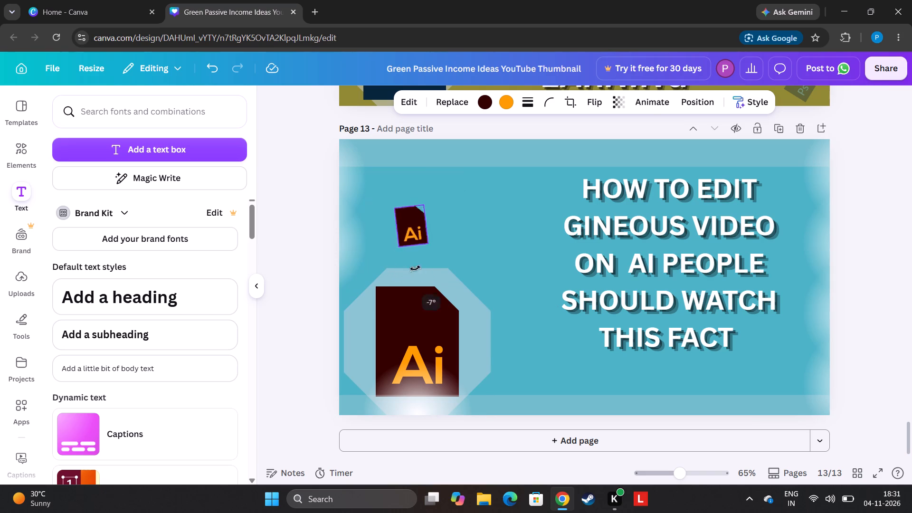
drag(415, 268, 875, 503)
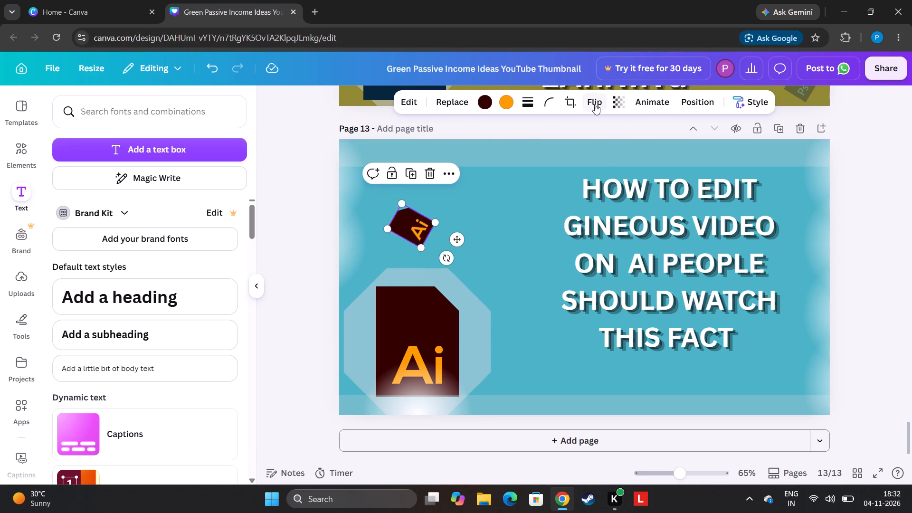
Set the small Ai icon's transparency to 35.
click(614, 103)
click(600, 147)
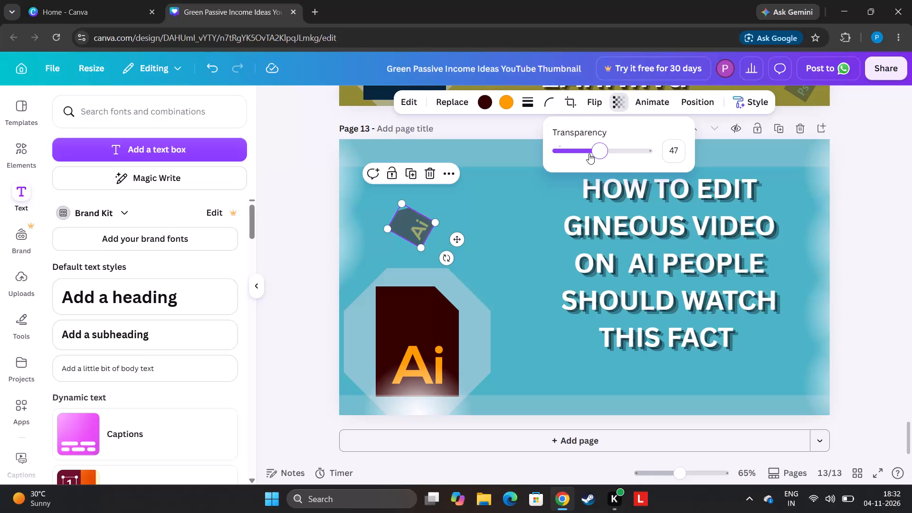
click(589, 153)
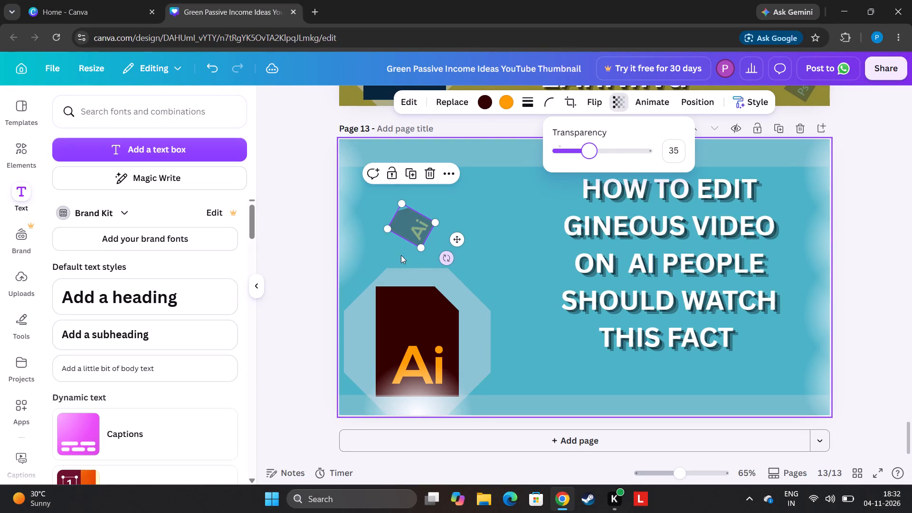
Adjust the small Ai icon's tilt, shrink it slightly and move it up near the page's upper-left corner.
drag(449, 258, 444, 263)
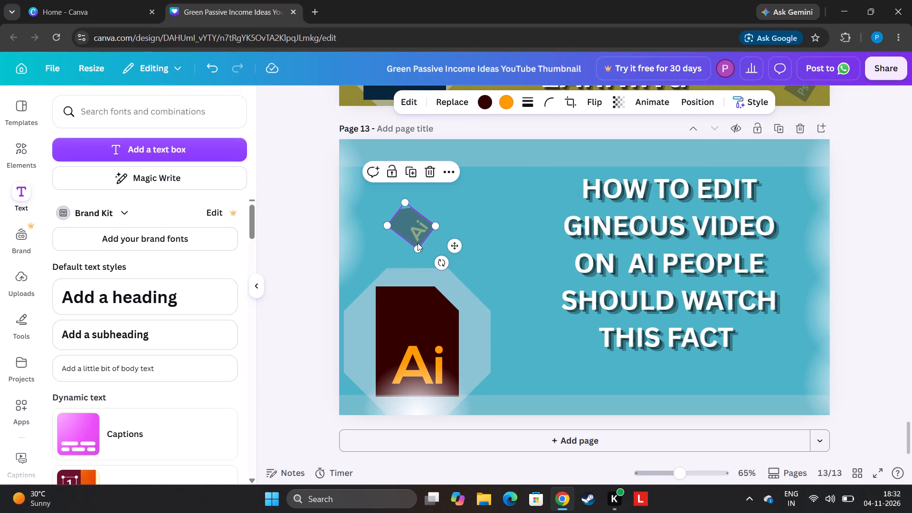
drag(435, 222, 430, 223)
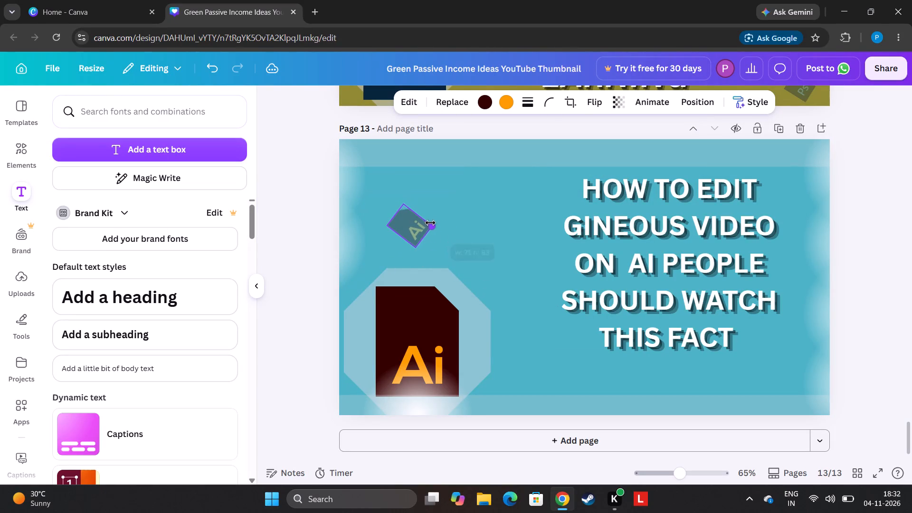
drag(430, 223, 427, 225)
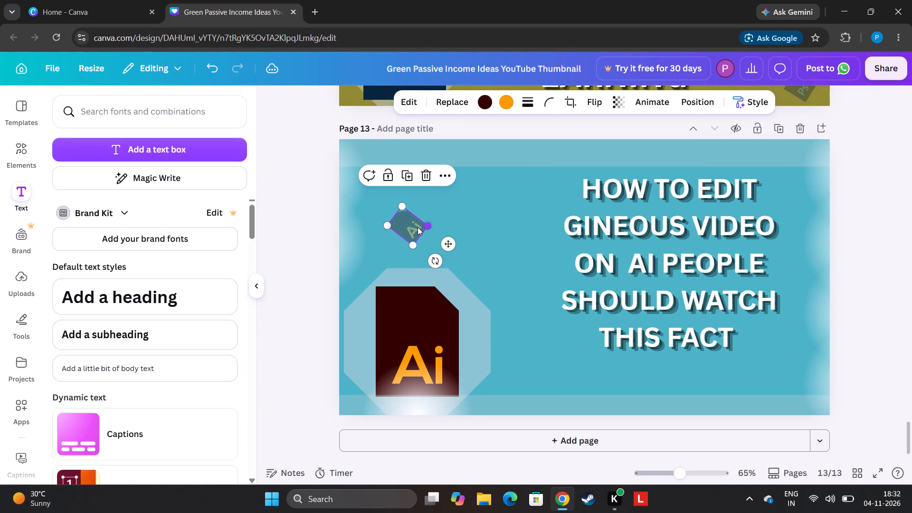
drag(410, 228, 411, 181)
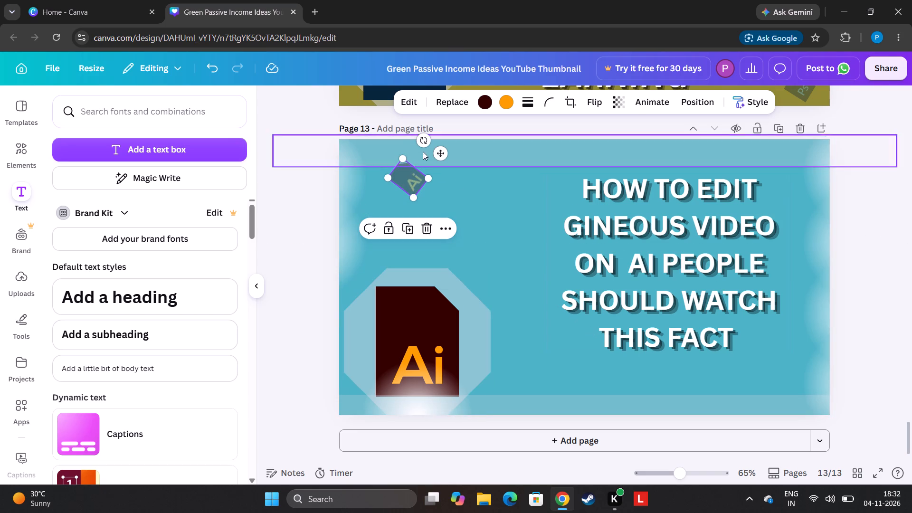
Duplicate the small faded Ai icon and place the copy near the page's lower-right corner, below the heading.
click(406, 225)
drag(411, 177, 561, 371)
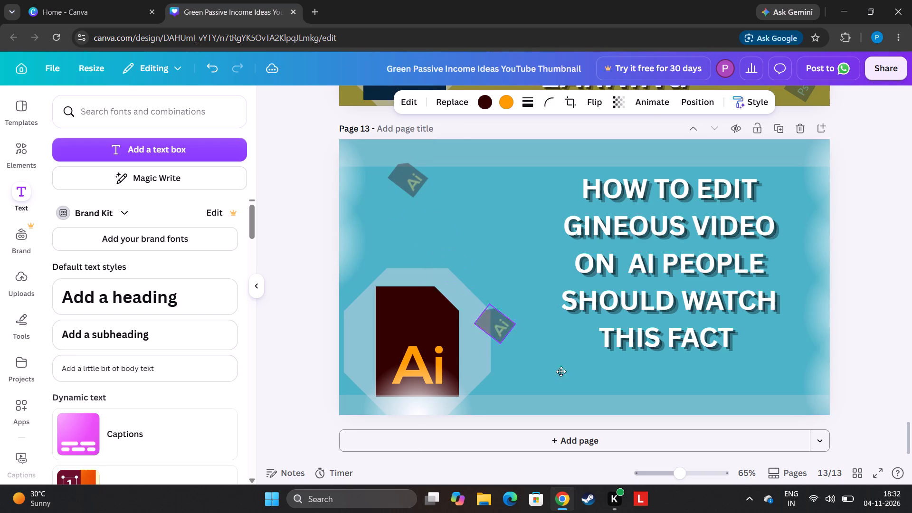
drag(561, 371, 782, 356)
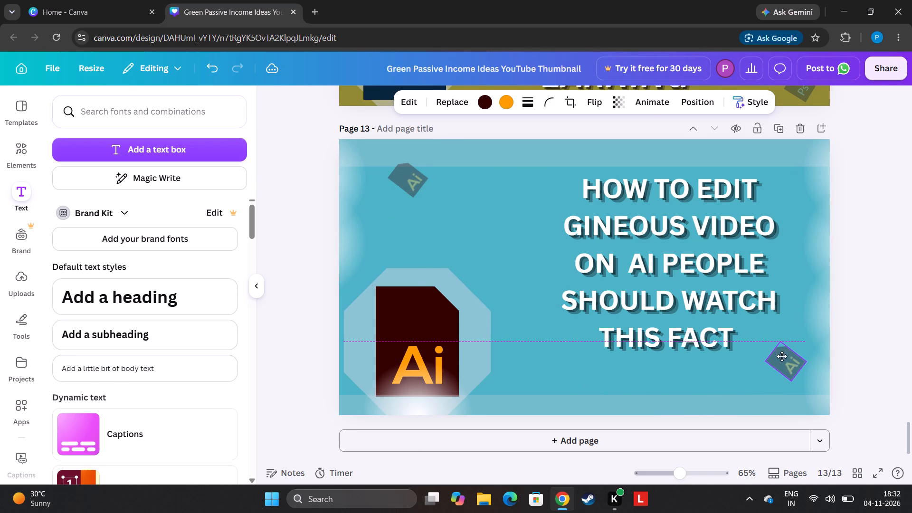
drag(782, 356, 784, 368)
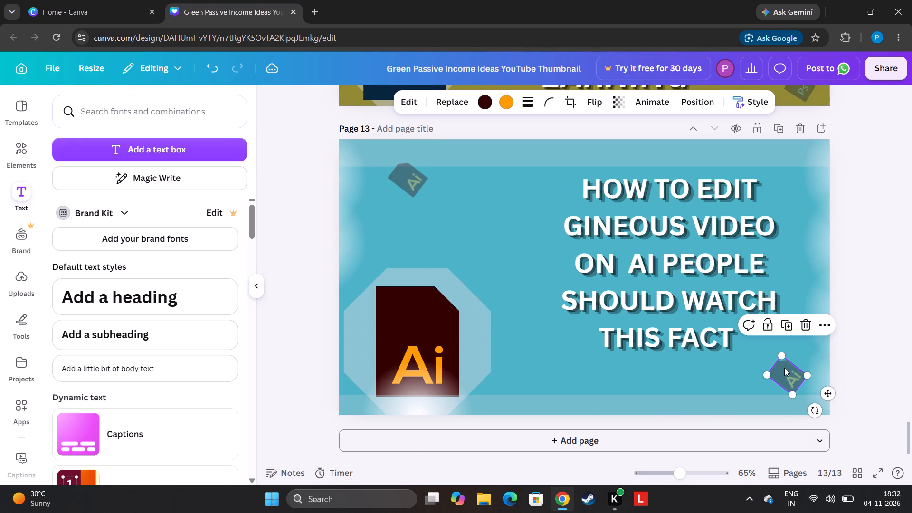
Add another faded Ai icon beside the heading's first line at upper right, sized about 38 by 50 and turned nearly upright.
click(786, 329)
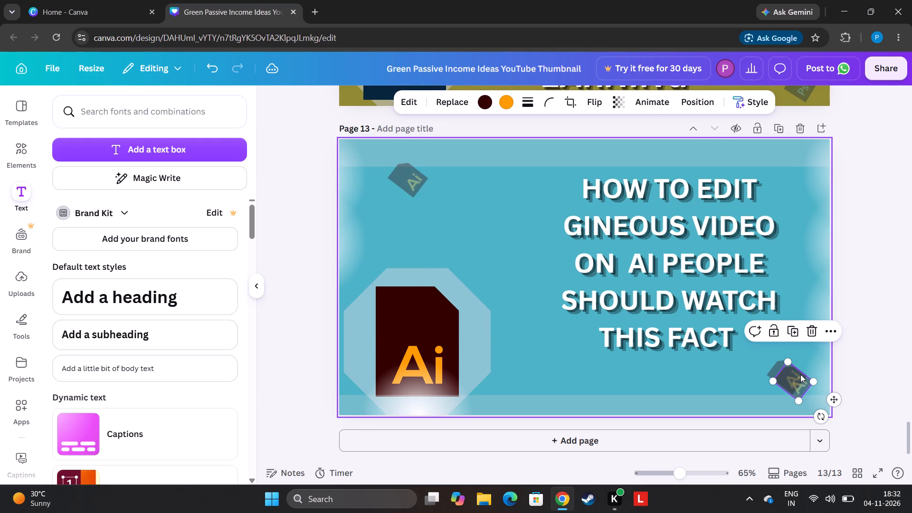
drag(799, 384, 793, 186)
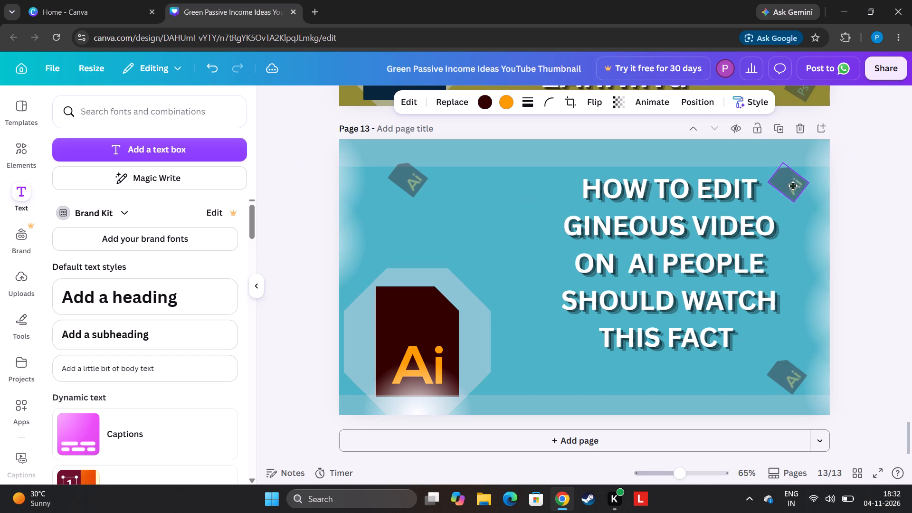
drag(793, 186, 793, 186)
drag(807, 182, 790, 181)
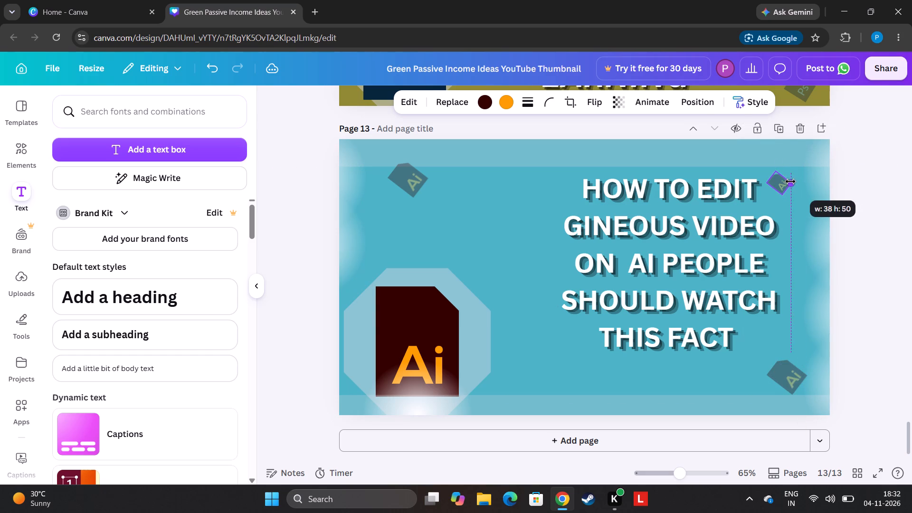
drag(790, 181, 790, 182)
drag(801, 213, 764, 202)
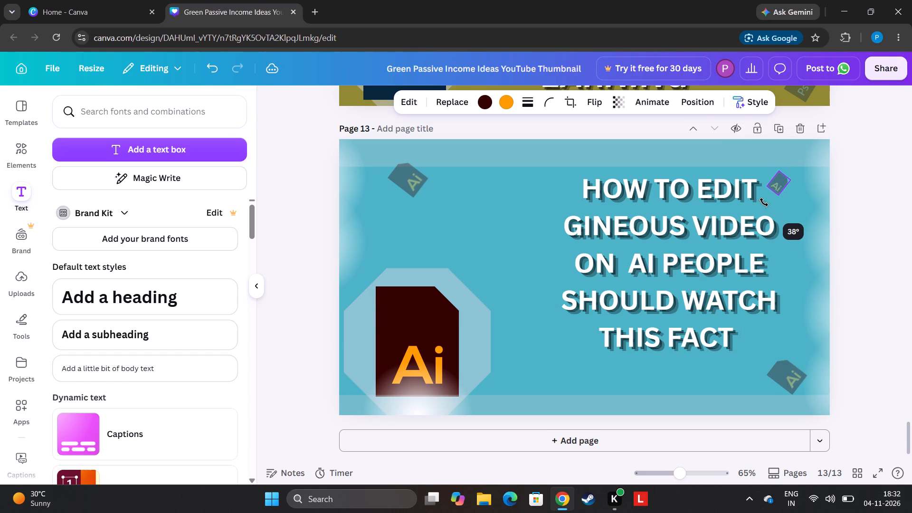
drag(764, 202, 765, 209)
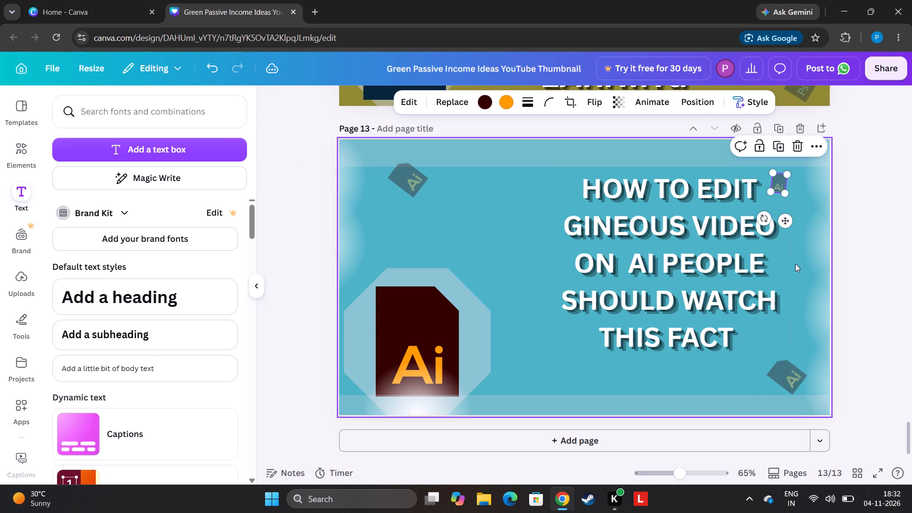
drag(758, 219, 756, 213)
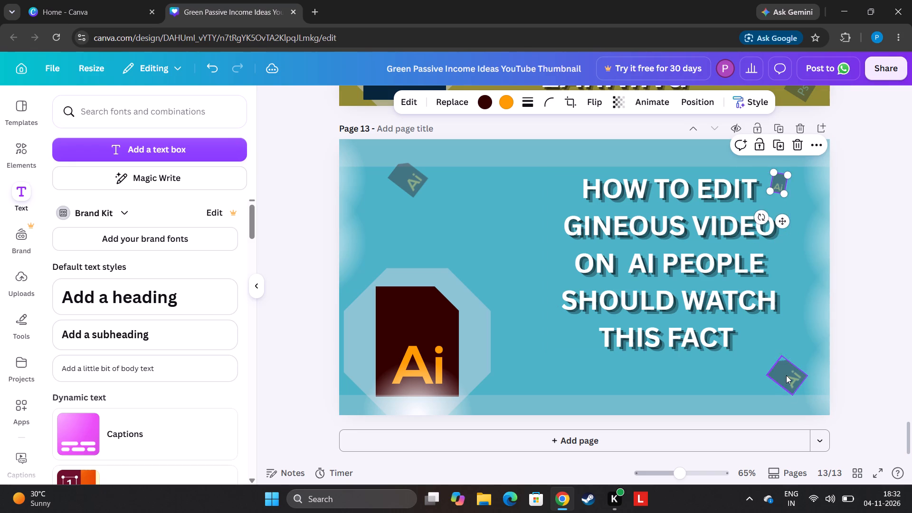
Move the lower-right faded Ai icon slightly up and rotate it to a gentler leftward tilt.
drag(786, 375, 785, 359)
drag(815, 397, 785, 395)
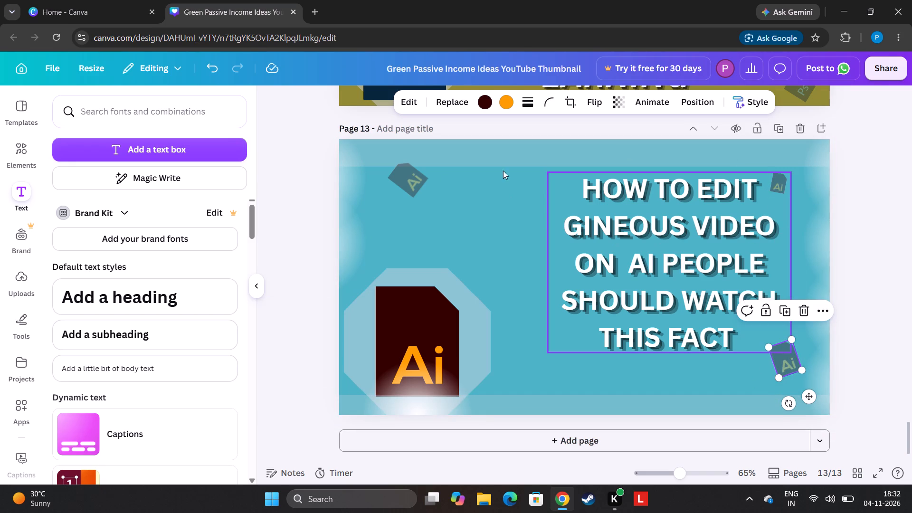
Add the dotted halftone arrow from the recently used elements and shrink it.
click(18, 148)
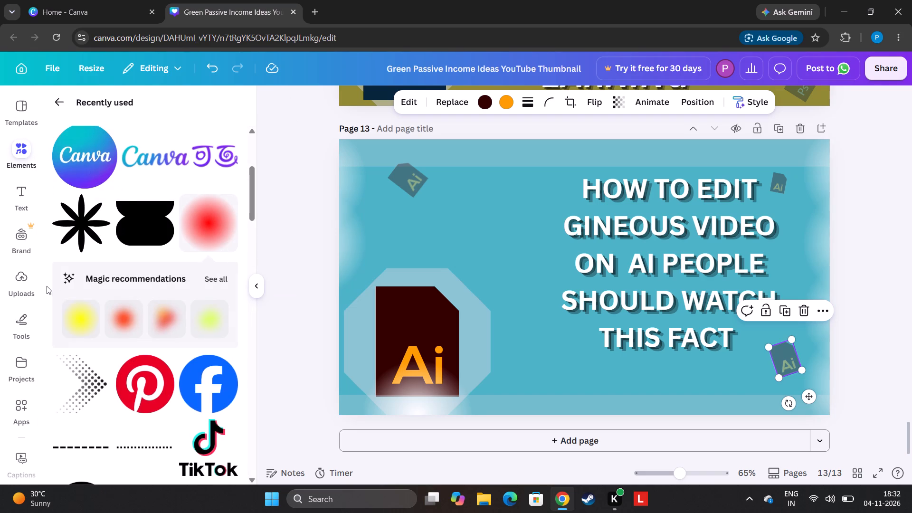
click(75, 382)
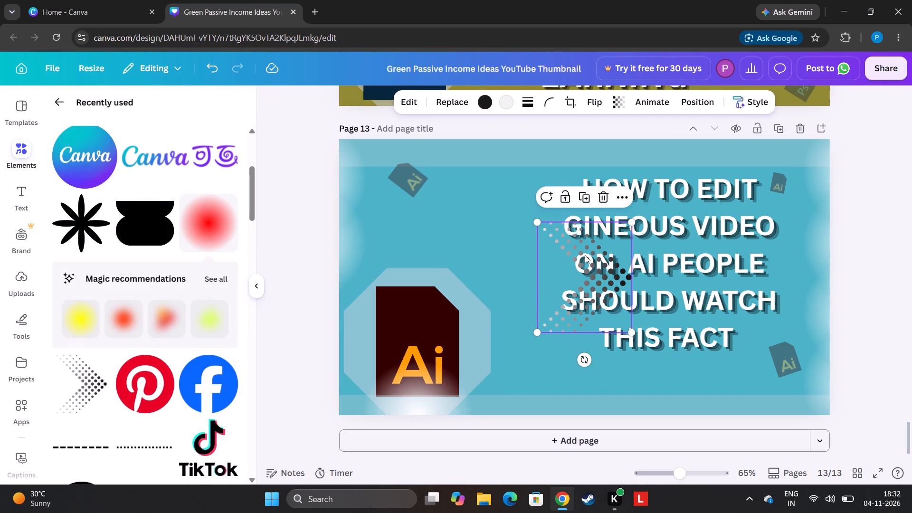
drag(636, 219, 619, 254)
Add the horizontally fading halftone dot strip from the arrow's magic recommendations and place it beneath the heading.
click(218, 340)
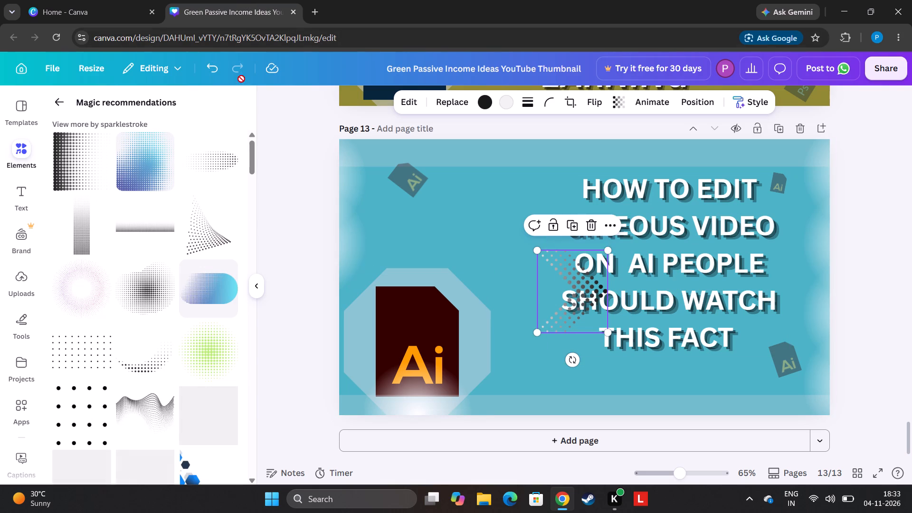
click(223, 156)
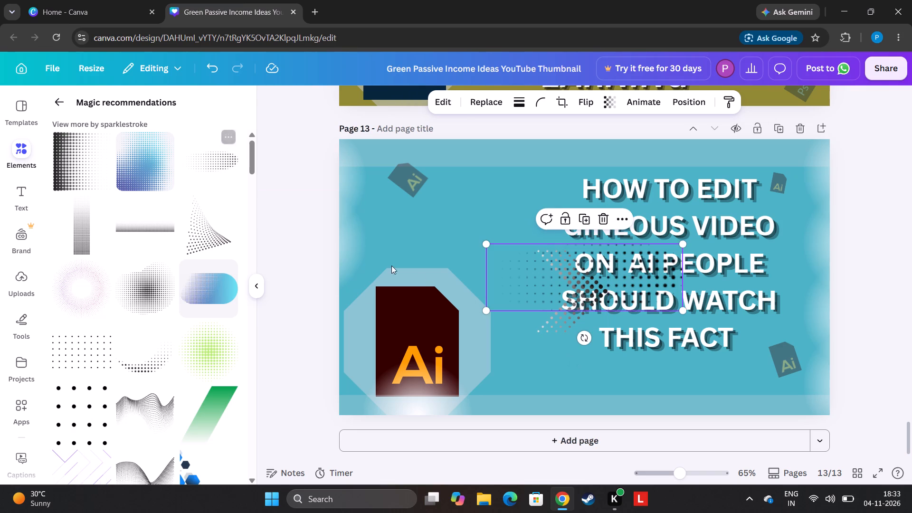
drag(587, 281, 664, 383)
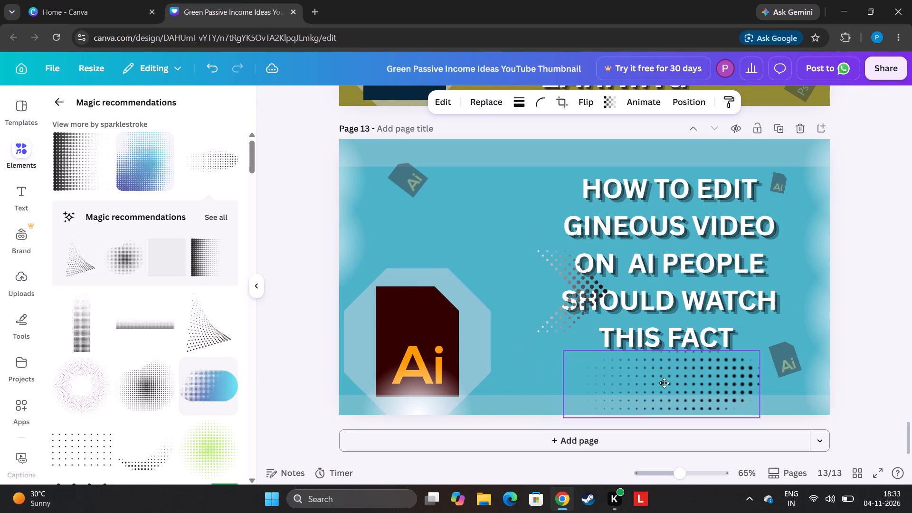
drag(664, 383, 661, 389)
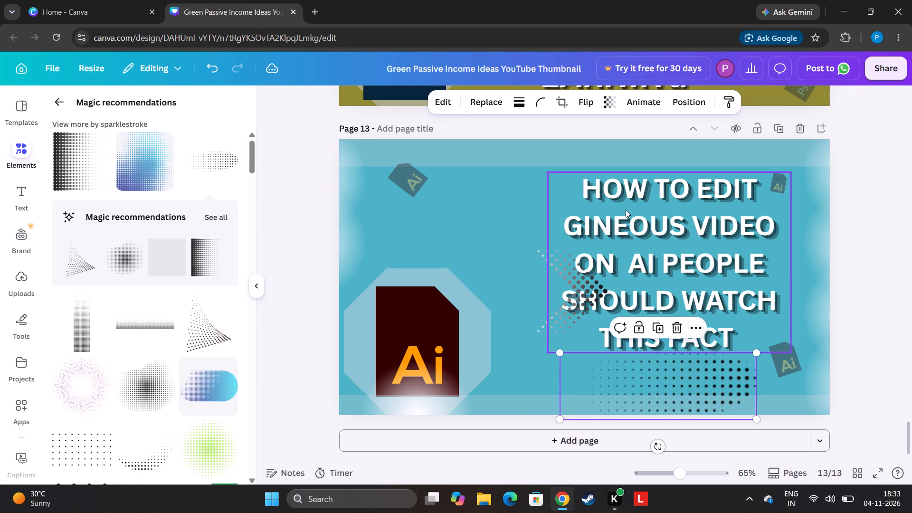
Reduce the transparency value of the halftone dot strip below the heading to roughly half.
click(603, 109)
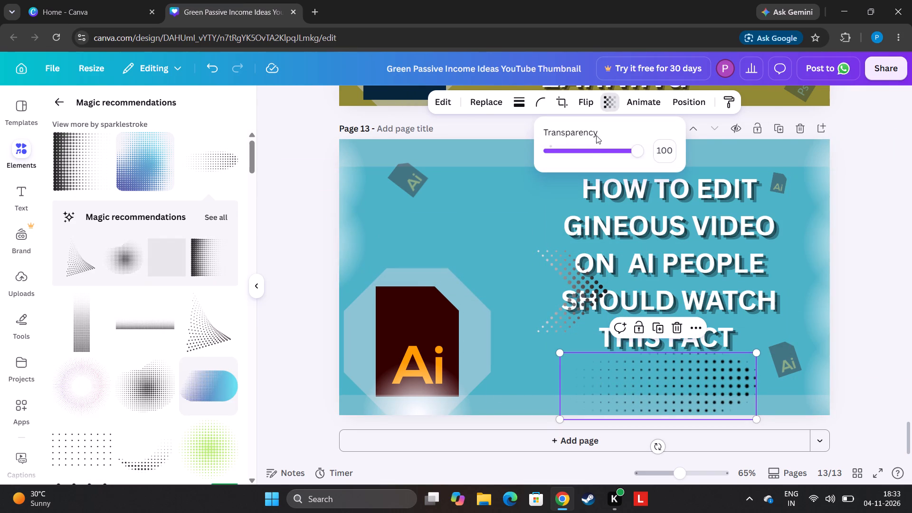
click(596, 150)
click(602, 149)
drag(592, 150, 588, 152)
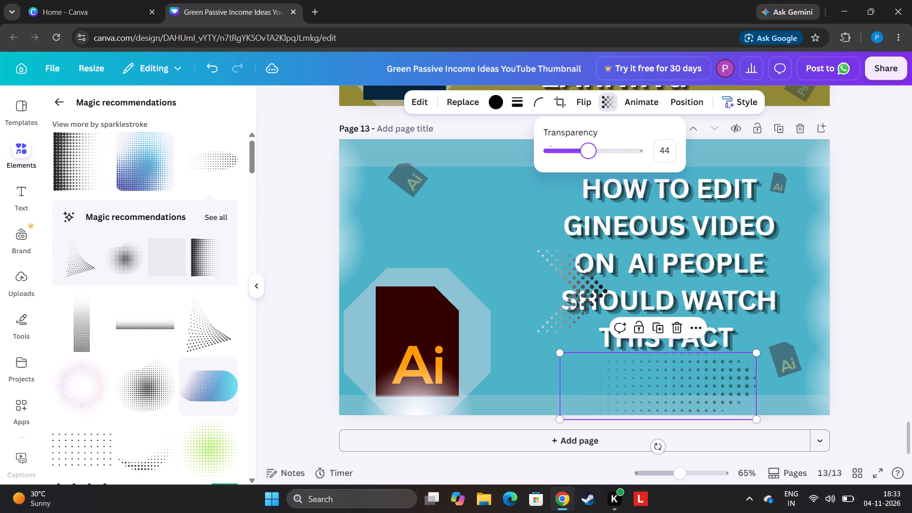
drag(588, 152, 596, 153)
drag(596, 153, 598, 153)
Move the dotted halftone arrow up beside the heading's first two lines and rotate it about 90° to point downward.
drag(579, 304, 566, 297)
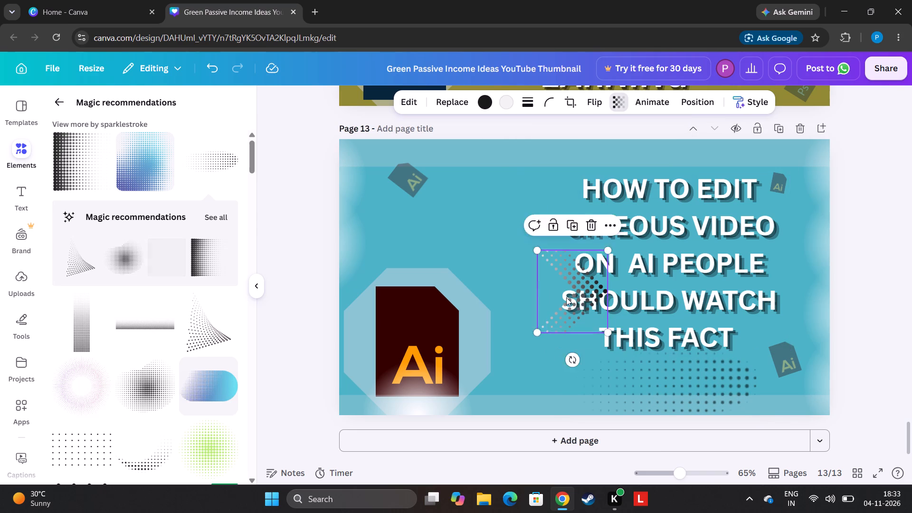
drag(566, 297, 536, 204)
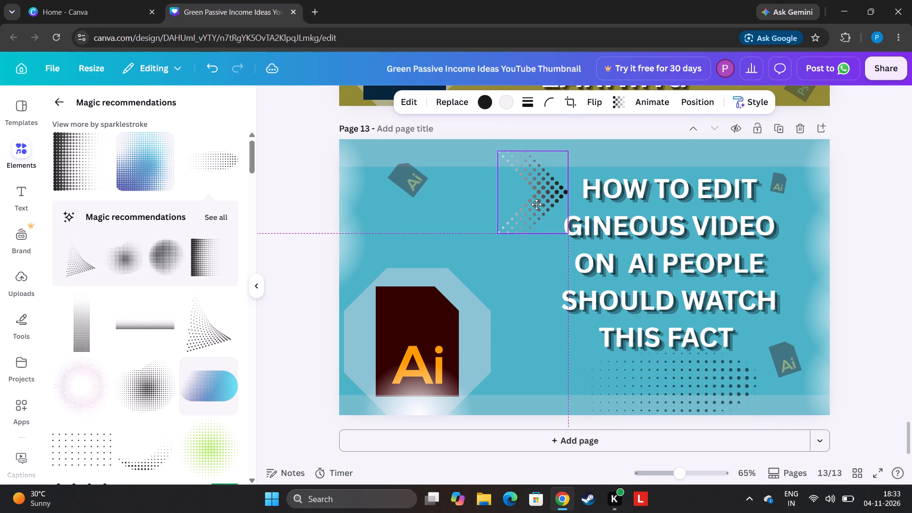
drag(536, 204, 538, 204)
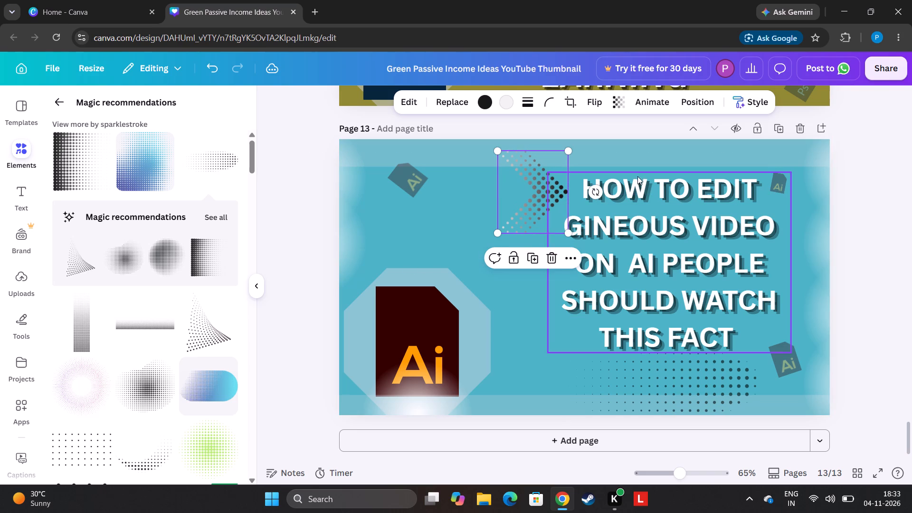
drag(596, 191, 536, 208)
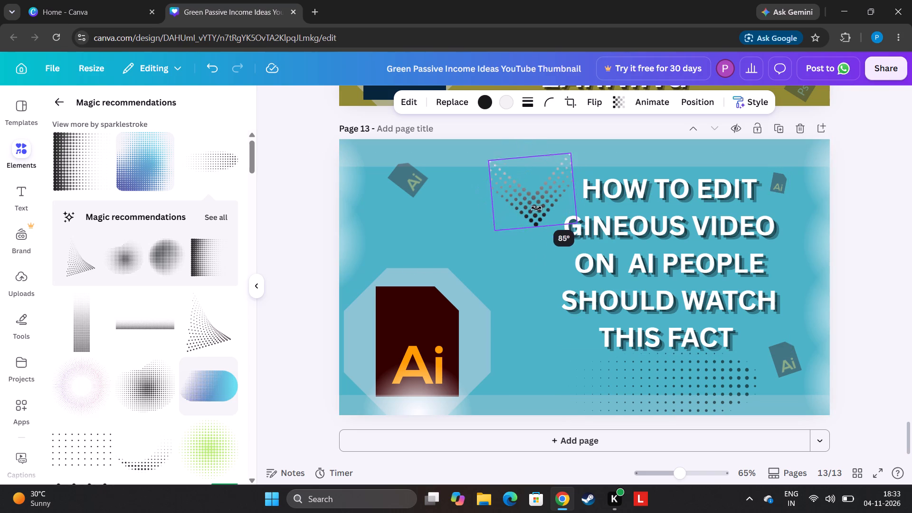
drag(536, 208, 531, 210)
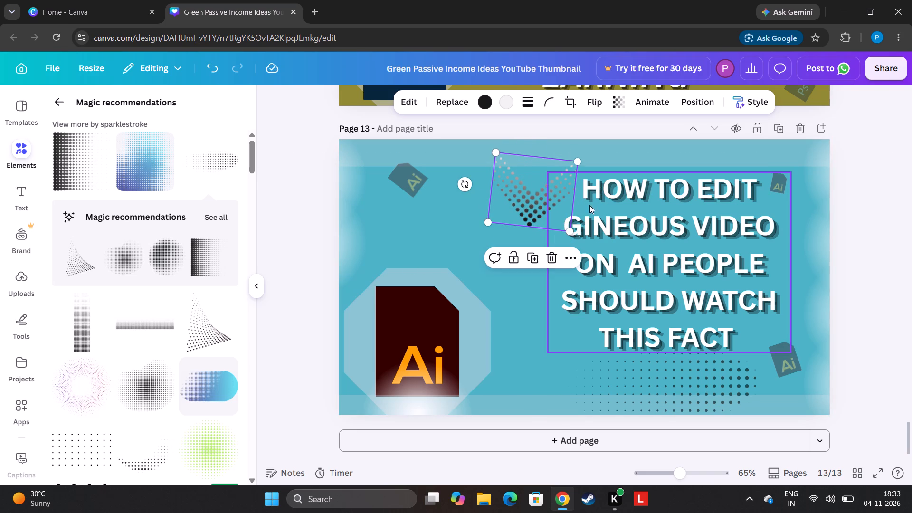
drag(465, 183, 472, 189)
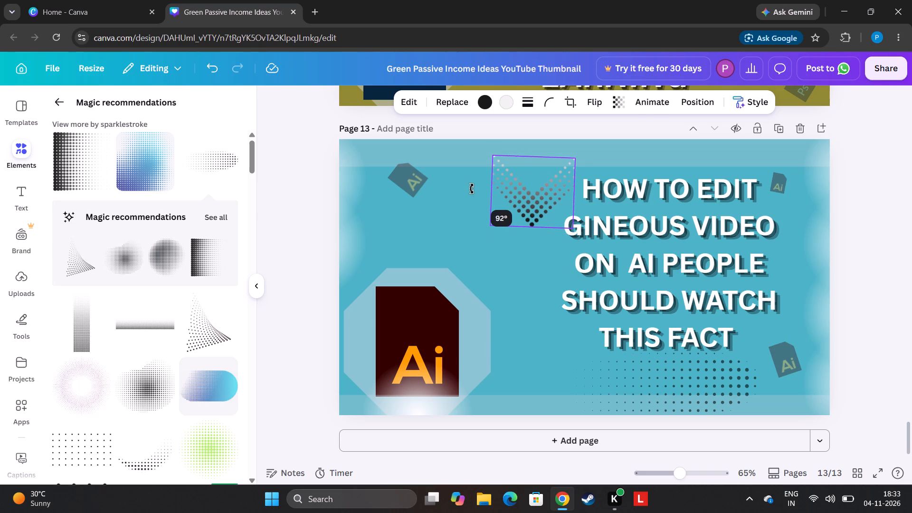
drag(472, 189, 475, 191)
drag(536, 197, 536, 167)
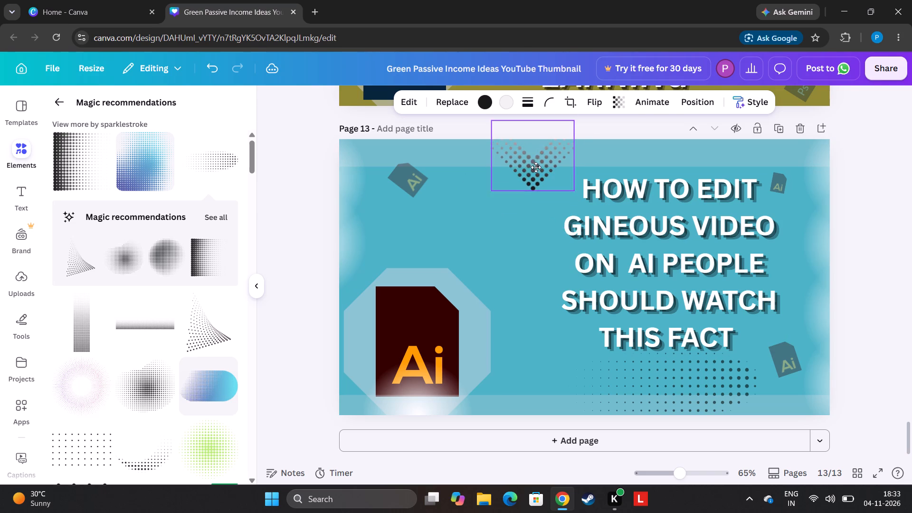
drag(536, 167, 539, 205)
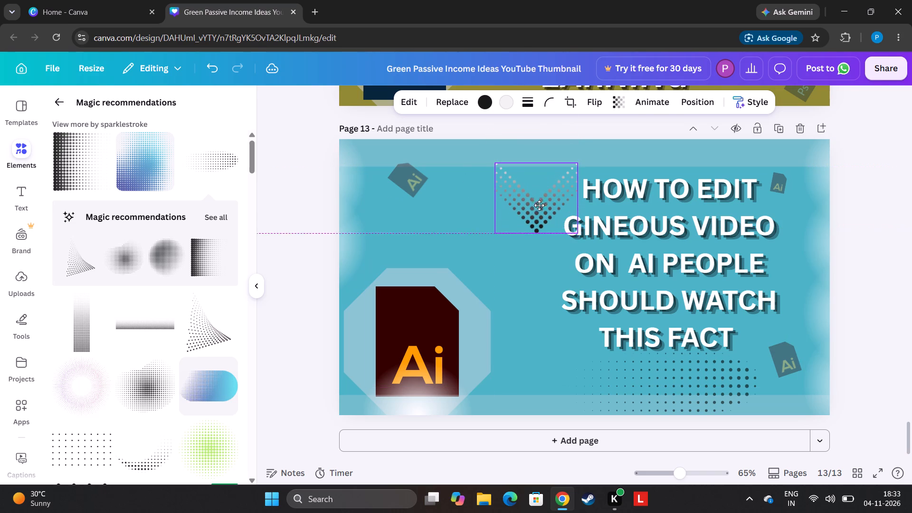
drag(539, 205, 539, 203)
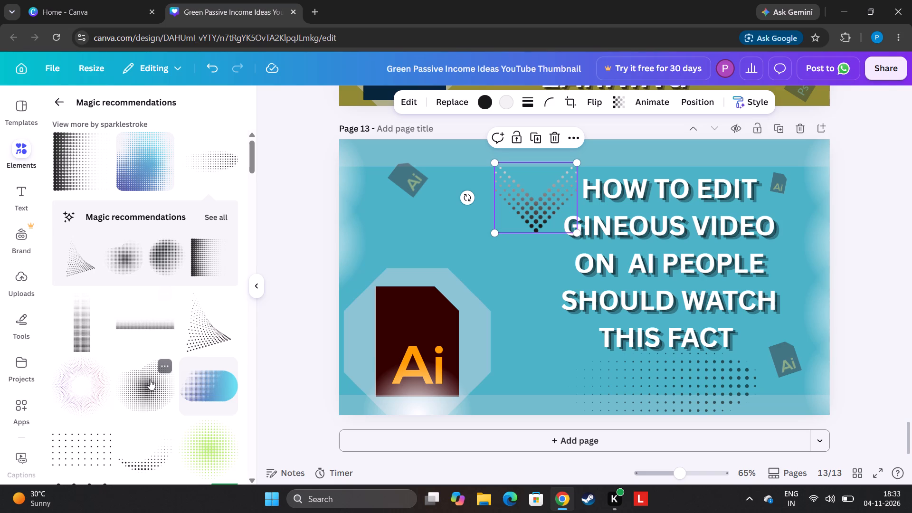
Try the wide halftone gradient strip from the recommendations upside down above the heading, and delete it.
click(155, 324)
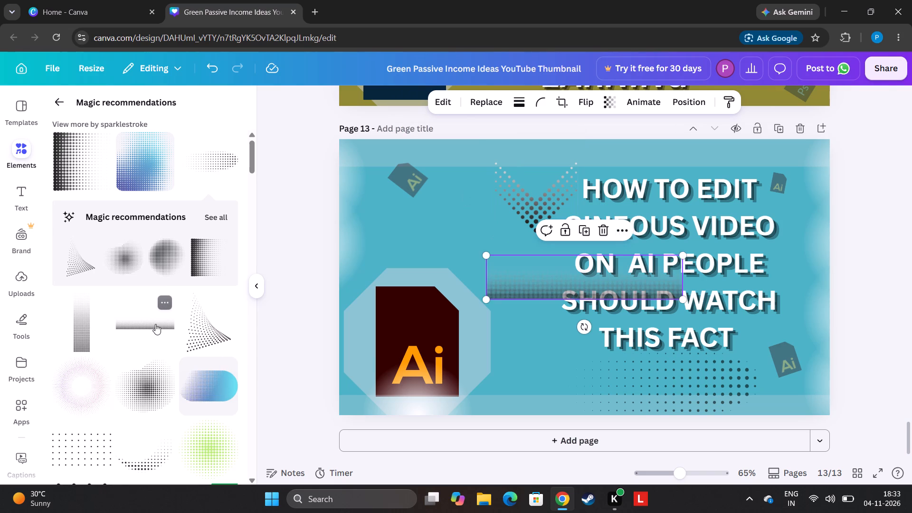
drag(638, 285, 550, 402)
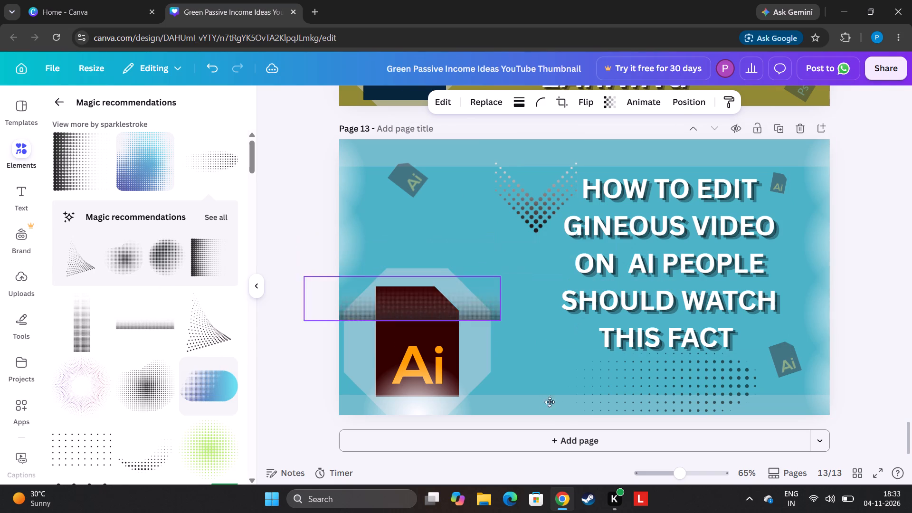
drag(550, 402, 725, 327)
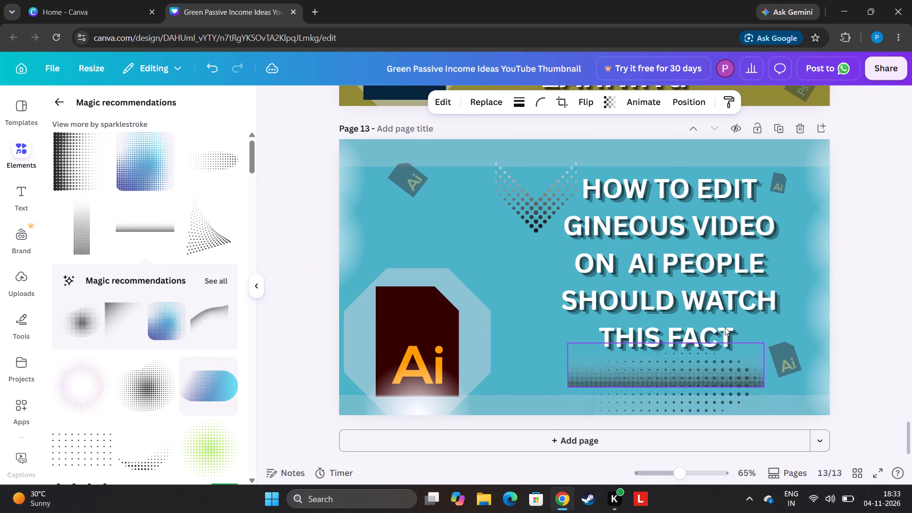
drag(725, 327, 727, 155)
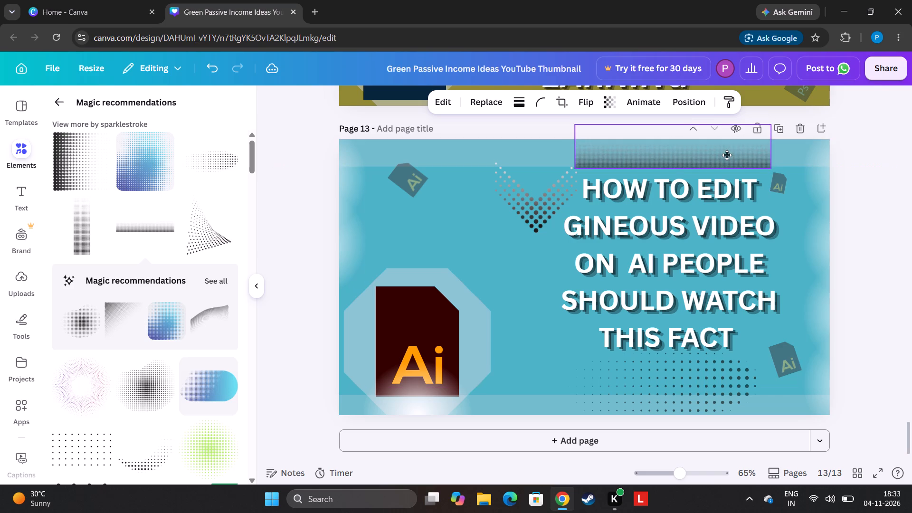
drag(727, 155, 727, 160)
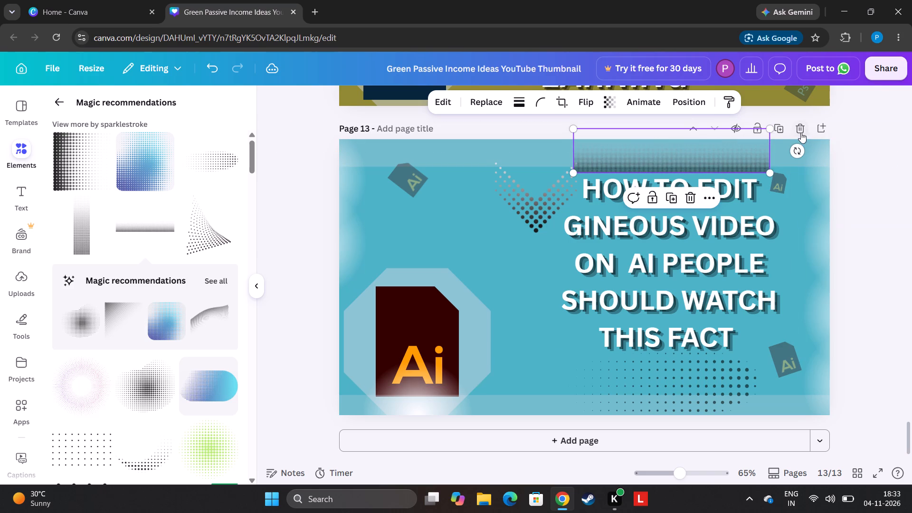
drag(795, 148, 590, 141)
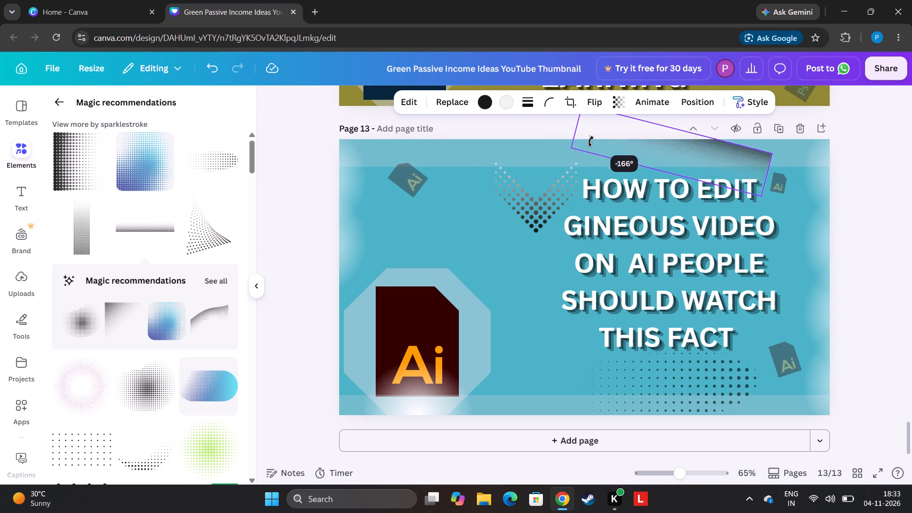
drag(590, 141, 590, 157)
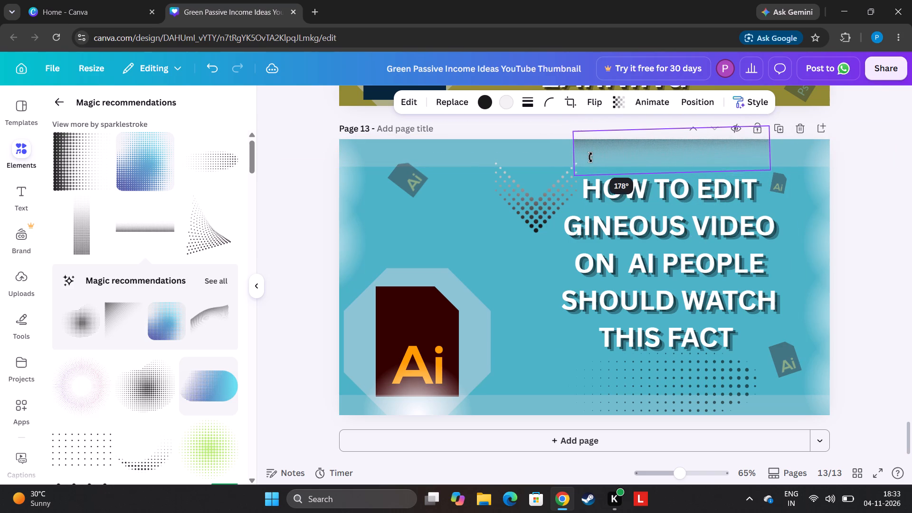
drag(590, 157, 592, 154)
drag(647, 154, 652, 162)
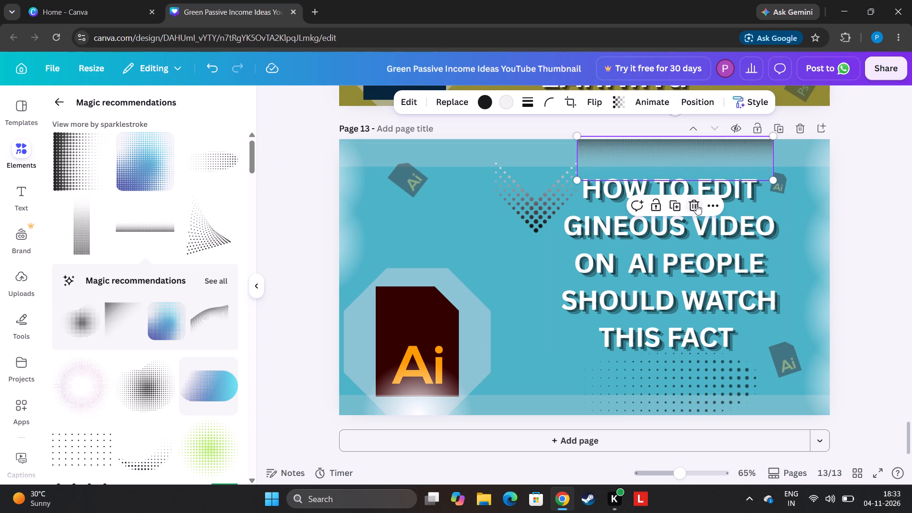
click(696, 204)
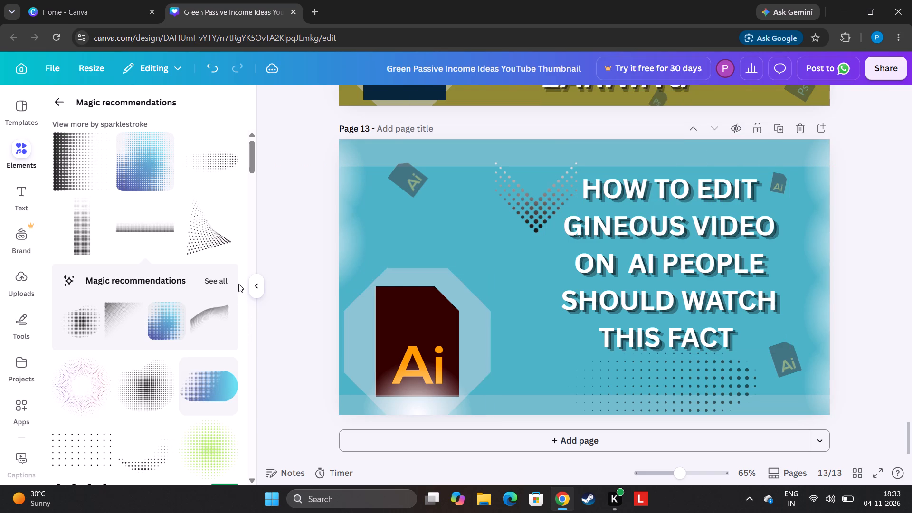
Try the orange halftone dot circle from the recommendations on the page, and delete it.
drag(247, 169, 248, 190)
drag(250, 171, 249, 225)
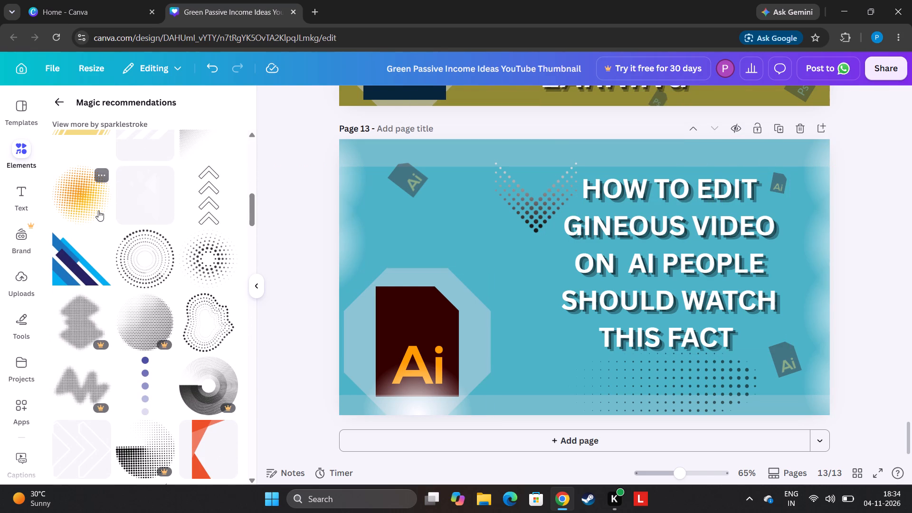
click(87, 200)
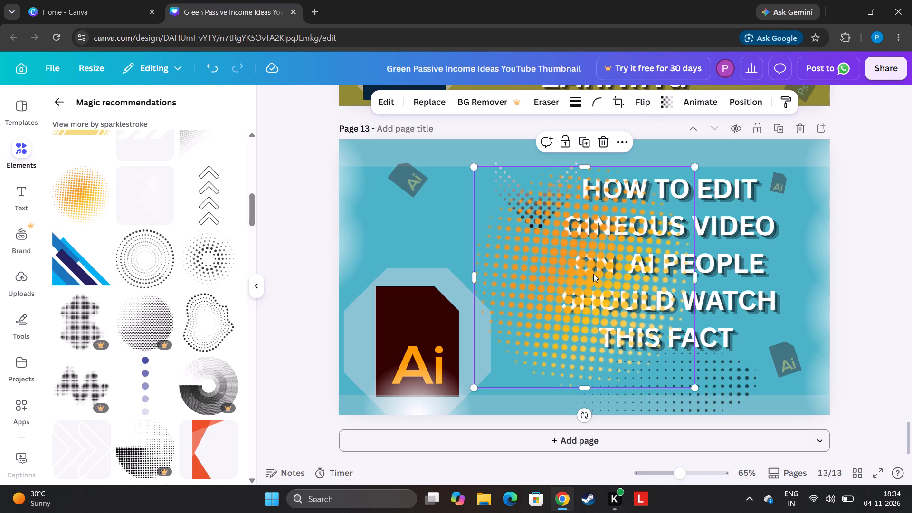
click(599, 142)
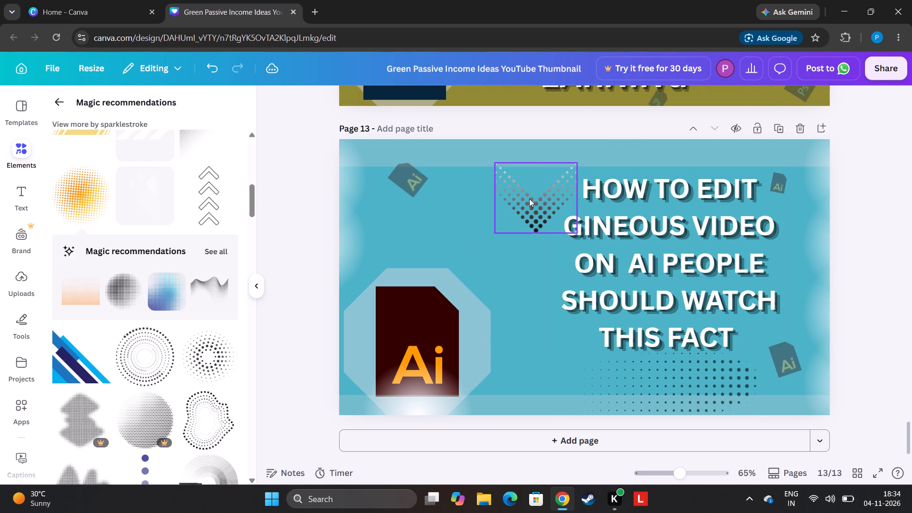
Move the dotted halftone arrow to the page's left edge beside the upper faded Ai icon and rotate it to point right.
drag(530, 198, 359, 214)
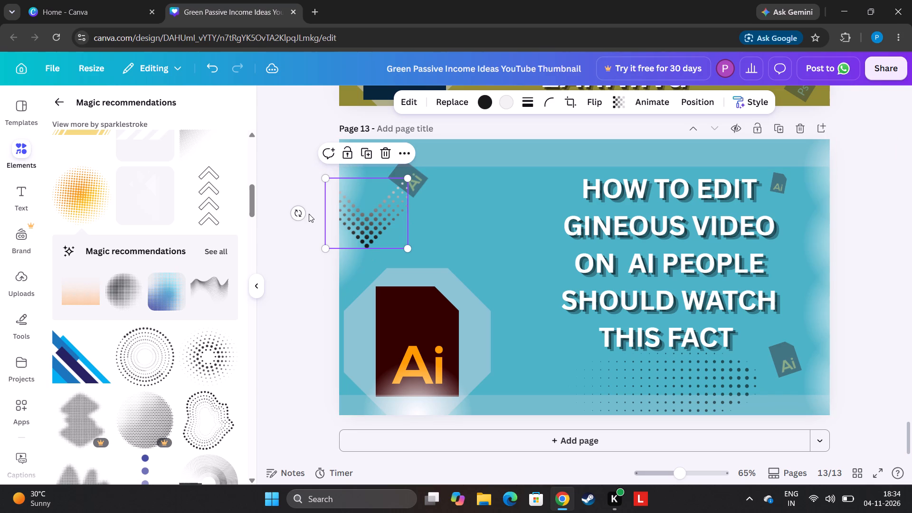
drag(300, 212, 368, 245)
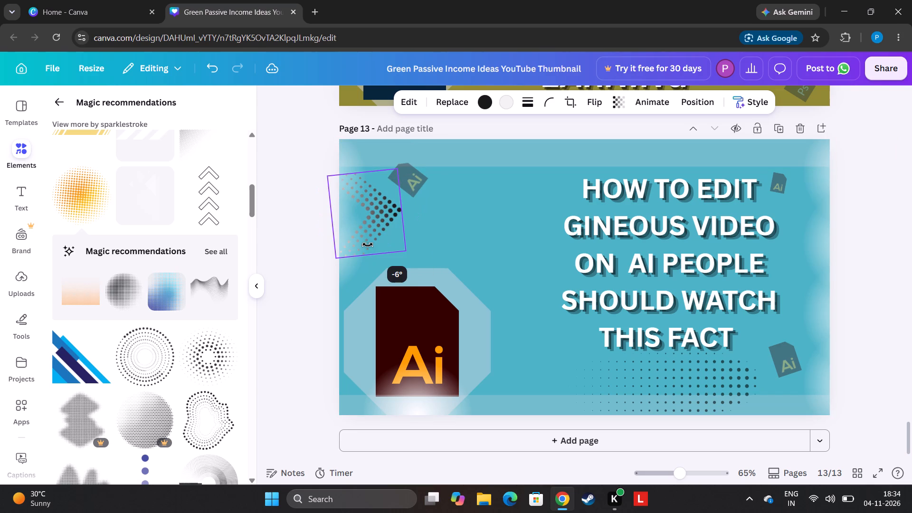
drag(368, 245, 364, 249)
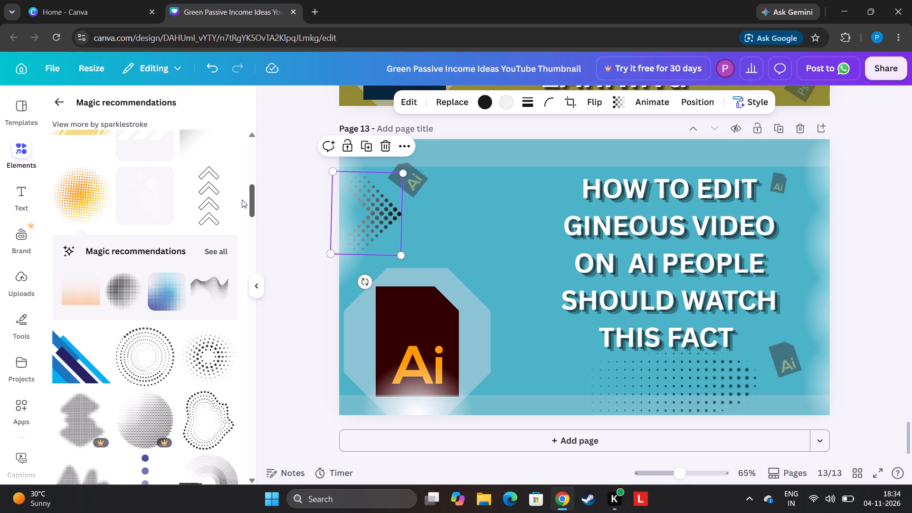
Add the outlined column of four upward chevrons, shrink it, and place it just left of the heading's first two lines.
click(221, 200)
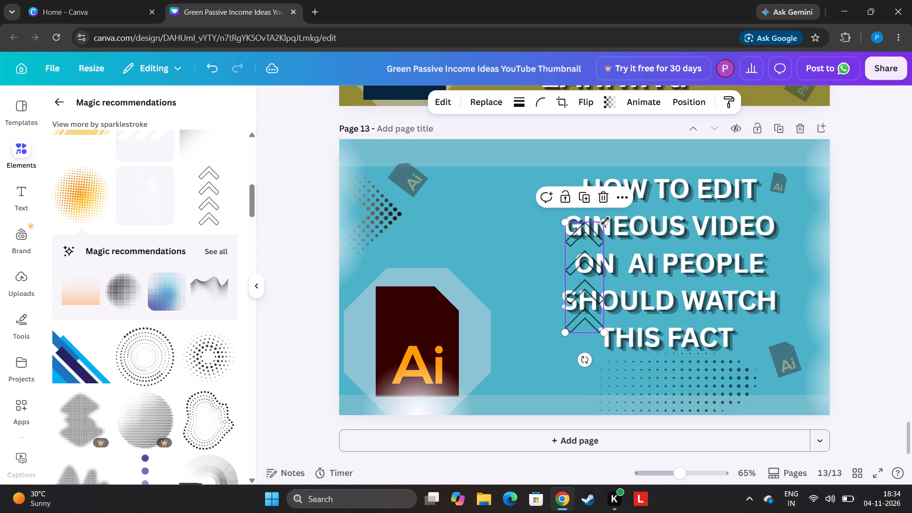
drag(605, 221, 566, 257)
drag(572, 311, 541, 214)
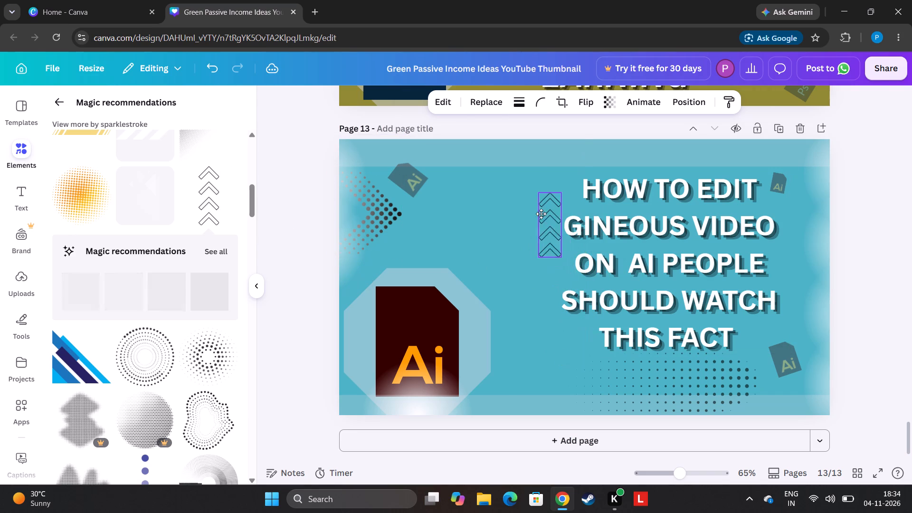
drag(541, 214, 550, 205)
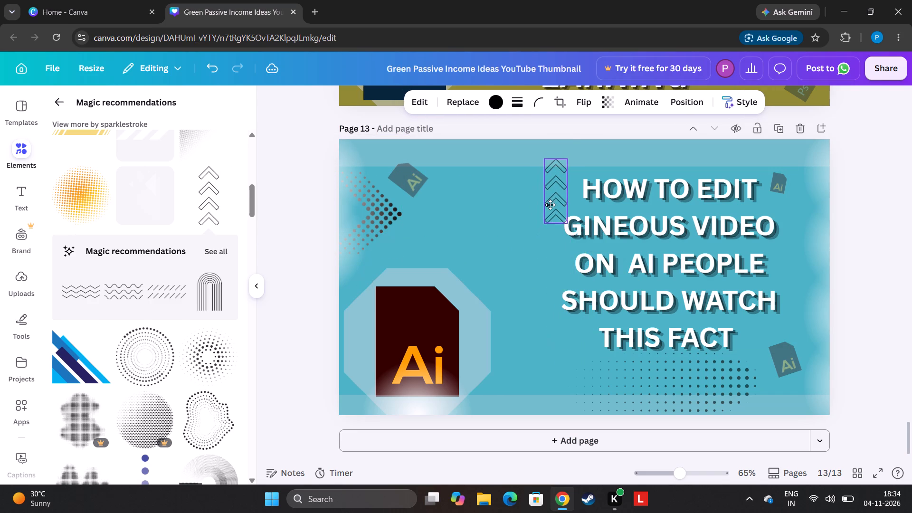
drag(550, 205, 538, 213)
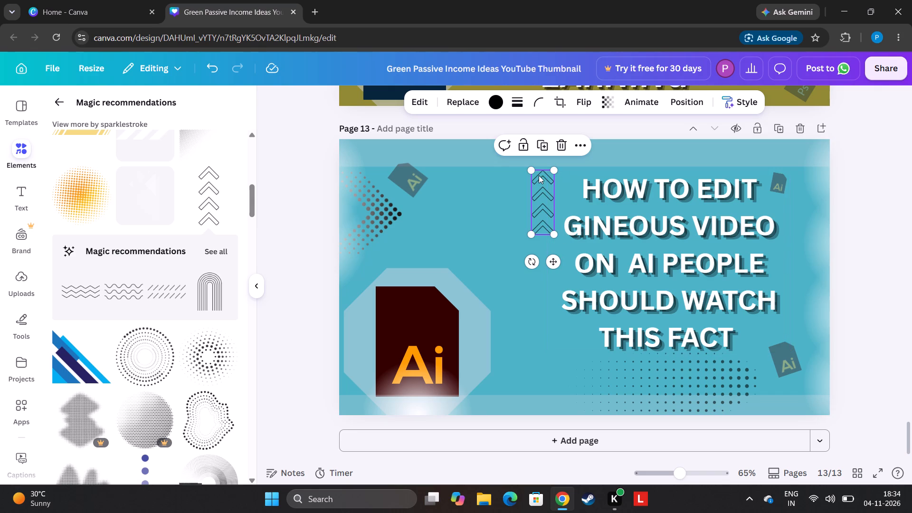
Duplicate the chevron column and align the copy directly beneath the original to form one continuous vertical strip.
click(546, 150)
drag(547, 202, 552, 279)
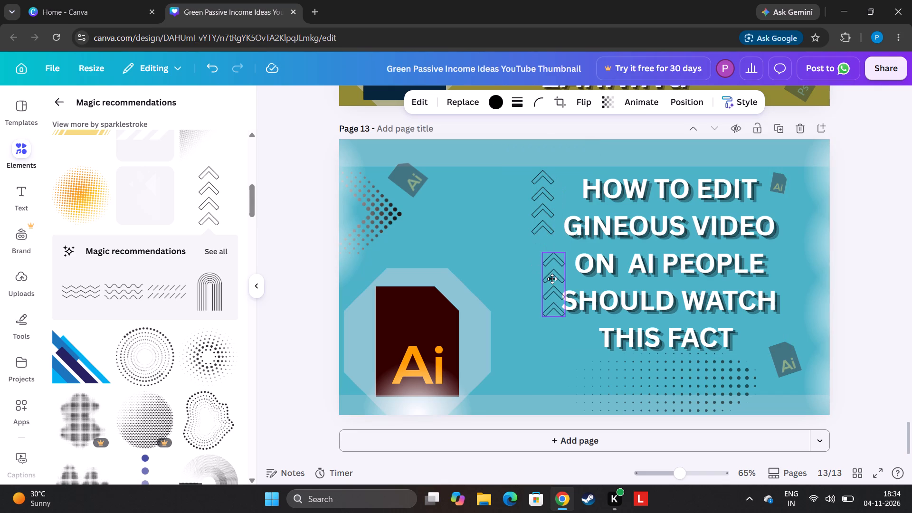
drag(552, 279, 543, 268)
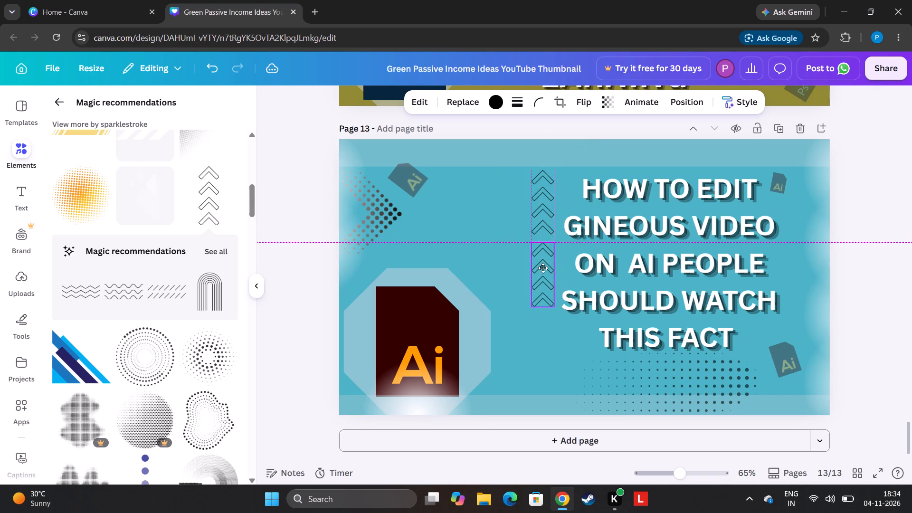
drag(543, 268, 542, 266)
drag(542, 266, 541, 265)
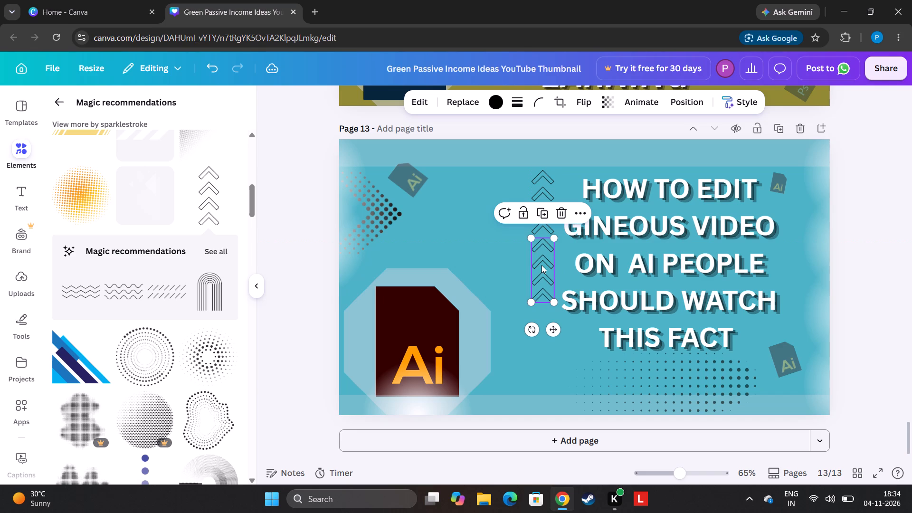
Select both chevron columns beside the heading together and set their transparency to 55.
click(545, 182)
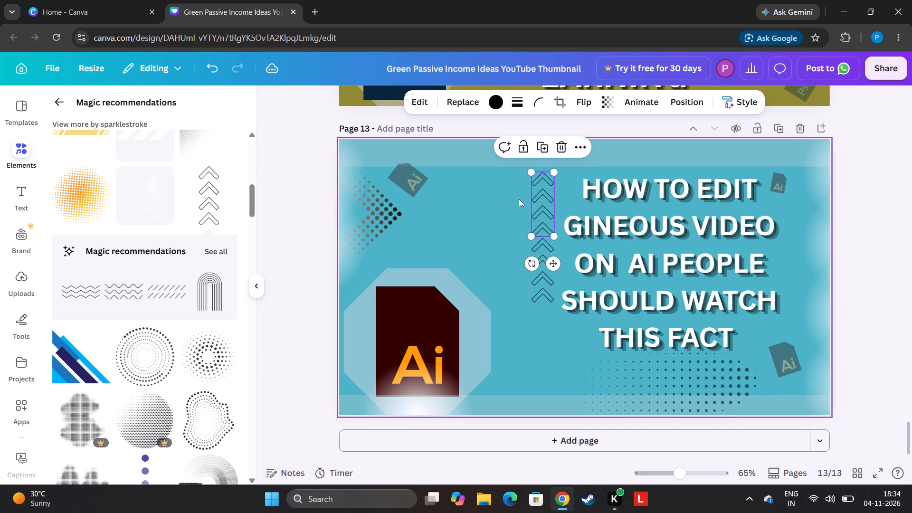
drag(519, 199, 559, 279)
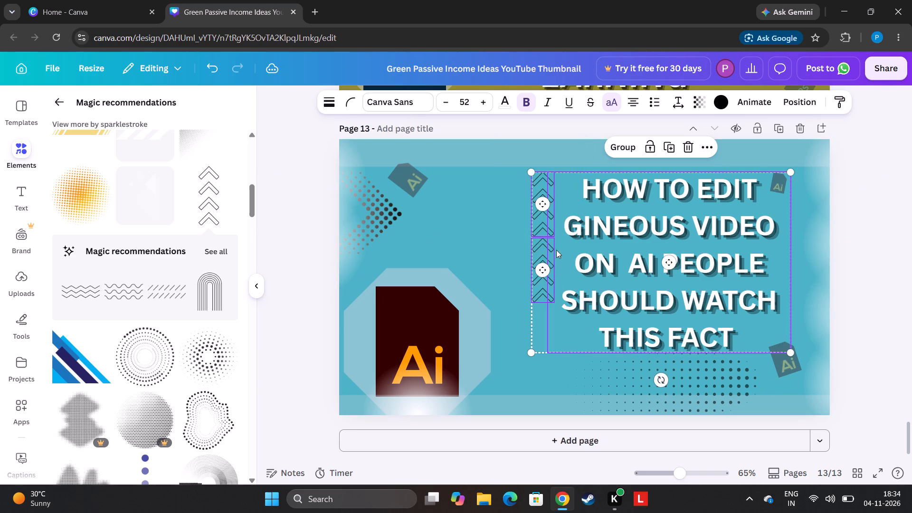
click(886, 203)
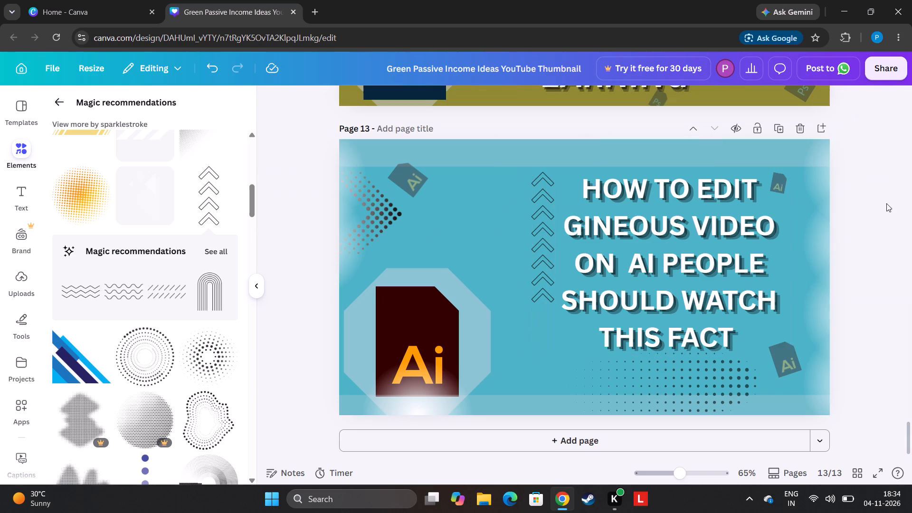
drag(529, 199, 530, 199)
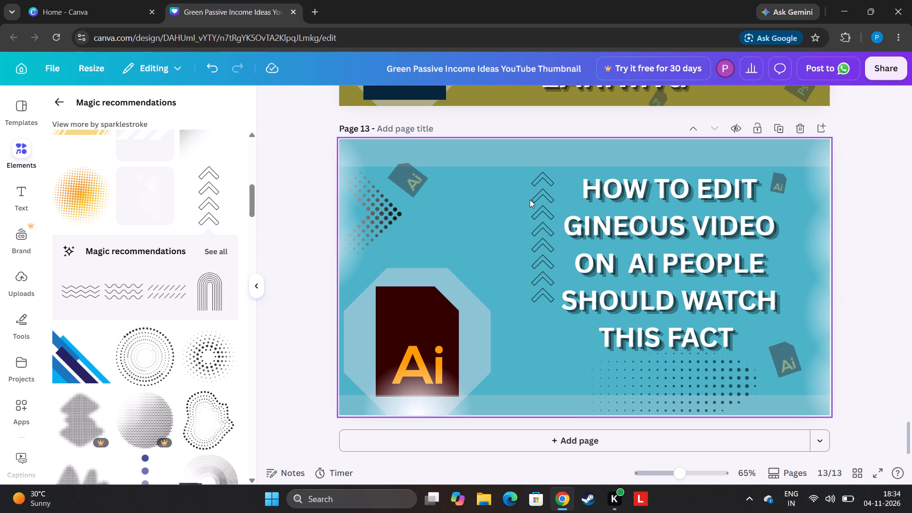
drag(530, 199, 538, 265)
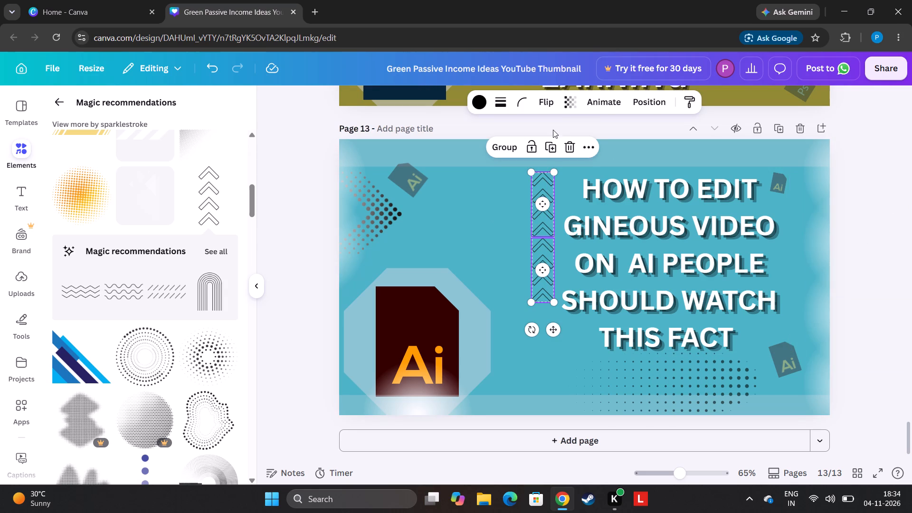
click(563, 106)
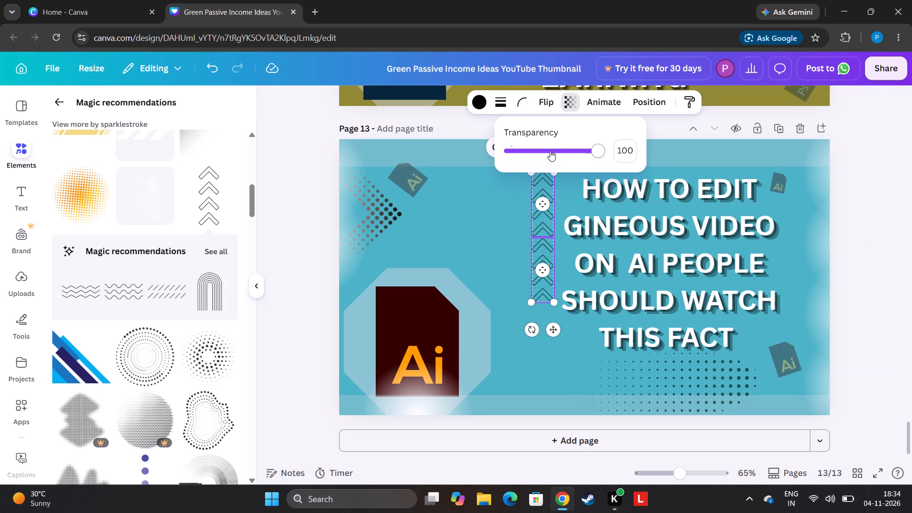
click(550, 151)
click(559, 152)
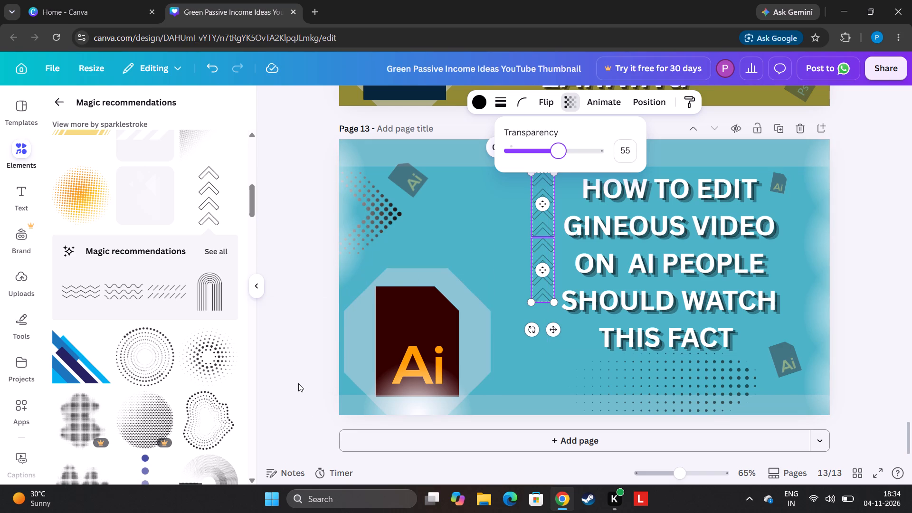
Add the concentric arch line graphic, set its transparency to 47, and place it at the page's bottom edge between the octagon and halftone dots.
click(205, 306)
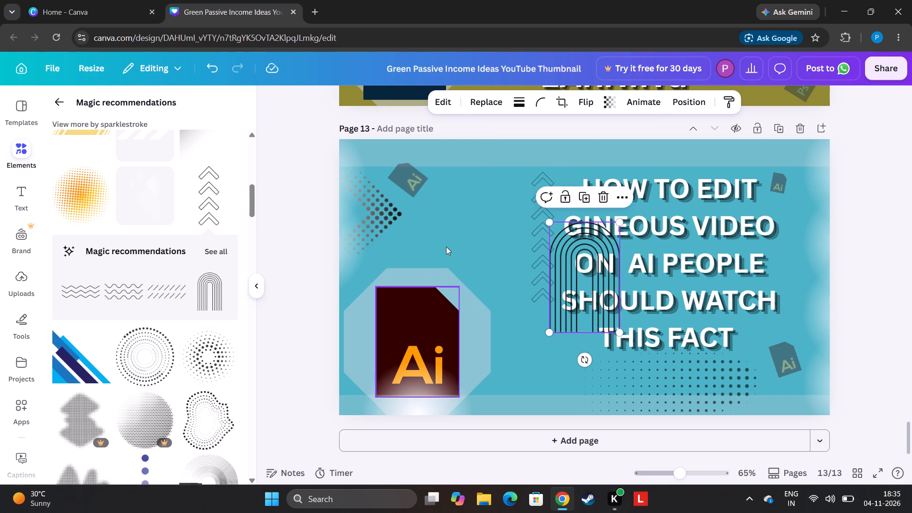
click(603, 108)
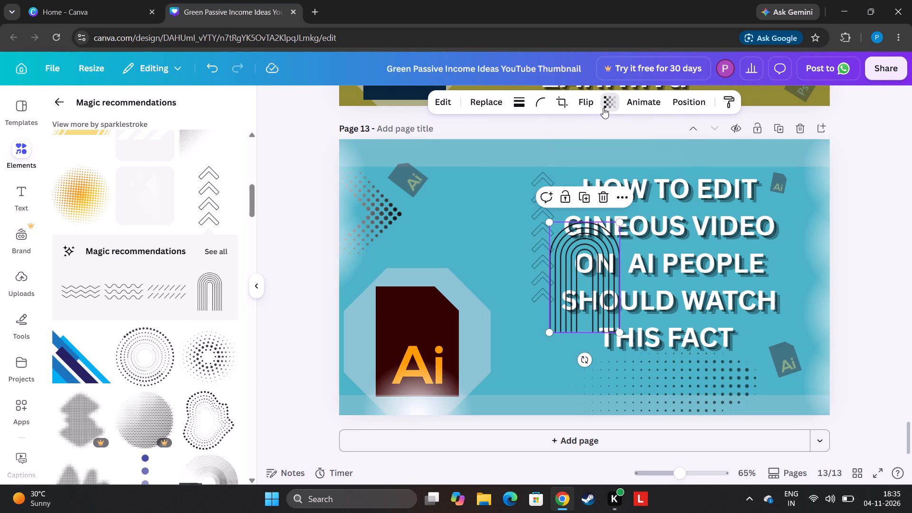
click(598, 141)
drag(590, 153, 590, 161)
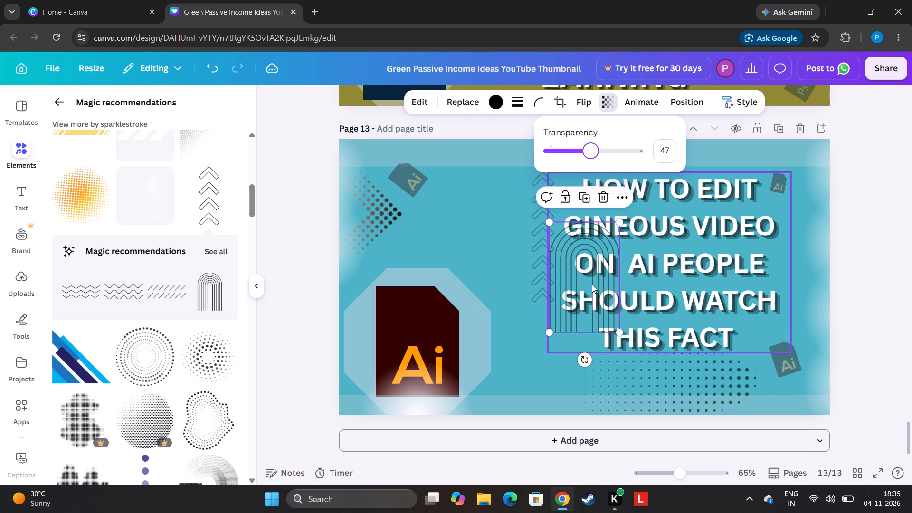
drag(591, 285, 553, 389)
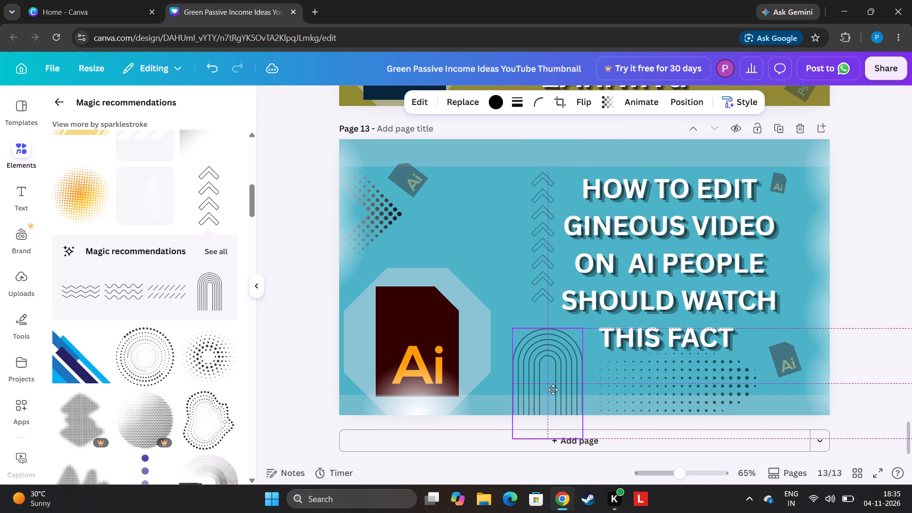
drag(553, 389, 536, 402)
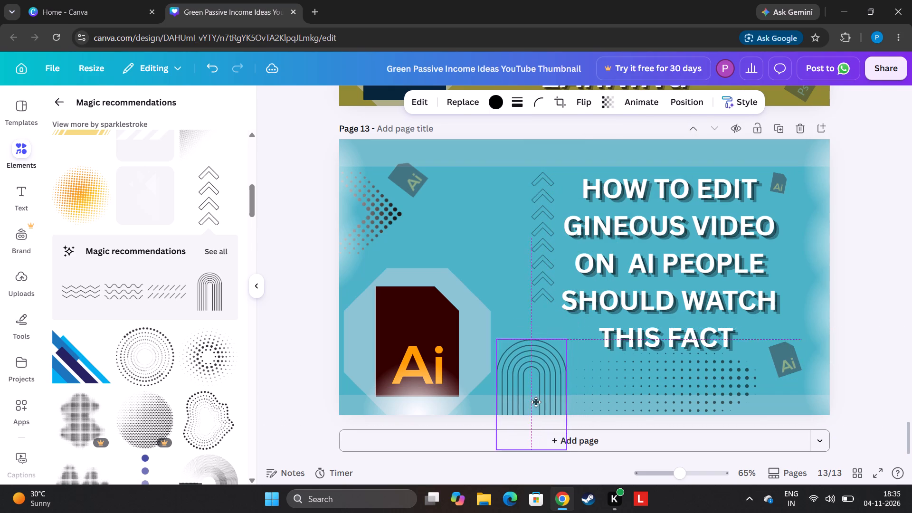
drag(536, 402, 518, 385)
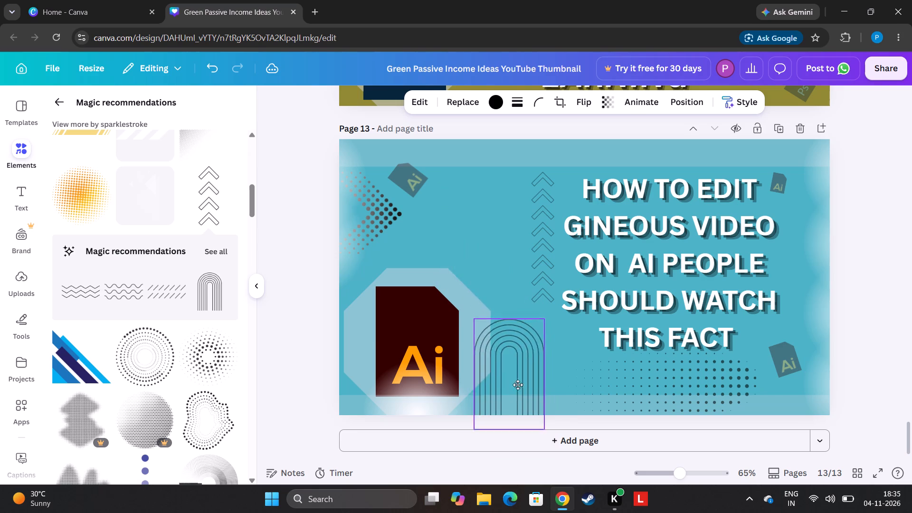
drag(518, 385, 530, 407)
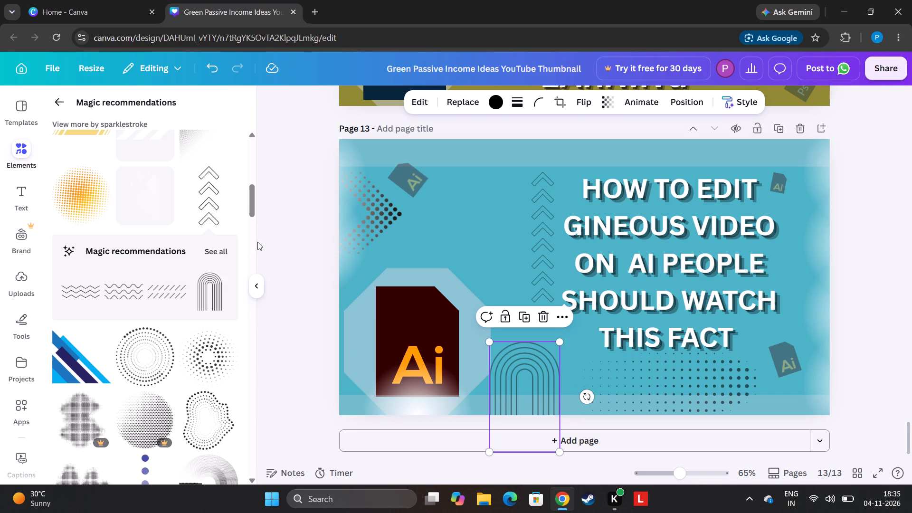
Add the pale purple dotted ring from the recommendations and place it above the octagon, between the dotted arrow and chevron strip.
drag(254, 194, 261, 260)
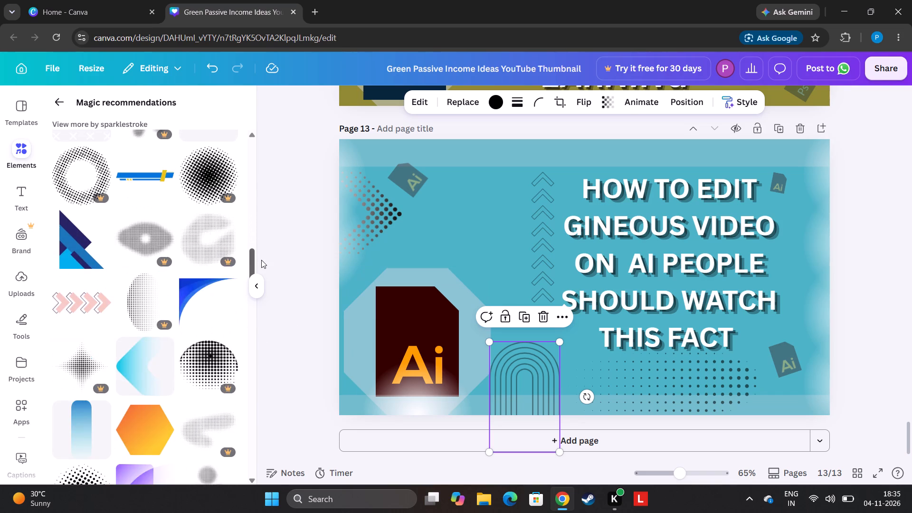
drag(261, 260, 268, 268)
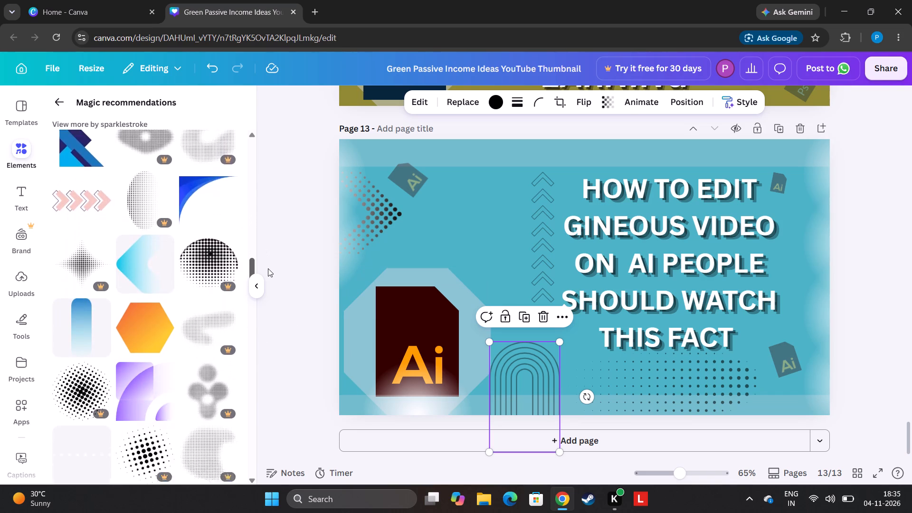
drag(268, 268, 273, 301)
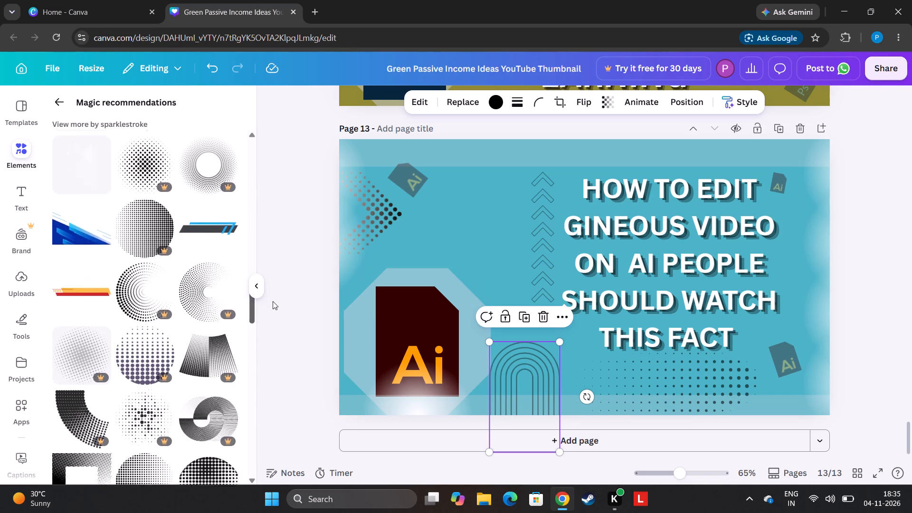
drag(273, 301, 278, 348)
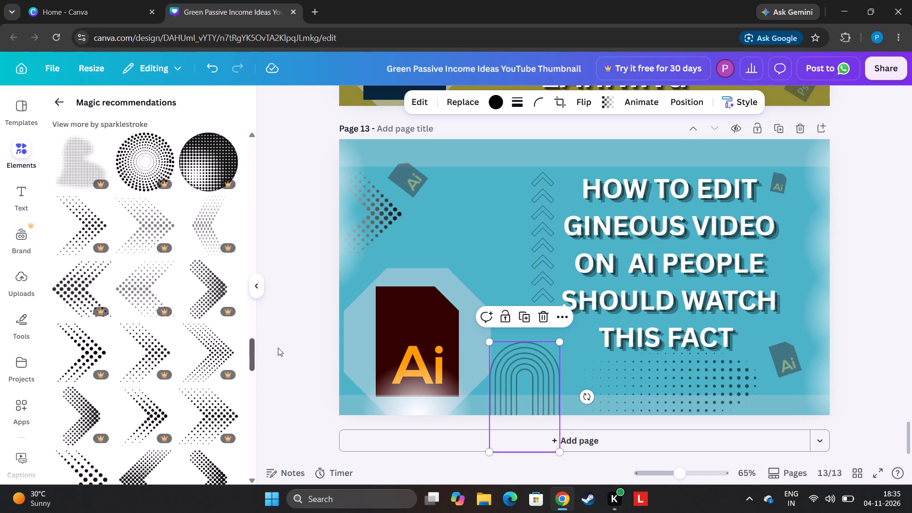
drag(278, 348, 281, 407)
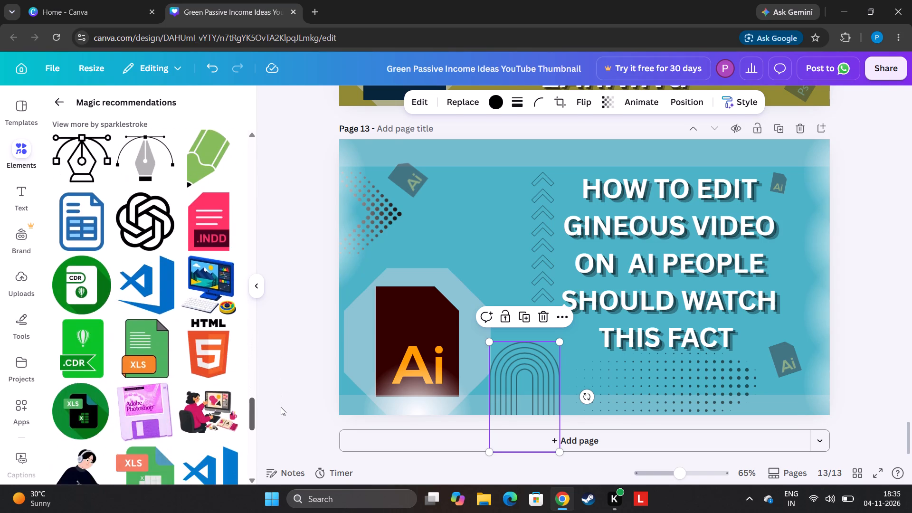
drag(281, 407, 319, 154)
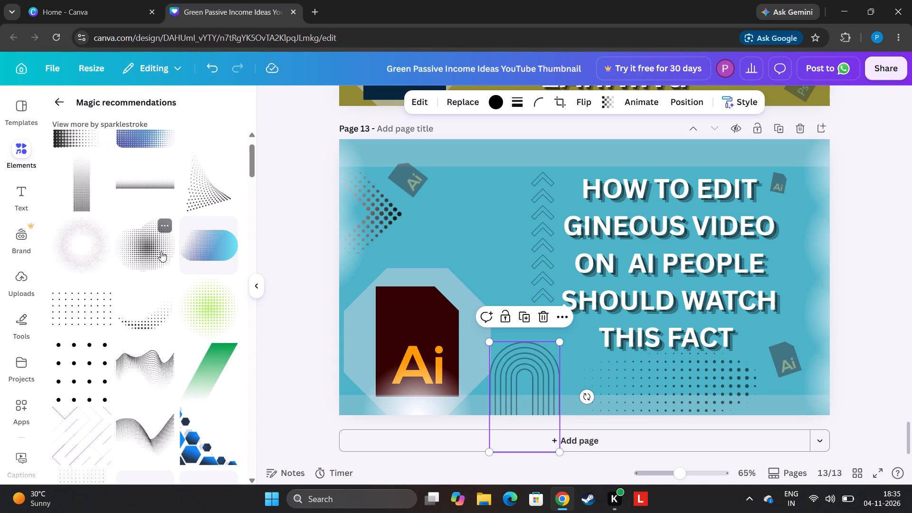
click(83, 250)
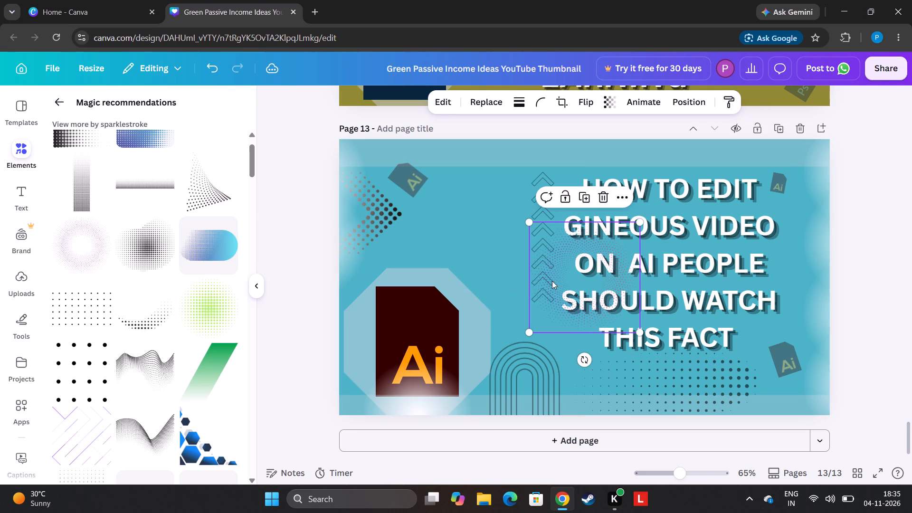
drag(565, 289, 455, 227)
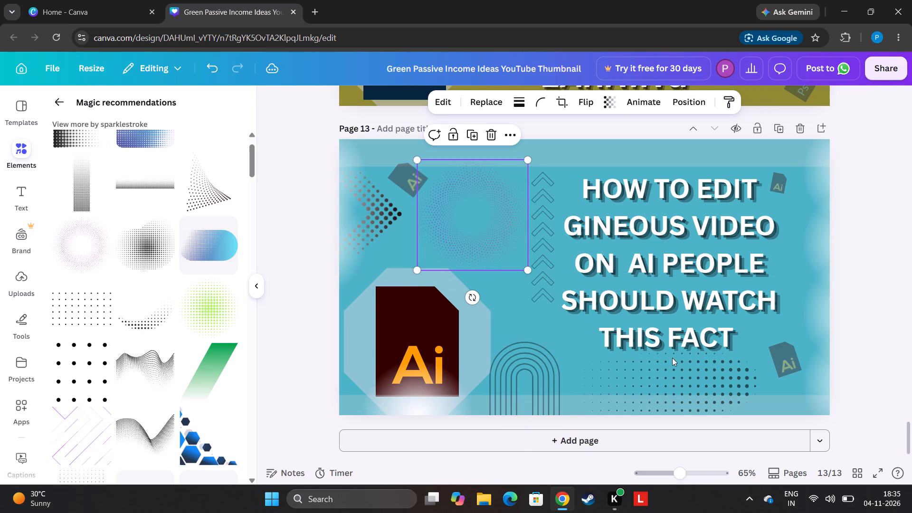
Duplicate the faded Ai icon near the page's lower corner, move the copy onto the dotted ring's lower edge, shrink it and tilt it clockwise.
click(450, 330)
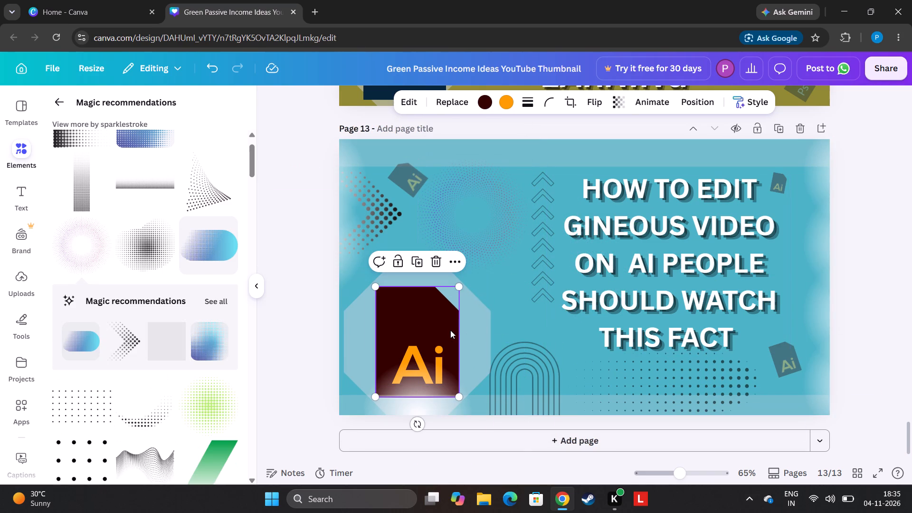
click(781, 365)
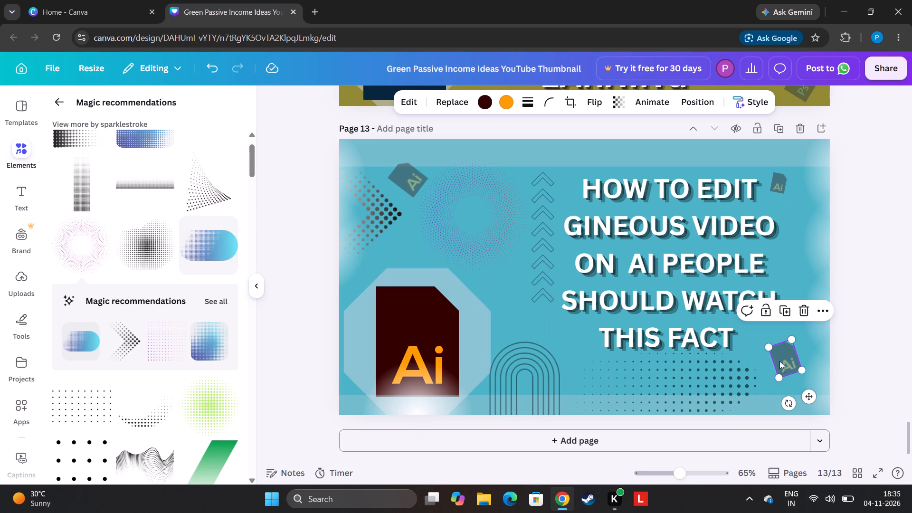
click(788, 307)
drag(796, 365, 563, 269)
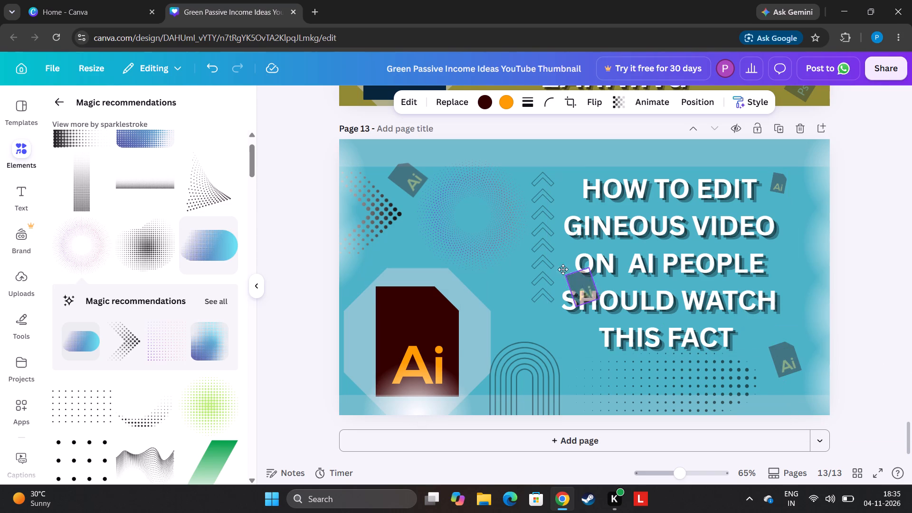
drag(563, 269, 473, 239)
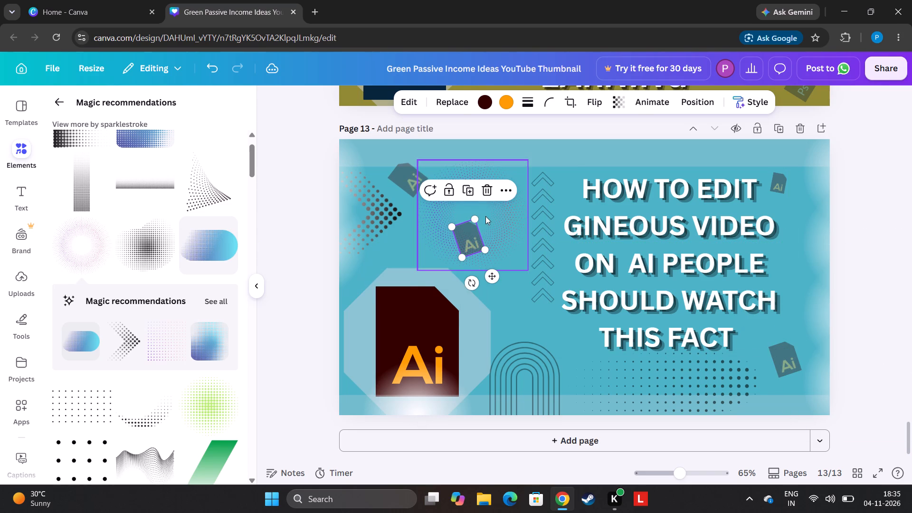
drag(476, 218, 472, 247)
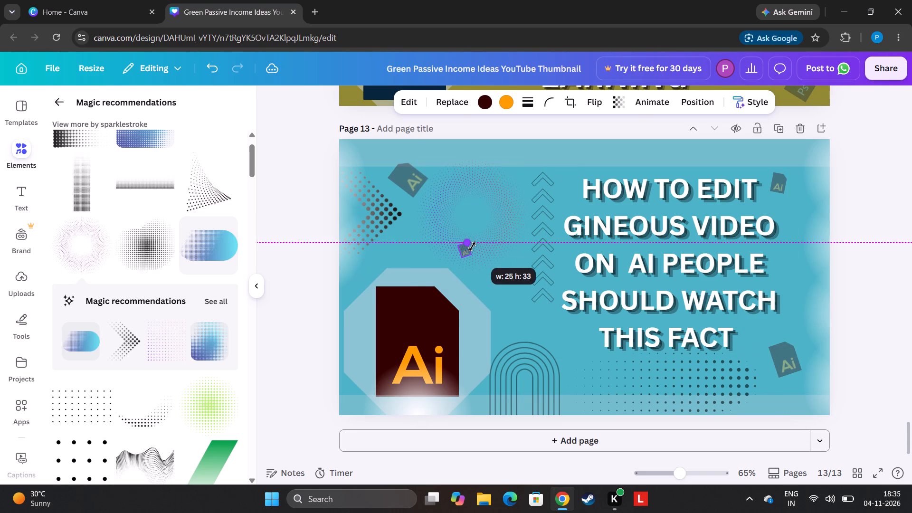
drag(472, 247, 477, 239)
drag(471, 279, 446, 249)
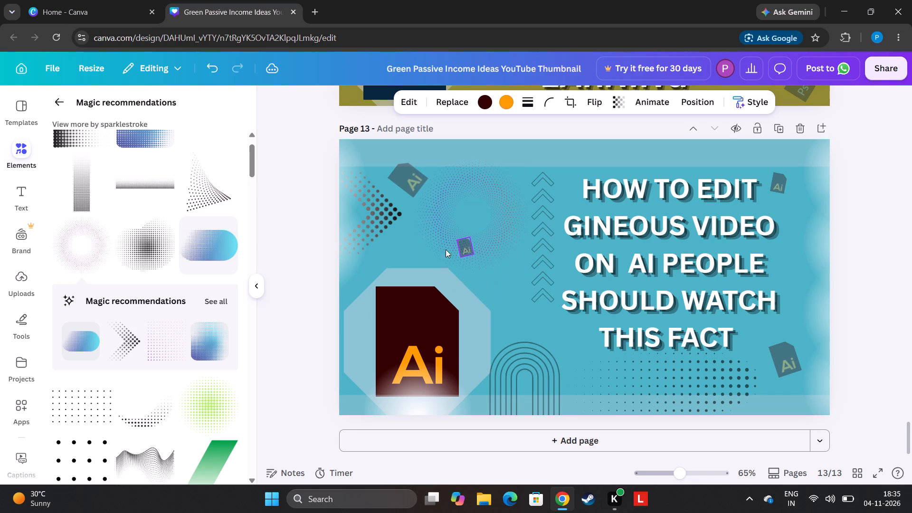
drag(446, 249, 466, 232)
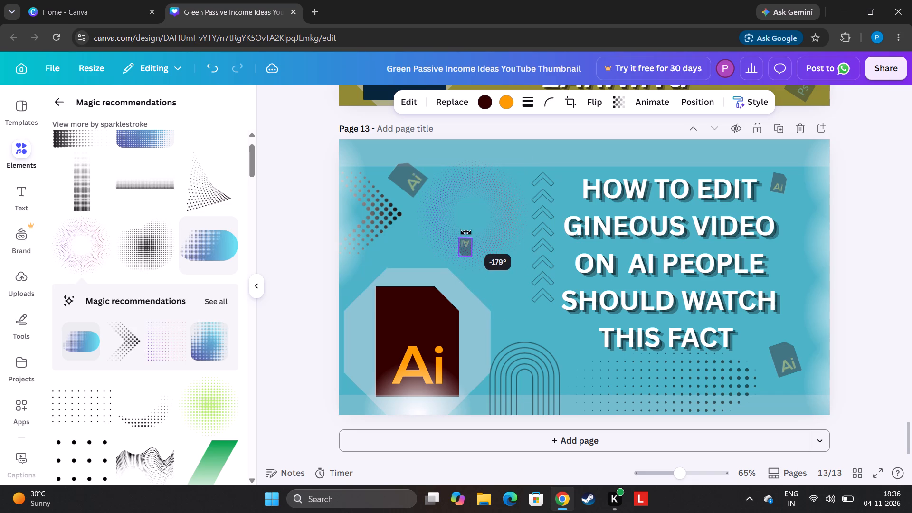
drag(466, 232, 437, 274)
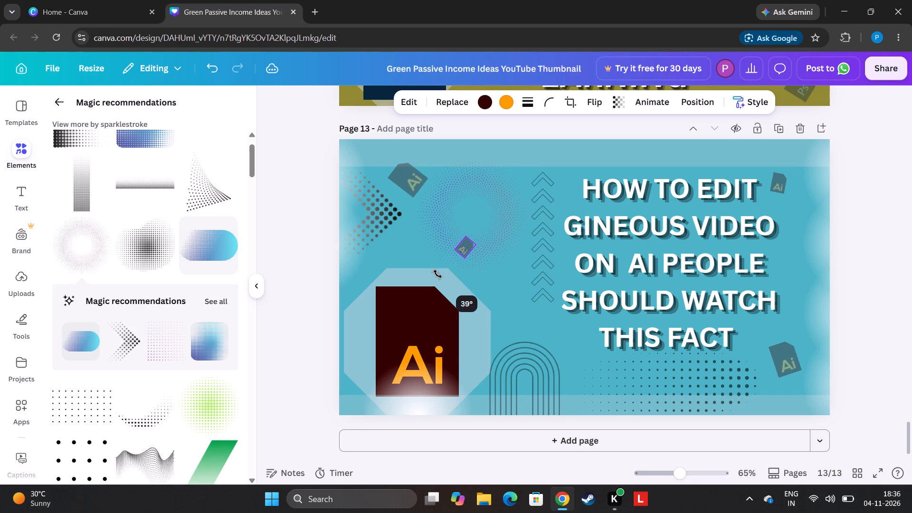
drag(437, 274, 437, 279)
Duplicate the small tilted Ai icon and place the copy at the page's top edge, above the start of the heading's first line.
click(464, 209)
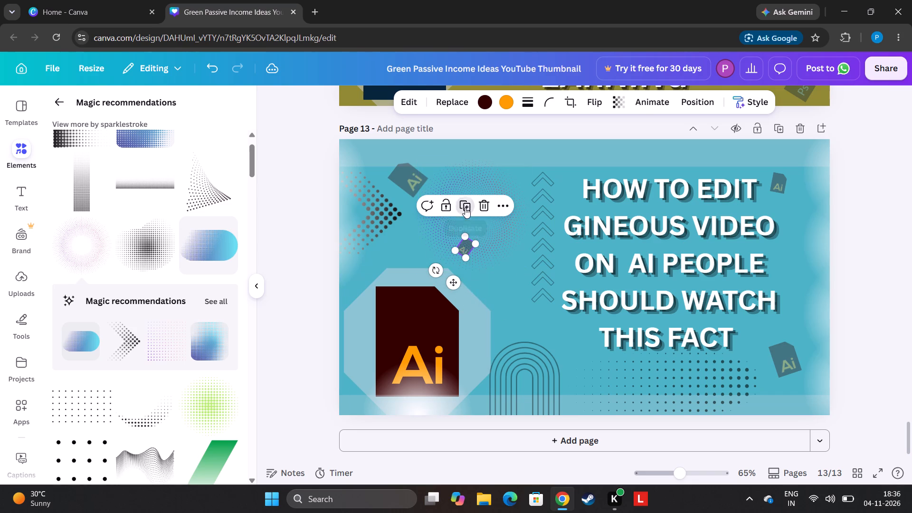
drag(476, 254, 596, 363)
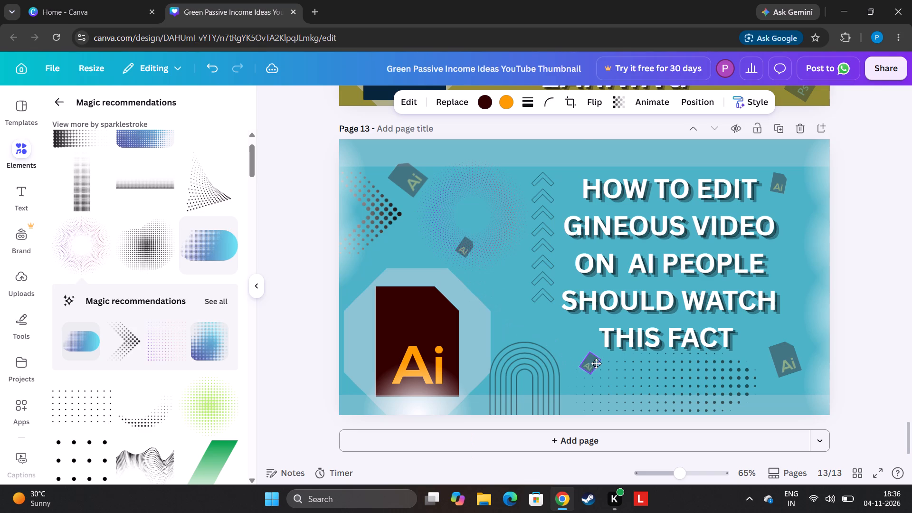
drag(596, 363, 584, 389)
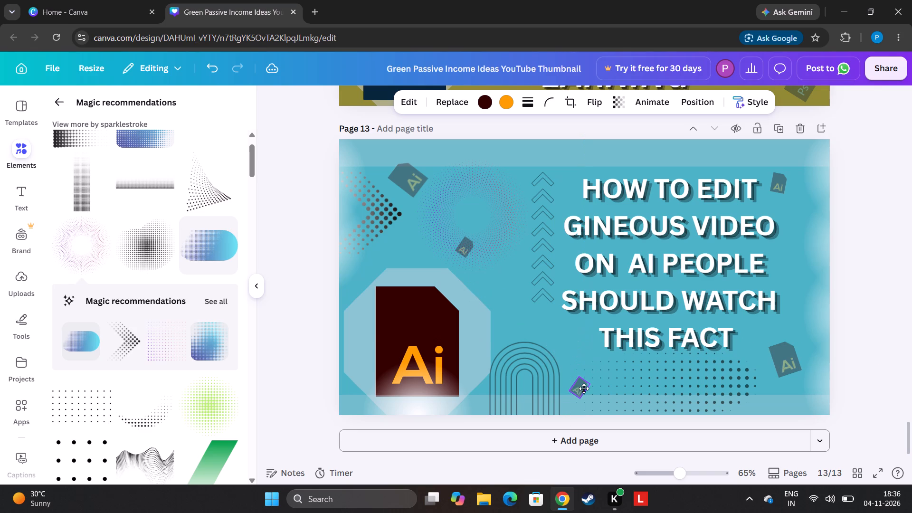
drag(584, 389, 594, 162)
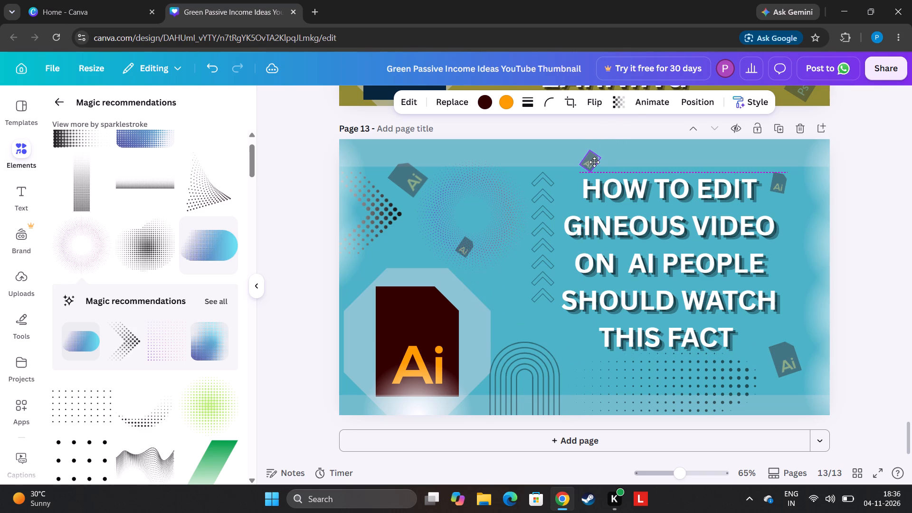
drag(594, 162, 591, 157)
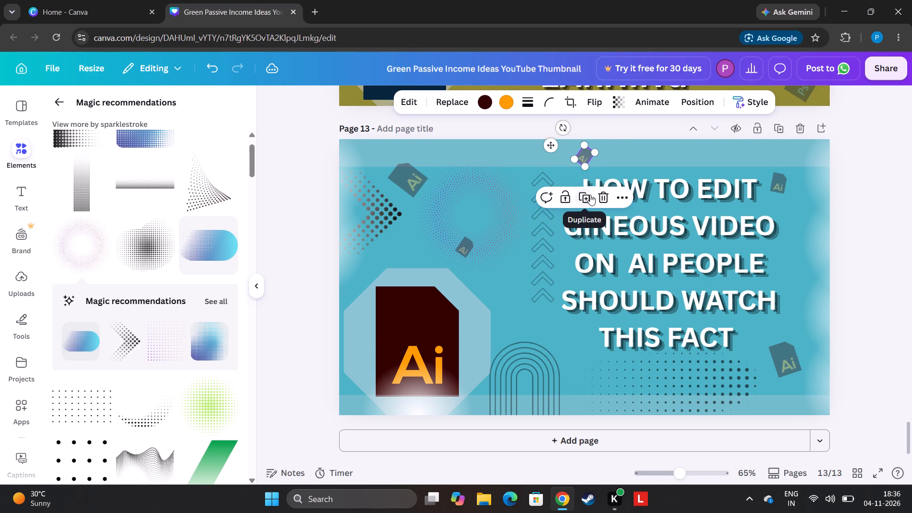
Move the small tilted Ai icon from page 13's top edge to between the arch graphic and halftone dots, and enlarge it slightly.
drag(581, 152, 581, 201)
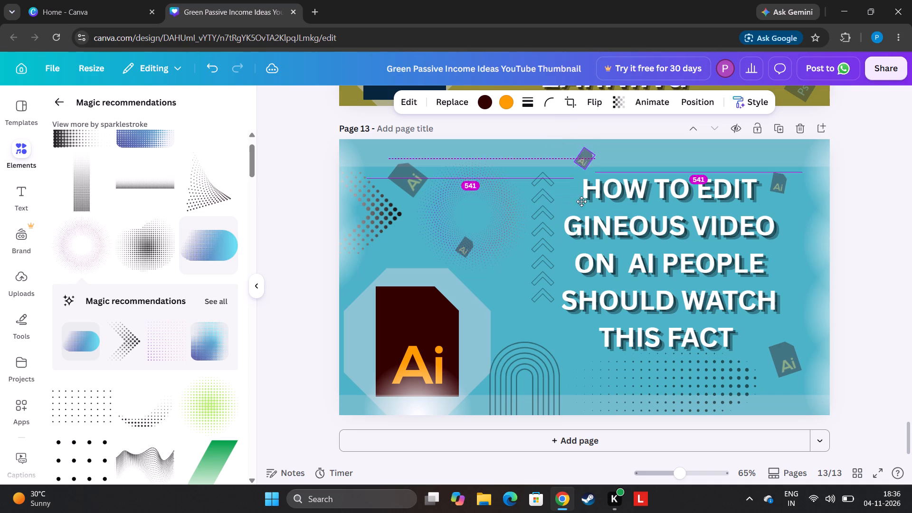
drag(581, 201, 568, 363)
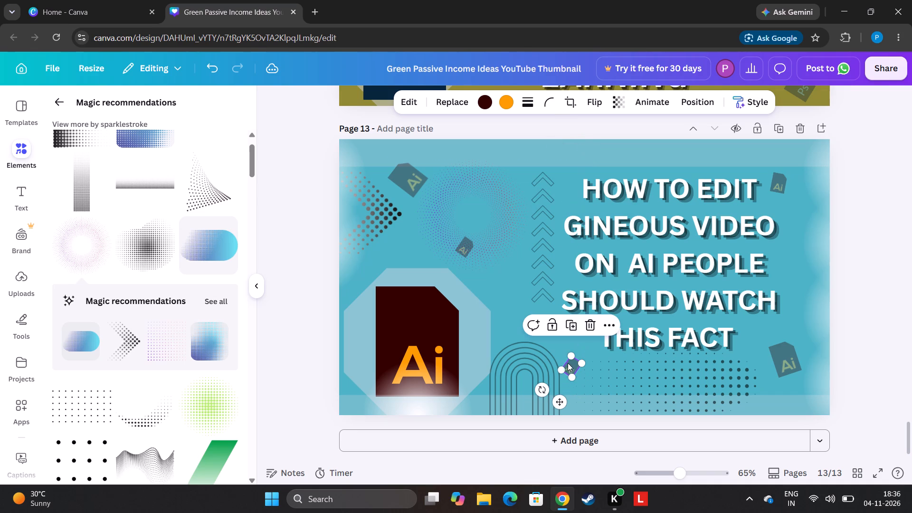
drag(568, 379, 574, 387)
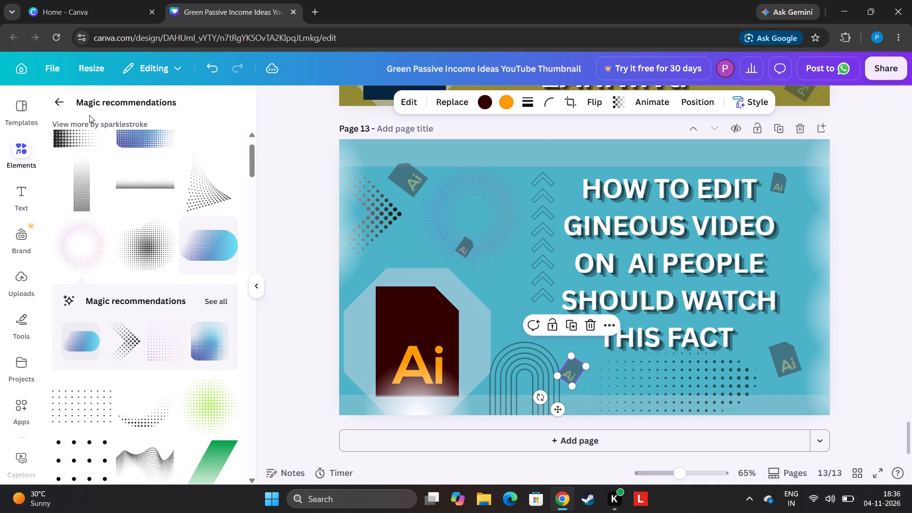
click(47, 104)
click(70, 95)
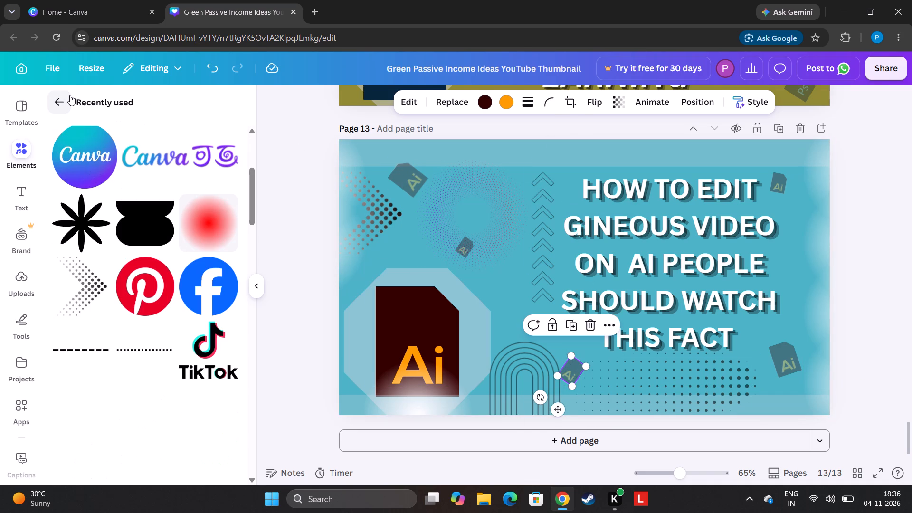
Add page 14 and set its background to the dark green from the colours in this design.
click(700, 436)
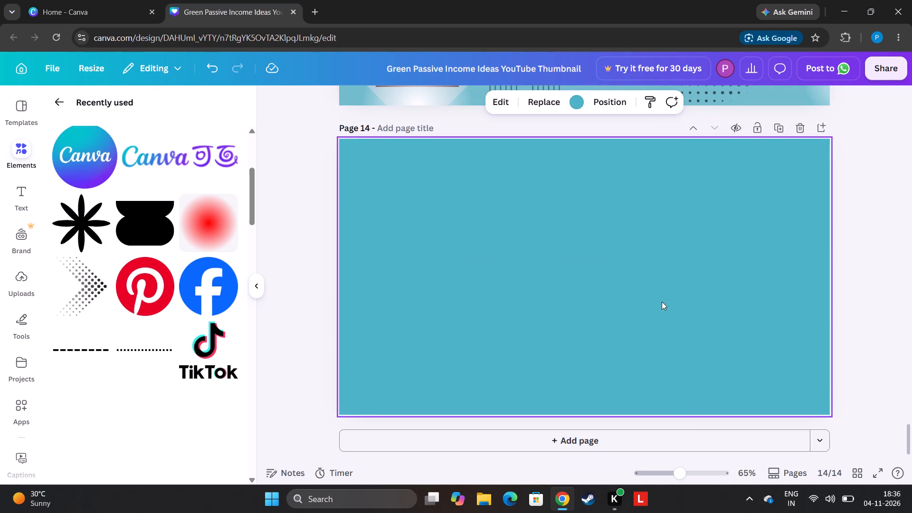
click(672, 323)
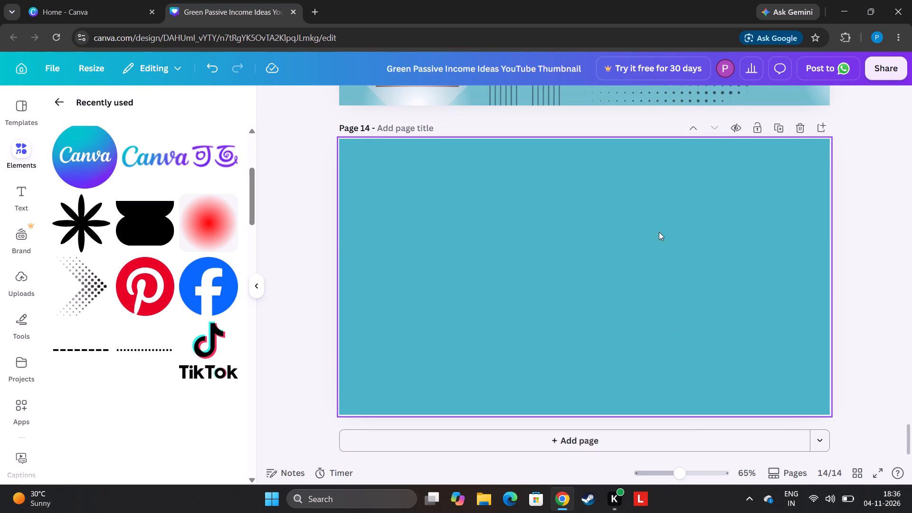
click(603, 191)
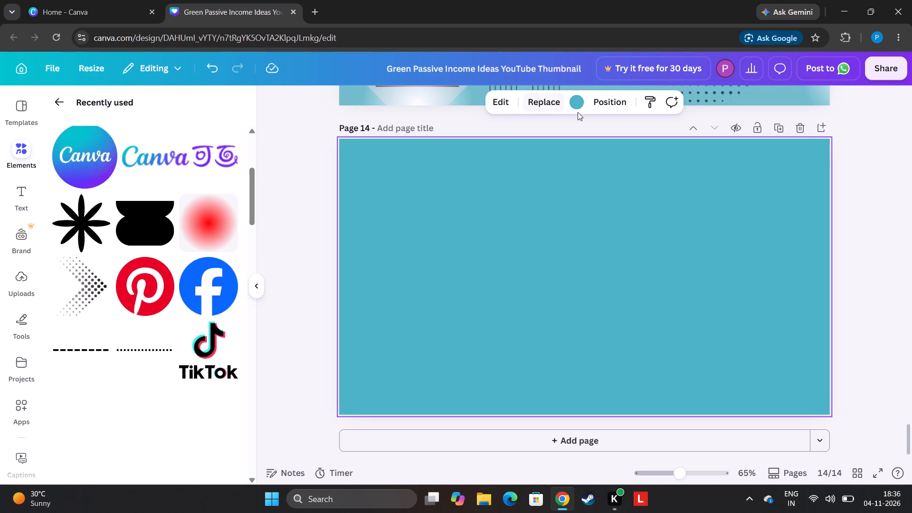
click(580, 95)
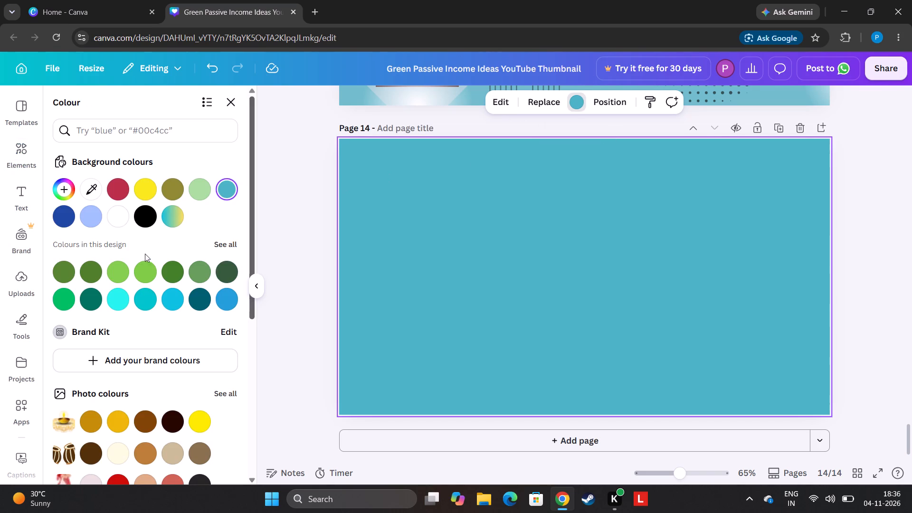
click(119, 277)
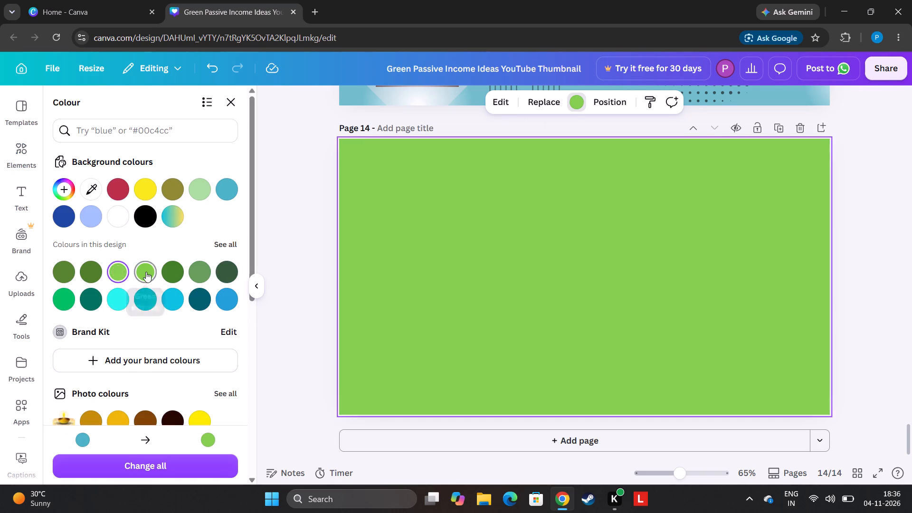
click(146, 272)
click(173, 269)
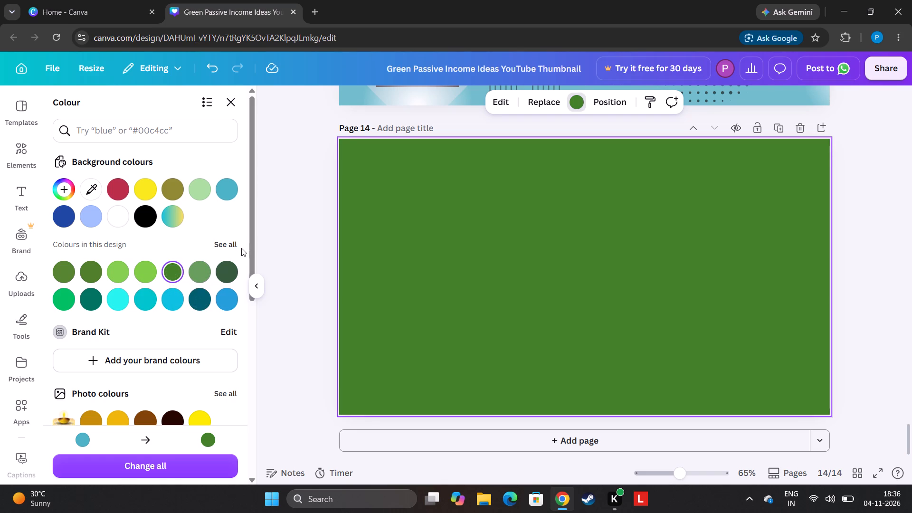
click(230, 114)
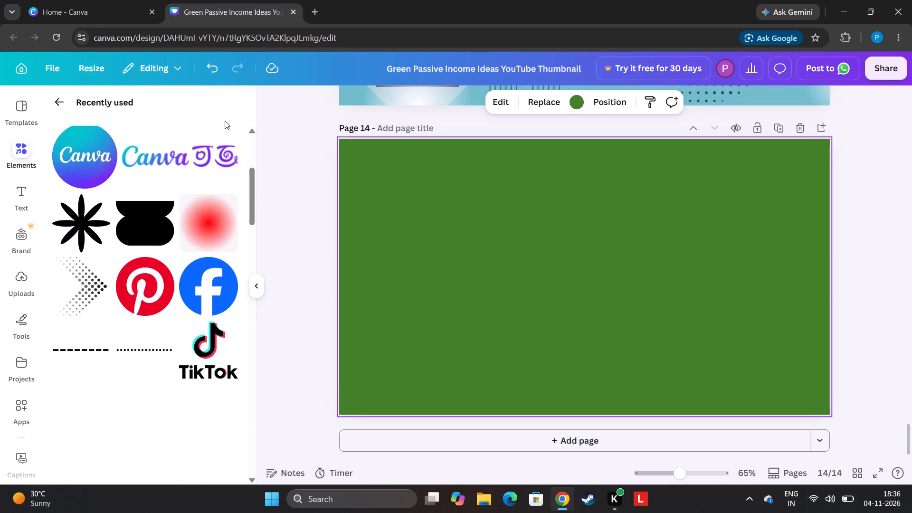
Return to the main elements library and start a new element search for page 14.
click(68, 94)
click(95, 121)
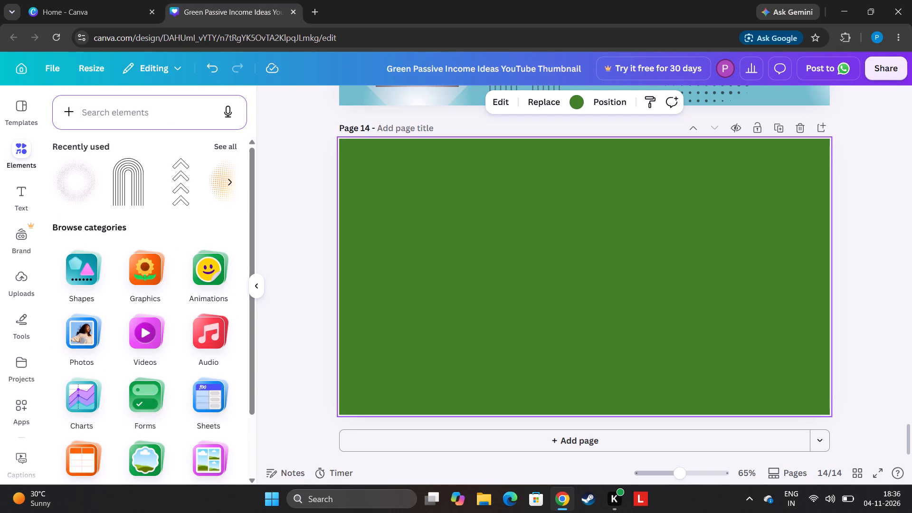
key(e)
key(e)
click(84, 115)
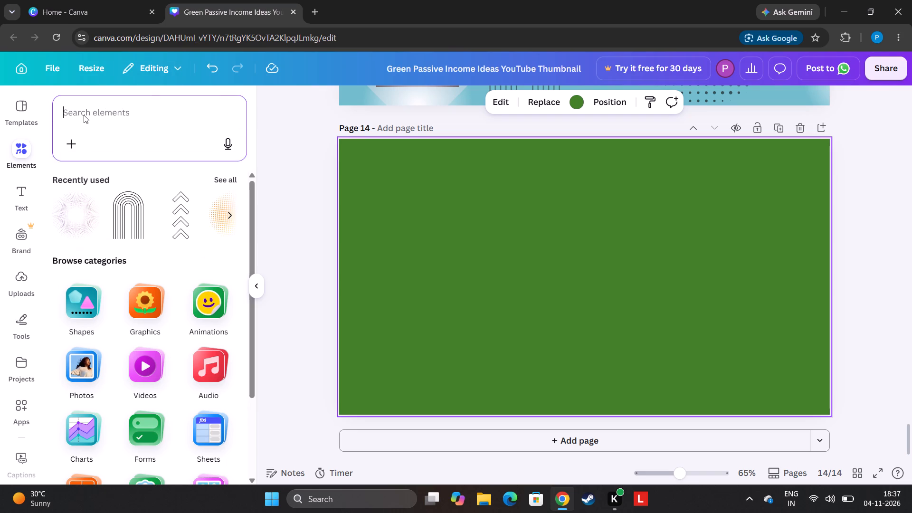